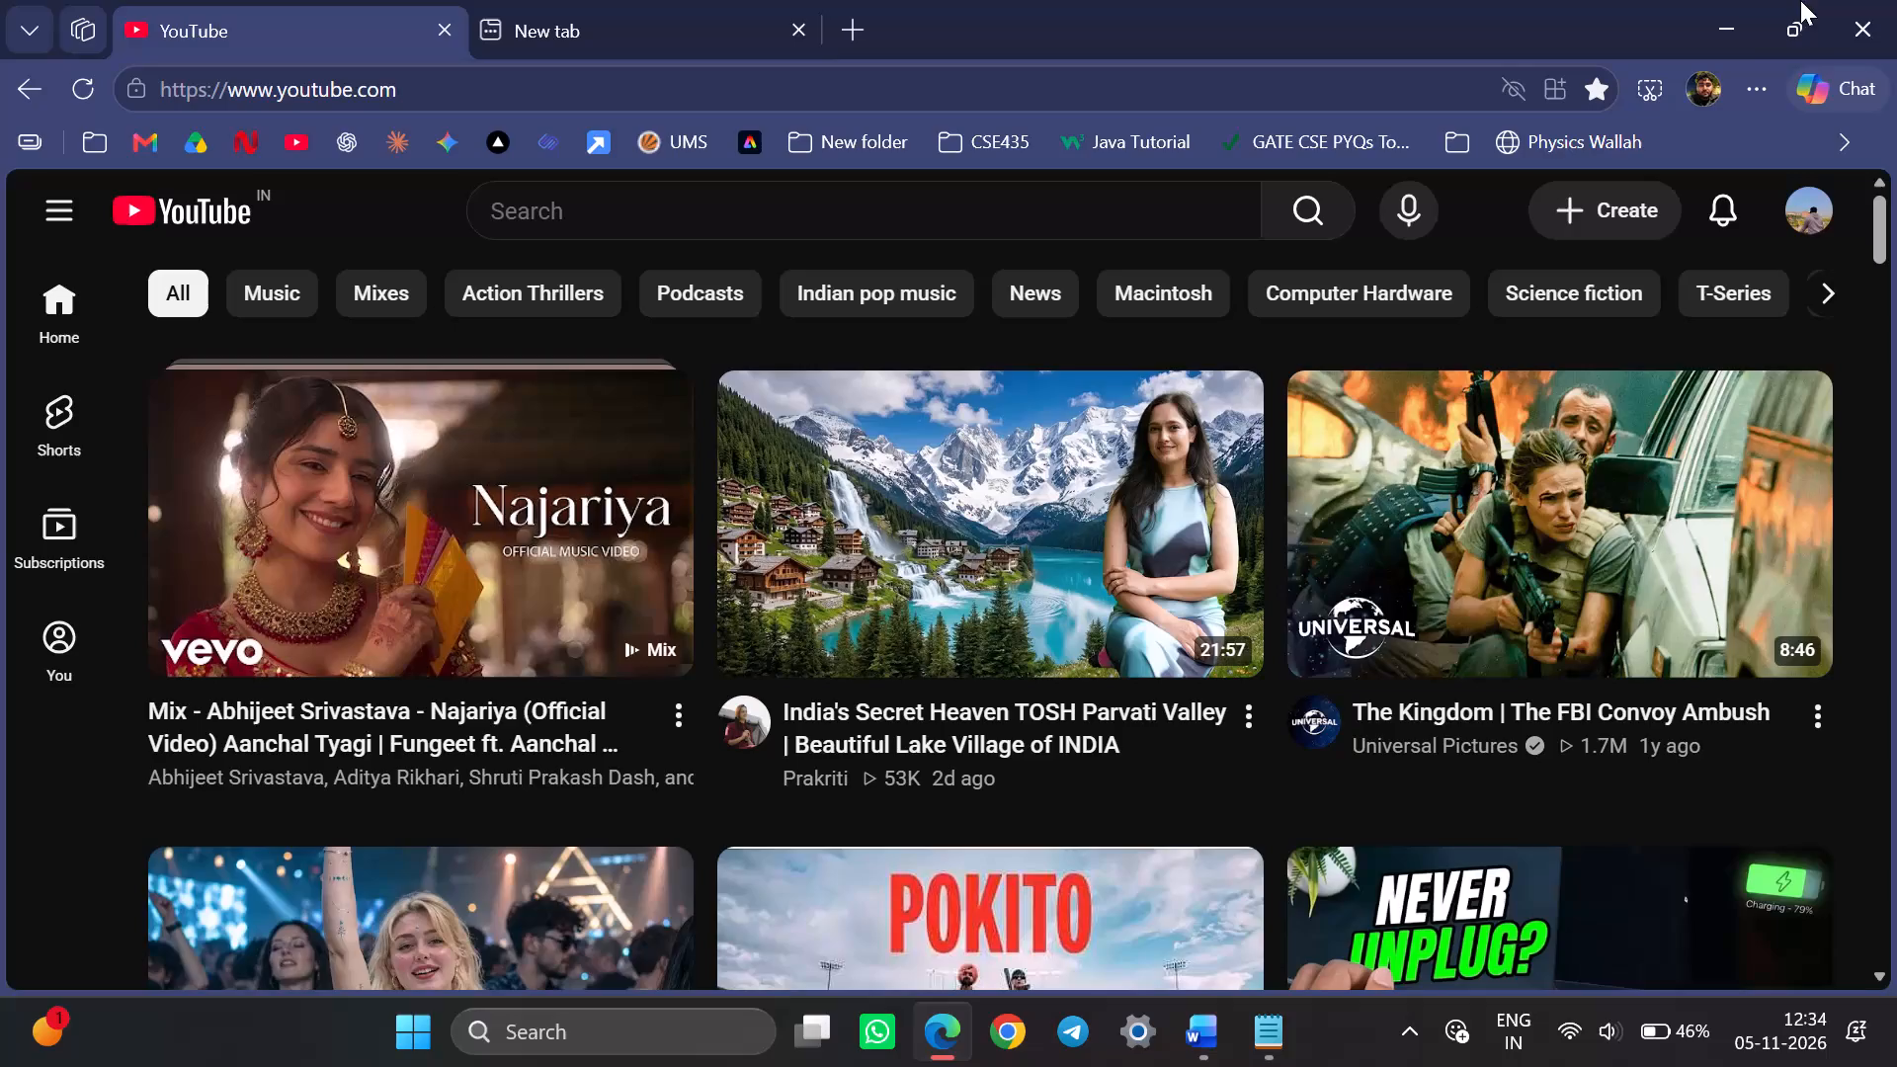
Close the YouTube browser window and bring up the Task ktn12650 document in Word.
click(1871, 0)
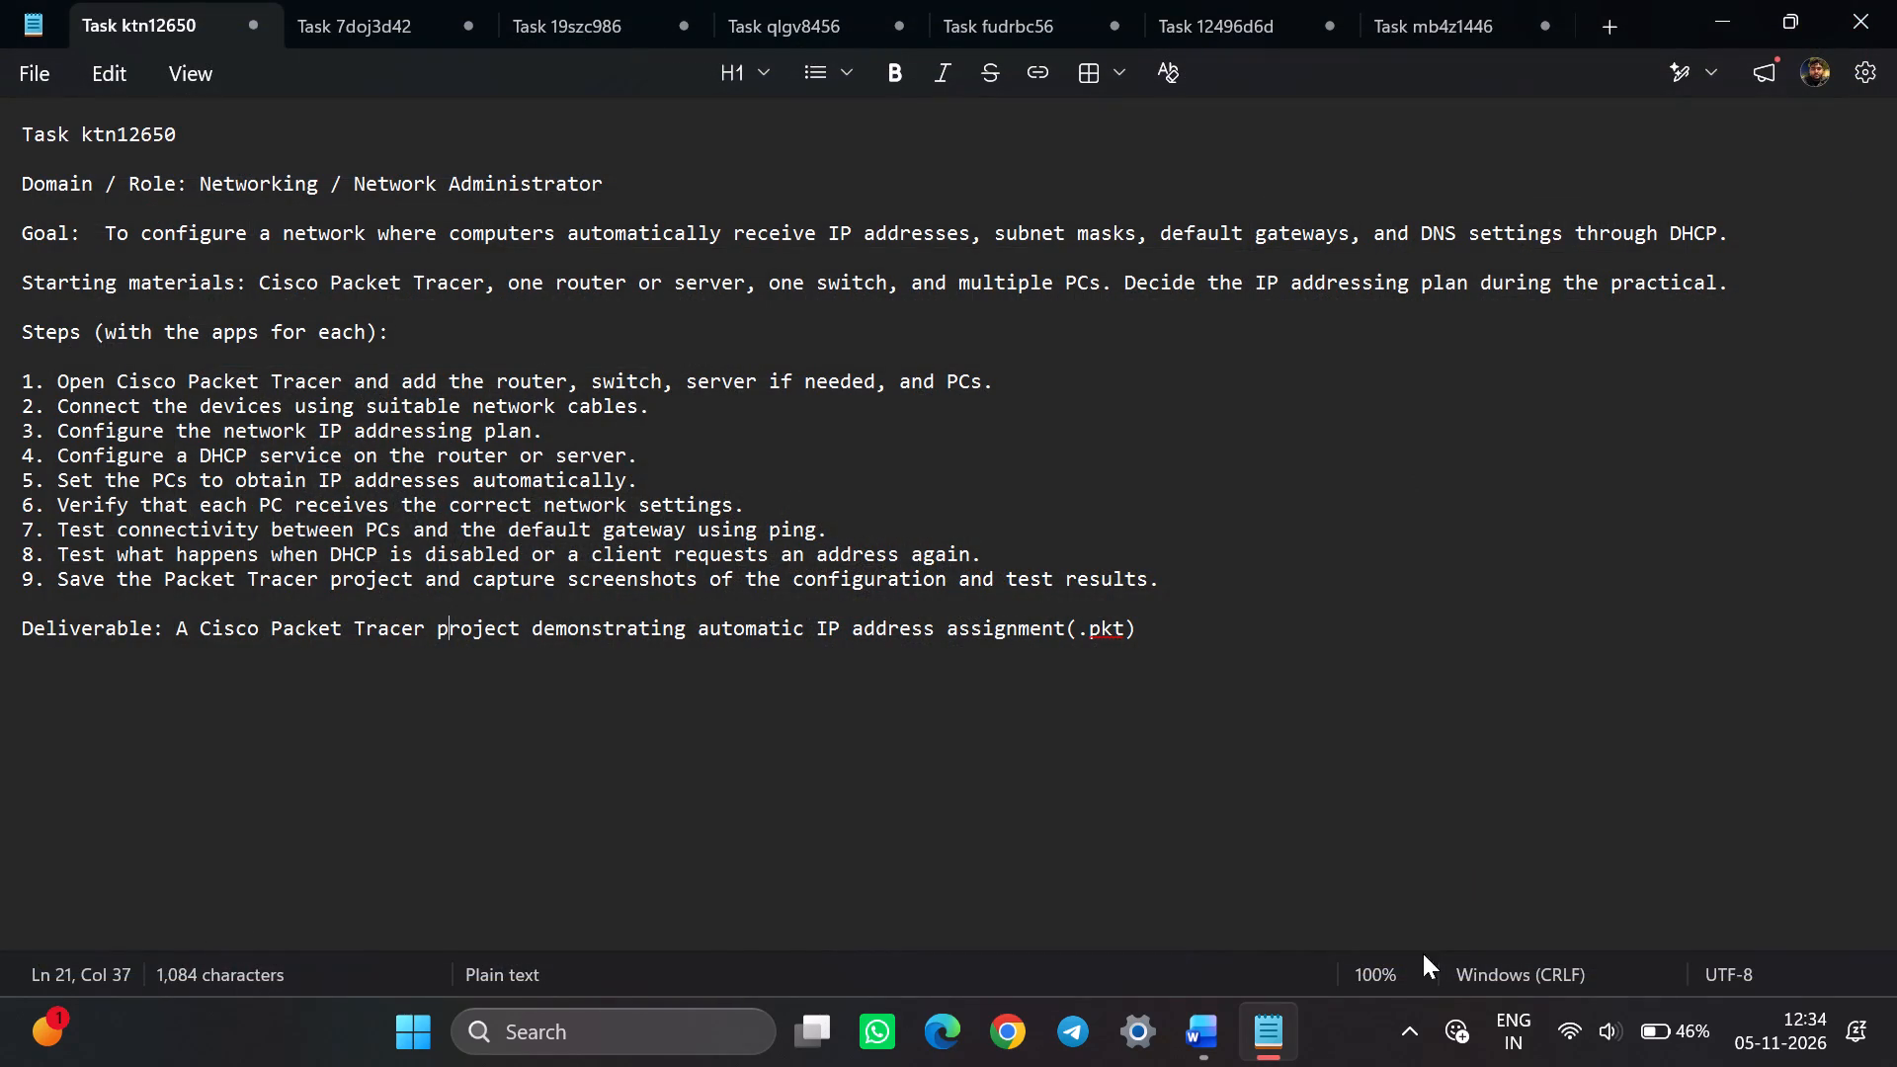
click(1399, 1027)
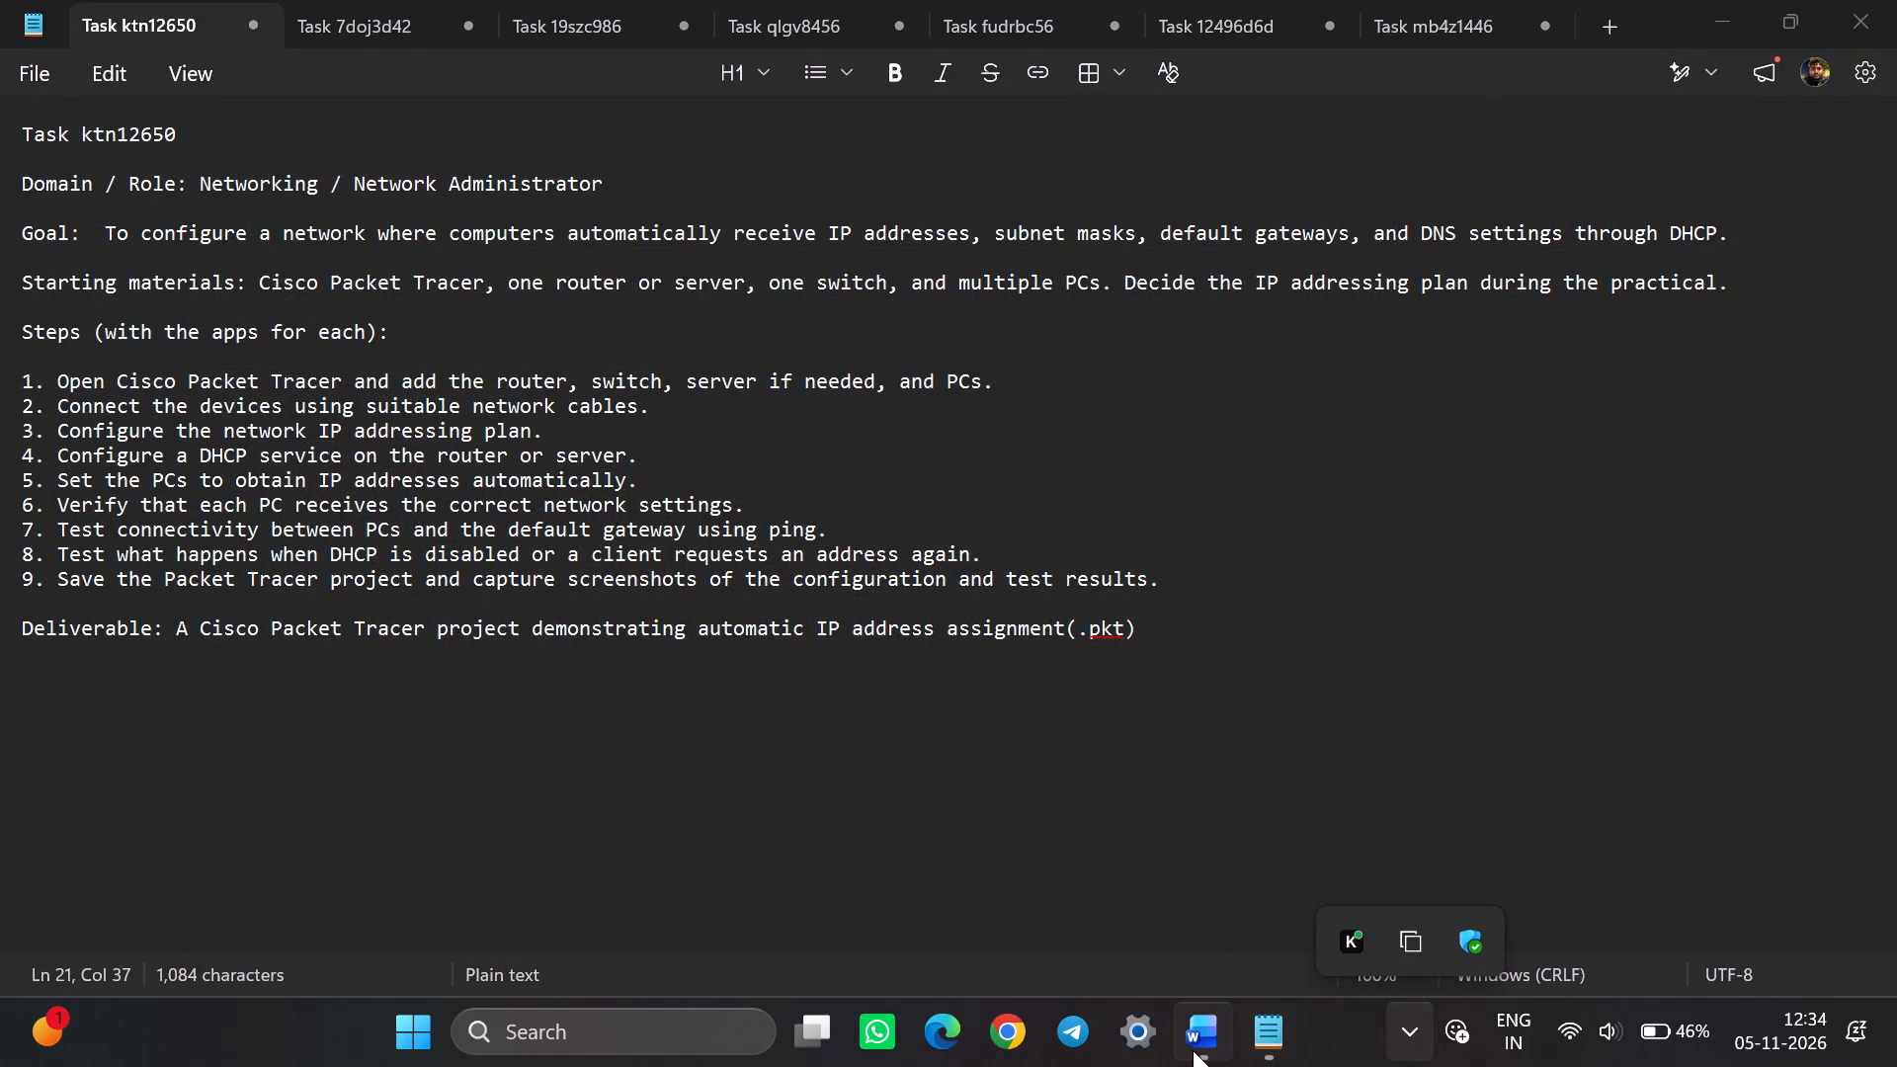
click(1193, 1050)
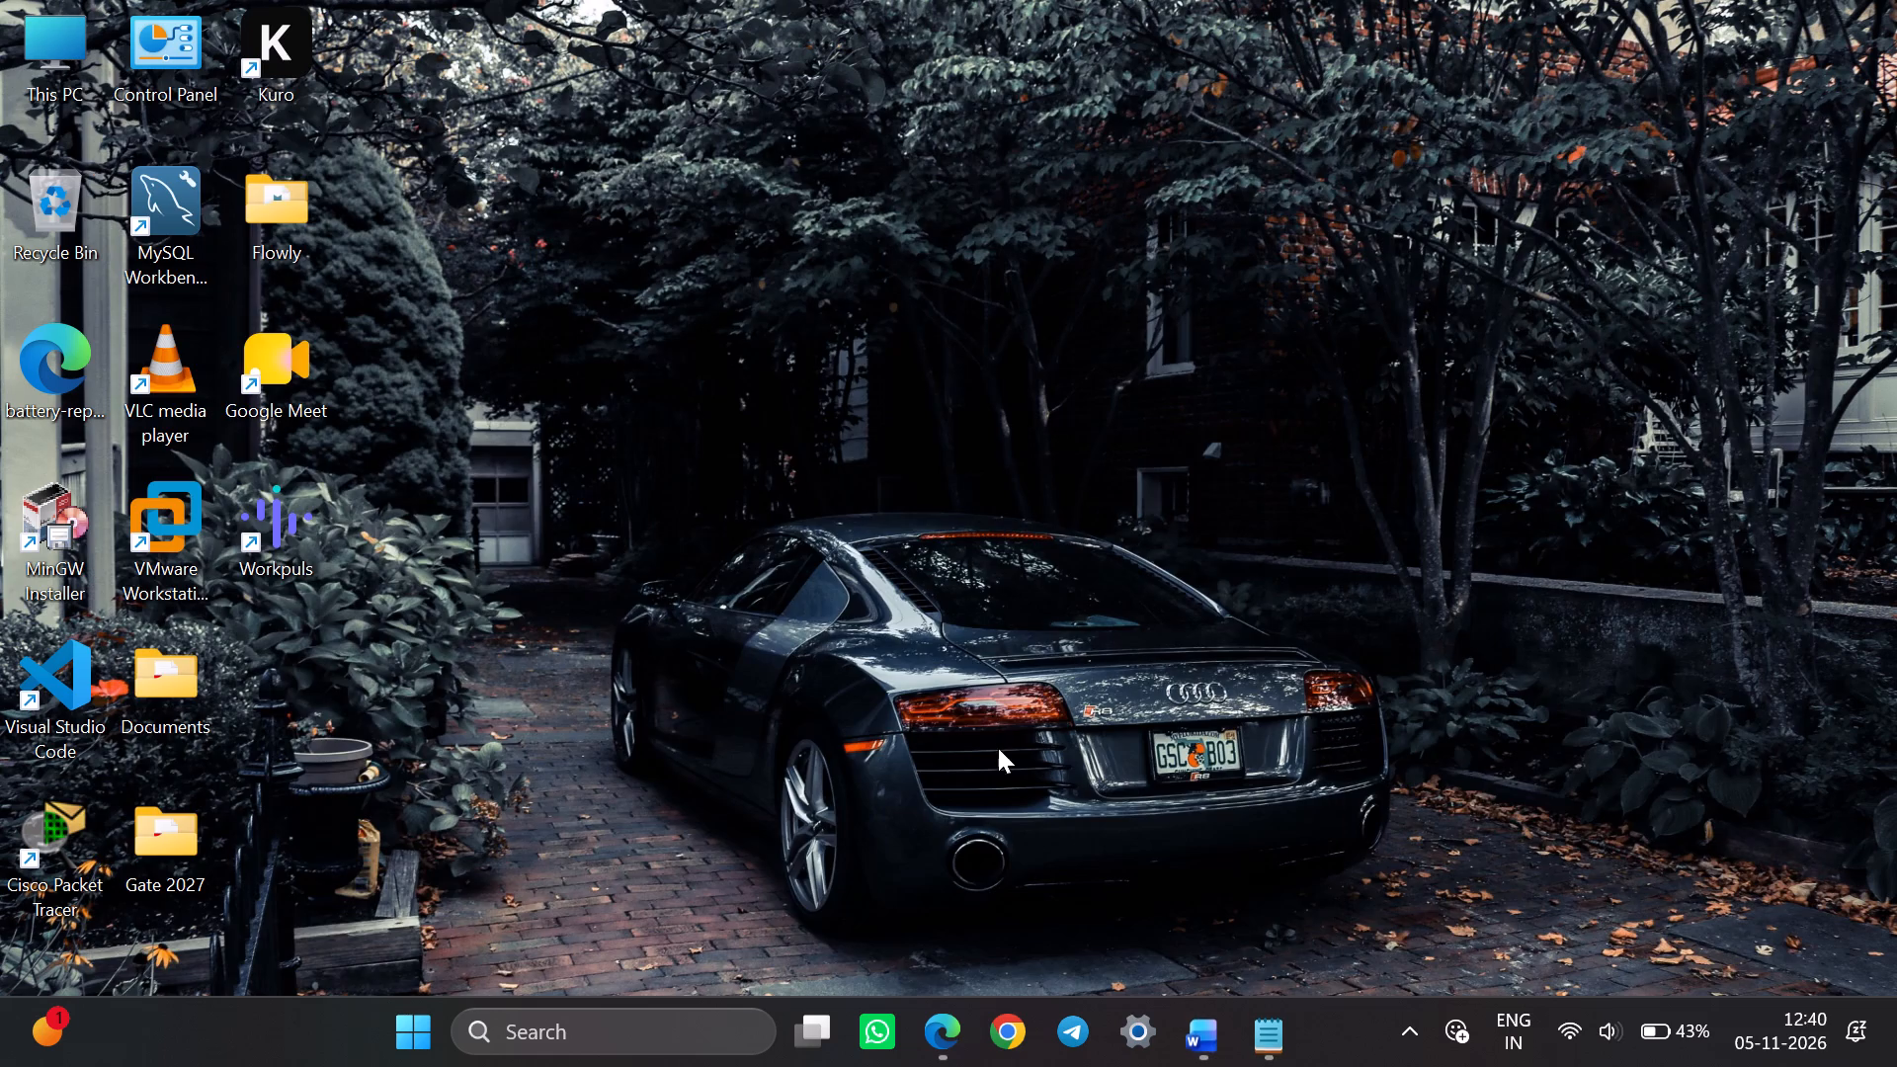
double_click(8, 827)
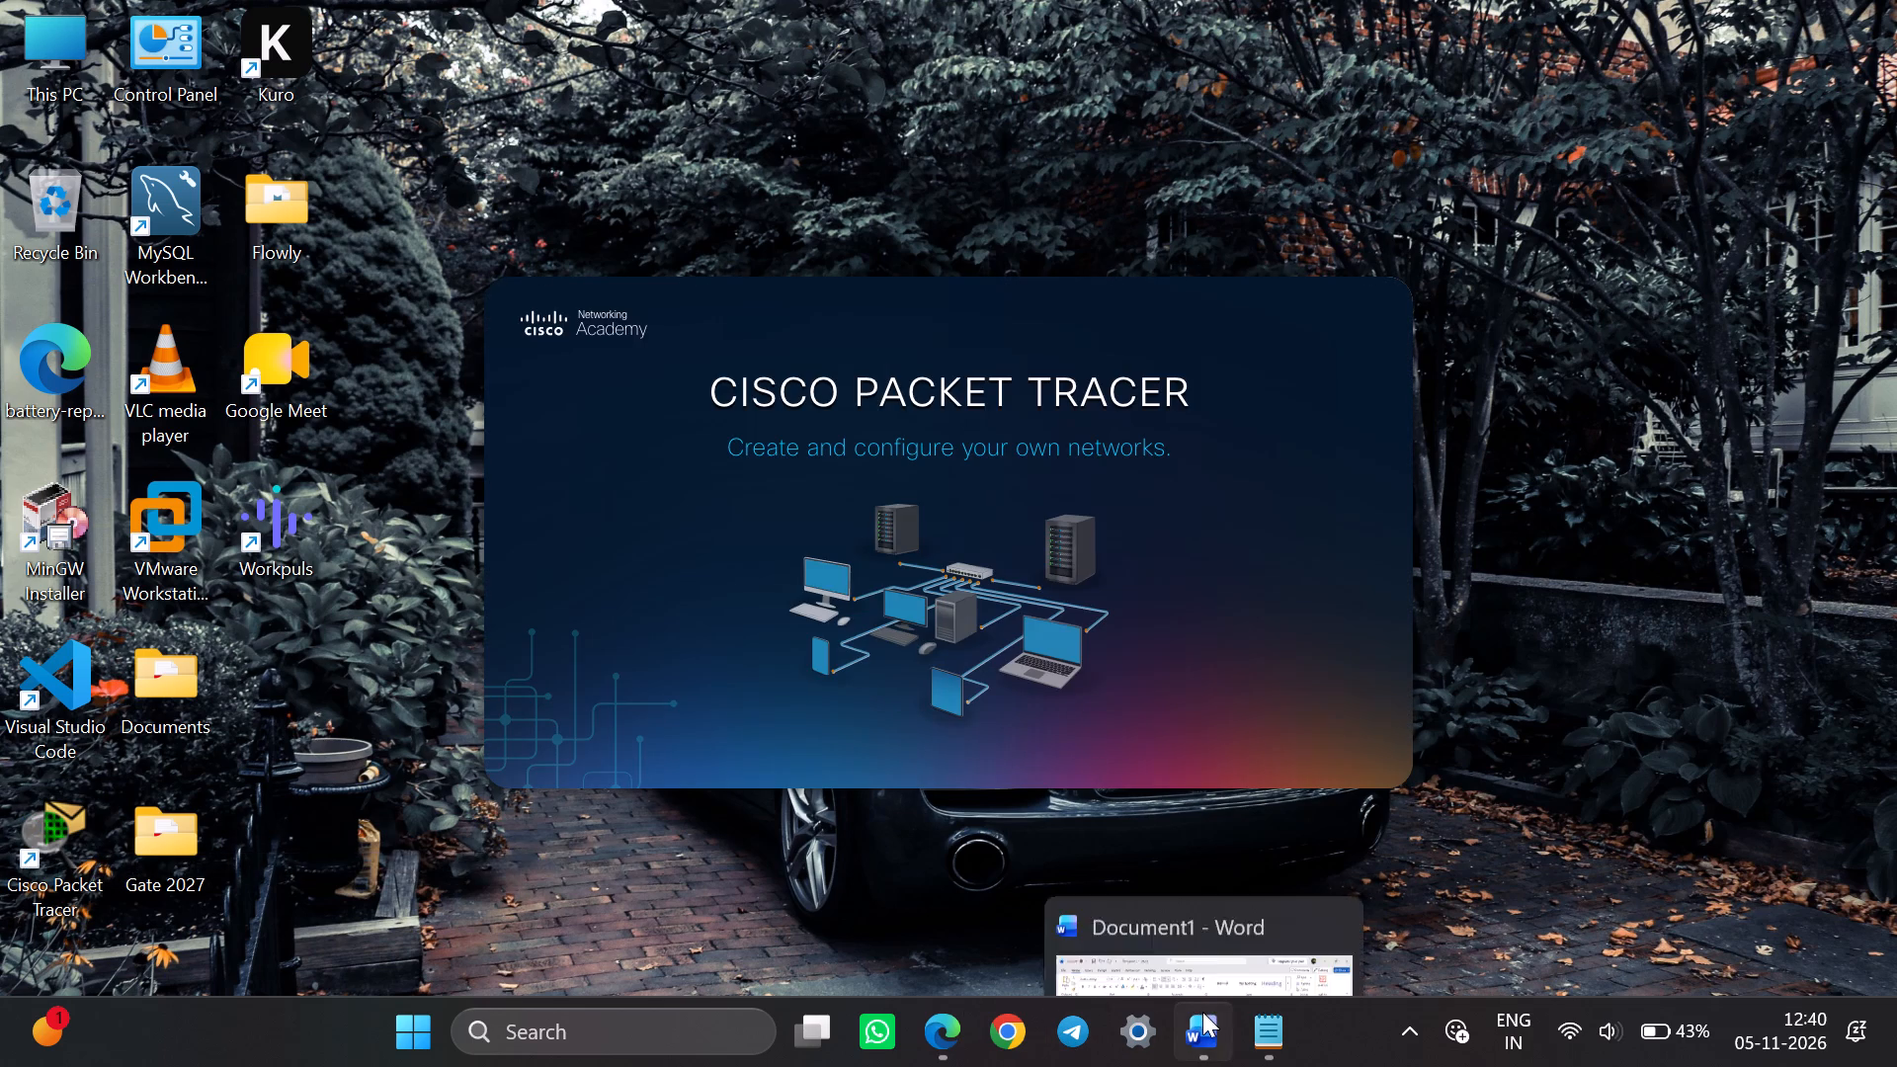
click(1202, 1012)
click(1202, 1012)
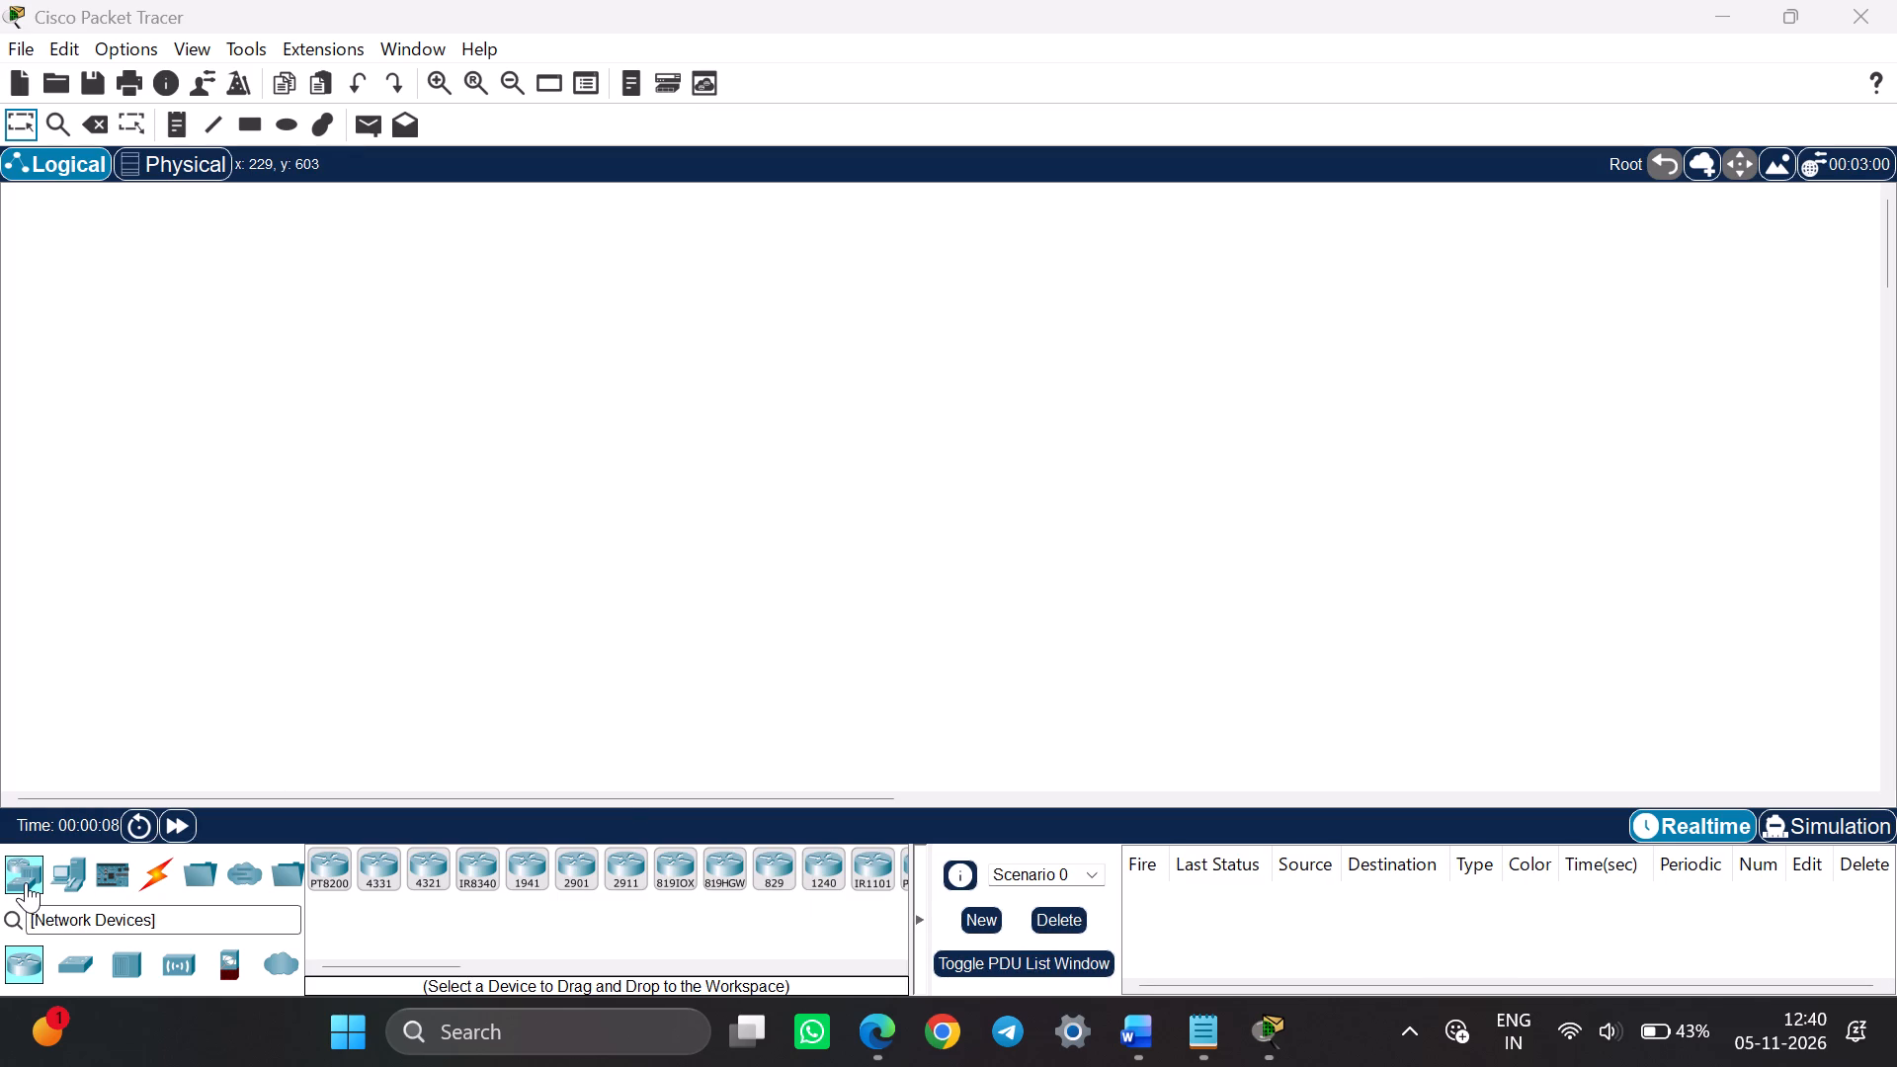
In the Word document, replace the trailing "after" in item 1 with "is network devices", checking the category name in Packet Tracer.
click(1159, 1044)
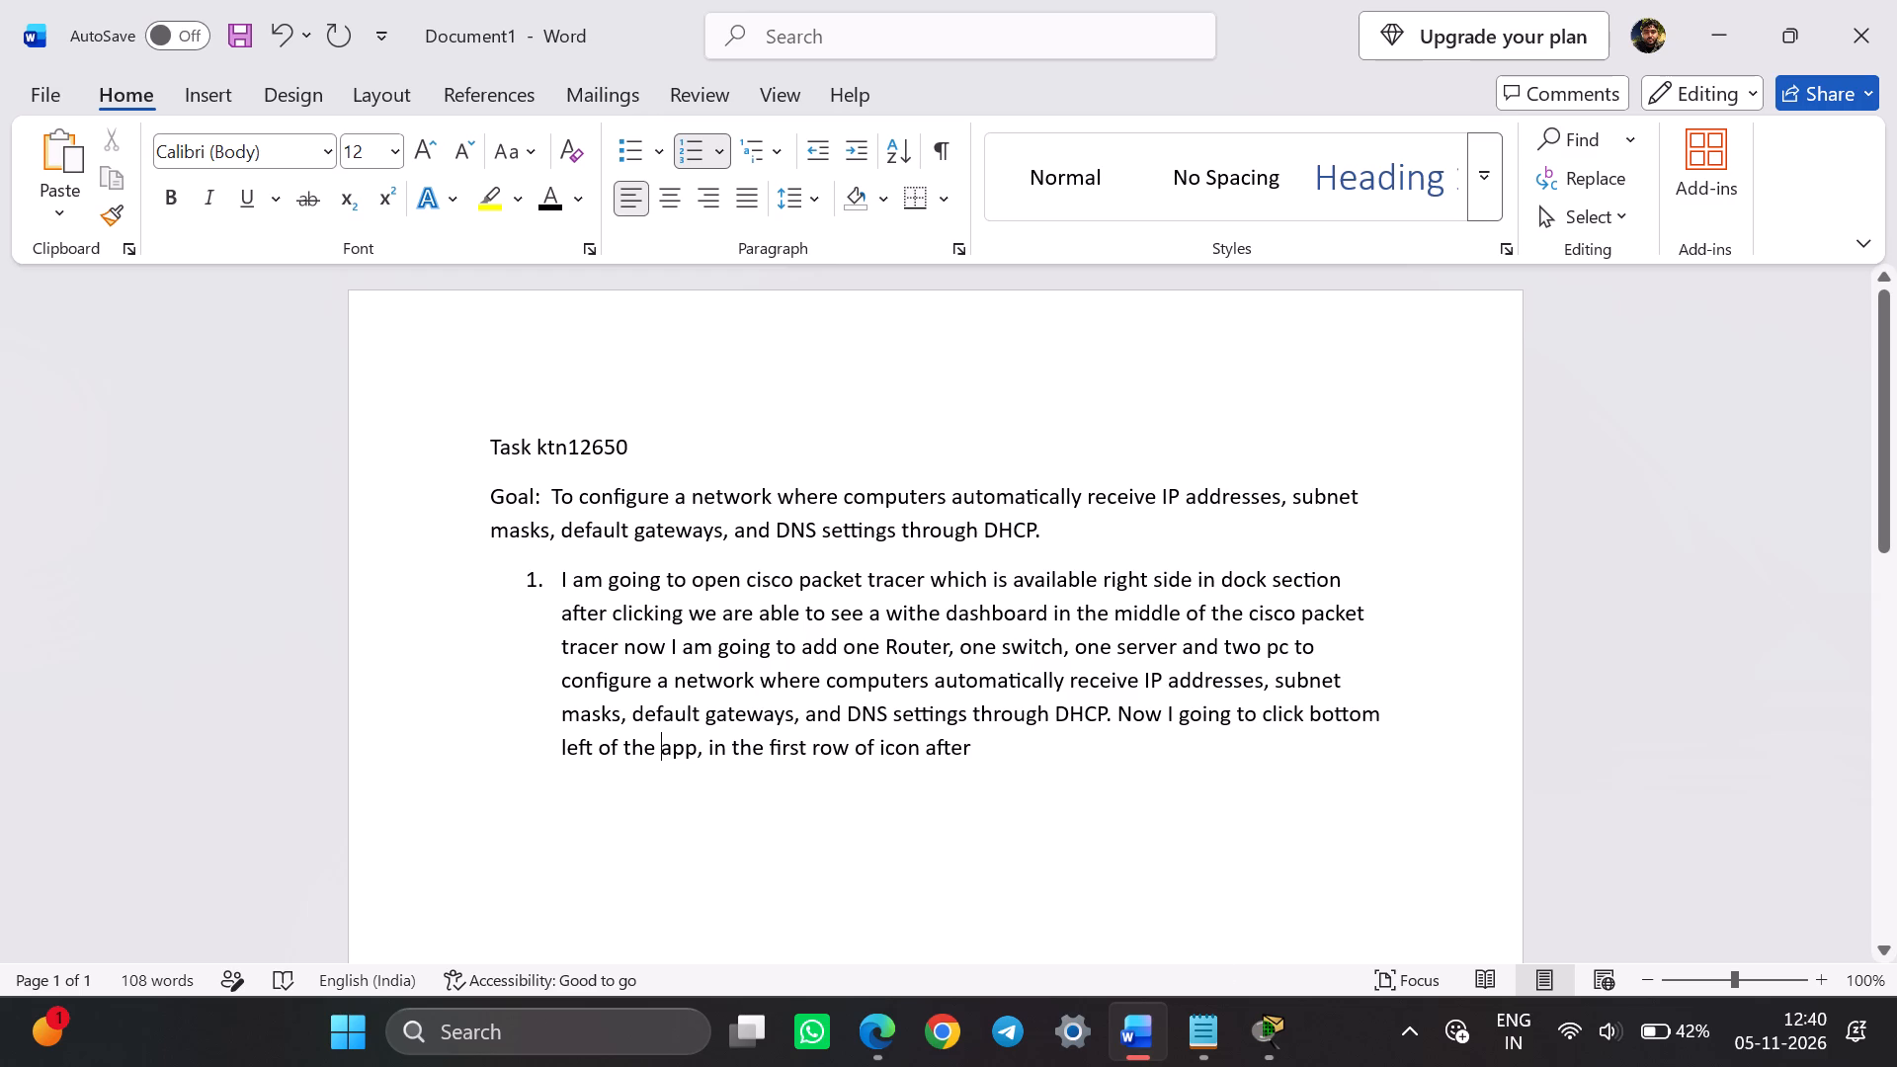
click(1260, 1029)
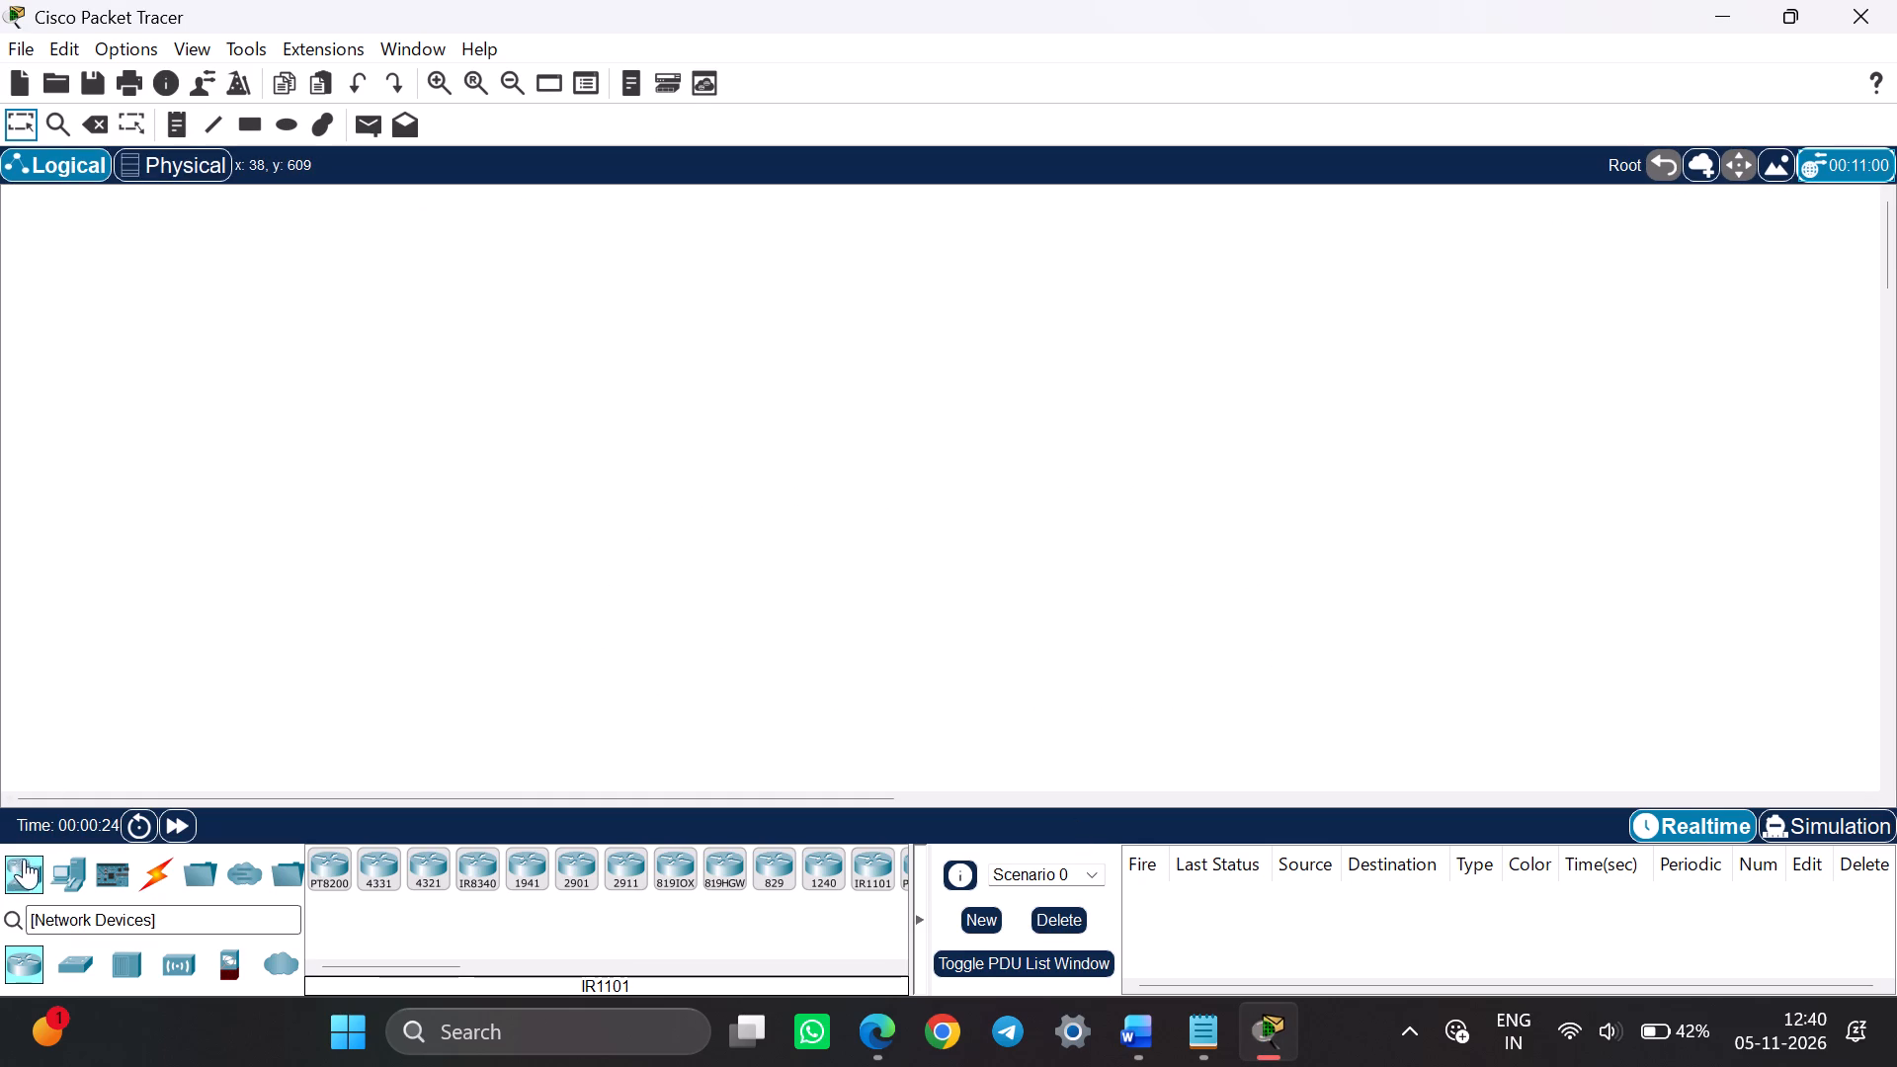
click(1123, 1046)
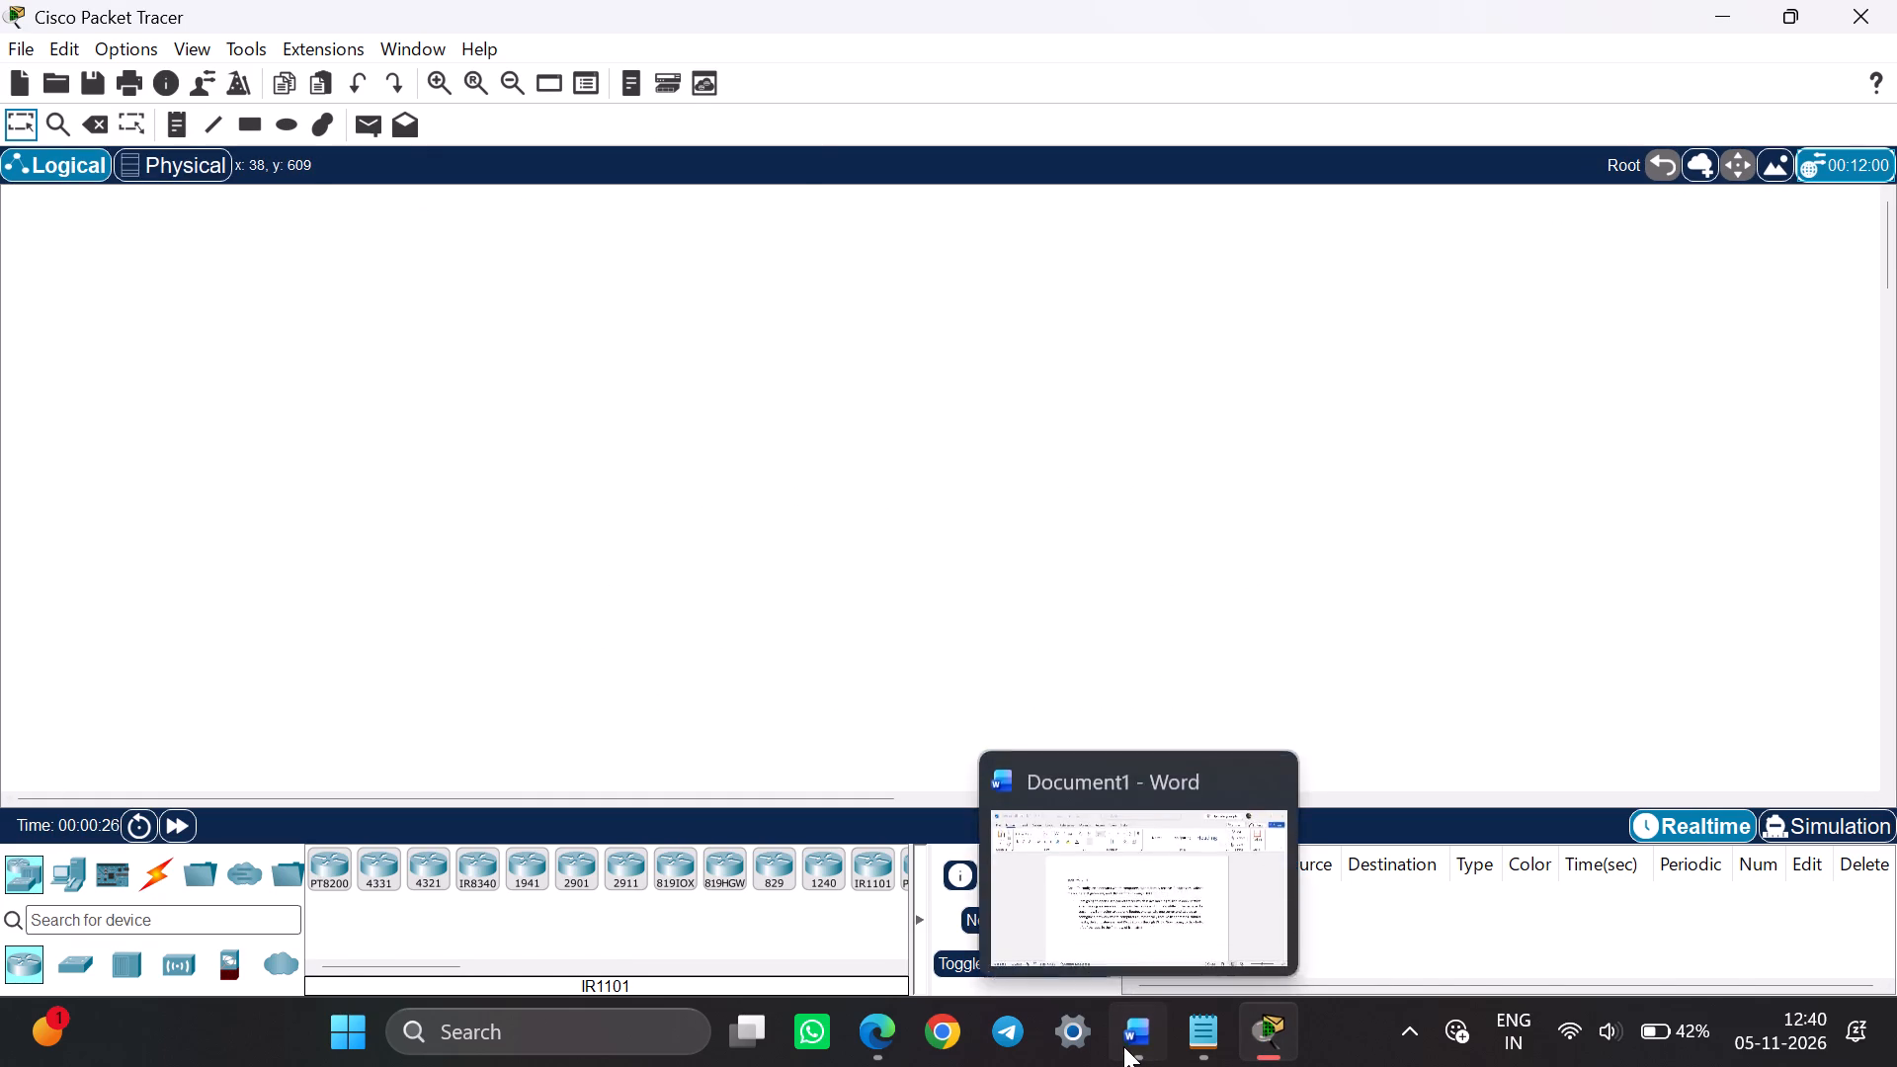
click(997, 757)
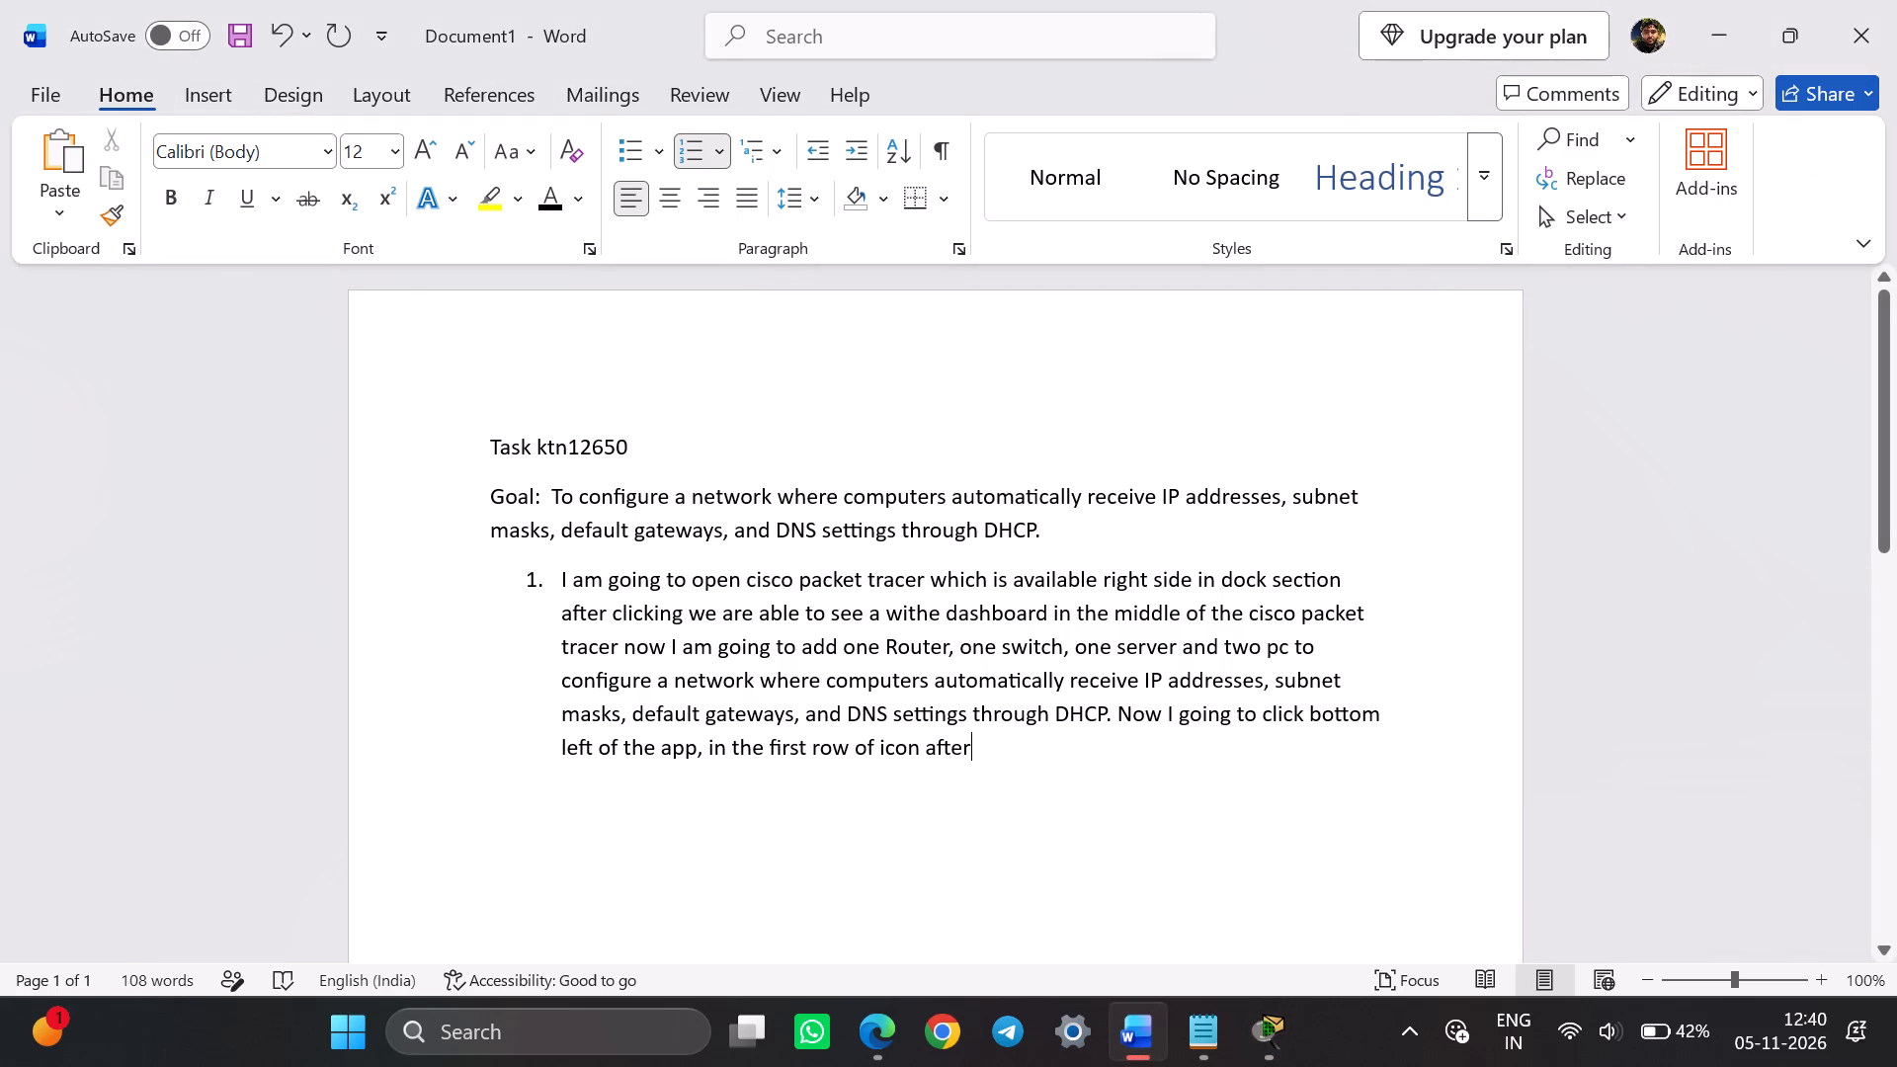
key(BackSpace)
key(BackSpace)
key(BackSpace)
key(BackSpace)
key(BackSpace)
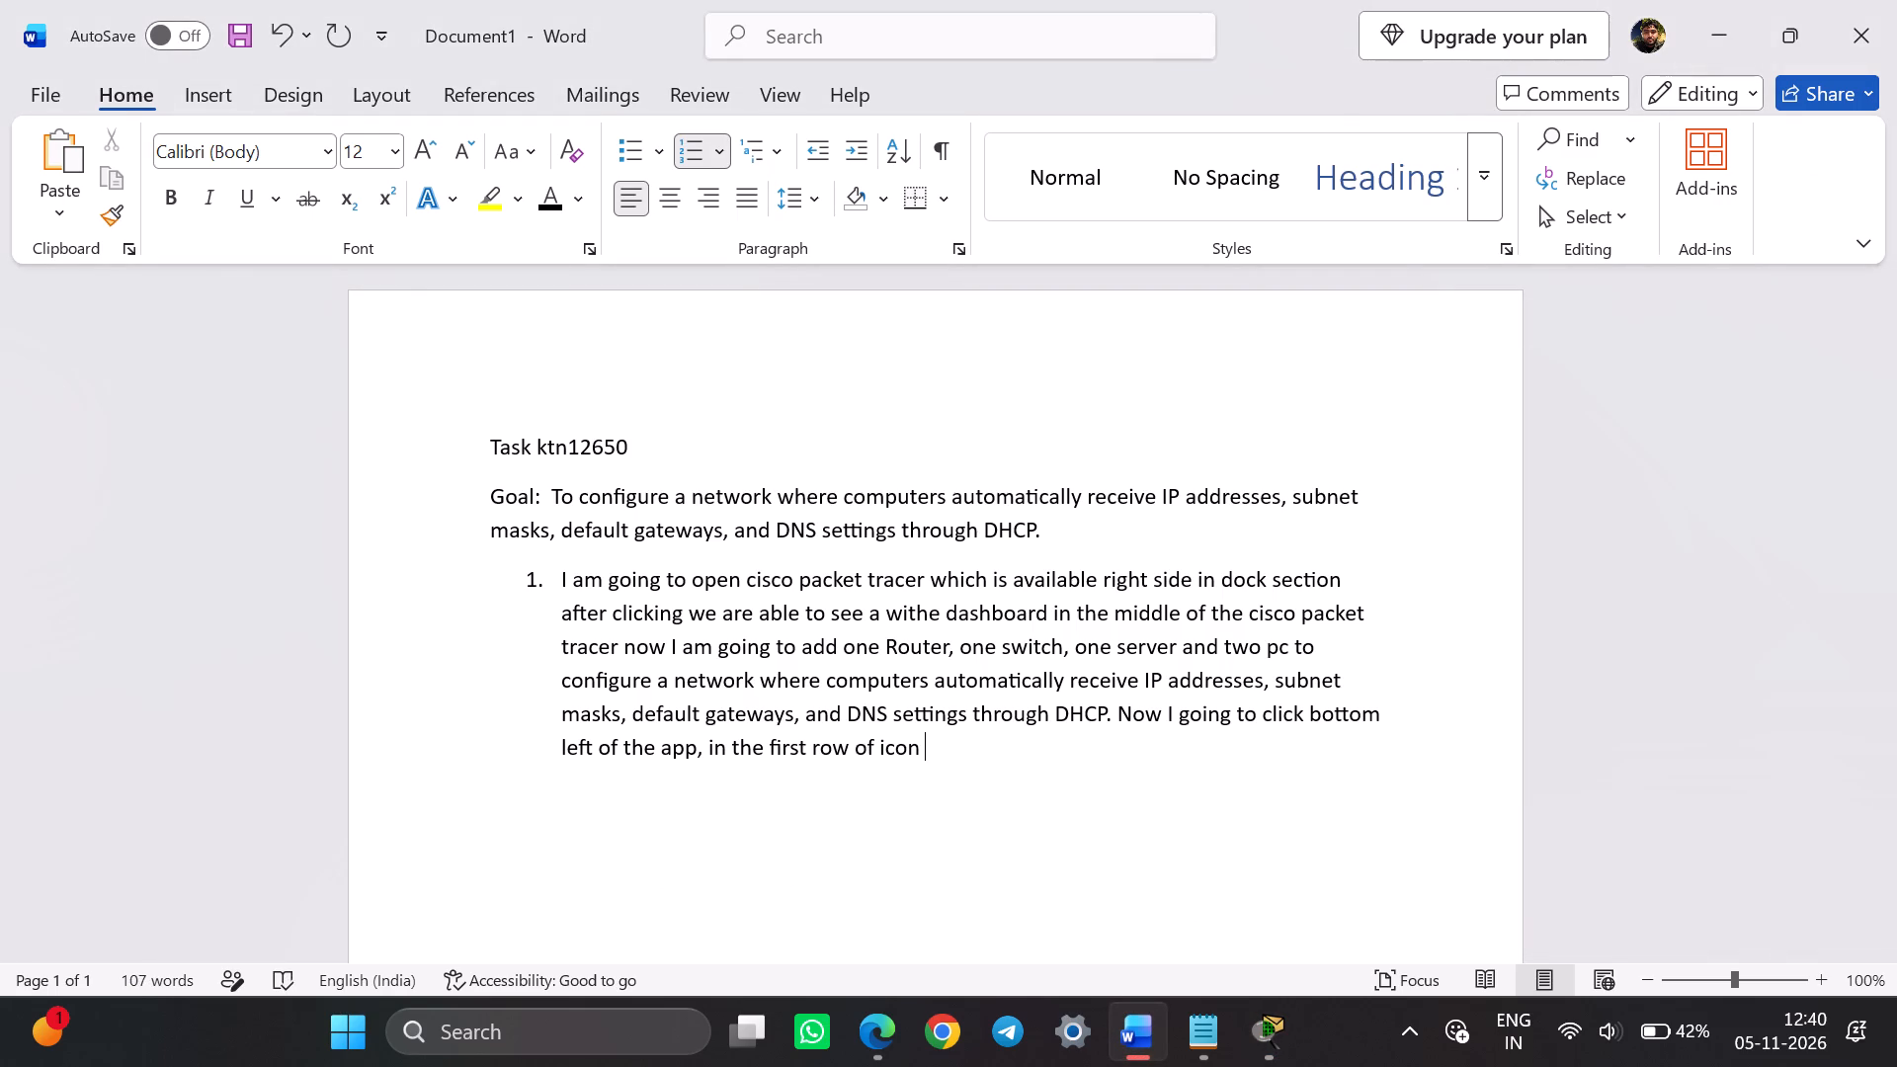
text(is network)
key(space)
text(devices)
key(space)
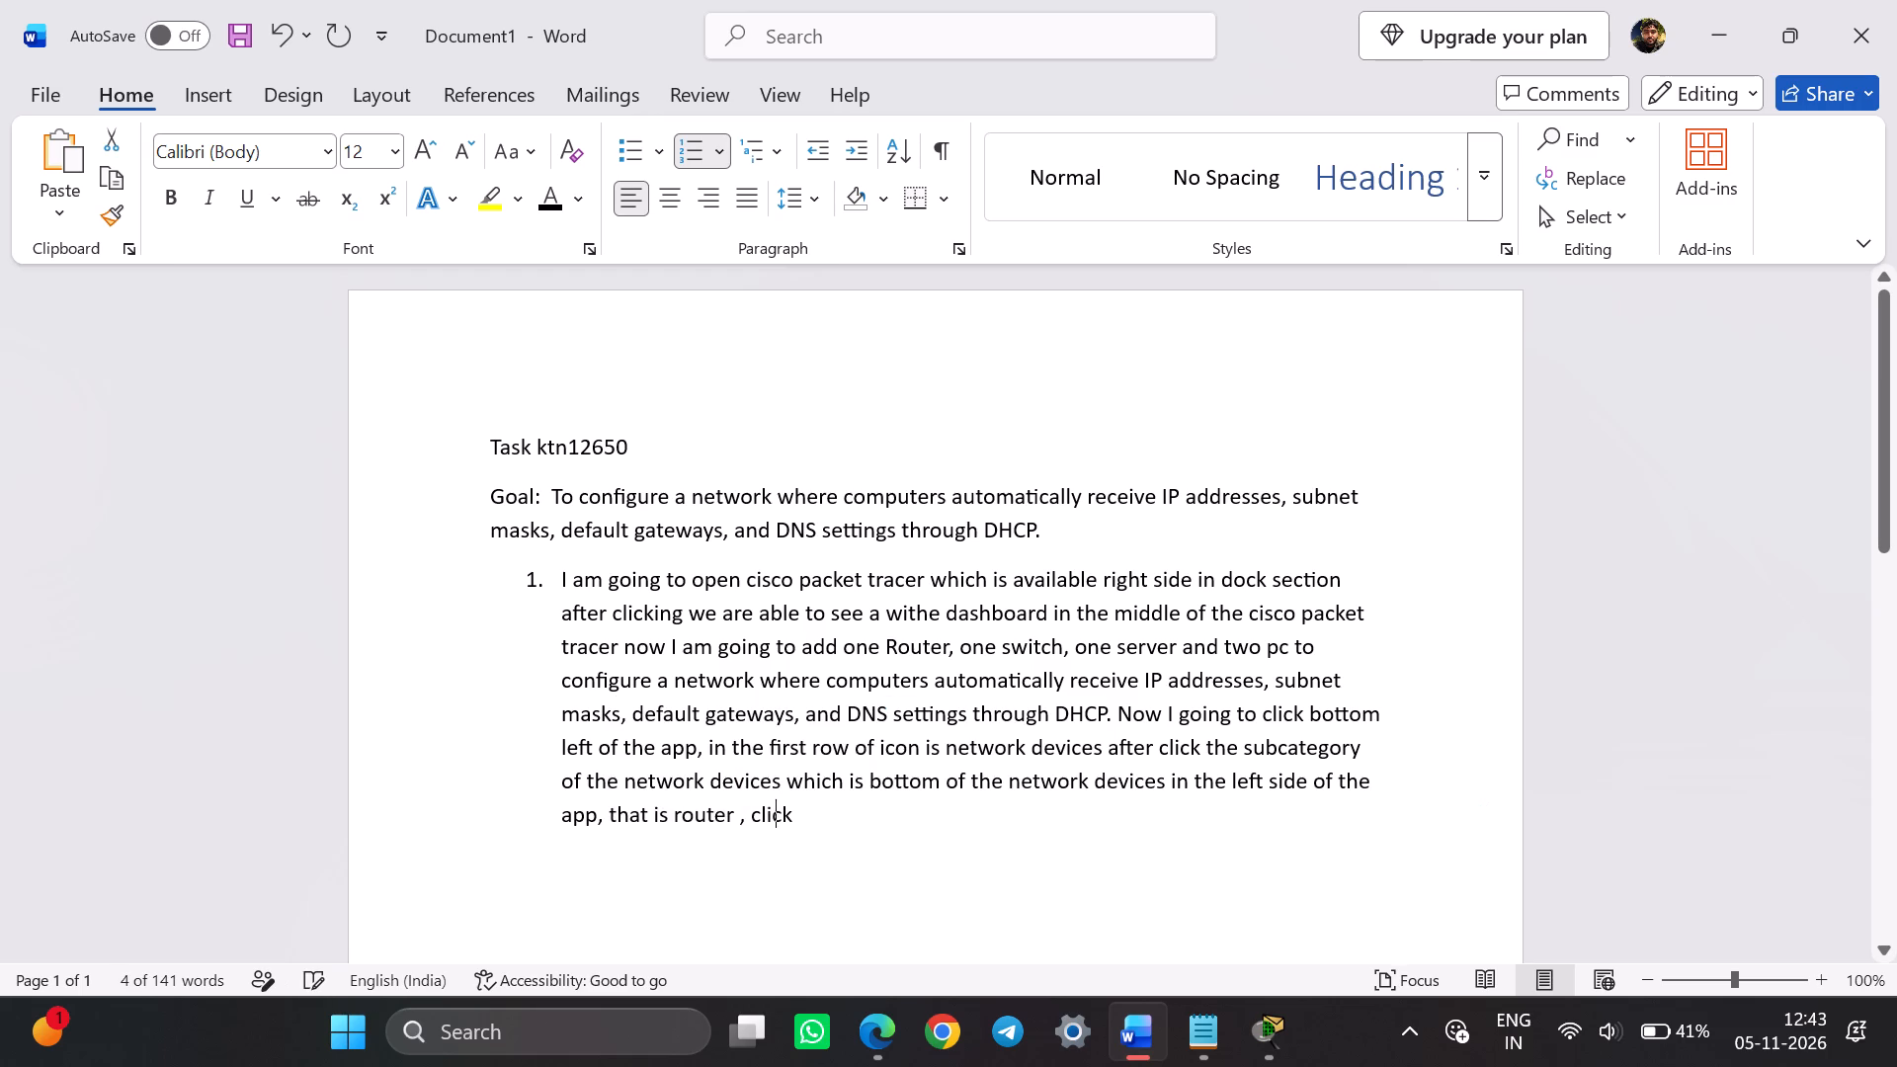
click(815, 810)
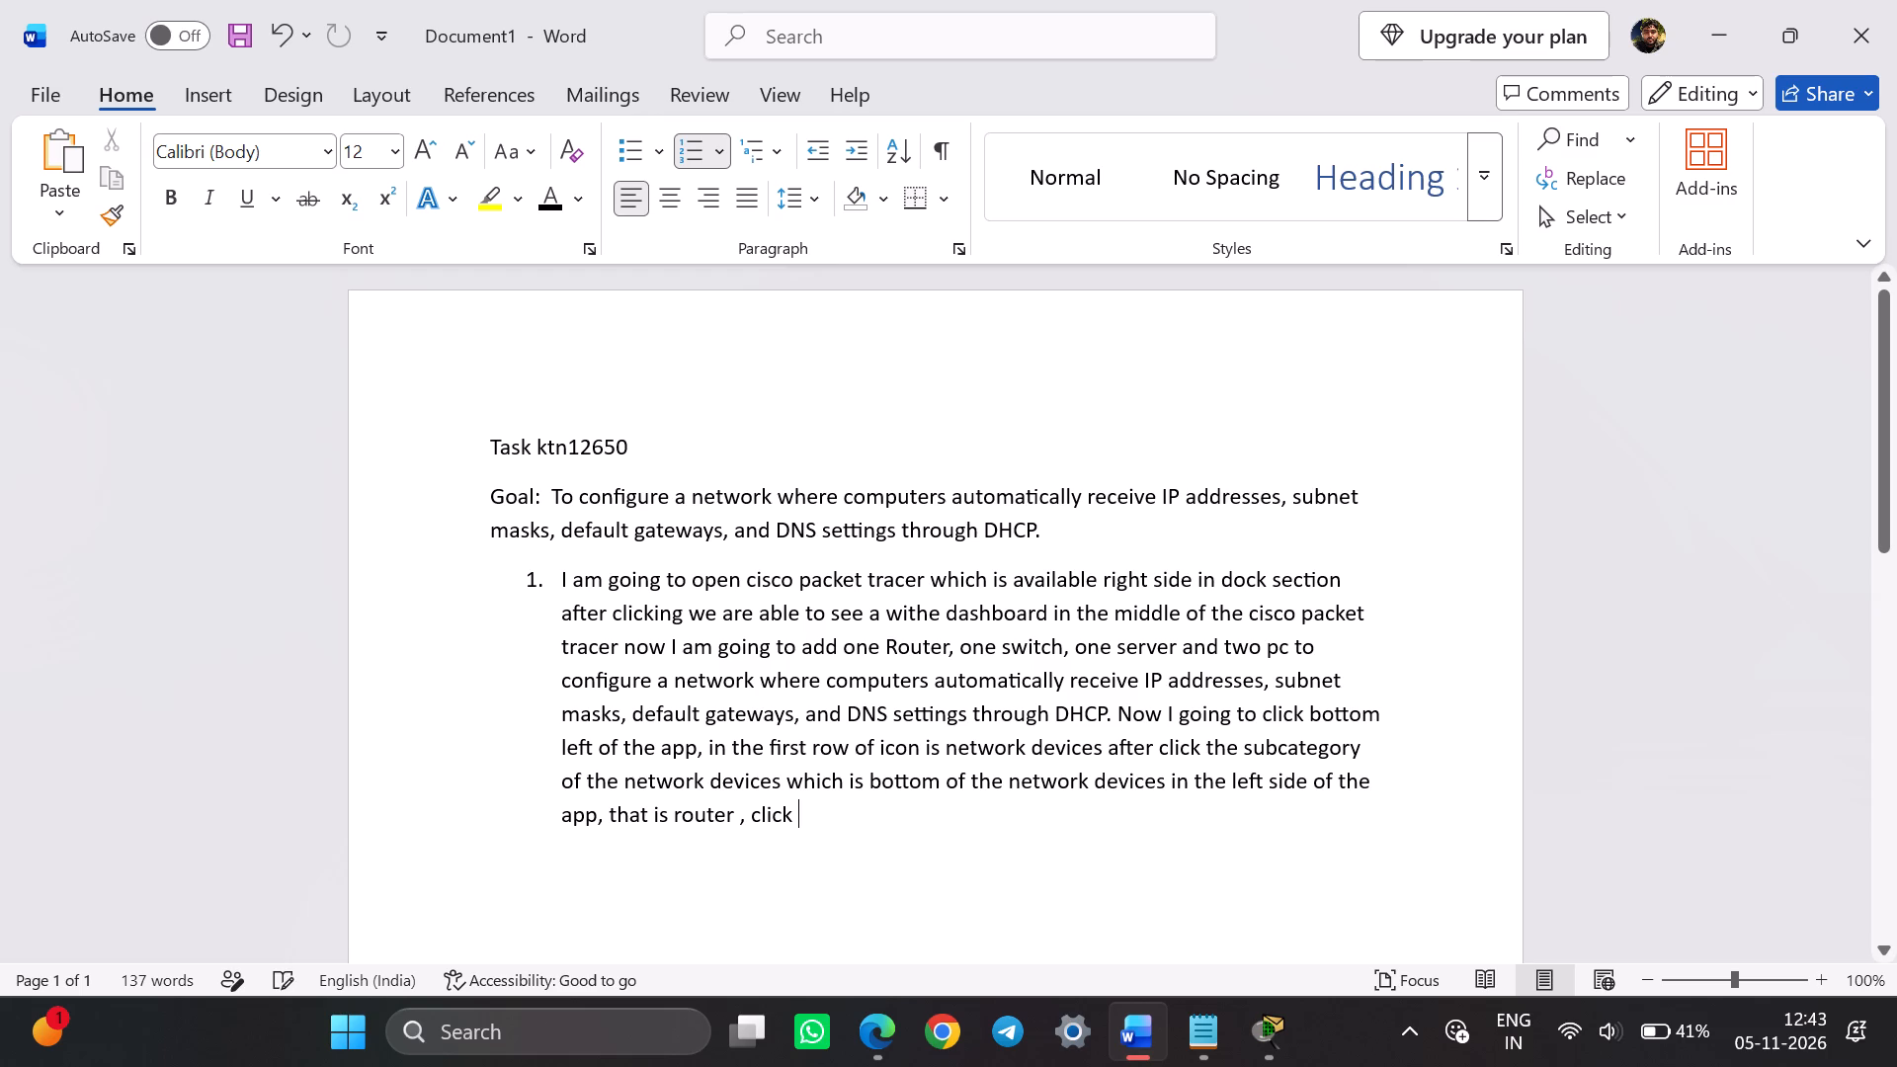
Recheck the ChatGPT wording, and append "the first device" after the final "click" in item 1 in Word.
click(889, 1032)
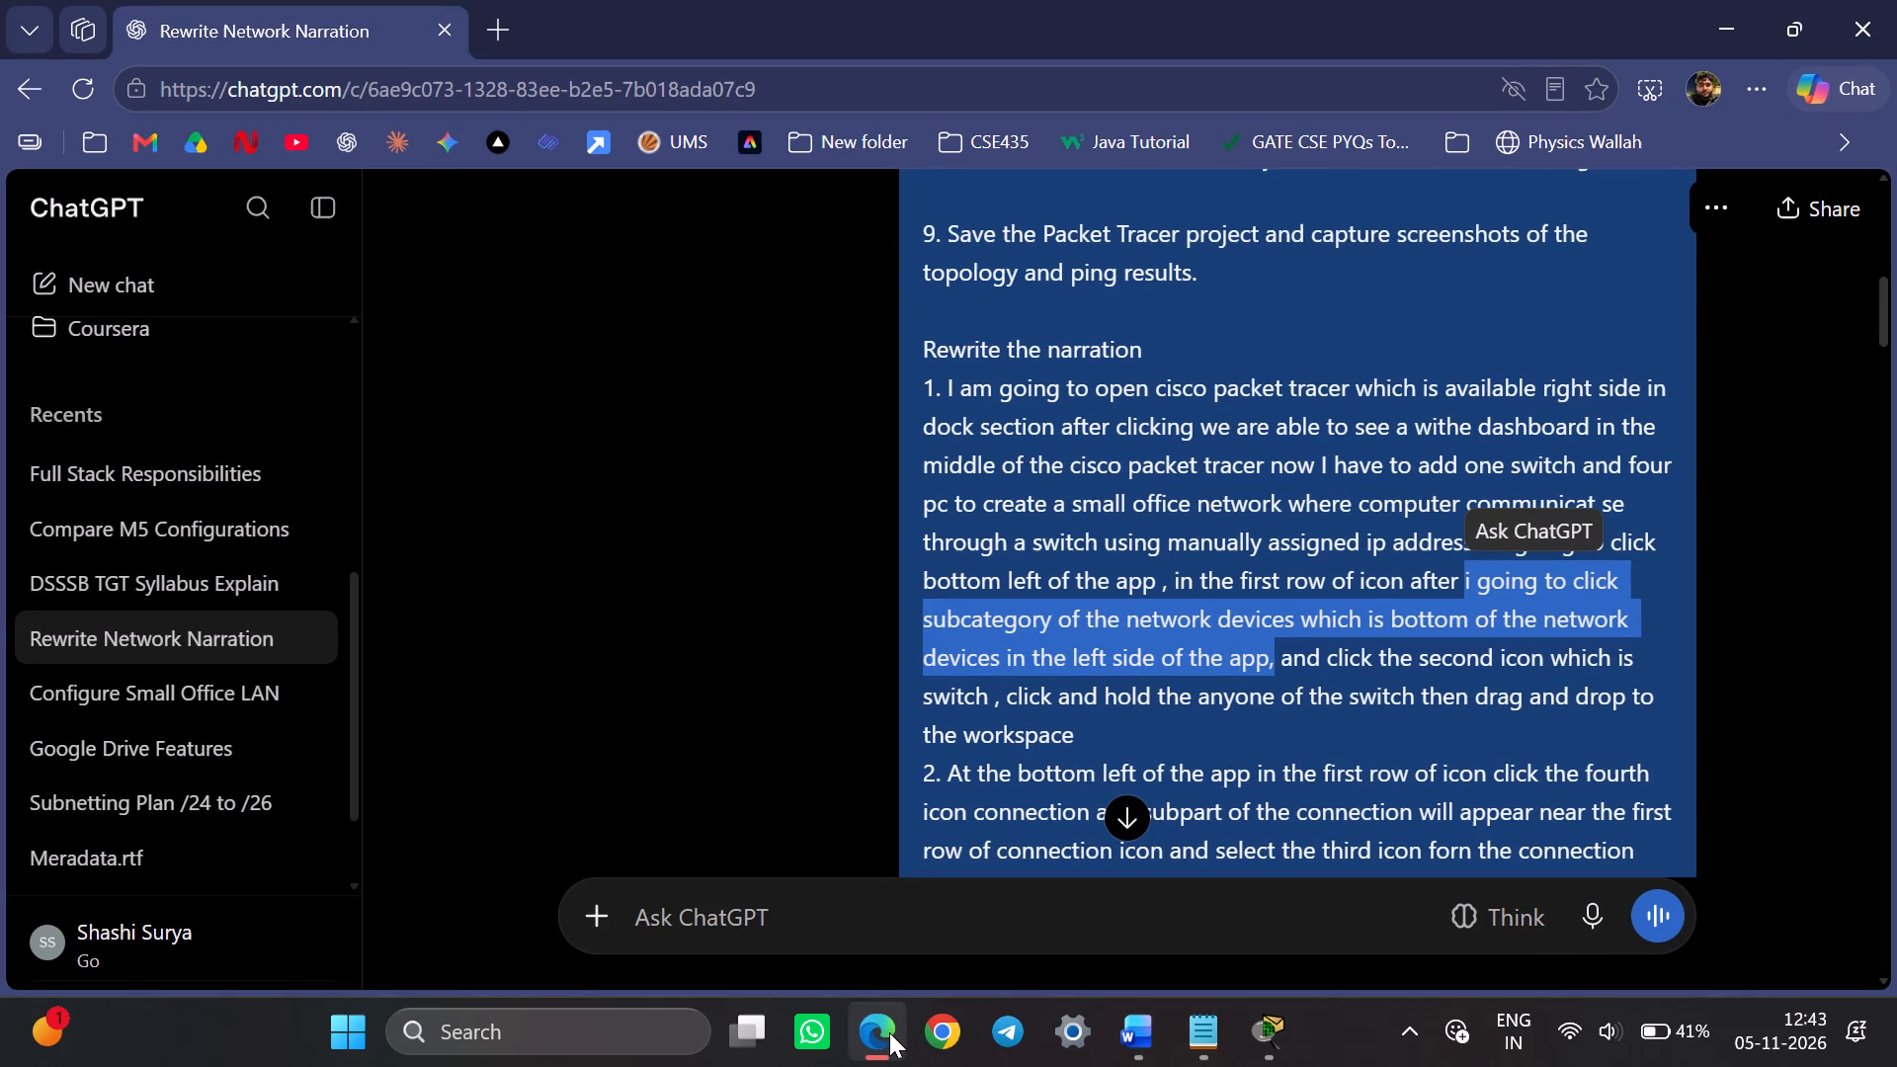
click(889, 1032)
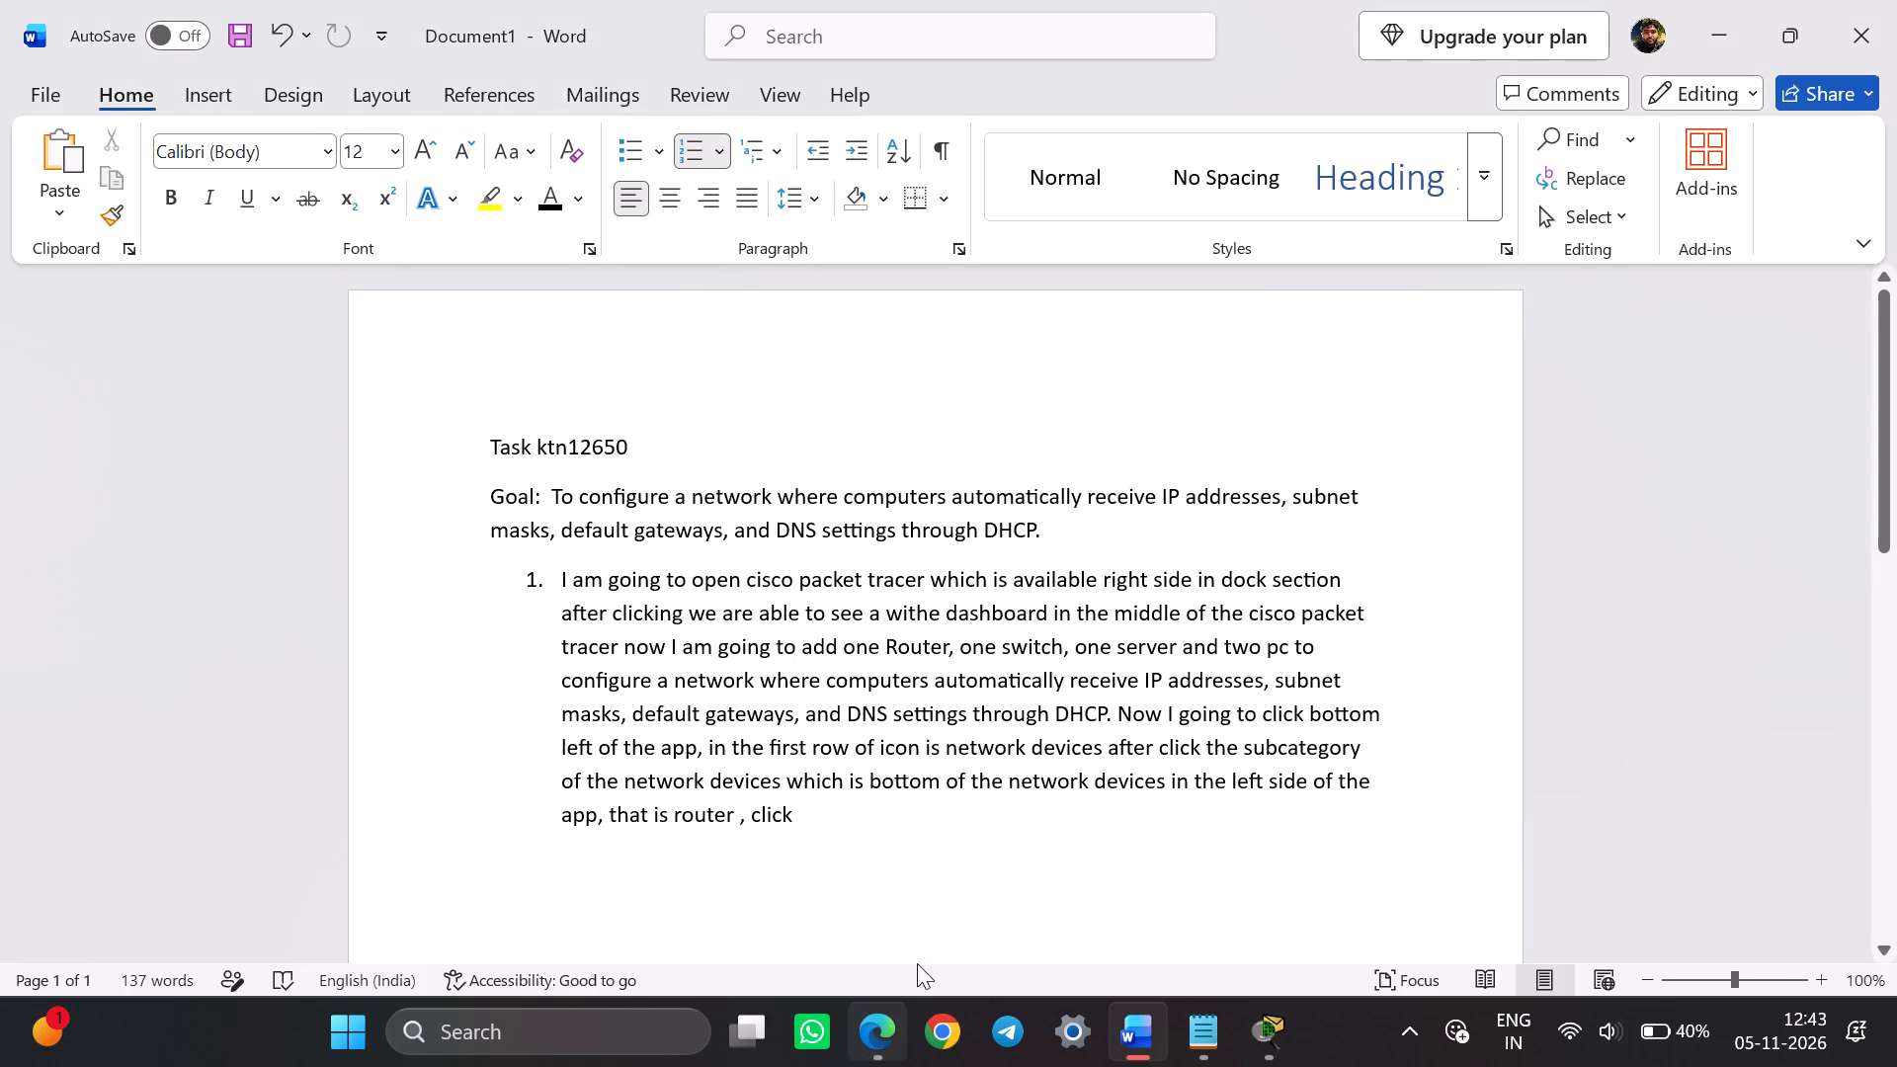
text(the first)
key(space)
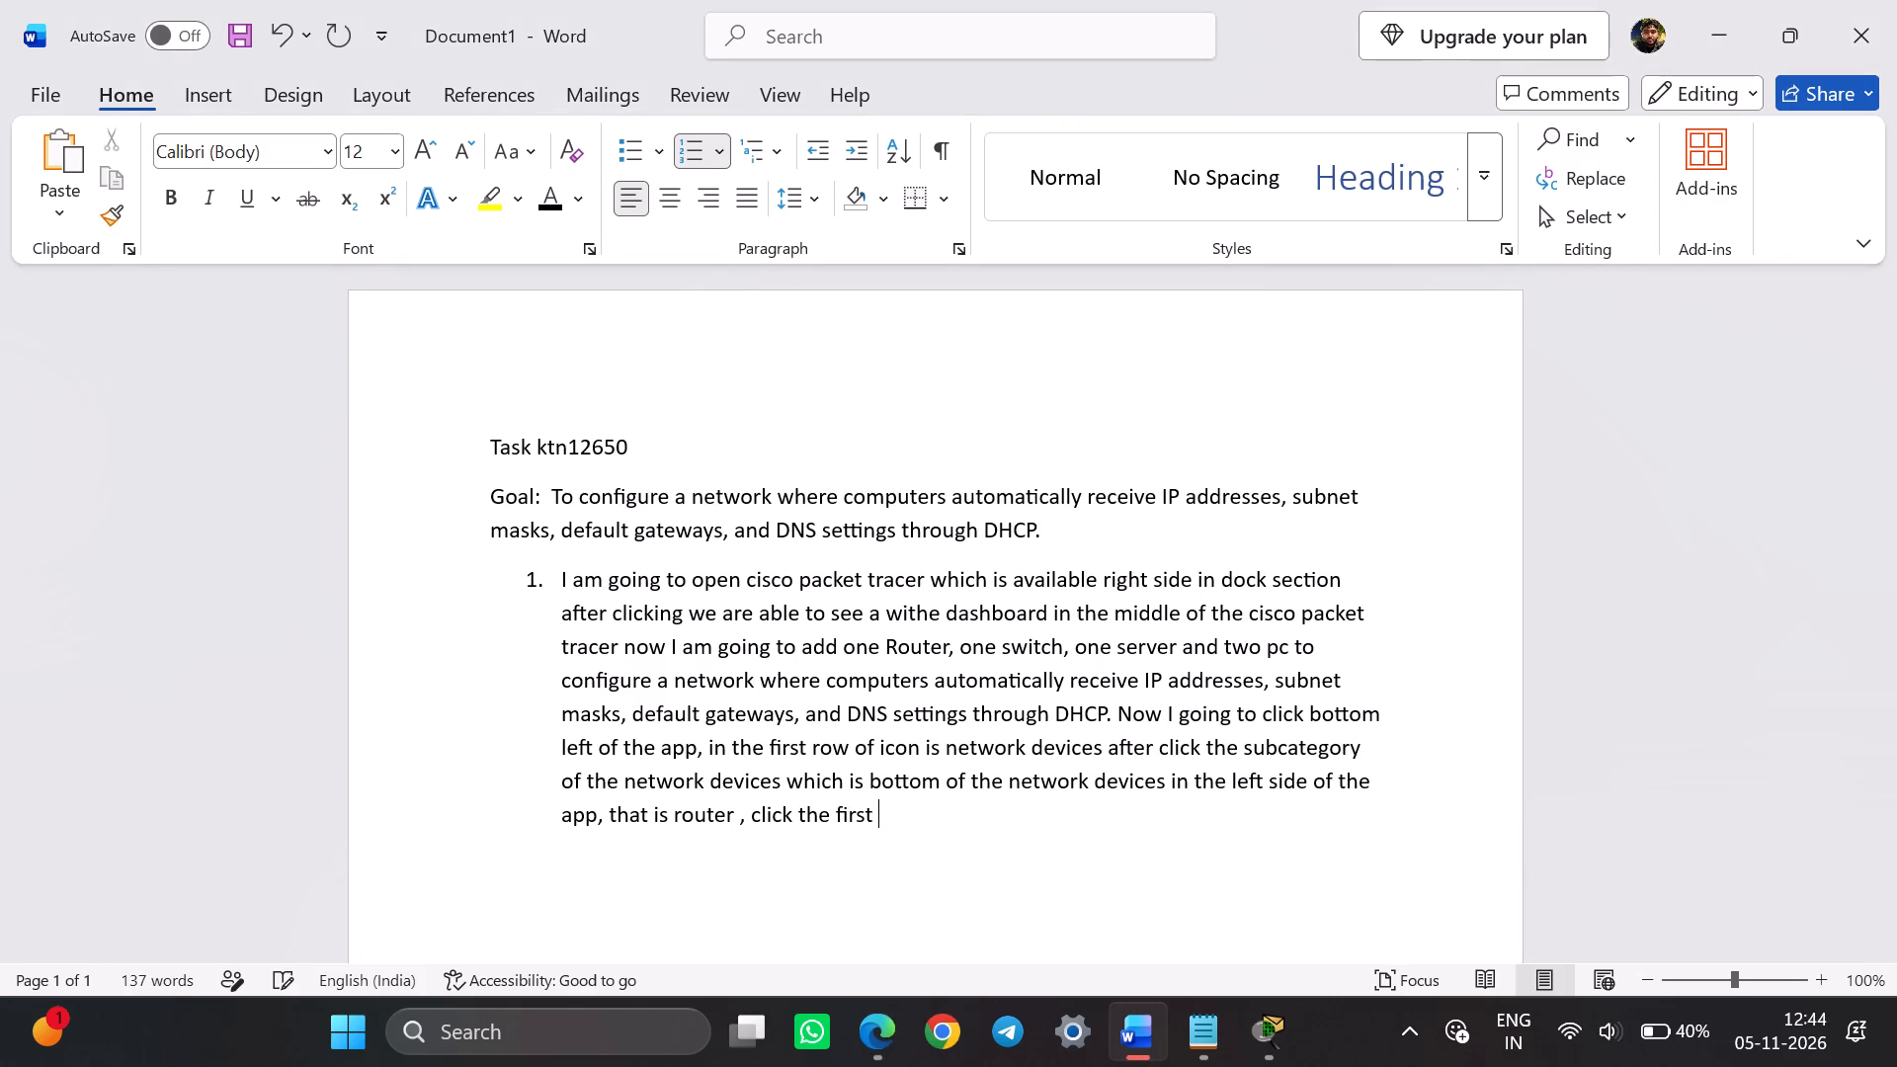
text(ico)
key(BackSpace)
key(BackSpace)
key(BackSpace)
text(device)
key(space)
Check Packet Tracer's router category and the ChatGPT wording, and change "after click the subcategory" to "after clicking click the subcategory" in Word's item 1.
click(1250, 1025)
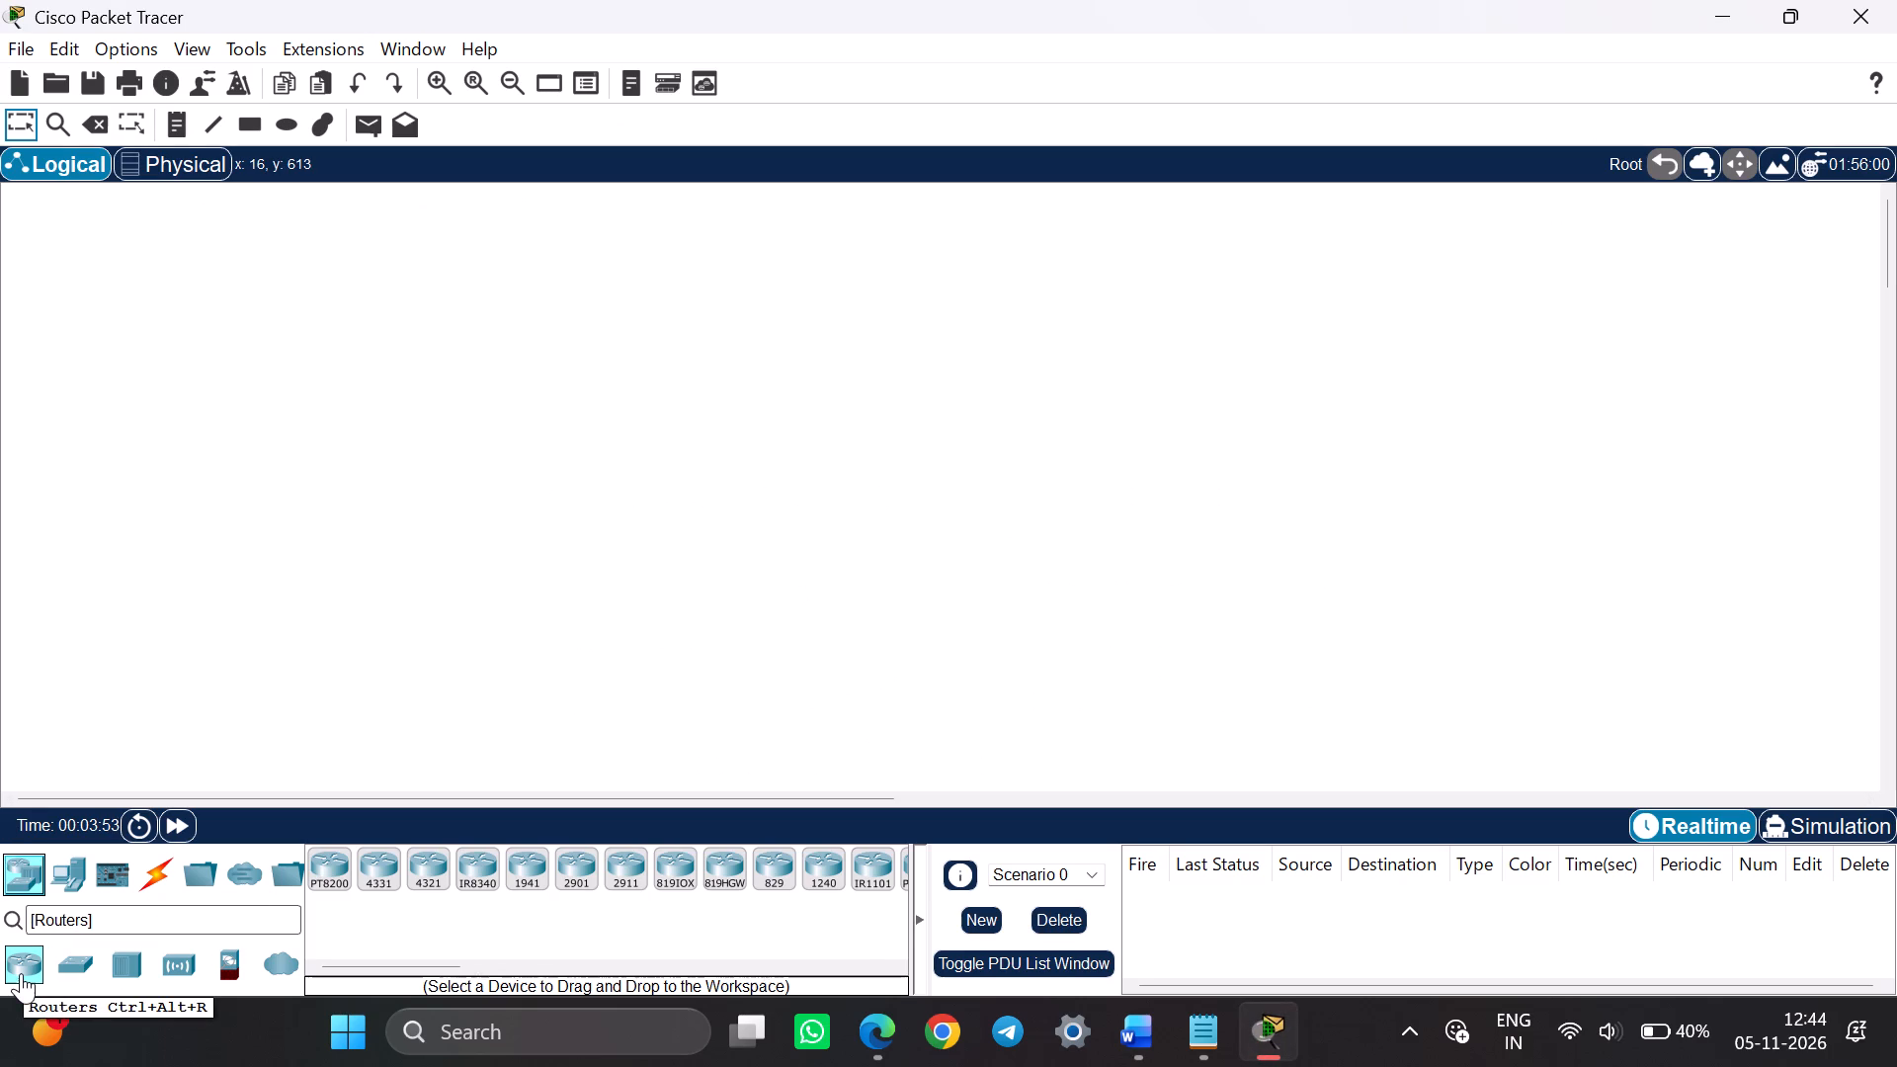
click(873, 1013)
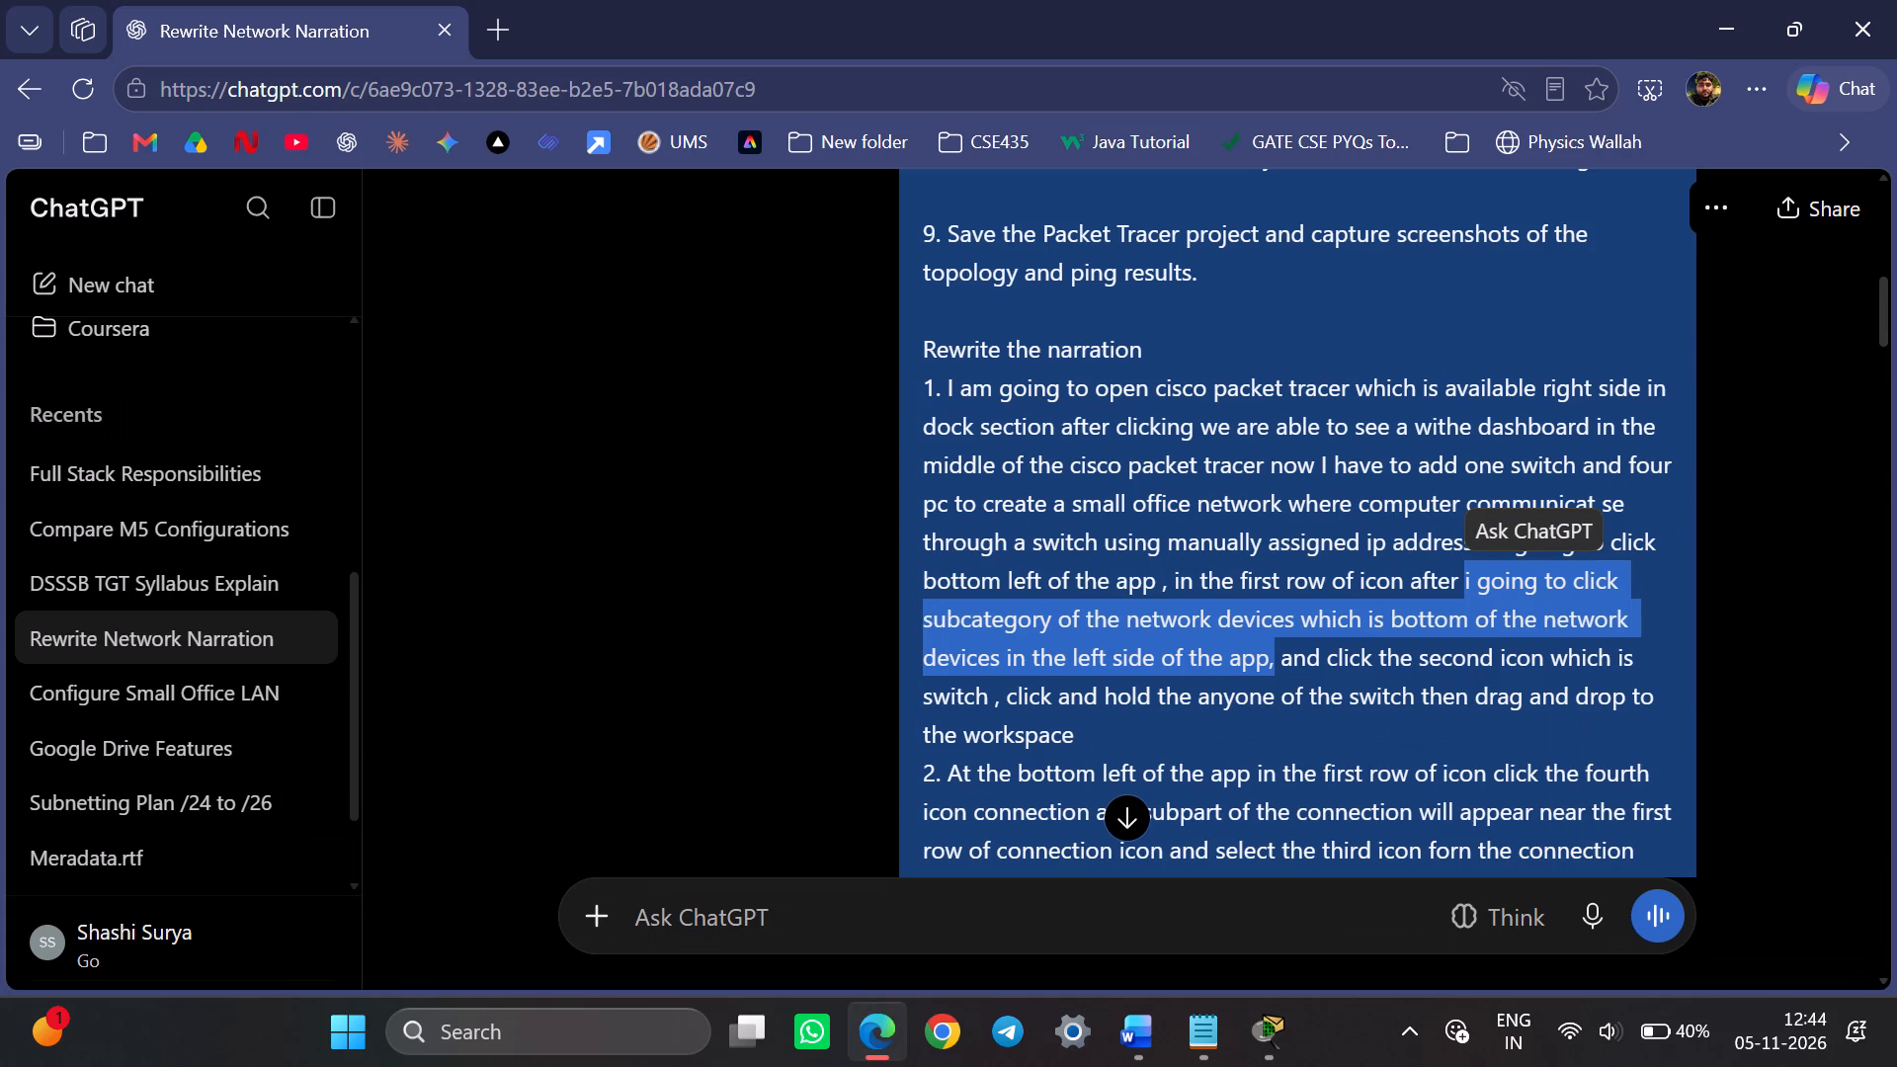
click(1144, 1042)
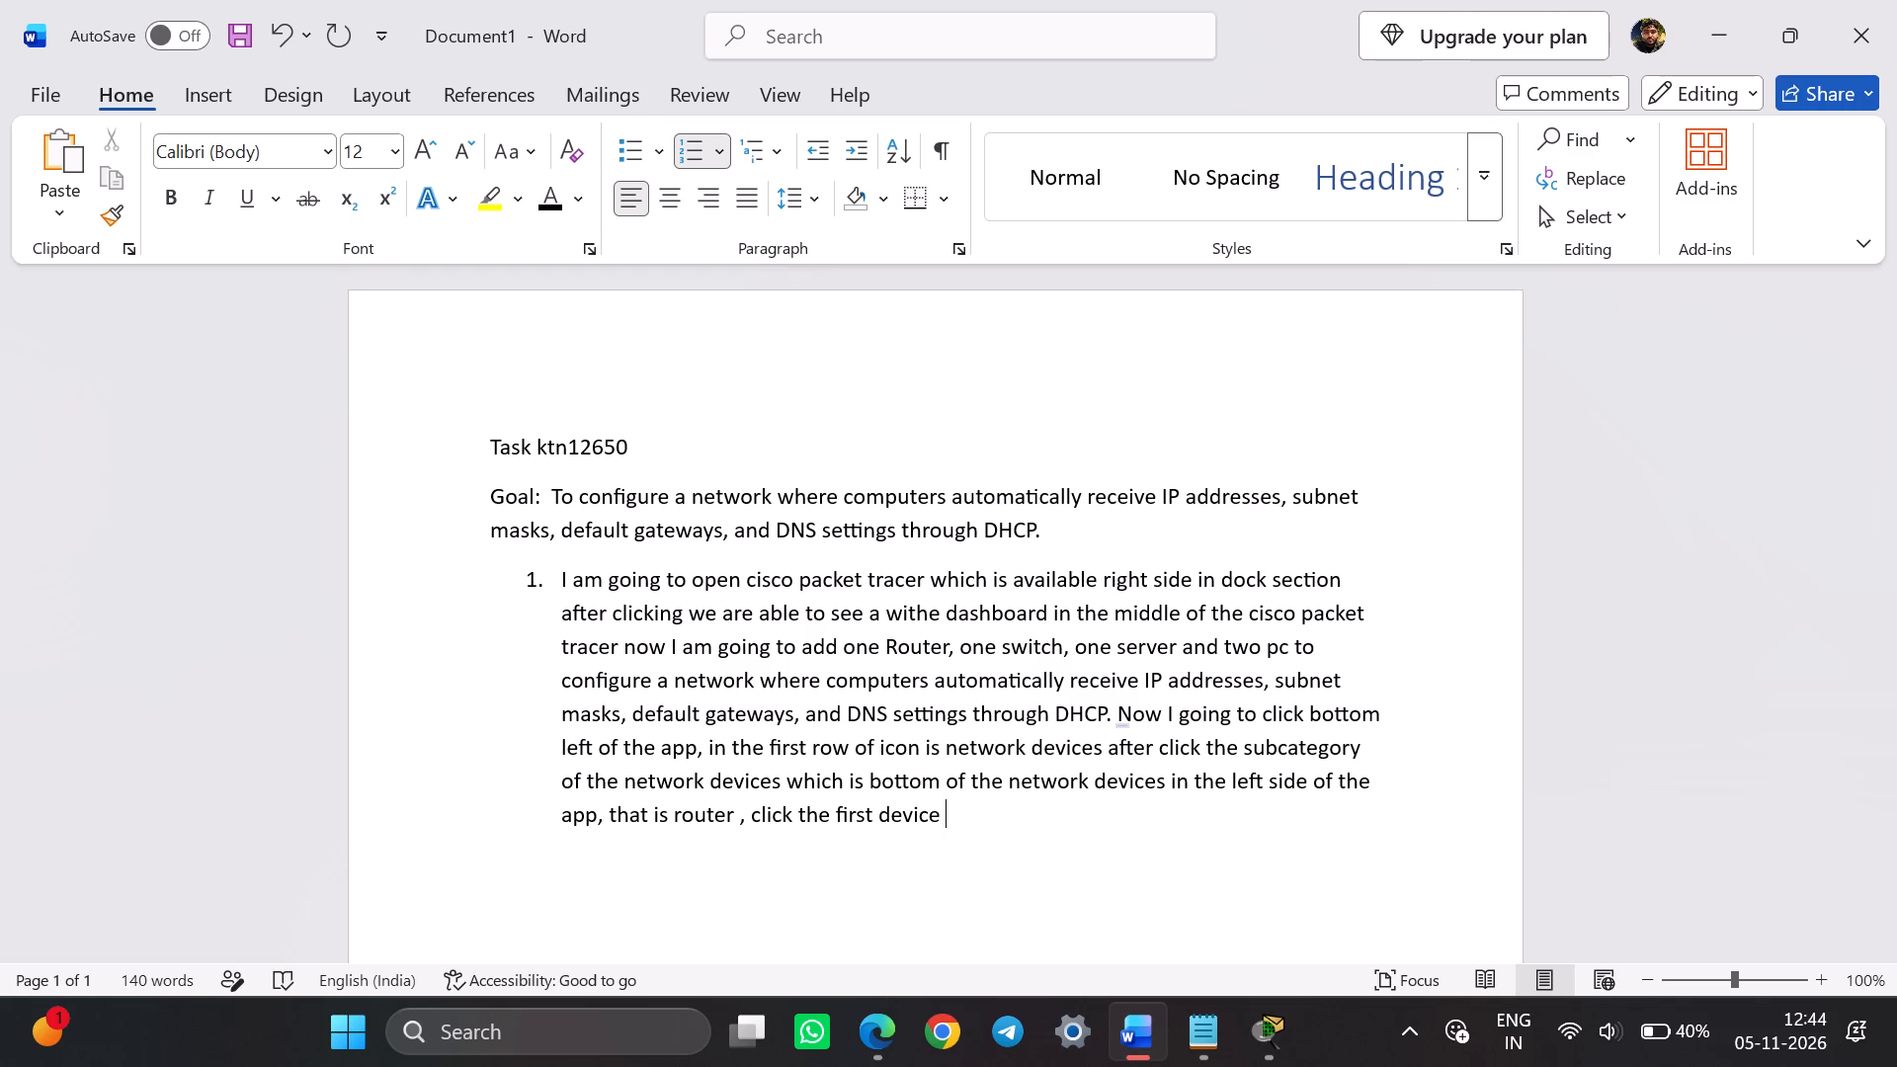
click(1201, 750)
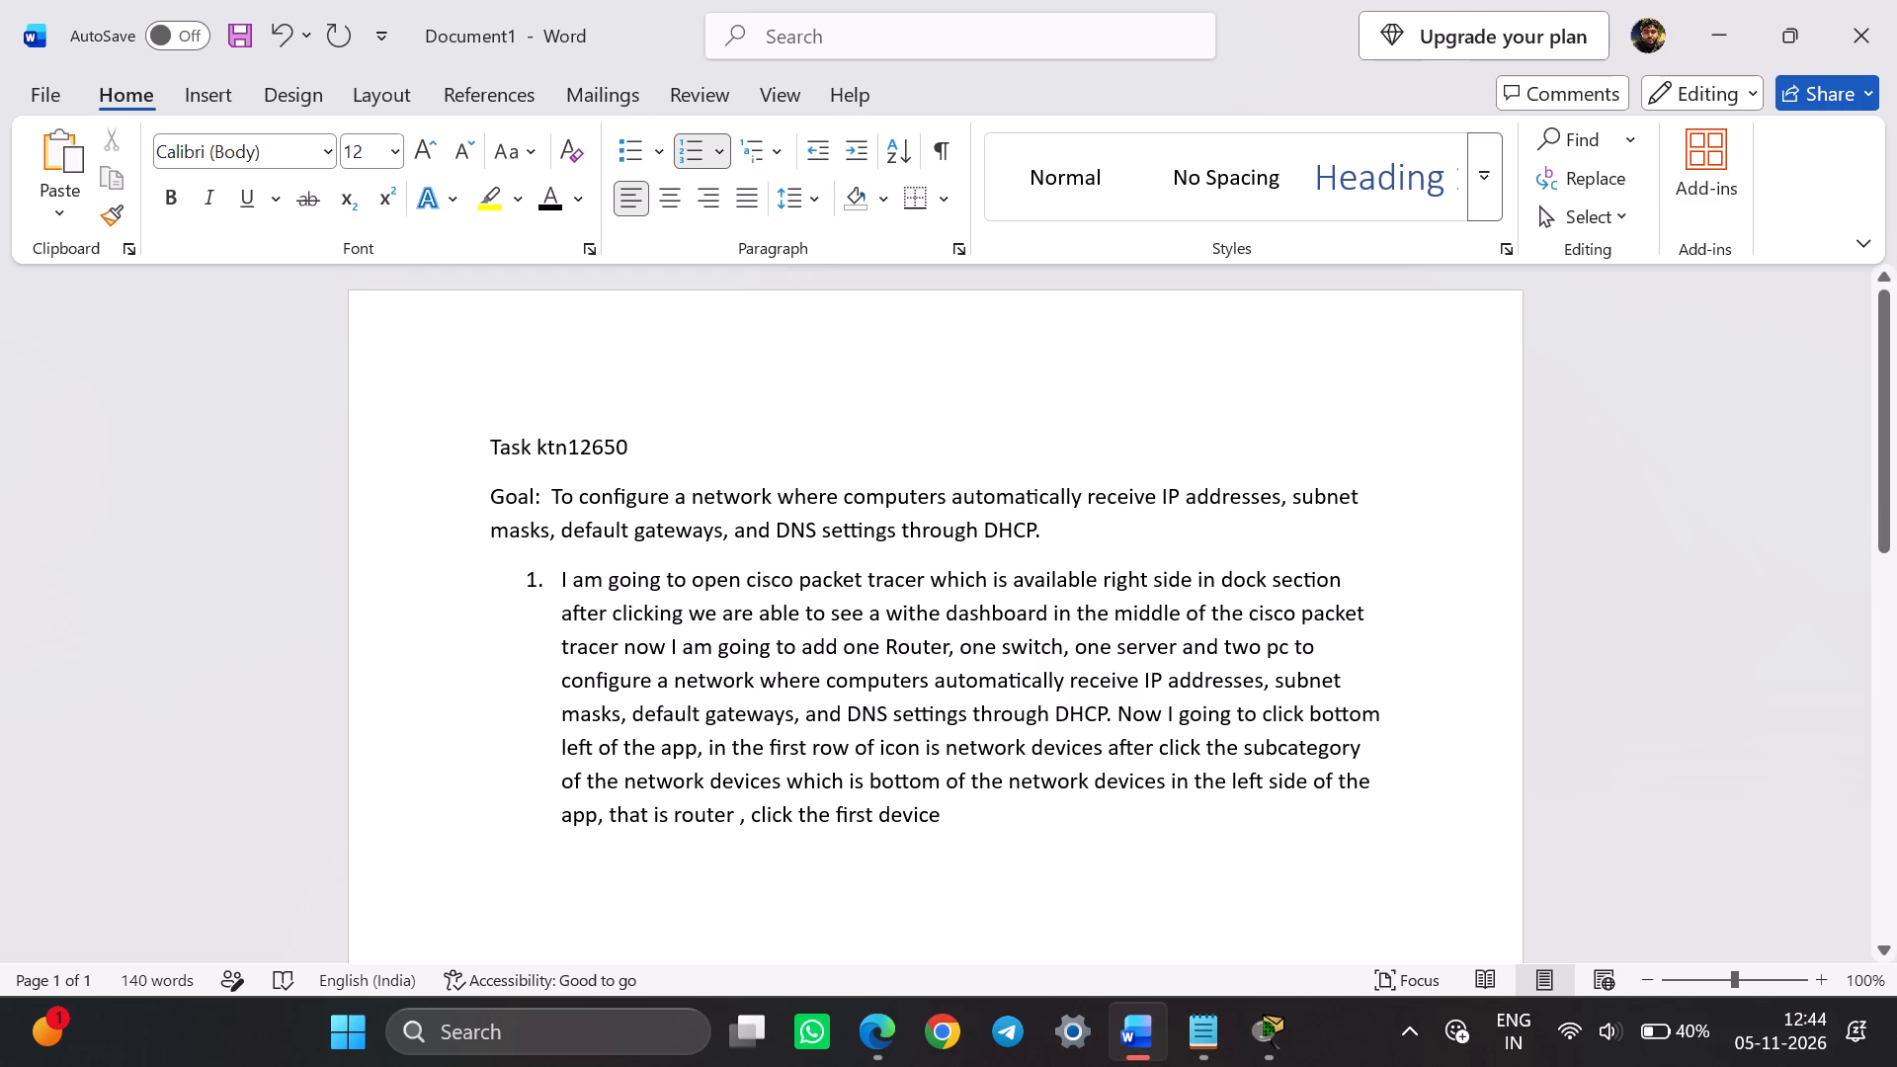
text(ing)
key(space)
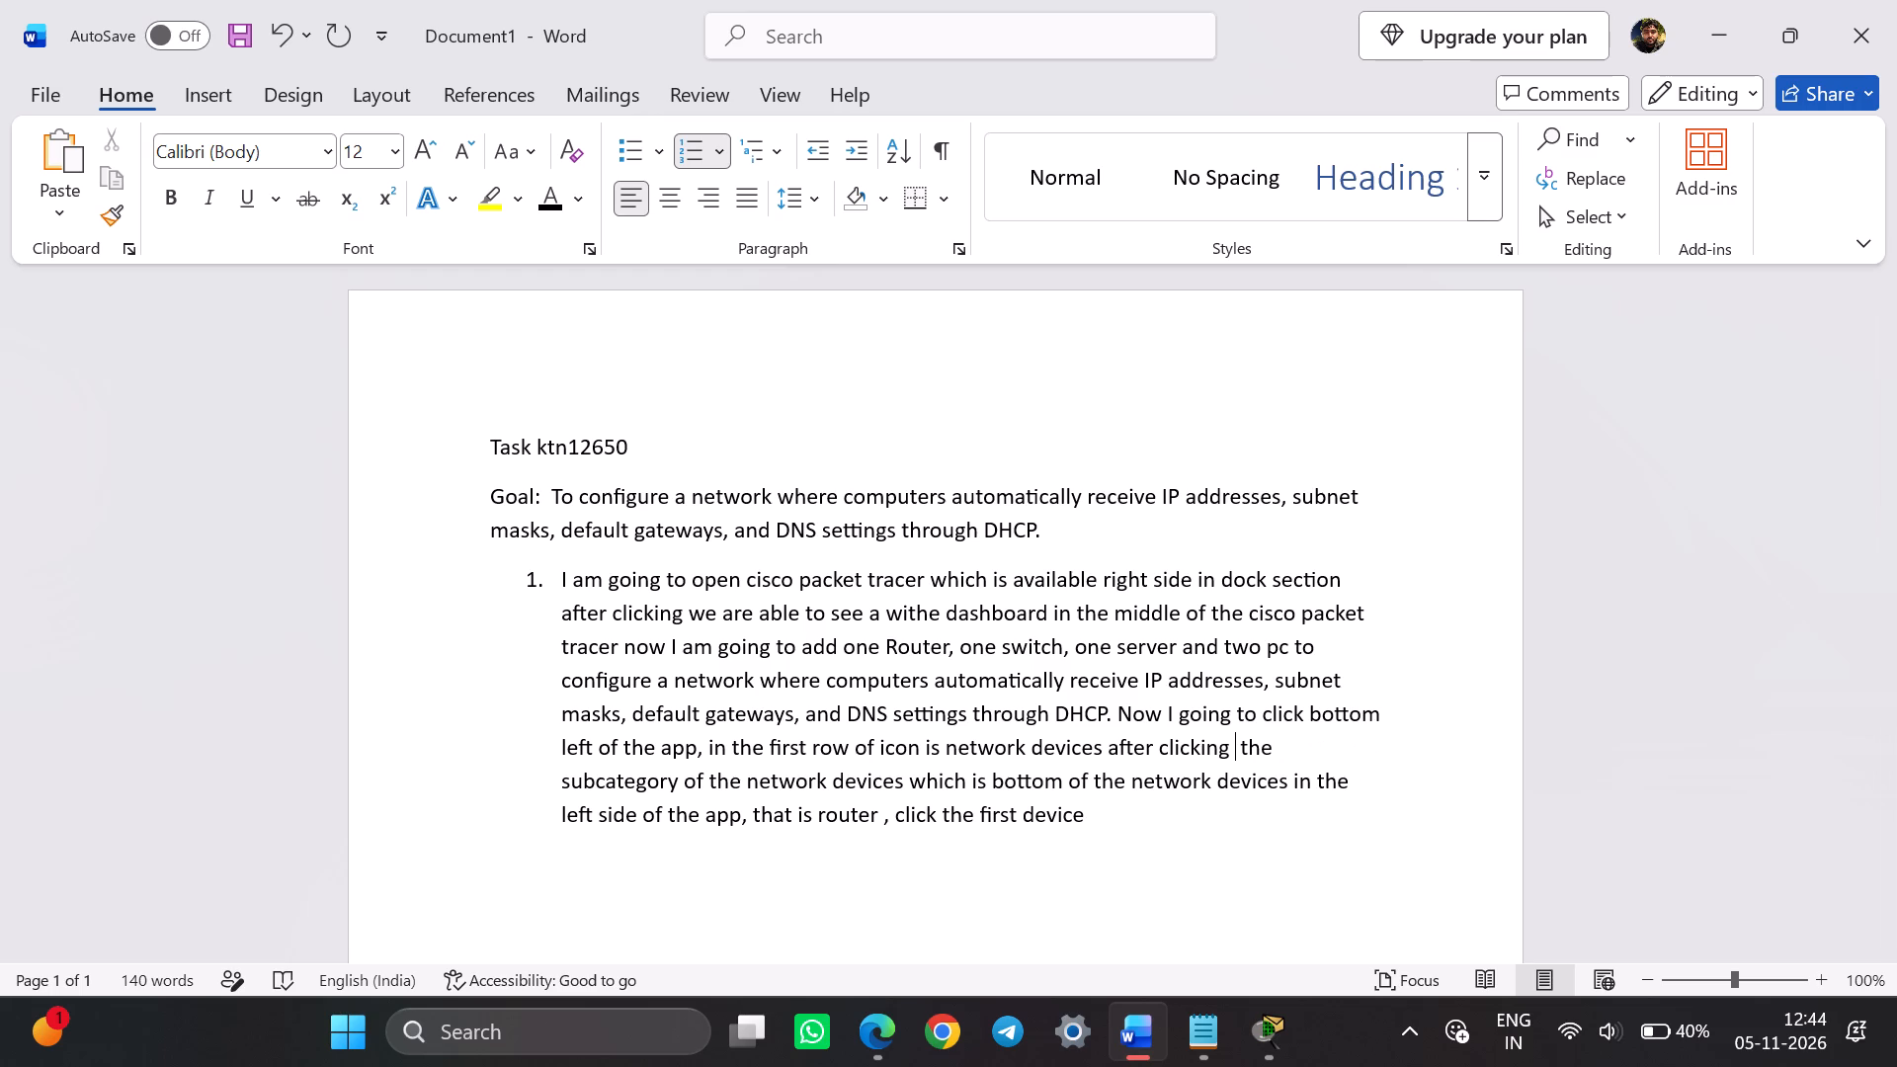
key(BackSpace)
key(BackSpace)
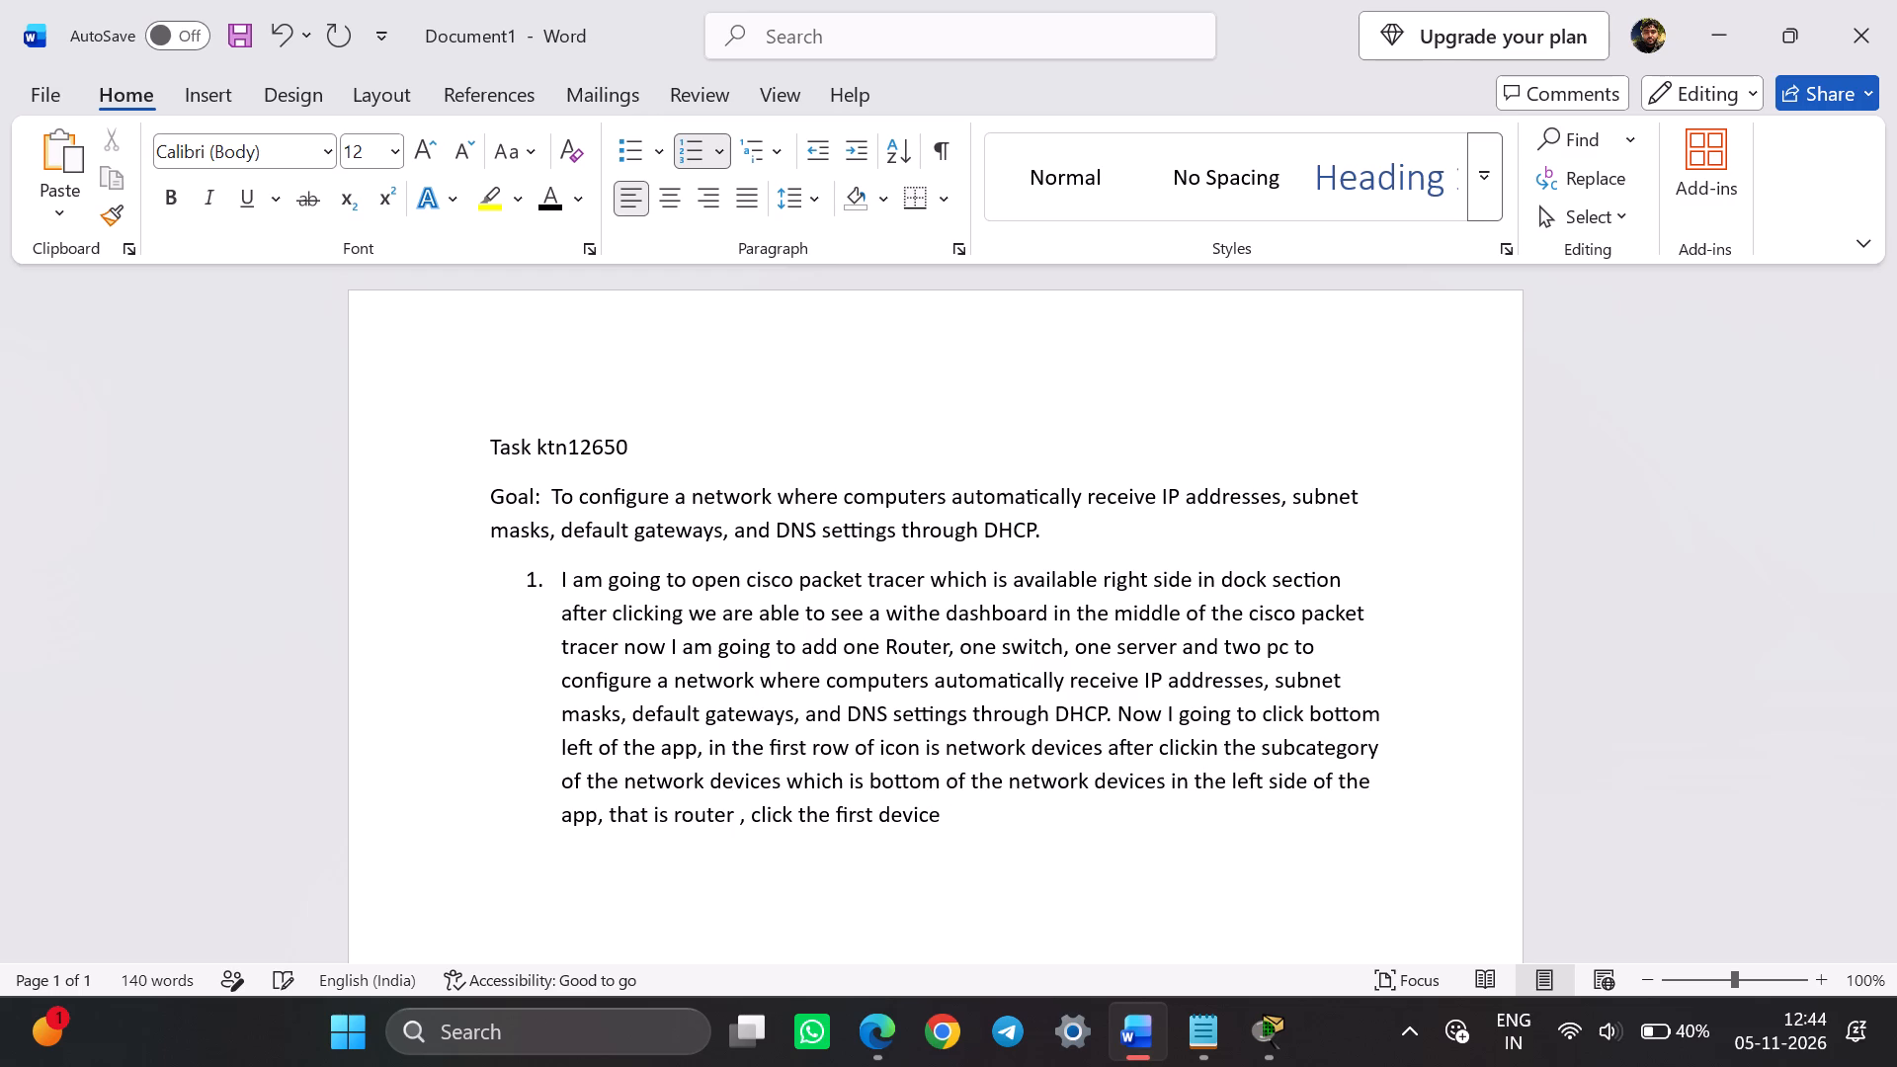
key(BackSpace)
key(BackSpace)
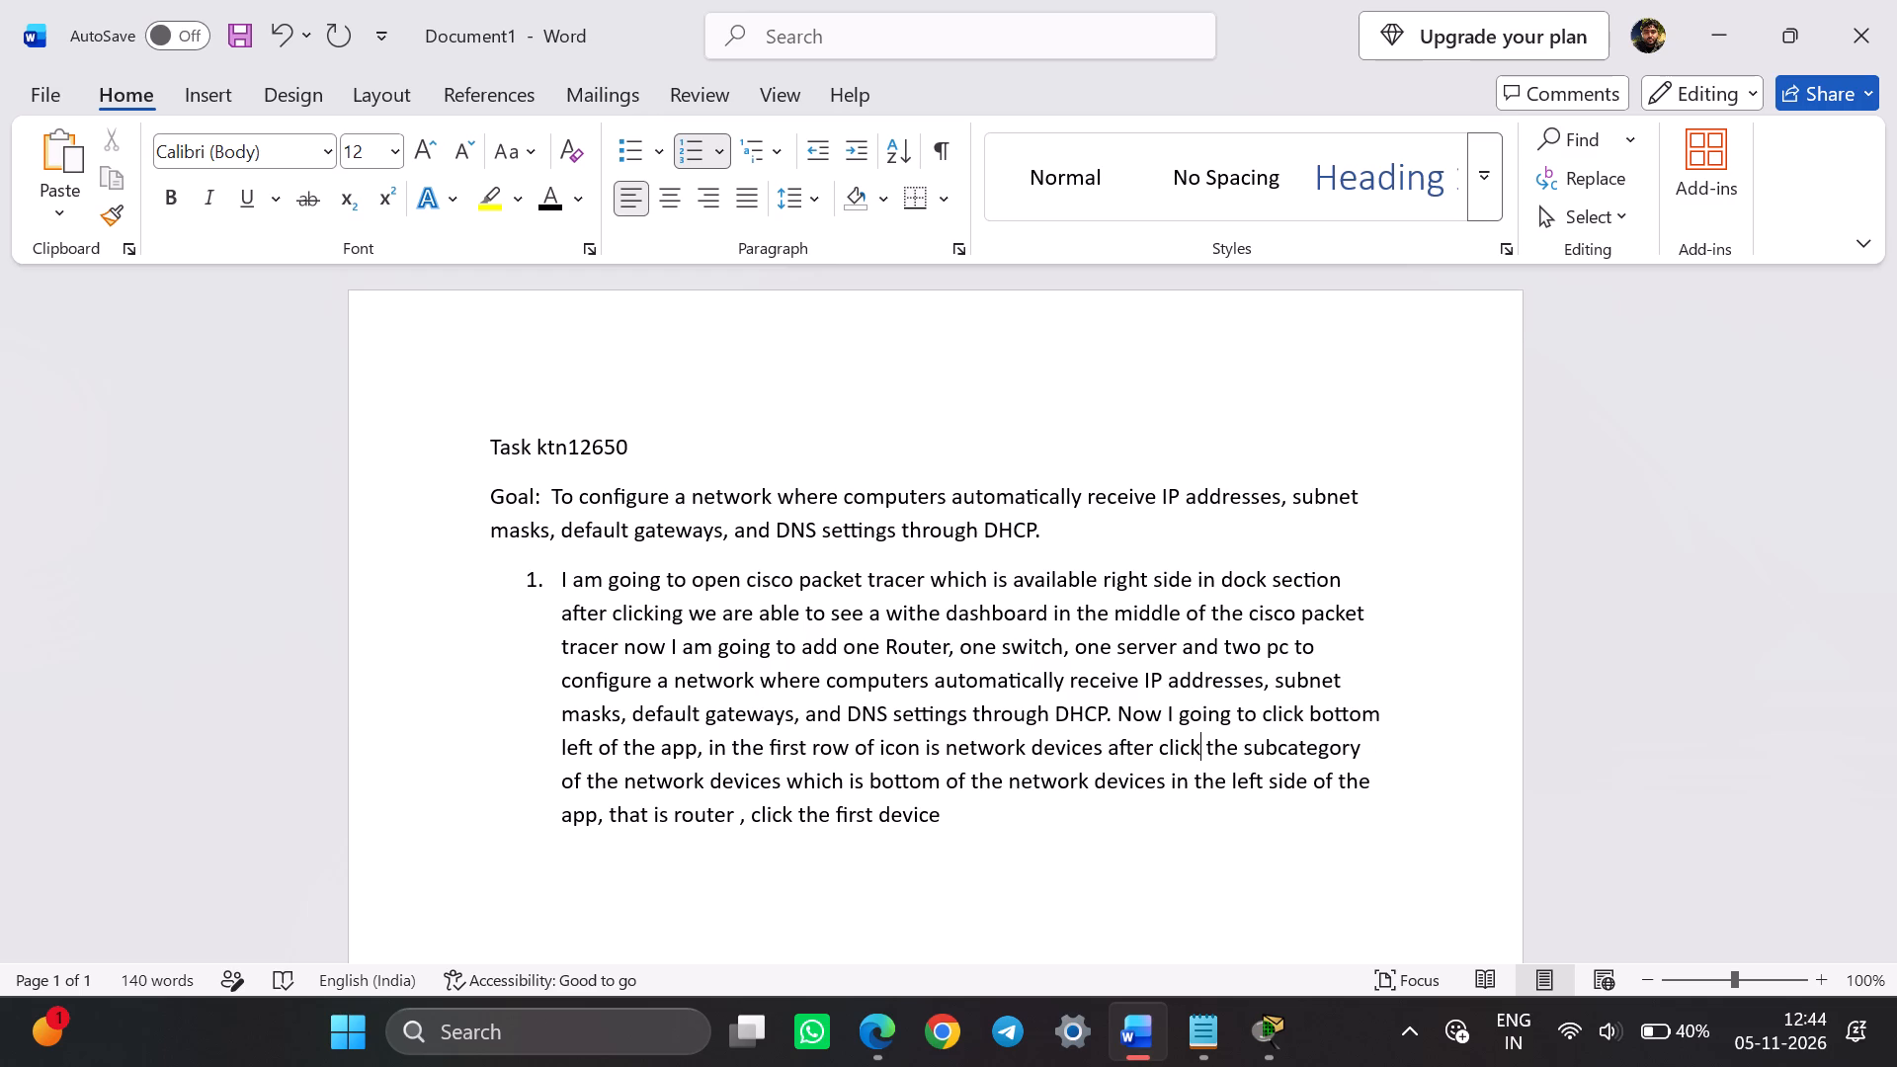
key(i)
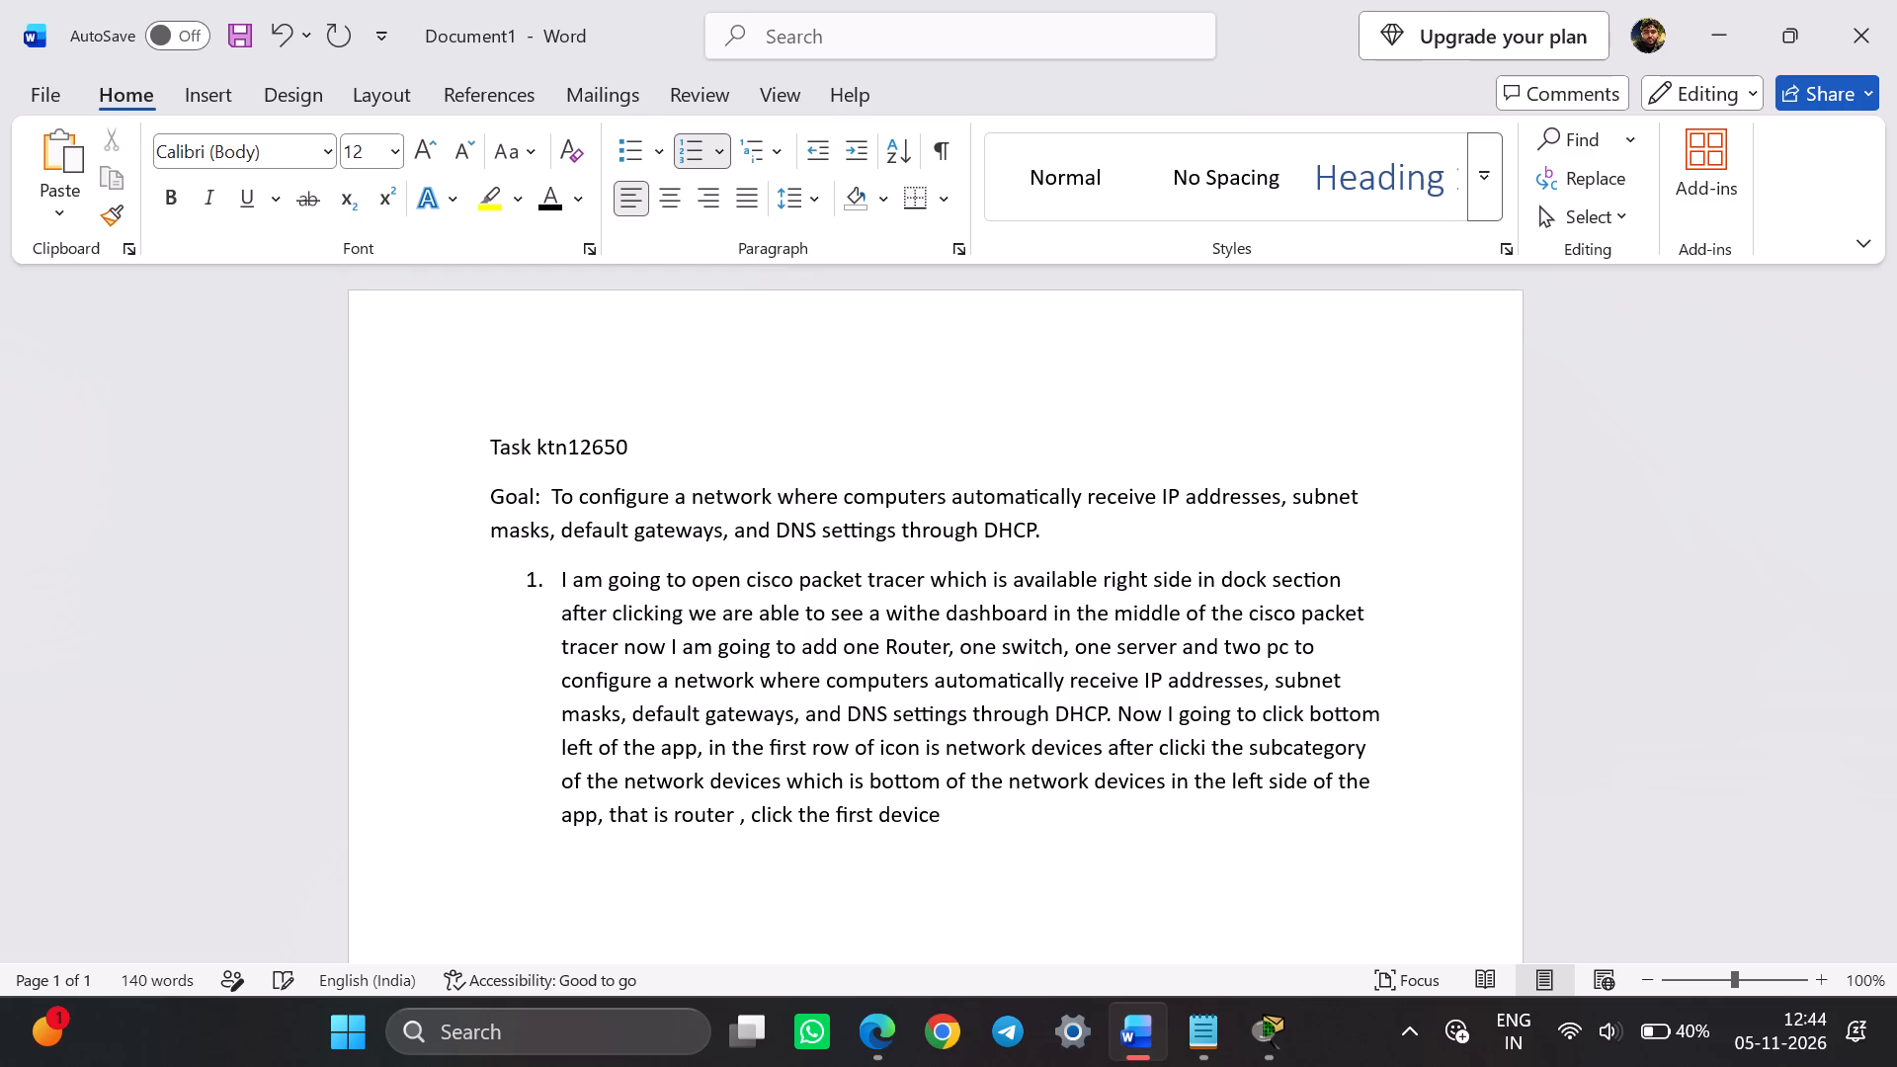
text(ng)
key(space)
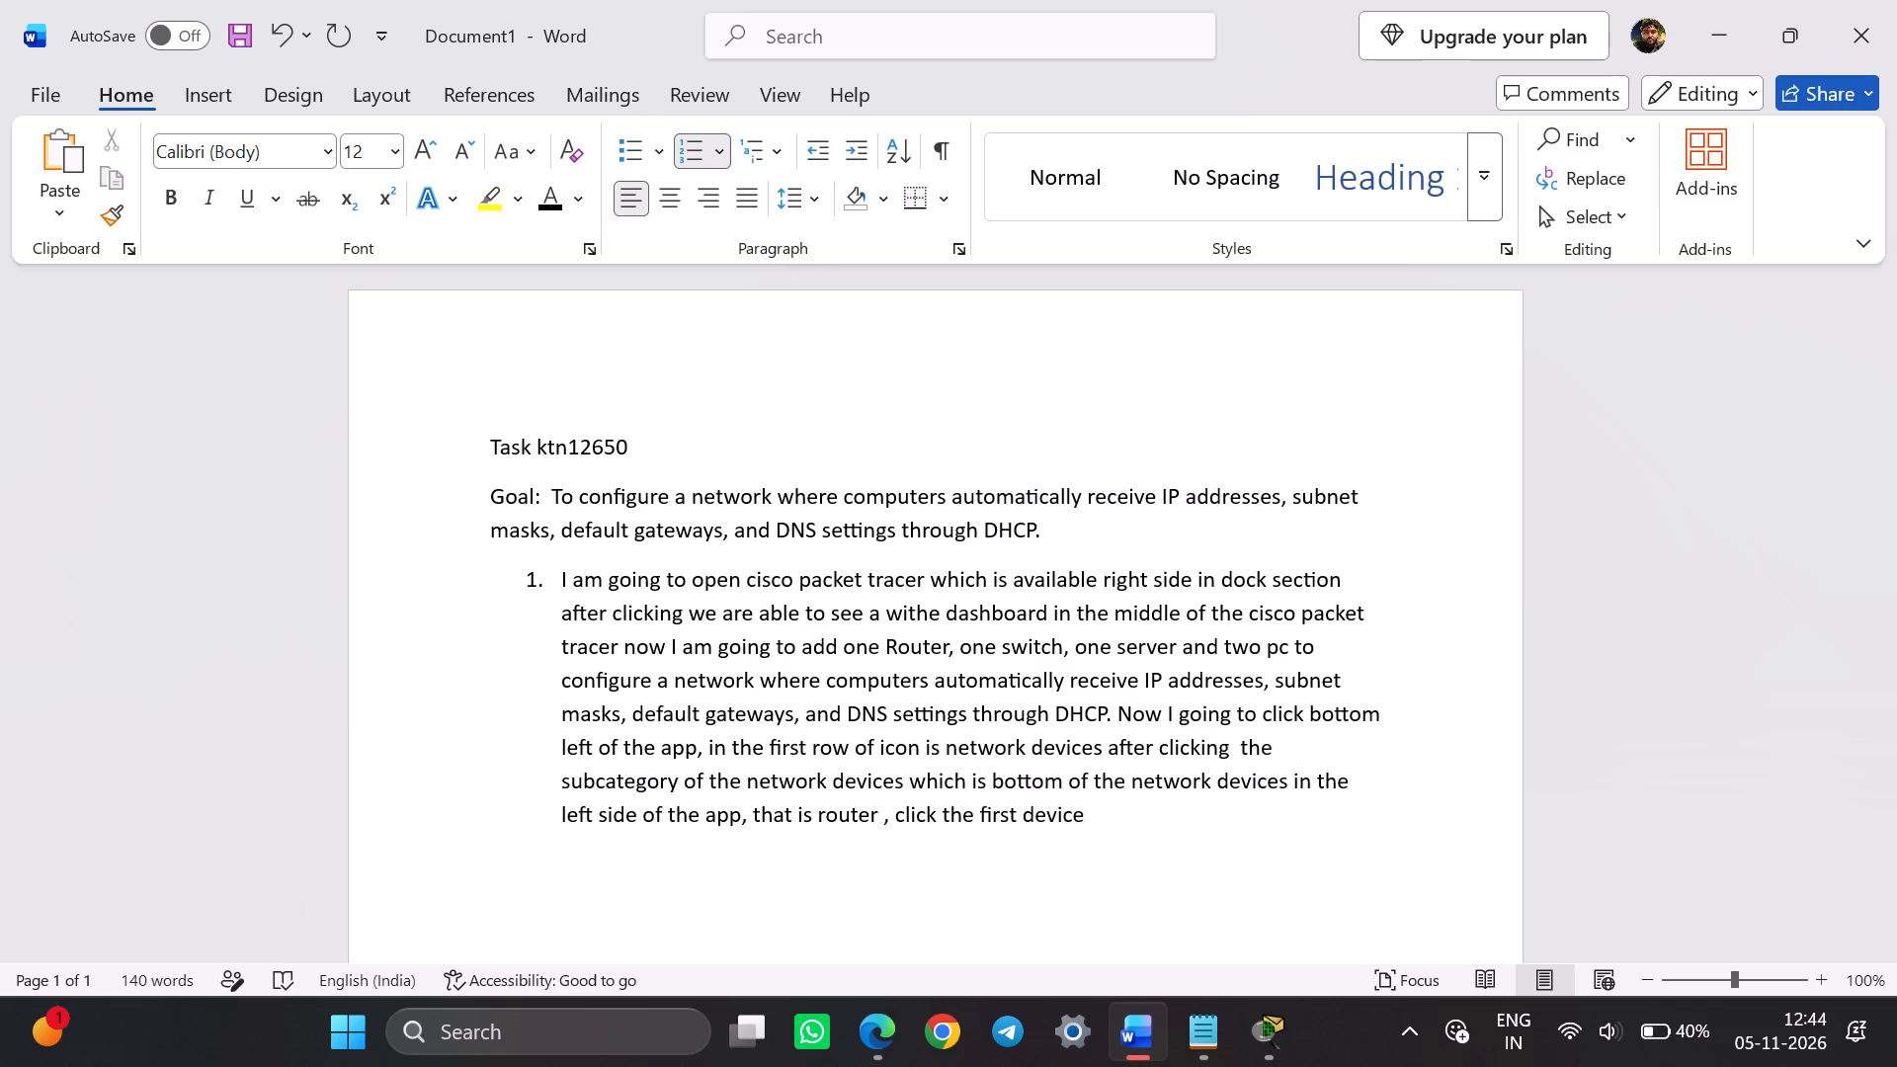
text(click)
key(space)
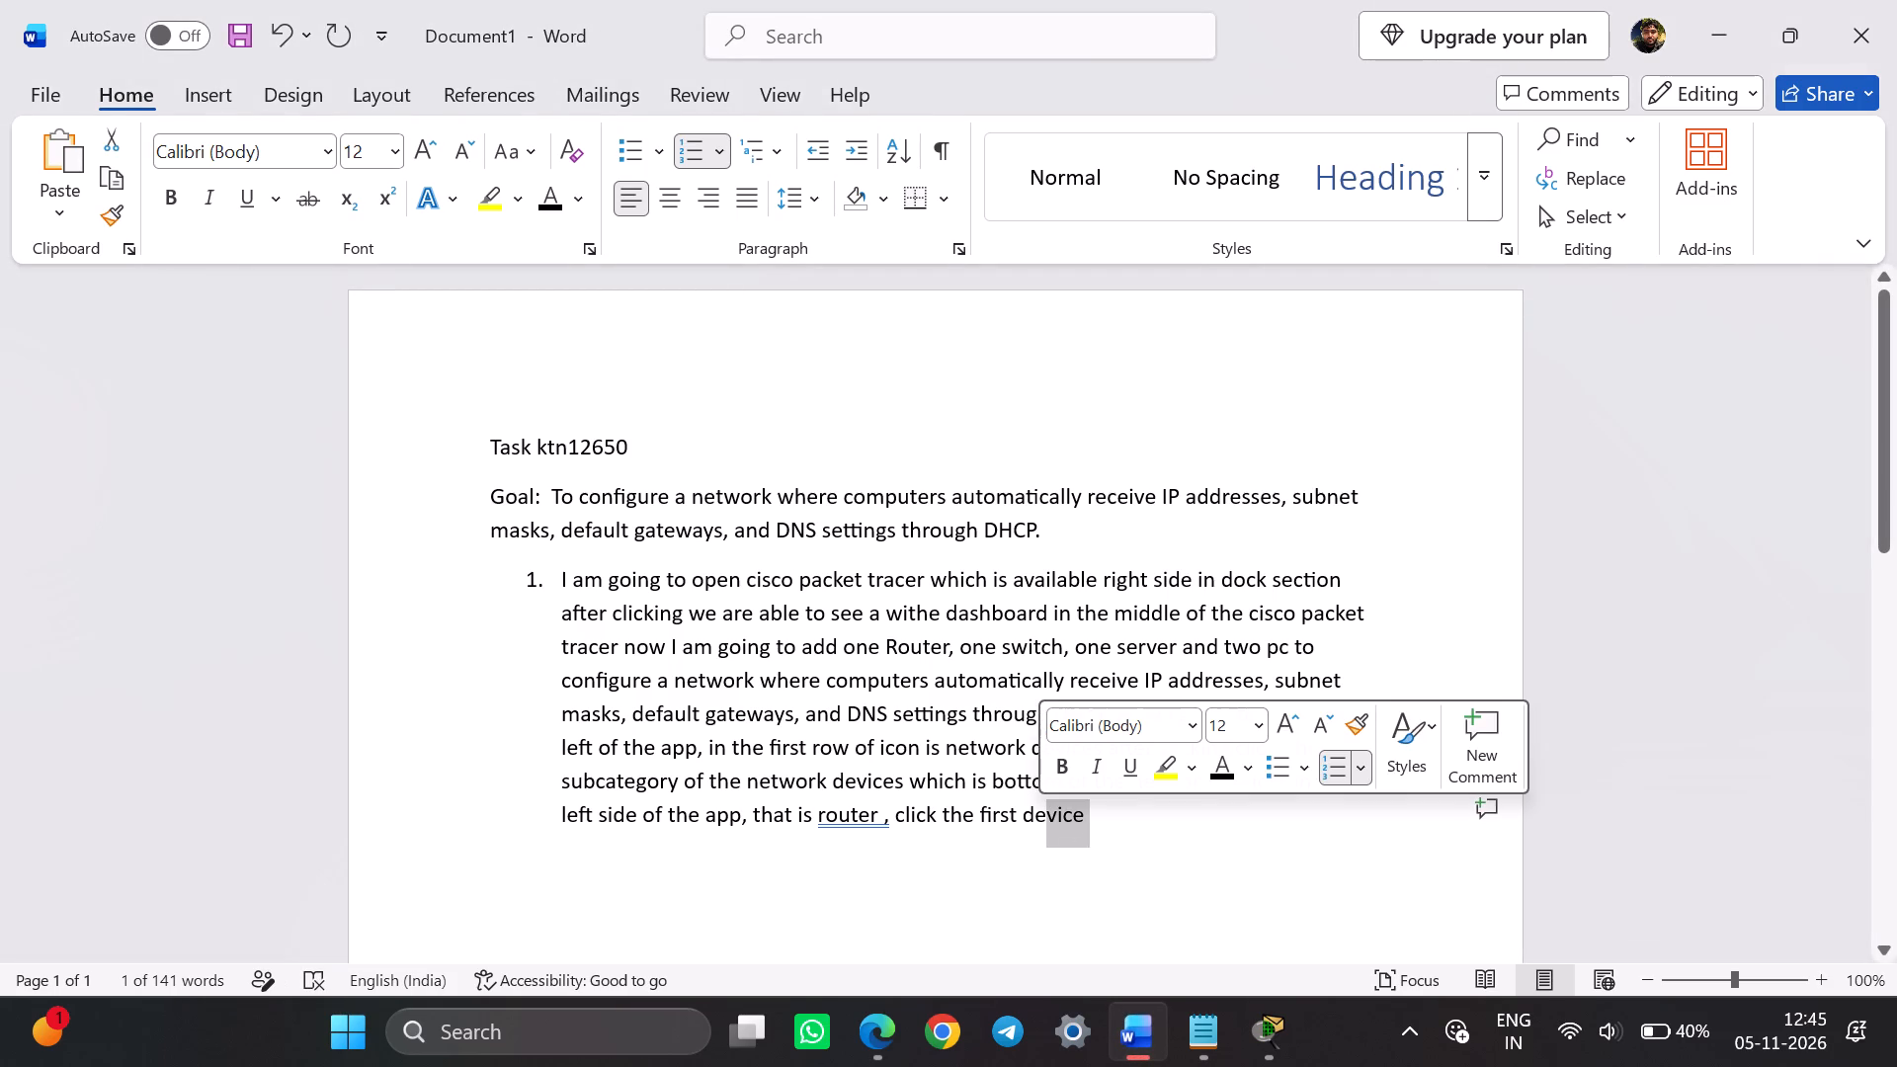
click(1109, 819)
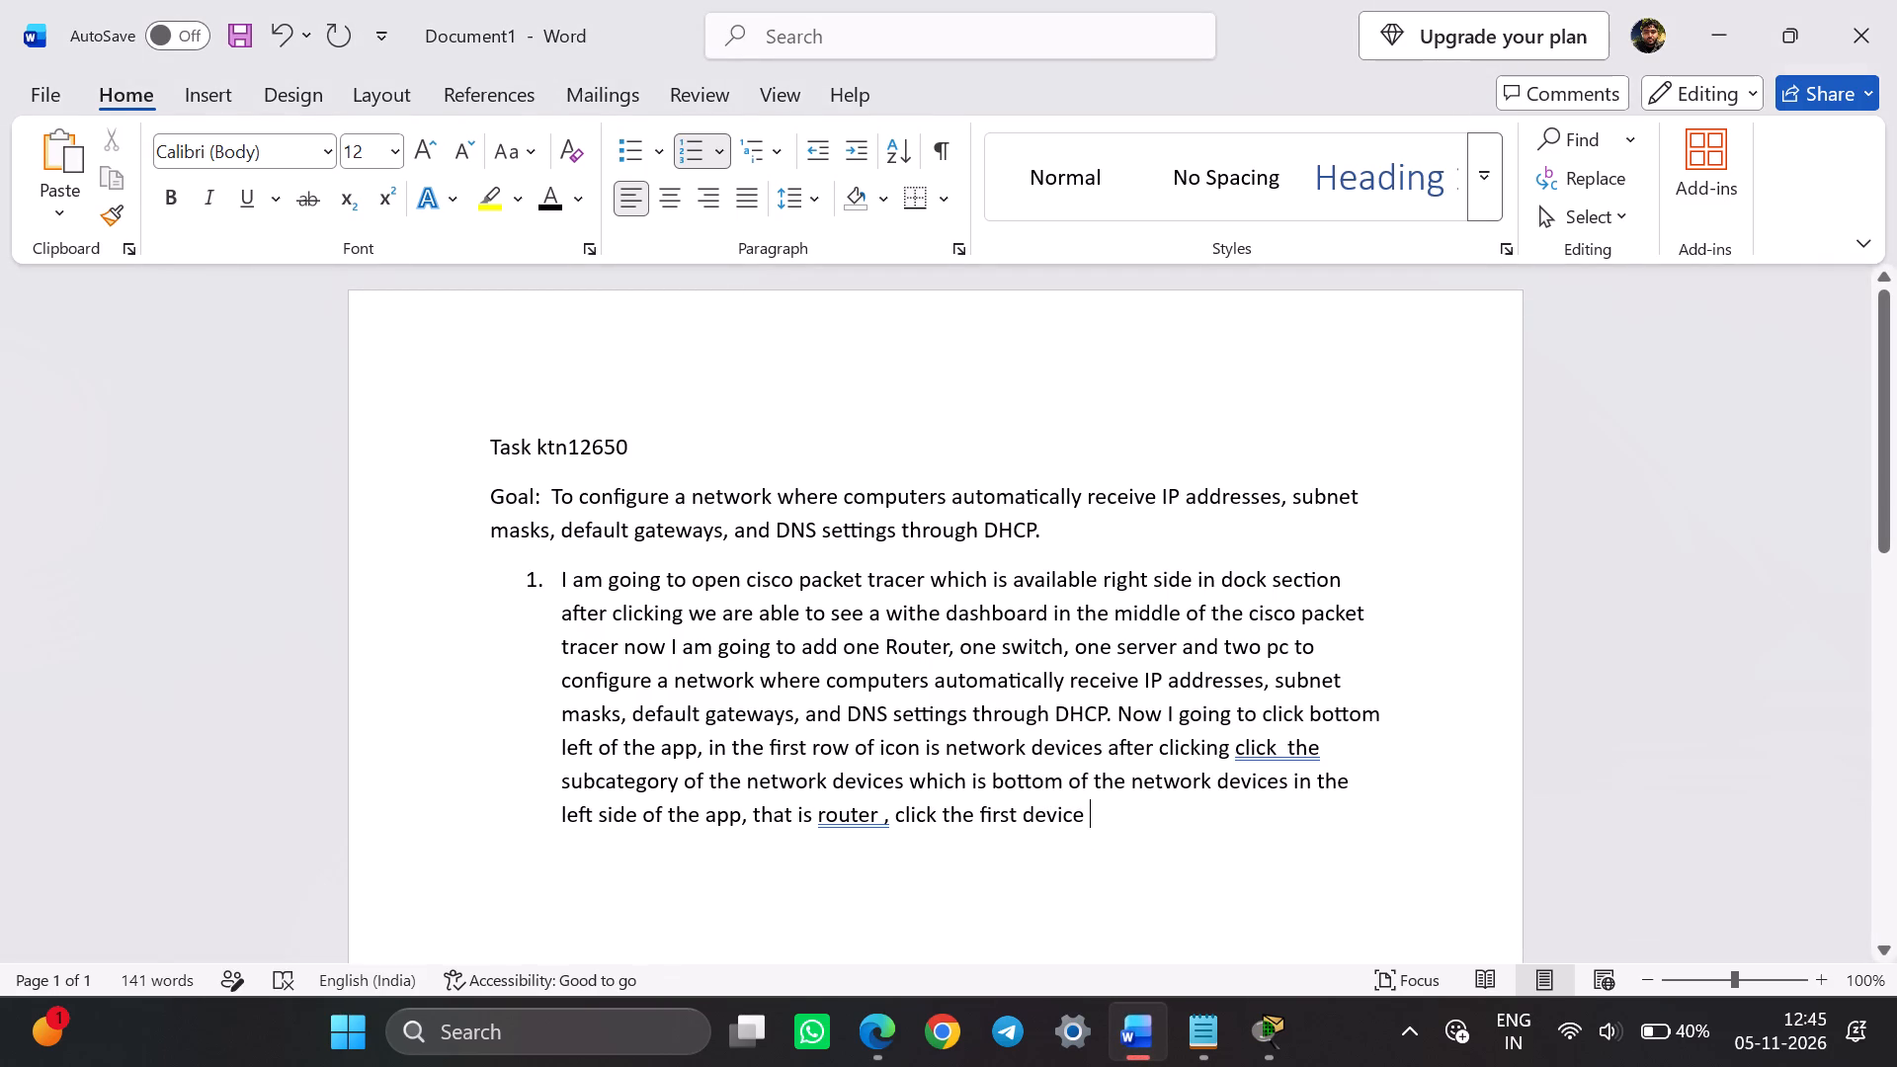
Apply Word's suggested correction to "router ," in item 1 to remove the space before the comma.
click(840, 826)
right_click(840, 826)
click(730, 275)
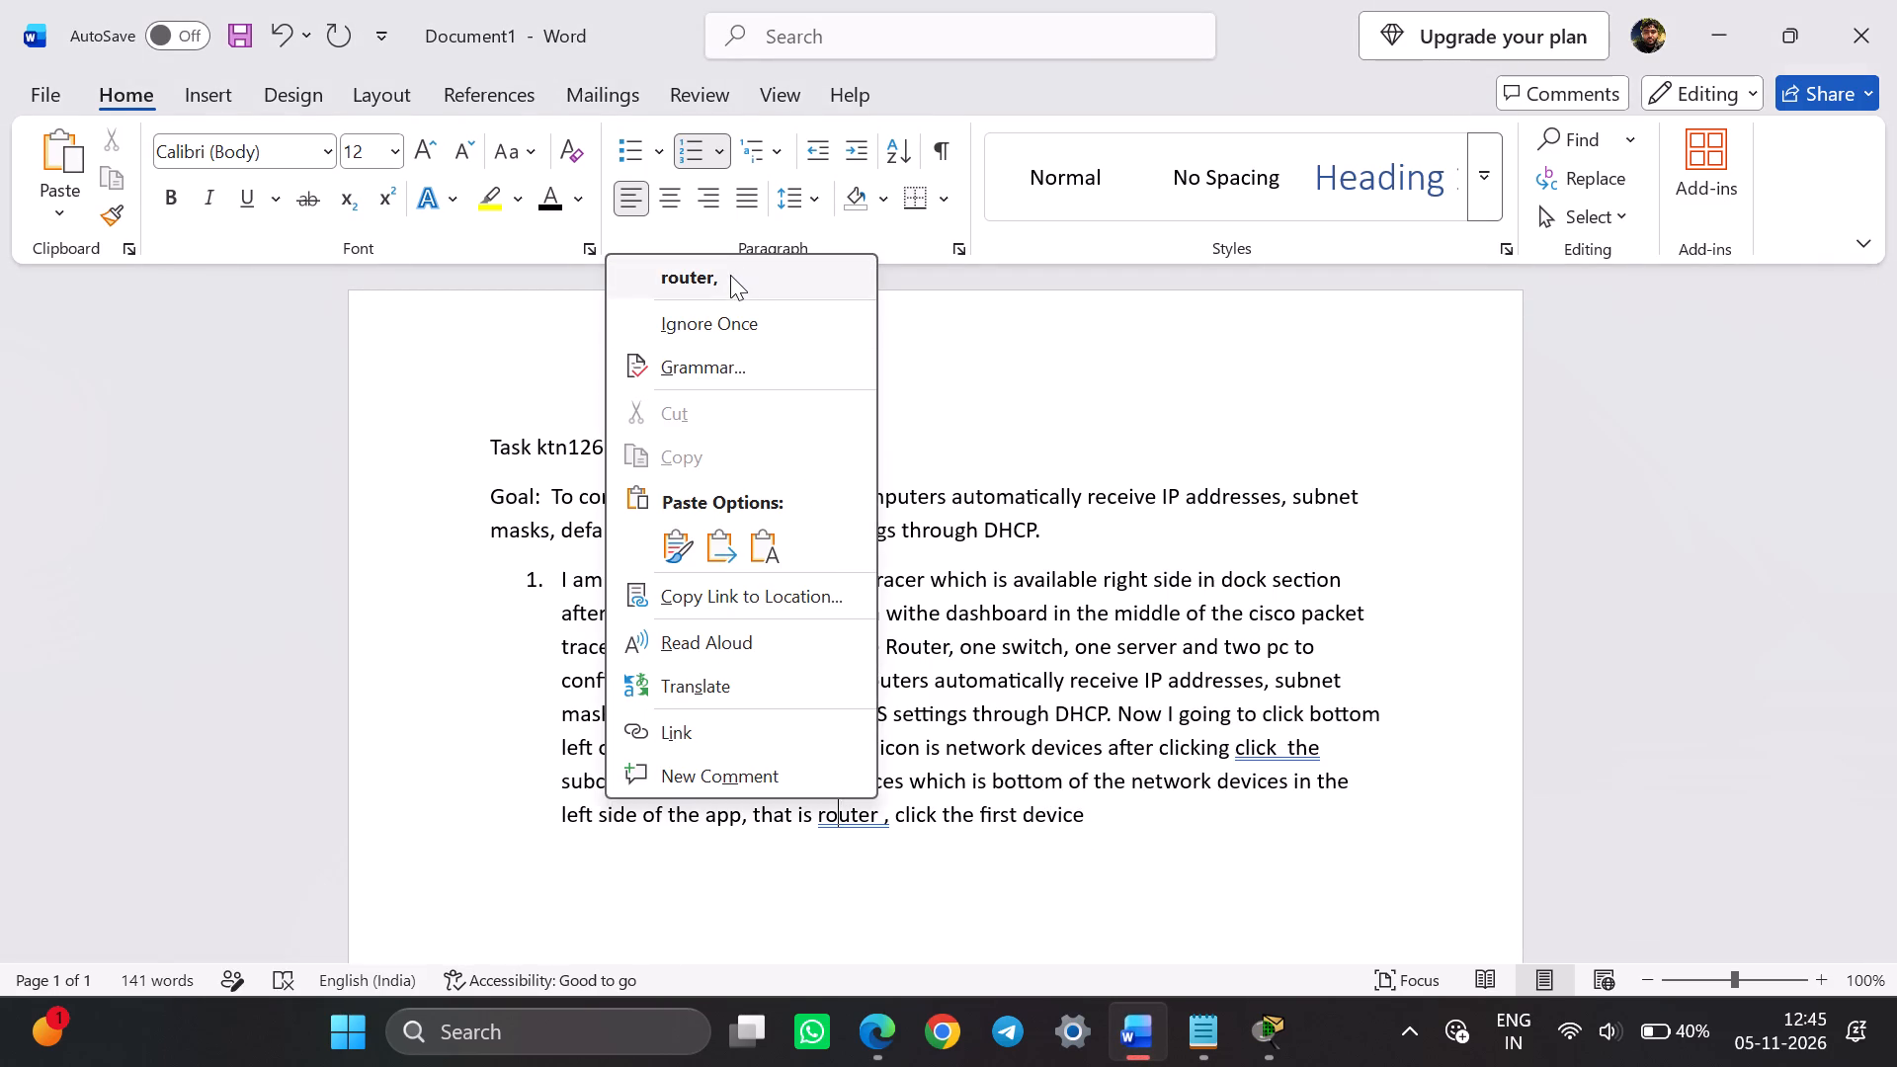
Paste the copied "click and hold … to the workspace" phrase after "click the first device" at the end of item 1.
click(1112, 821)
key(ctrl+v)
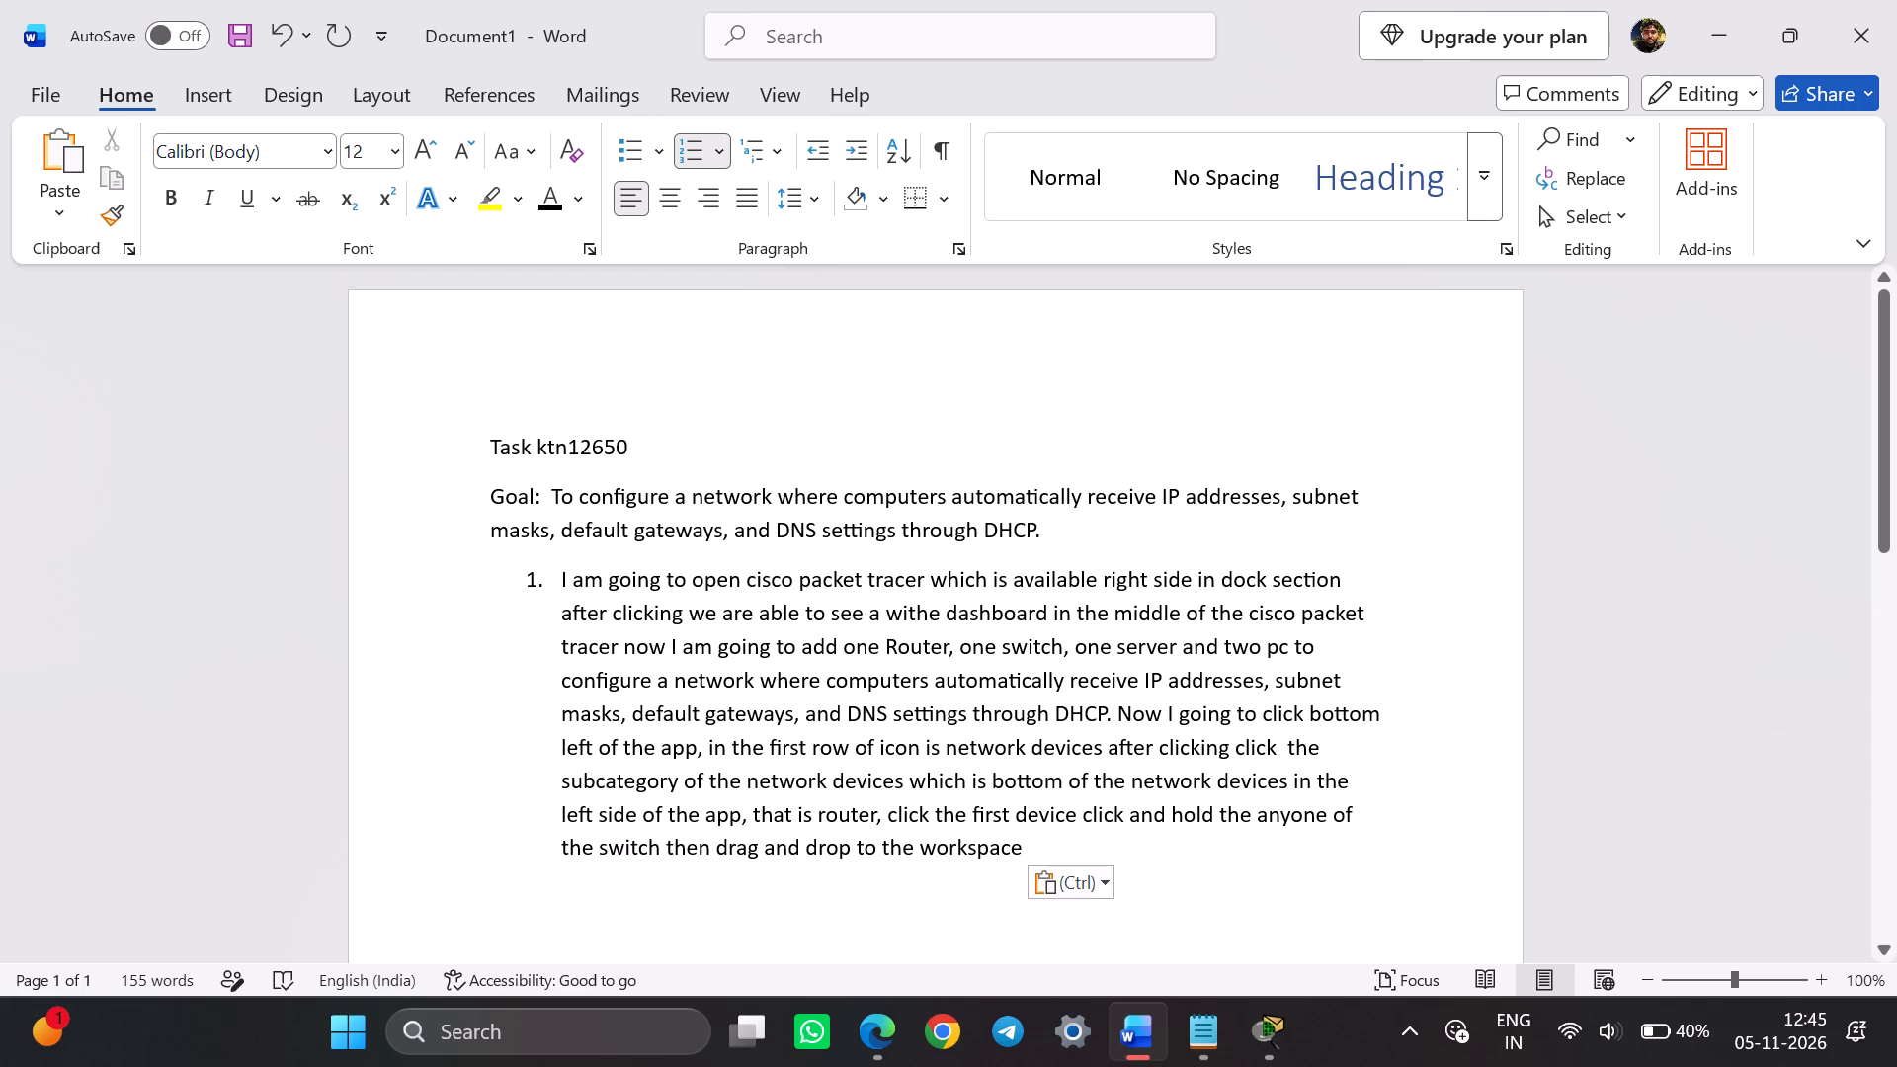
Insert "which is the first device" before "that is router" in item 1 of the Word narration.
click(1130, 807)
click(750, 821)
text(which is the the first)
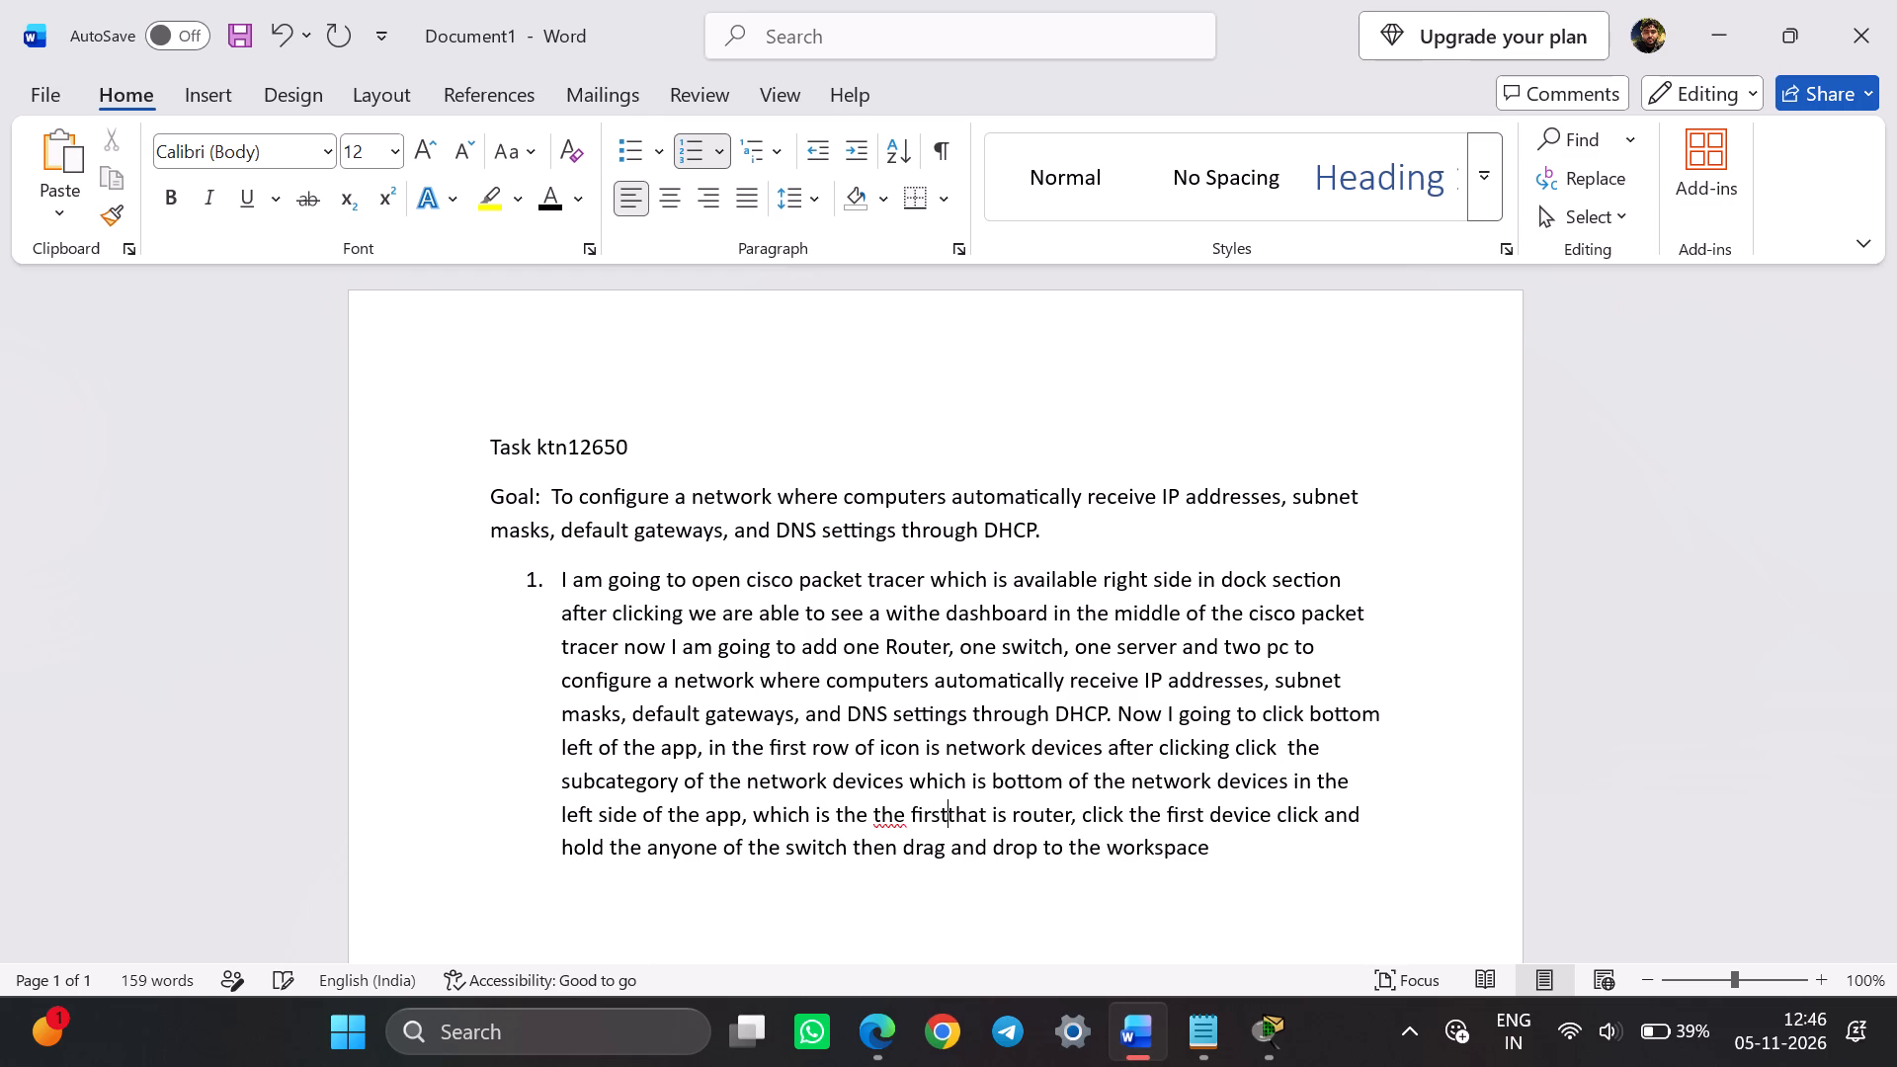
key(space)
text(device)
key(space)
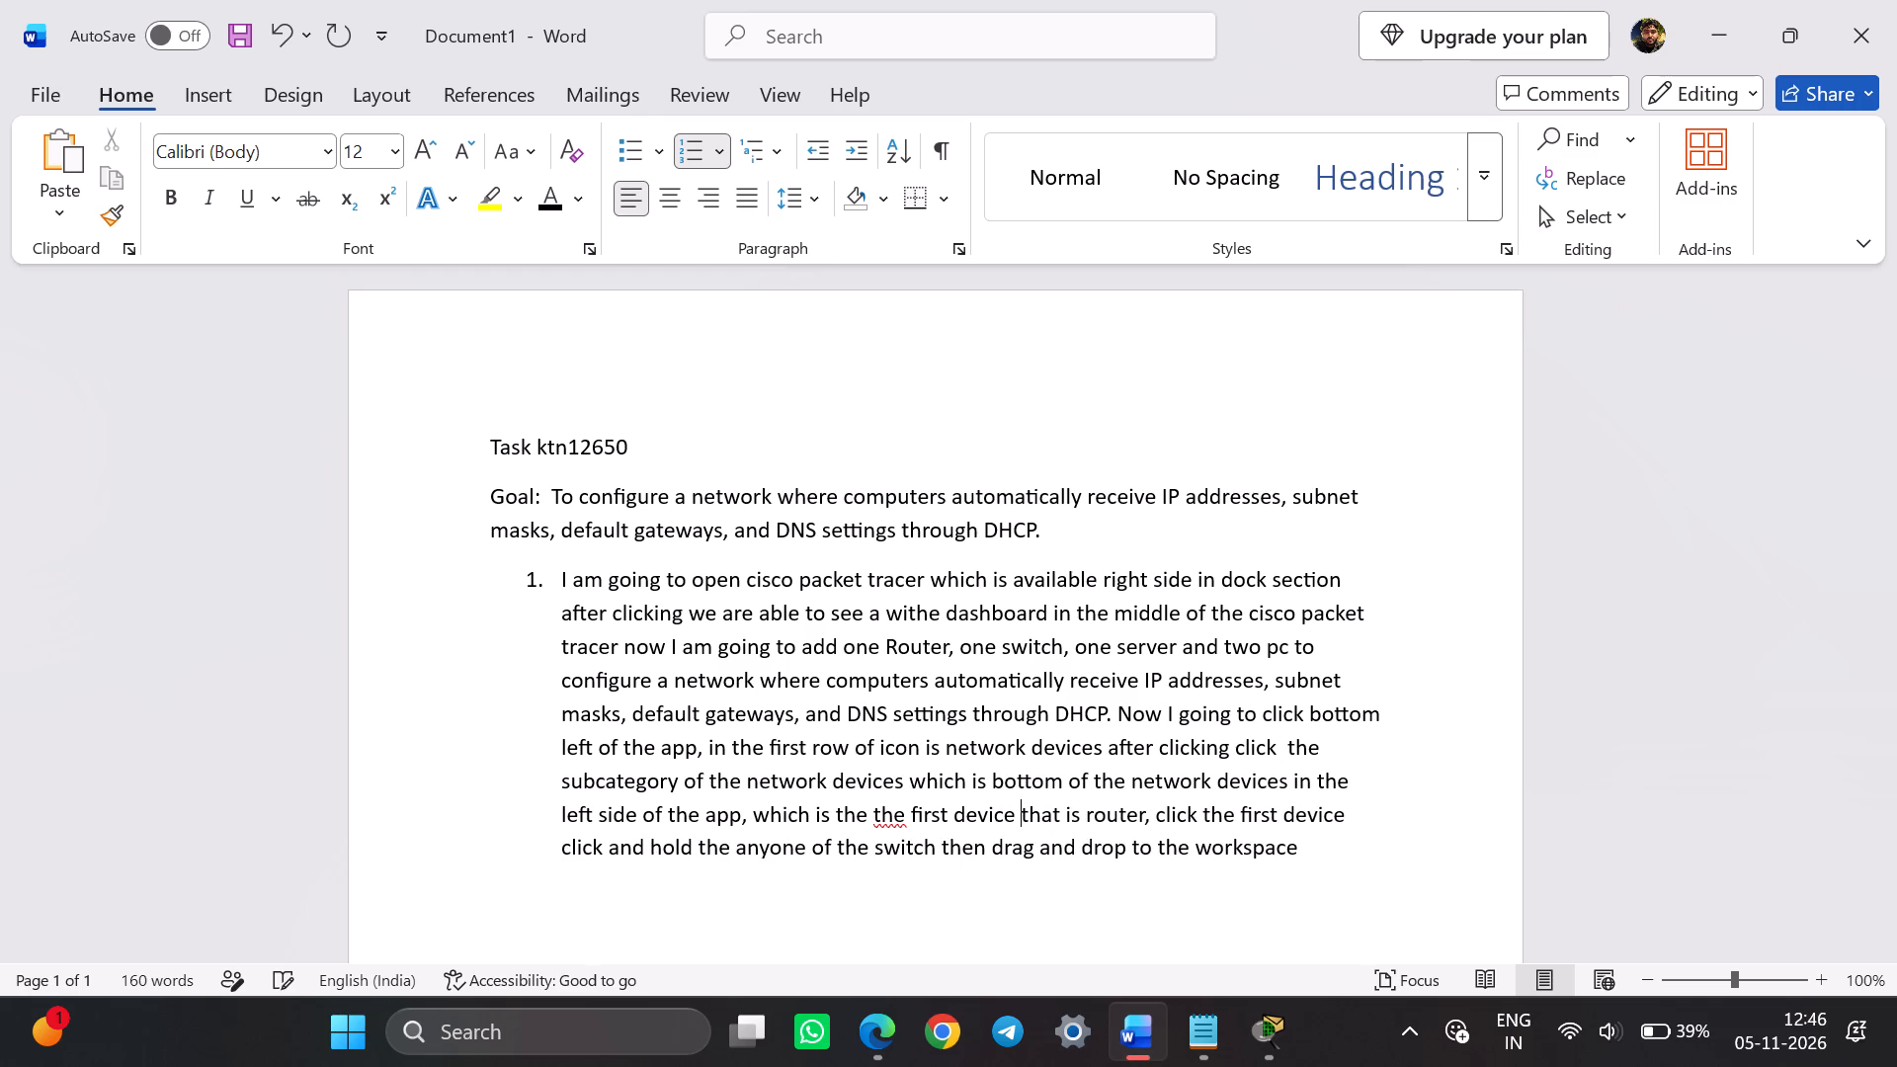
drag(907, 807, 871, 807)
key(BackSpace)
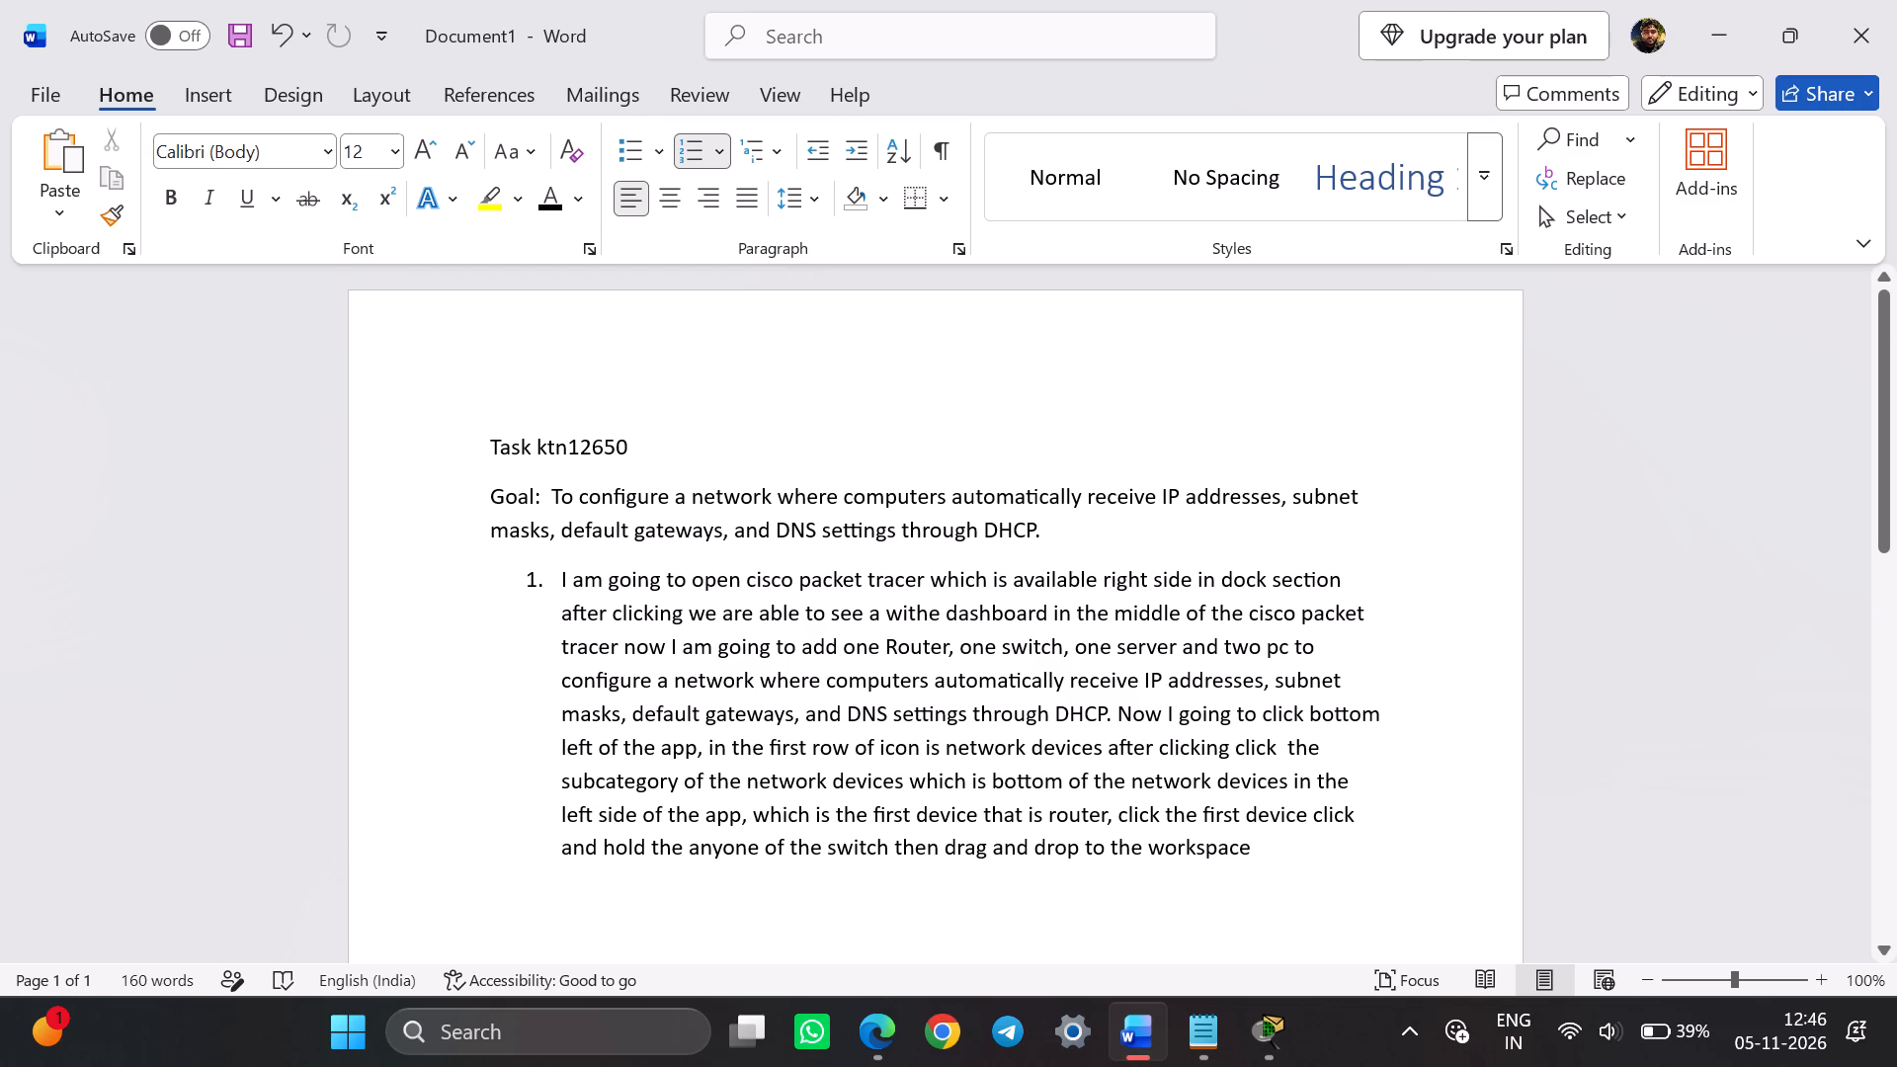
Delete the phrase "click the first device" after "that is router," in item 1.
drag(1314, 817, 1124, 816)
key(BackSpace)
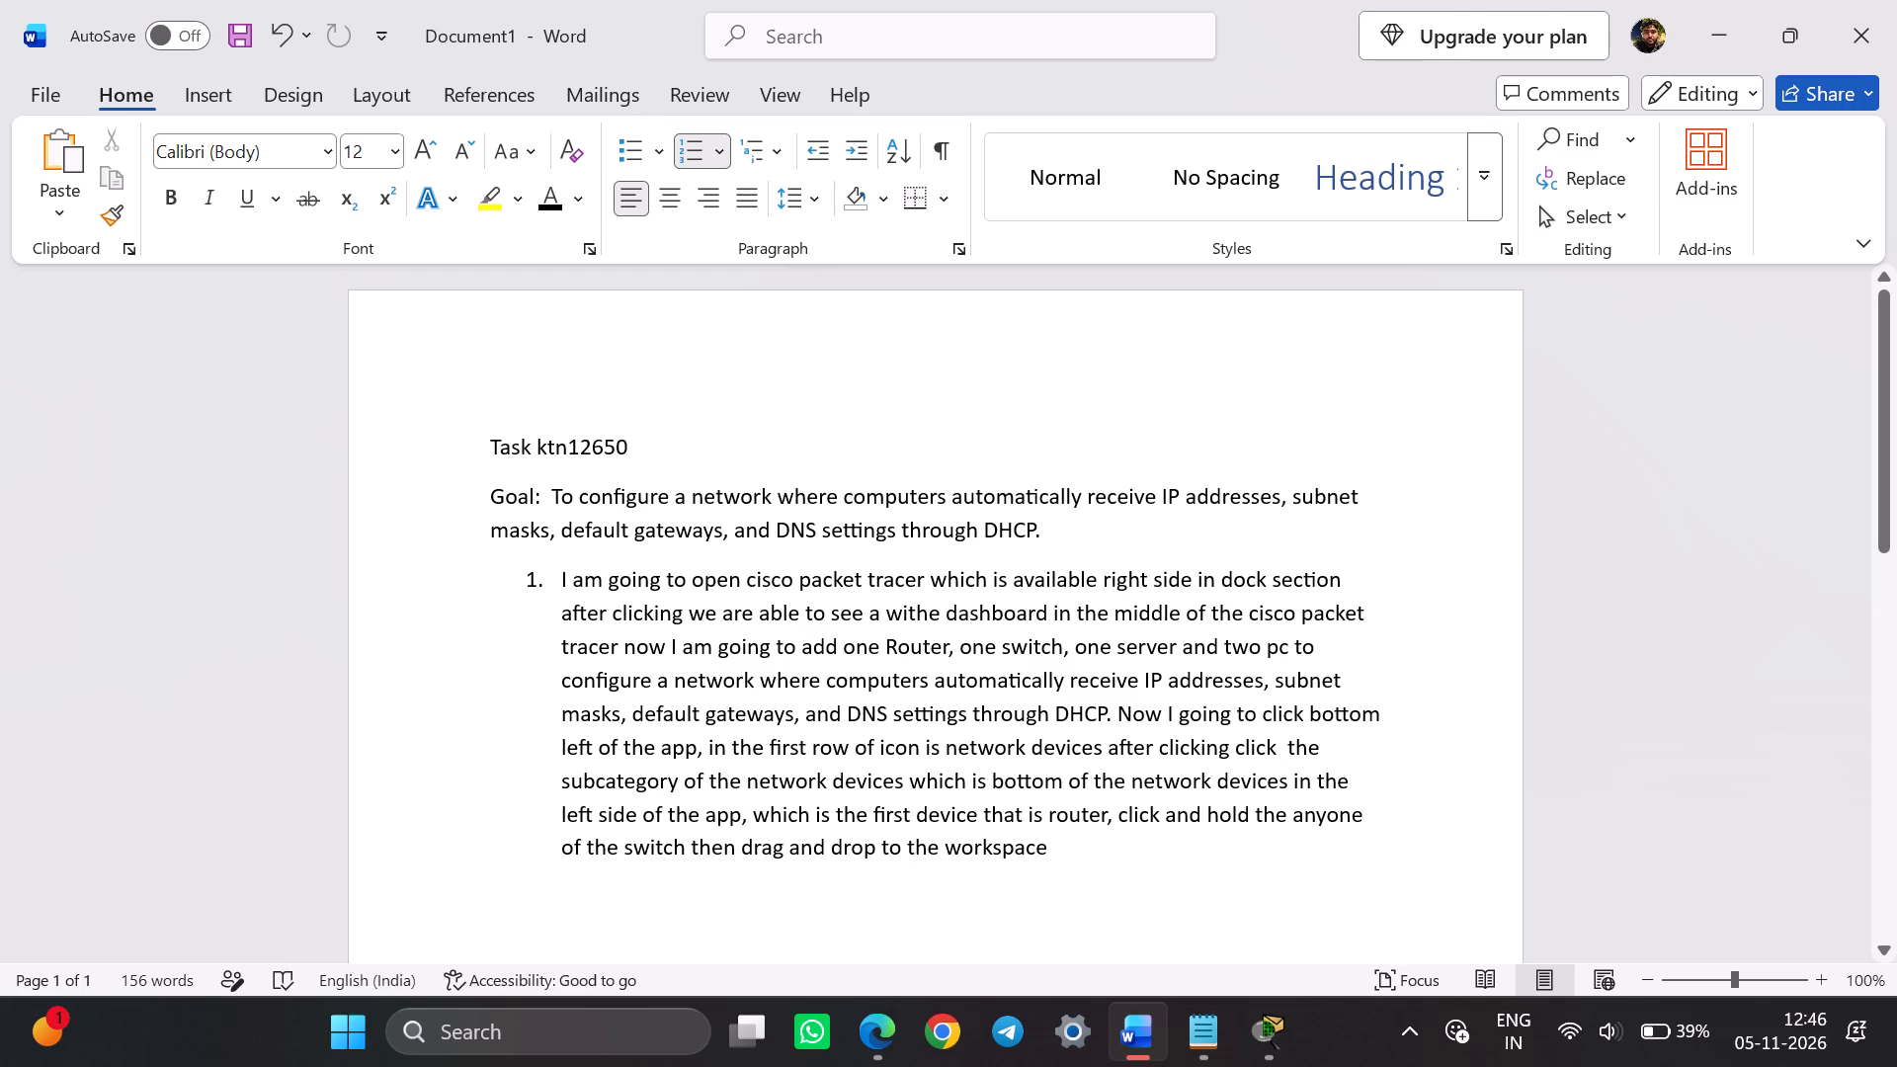
Replace "switch" with "router" in item 1's drag-and-drop phrase and end the sentence with a period after "workspace".
click(688, 842)
key(BackSpace)
key(BackSpace)
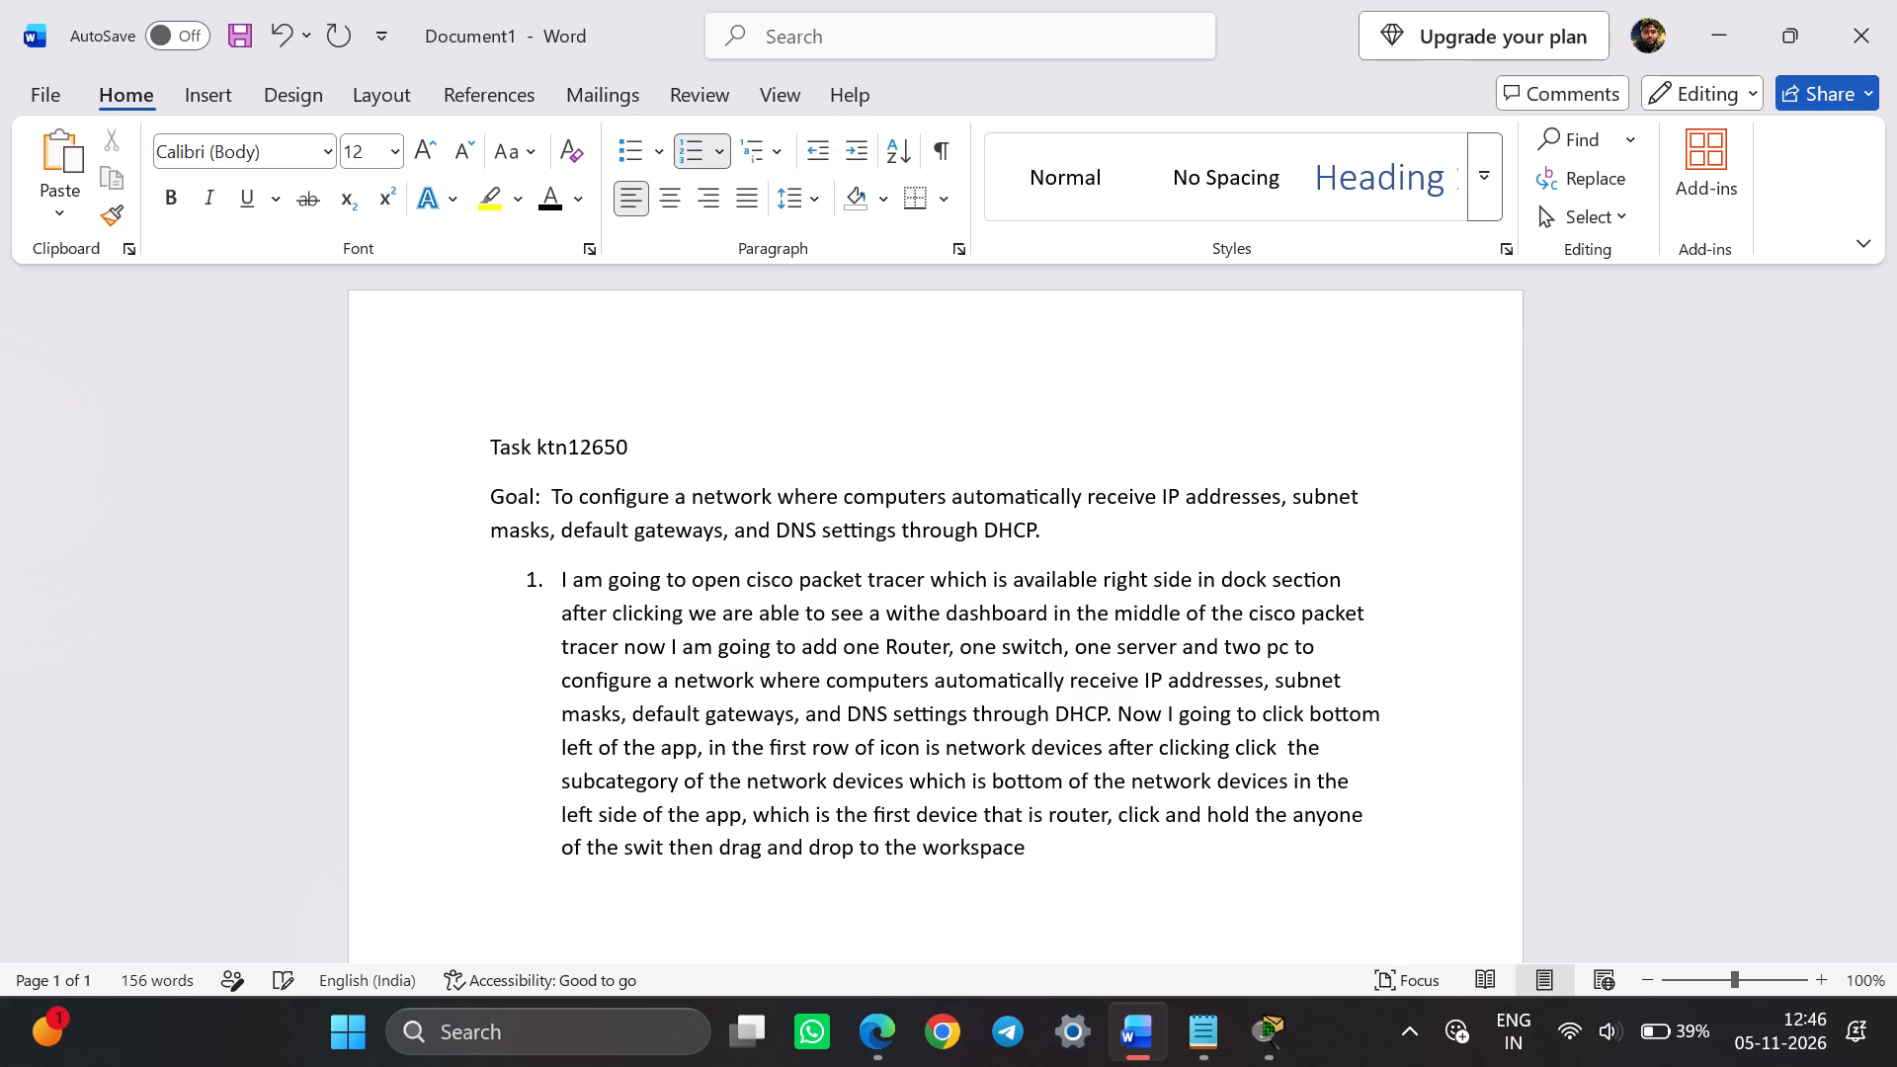
key(BackSpace)
key(BackSpace)
key(BackSpace)
key(BackSpace)
text(ro)
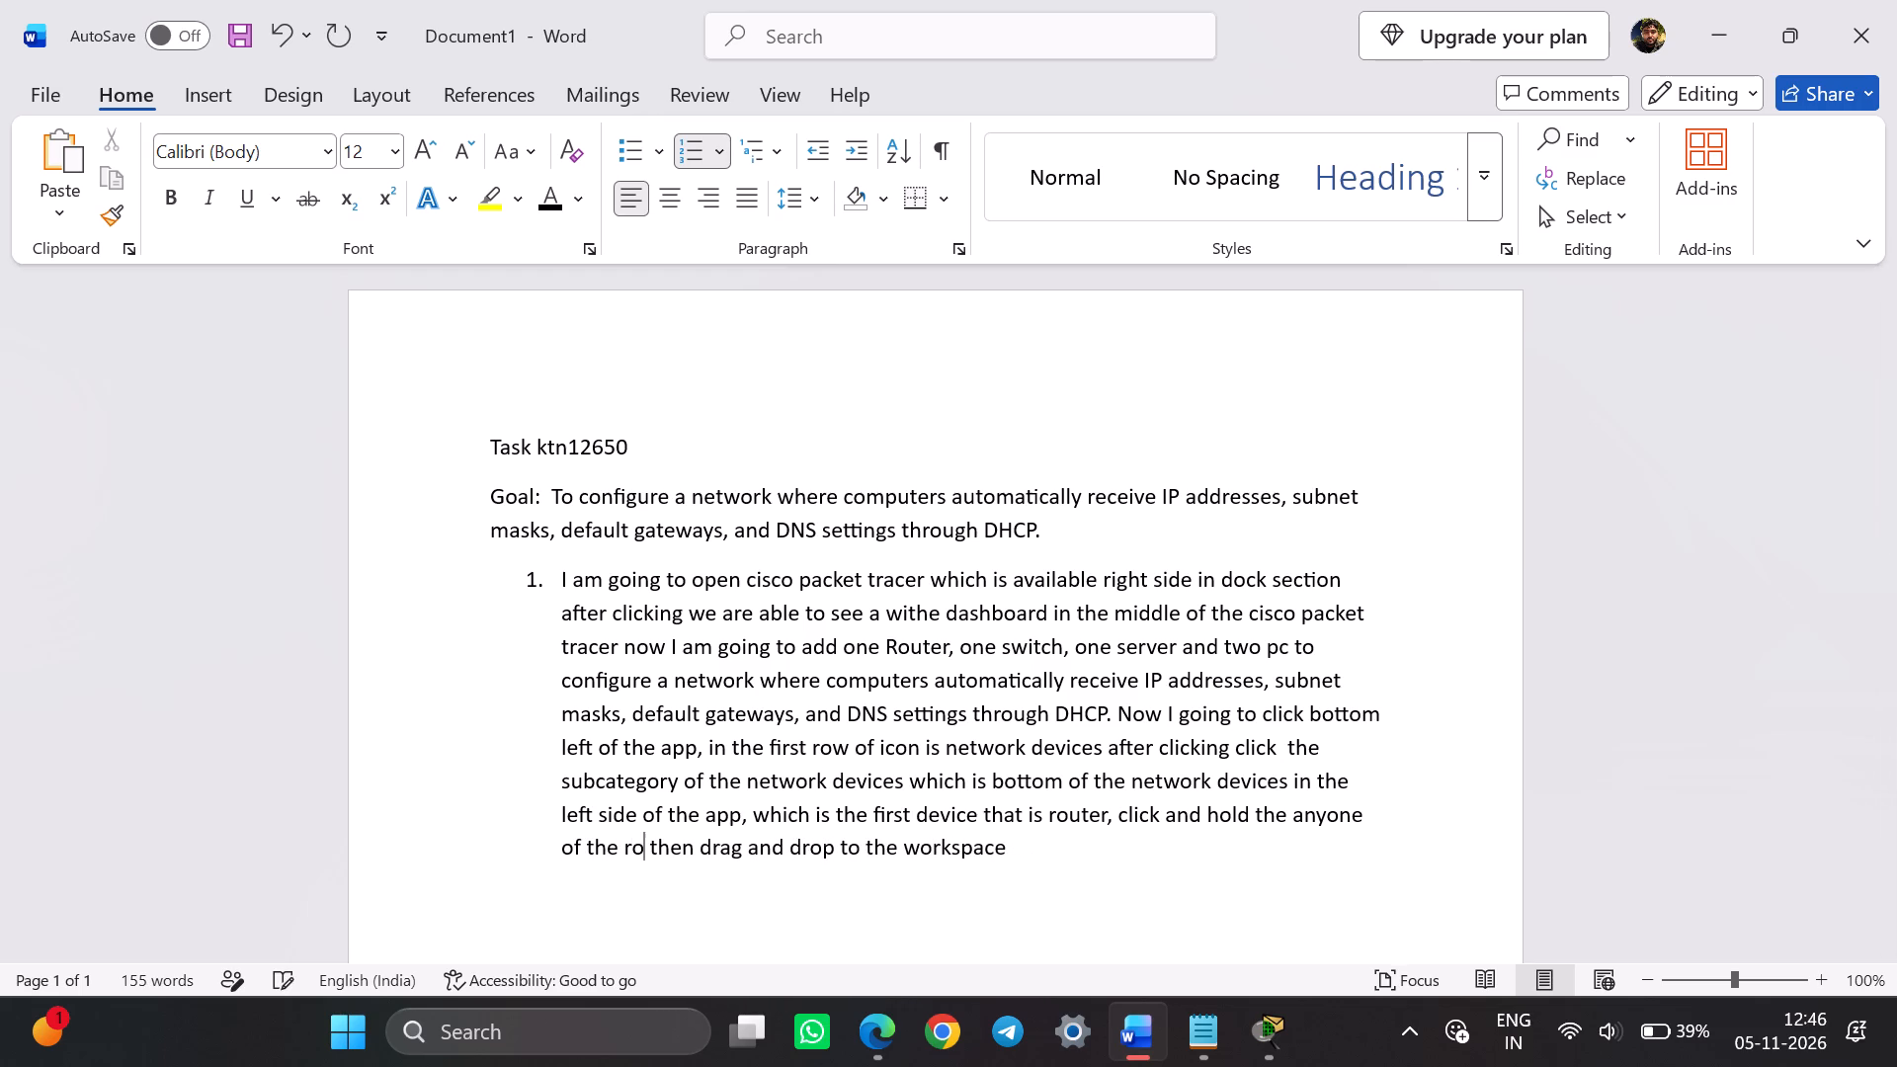
text(uter)
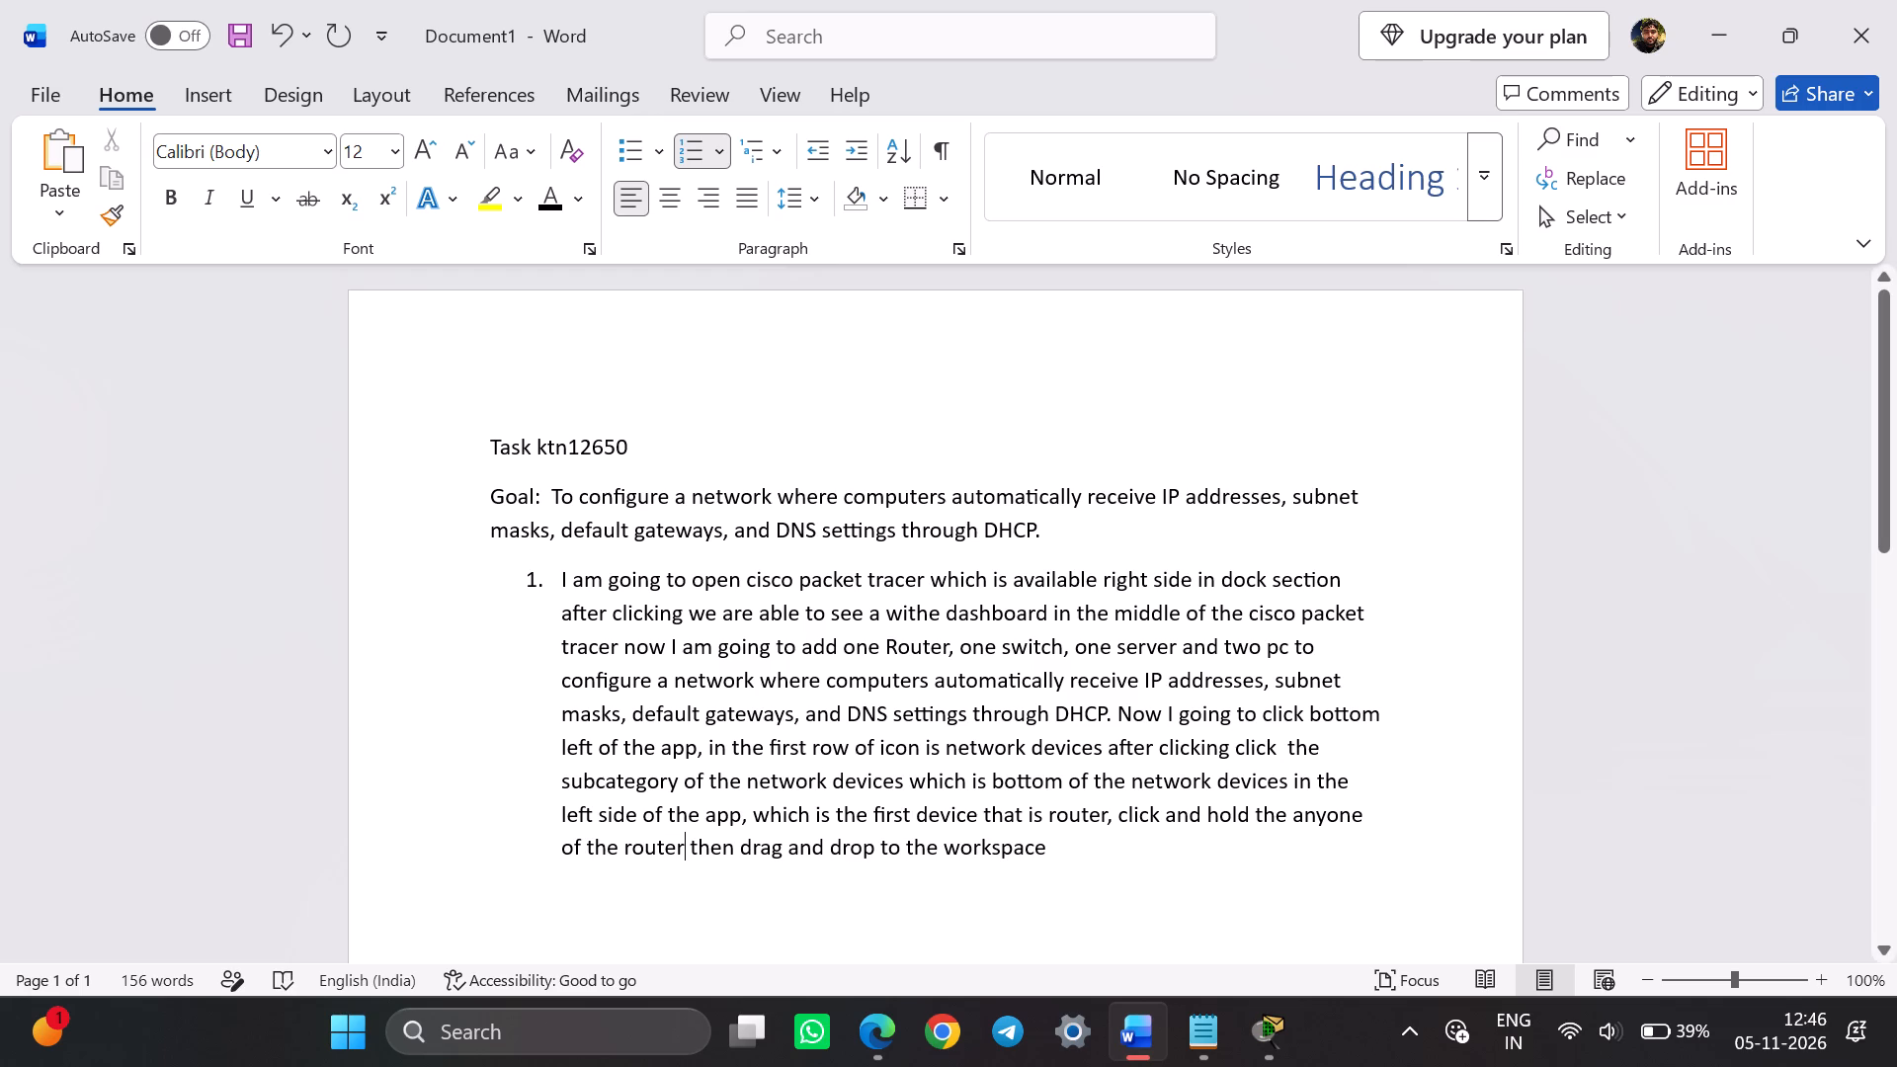
click(1049, 849)
key(period)
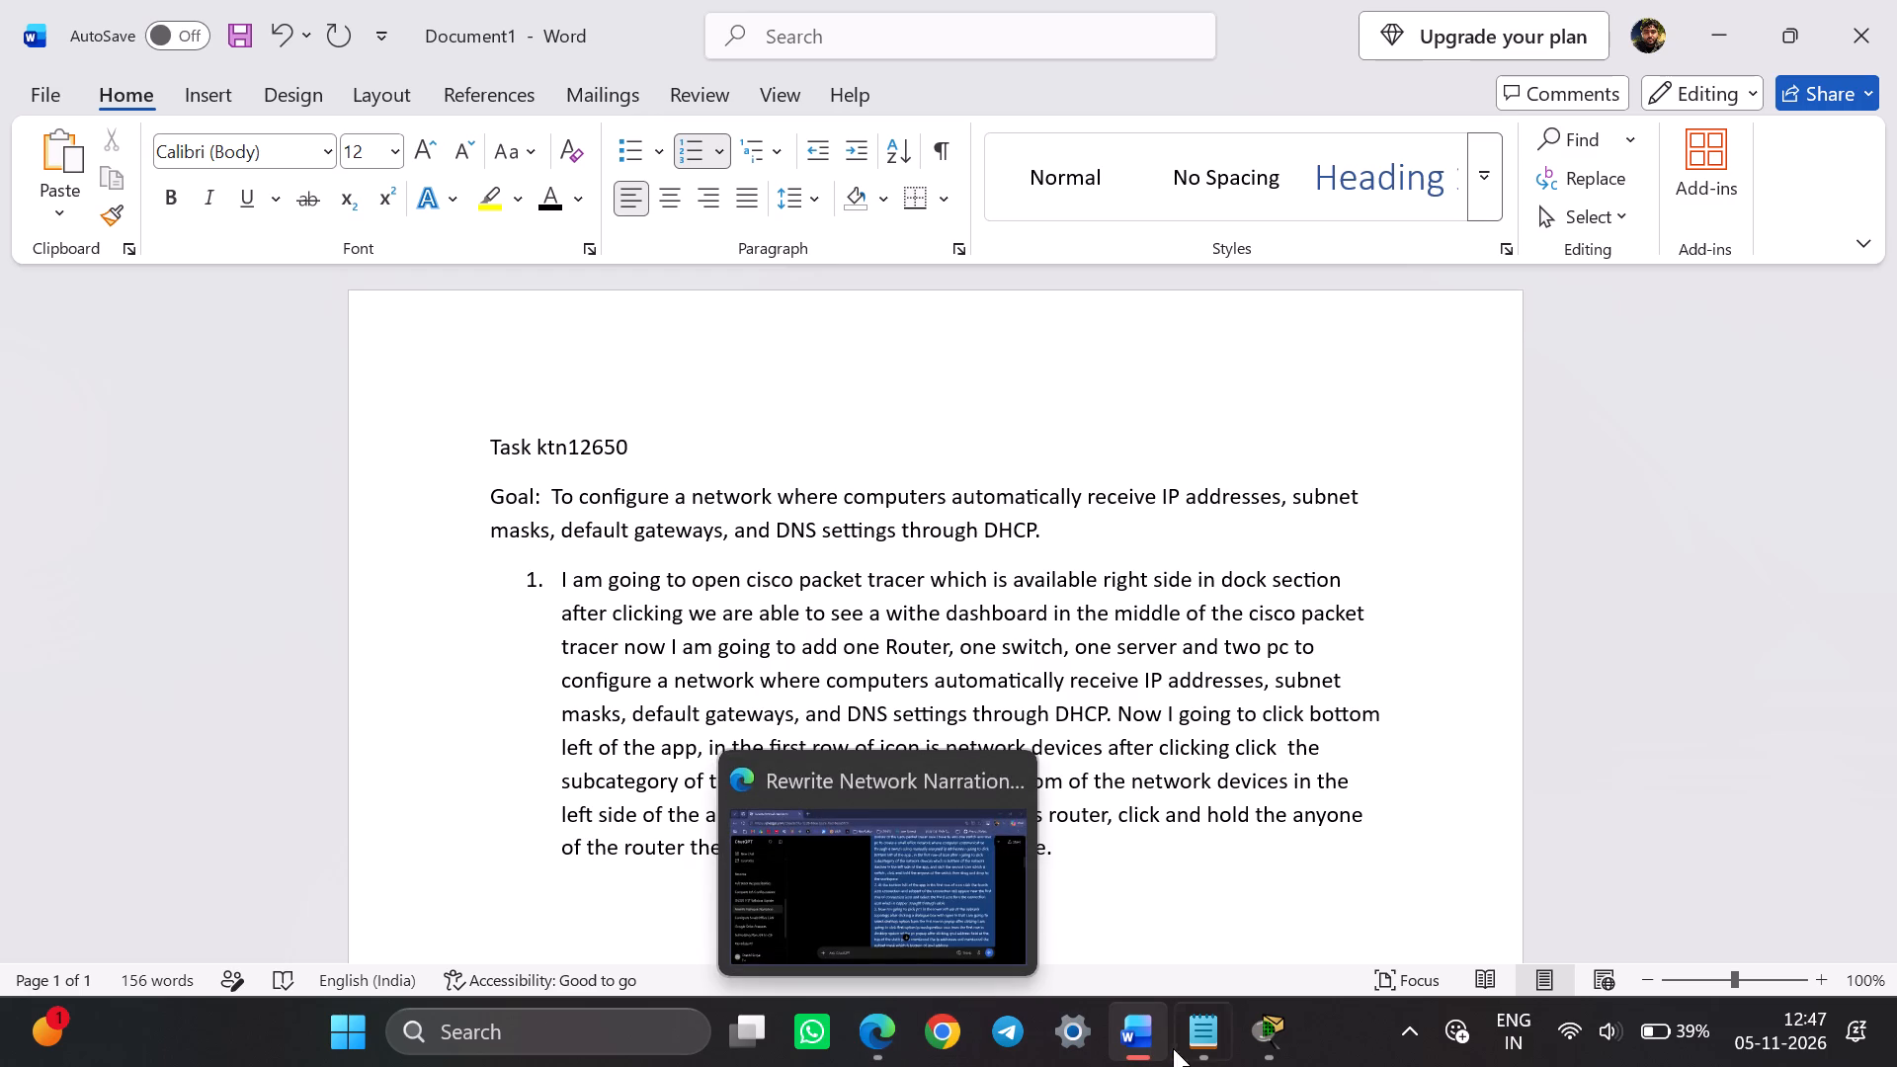
Copy the "Starting materials" line from the Task ktn12650 notes in Notepad and paste it below the task title in Word.
click(1201, 1050)
click(741, 366)
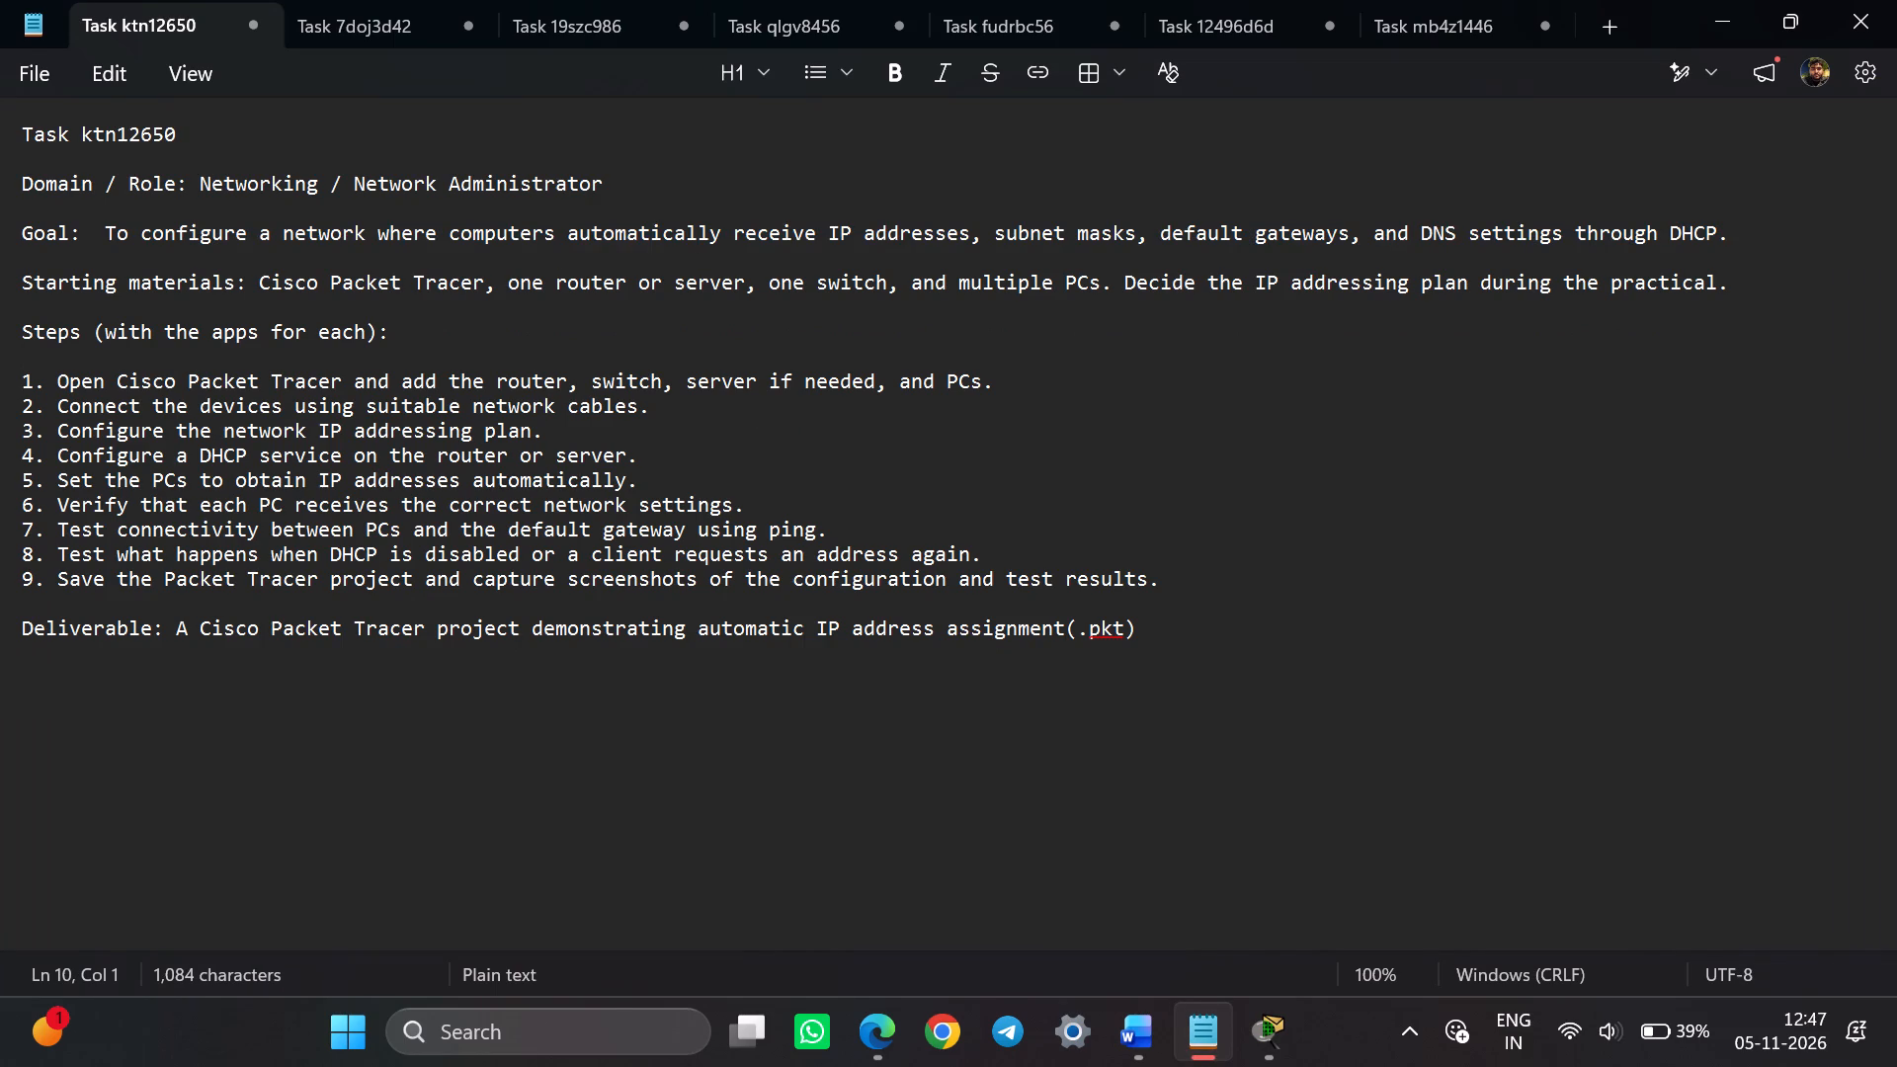
drag(24, 282, 1895, 284)
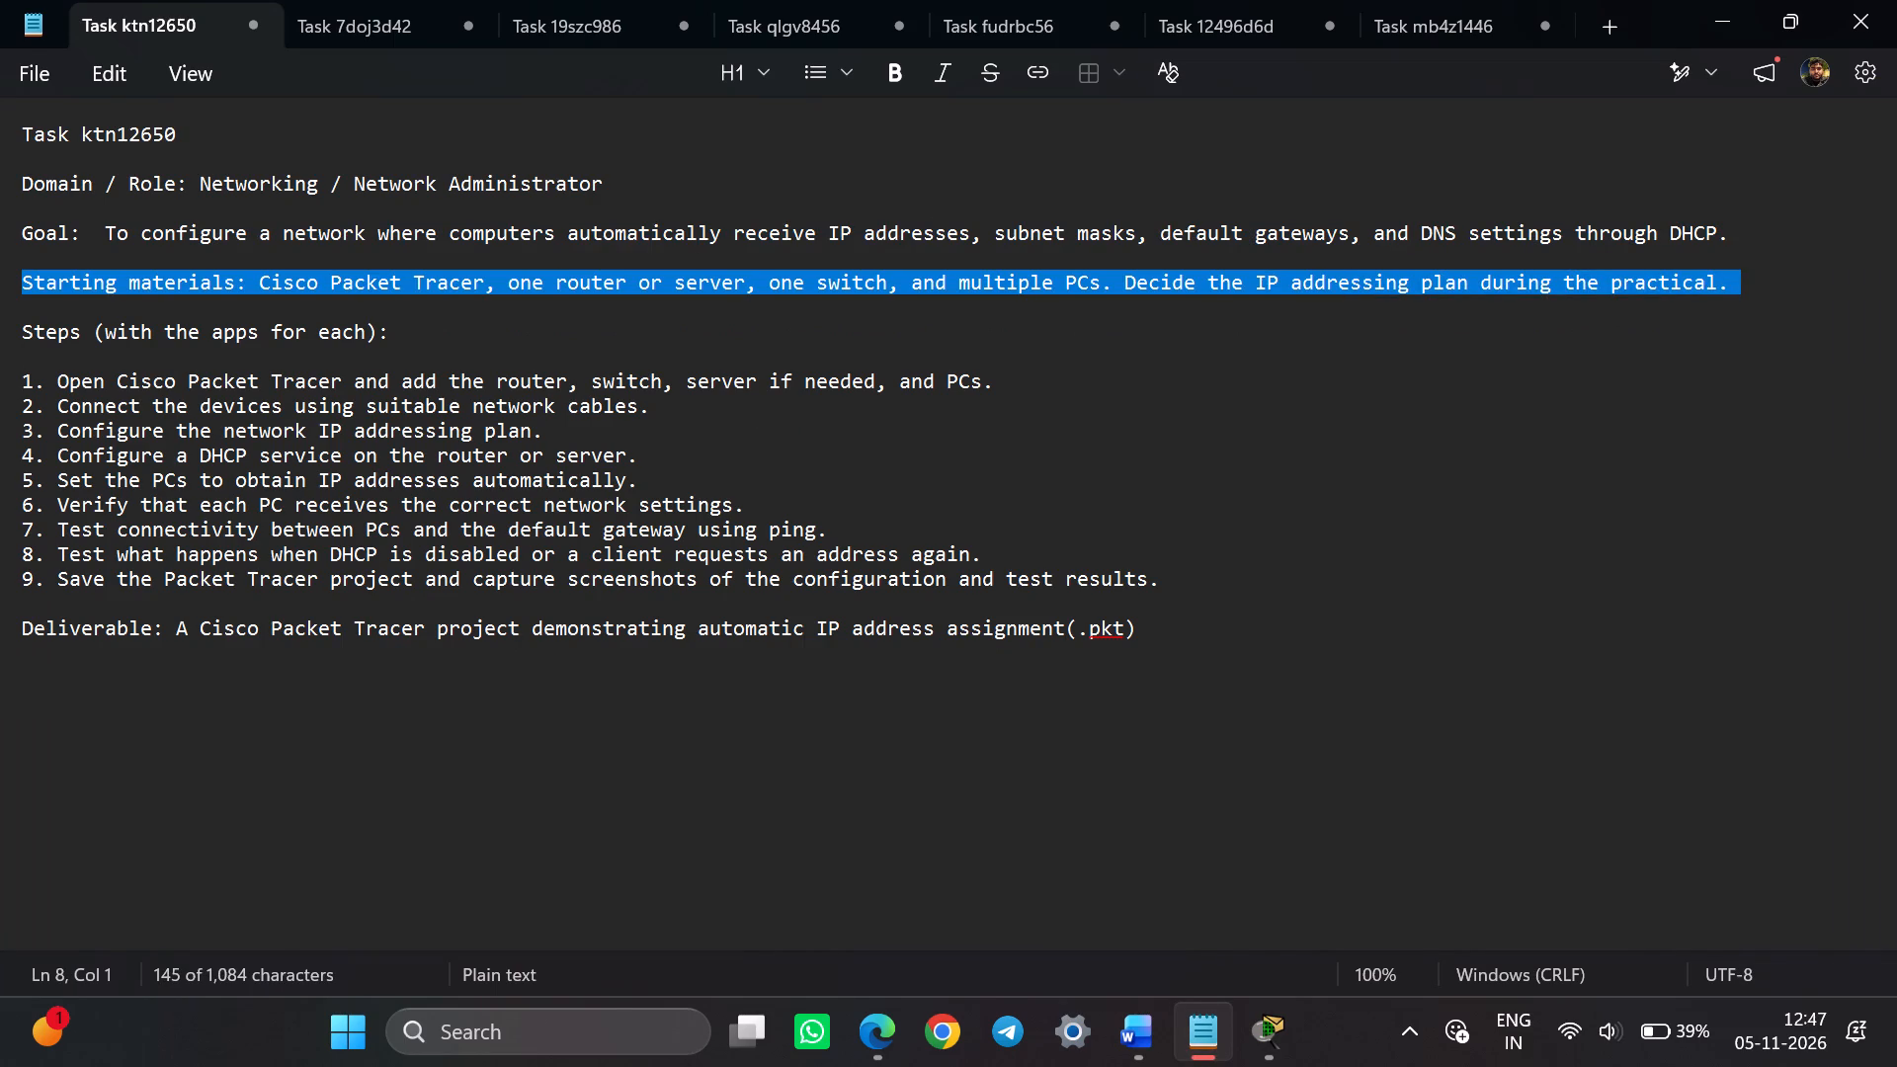
drag(1895, 284, 1888, 292)
key(ctrl+c)
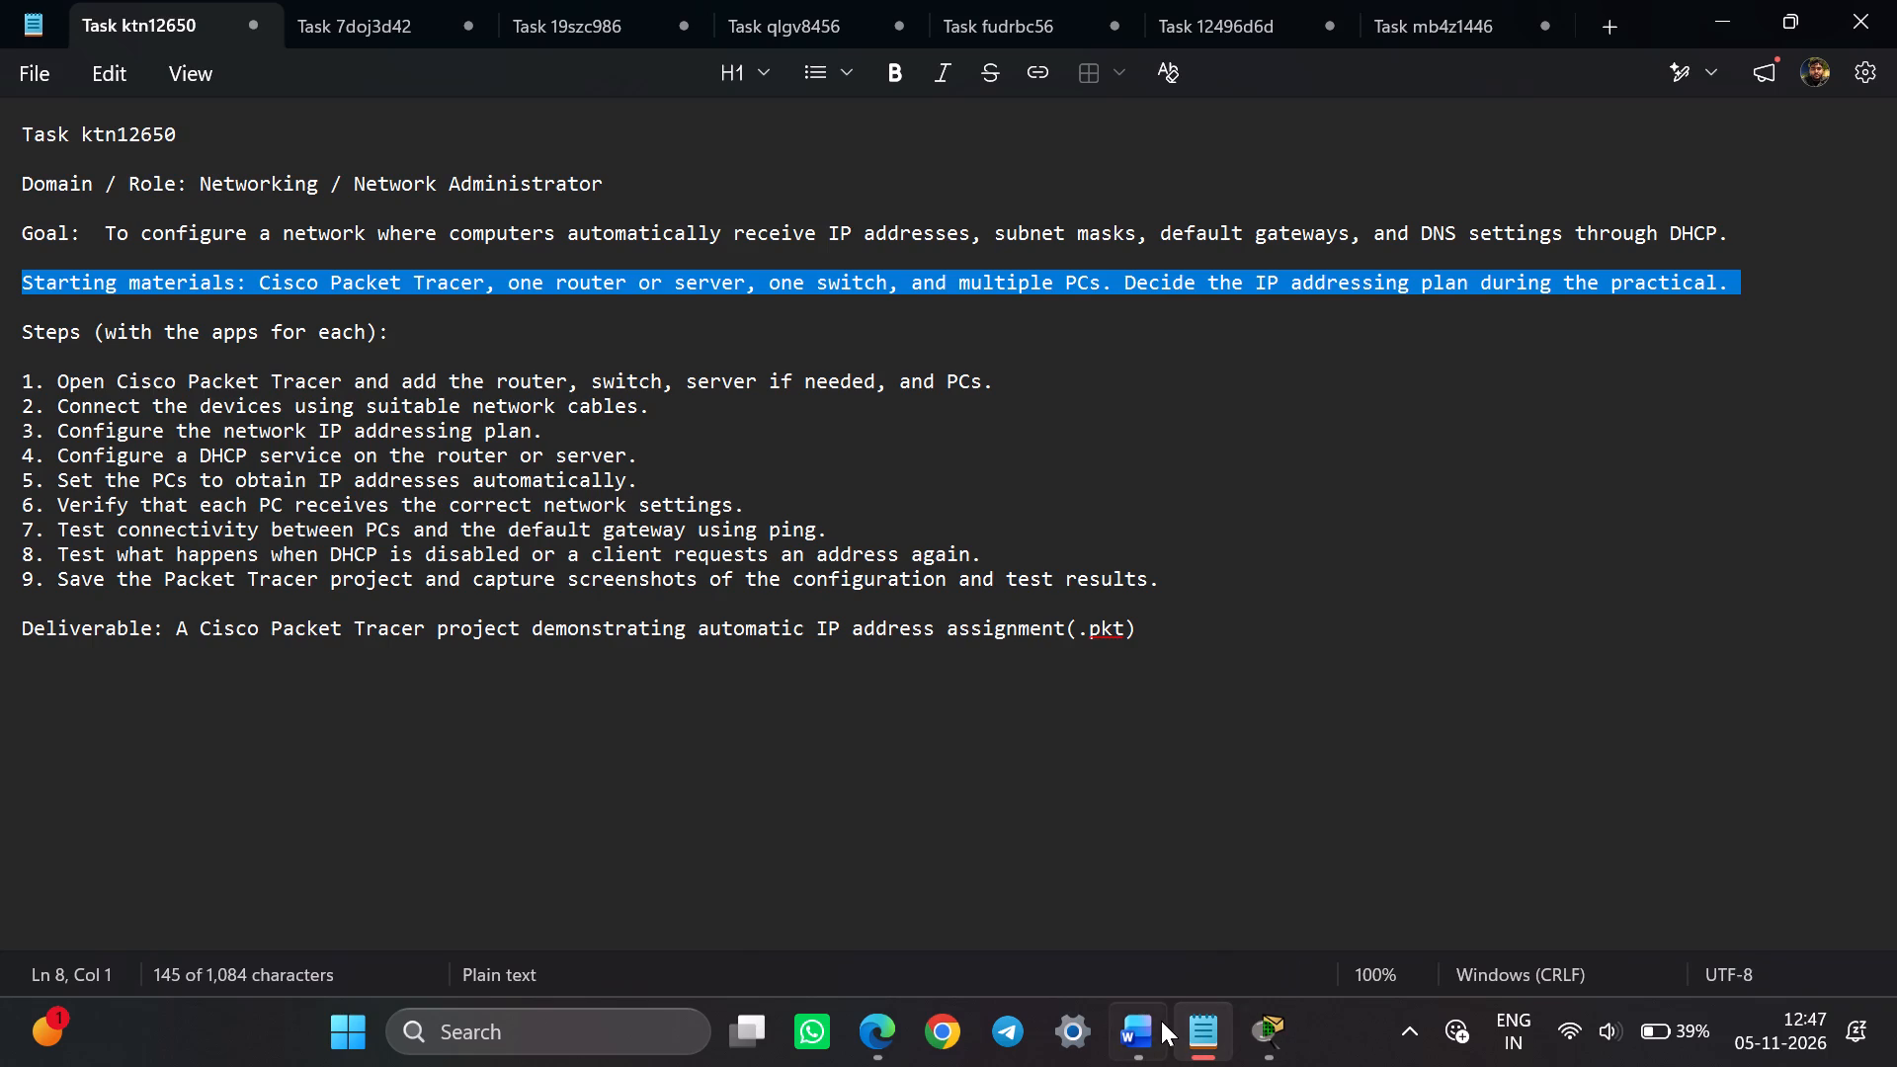
click(1161, 1021)
click(685, 443)
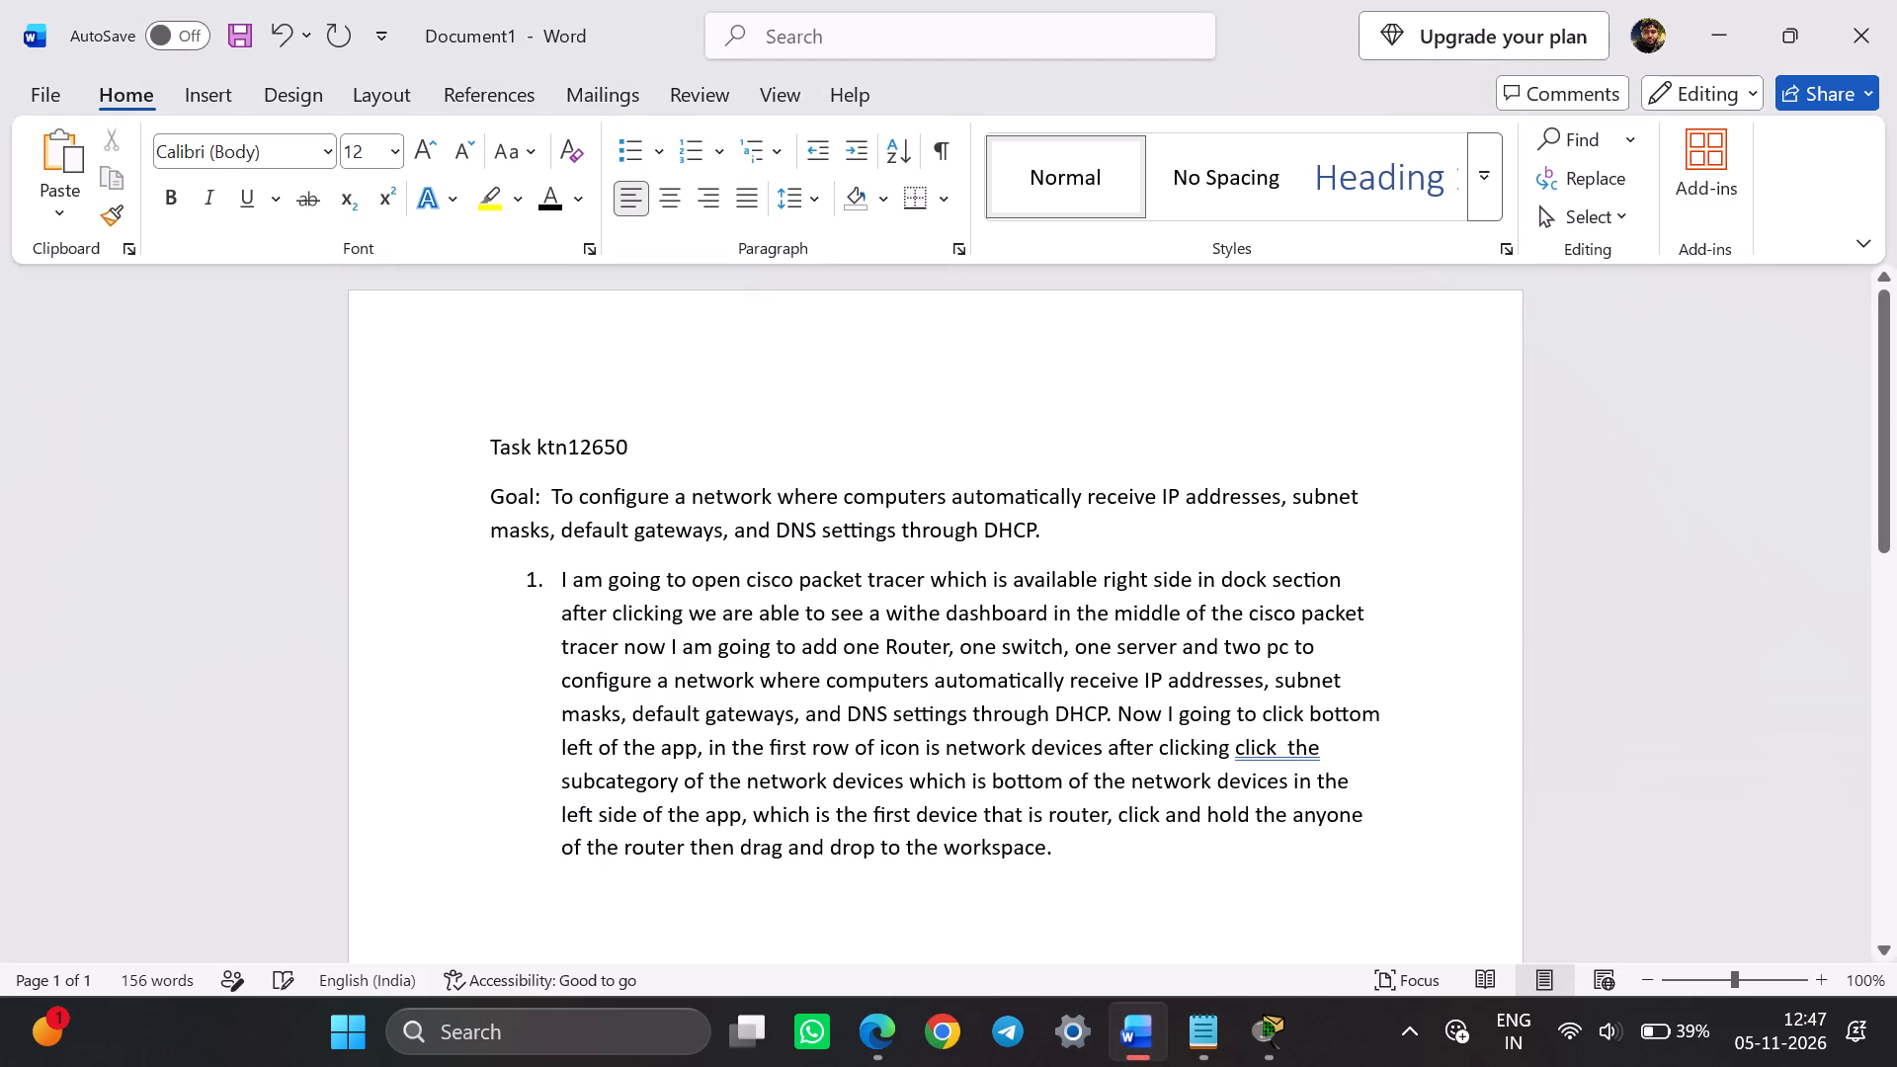
key(Return)
key(ctrl+v)
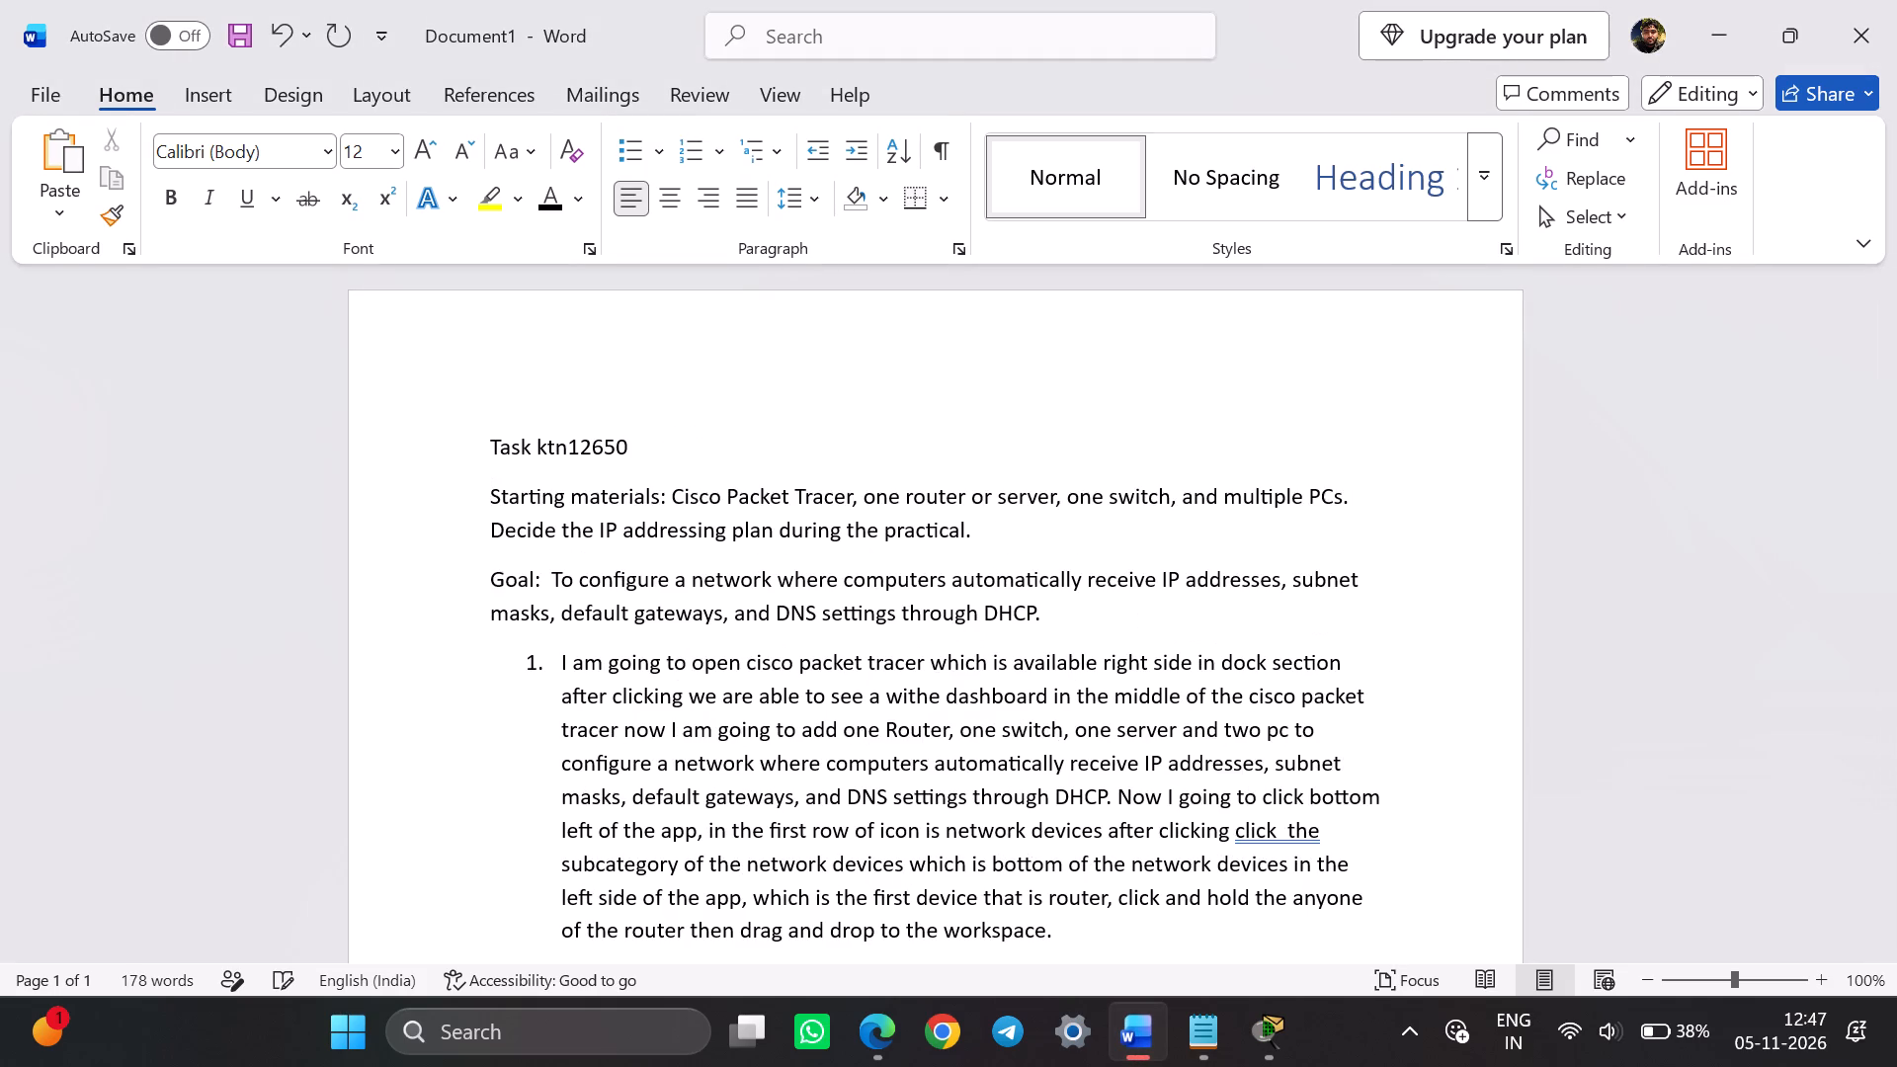
Color "one router or server," orange in the Starting materials line.
drag(859, 495, 962, 497)
click(1168, 450)
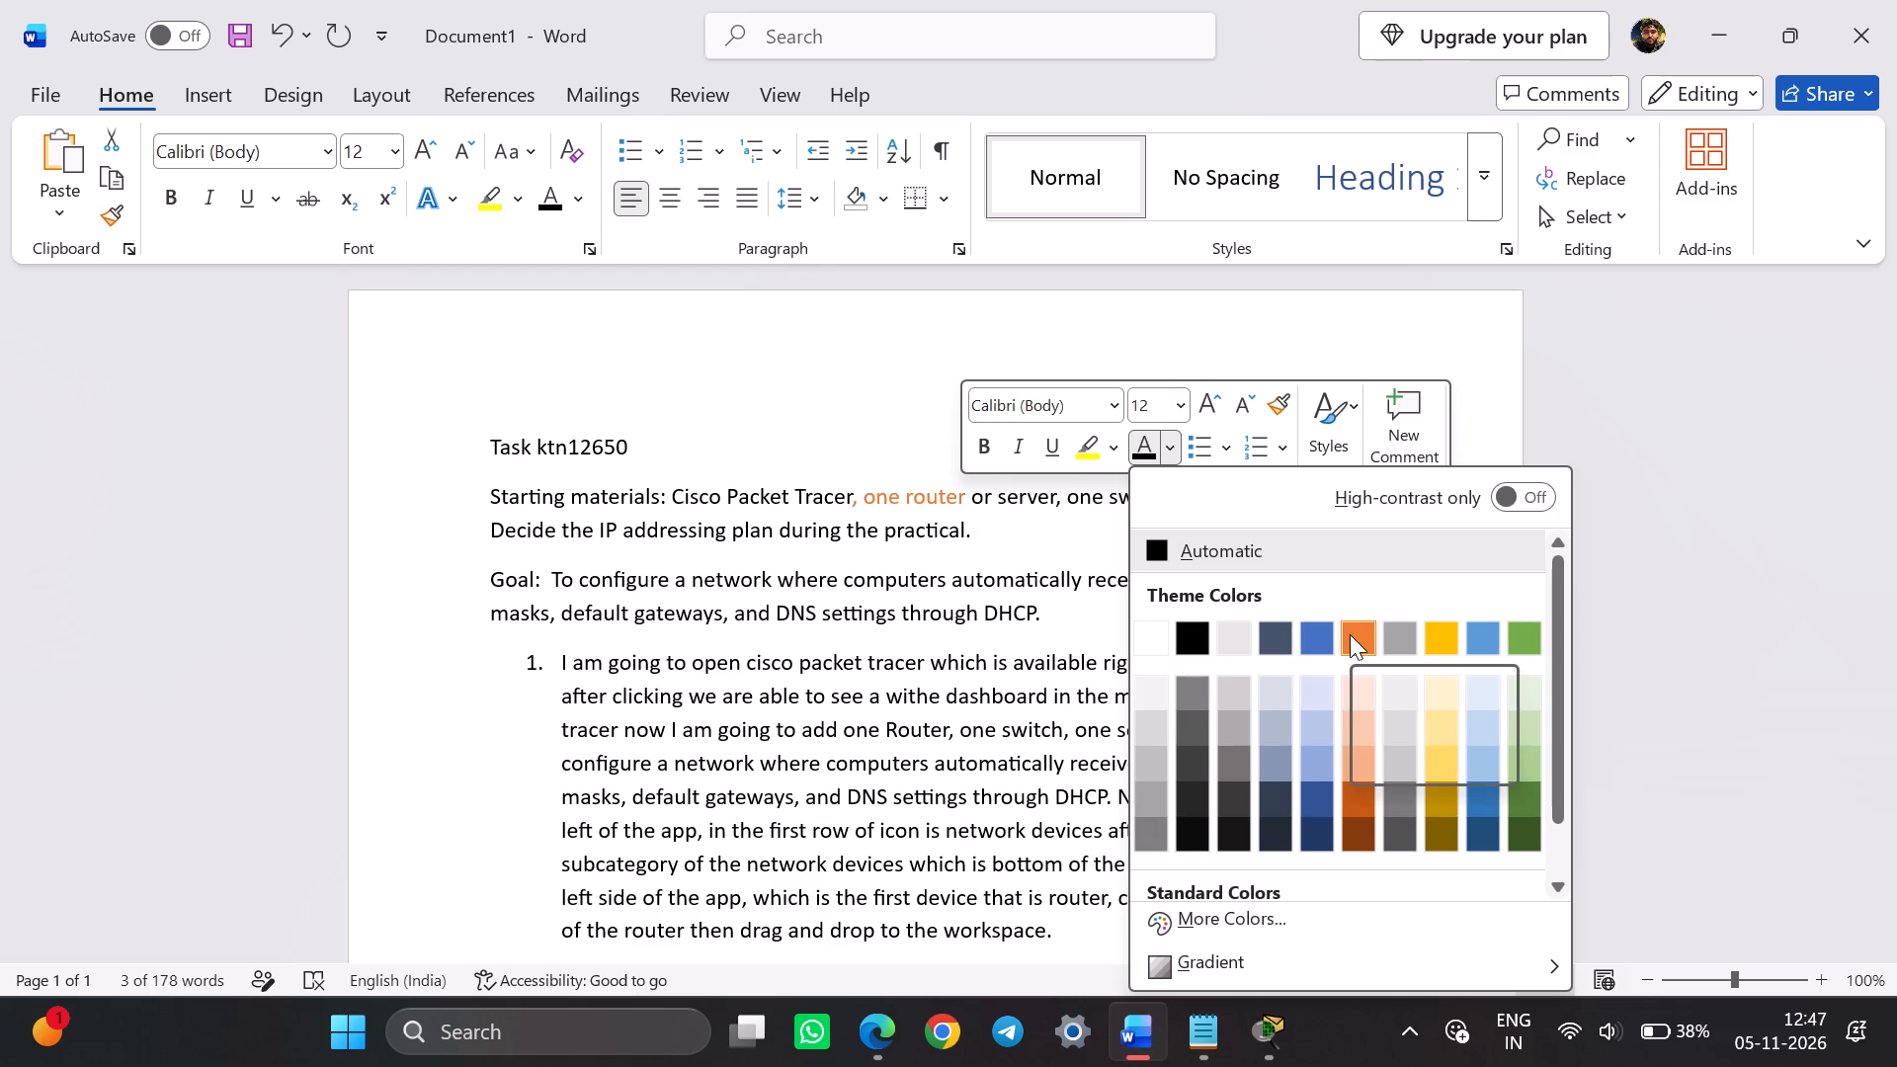
click(1350, 634)
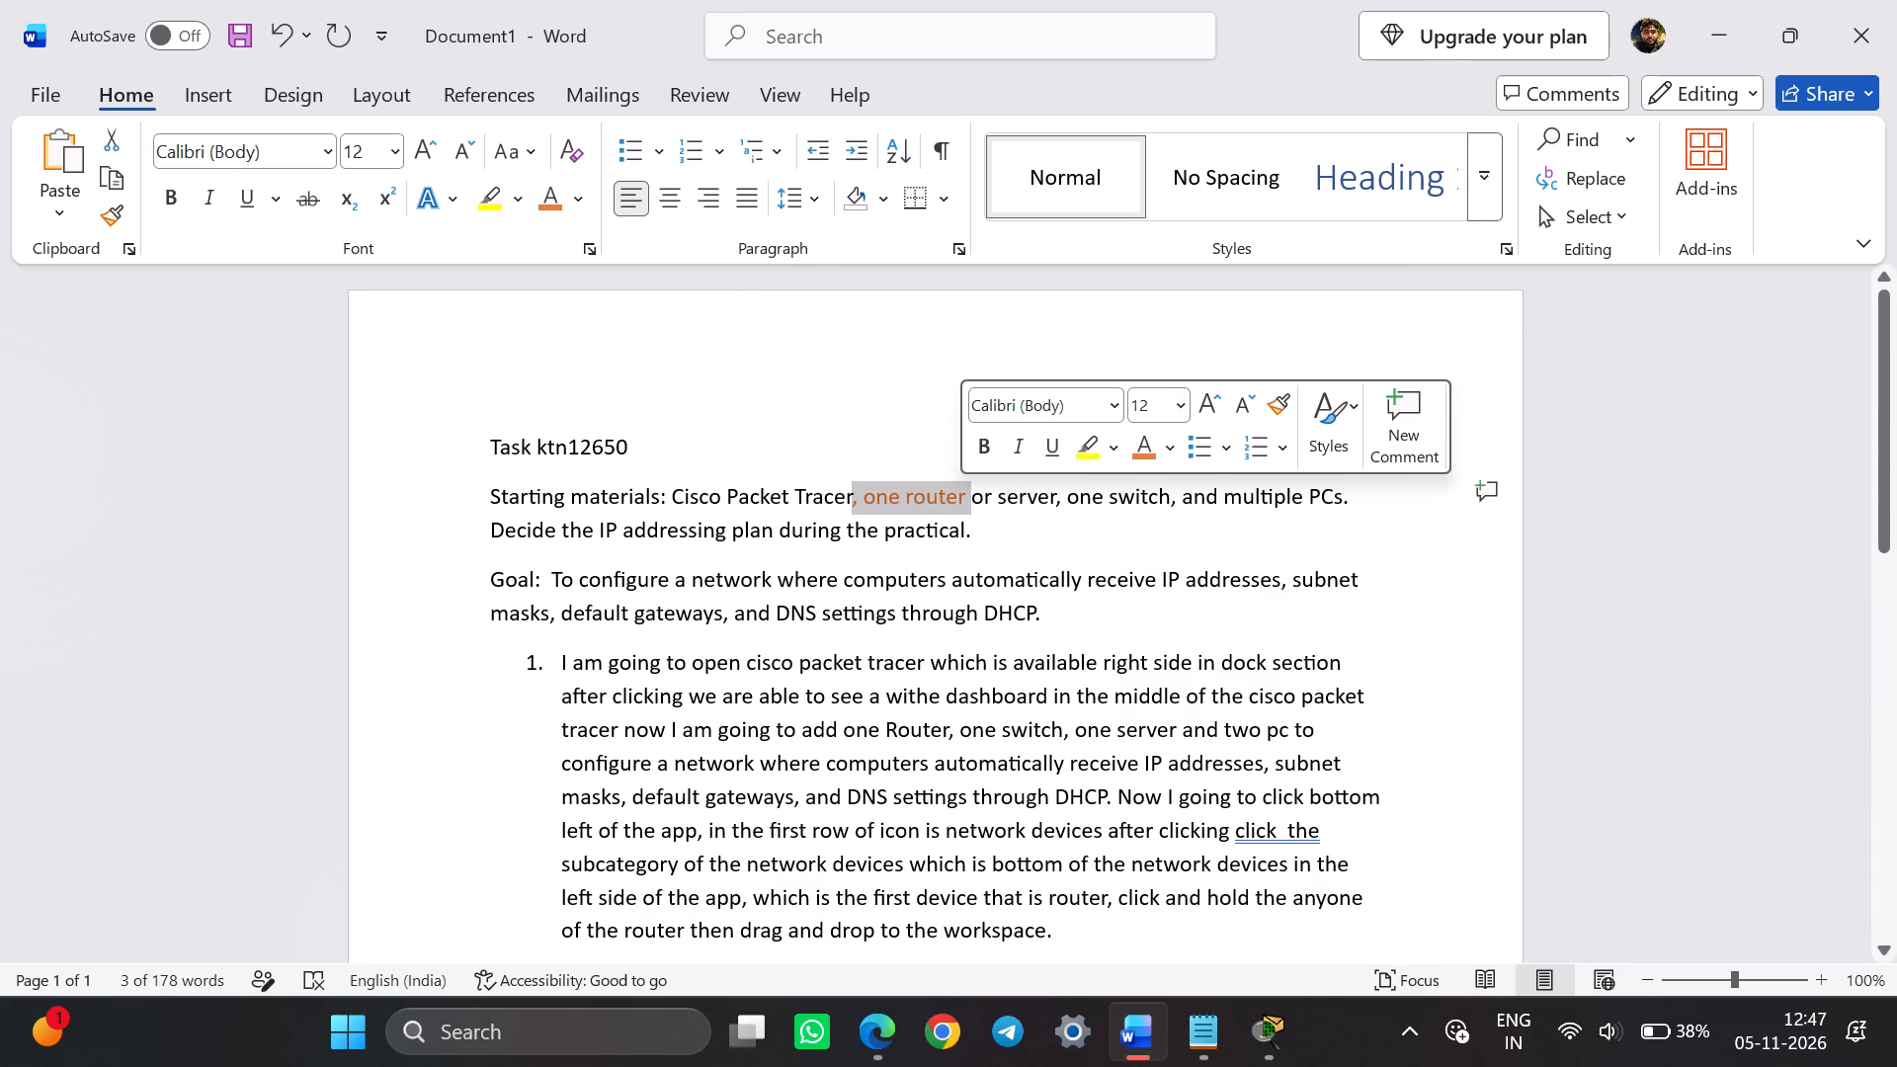
click(1058, 500)
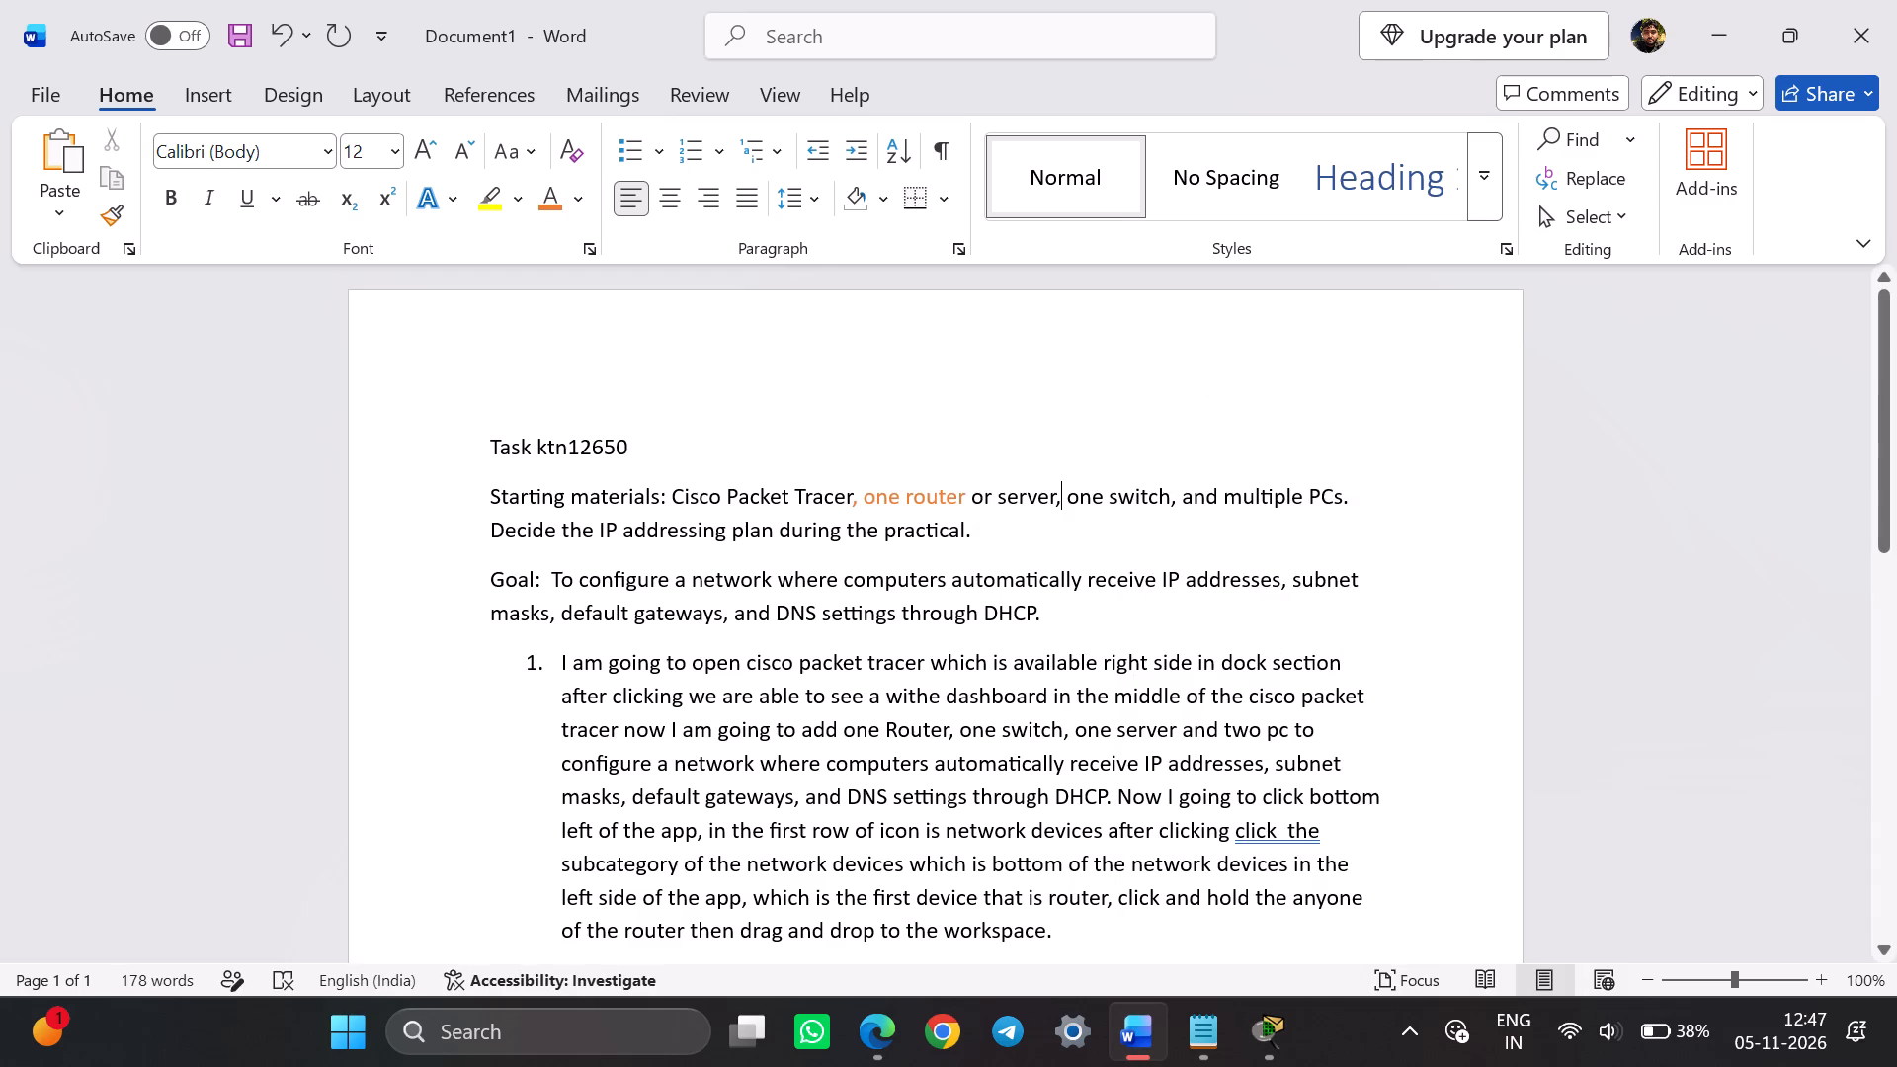
click(1053, 496)
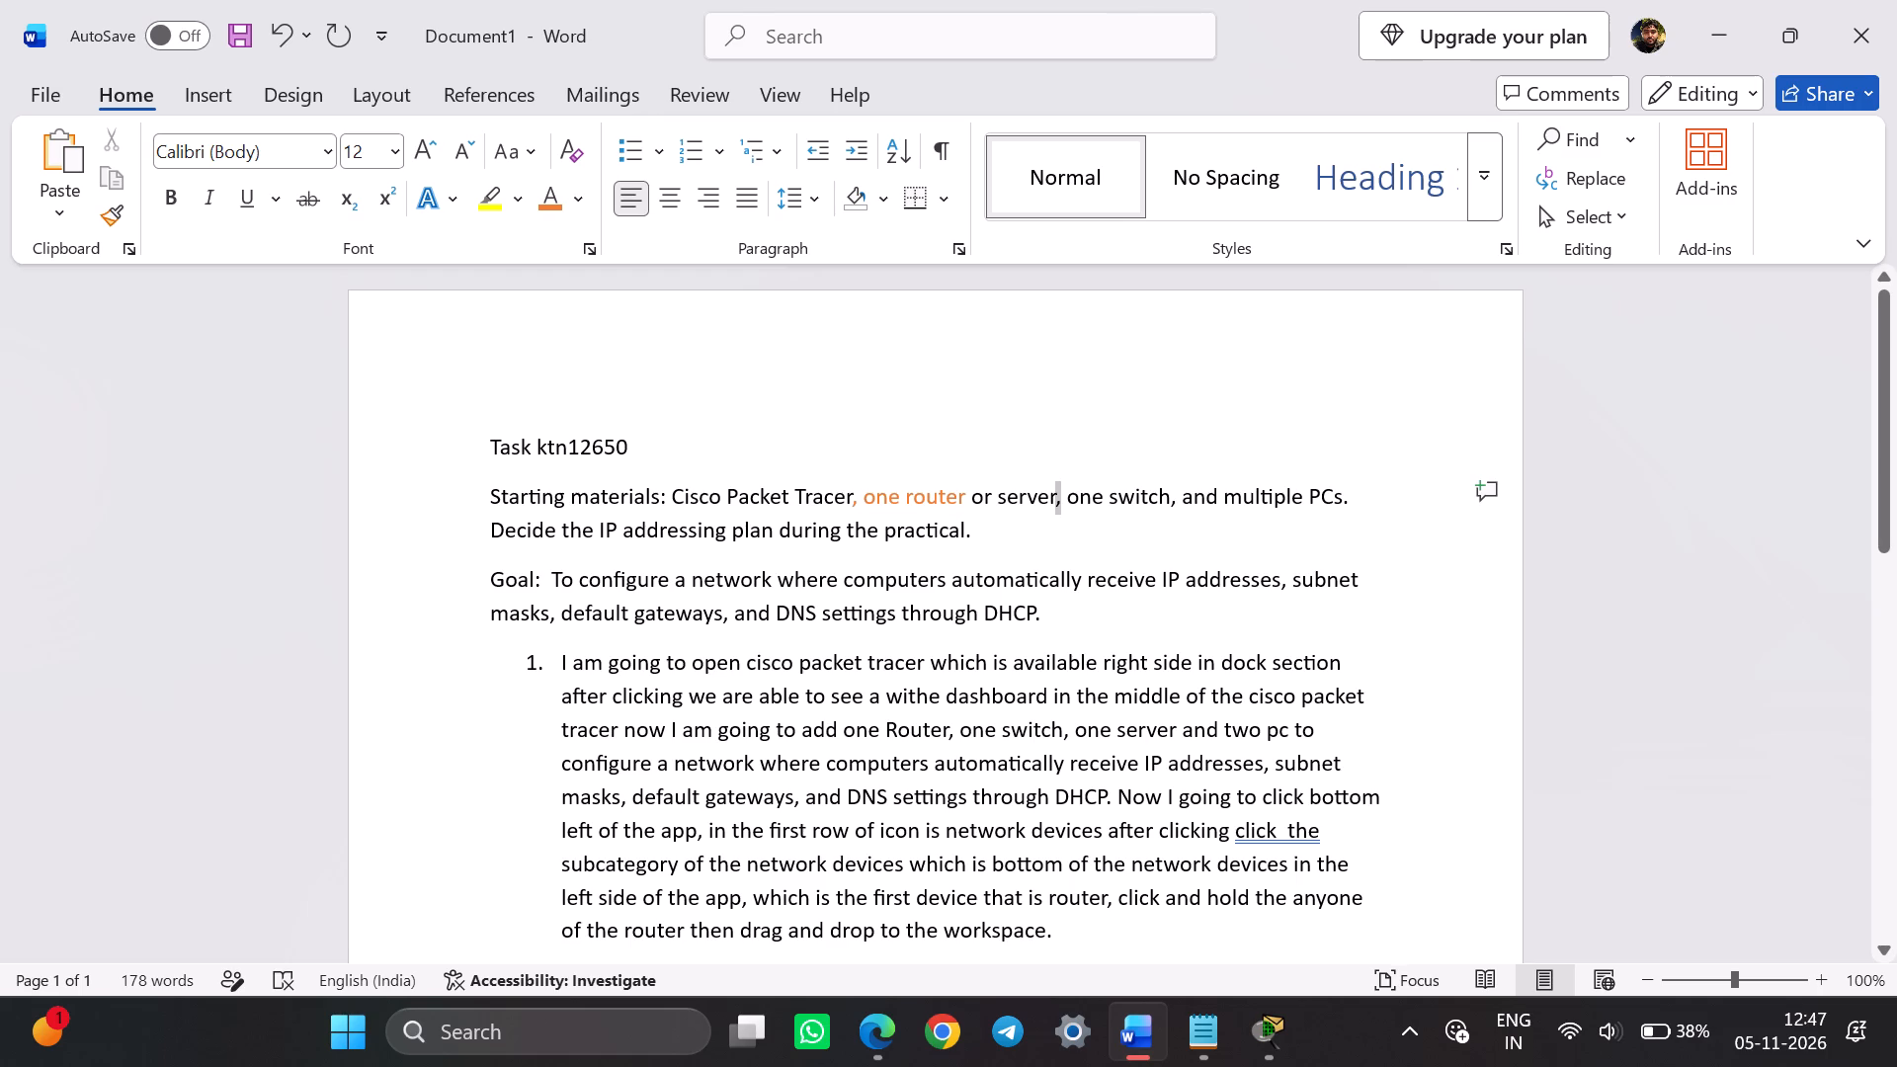
click(1059, 492)
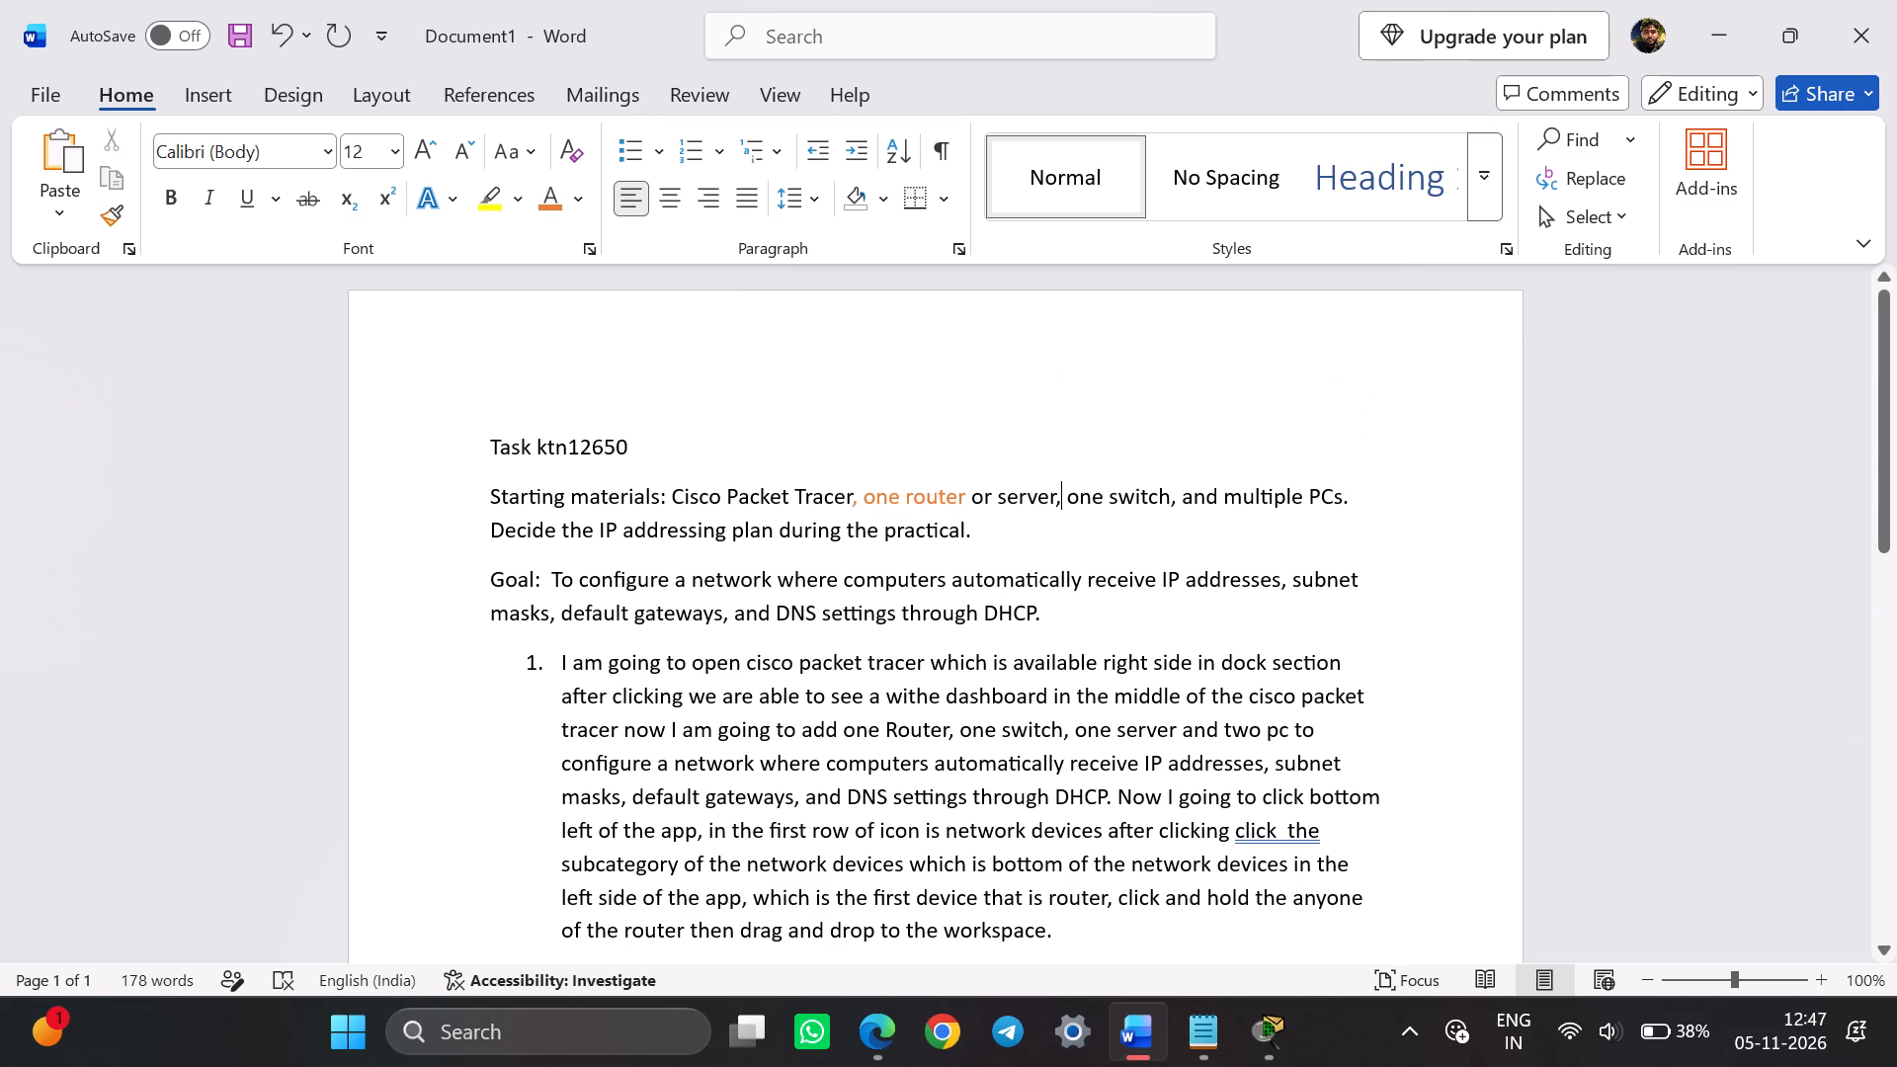
click(1059, 496)
drag(1059, 496, 883, 498)
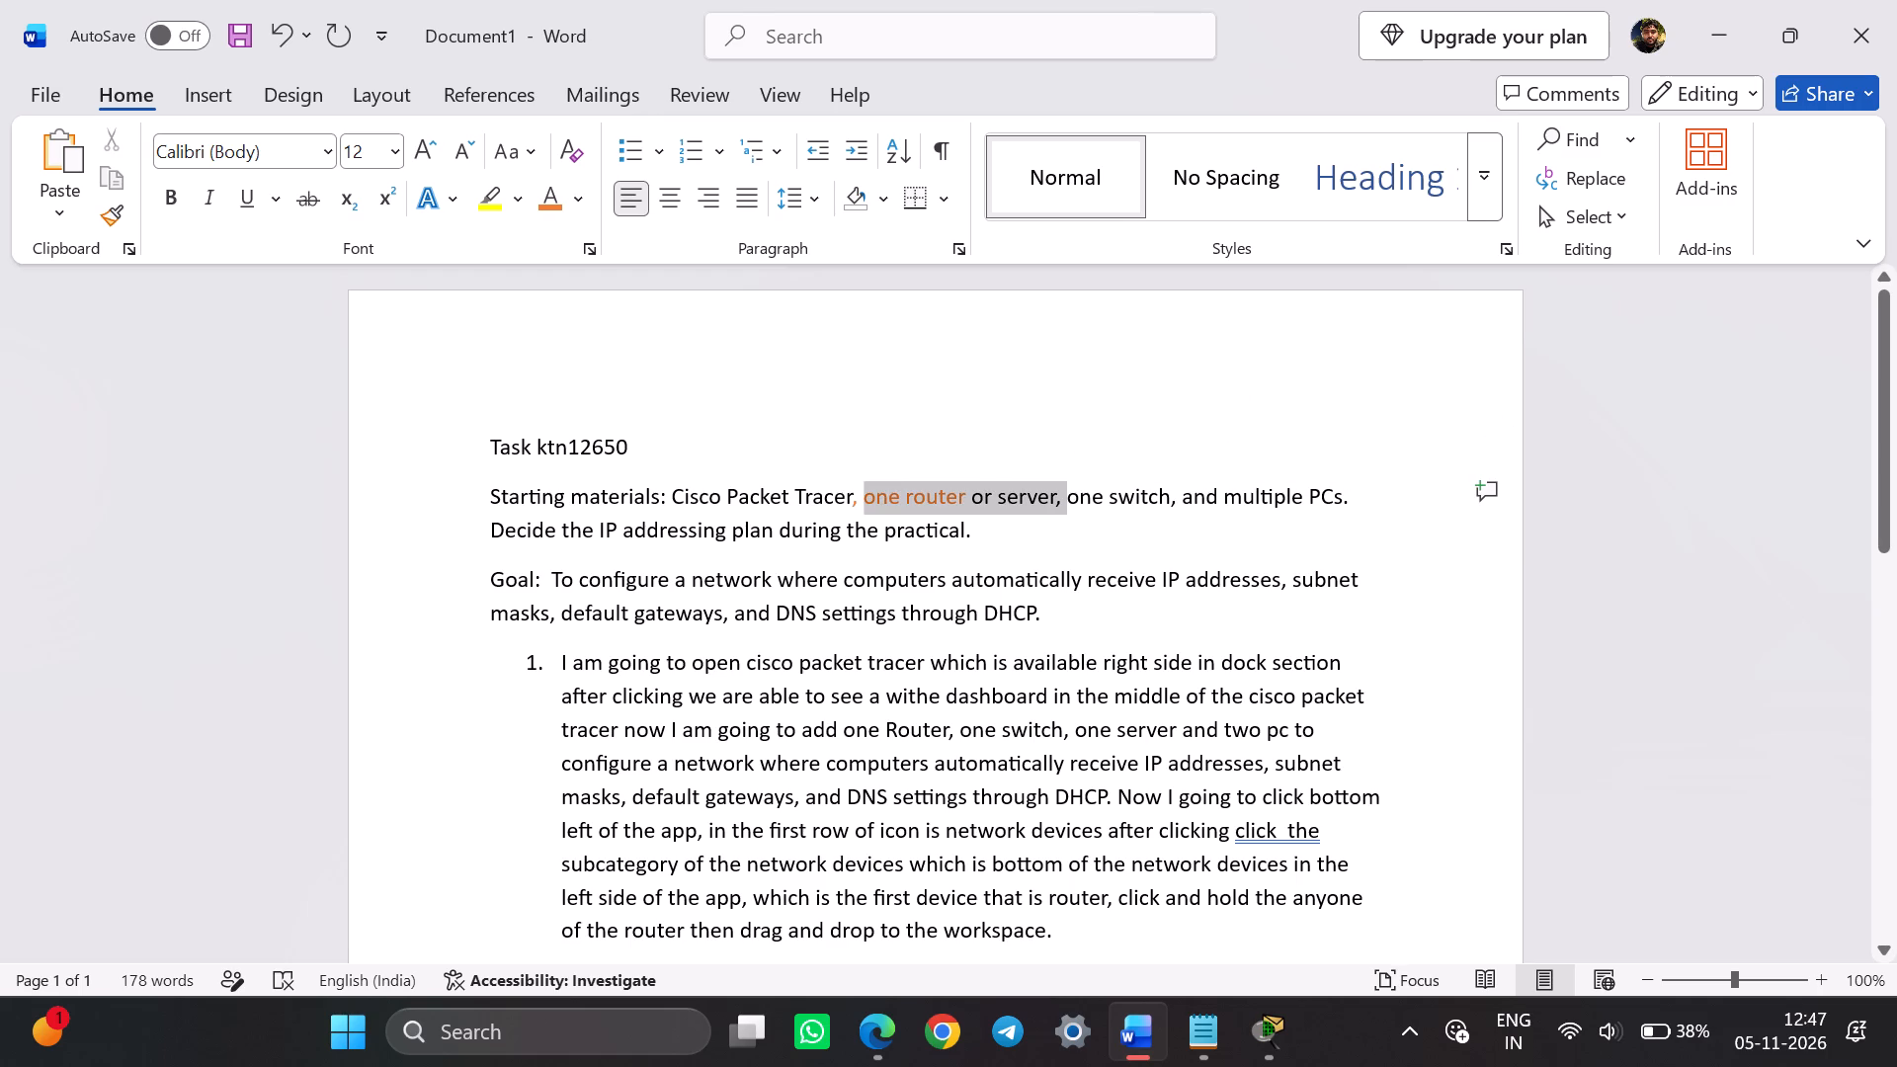
drag(883, 498, 877, 499)
click(1059, 455)
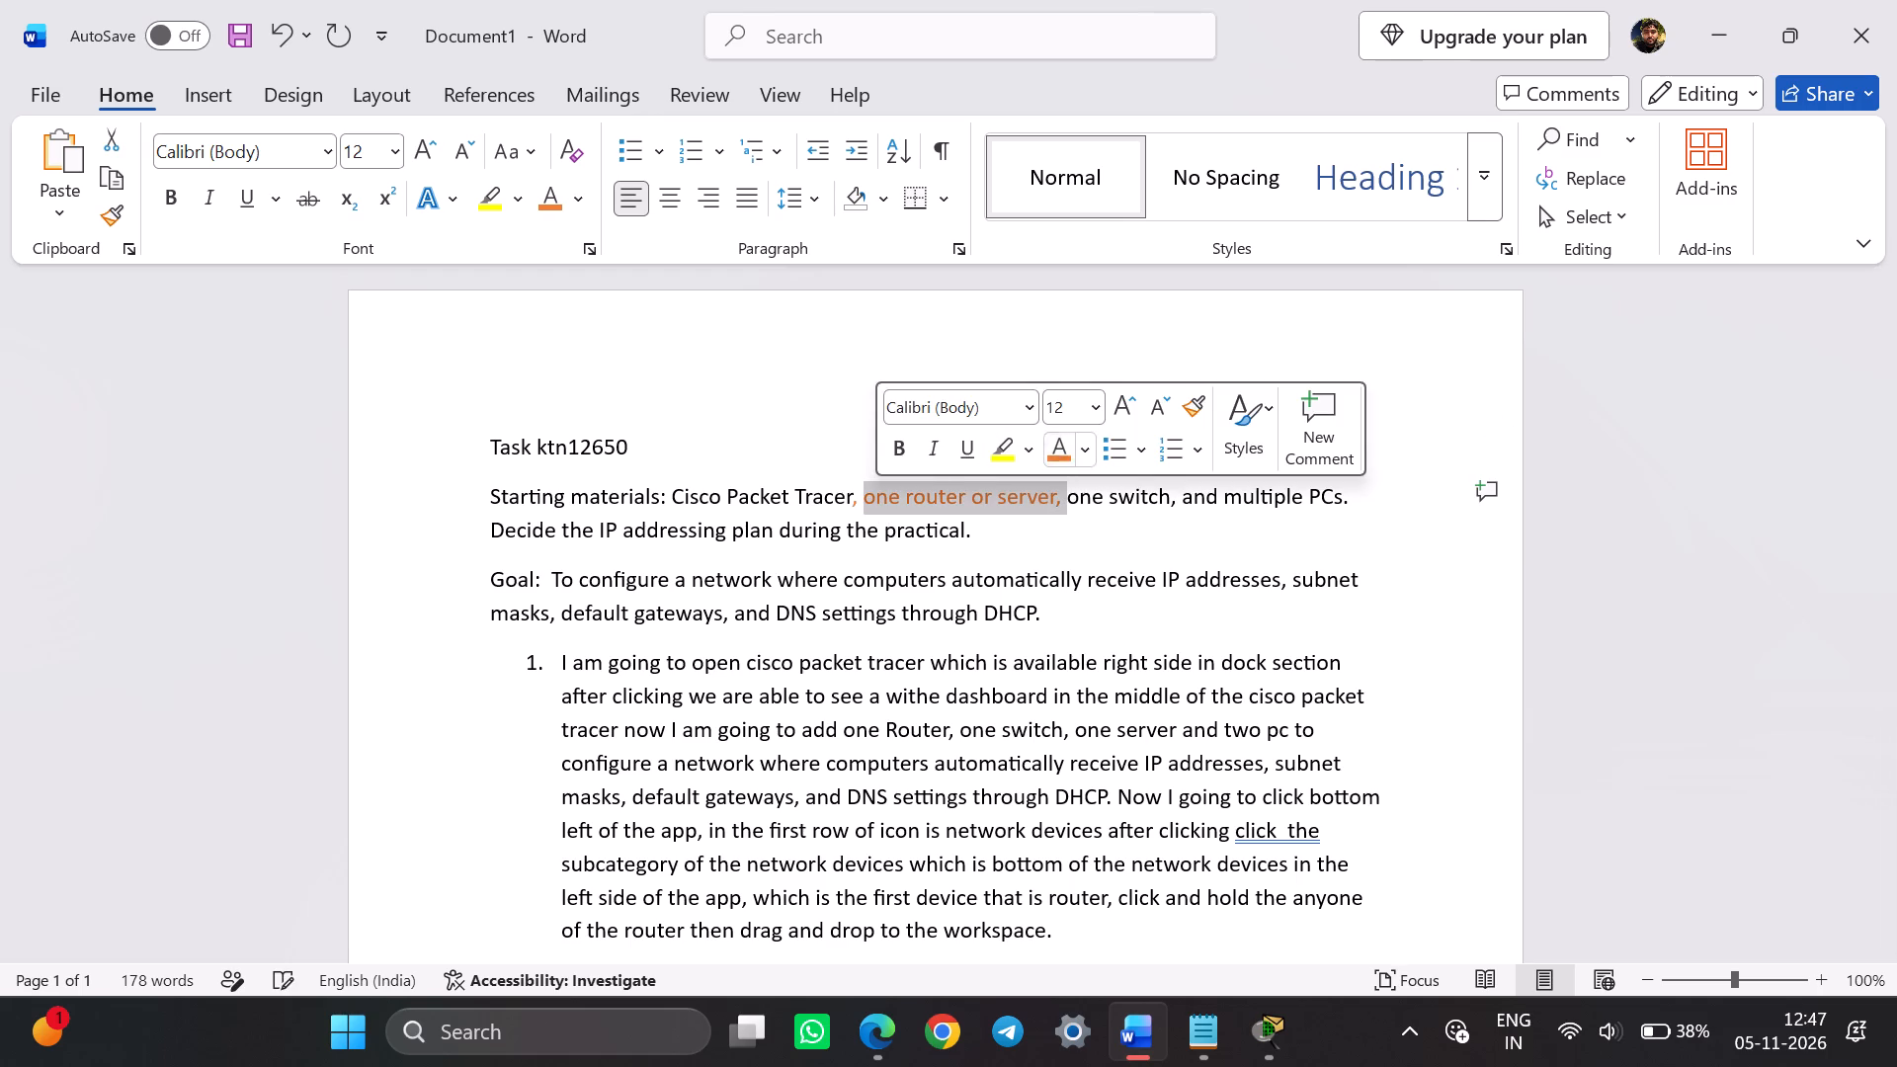
click(1101, 511)
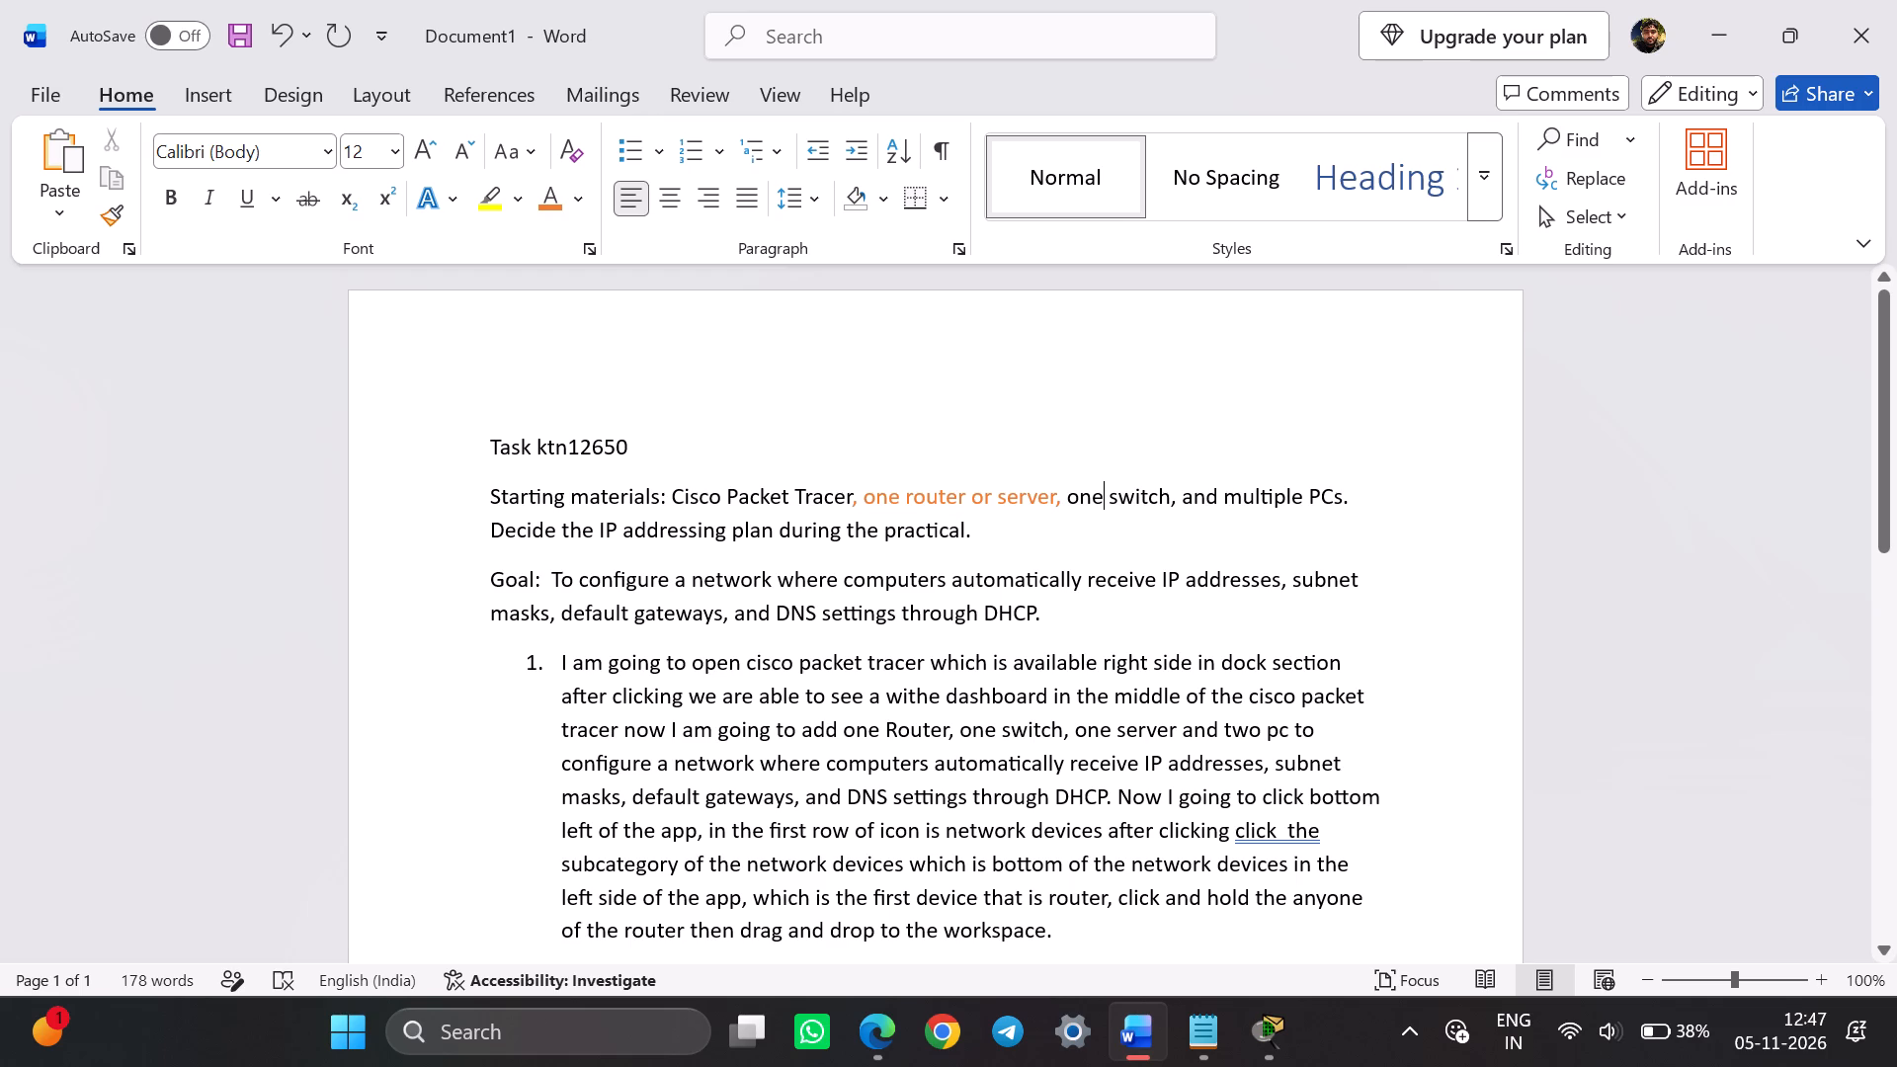
Apply the same orange font color to "one switch" and "multiple PCs" in the Starting materials line.
drag(1165, 496, 1075, 495)
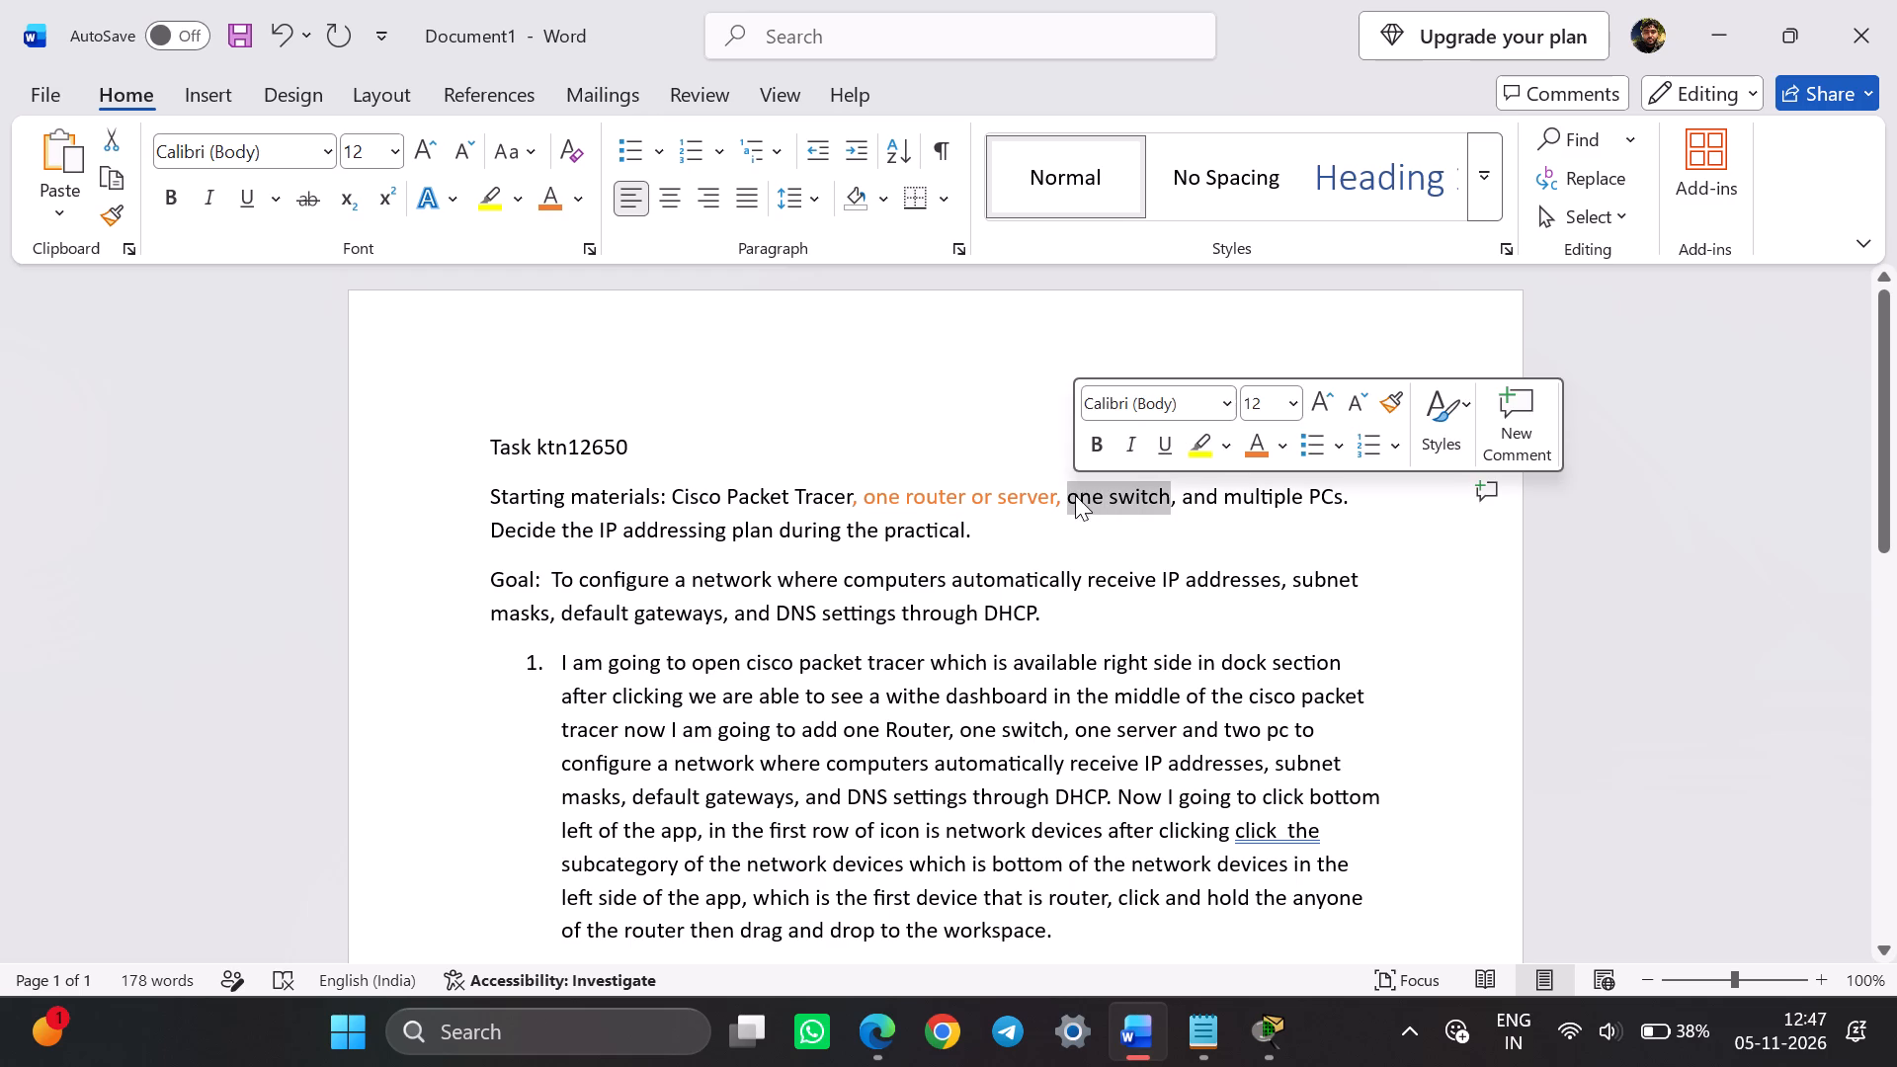
click(1258, 447)
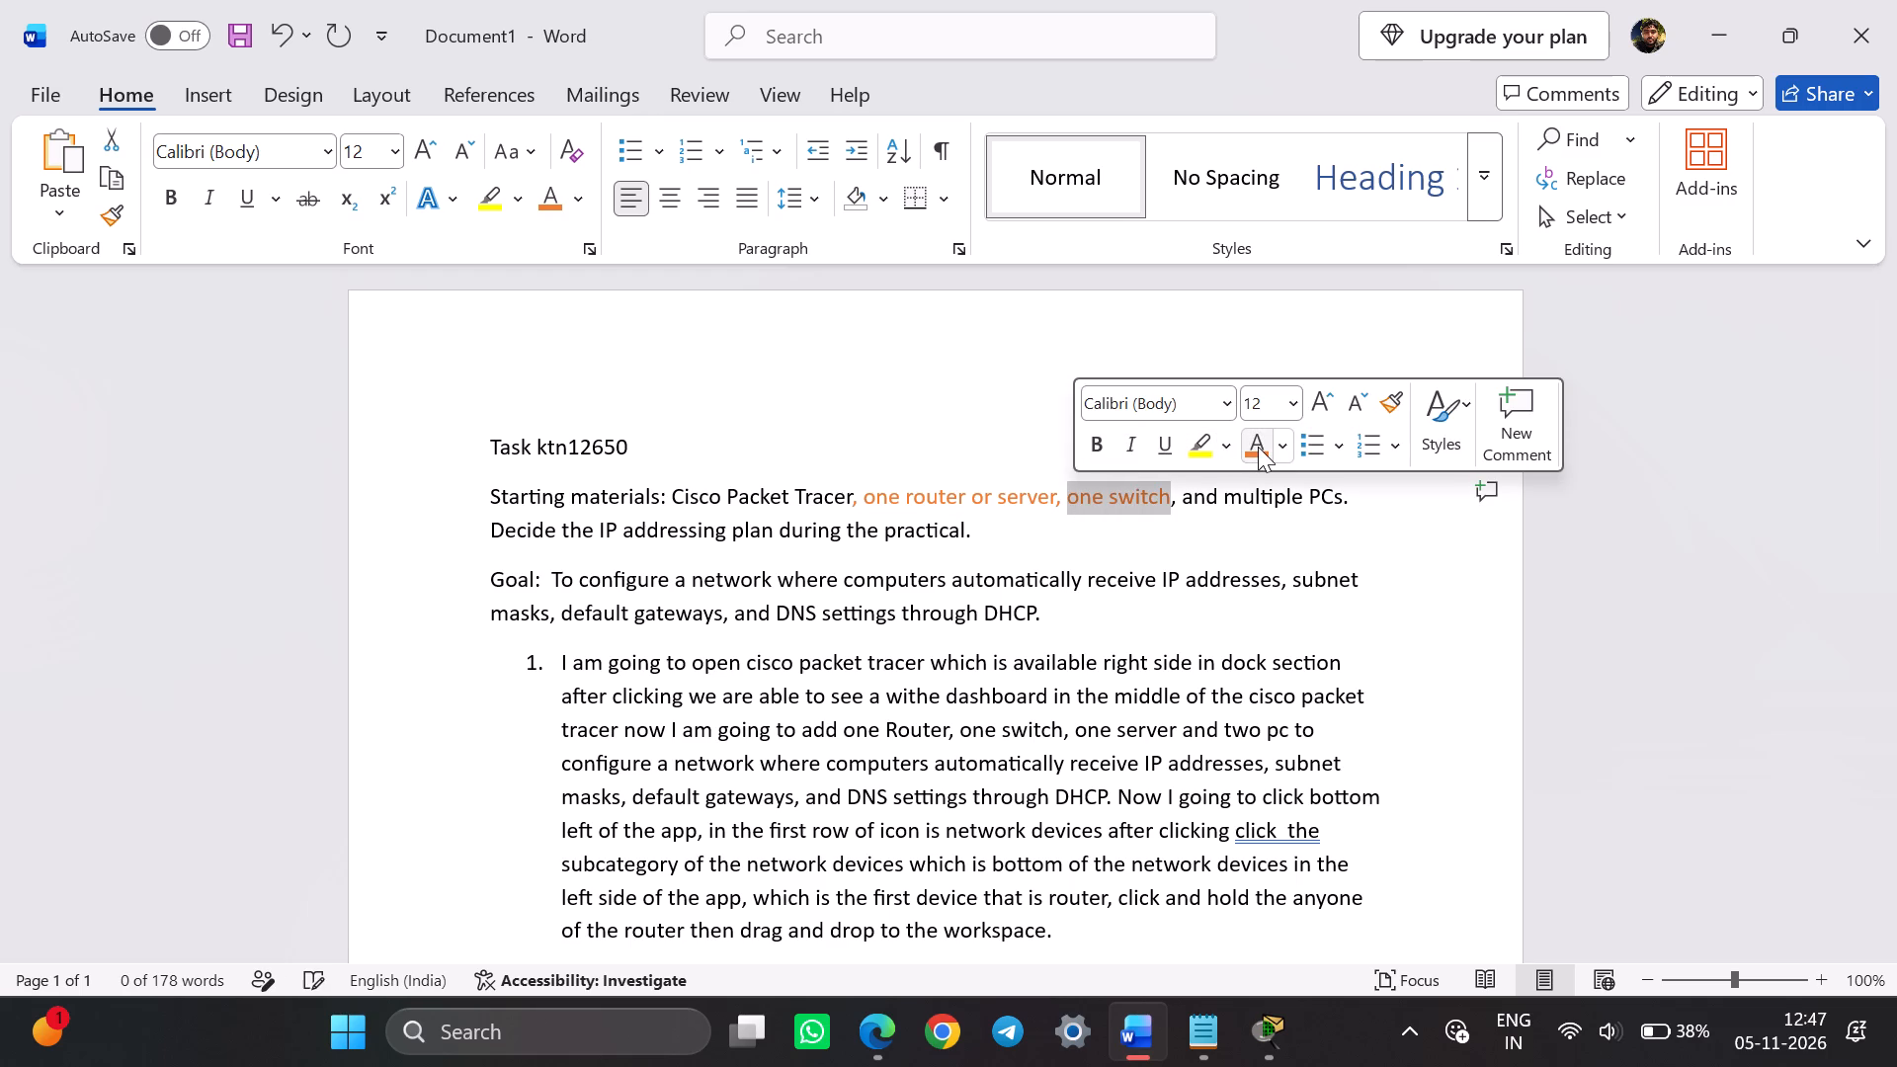
drag(1226, 492, 1342, 494)
click(1526, 446)
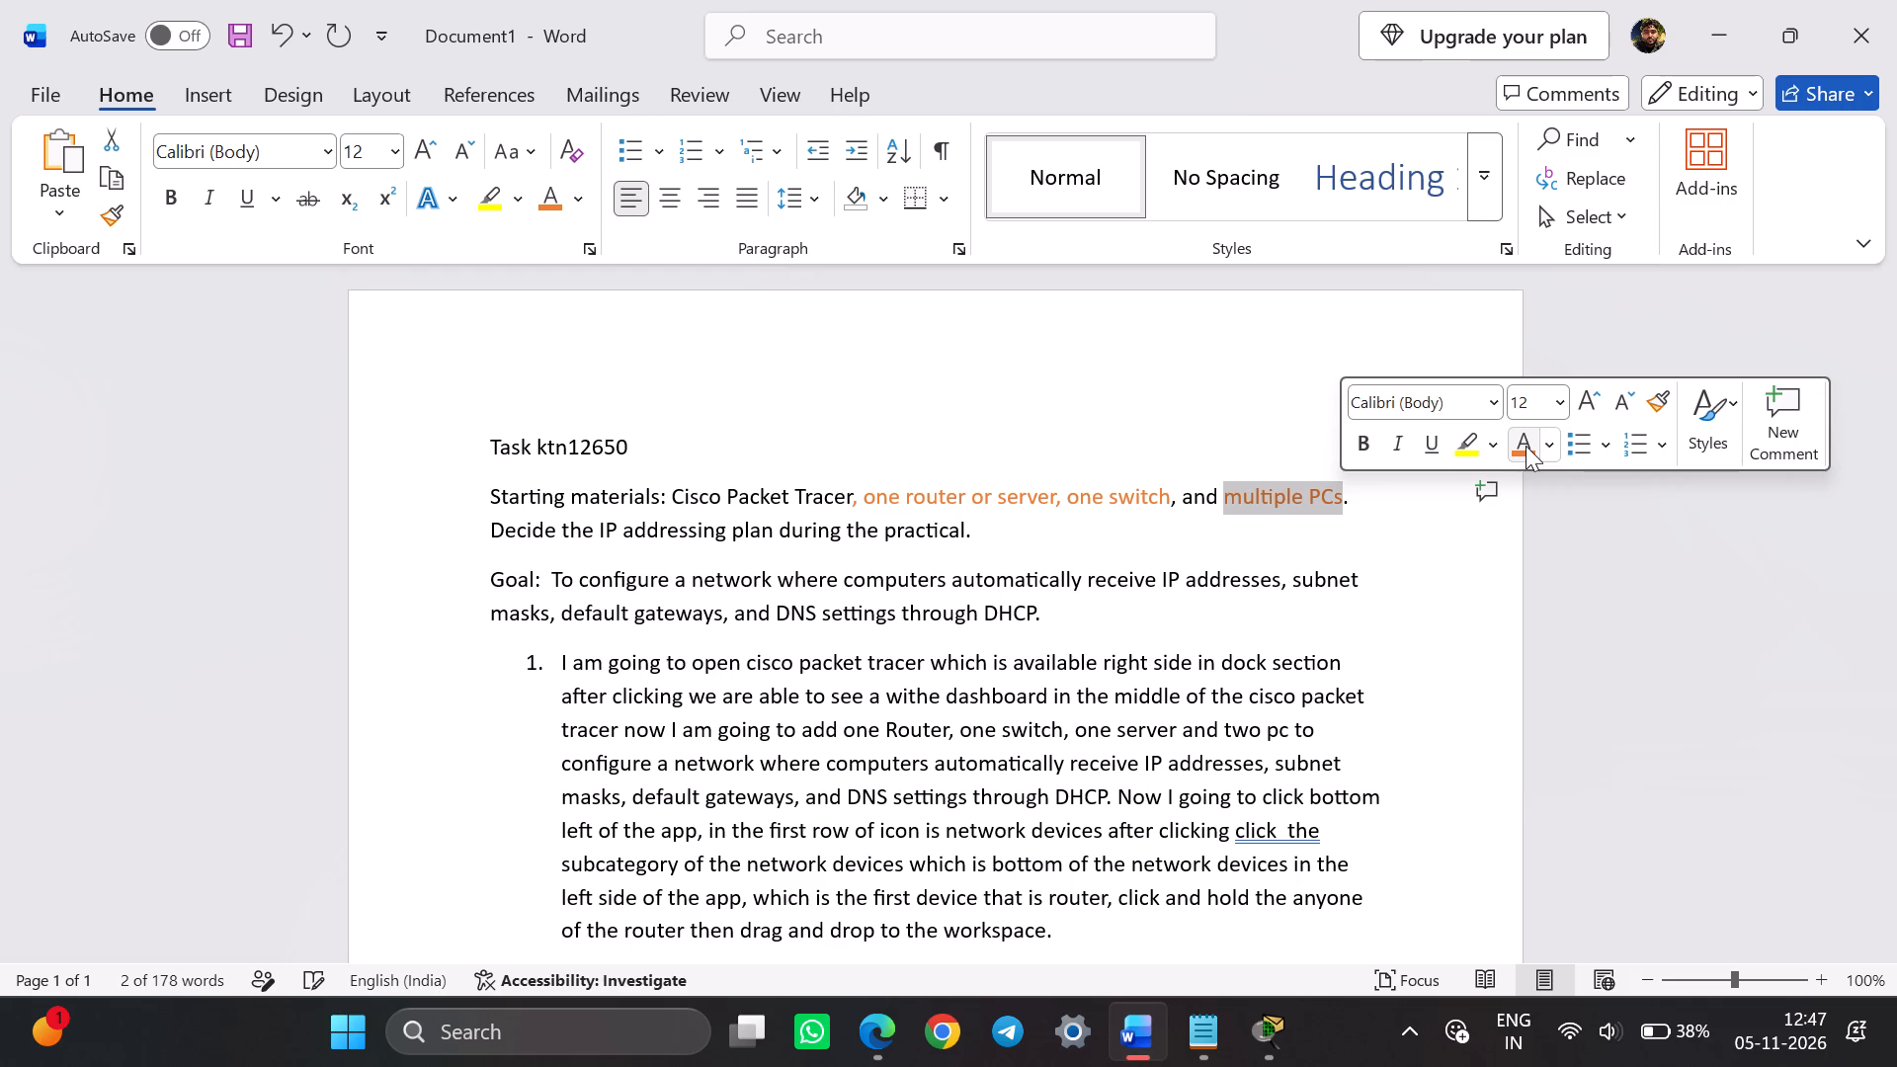
Switch to Cisco Packet Tracer and place a 2911 router near the top middle of the empty logical workspace.
click(1252, 497)
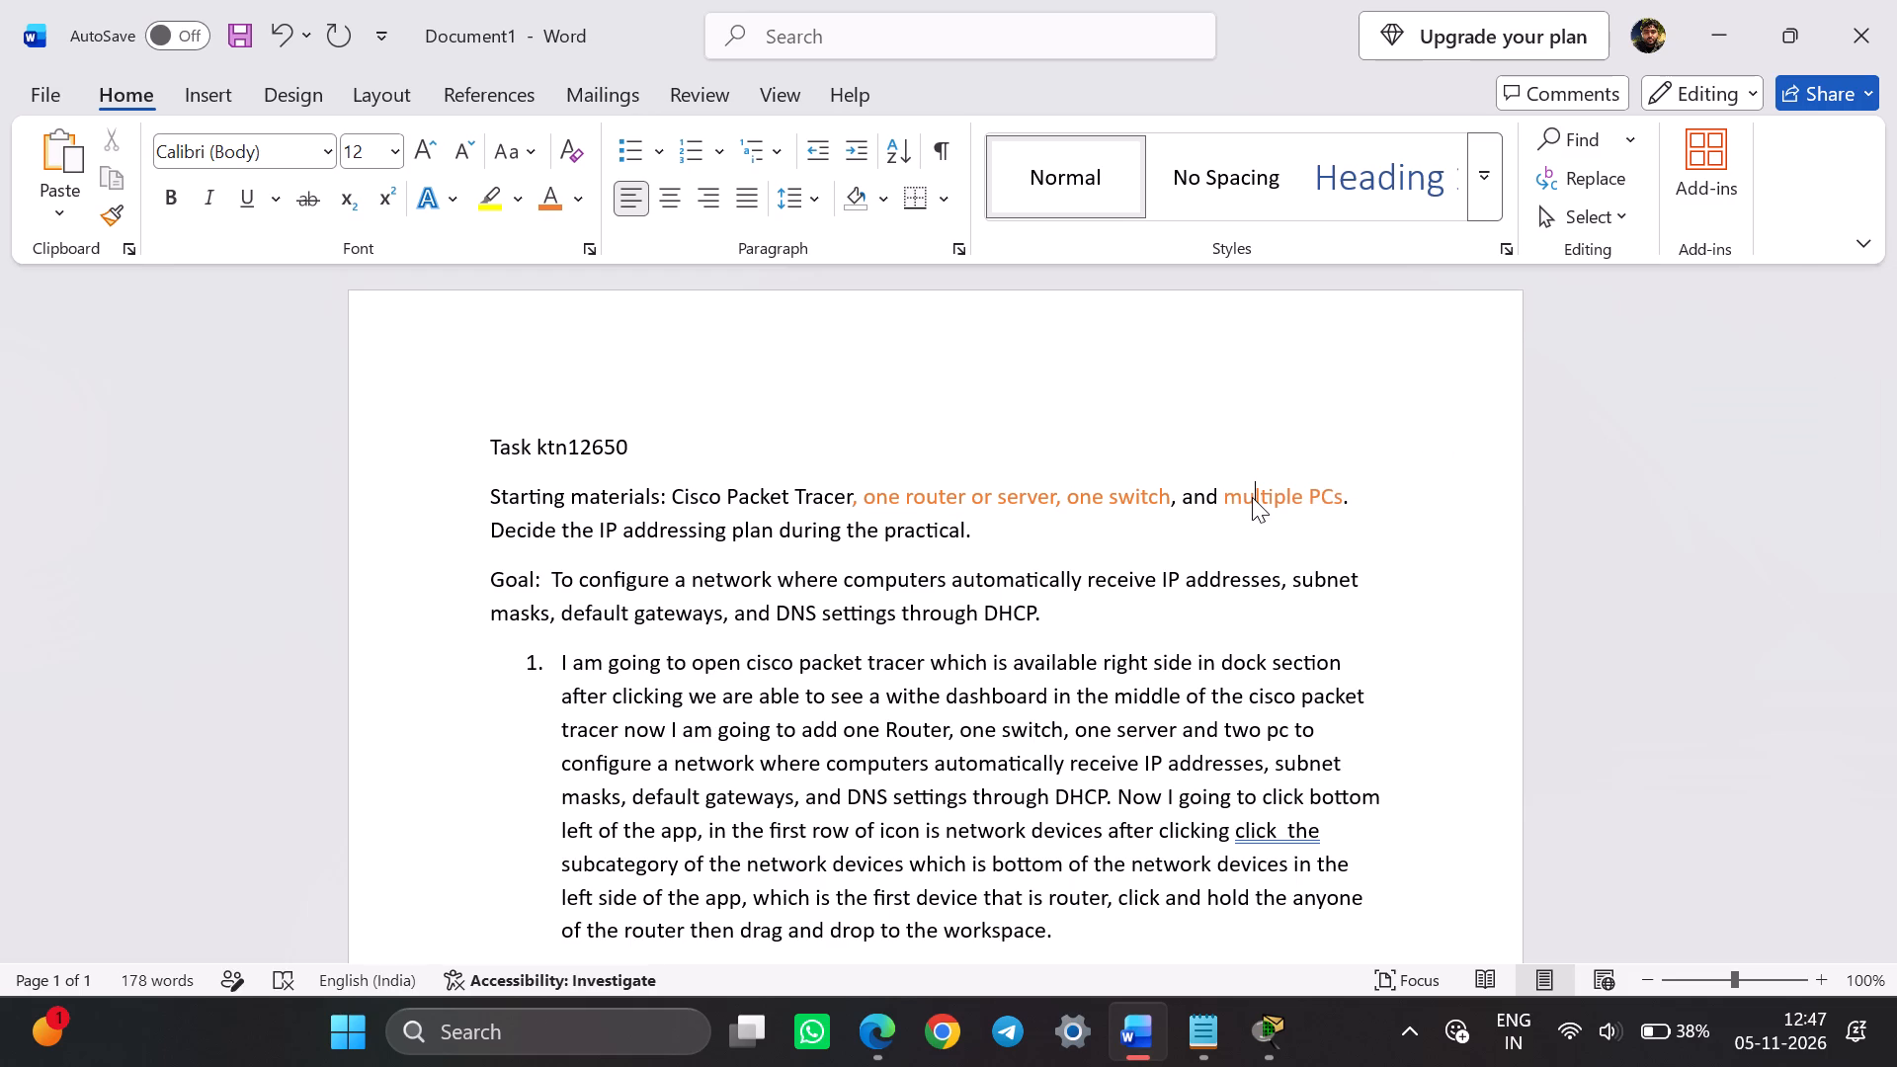
click(1265, 1024)
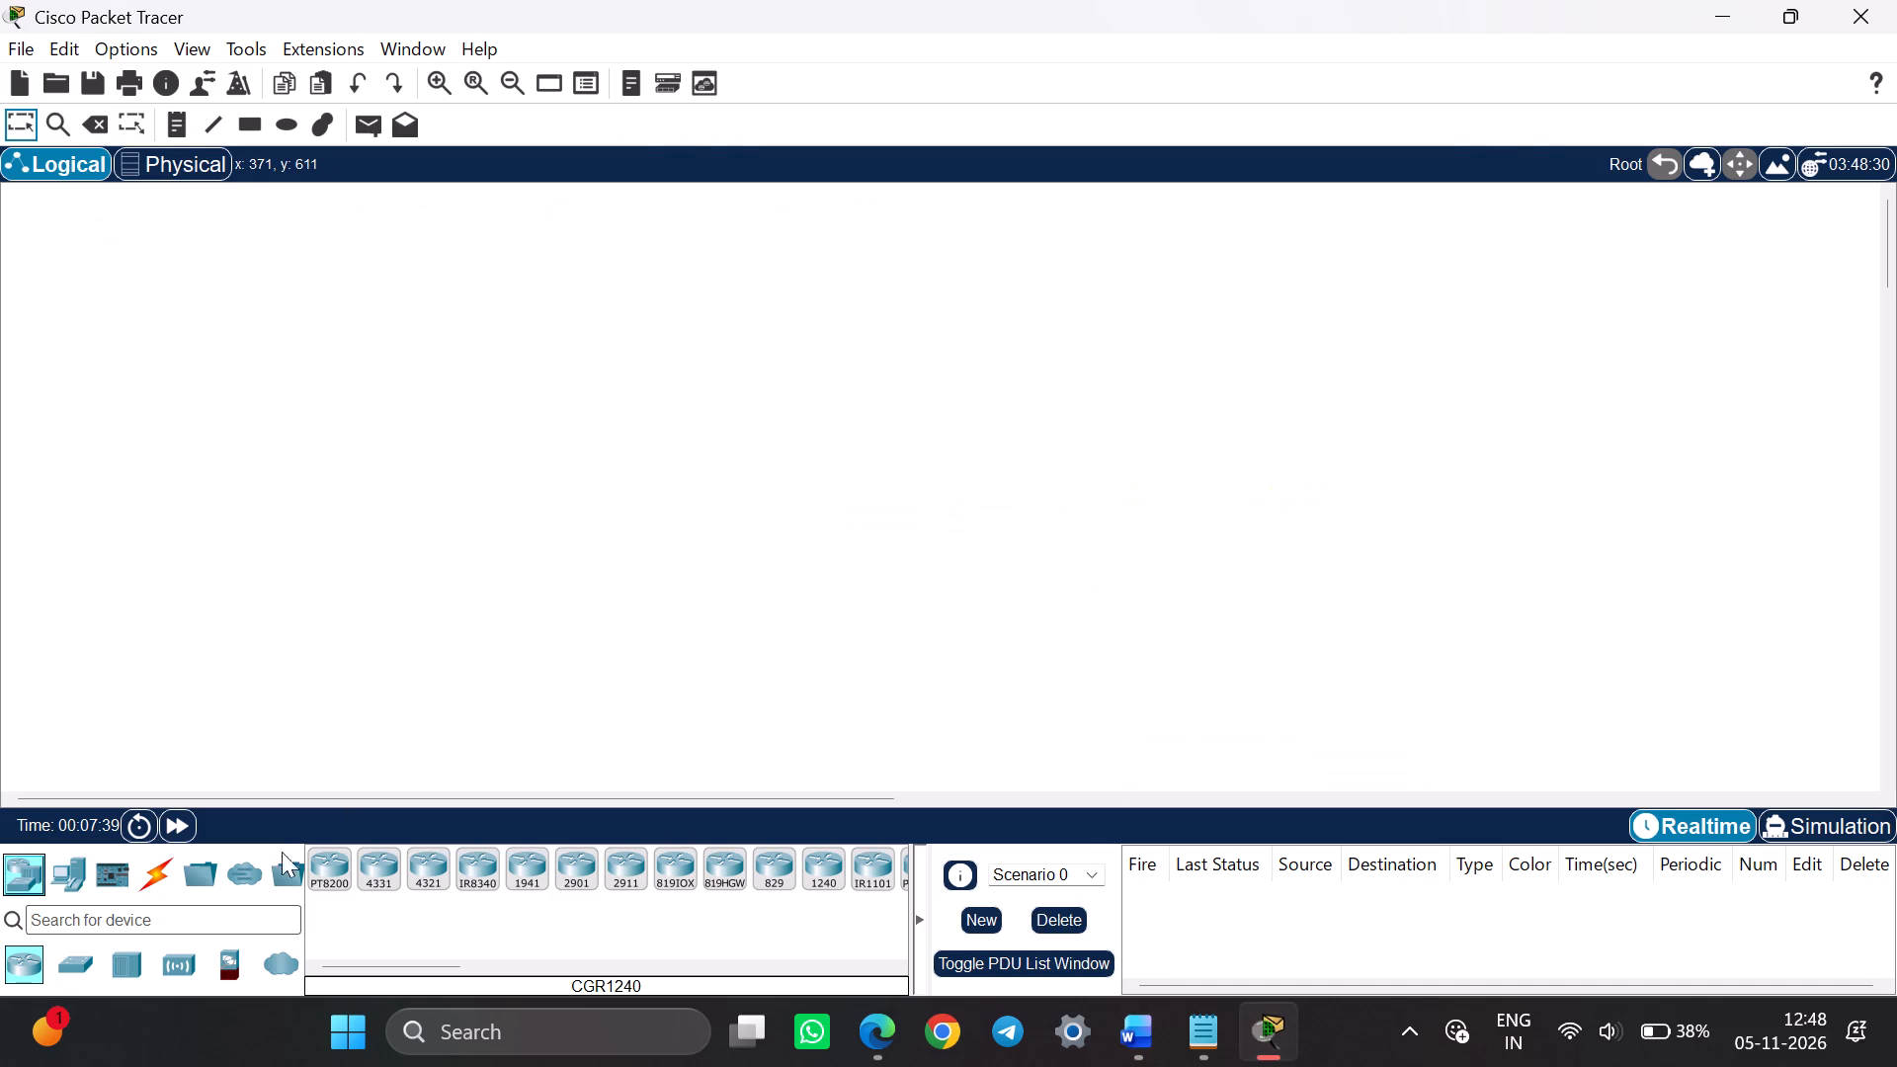
click(620, 871)
click(843, 234)
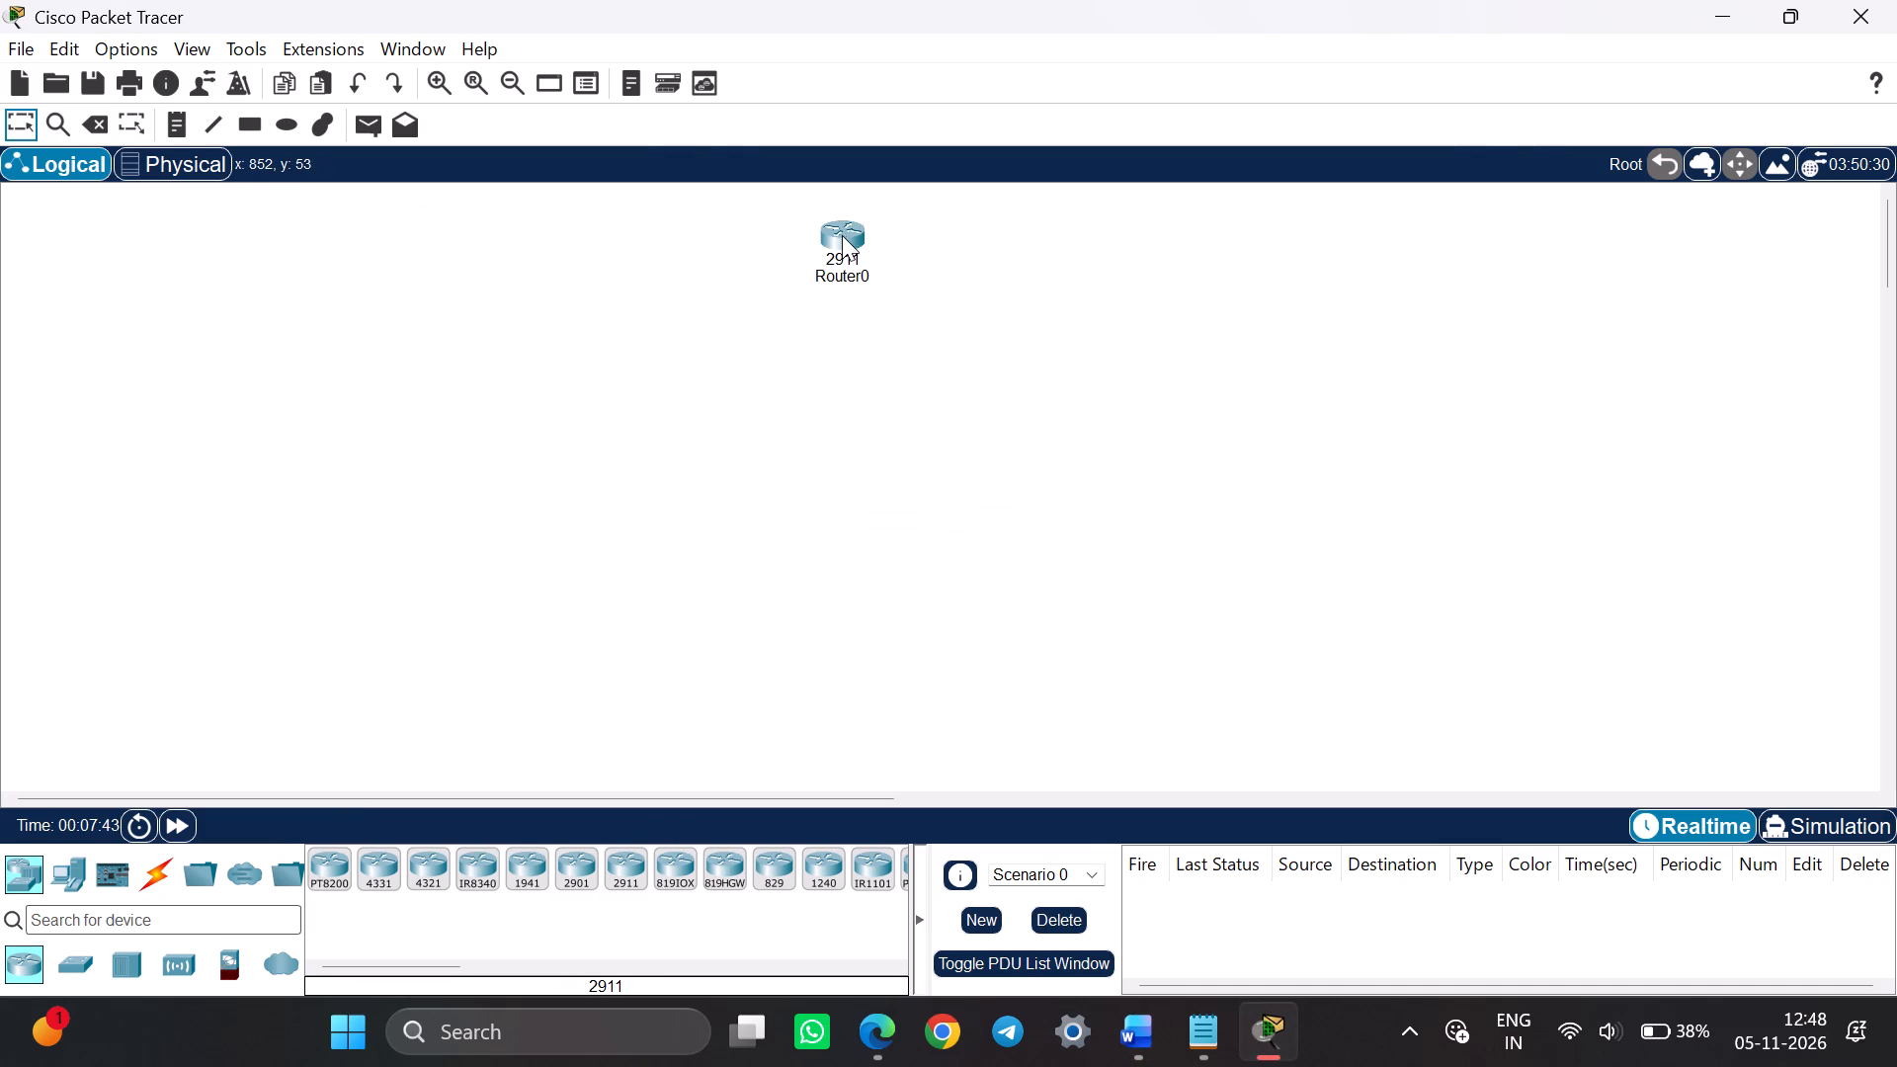
Examine the 2911 router's configuration, including its global settings and GigabitEthernet0/0 interface, and close its window.
click(842, 235)
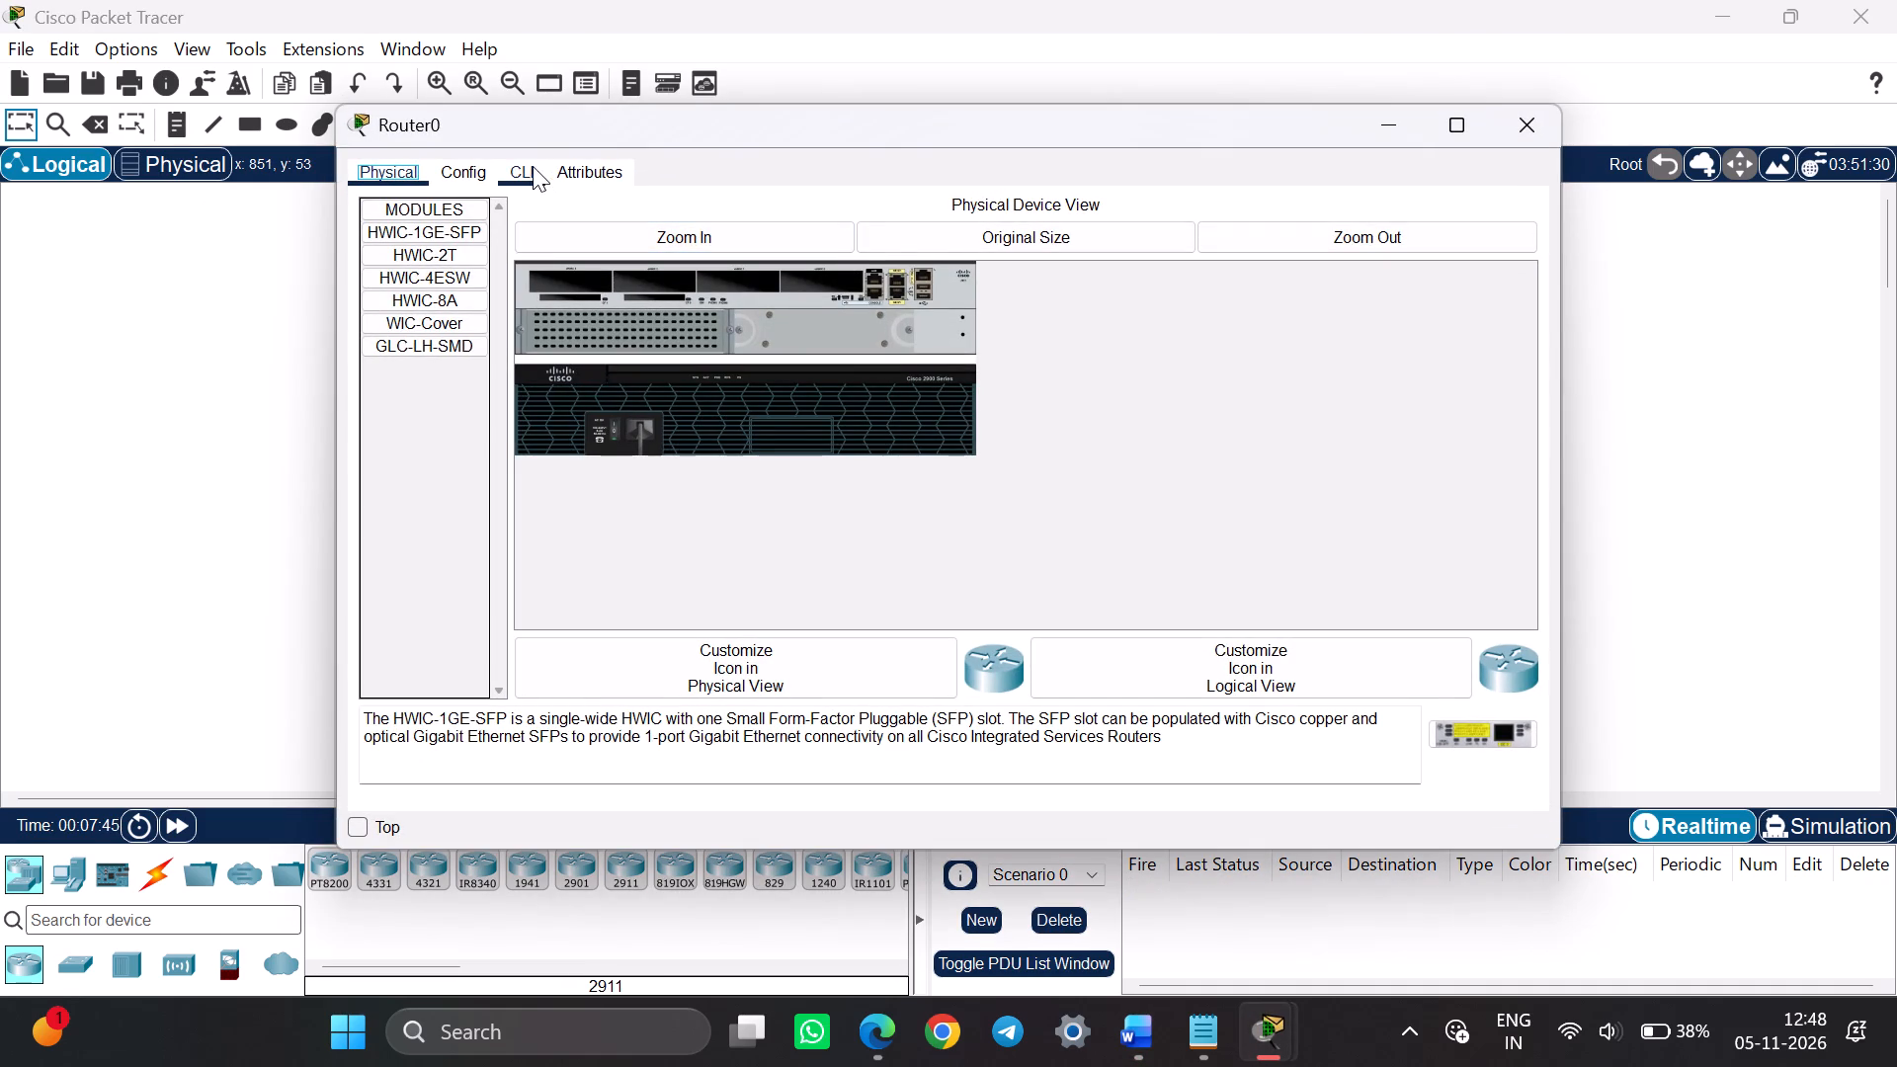
click(513, 178)
click(478, 185)
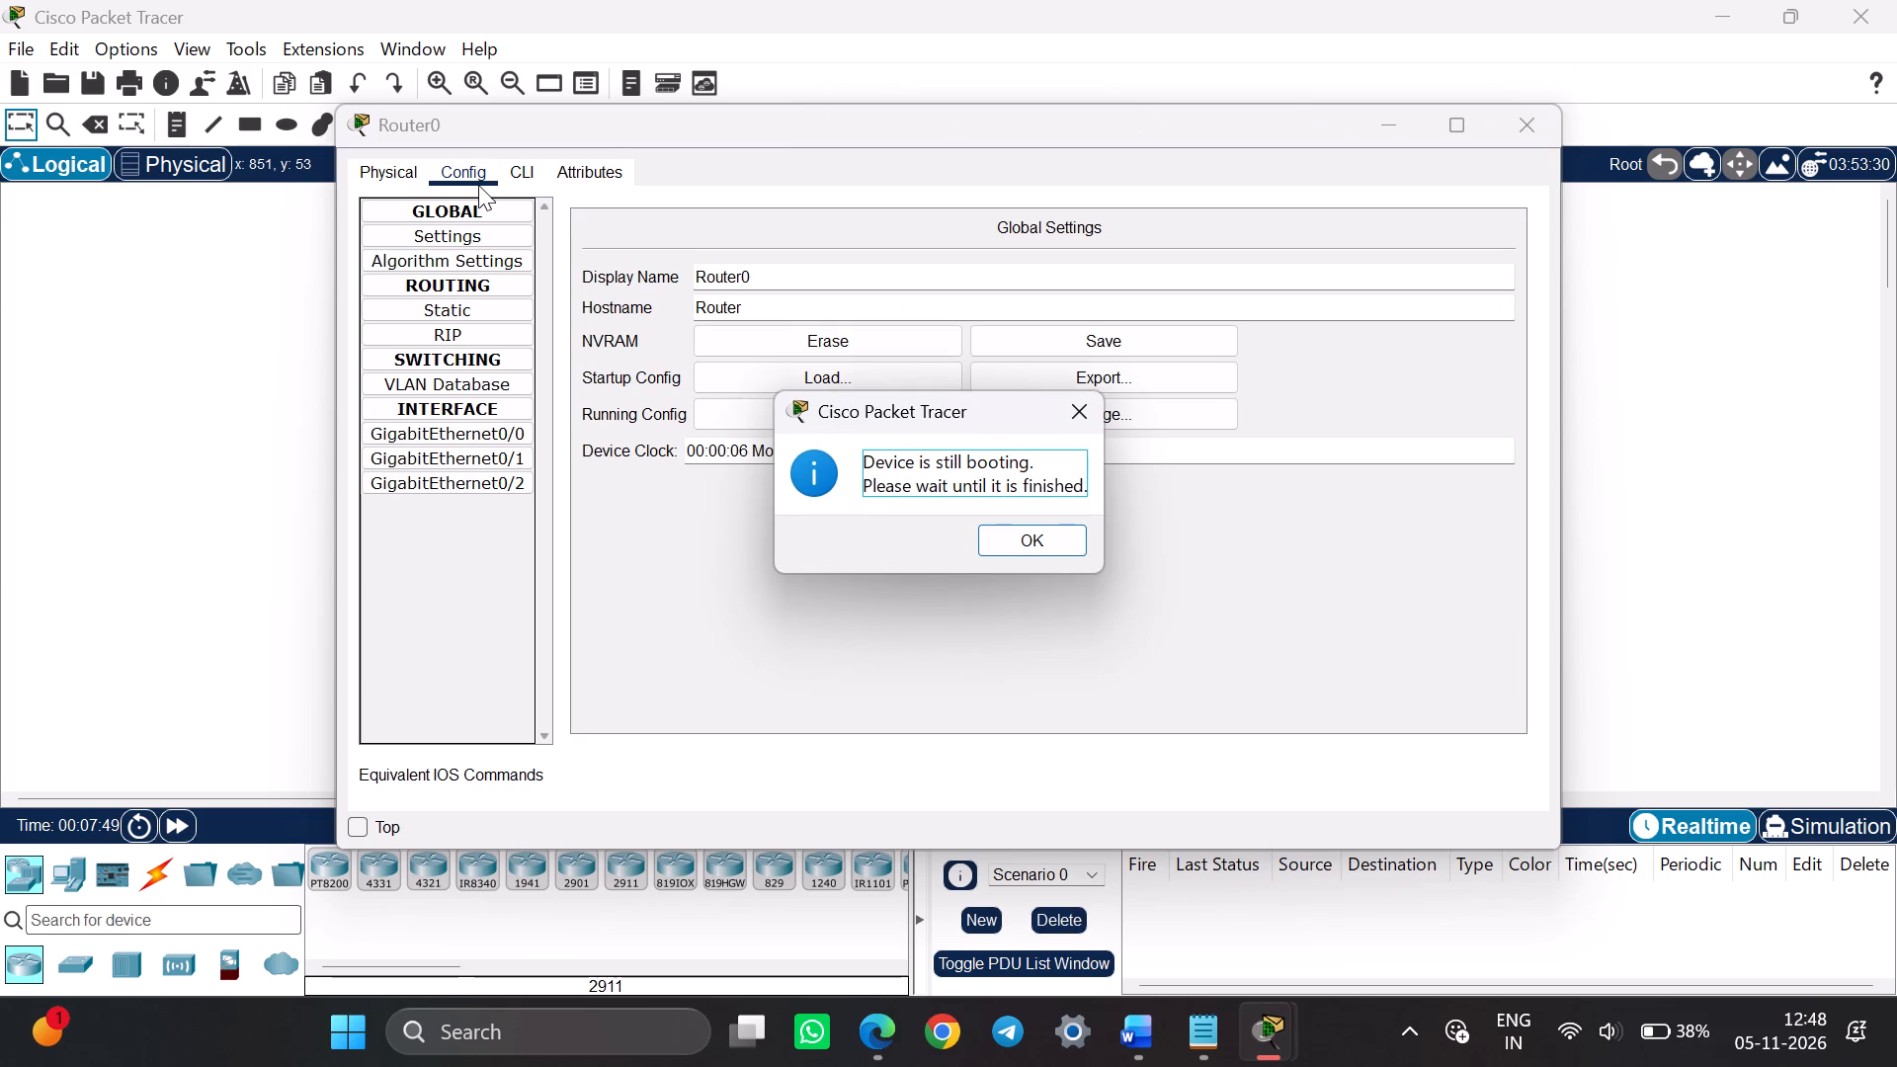
click(1028, 547)
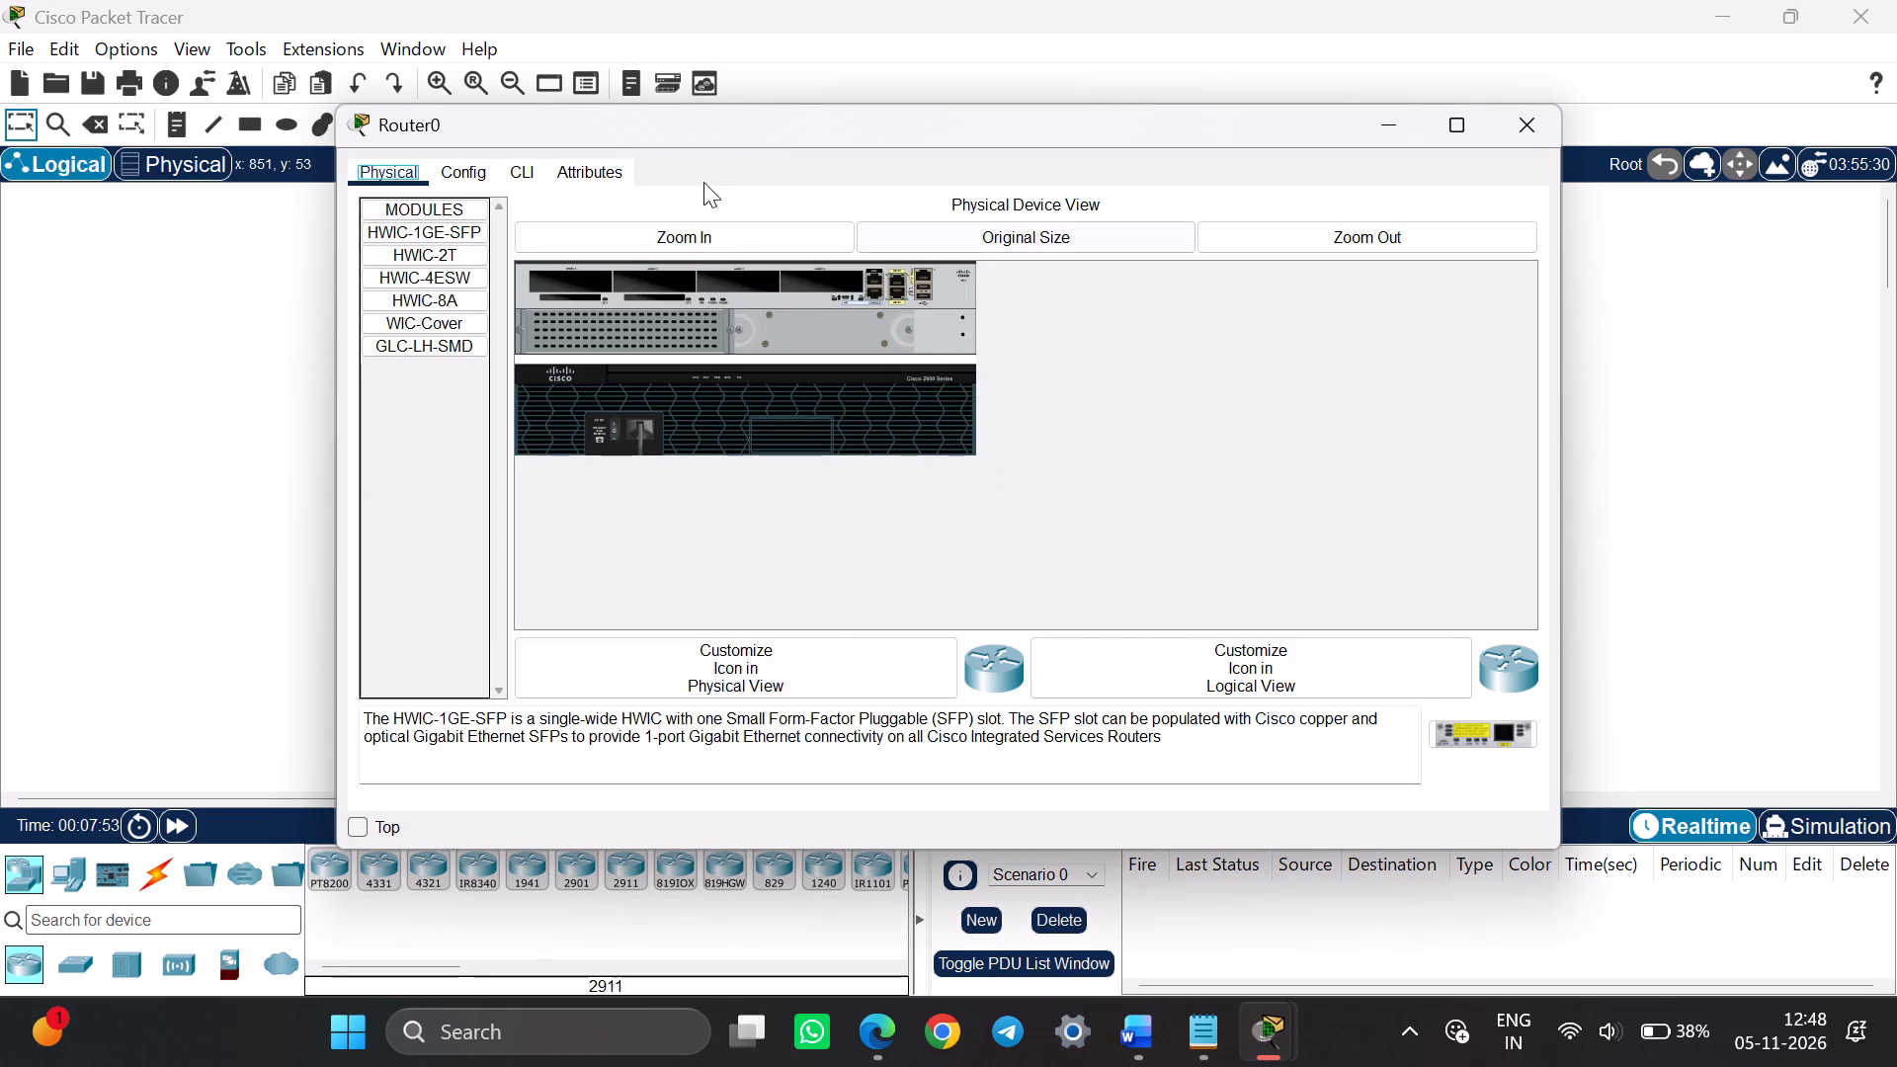
click(451, 182)
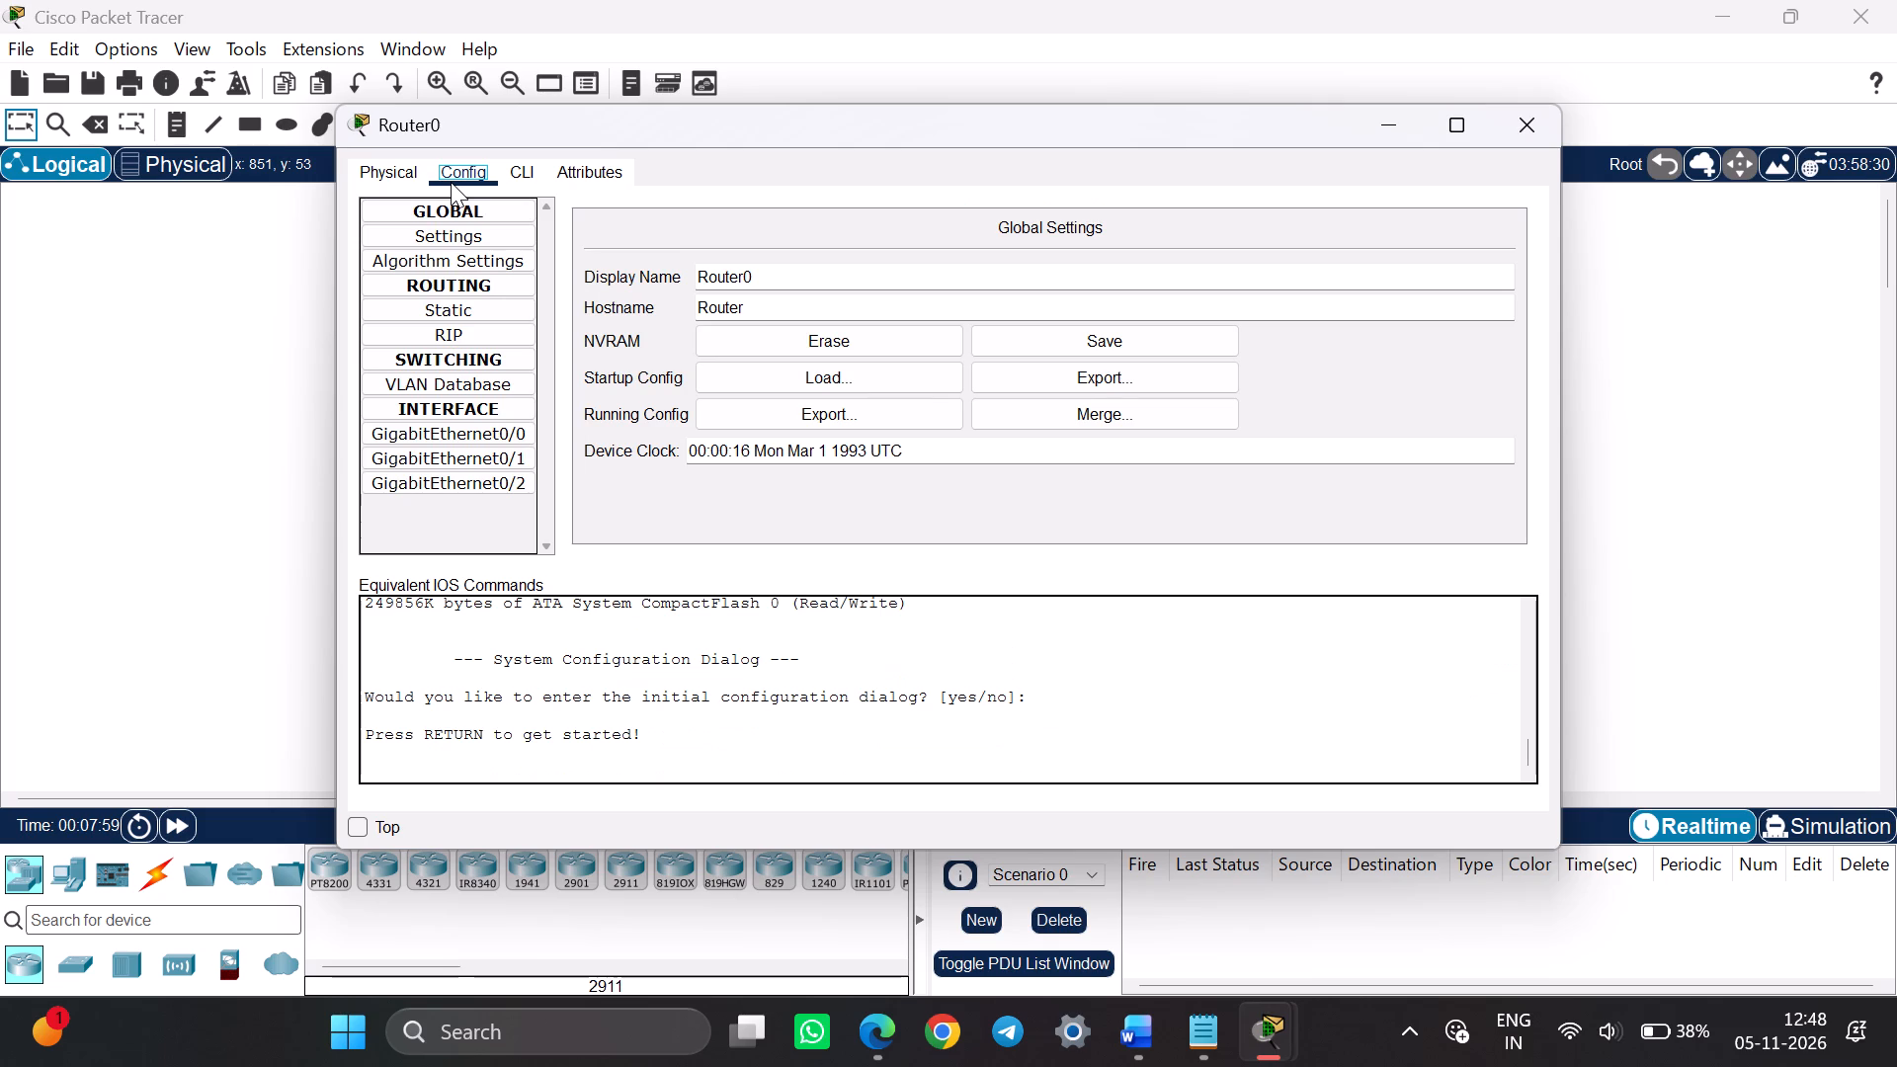
click(496, 445)
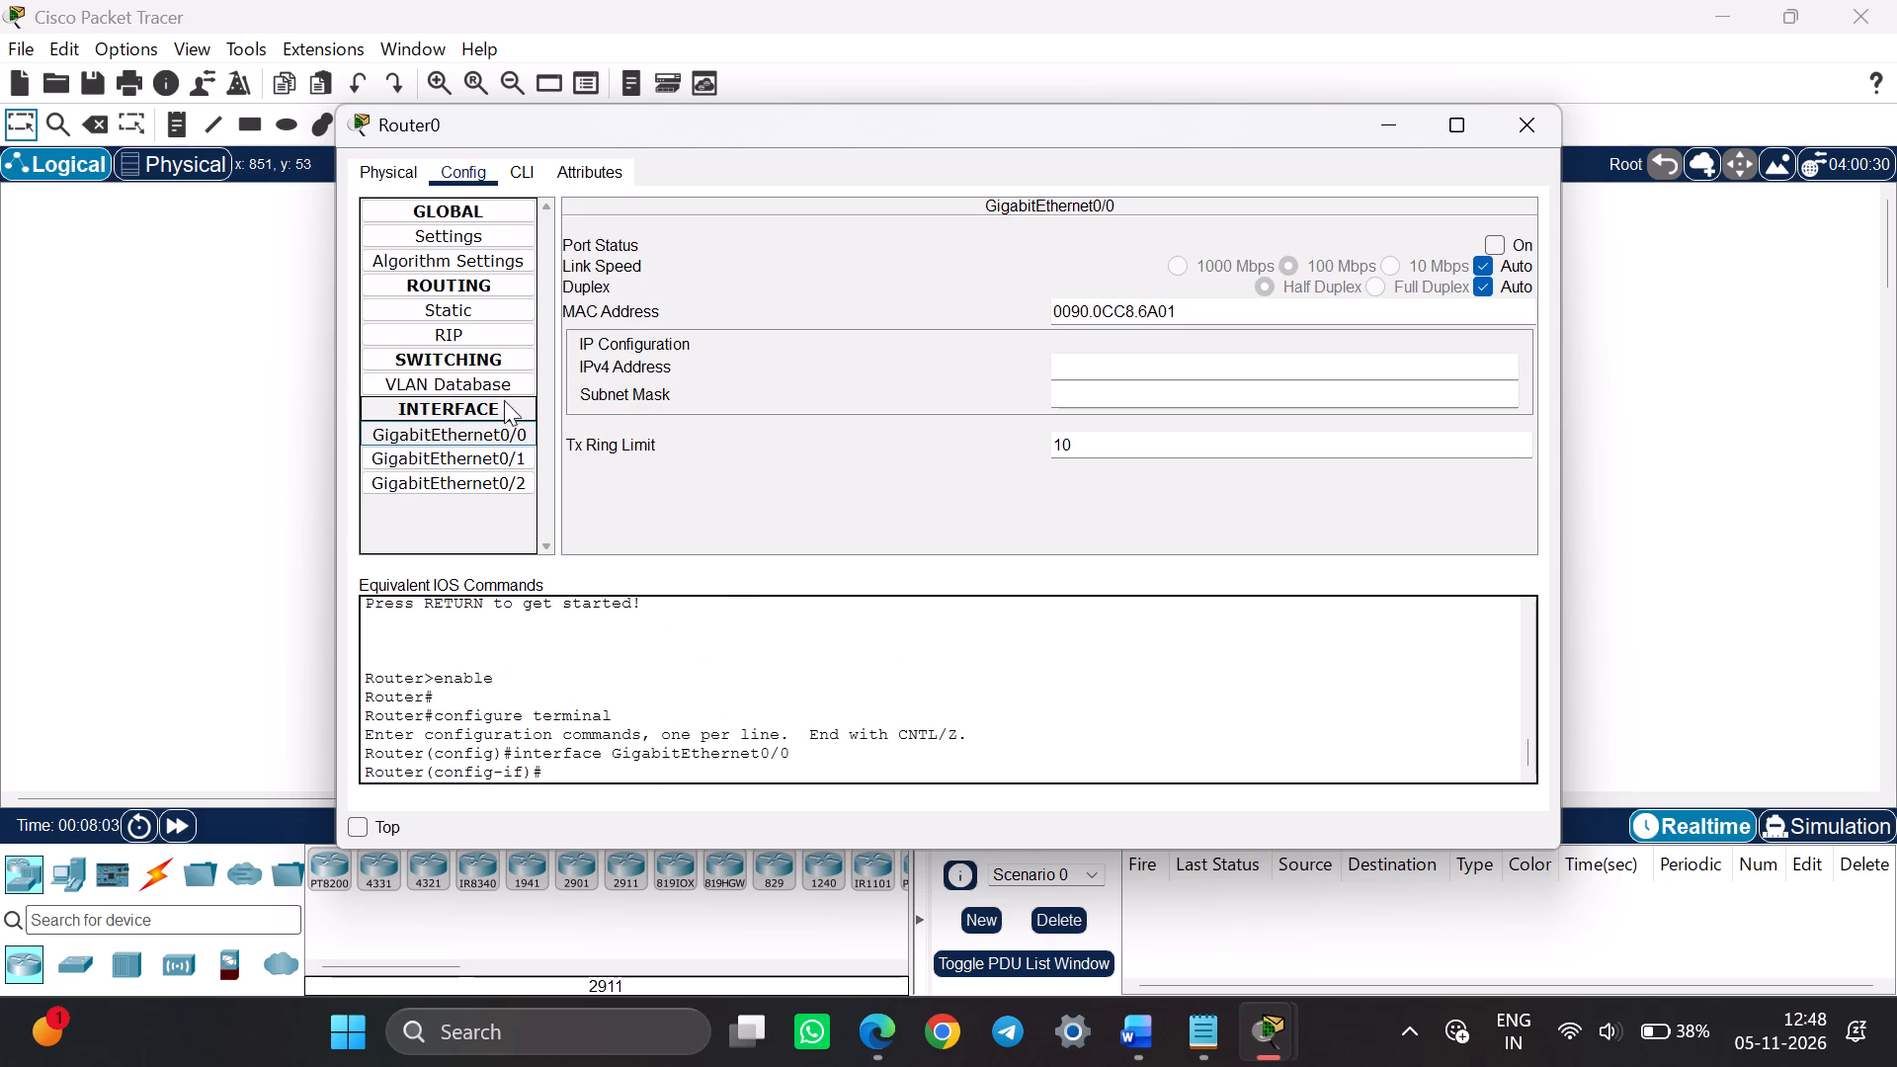
click(477, 234)
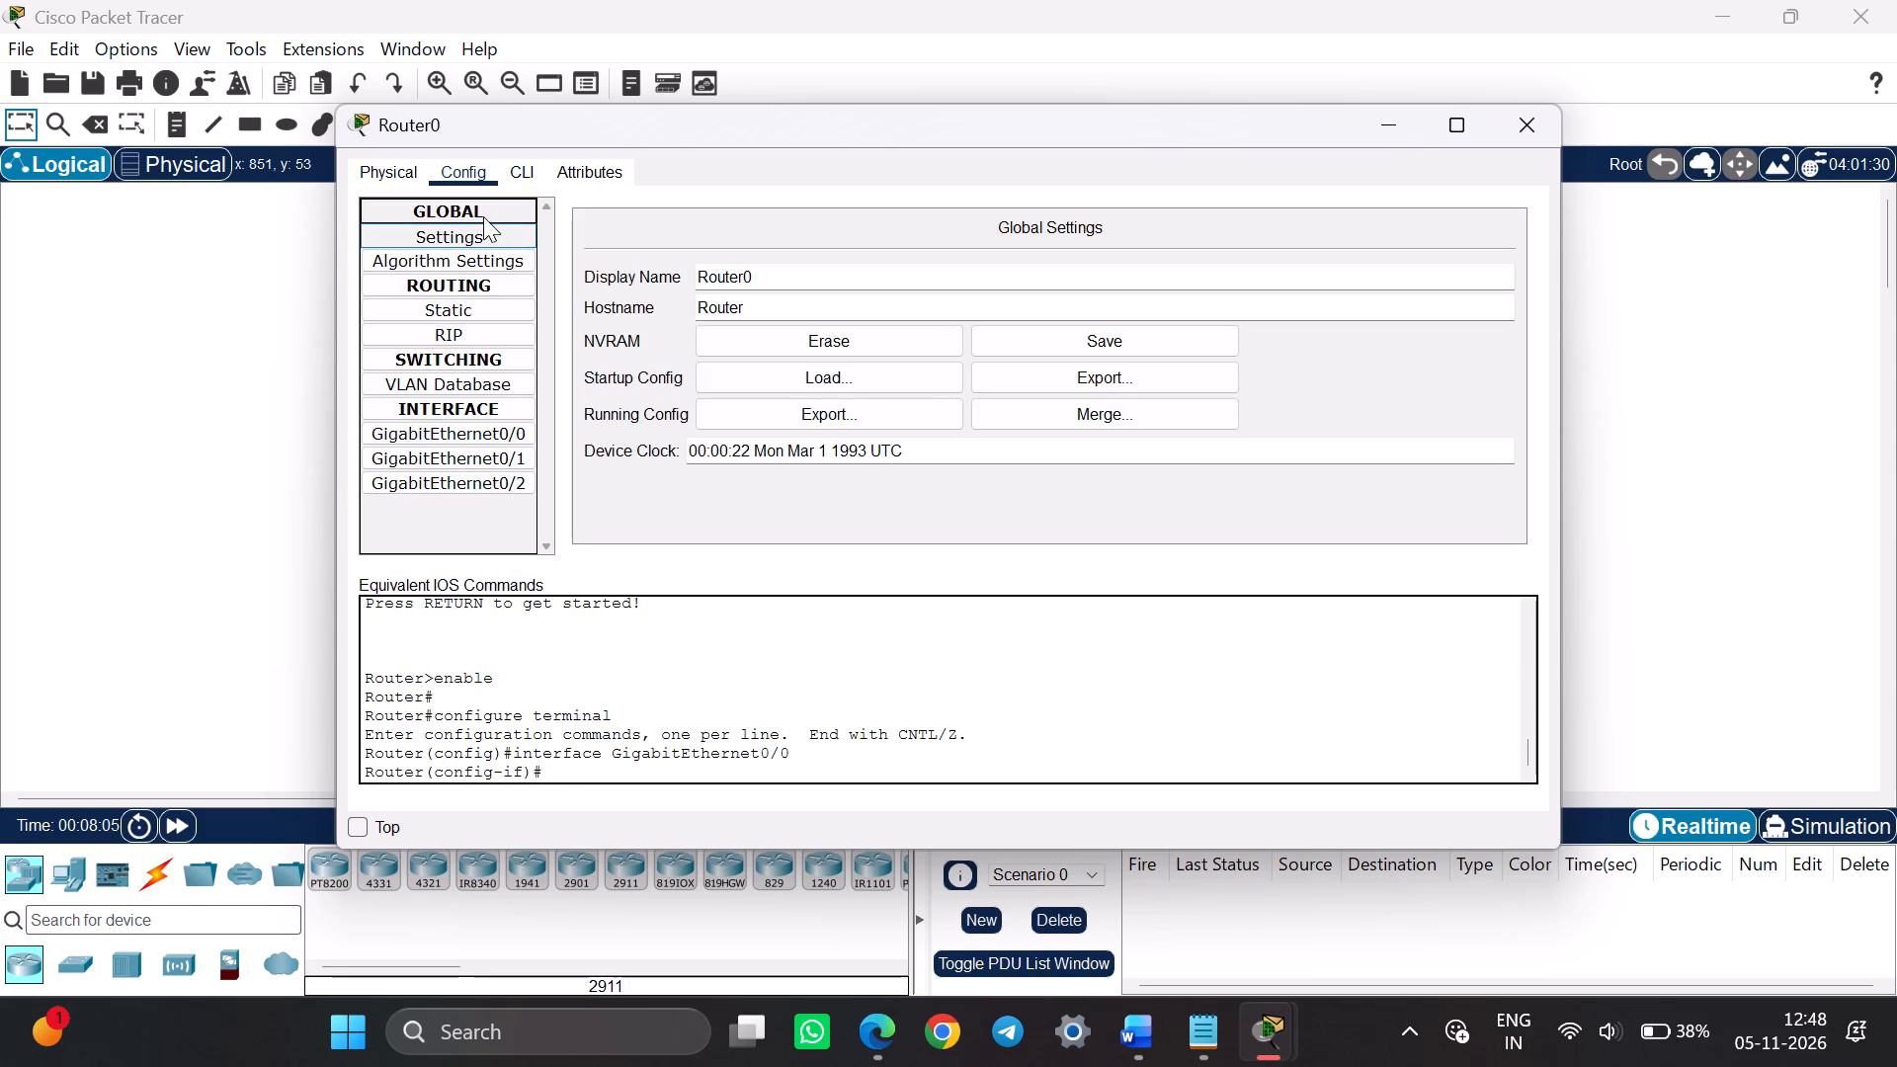
click(483, 216)
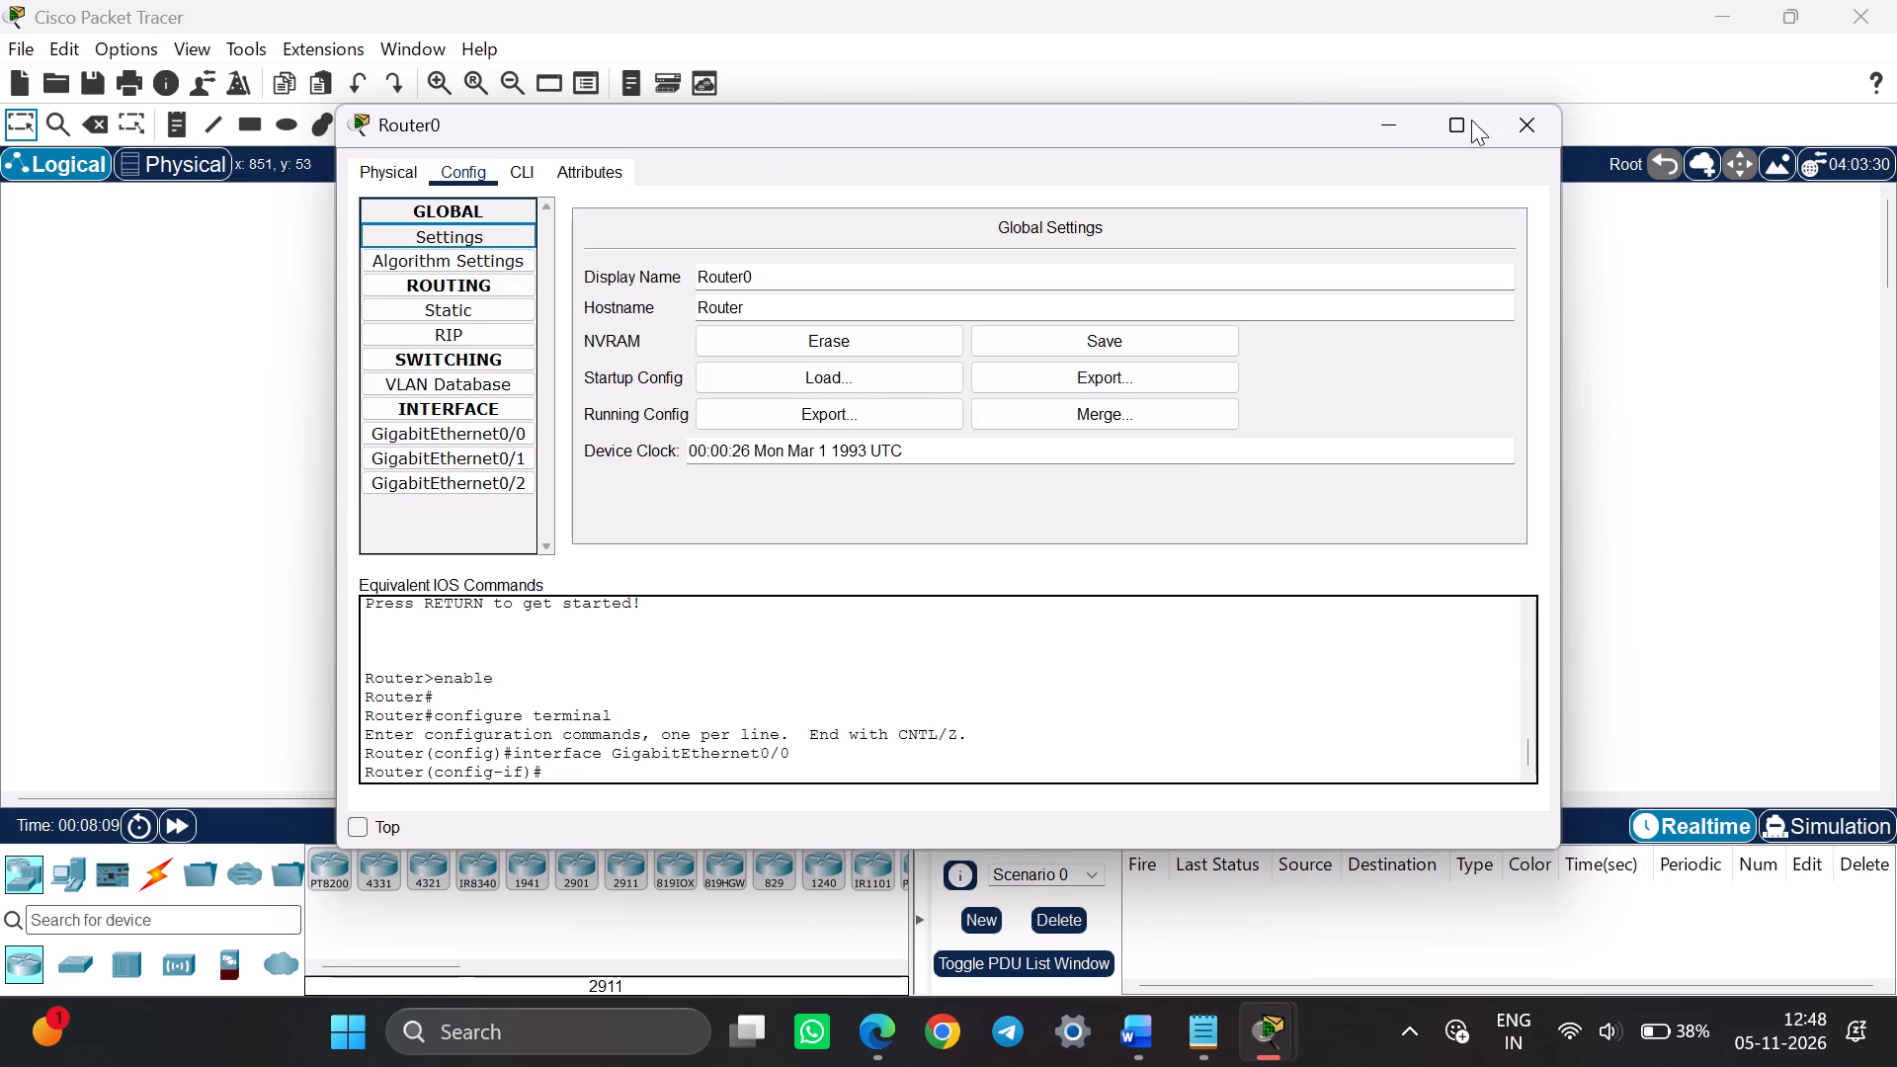
click(1518, 124)
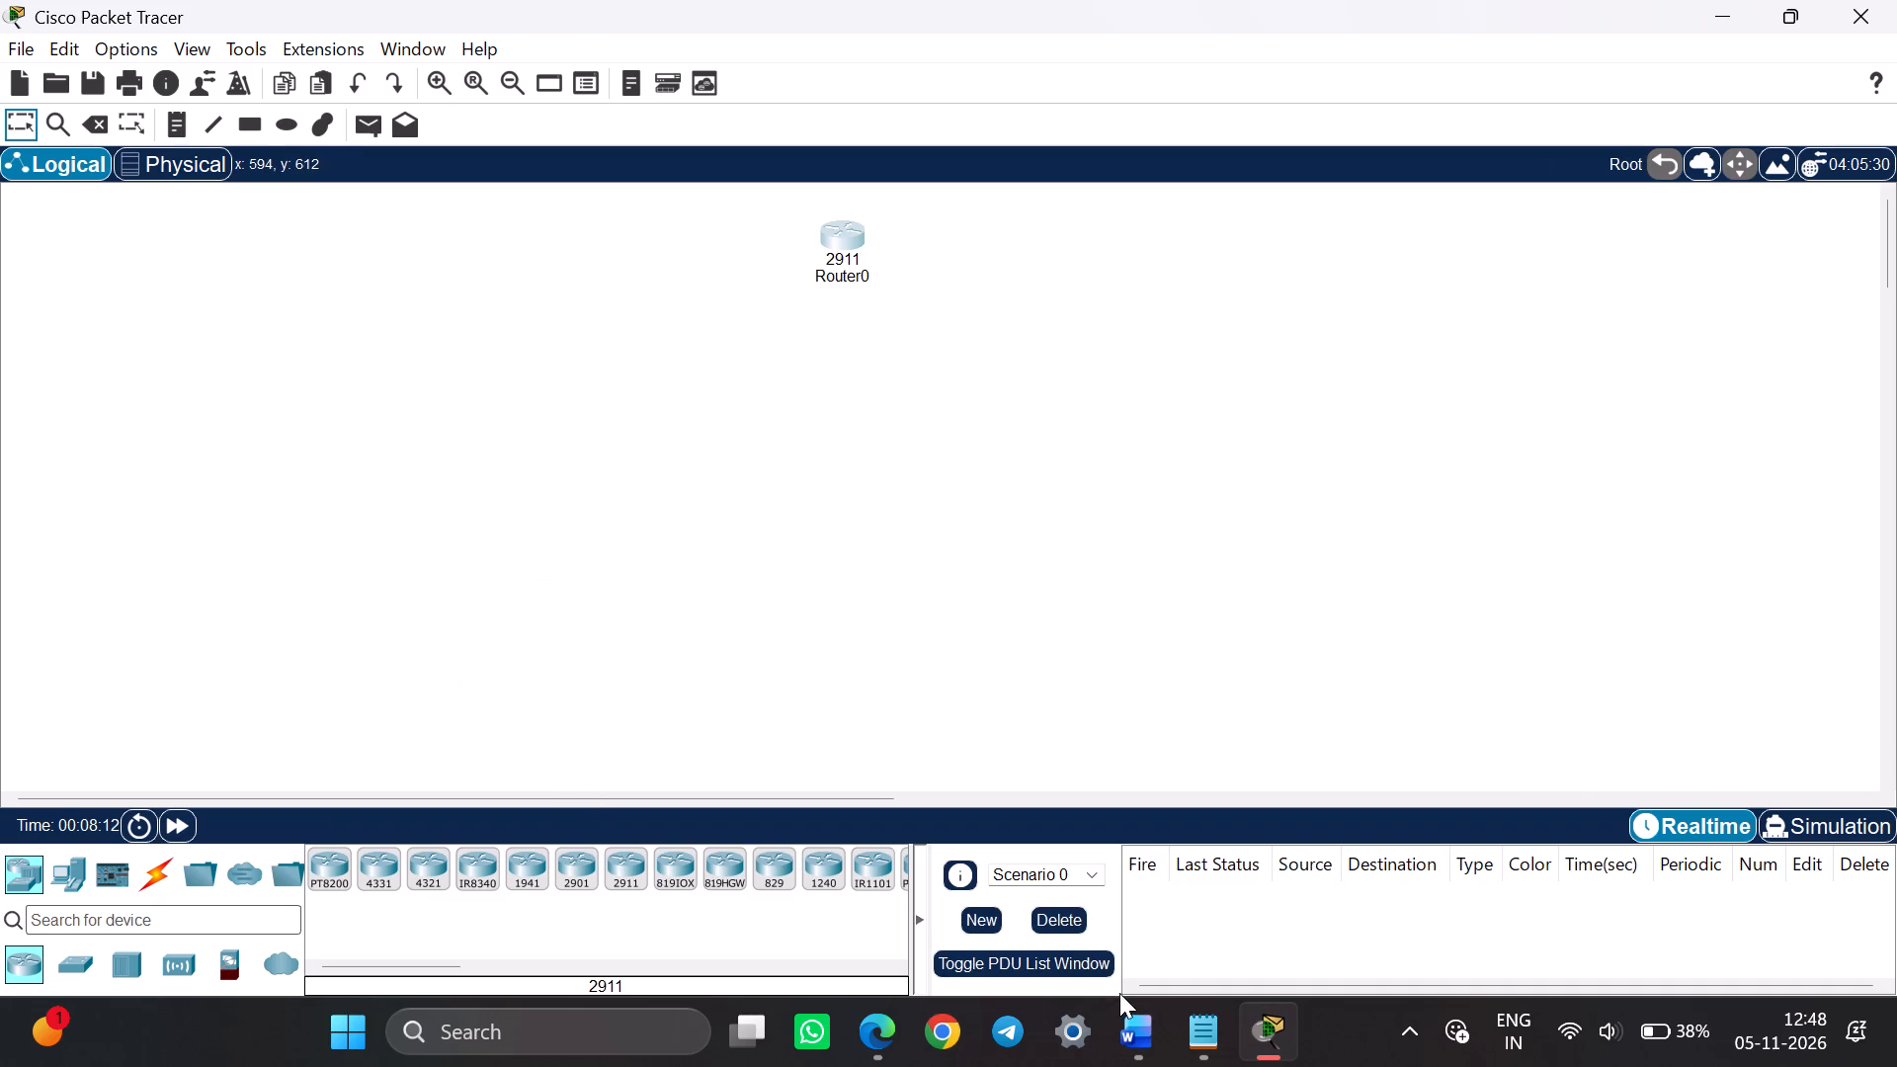
Switch to Edge and, in a new tab, search YouTube for "server switch and pc configuration dhcp".
click(875, 1052)
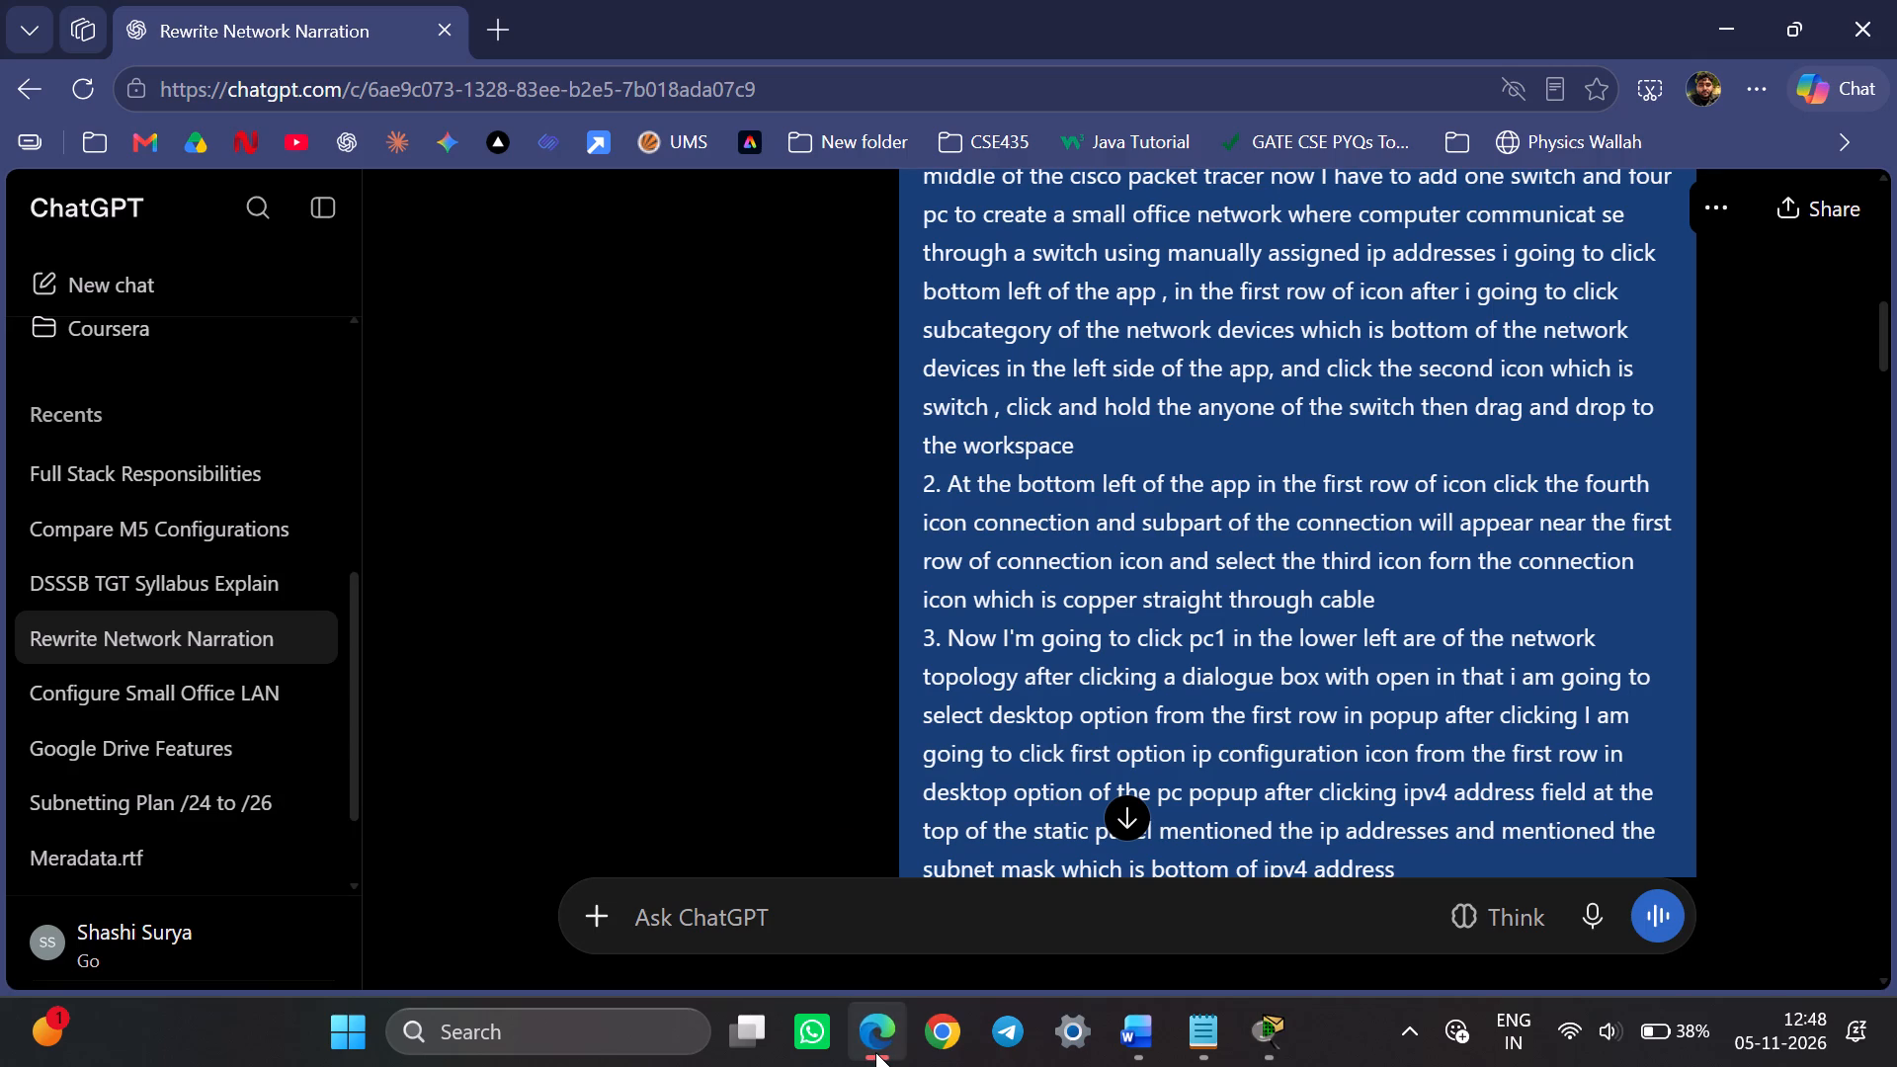
click(1161, 1050)
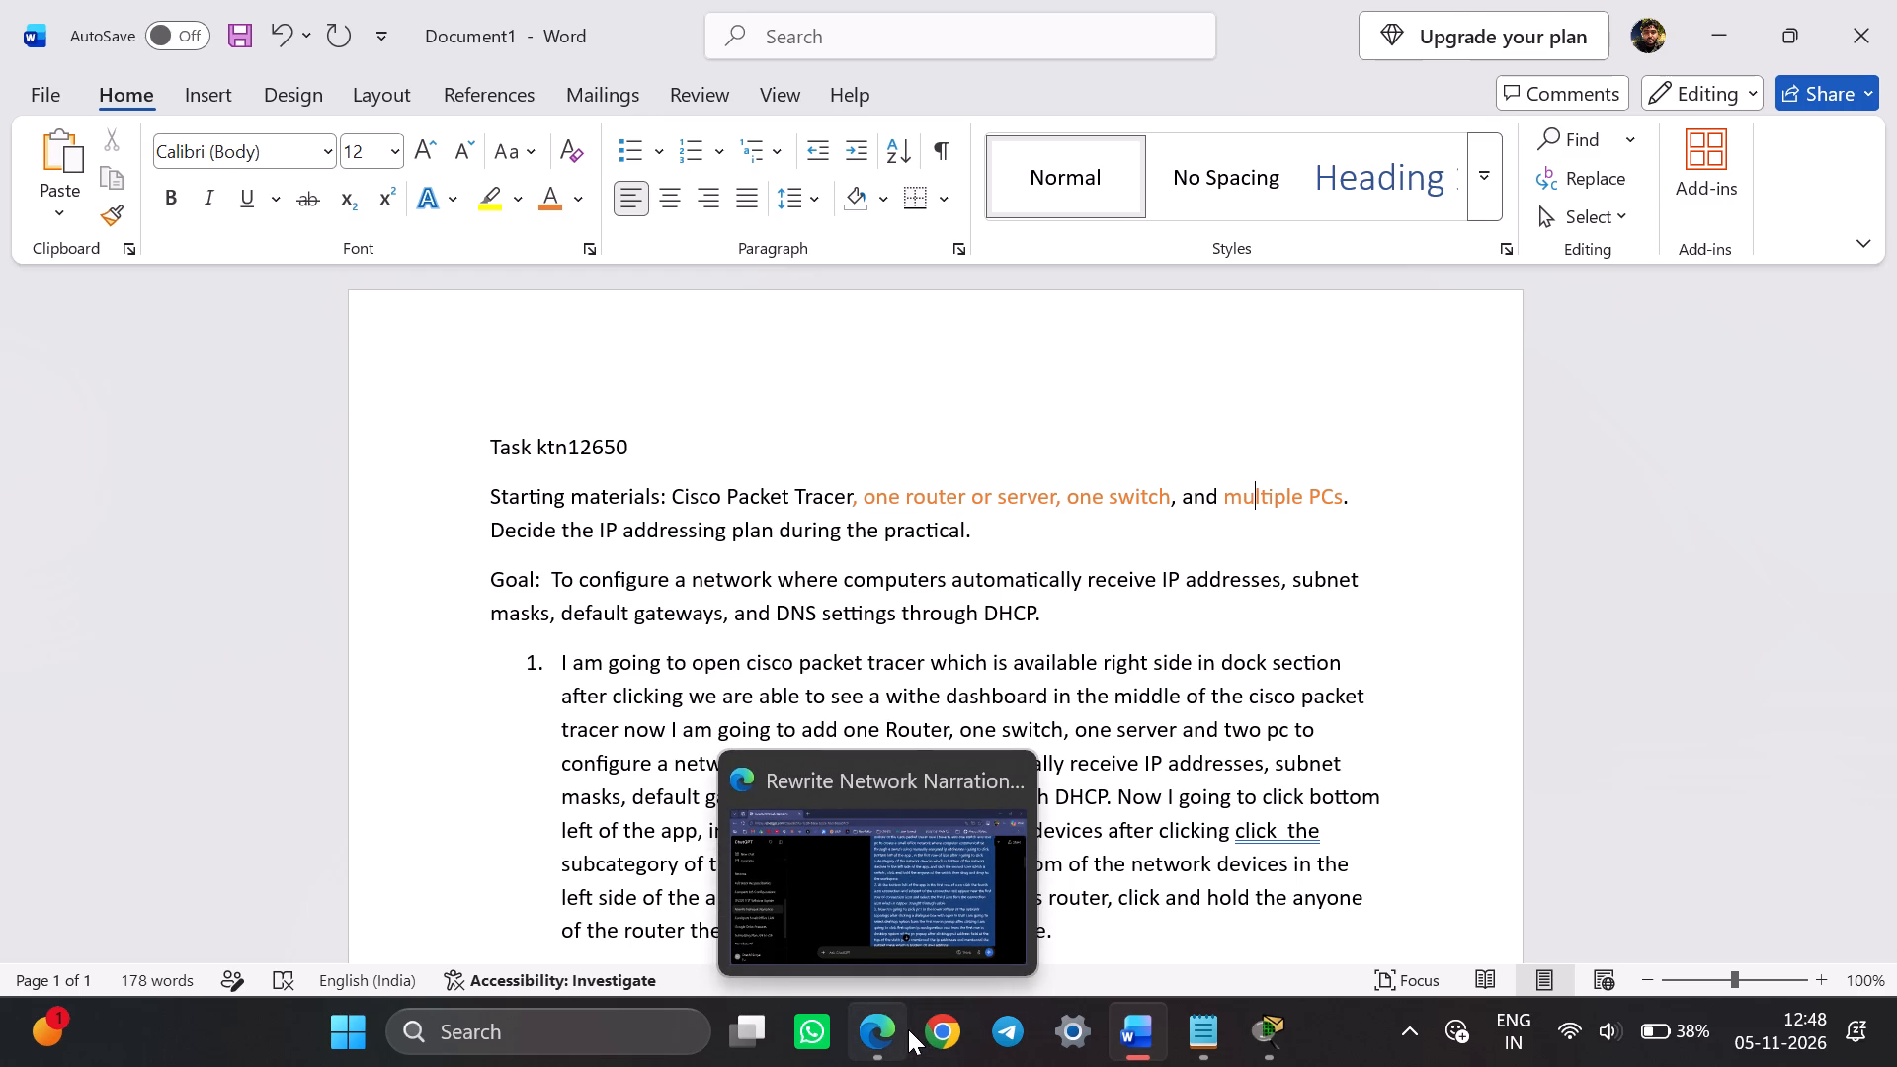
click(884, 1052)
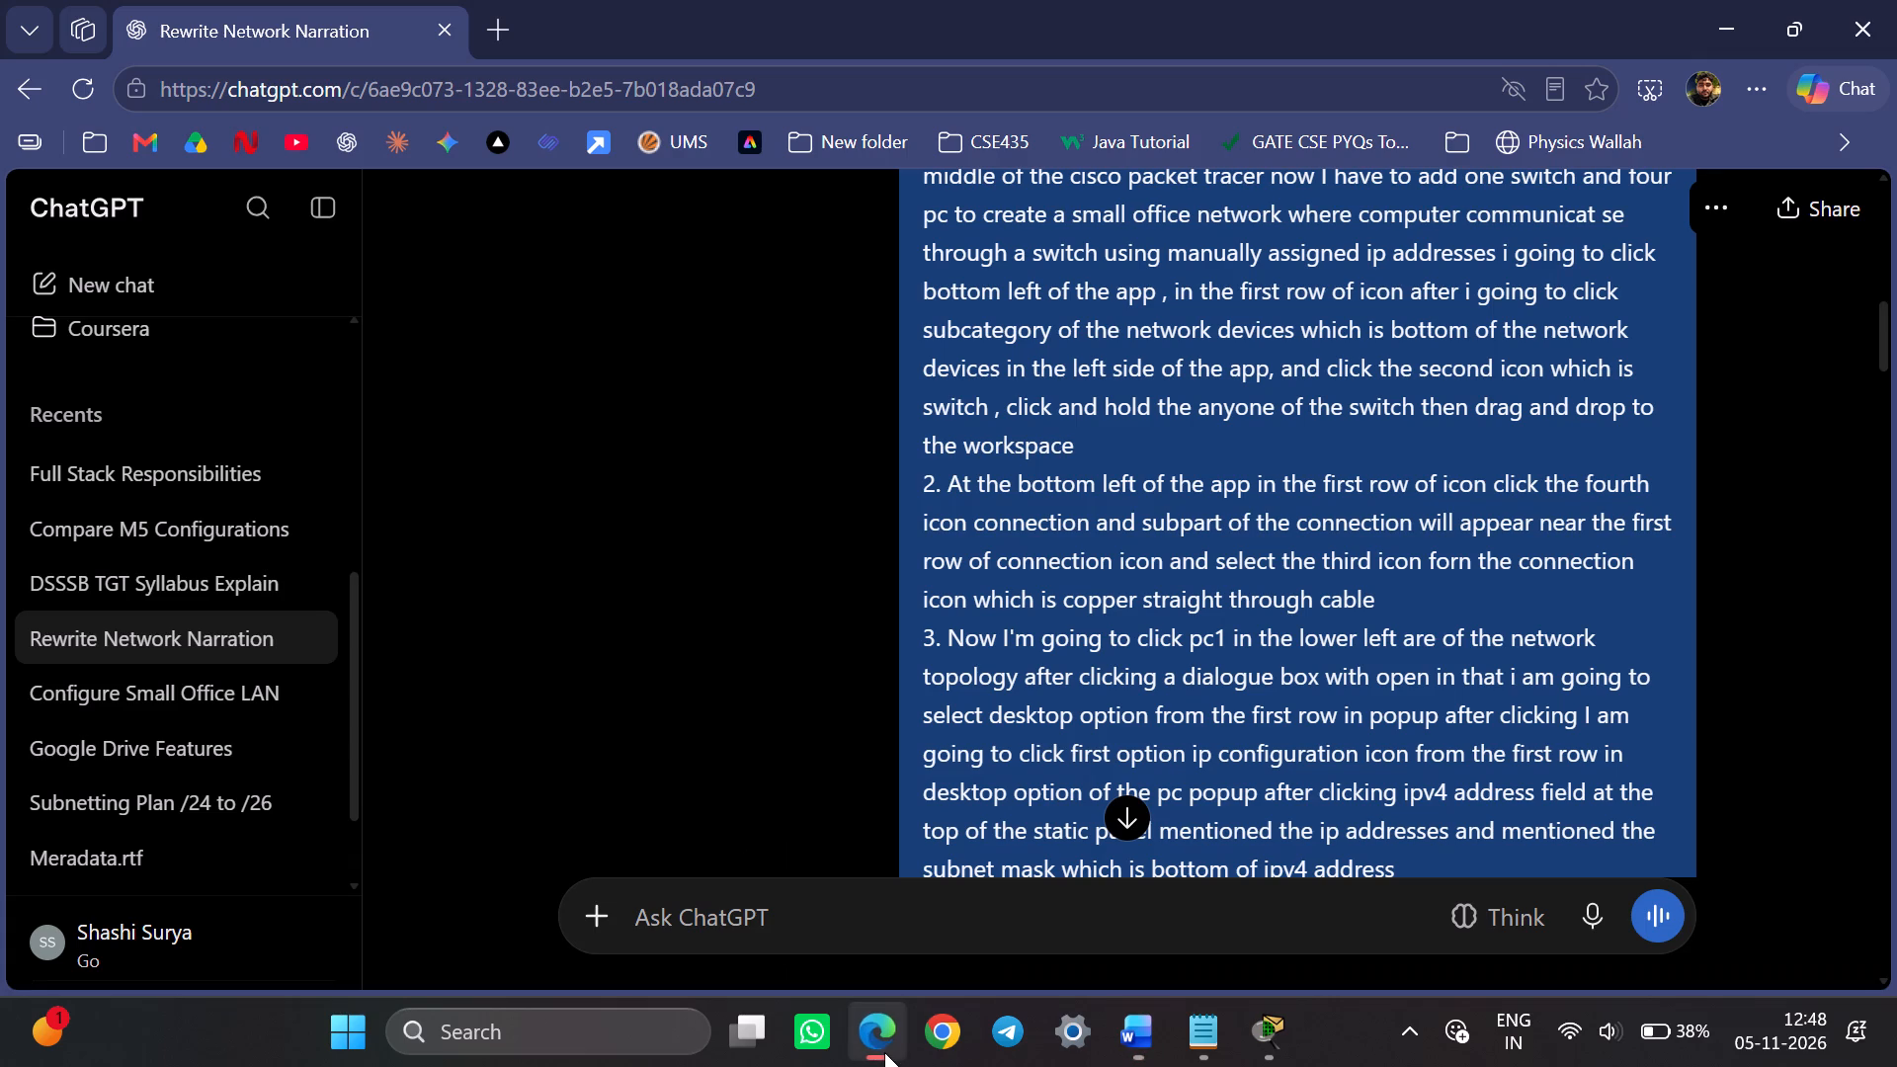
click(491, 31)
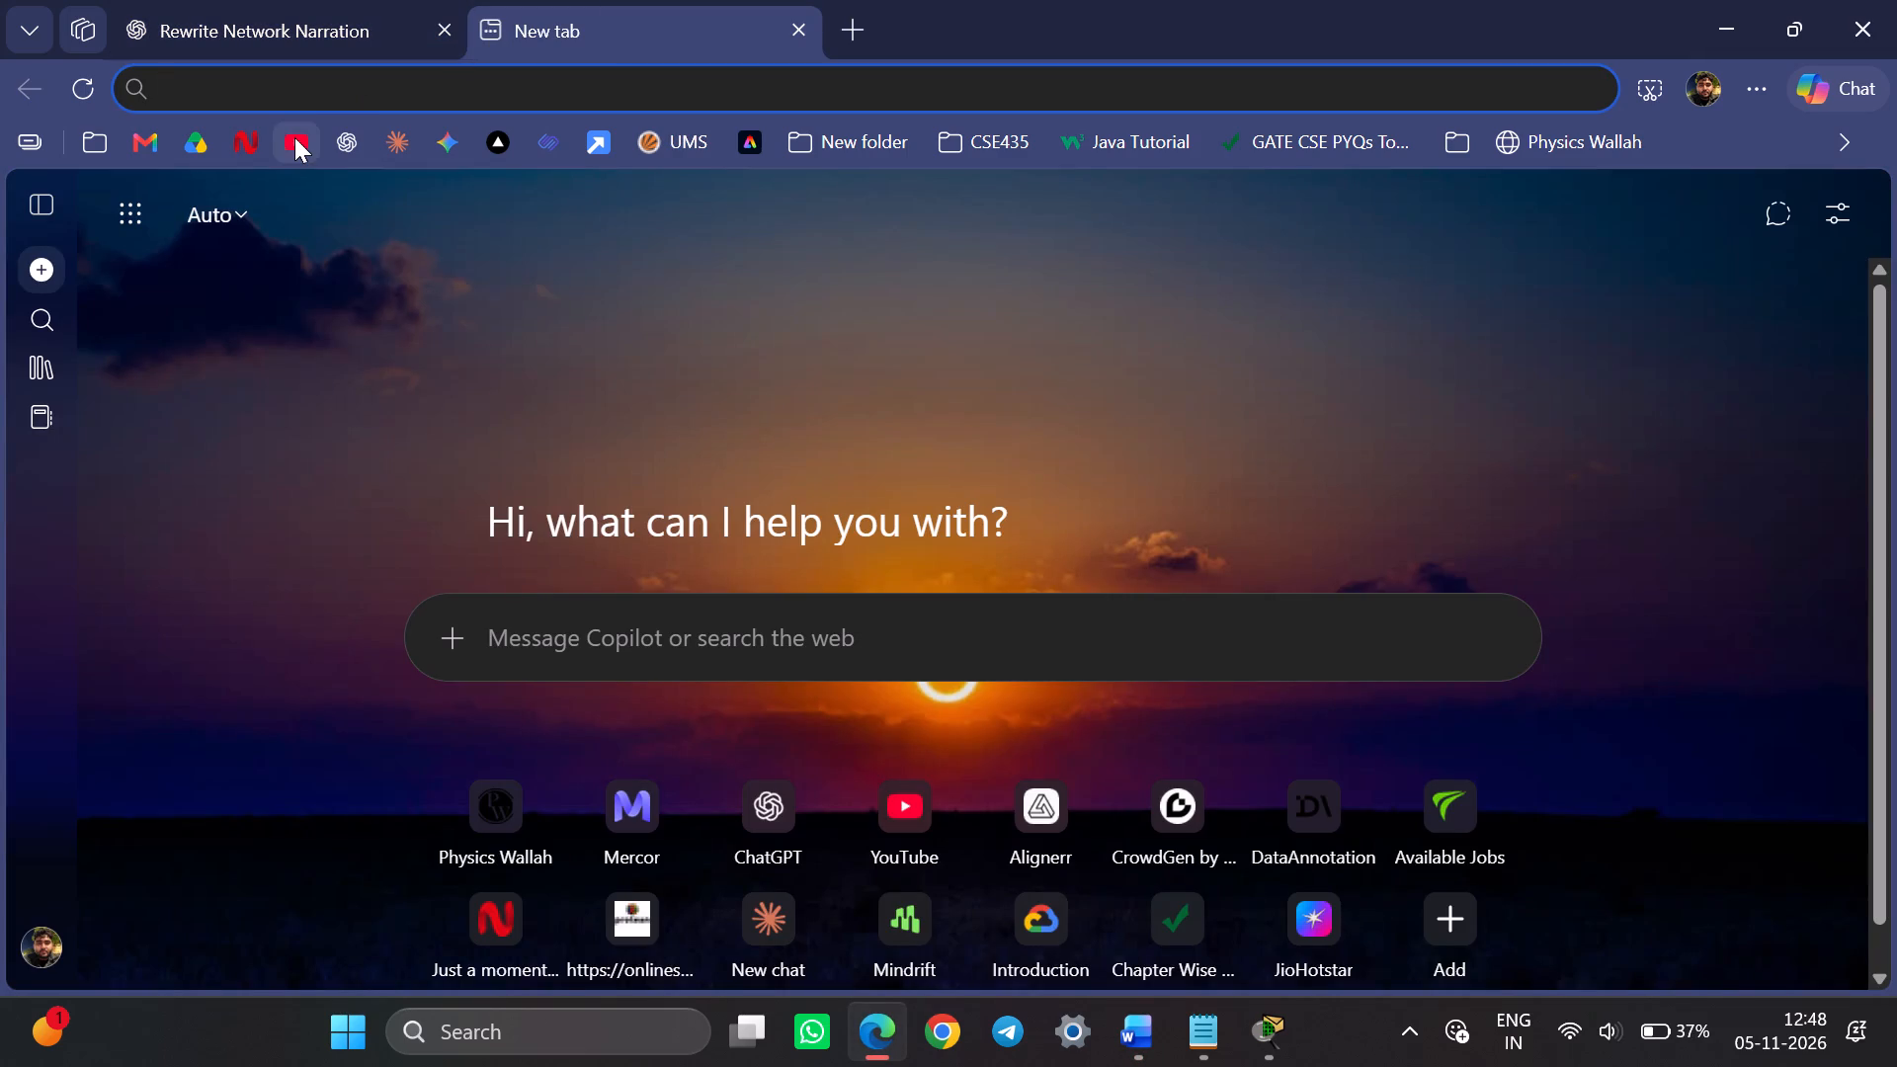
click(299, 132)
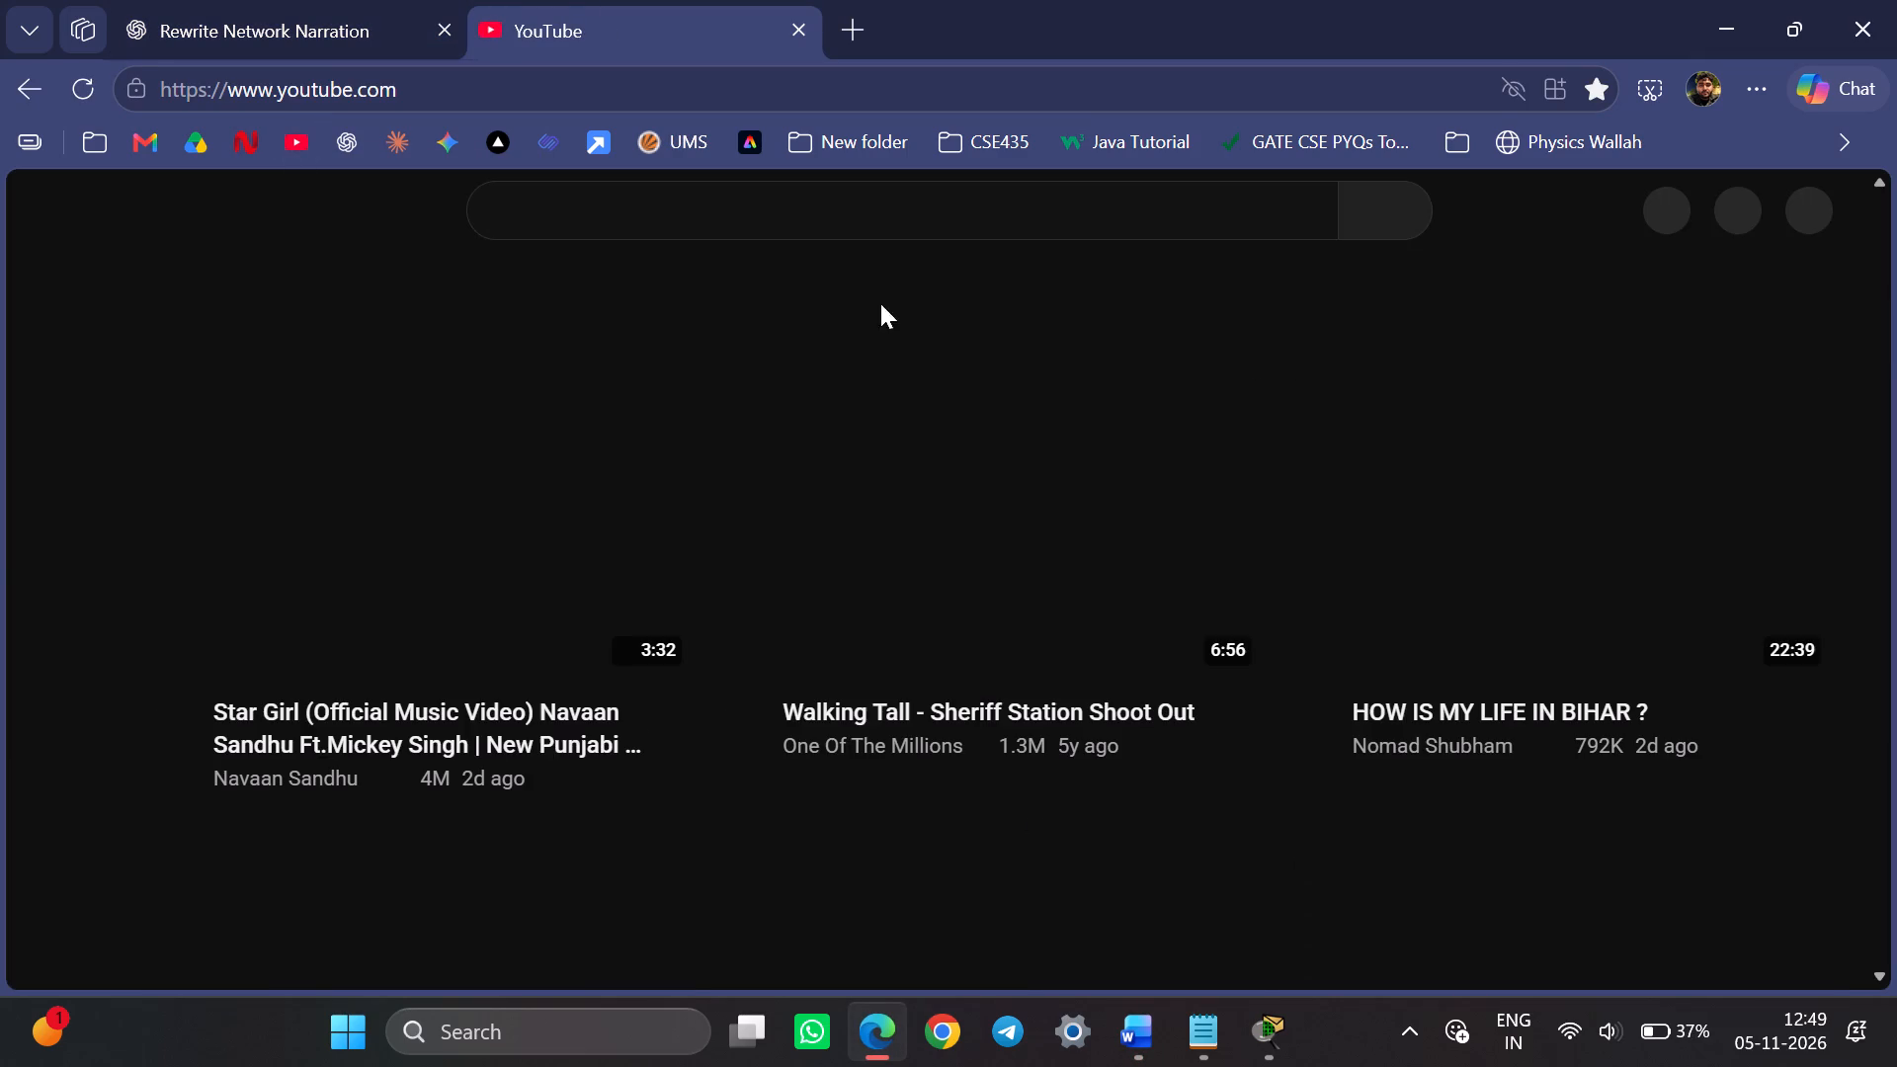
click(882, 211)
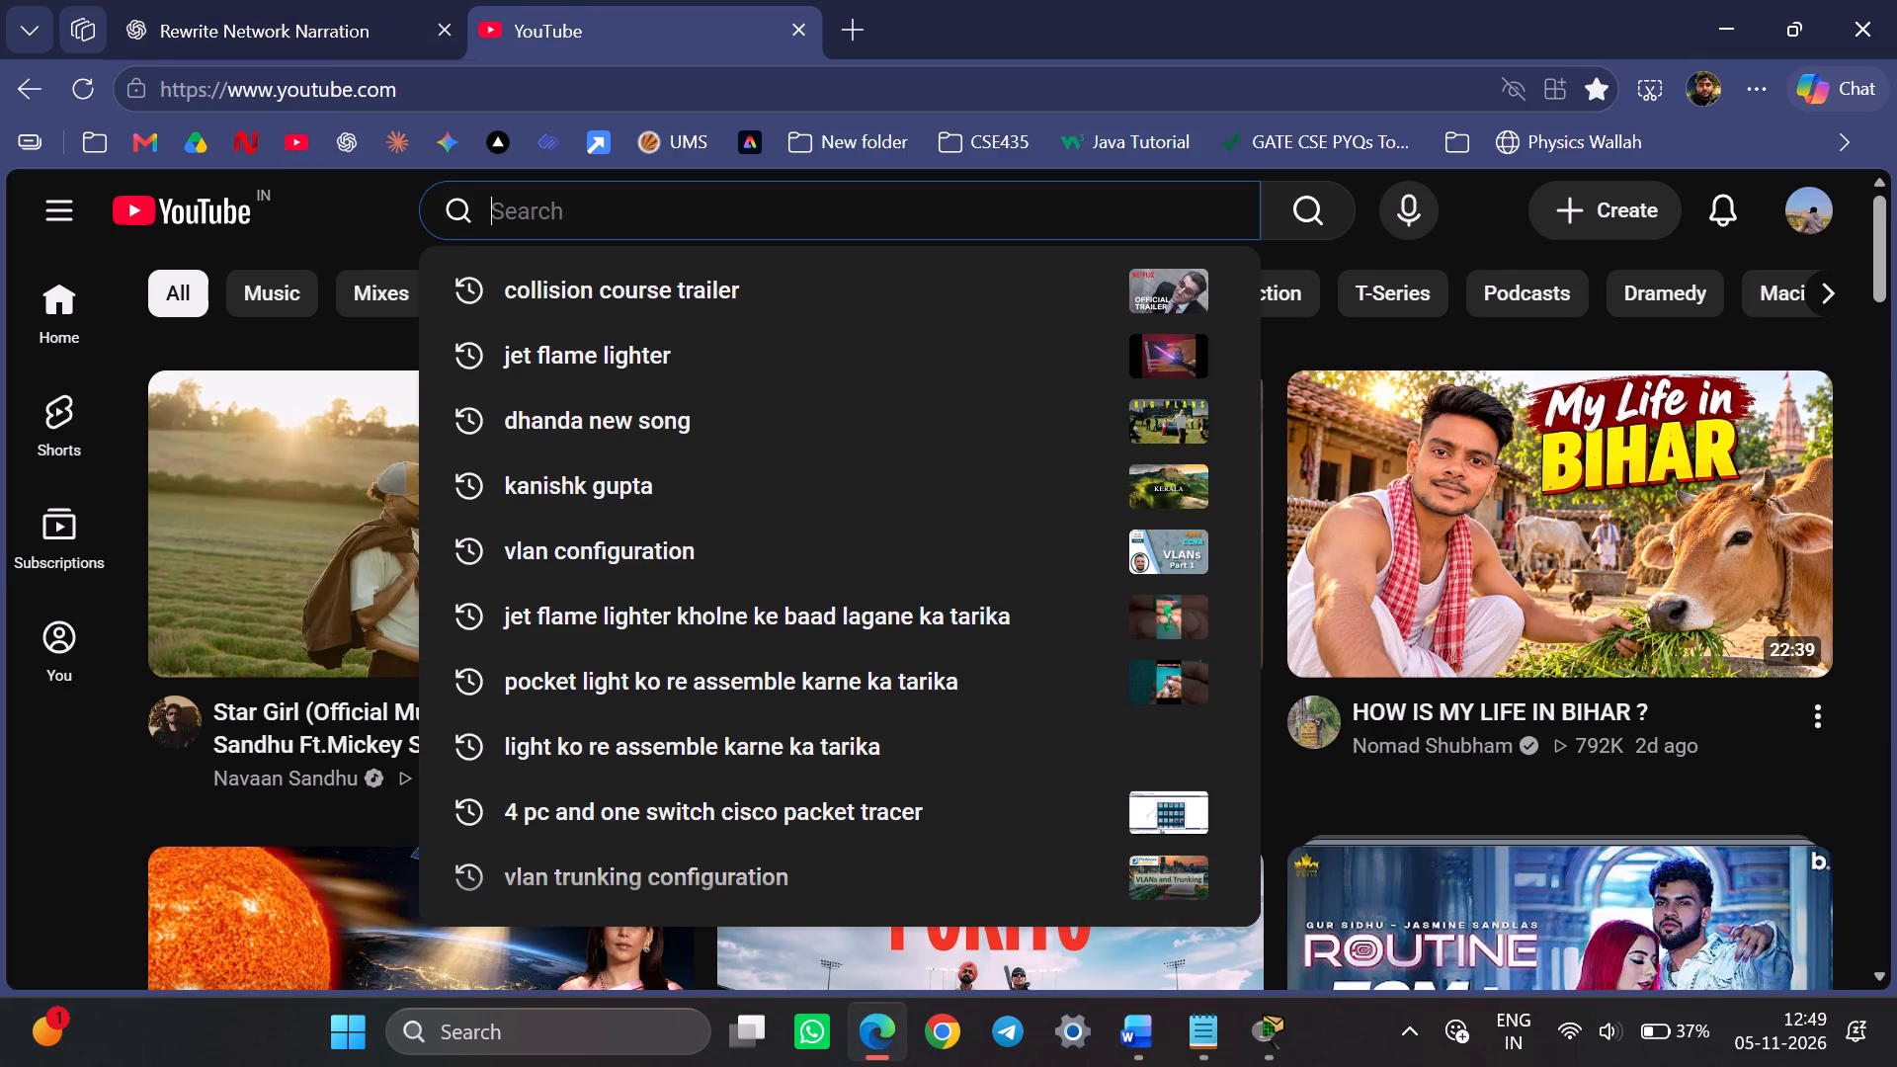
text(server switch and pc)
key(space)
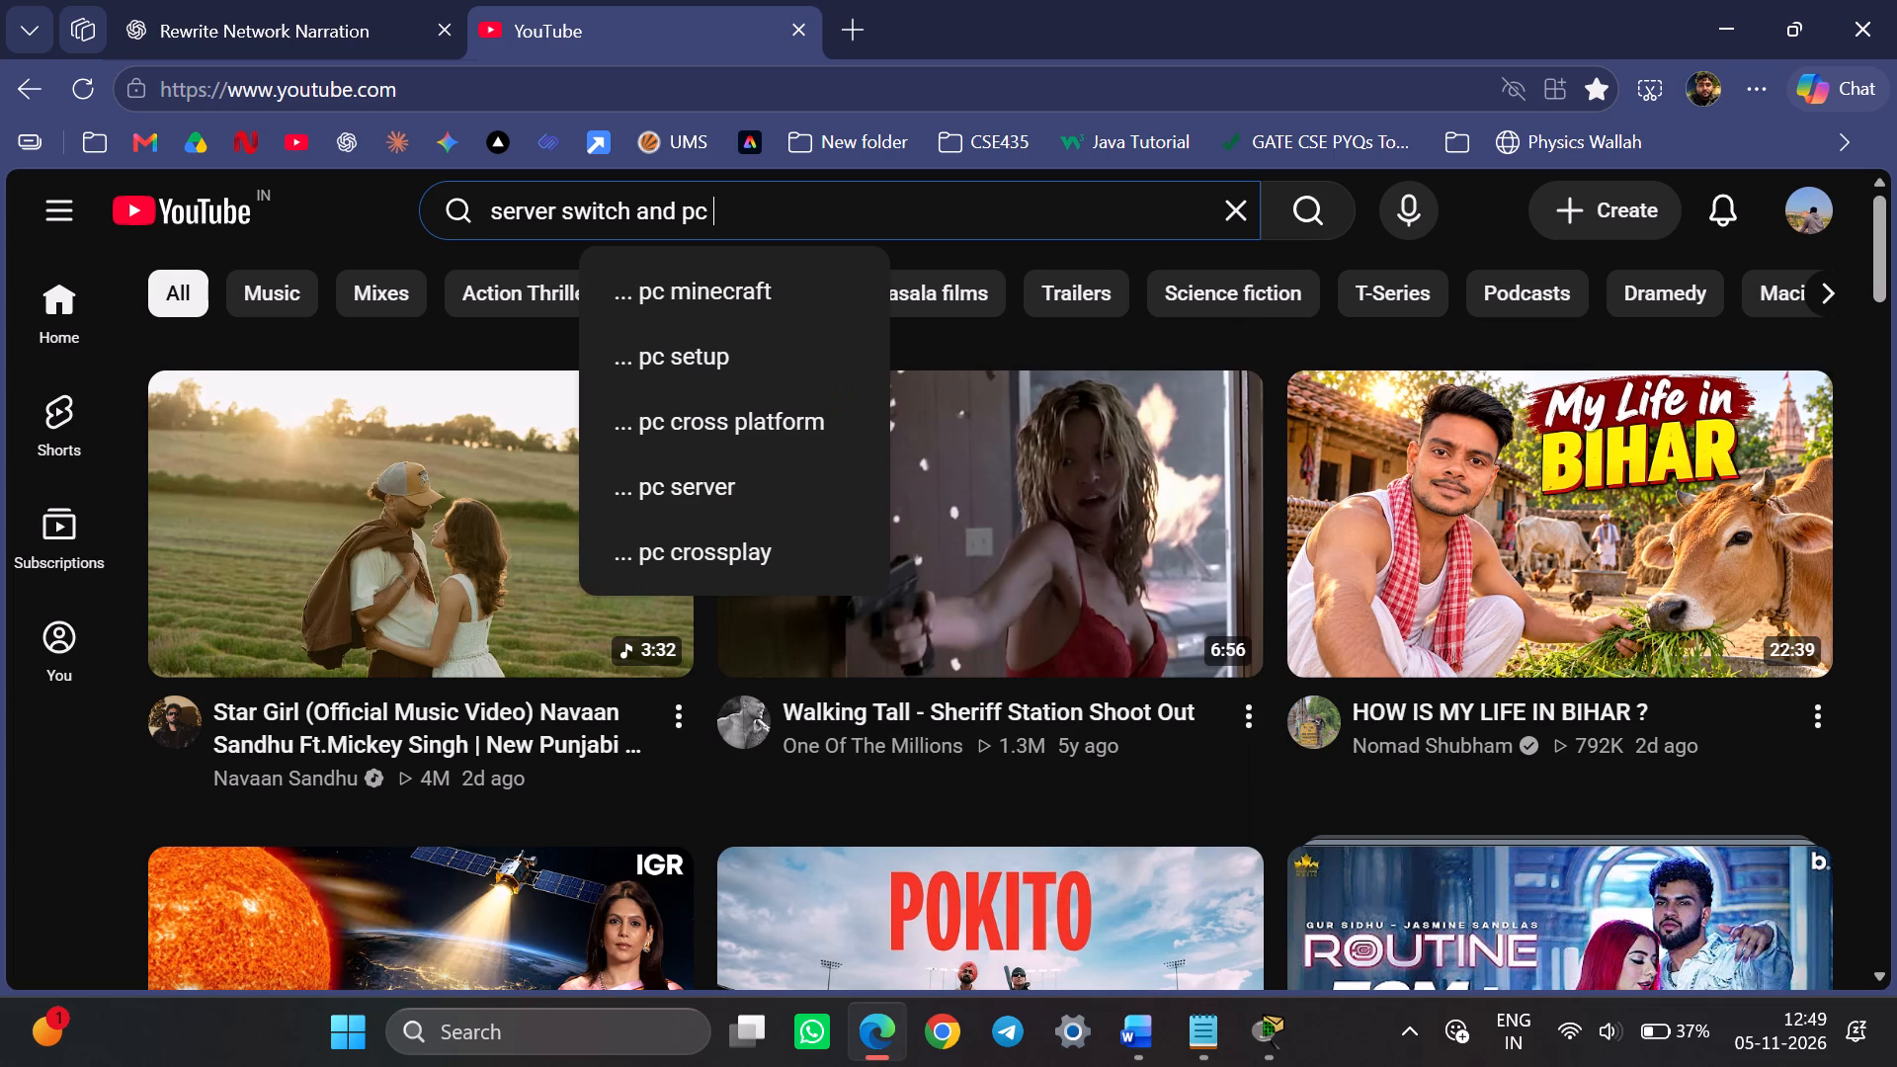
text(confi)
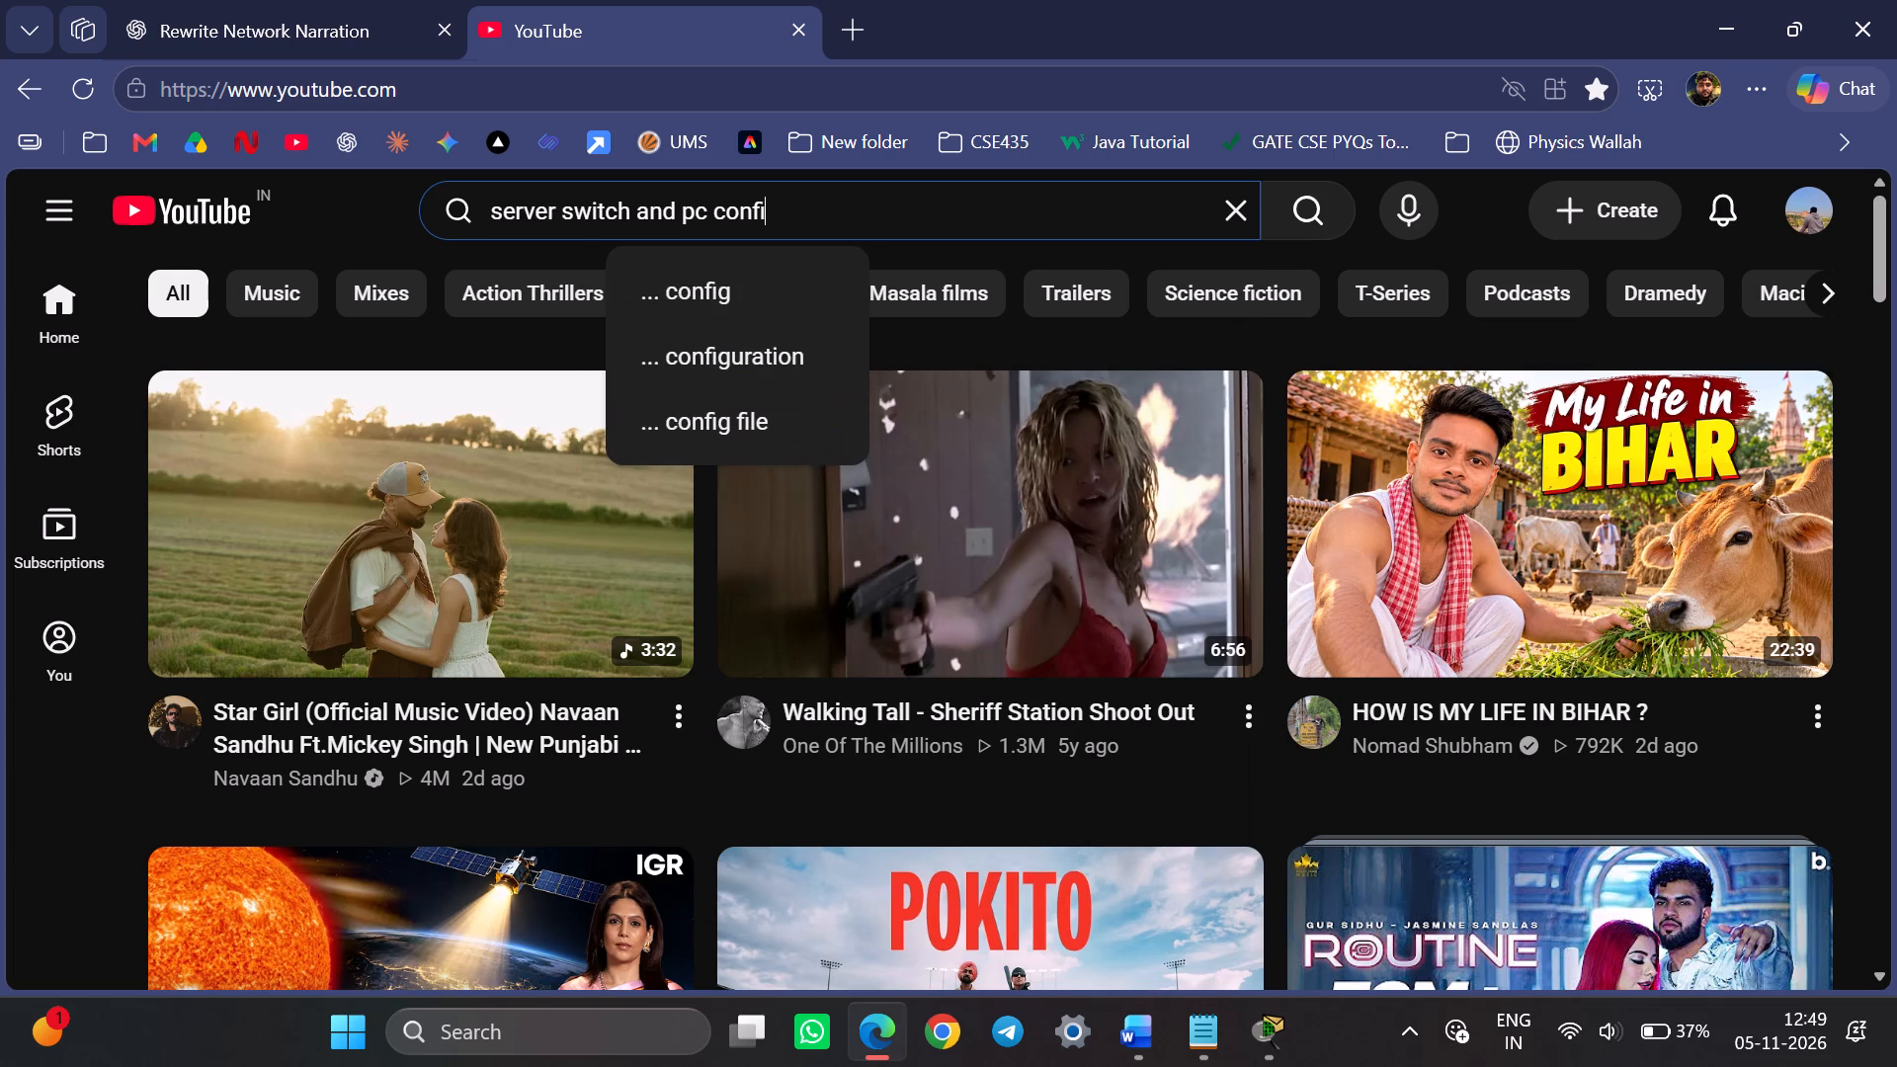
key(Down)
key(Down)
key(space)
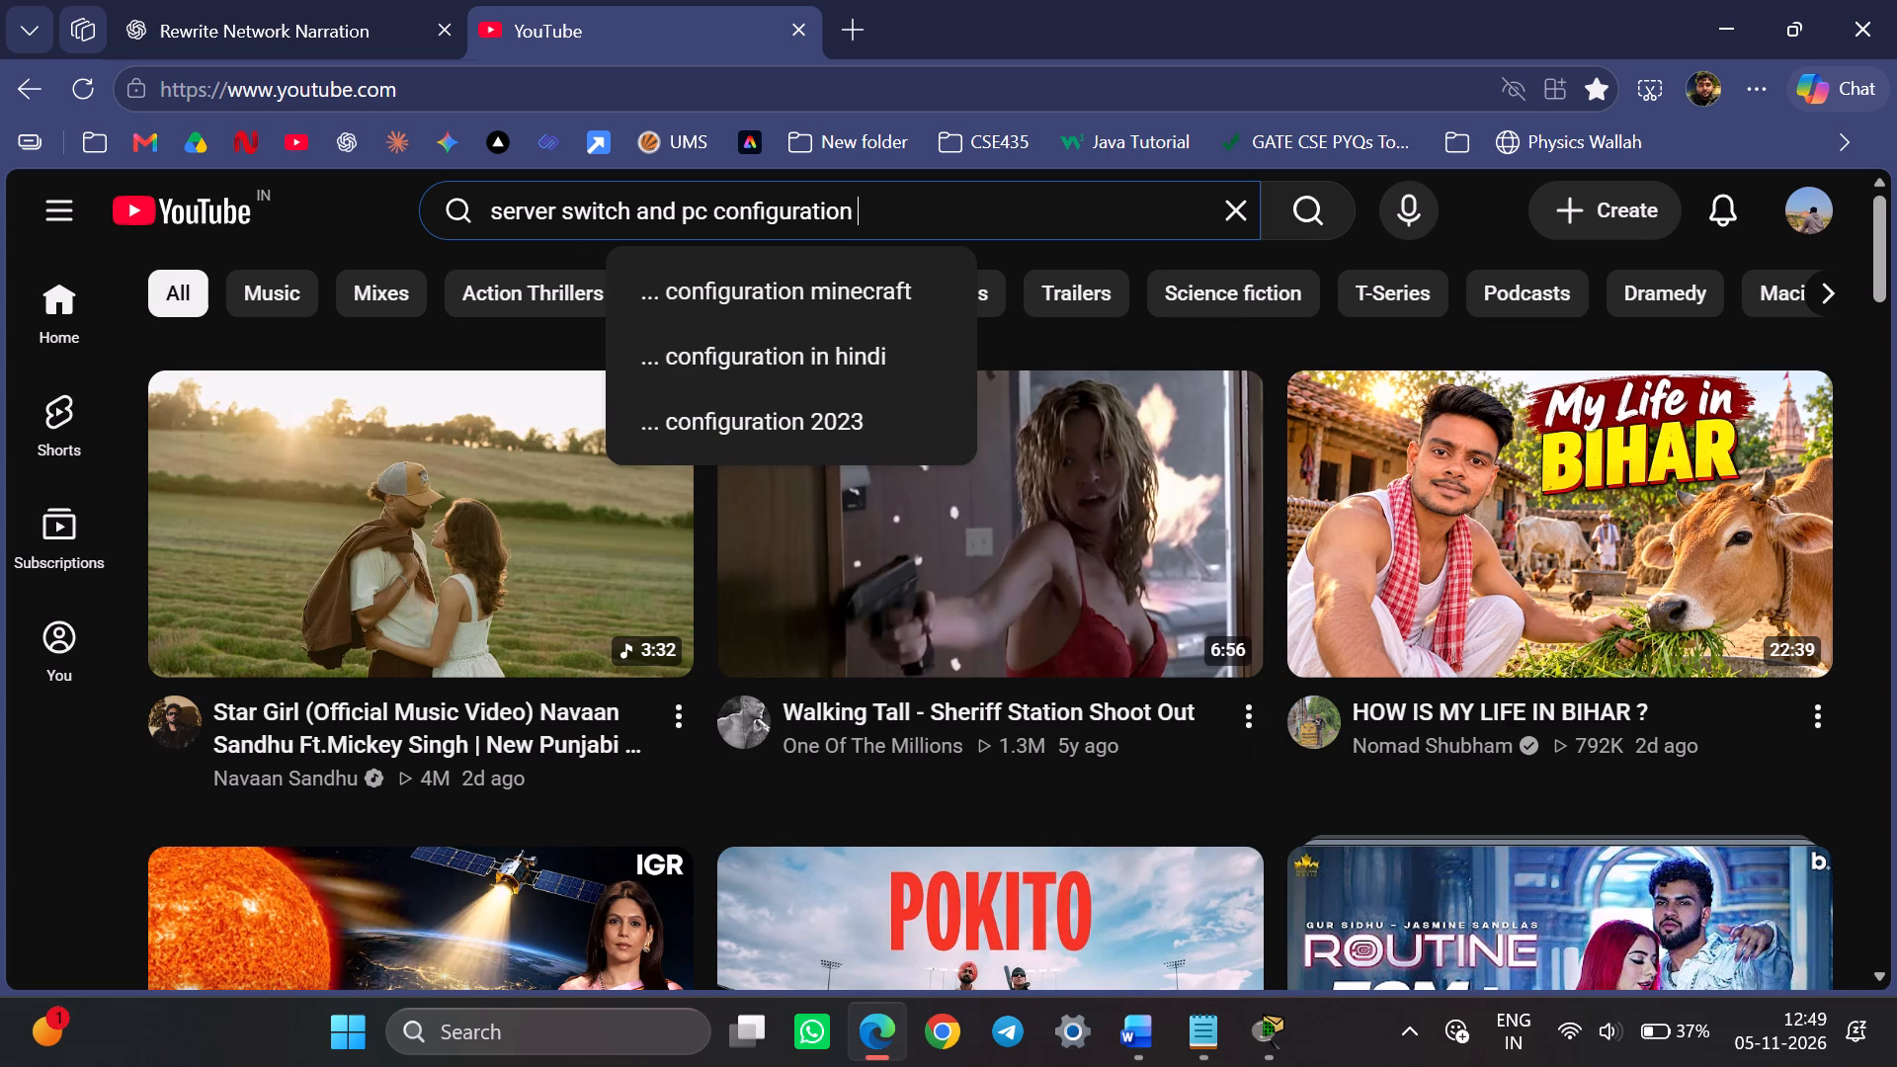
text(dhcp)
key(Return)
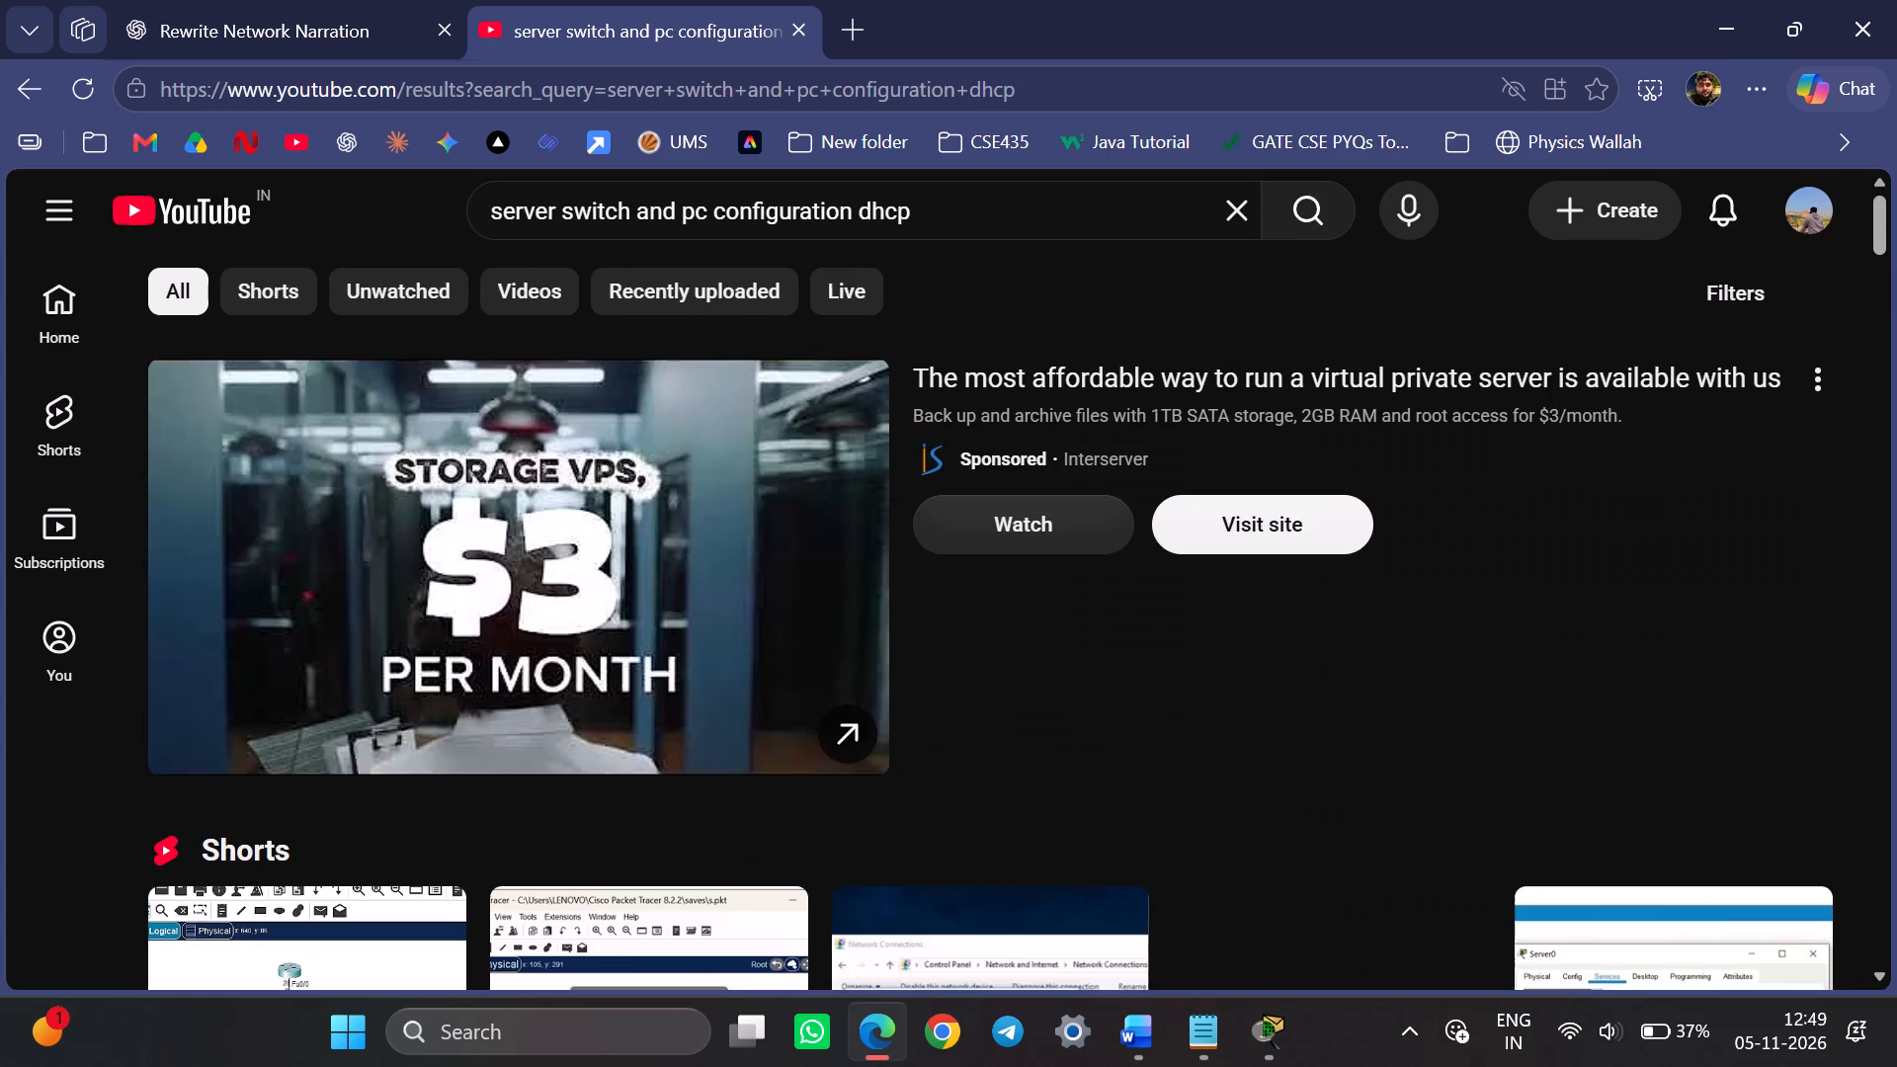
Play the "How to configure DHCP server | DHCP server configuration step by step" video from the results in full screen, skipping its ad.
scroll(882, 211, down, 4)
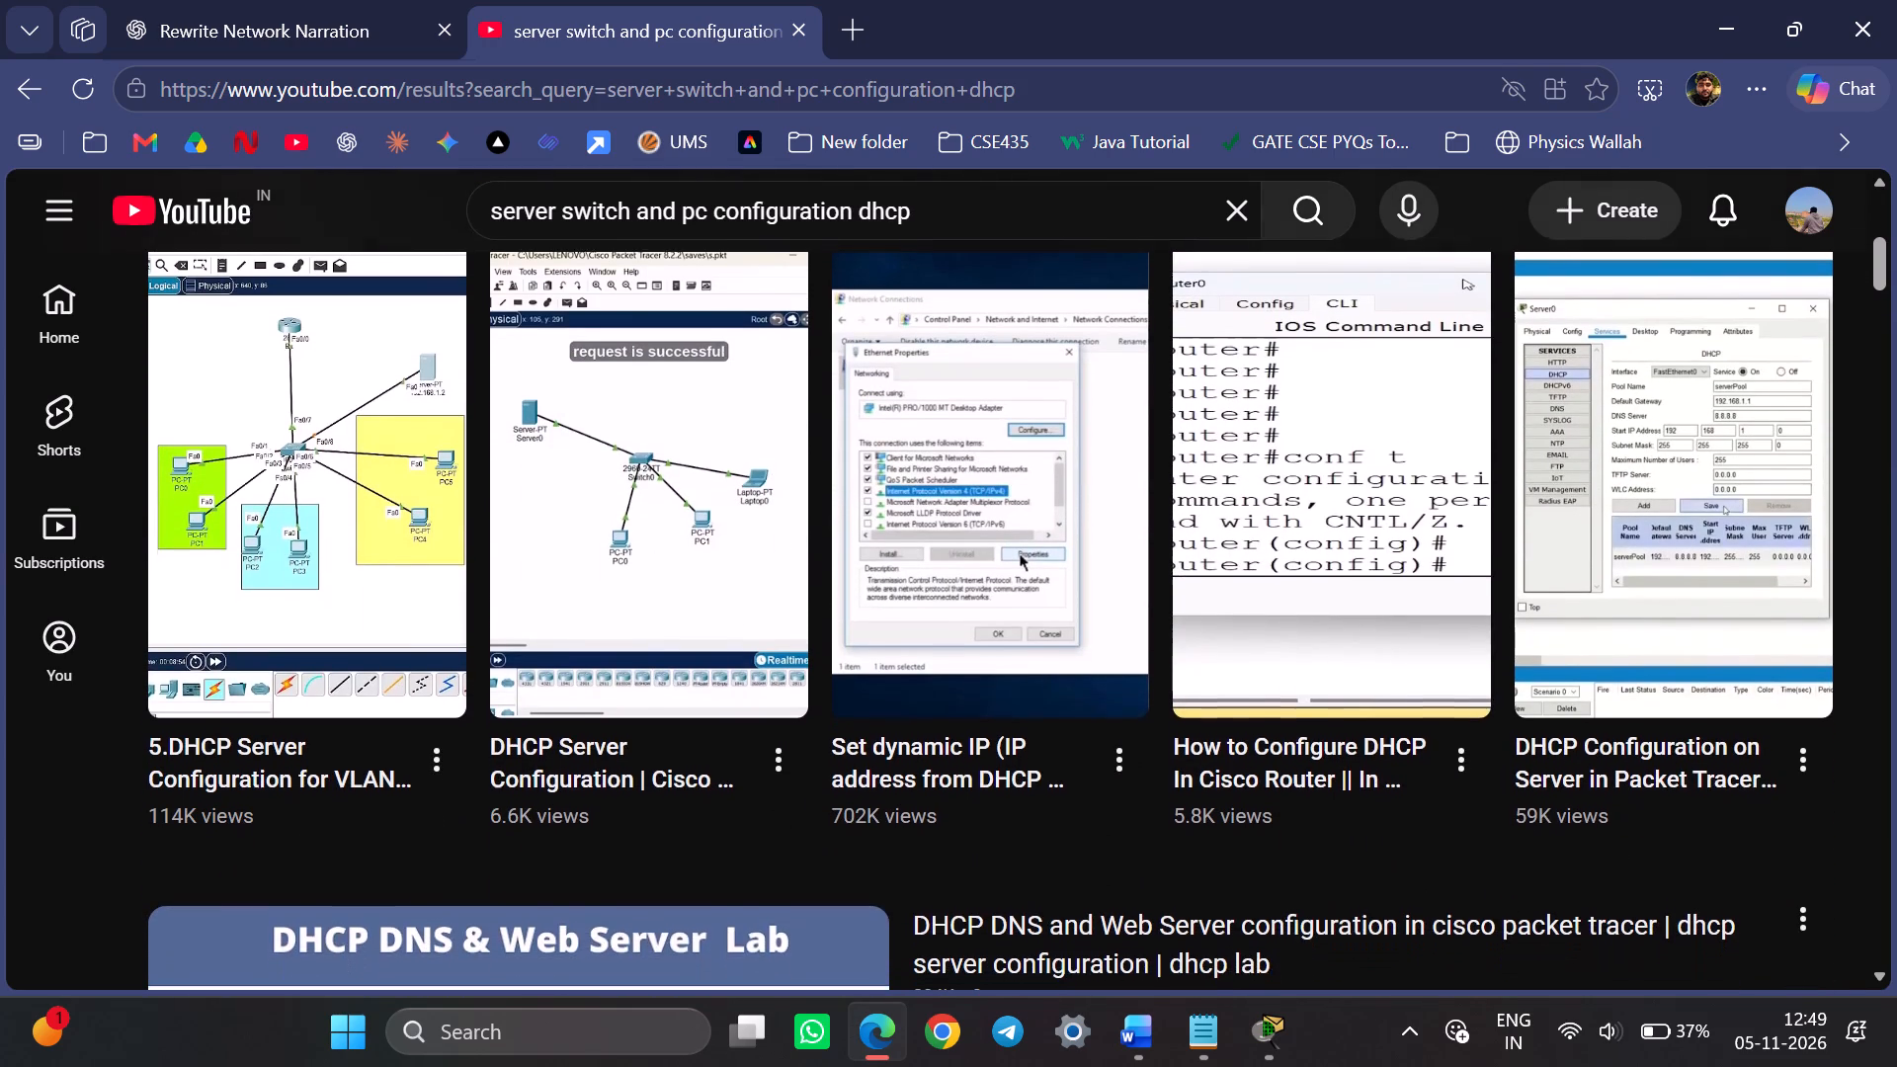
scroll(882, 211, down, 1)
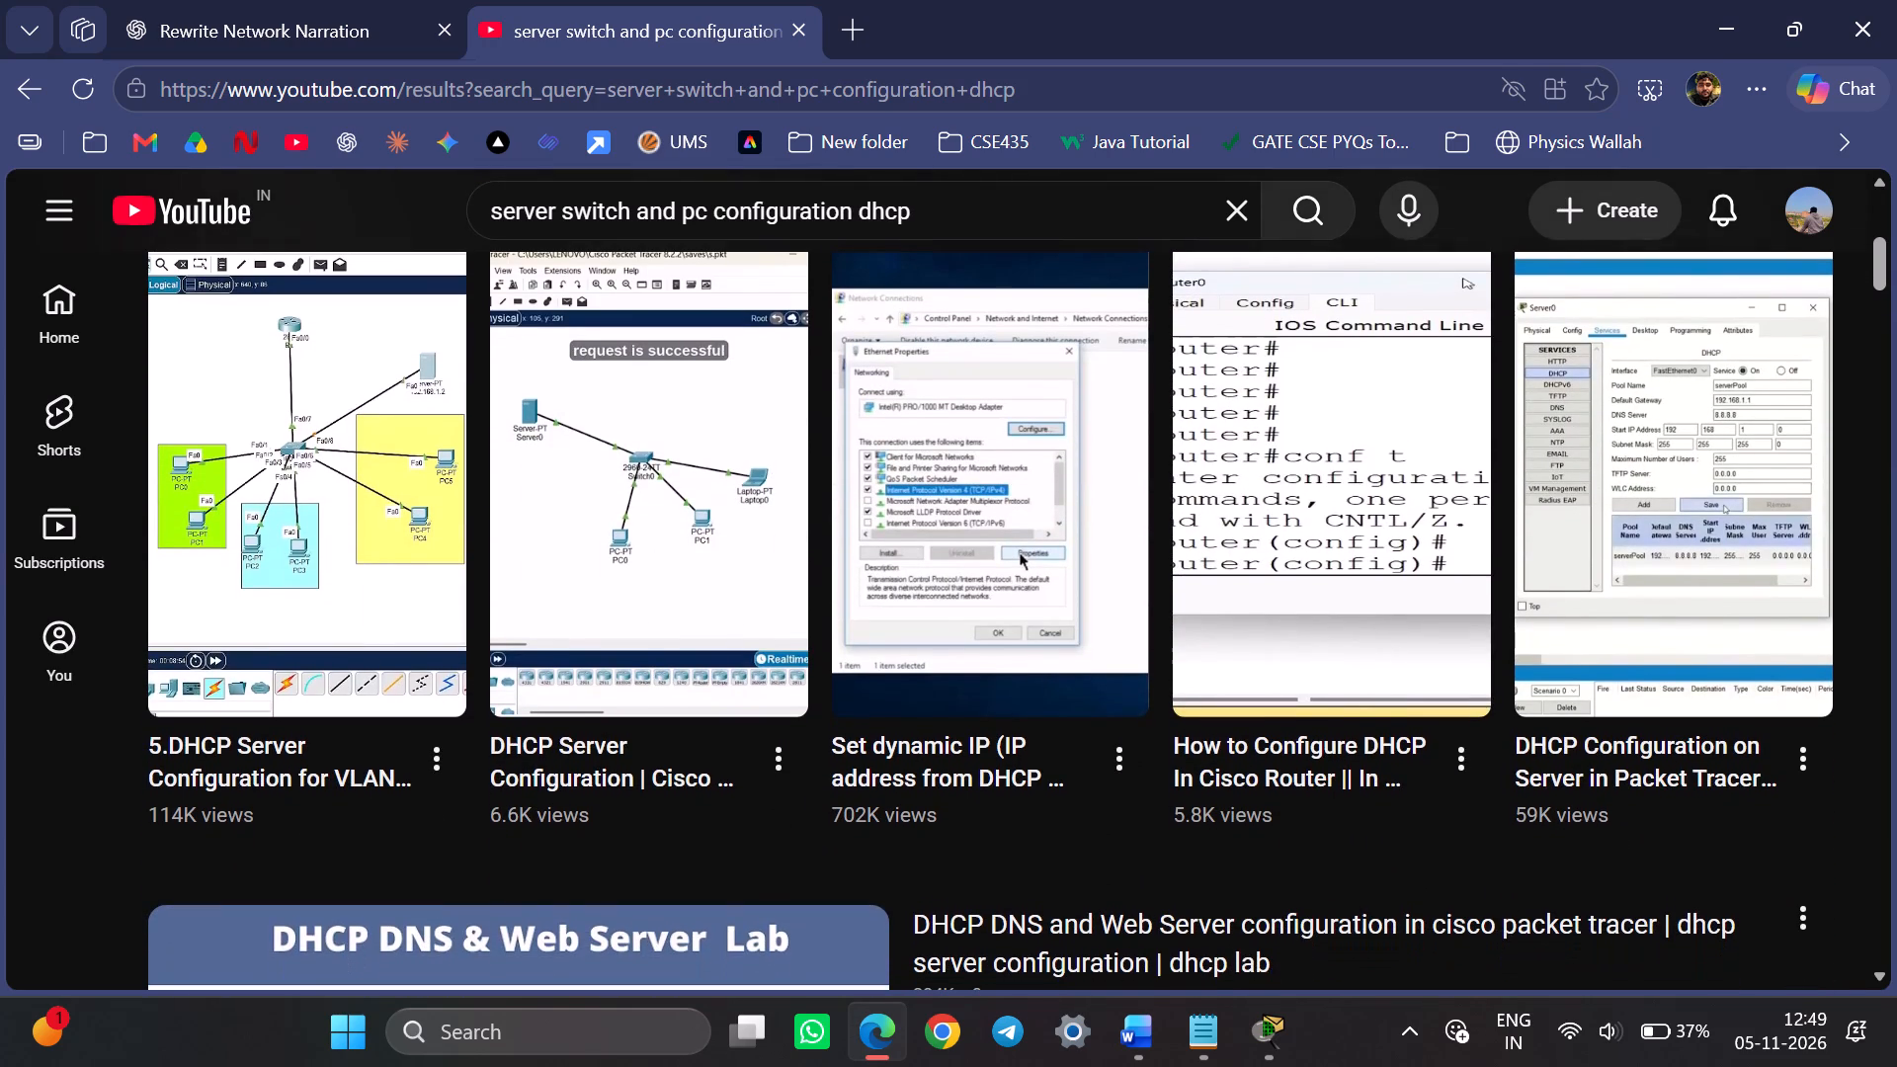
scroll(882, 211, down, 1)
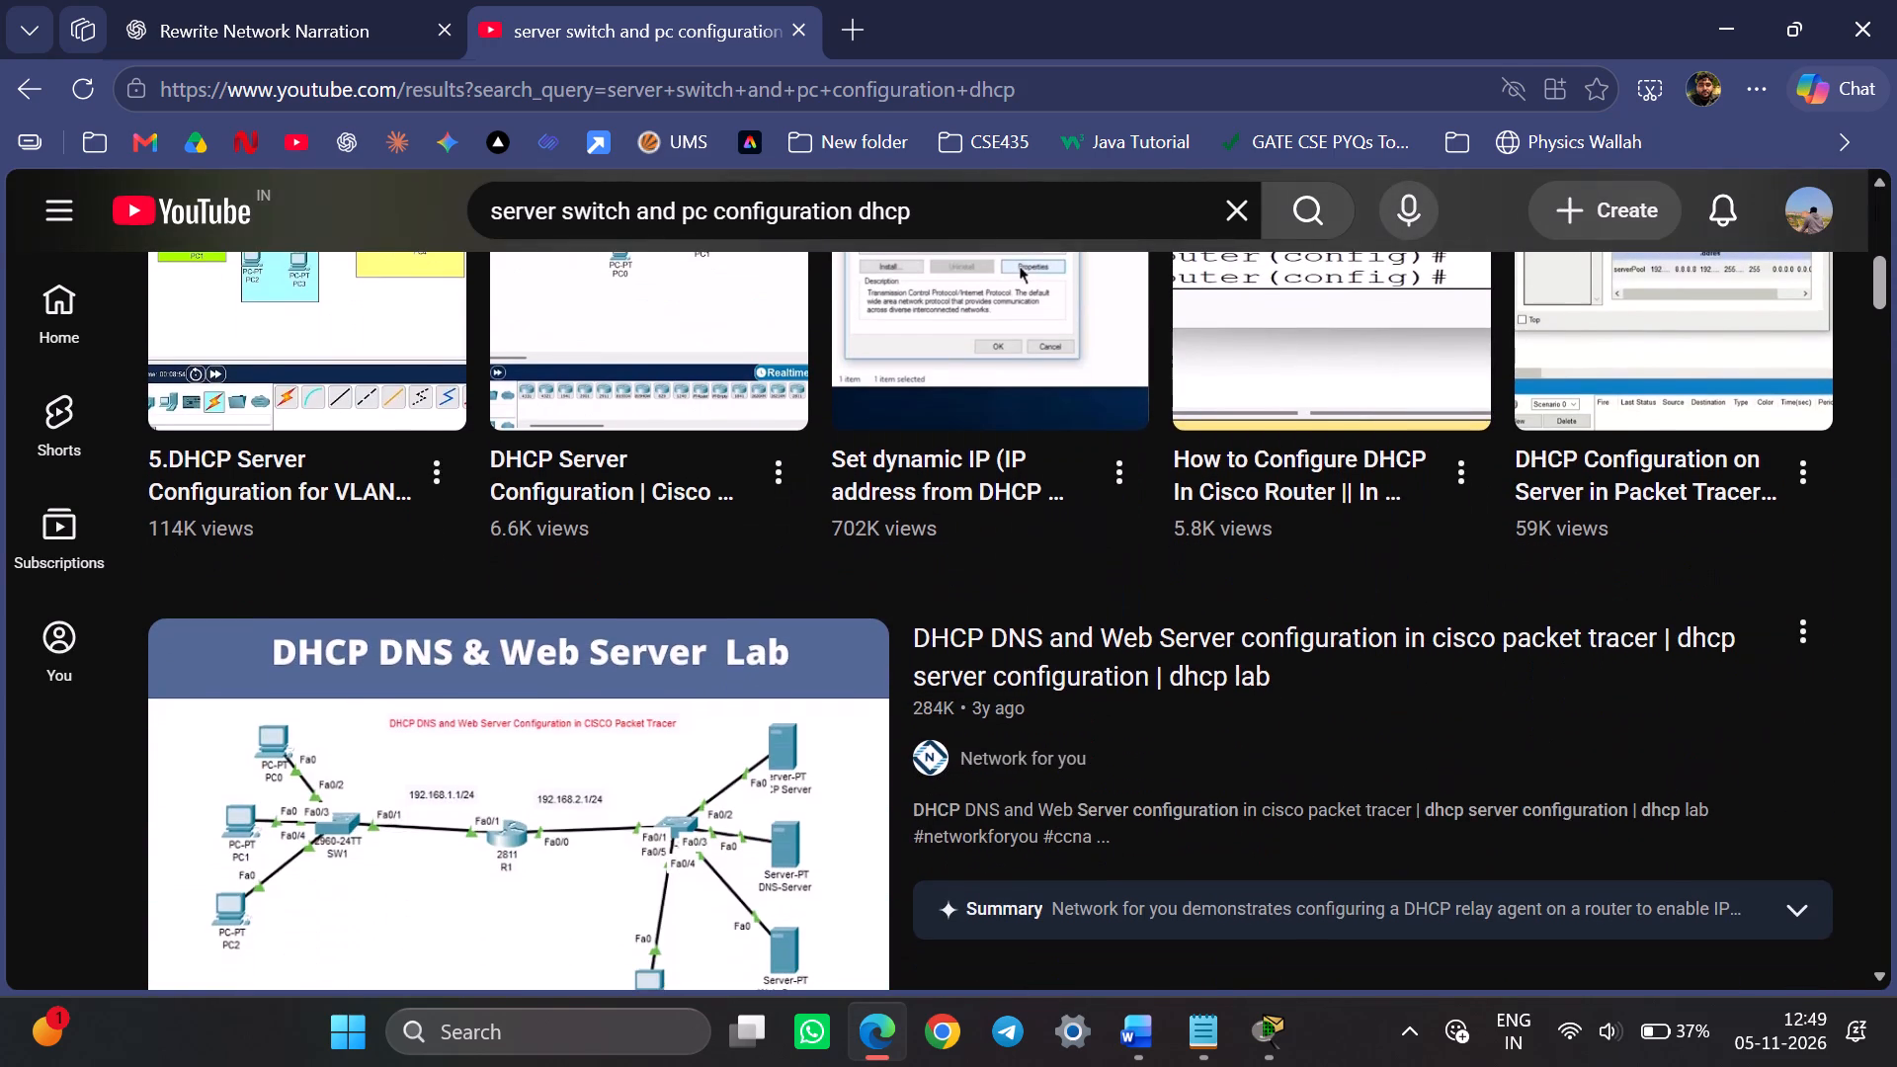
scroll(882, 211, down, 4)
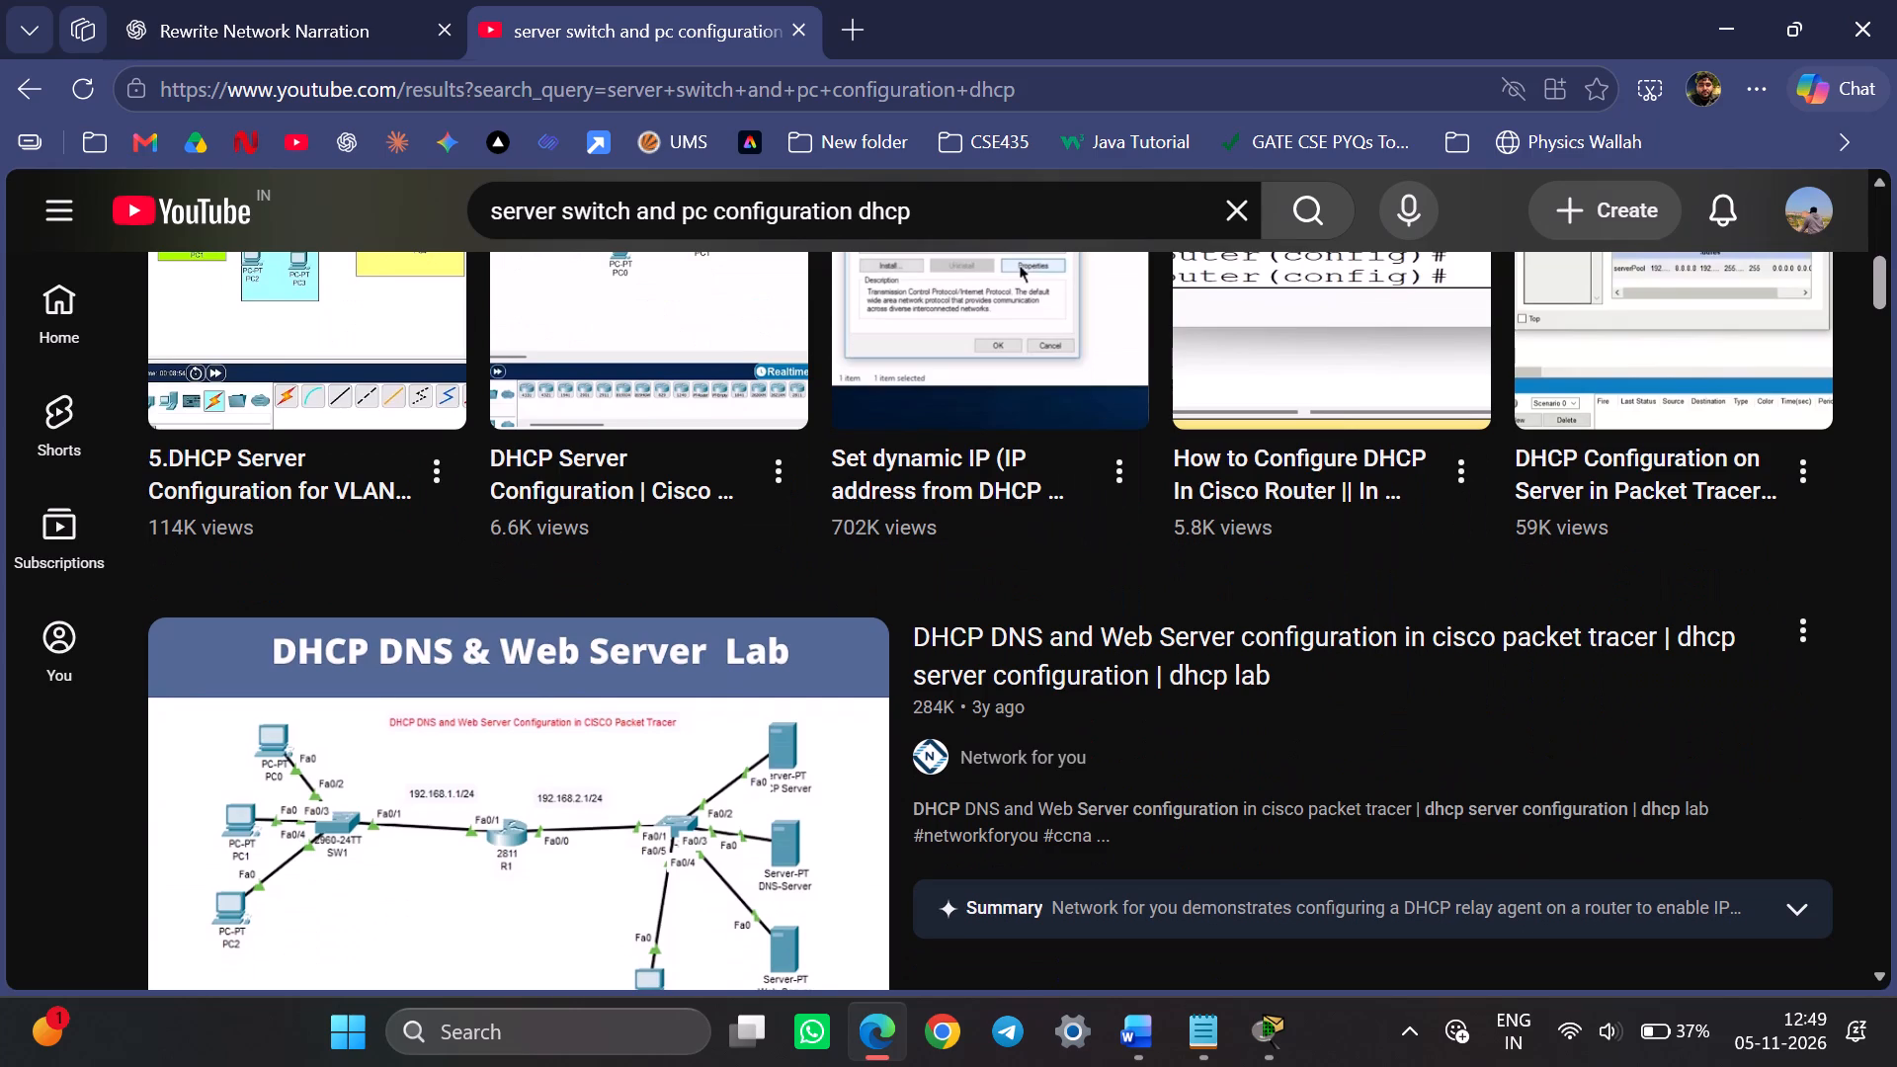
scroll(882, 211, down, 3)
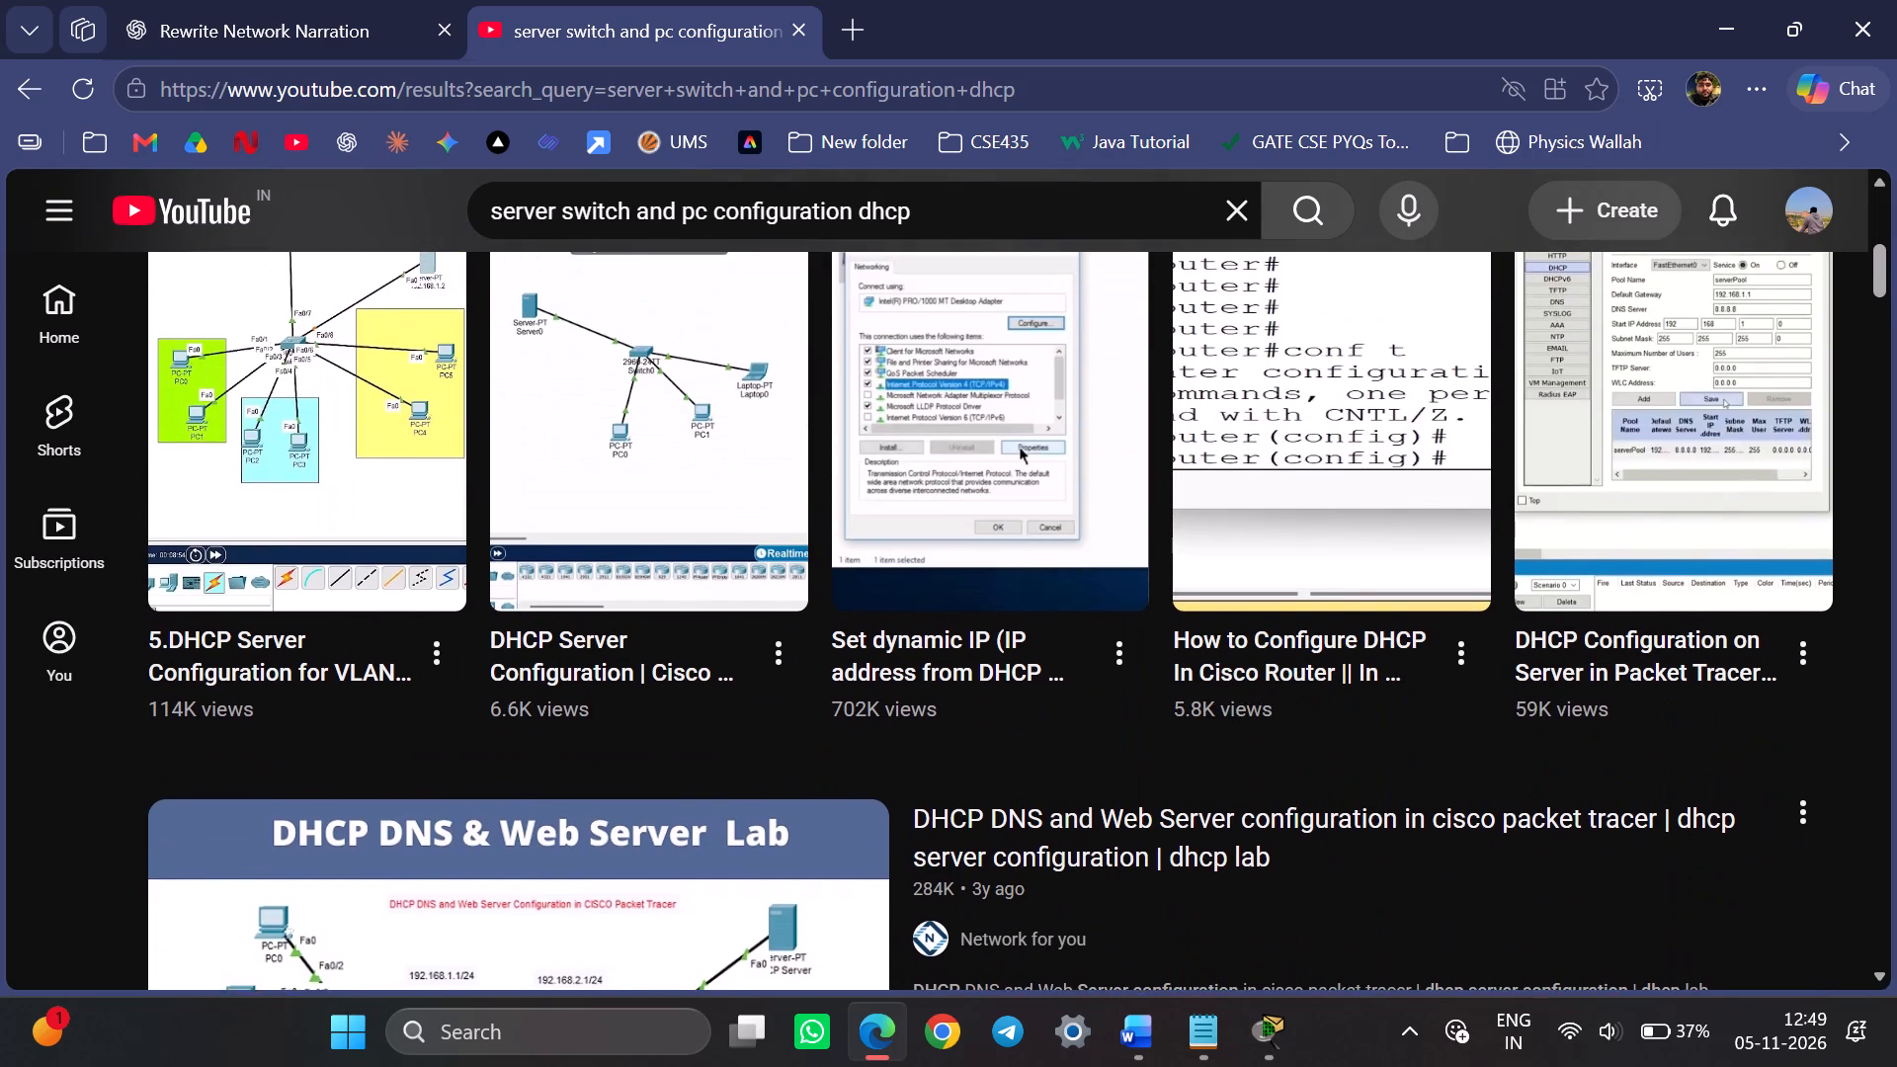
scroll(882, 211, down, 3)
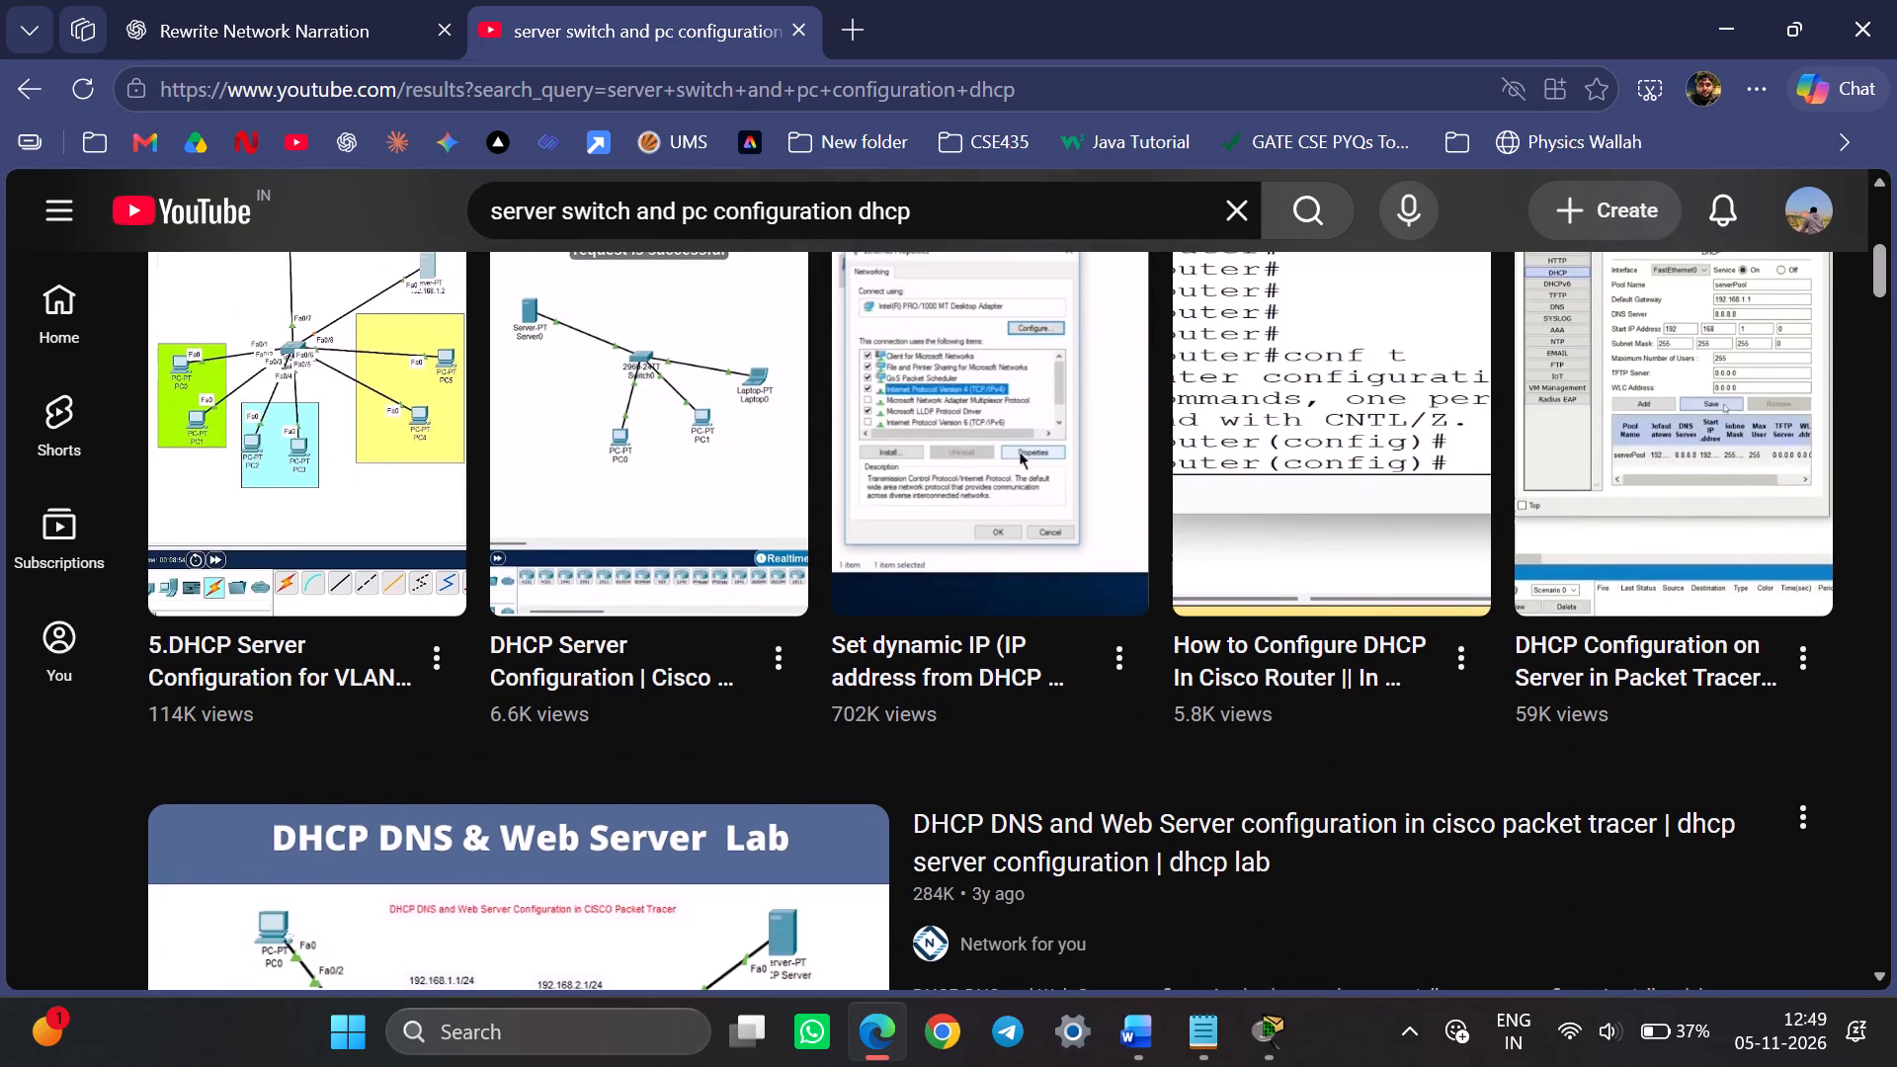
scroll(882, 211, down, 3)
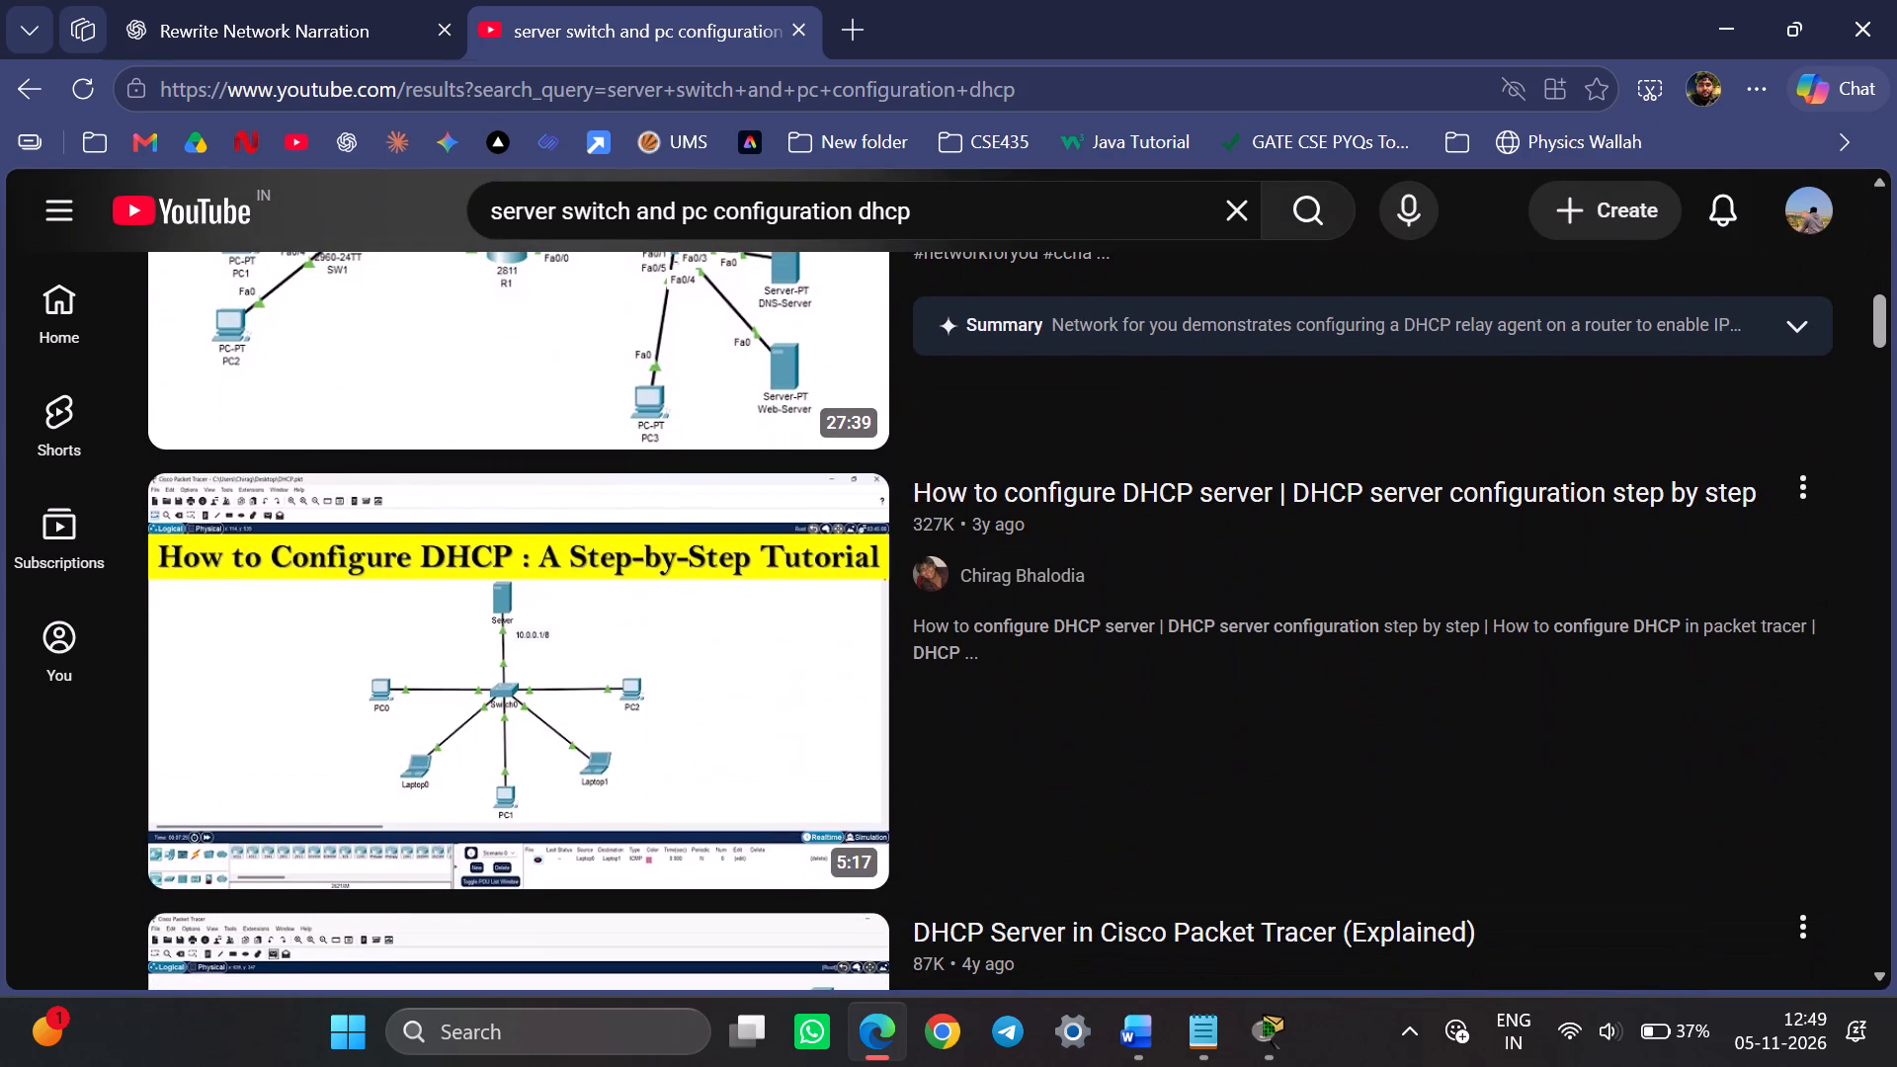
scroll(882, 211, down, 1)
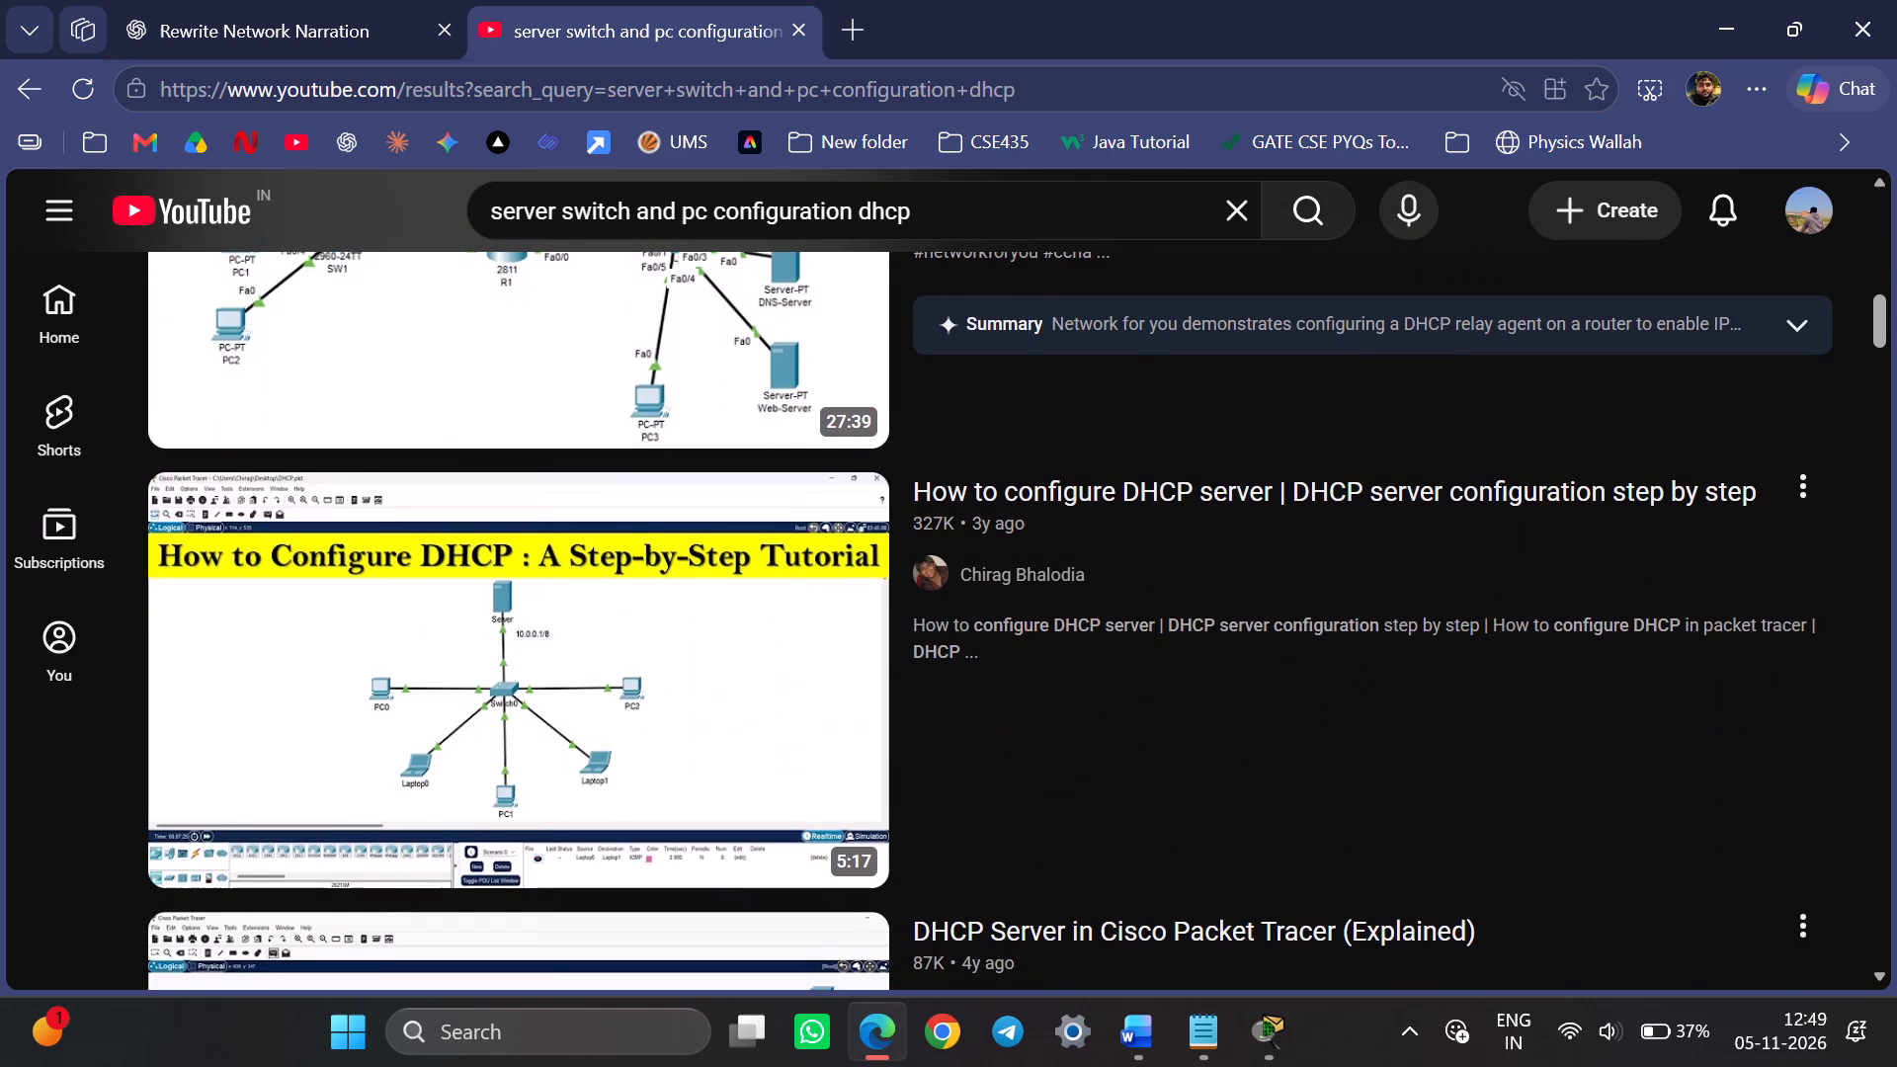
scroll(882, 211, down, 1)
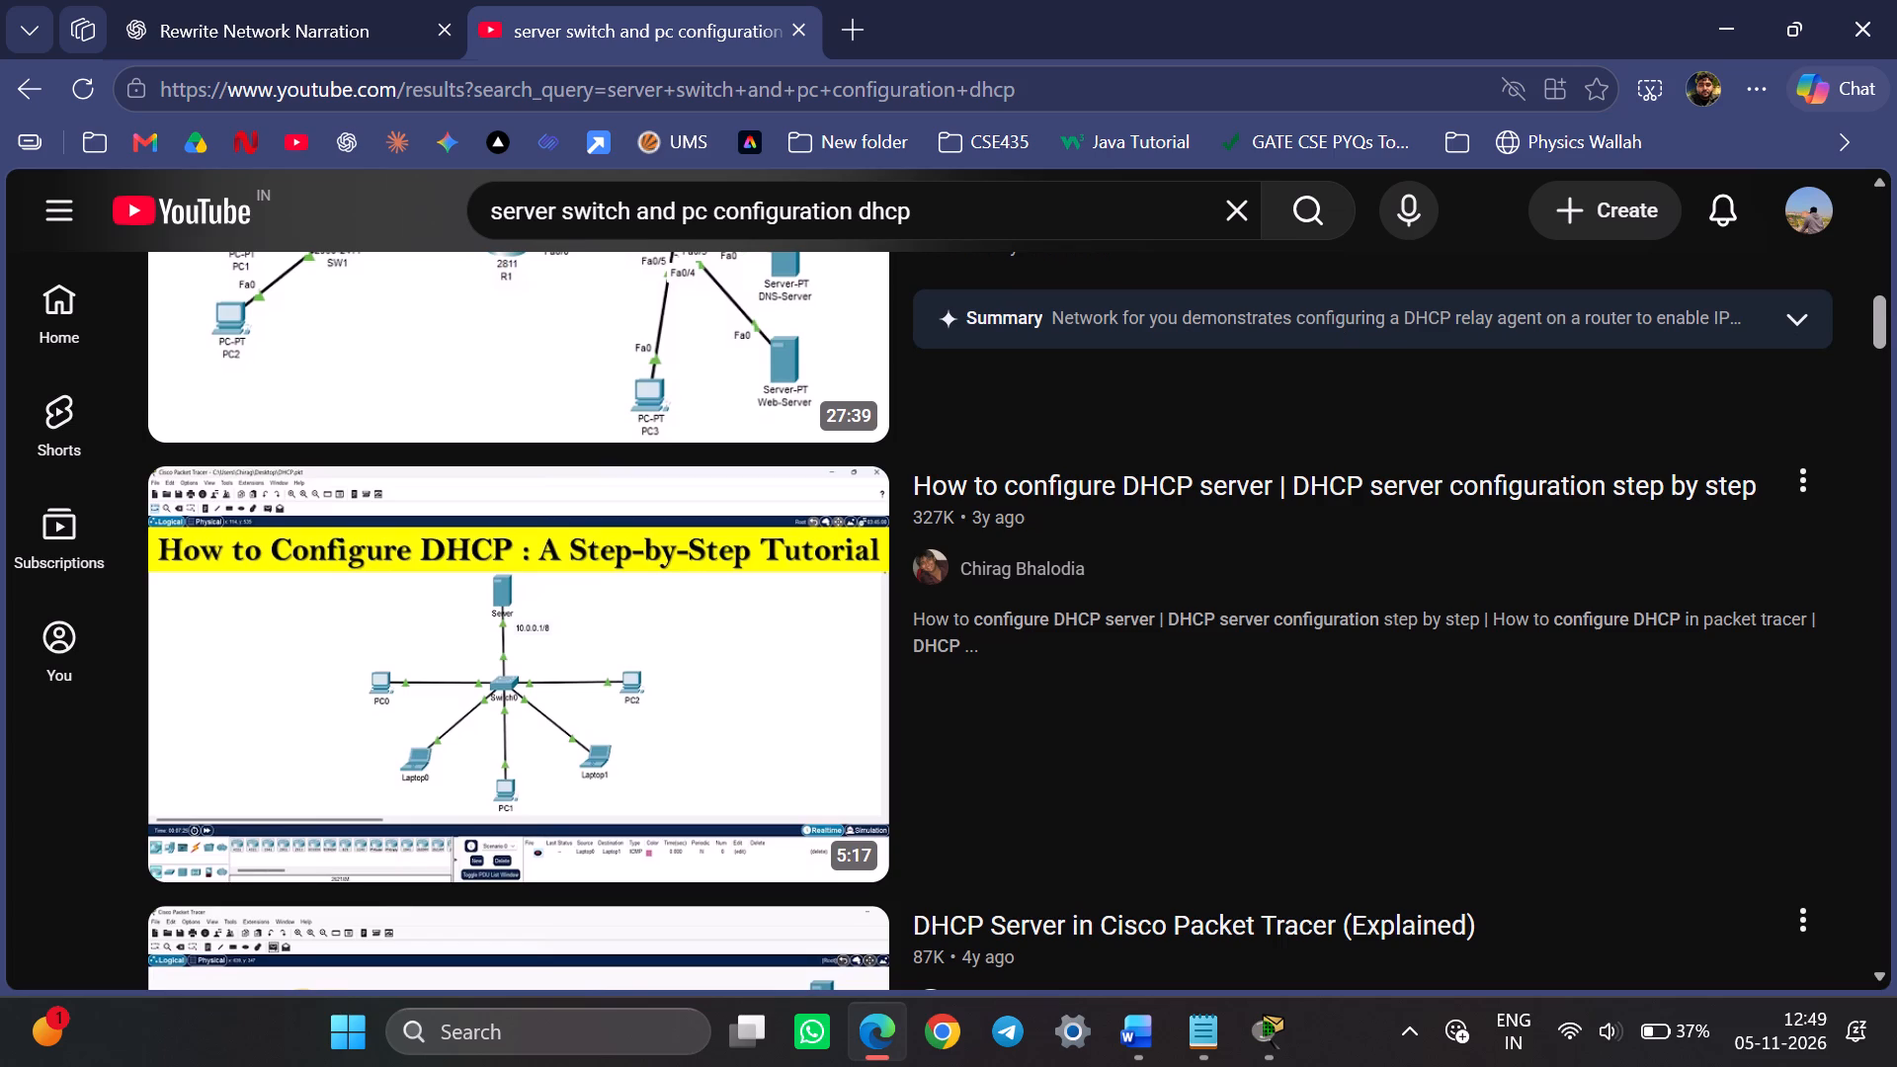
click(630, 645)
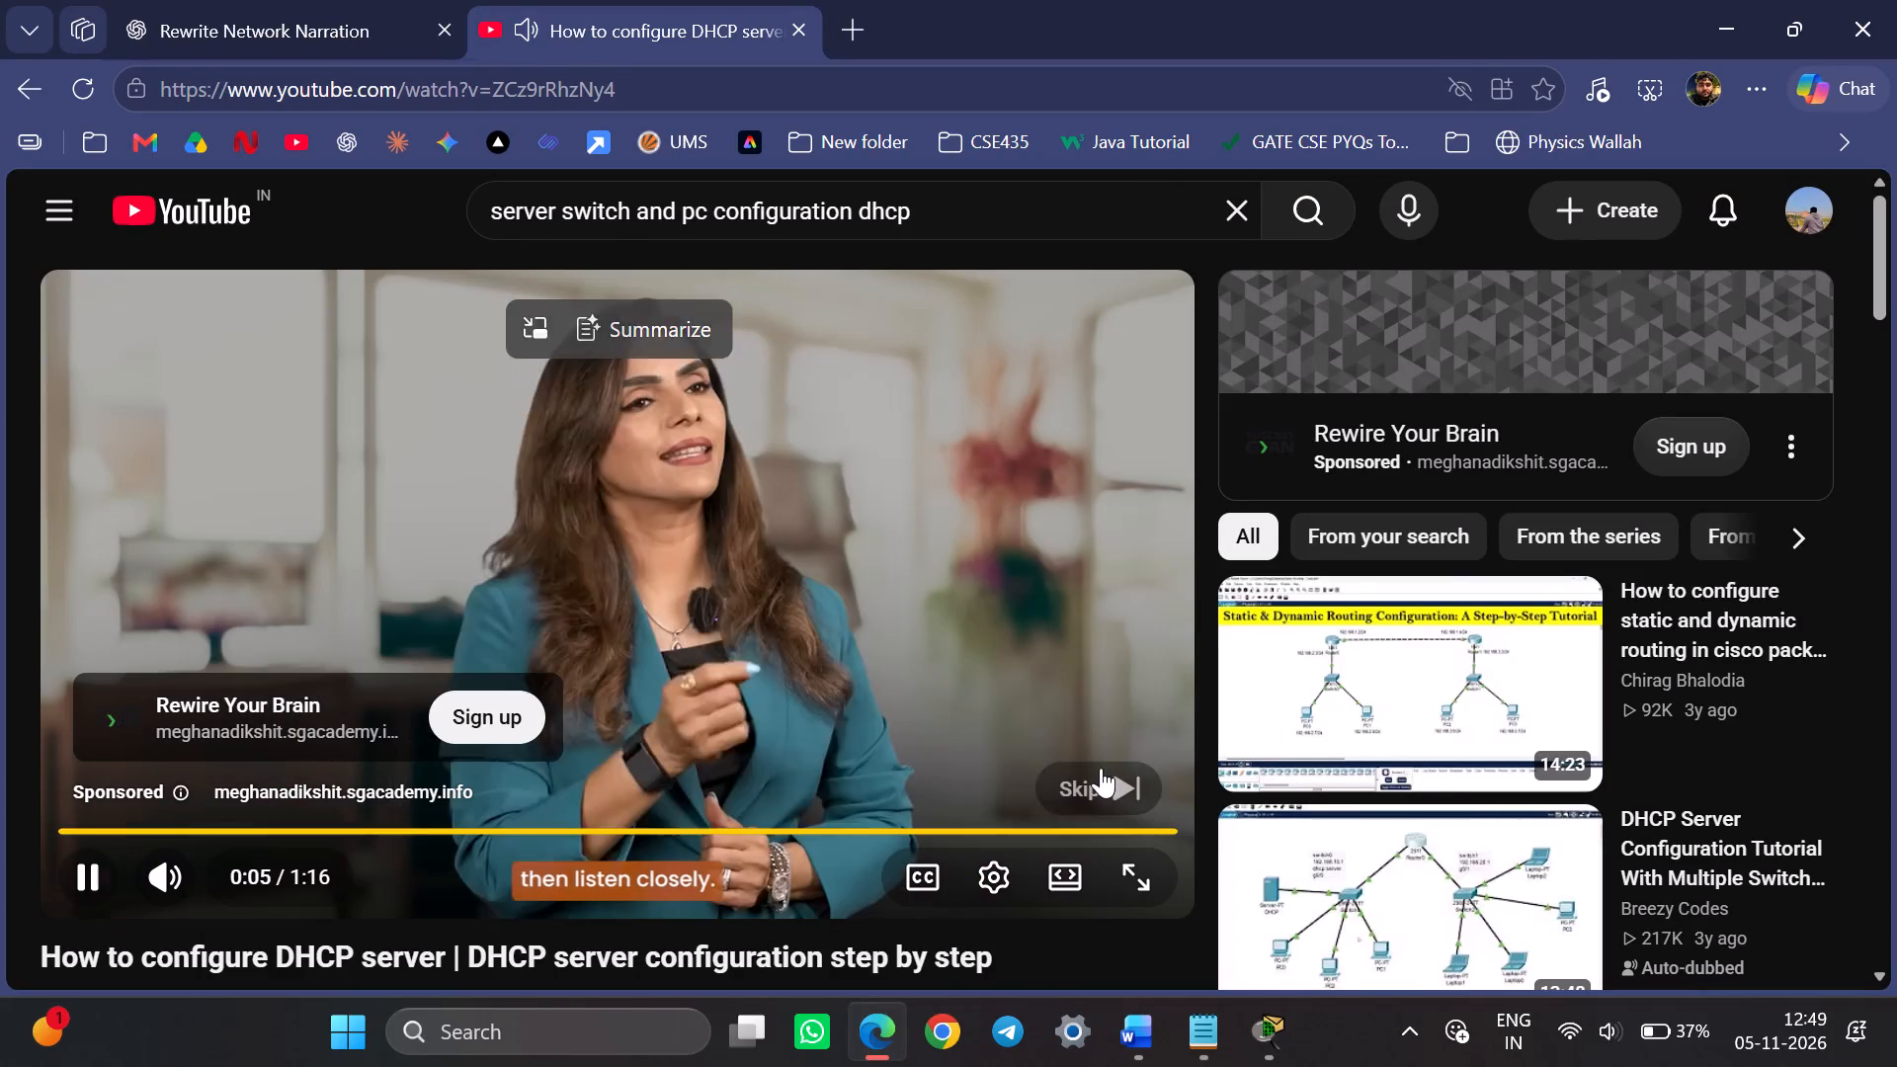
click(1109, 777)
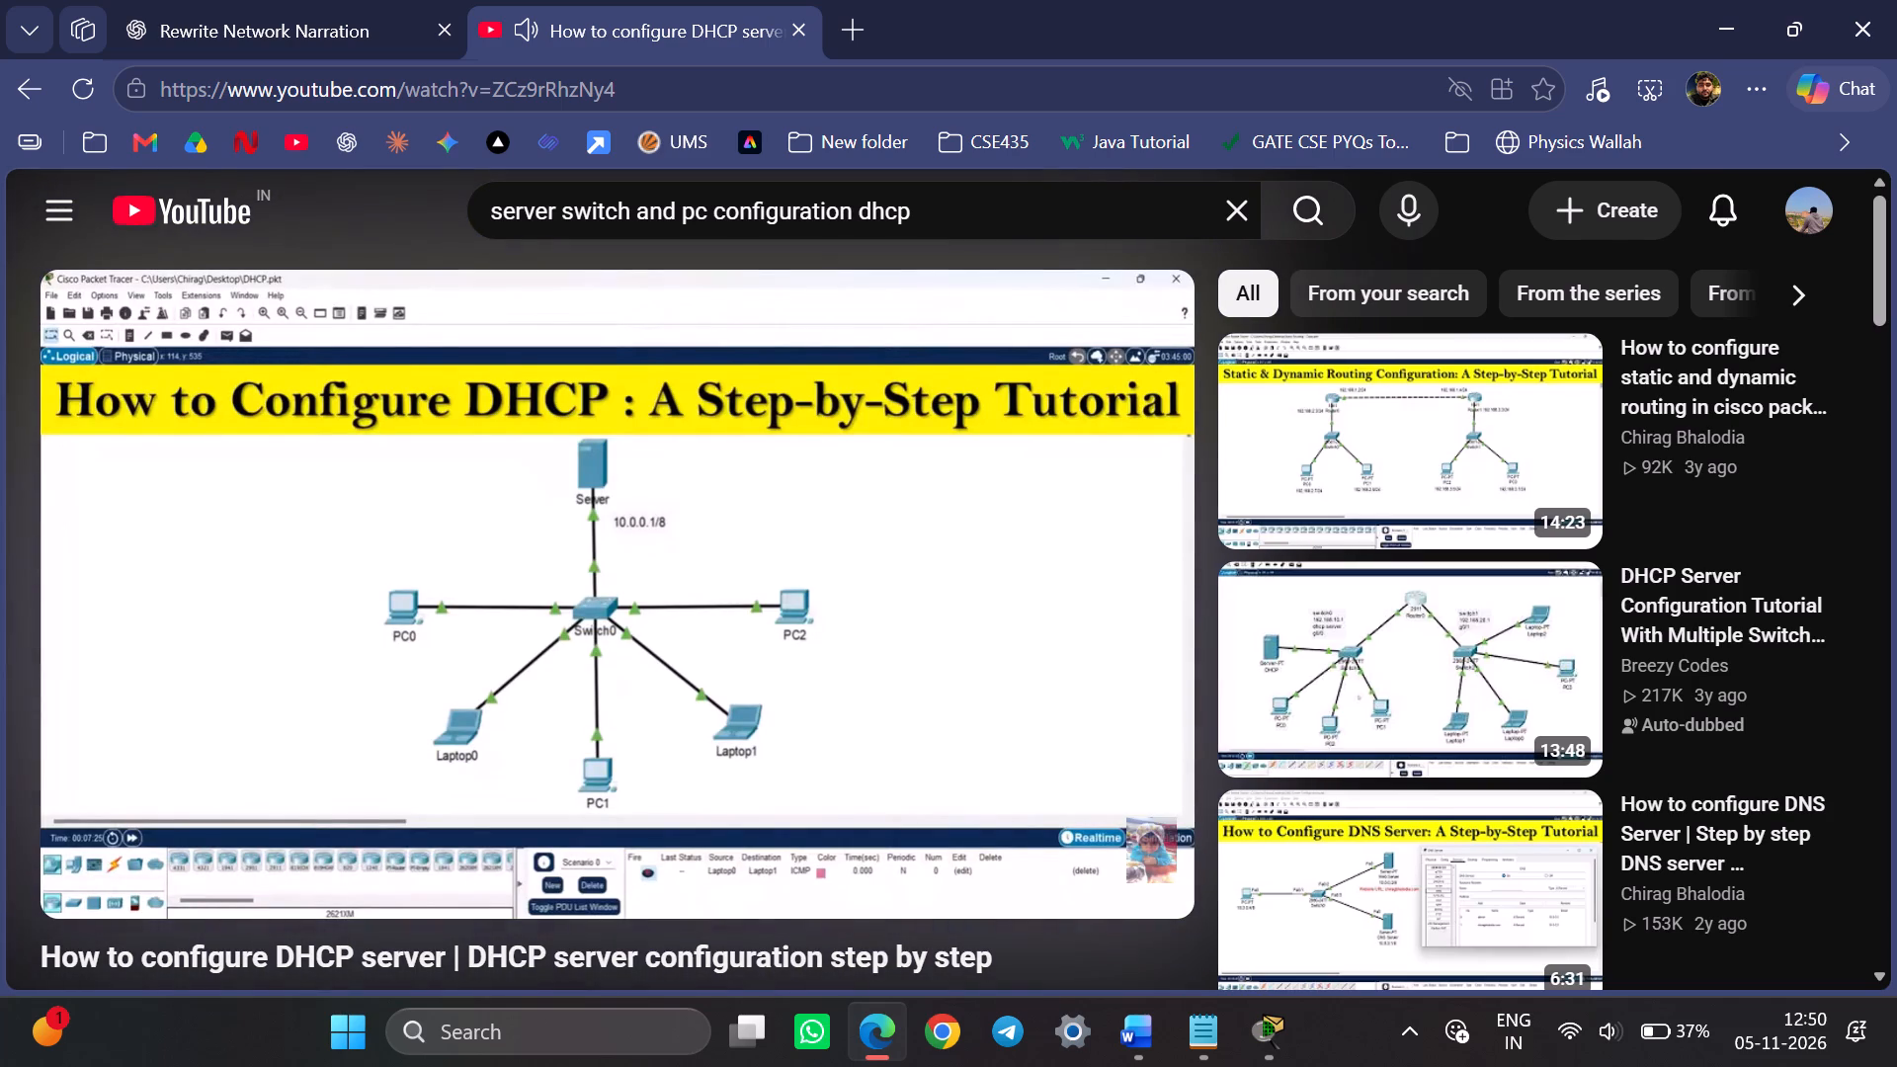
key(f)
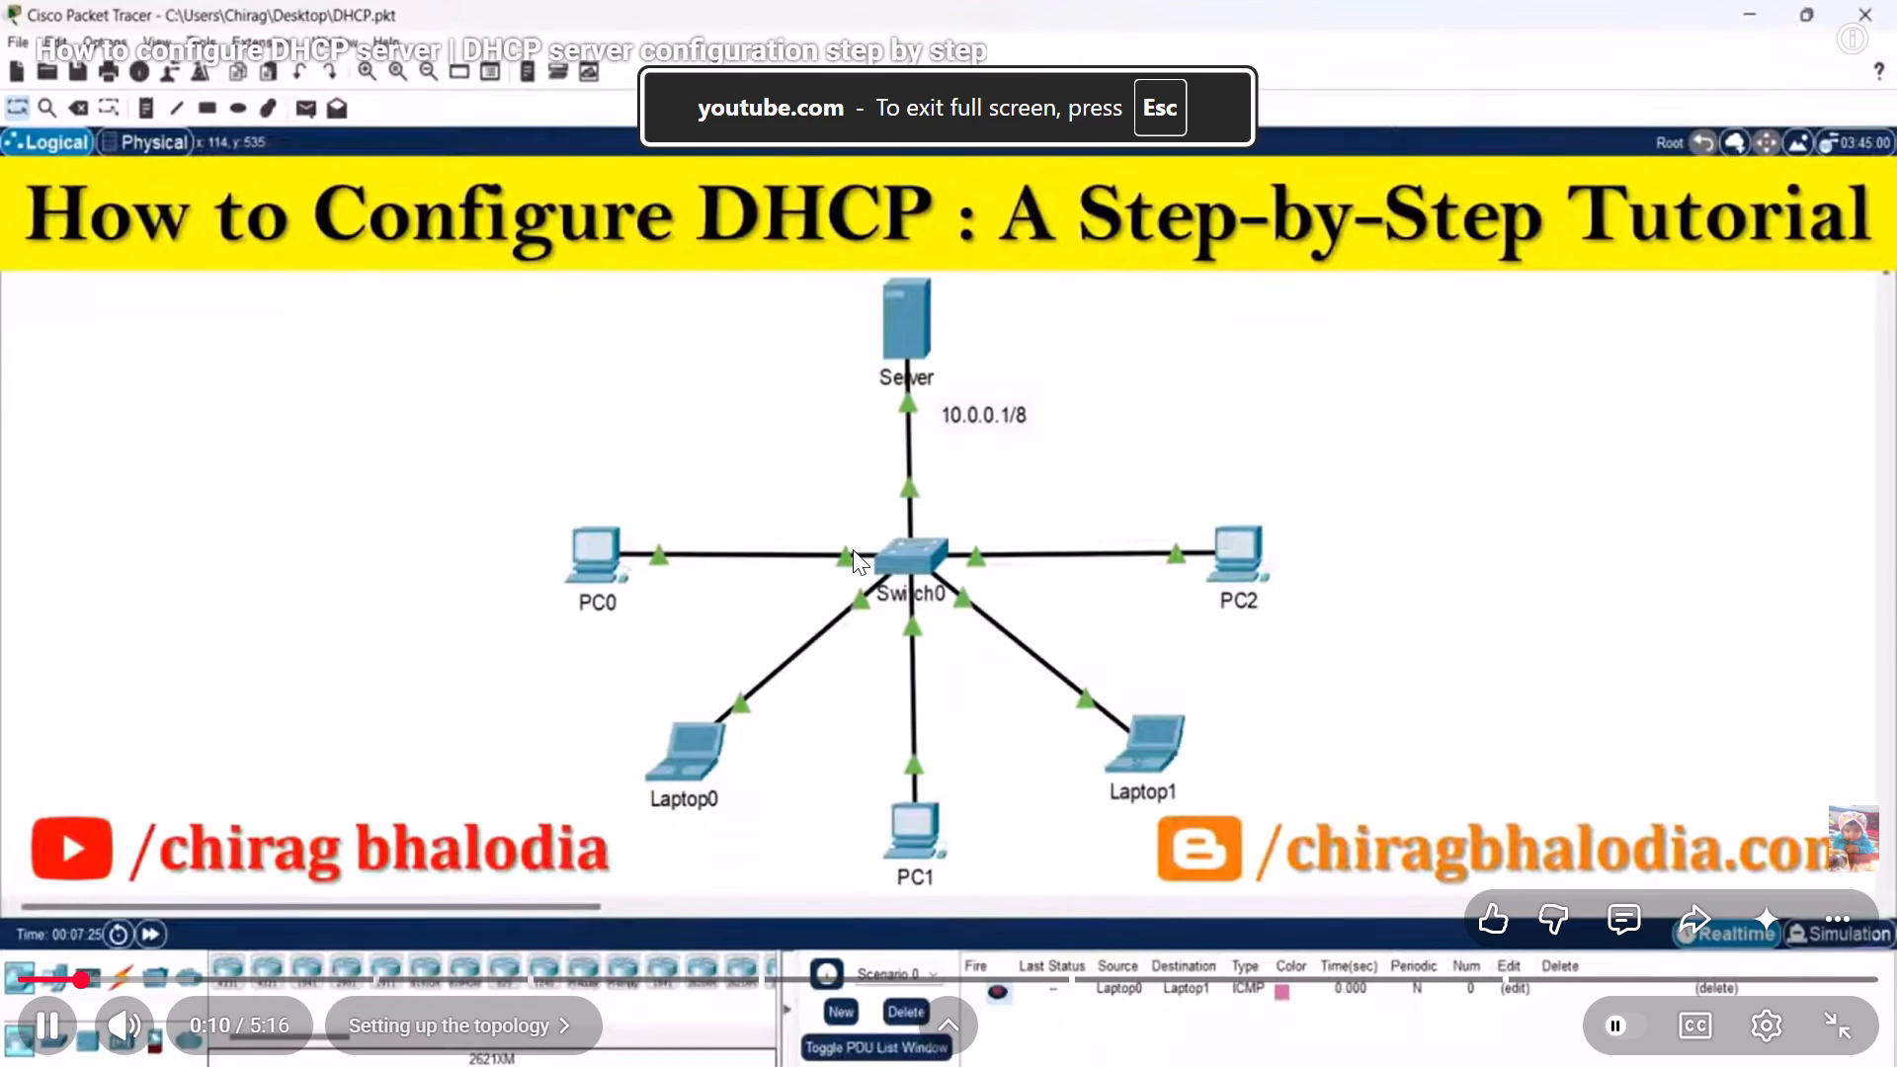
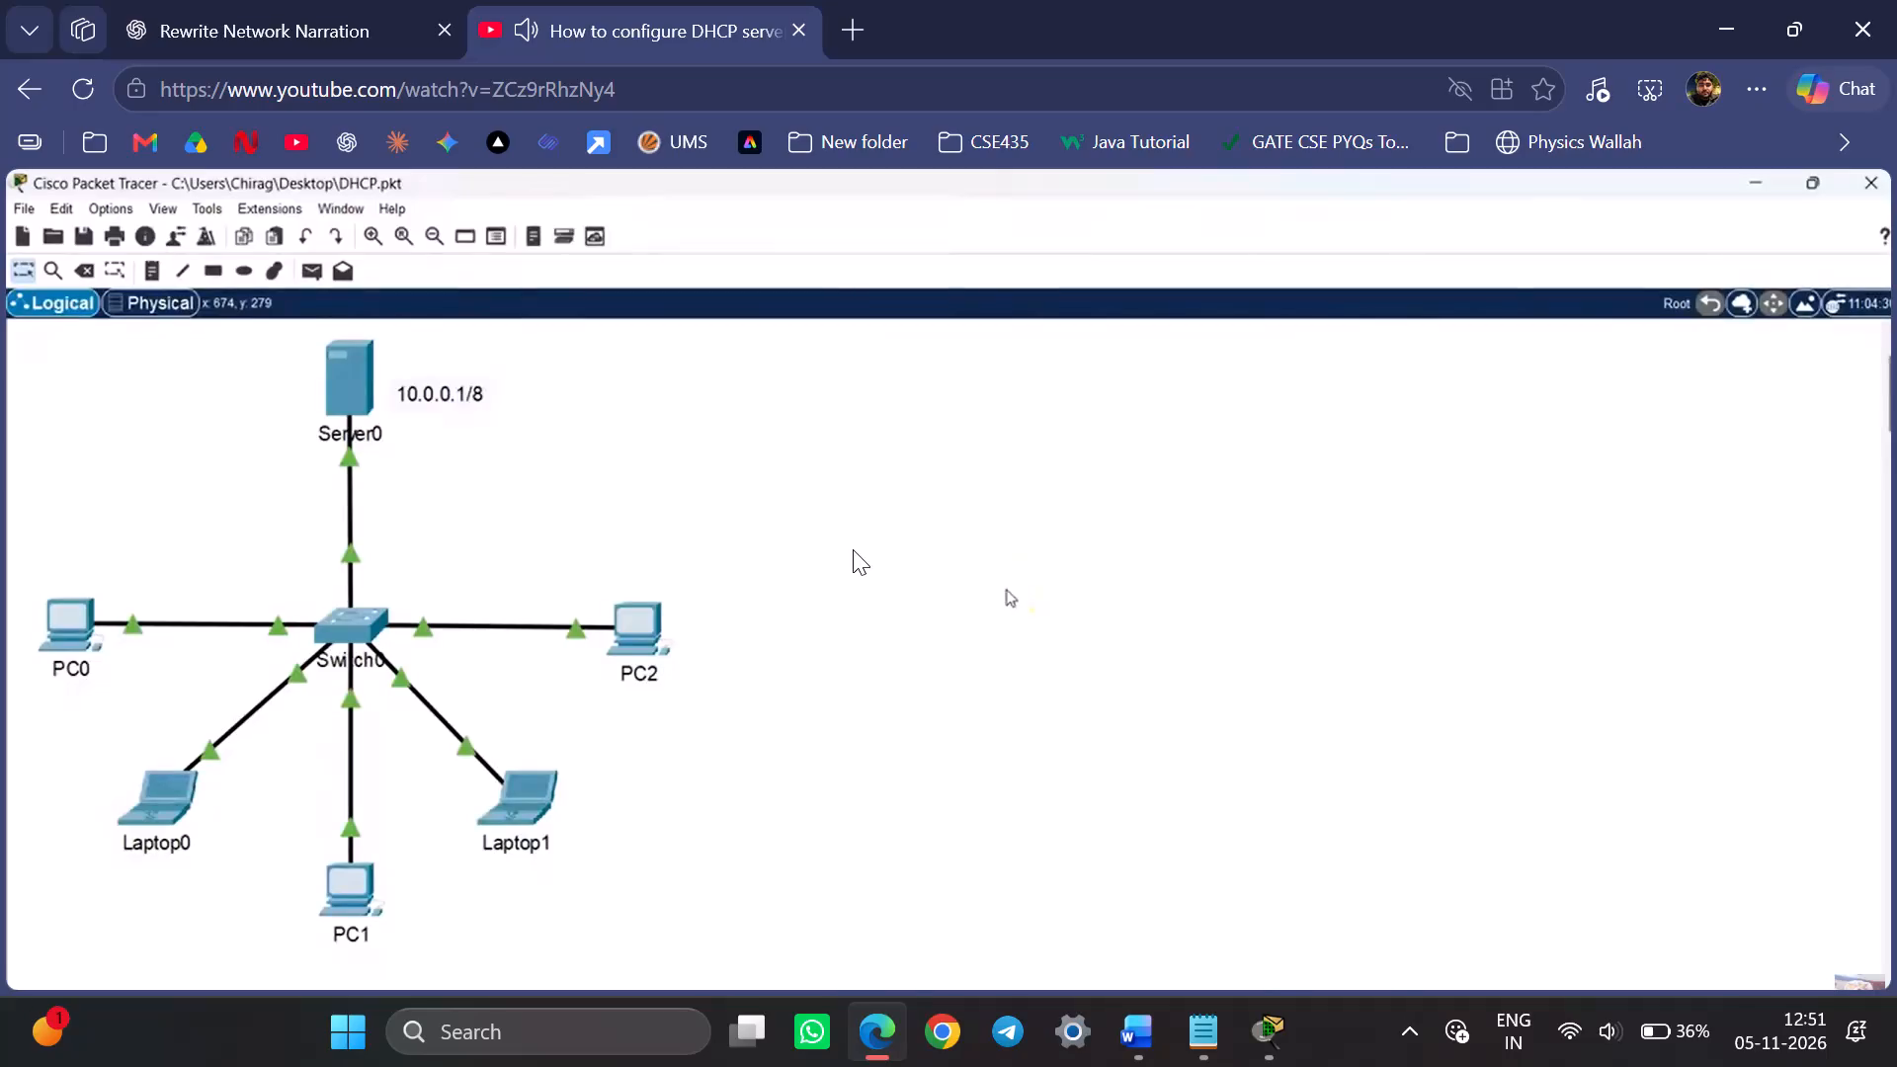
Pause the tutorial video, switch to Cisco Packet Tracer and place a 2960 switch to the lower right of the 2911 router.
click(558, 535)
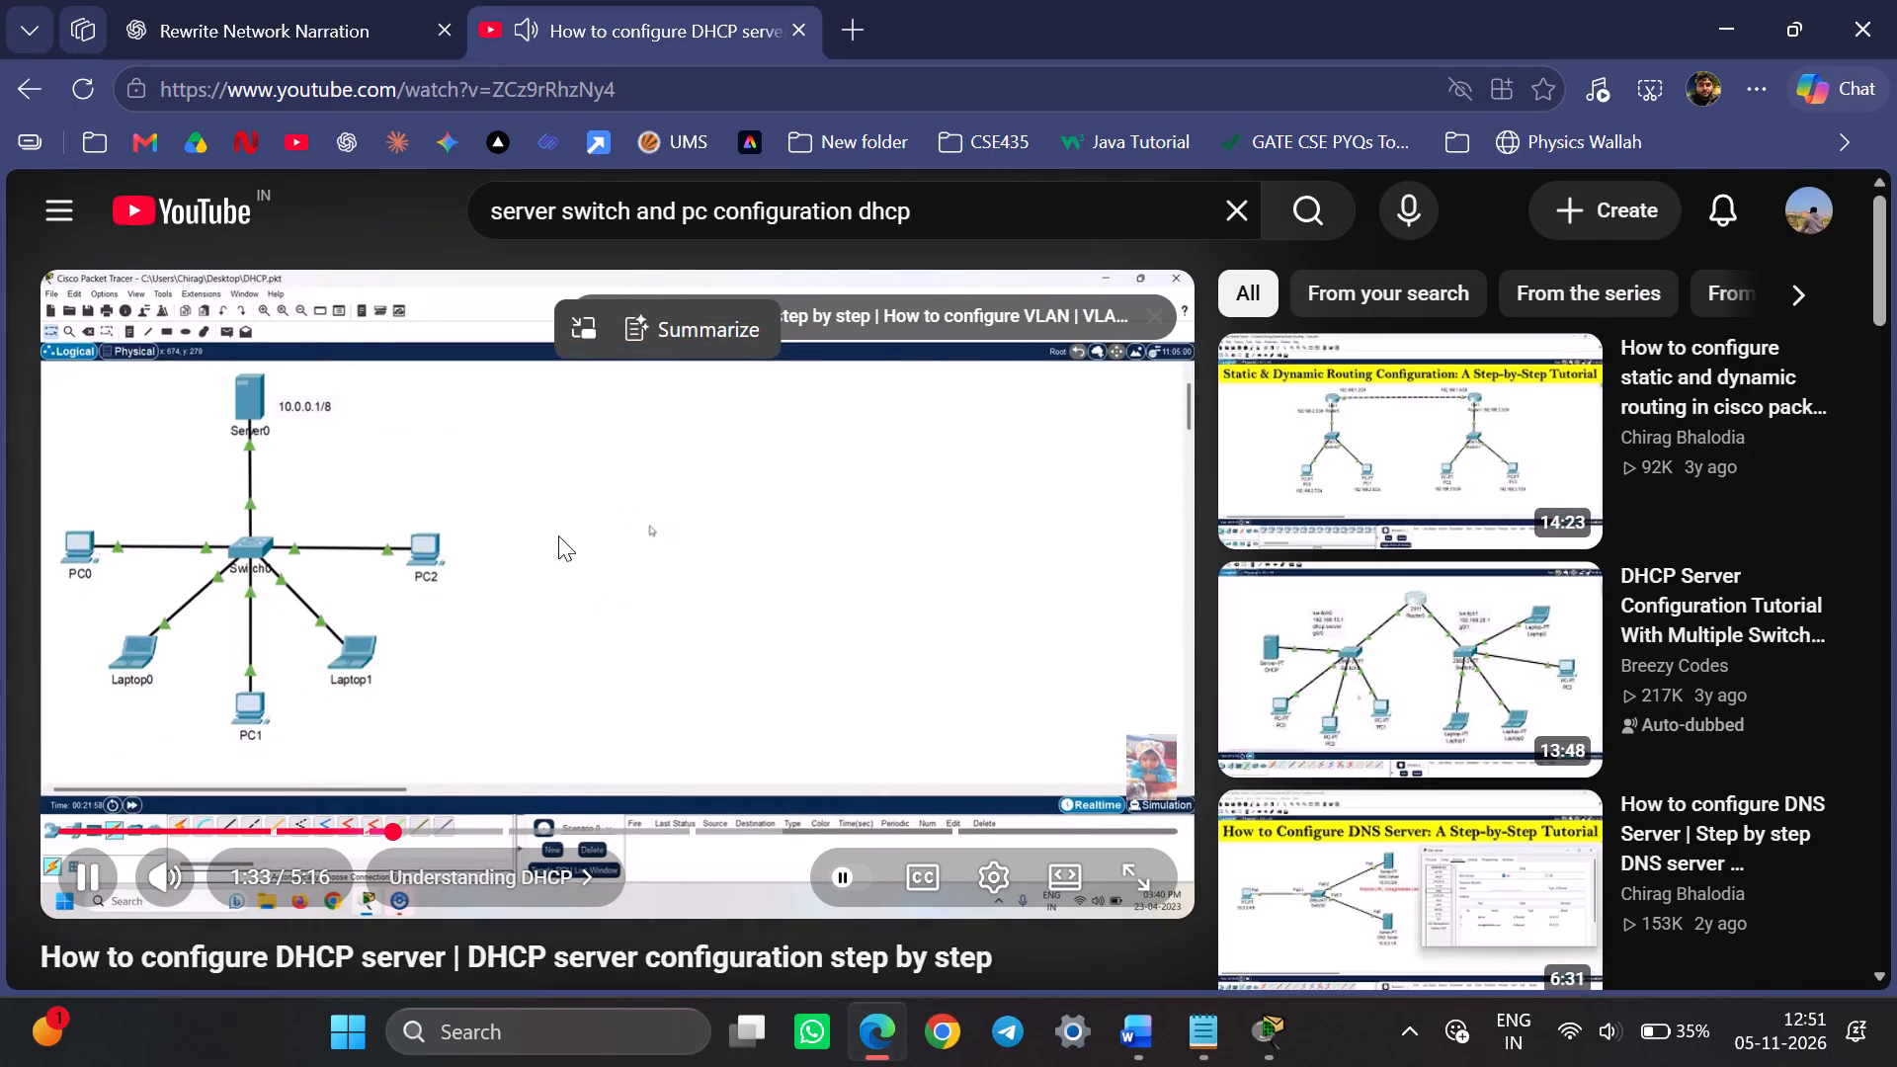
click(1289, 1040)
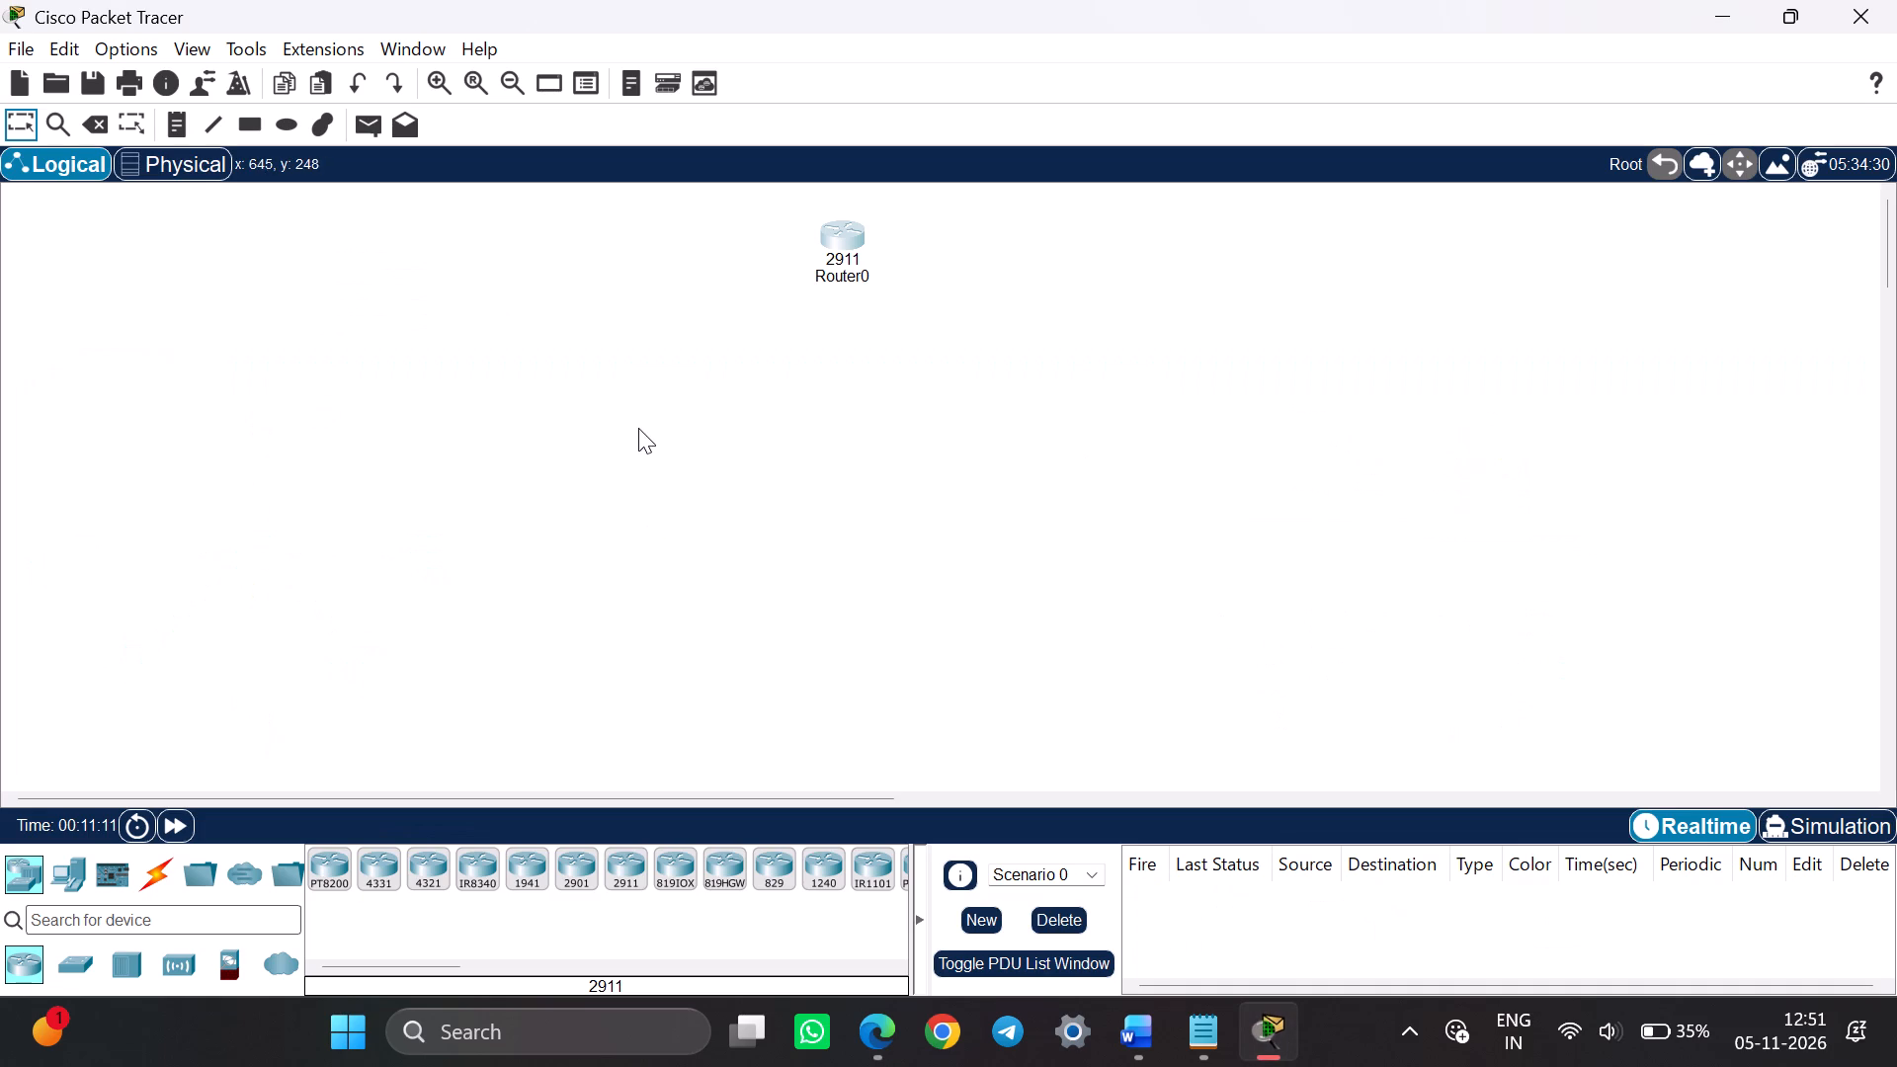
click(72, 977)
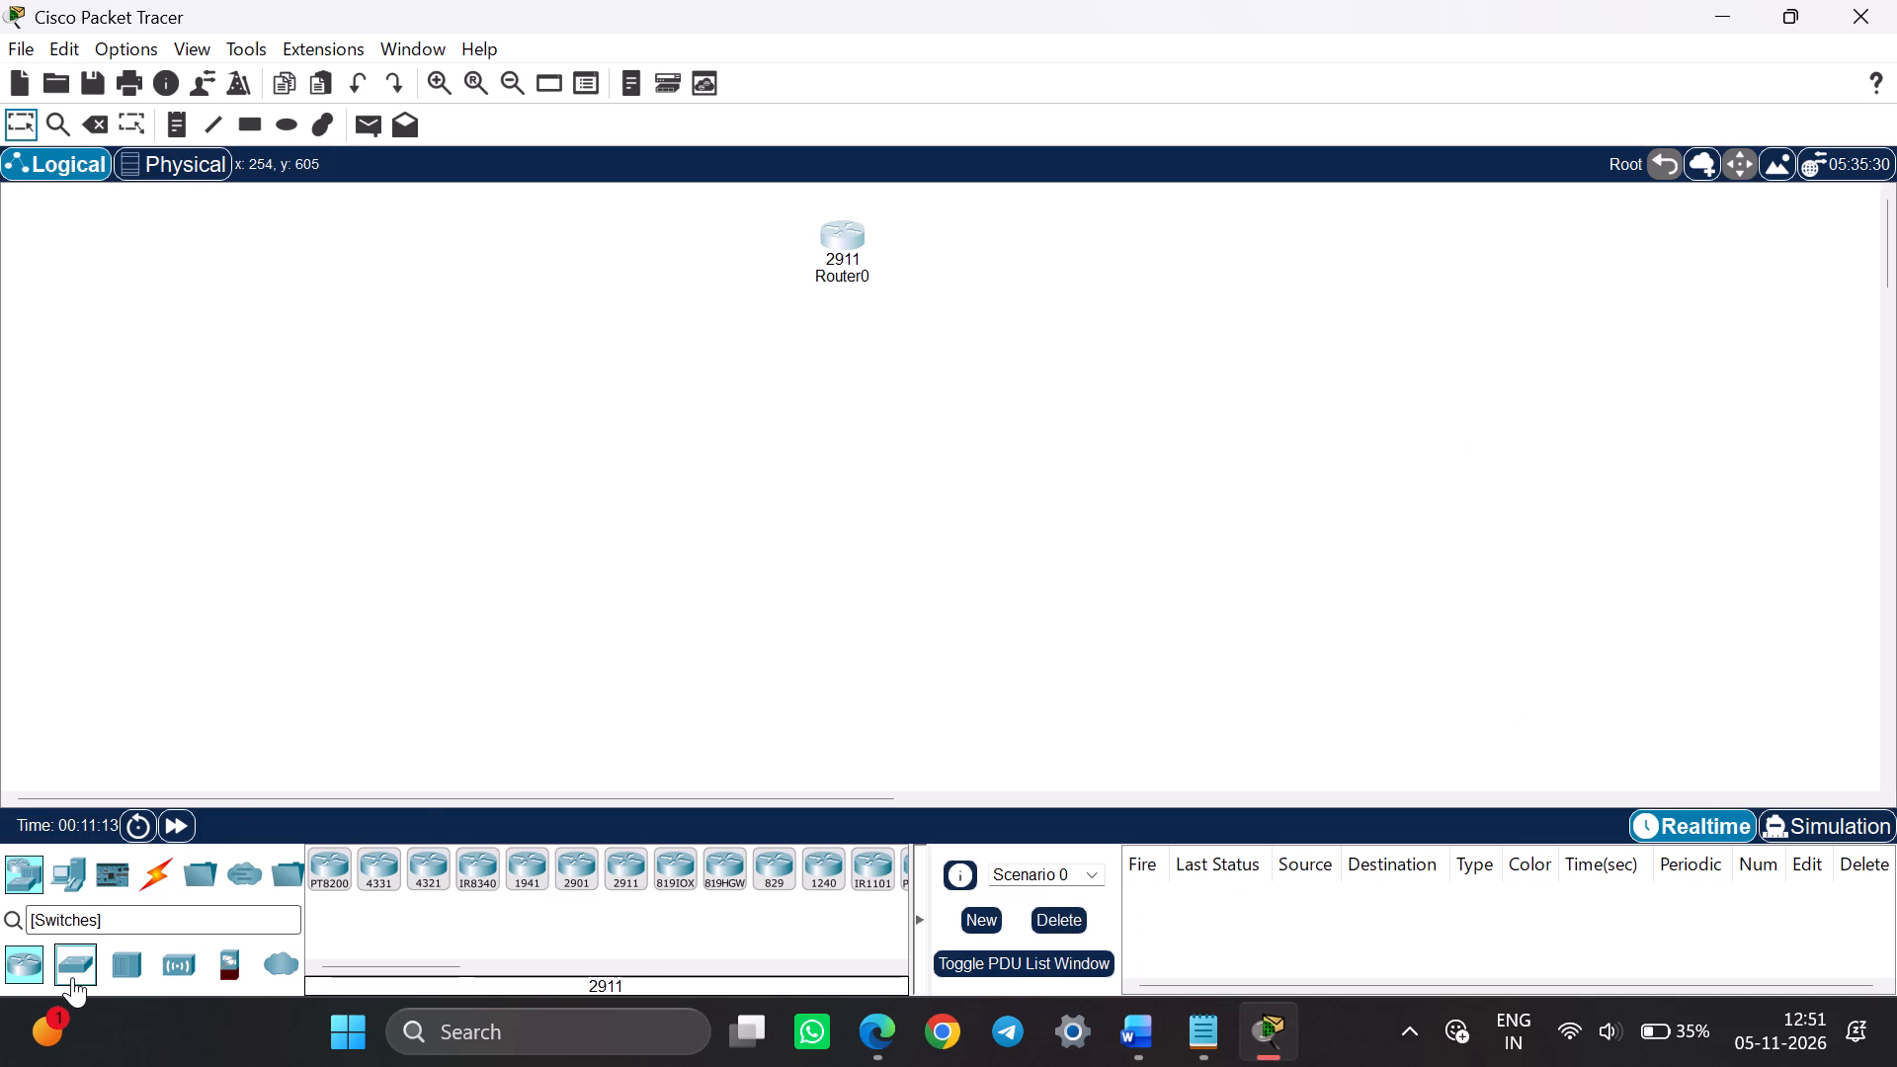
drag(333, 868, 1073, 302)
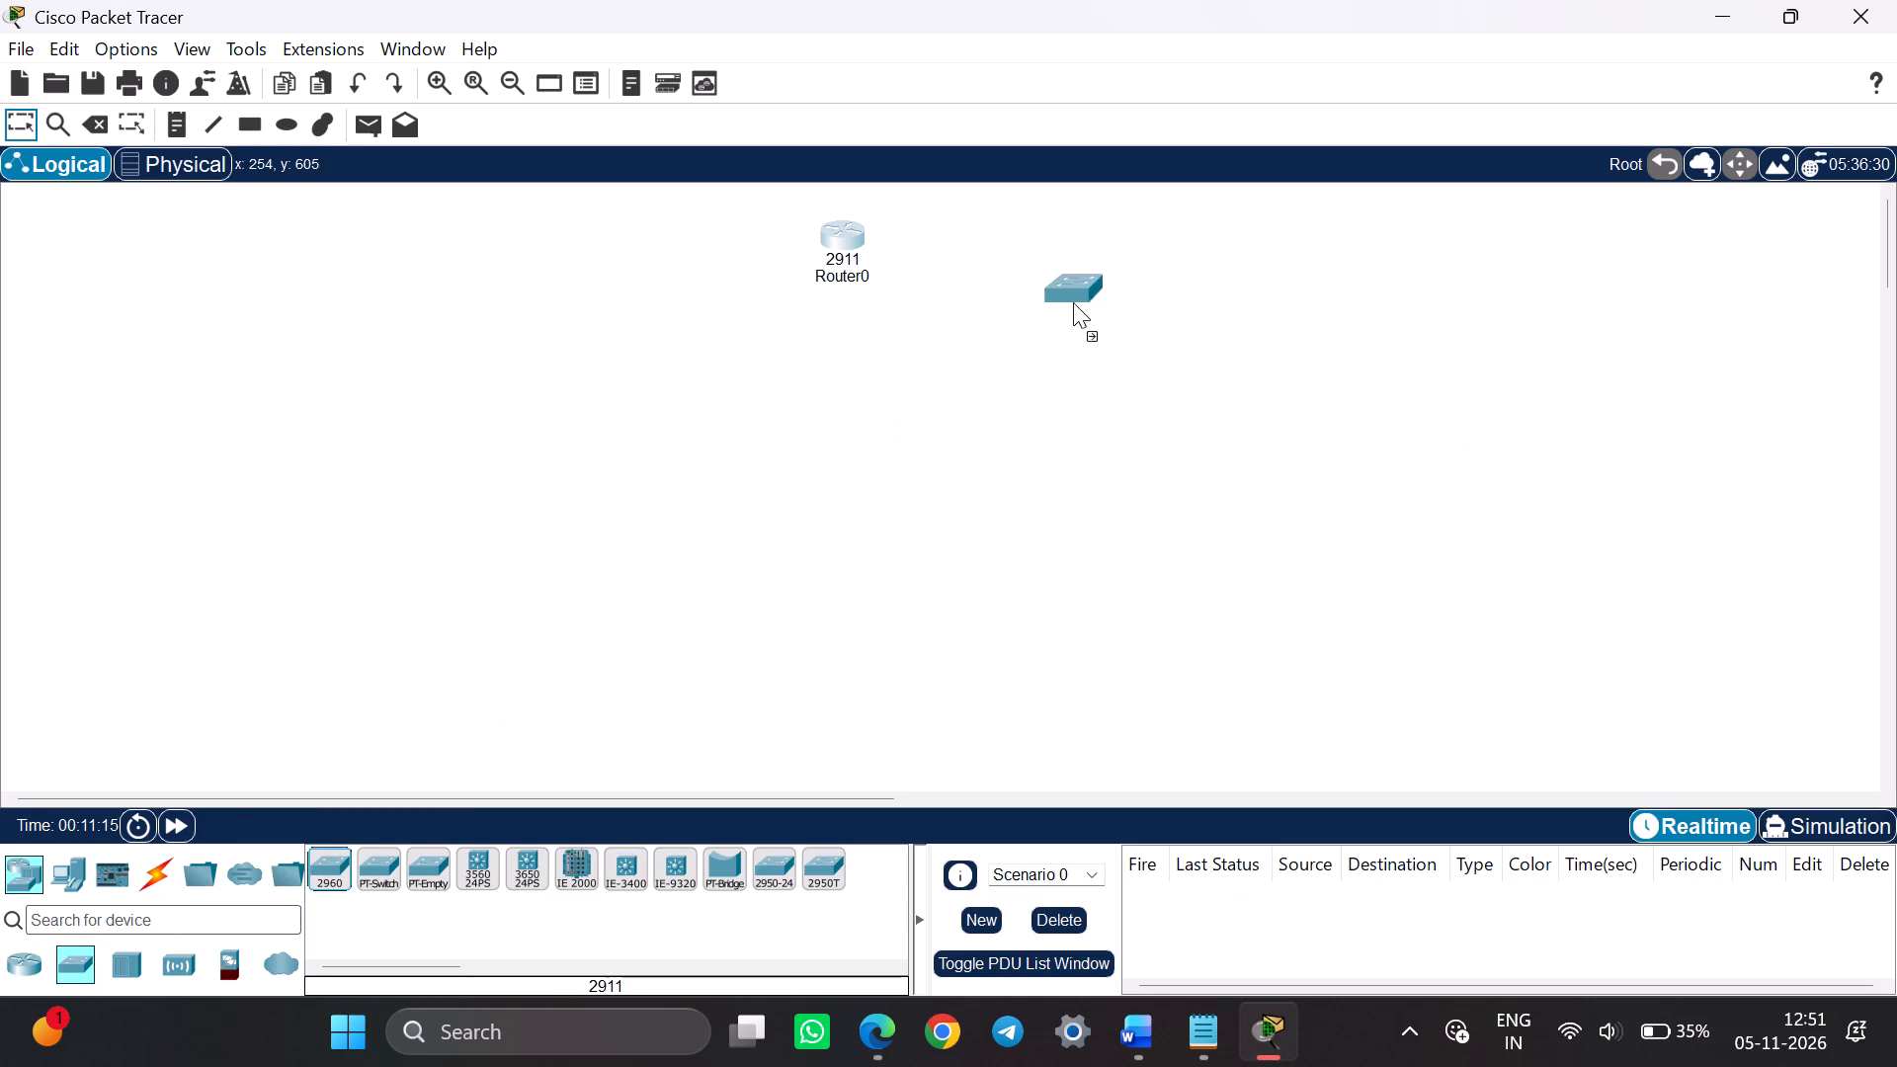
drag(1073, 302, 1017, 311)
Examine the 2960 switch's global settings and interface list in its configuration, and close its window.
click(1017, 311)
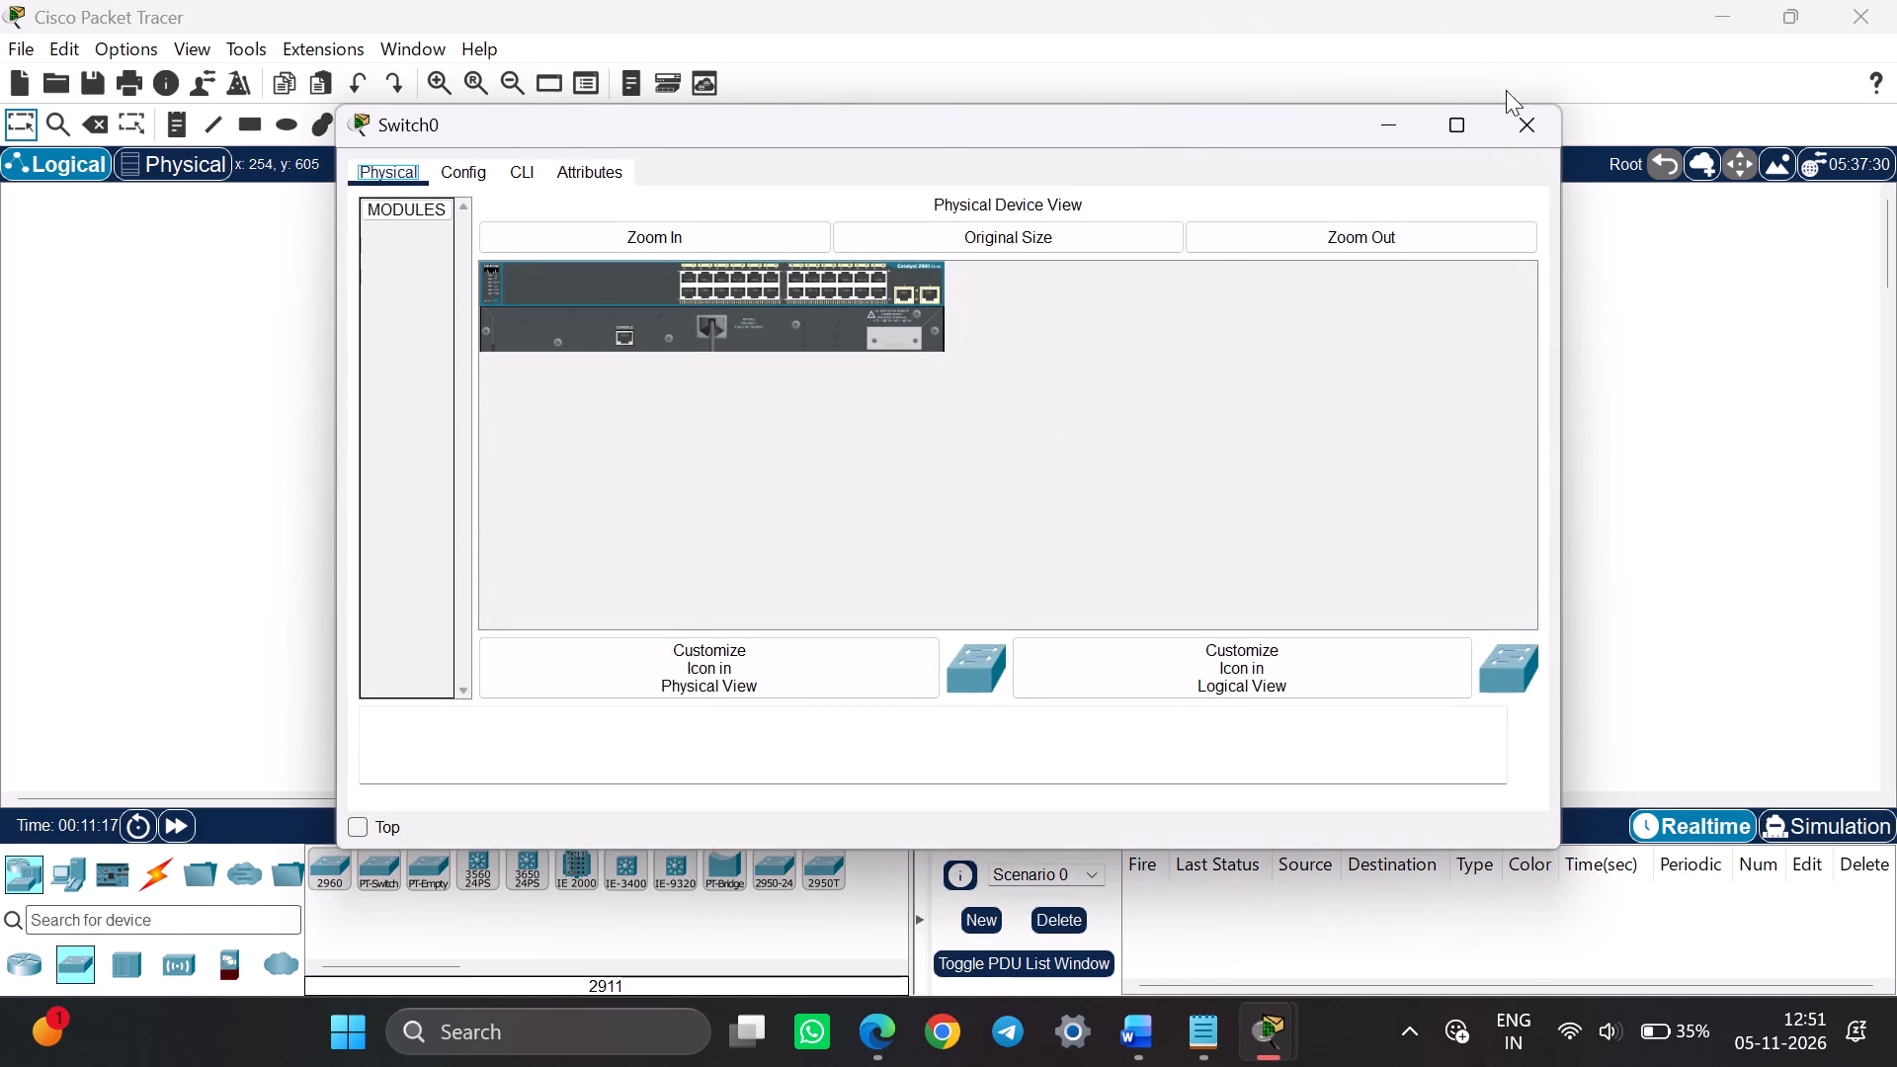
click(454, 183)
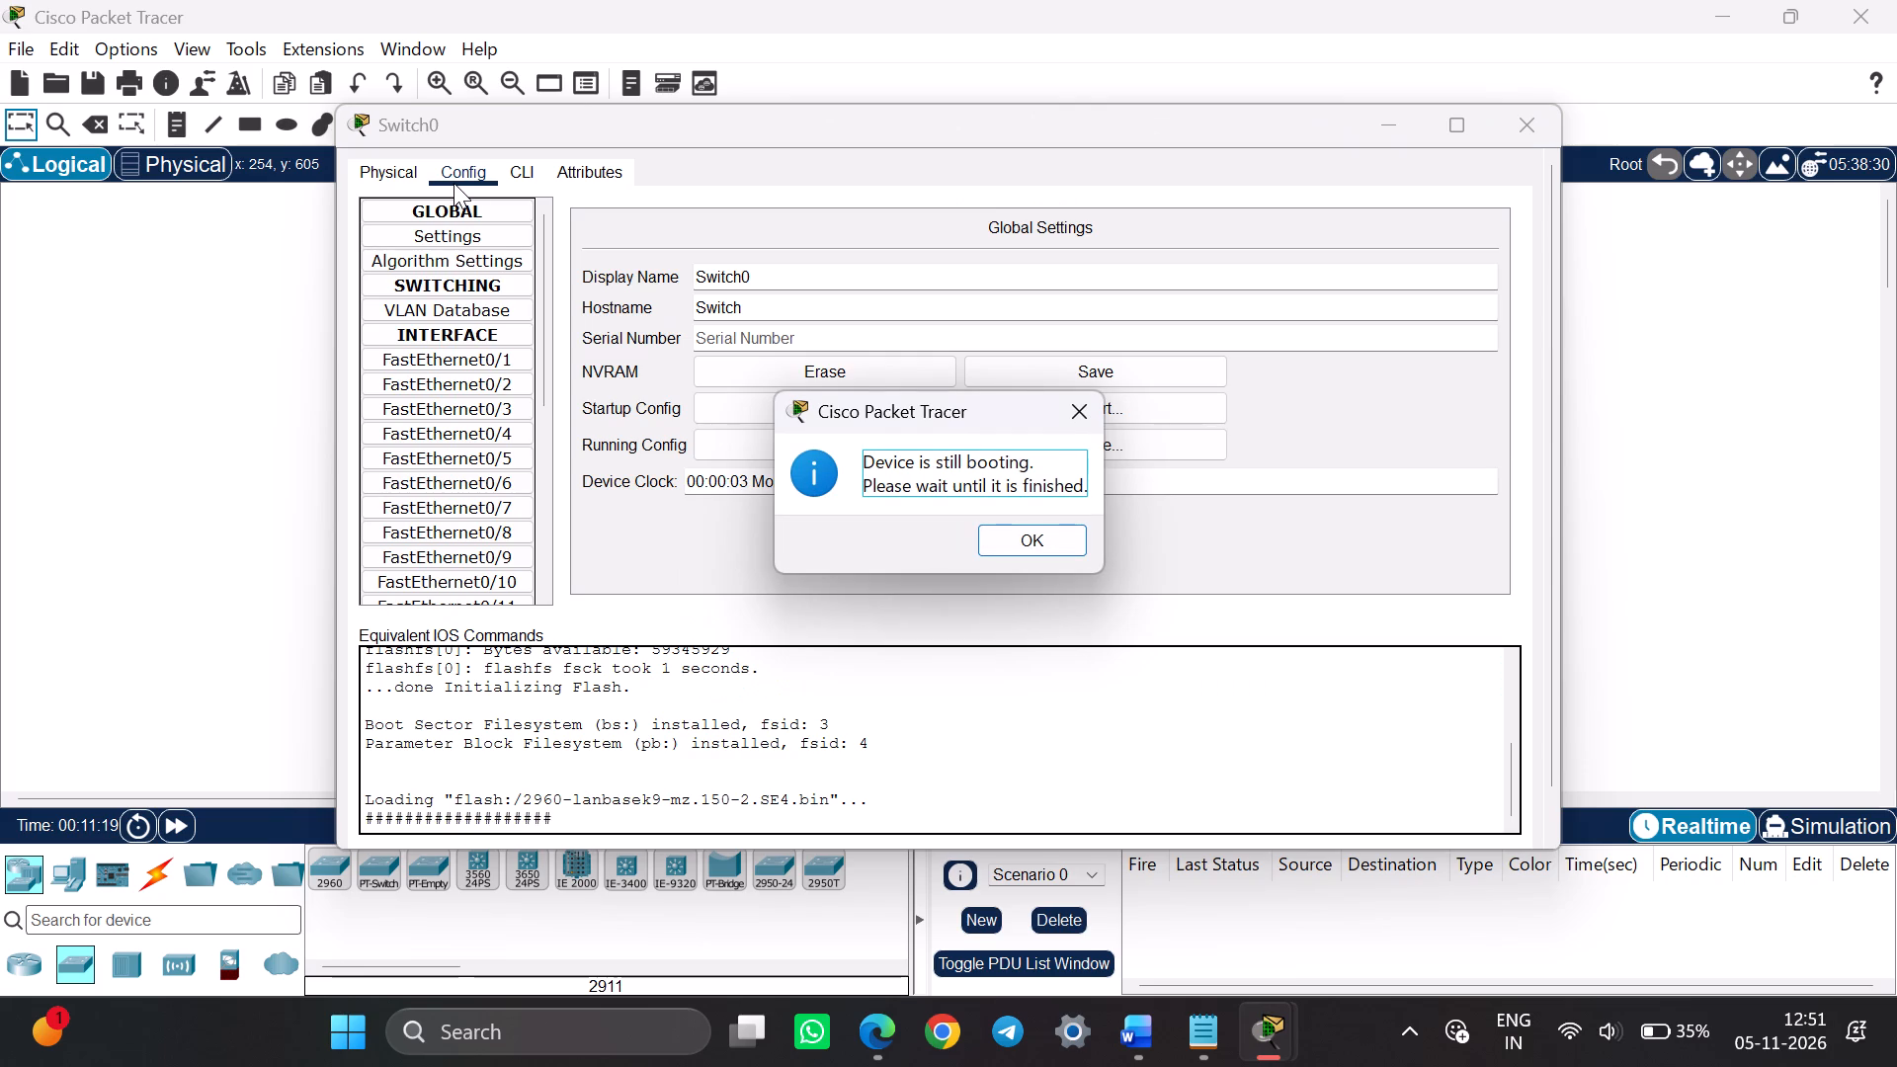
click(1071, 405)
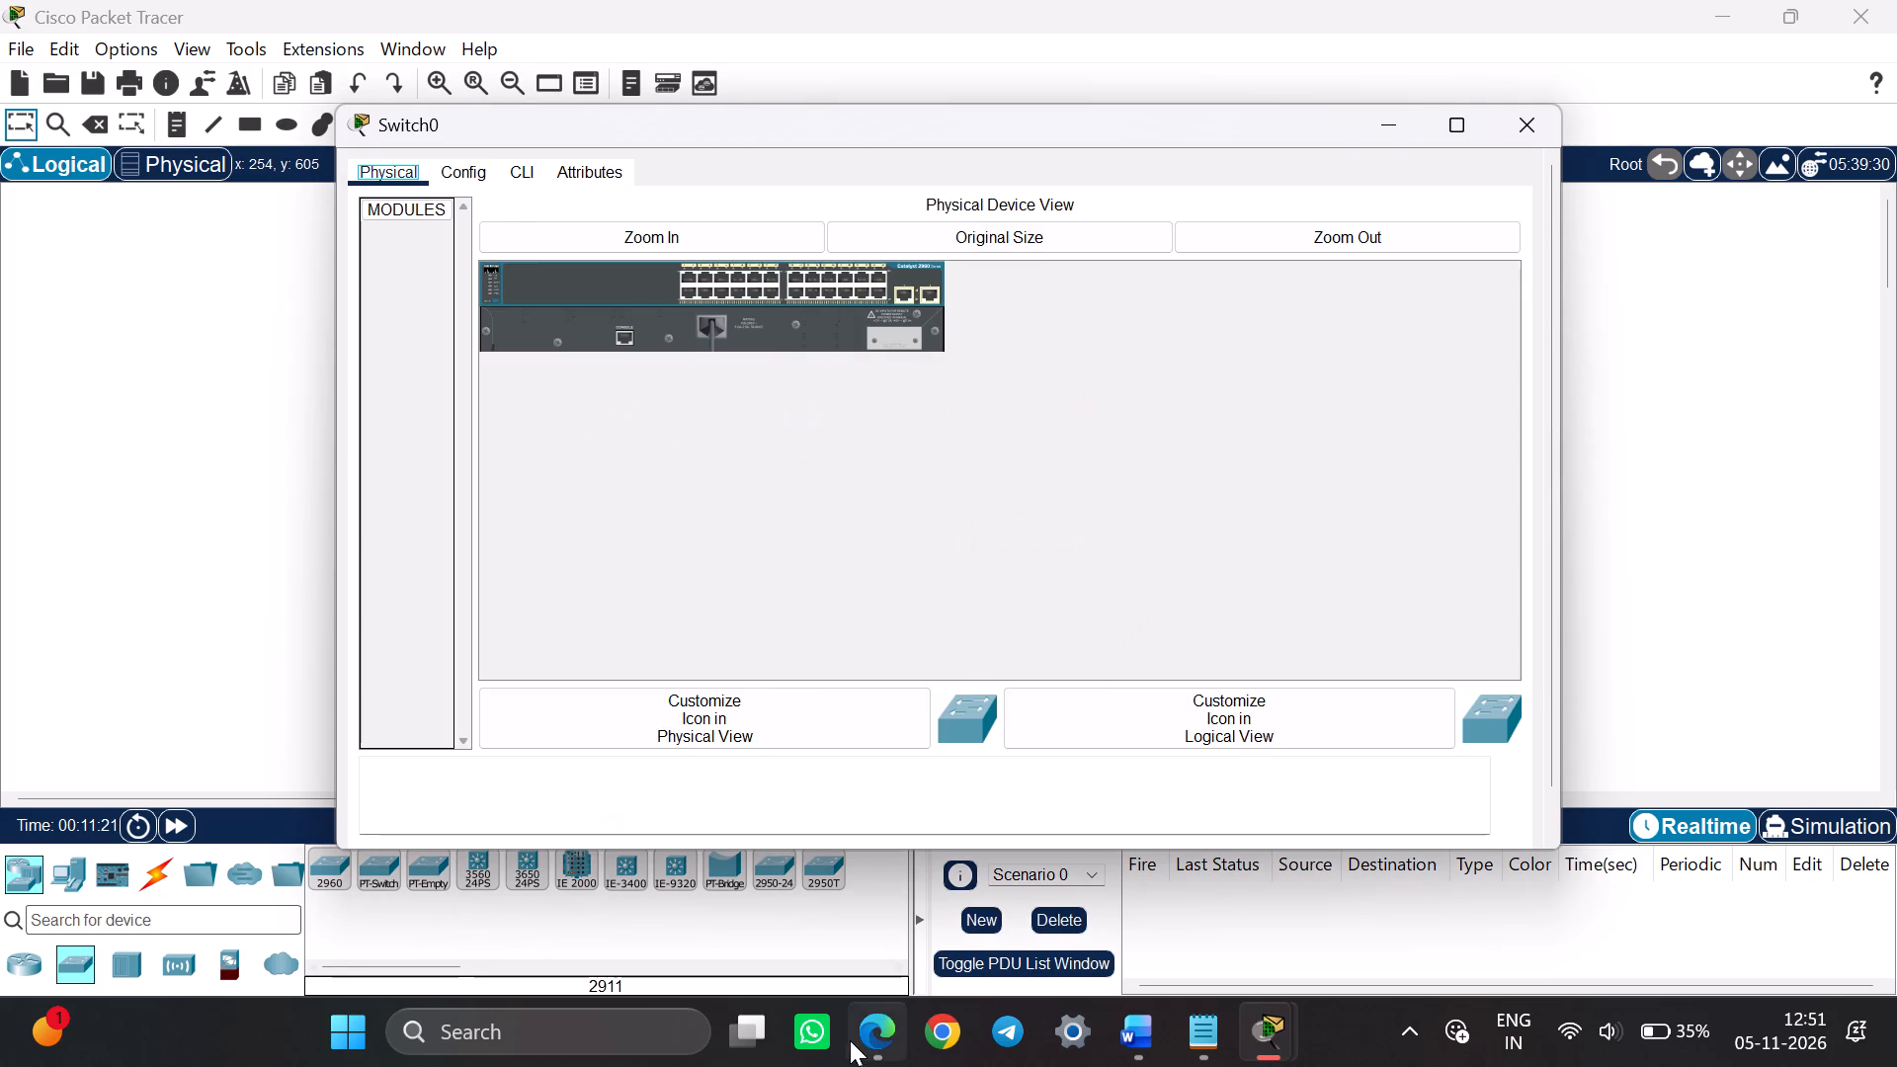
click(850, 1042)
click(850, 1042)
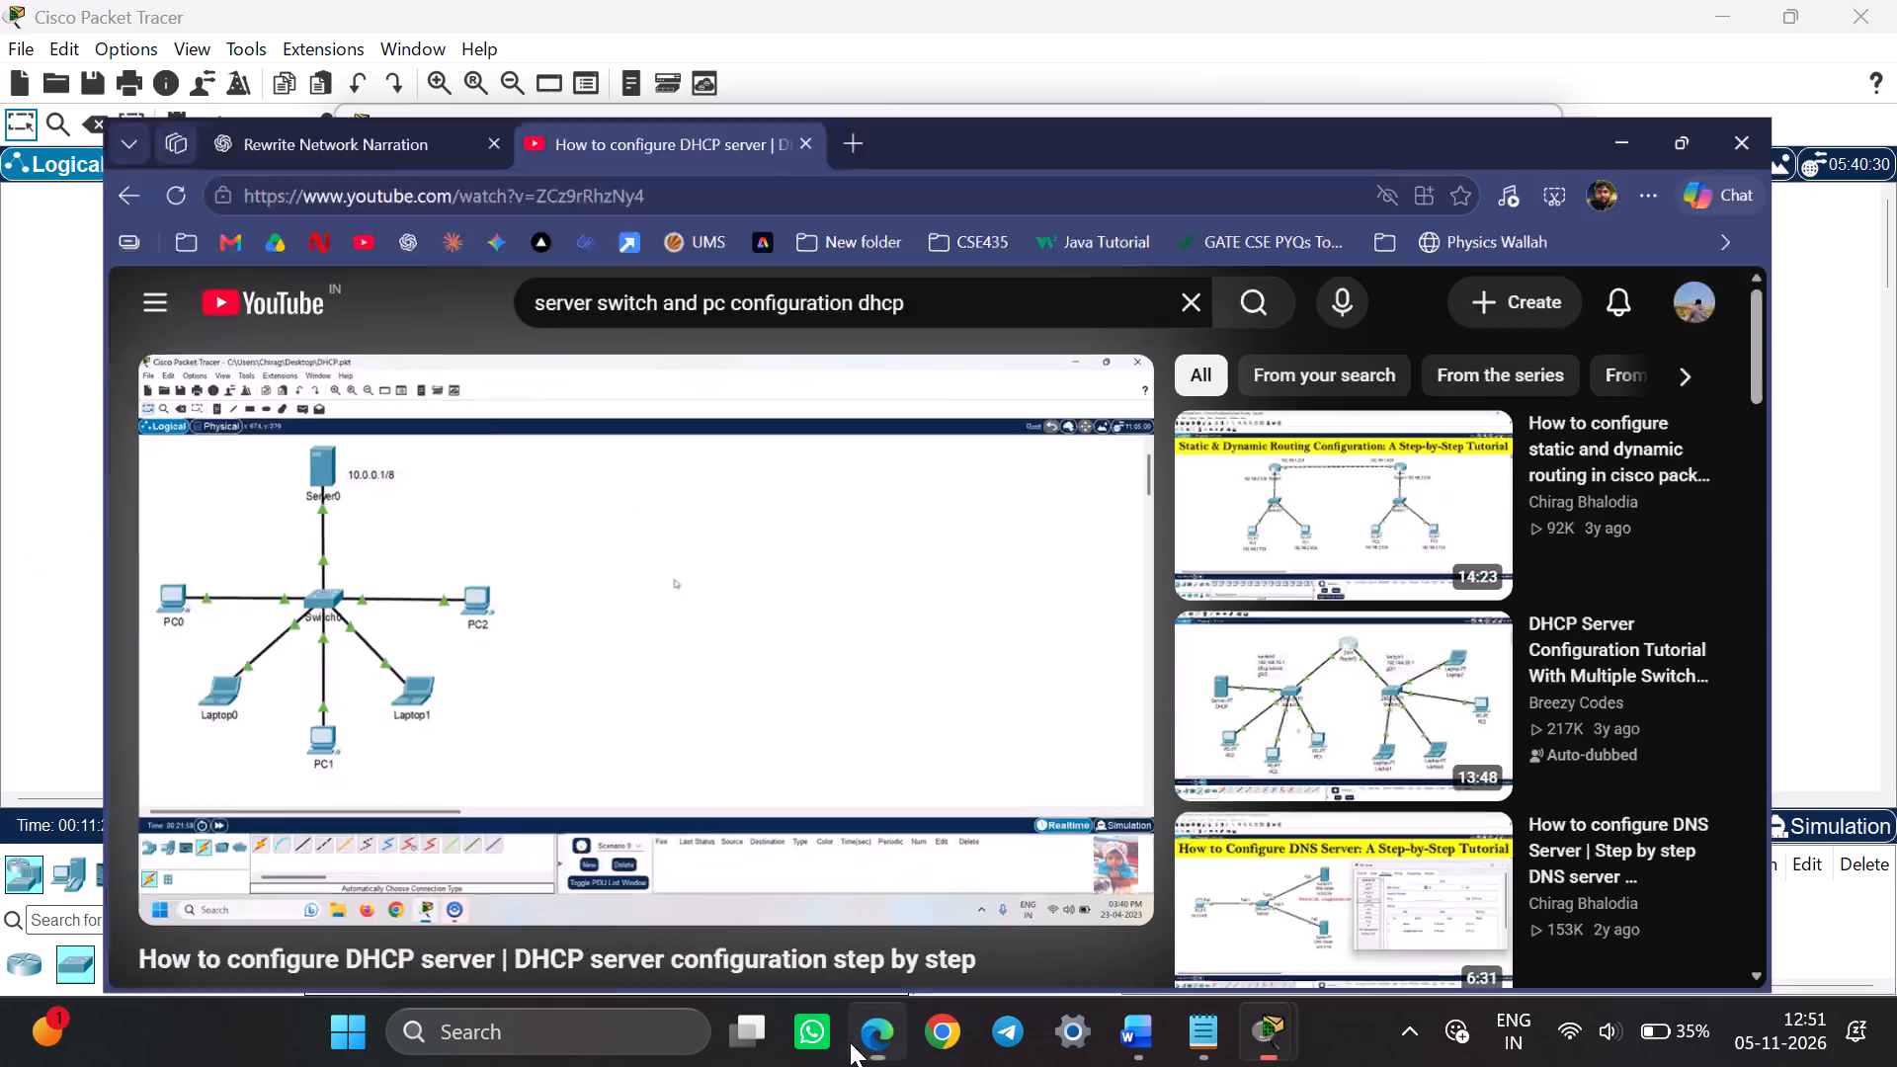
click(1526, 124)
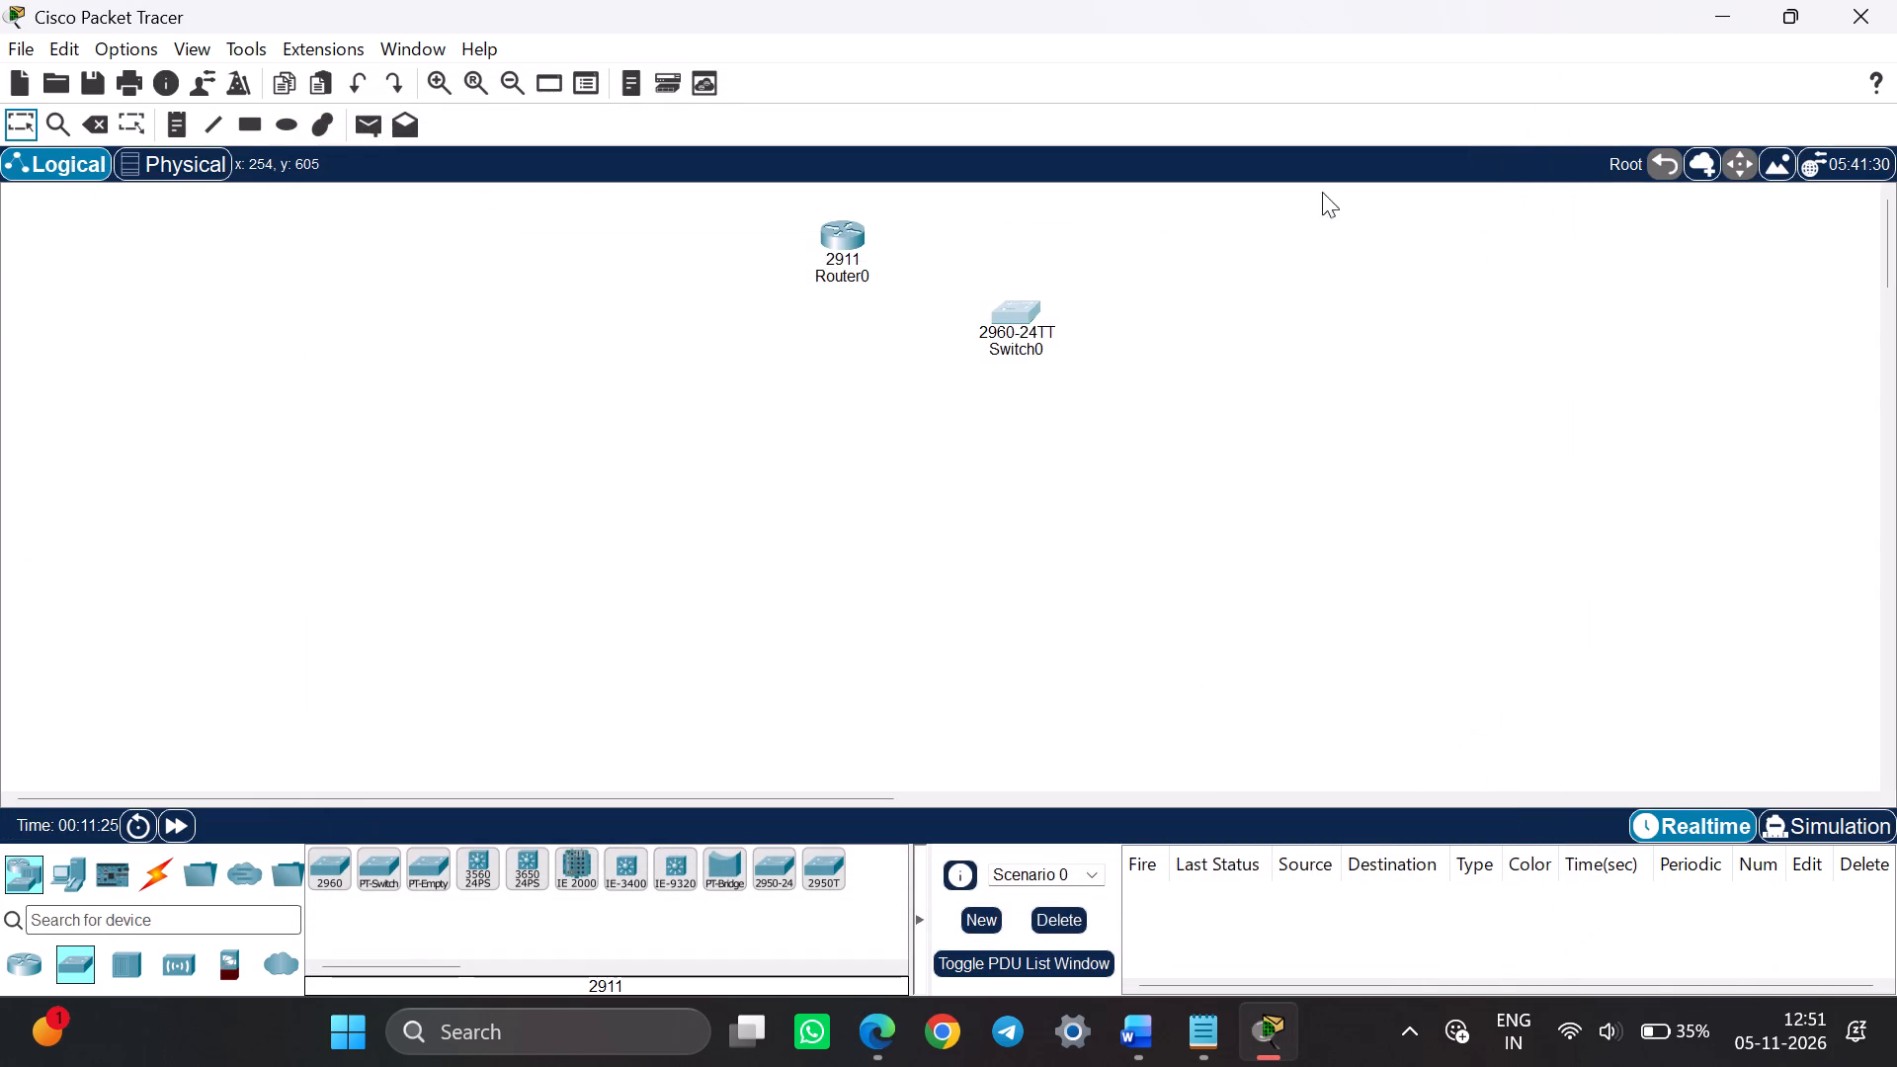
click(1016, 306)
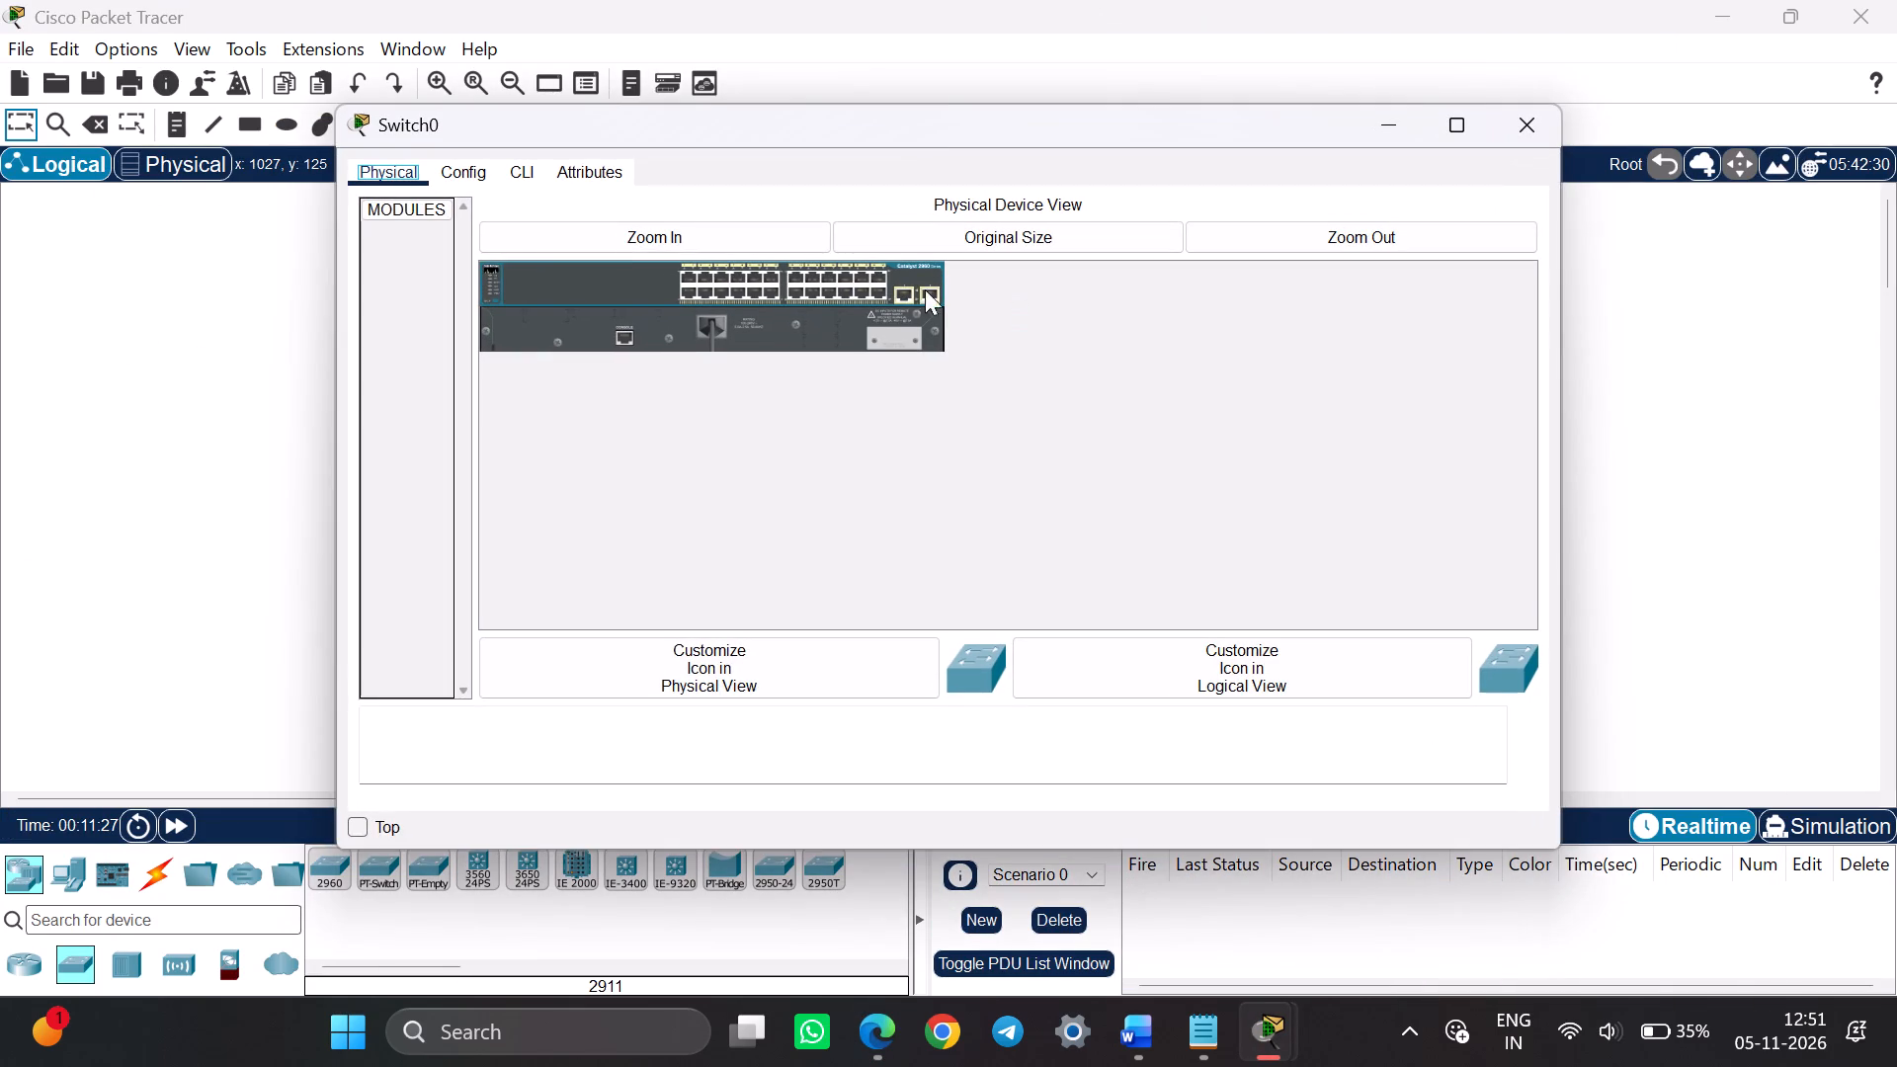
click(459, 163)
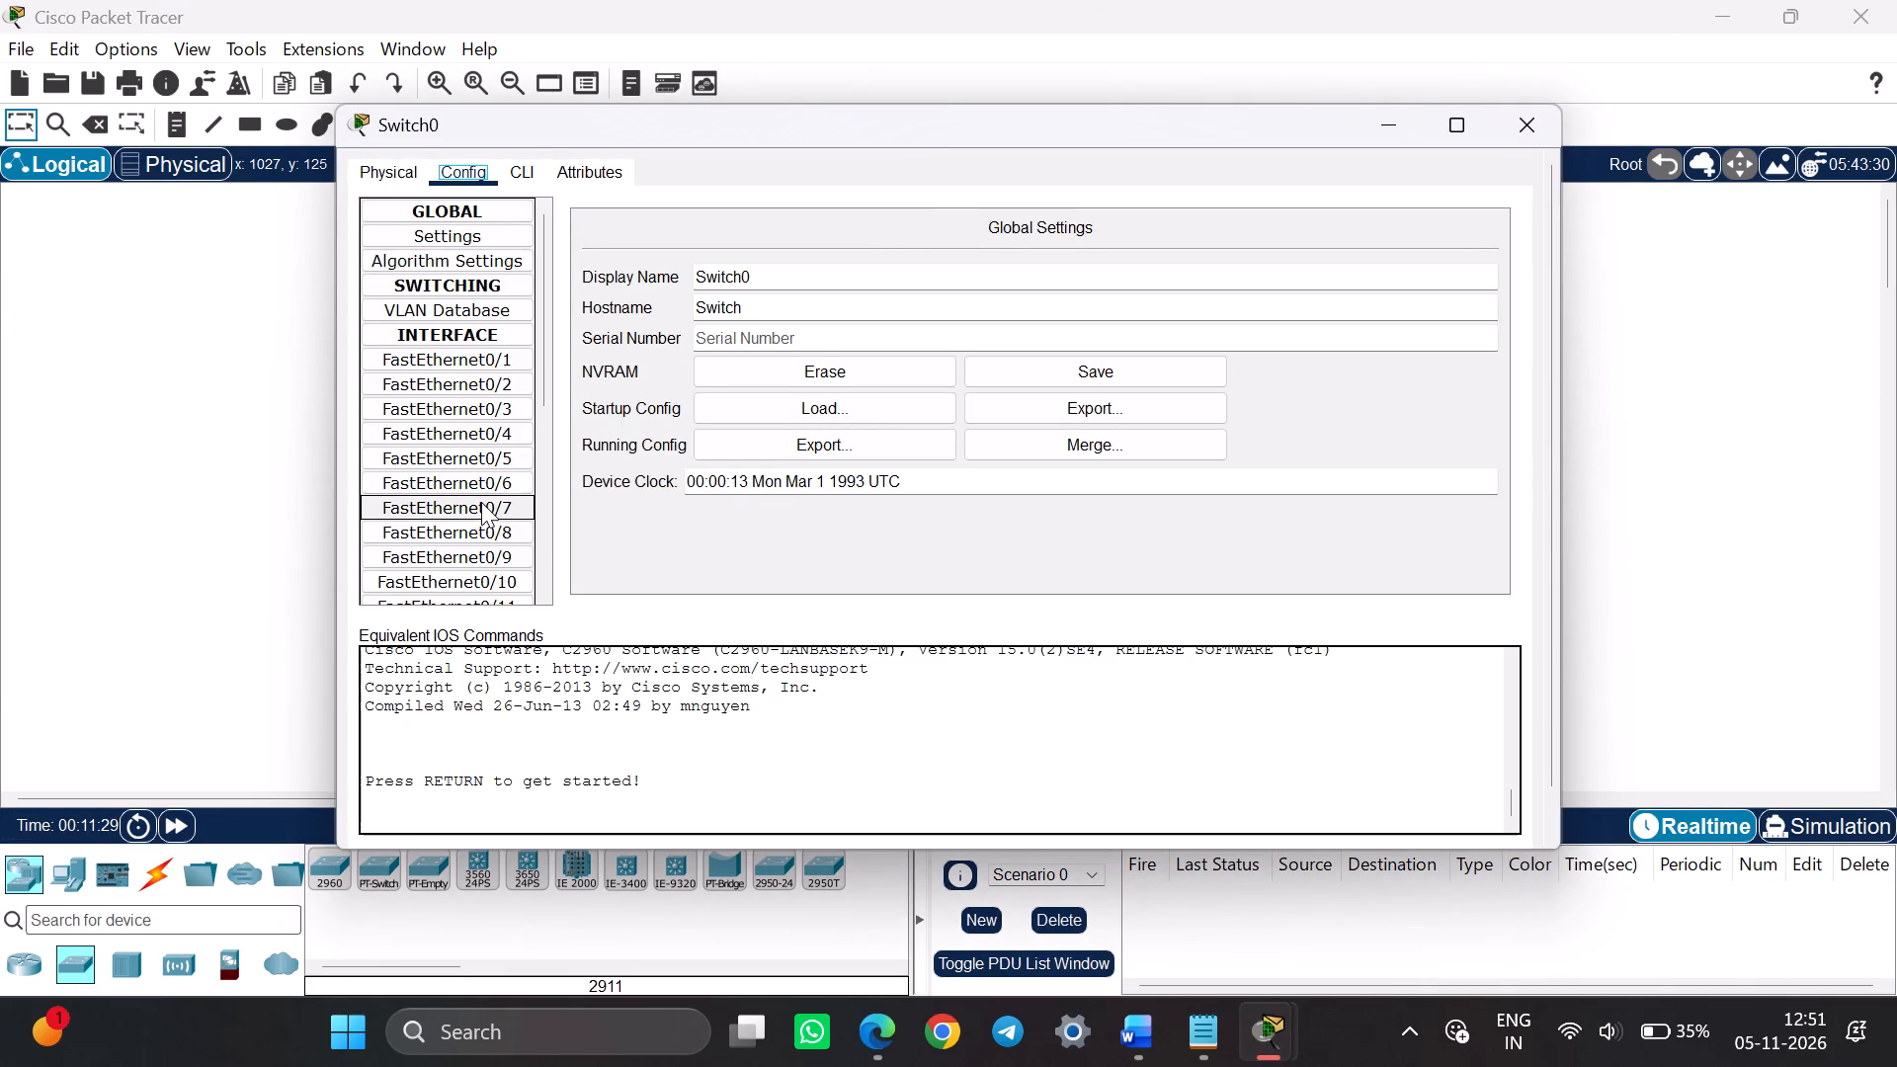
scroll(481, 502, down, 2)
scroll(481, 502, up, 3)
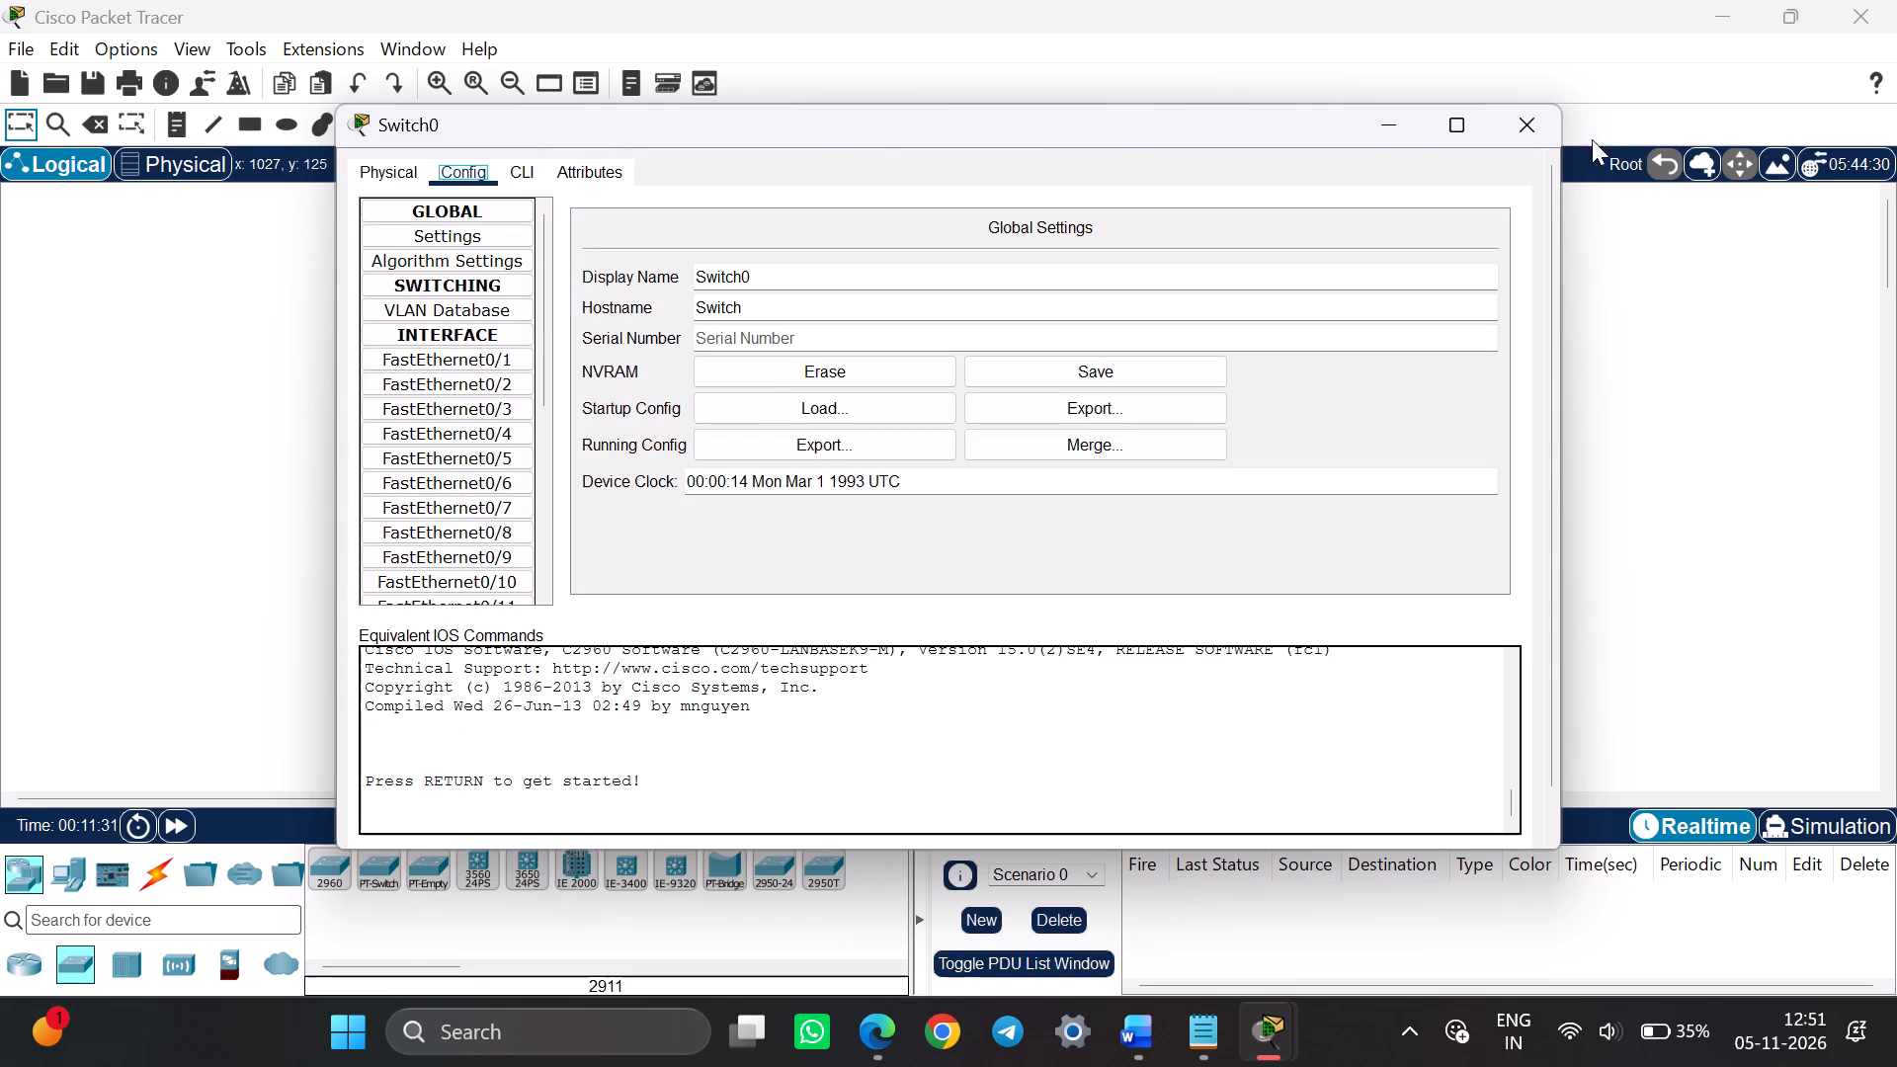
click(1509, 113)
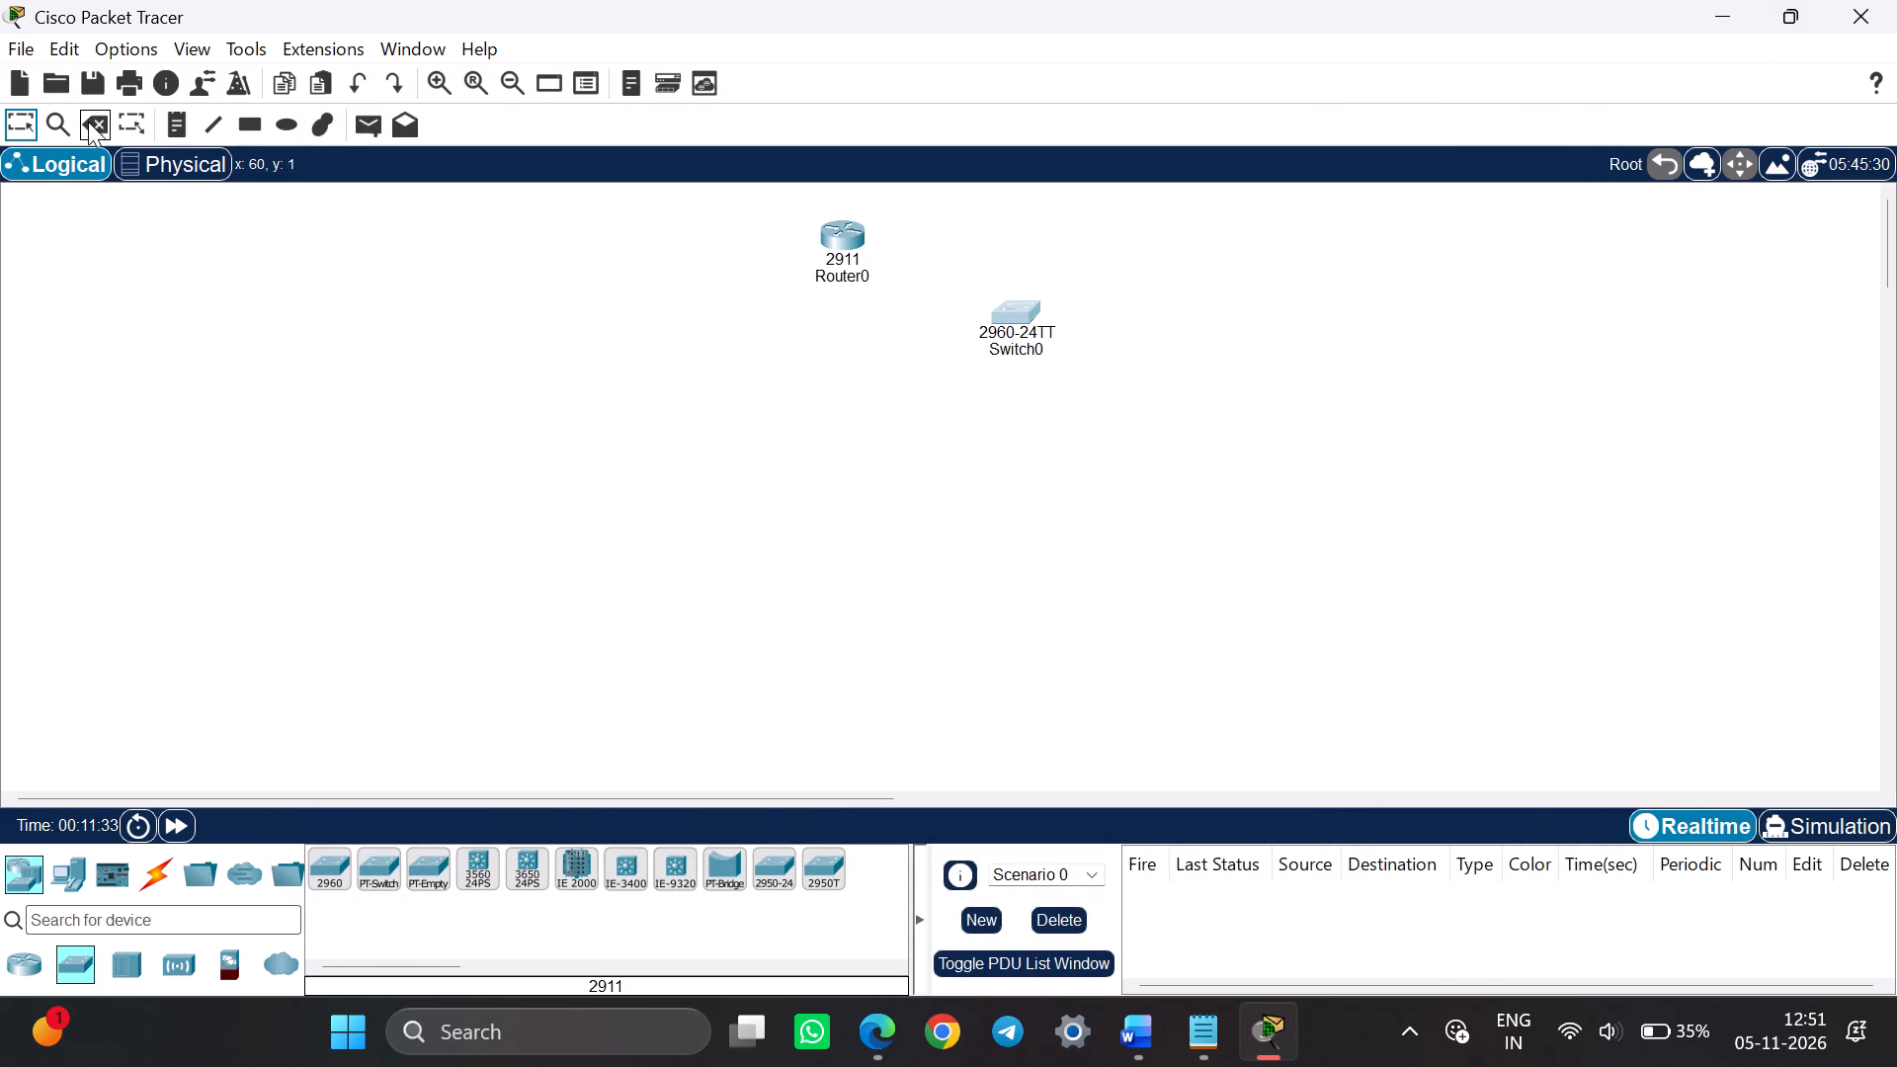
Select the 2911 router and the 2960 switch together and delete them, clearing the logical workspace.
click(16, 123)
drag(607, 200, 1479, 658)
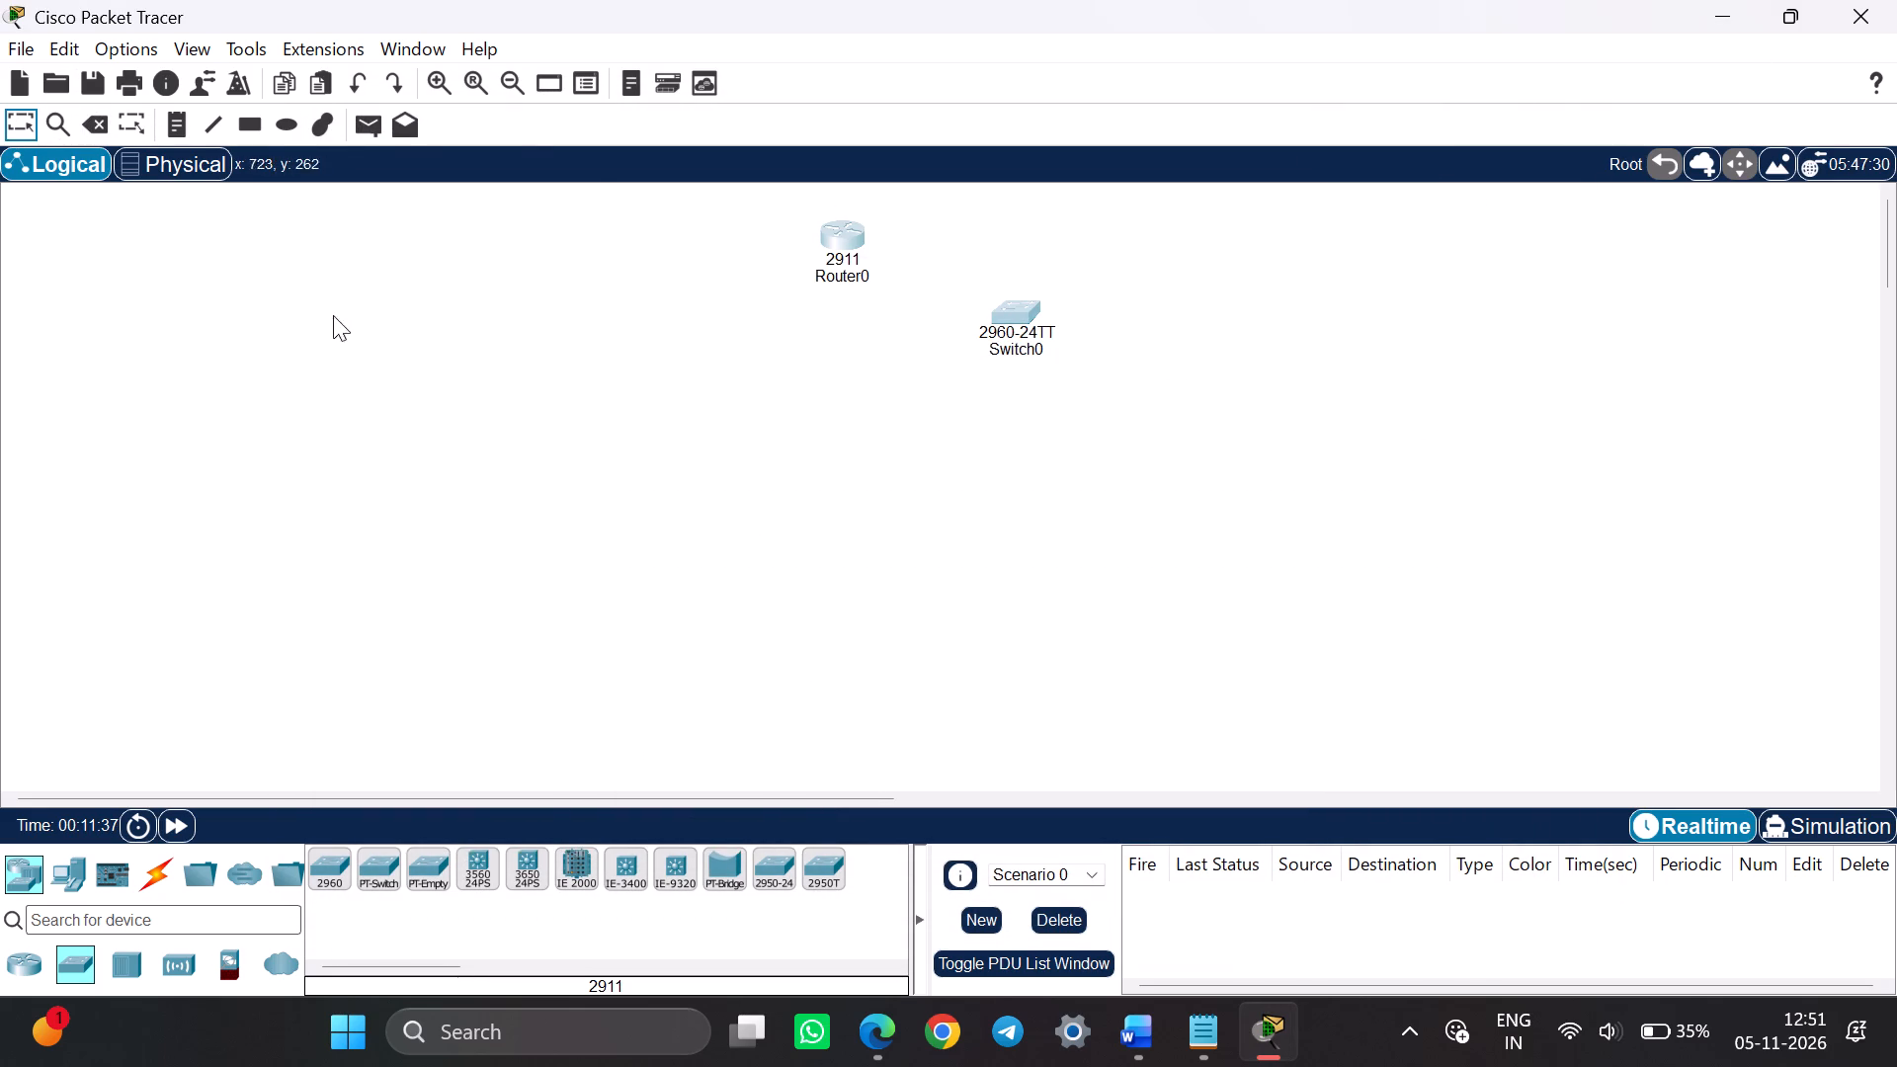
click(87, 120)
key(Return)
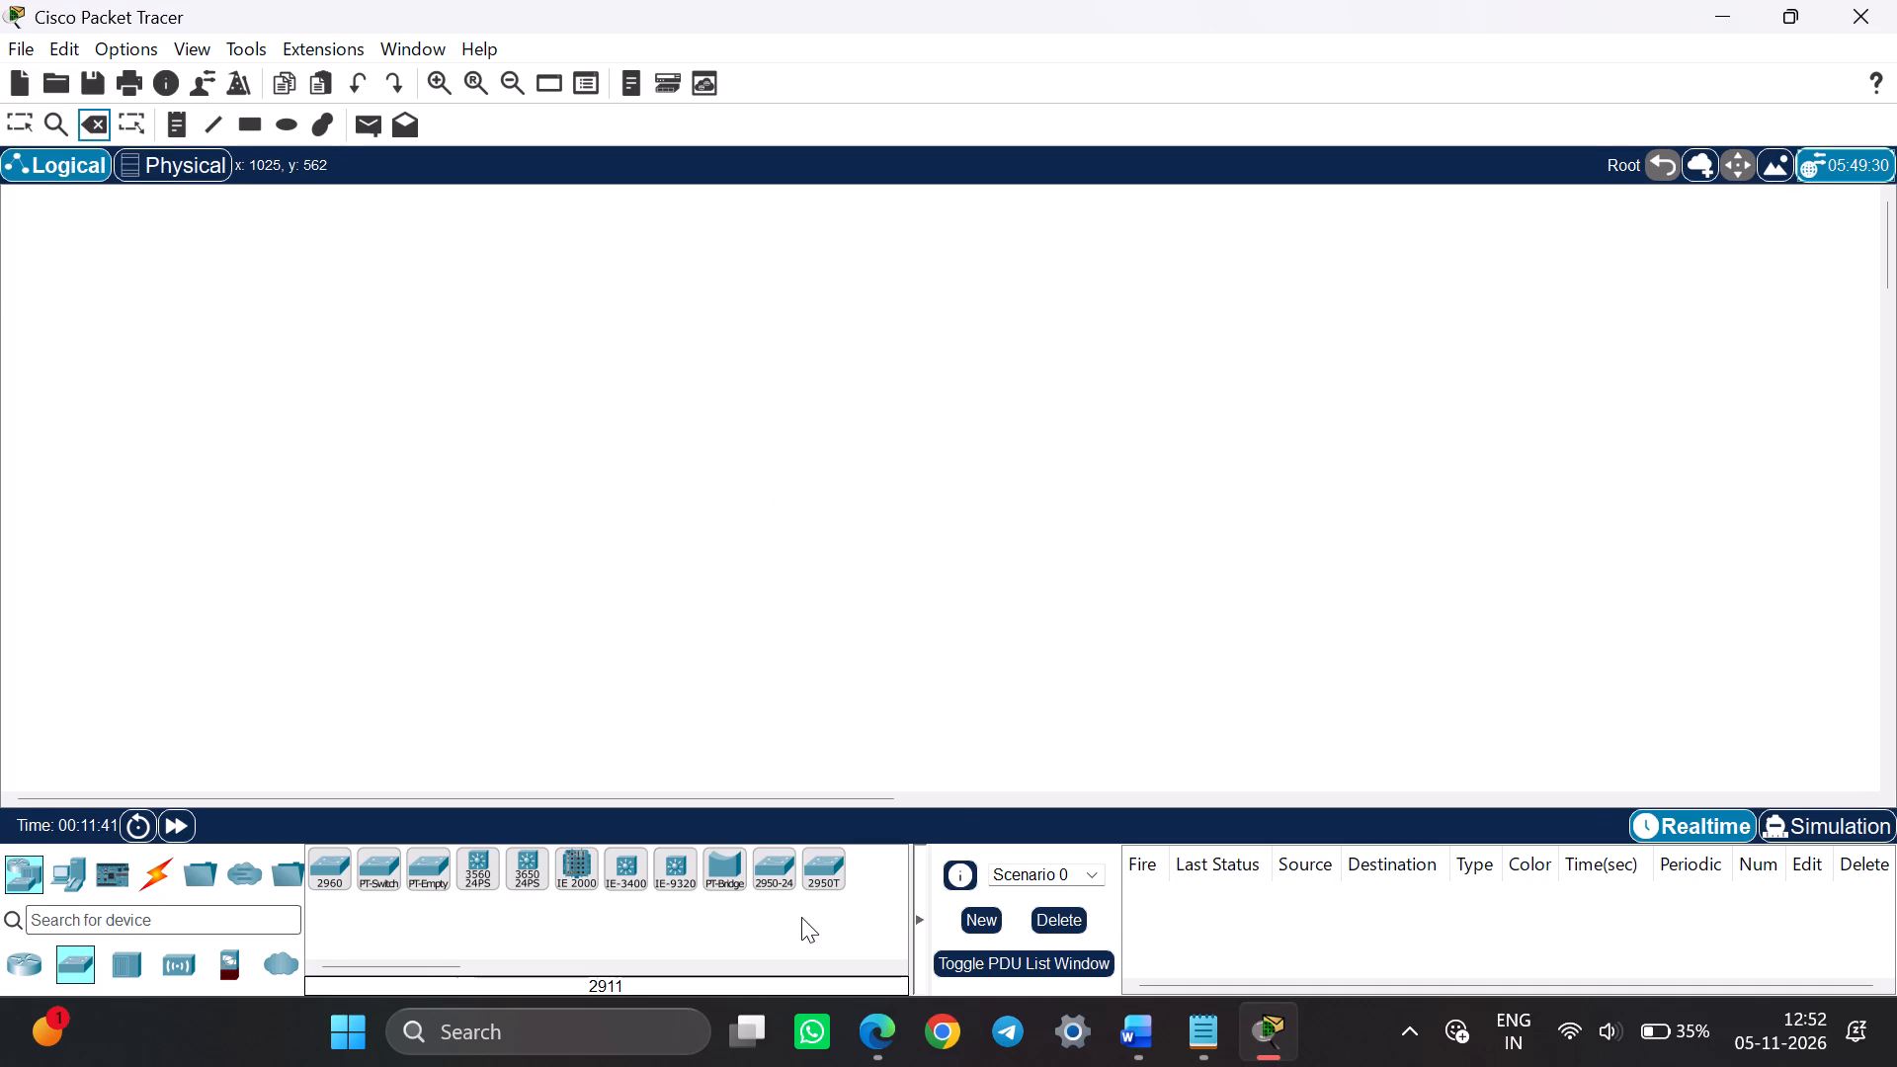
Switch to Edge and resume the paused DHCP server configuration video.
click(876, 1036)
key(space)
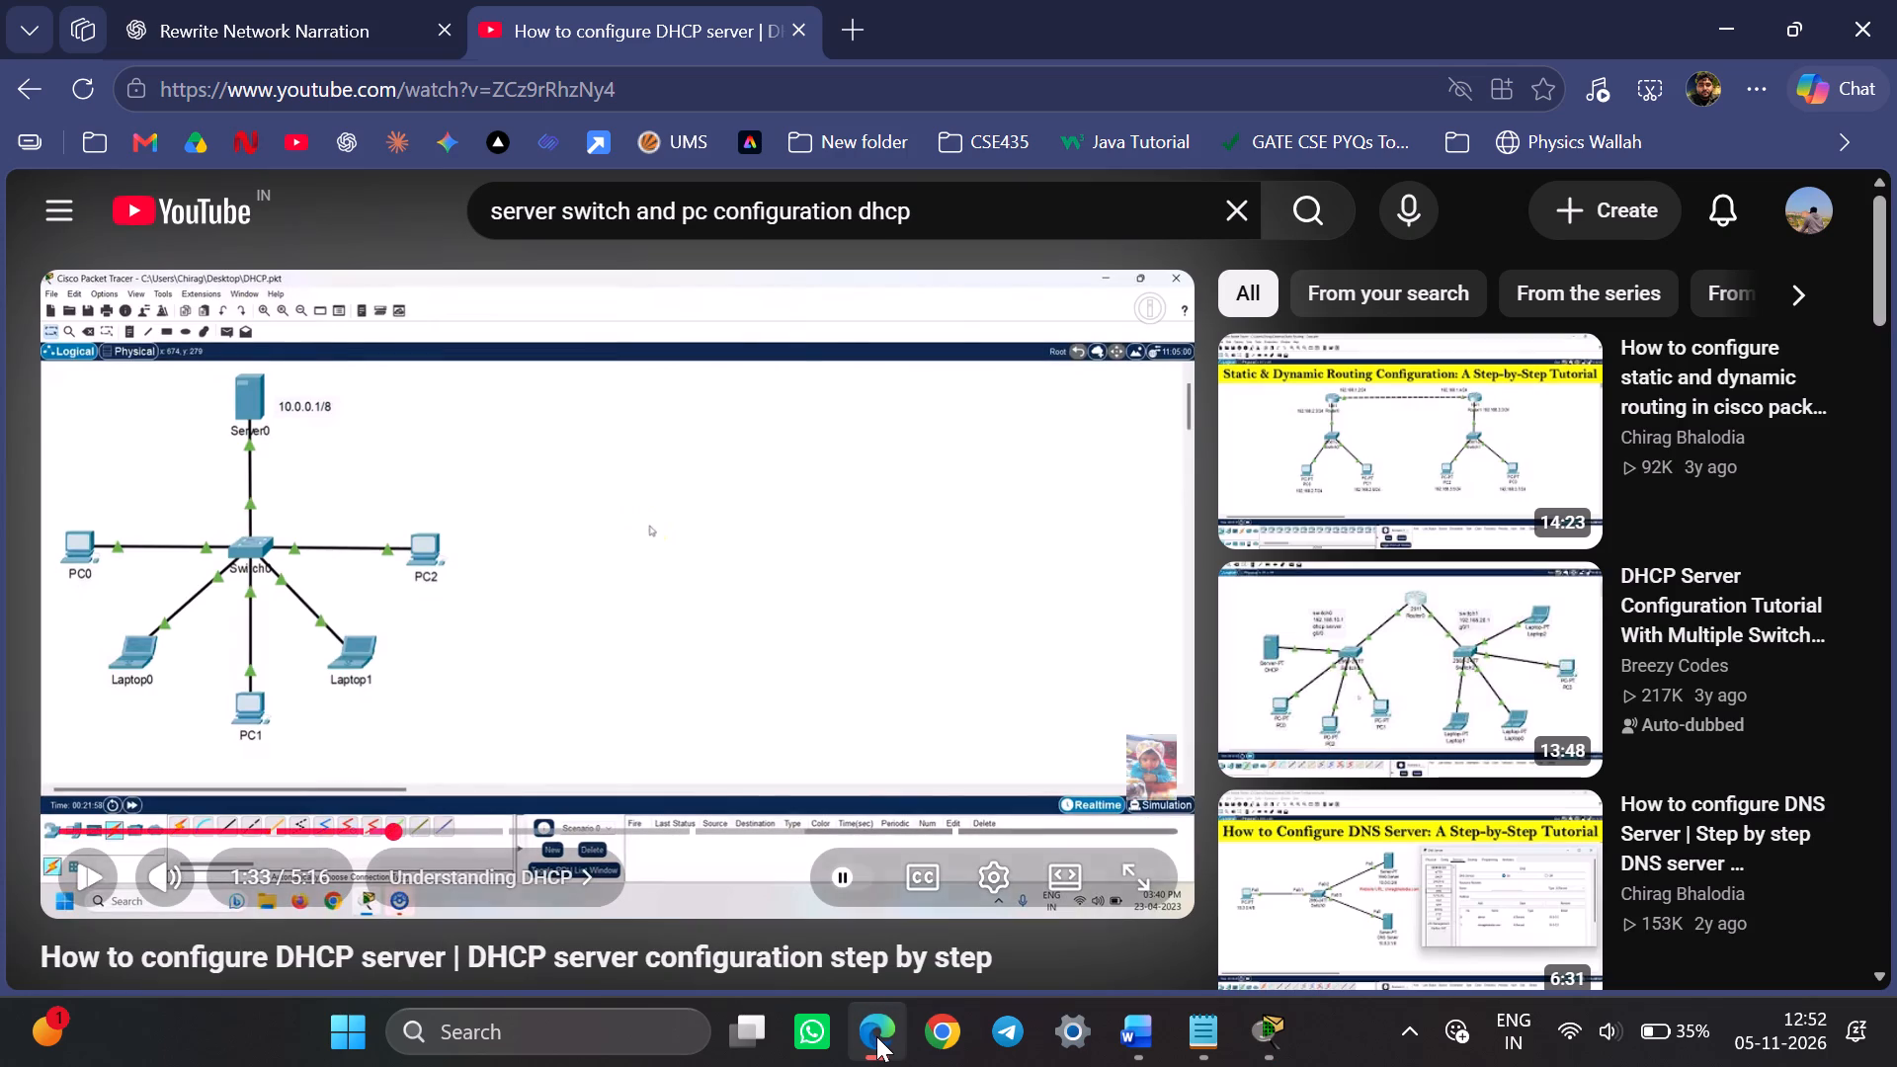
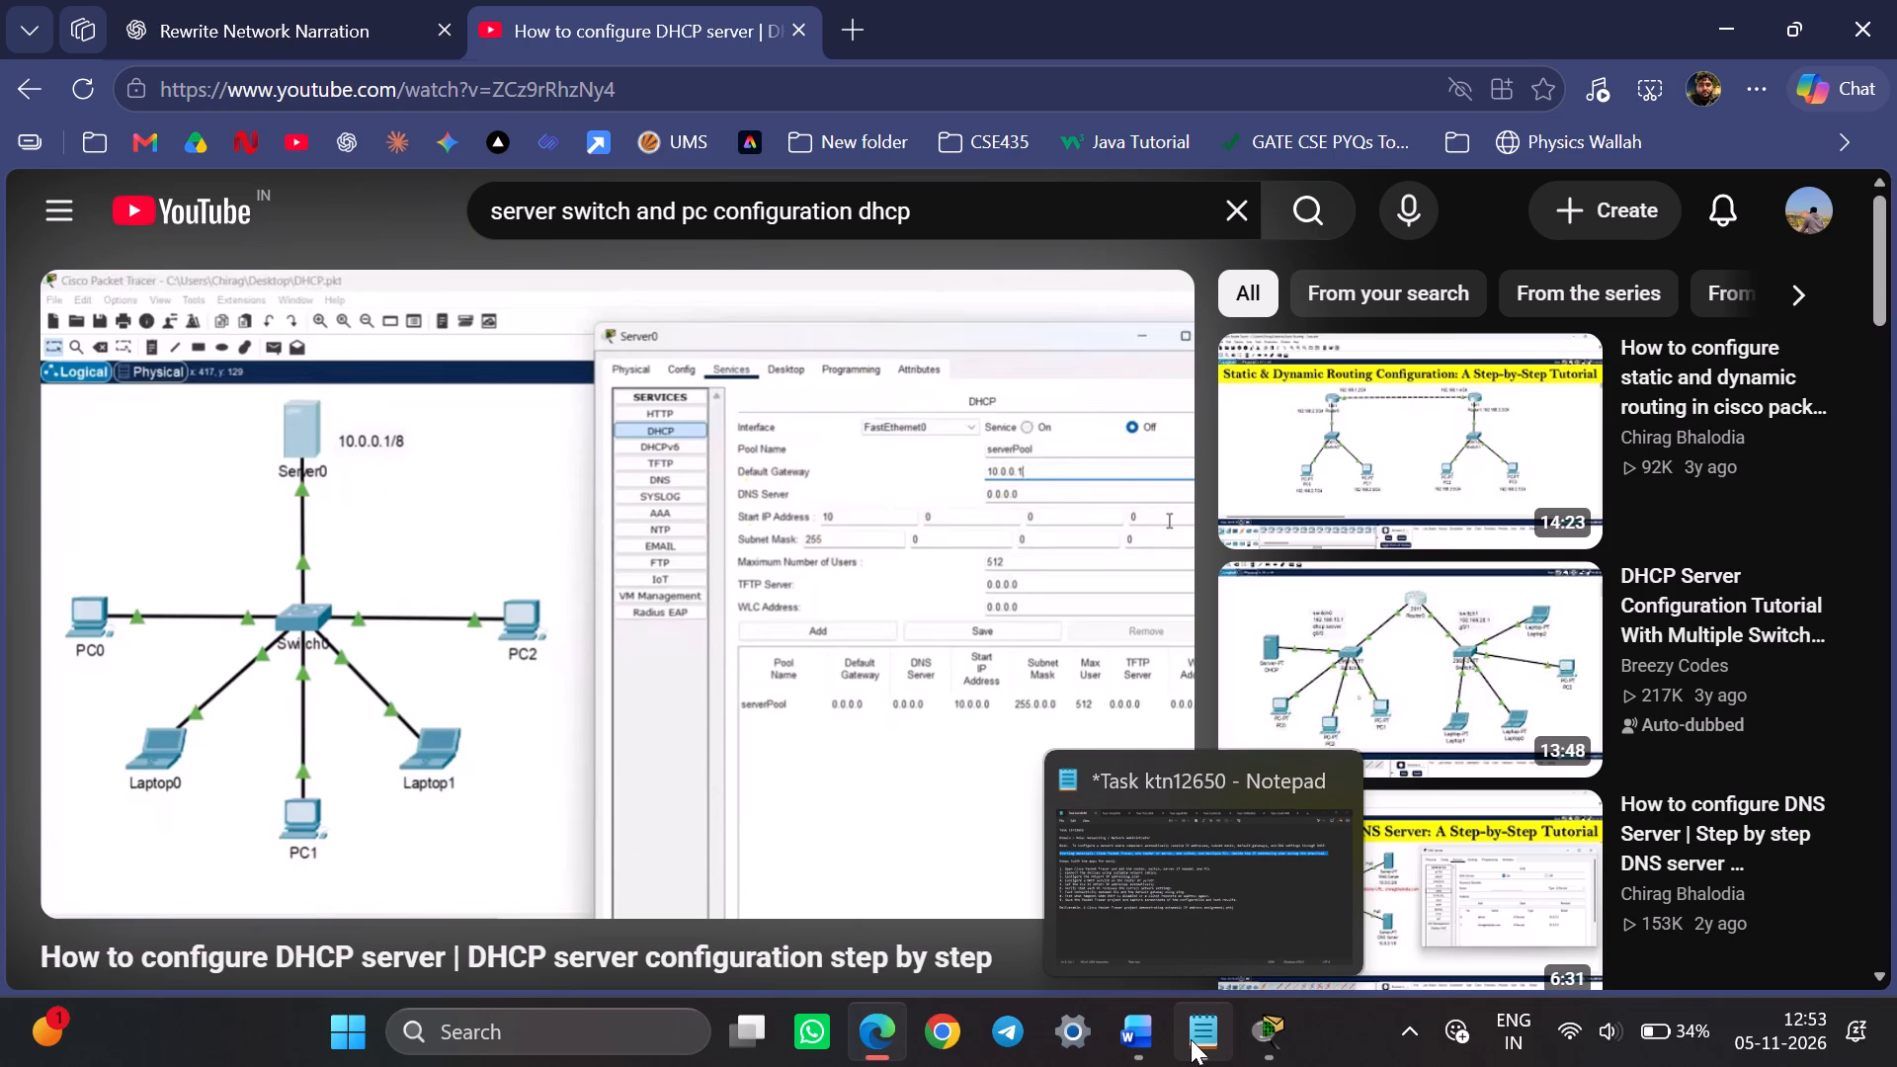
Pause the DHCP server configuration video at 2:42, during the server's DHCP service settings.
key(space)
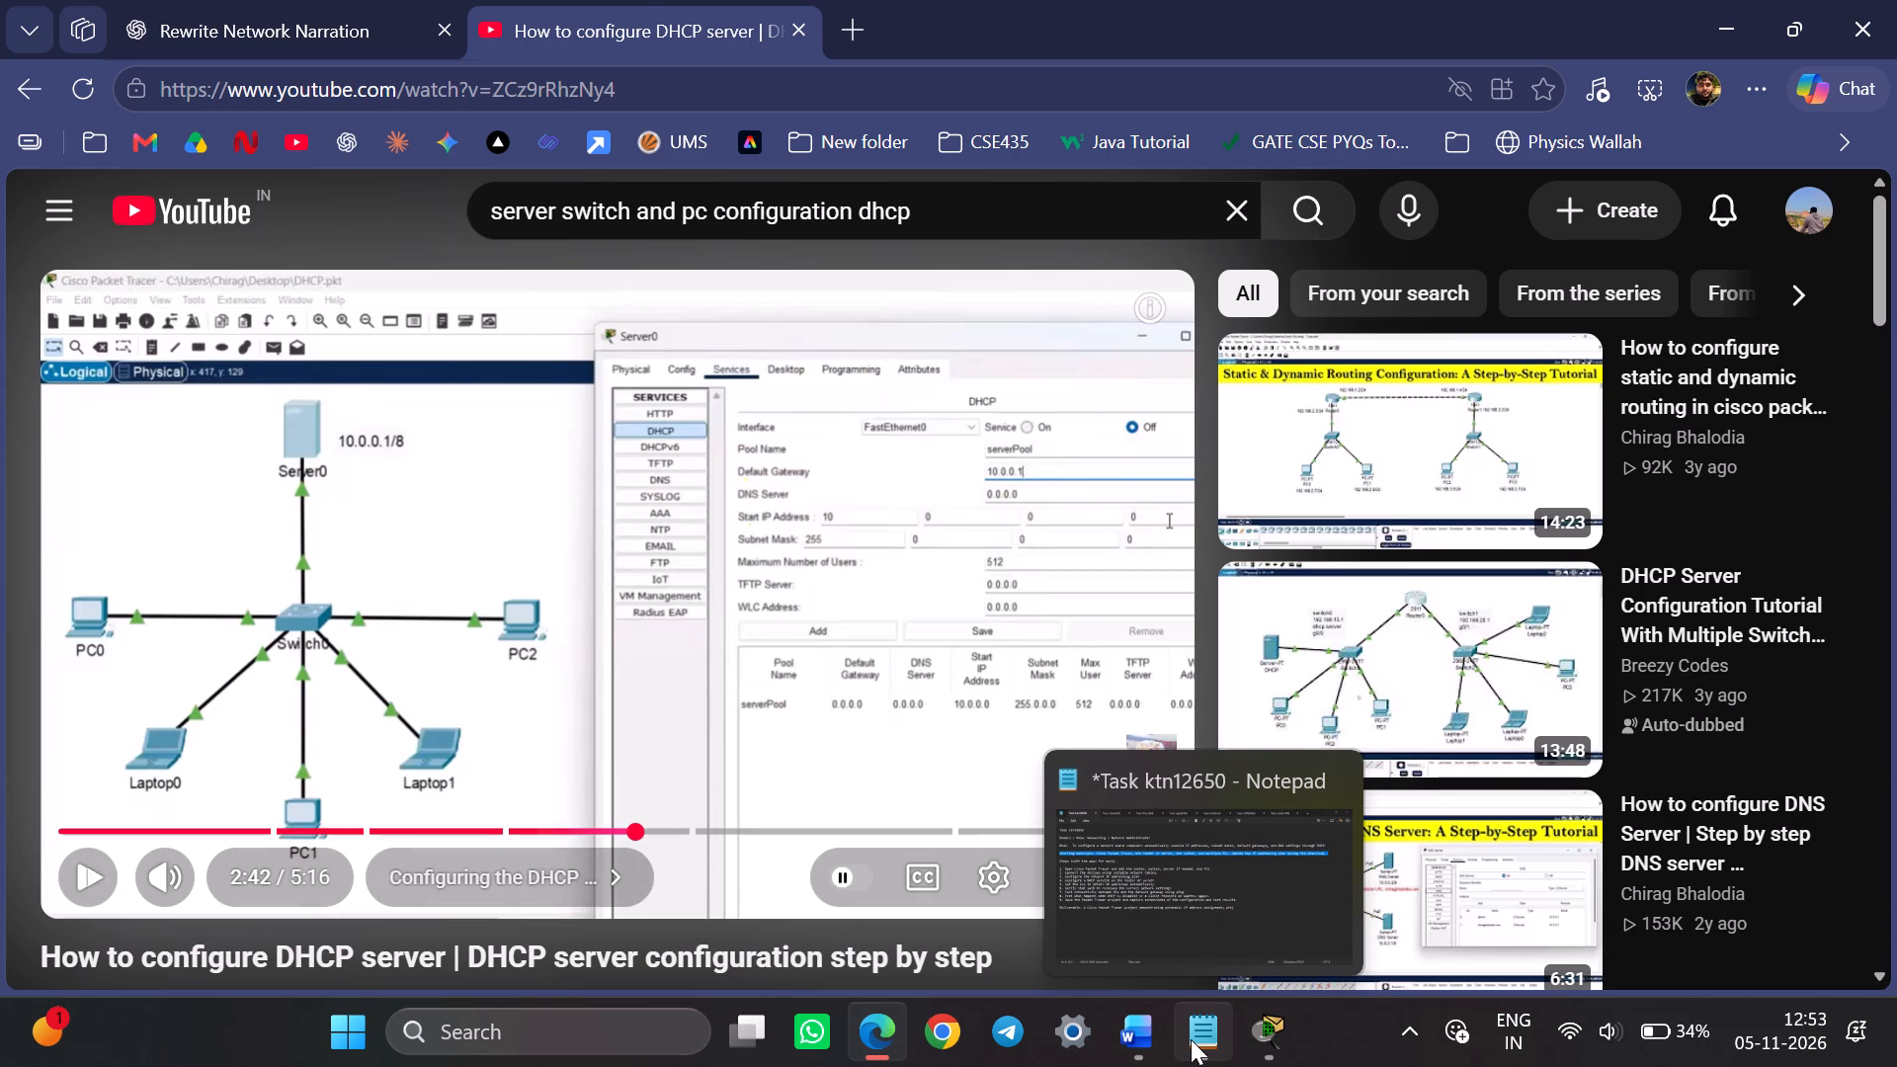
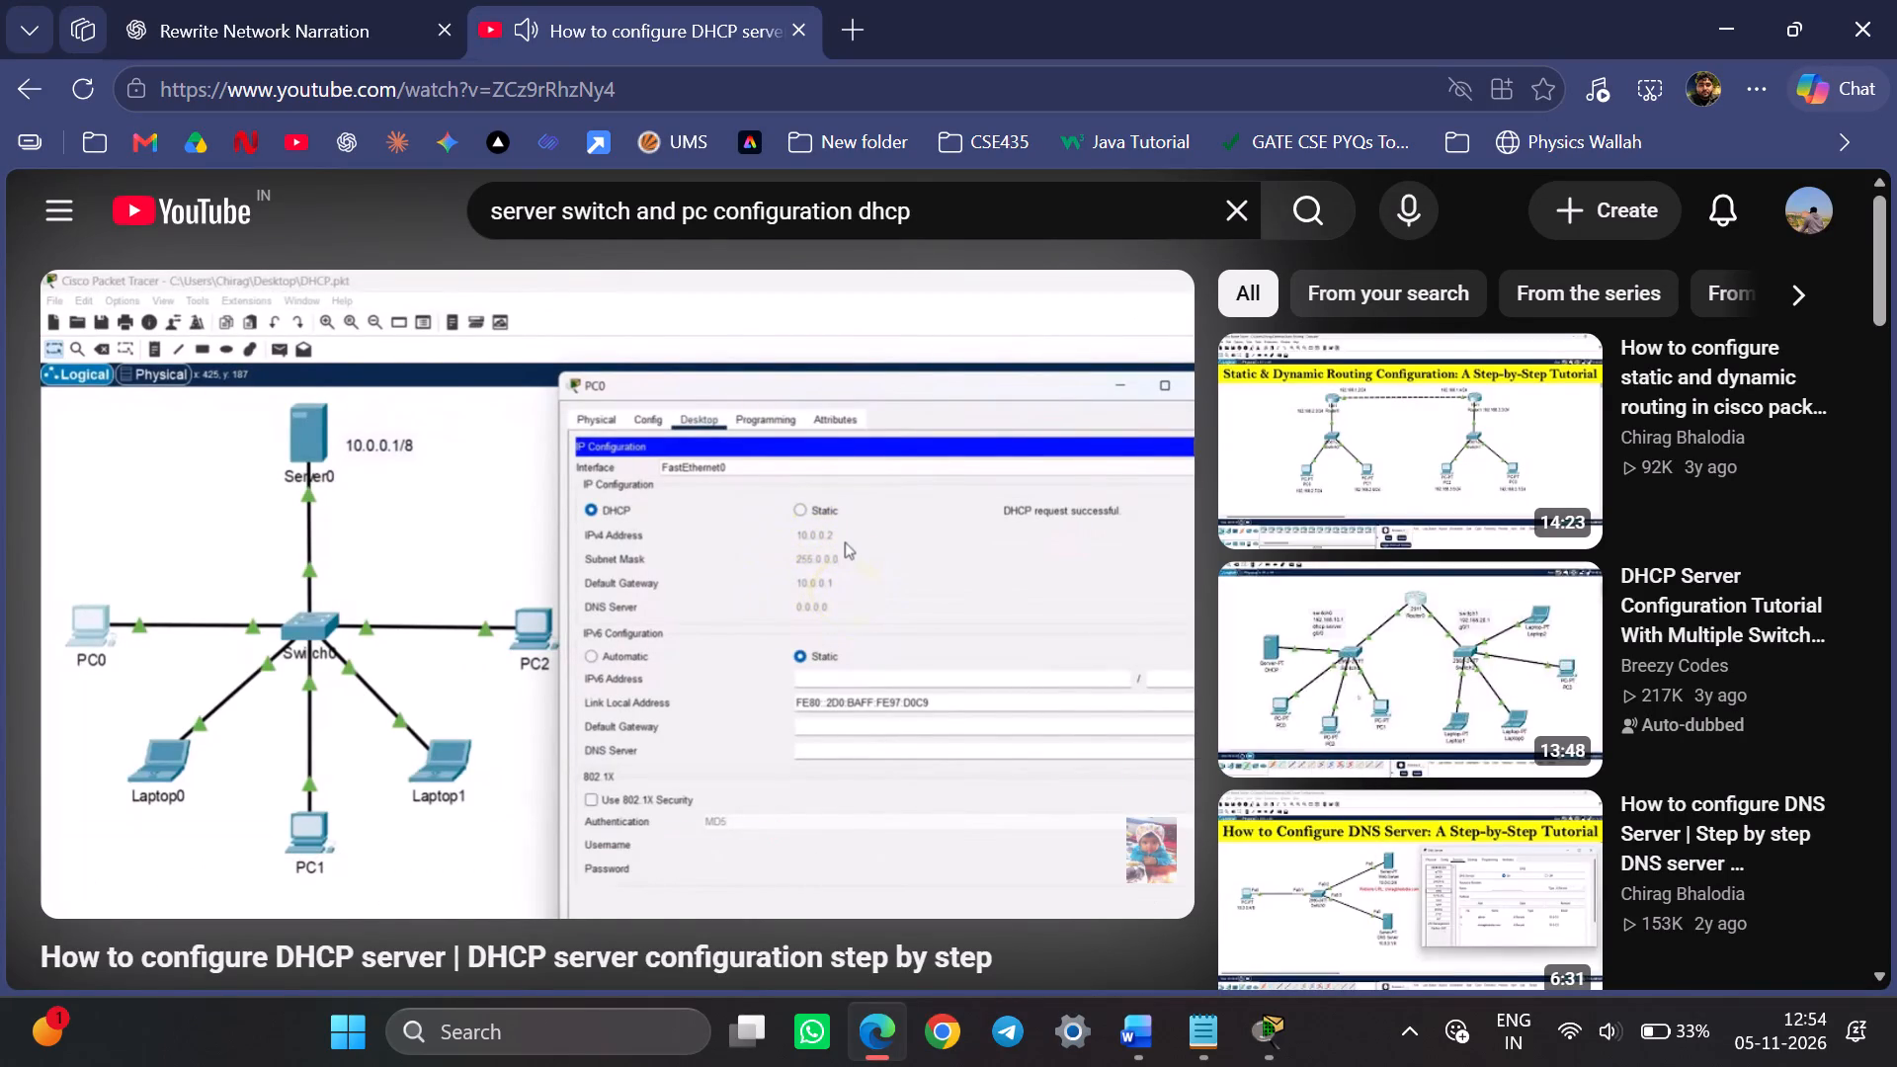
Watch the video's part on PC0 obtaining its address by DHCP and pause it at 3:29, before Laptop0 is checked.
key(space)
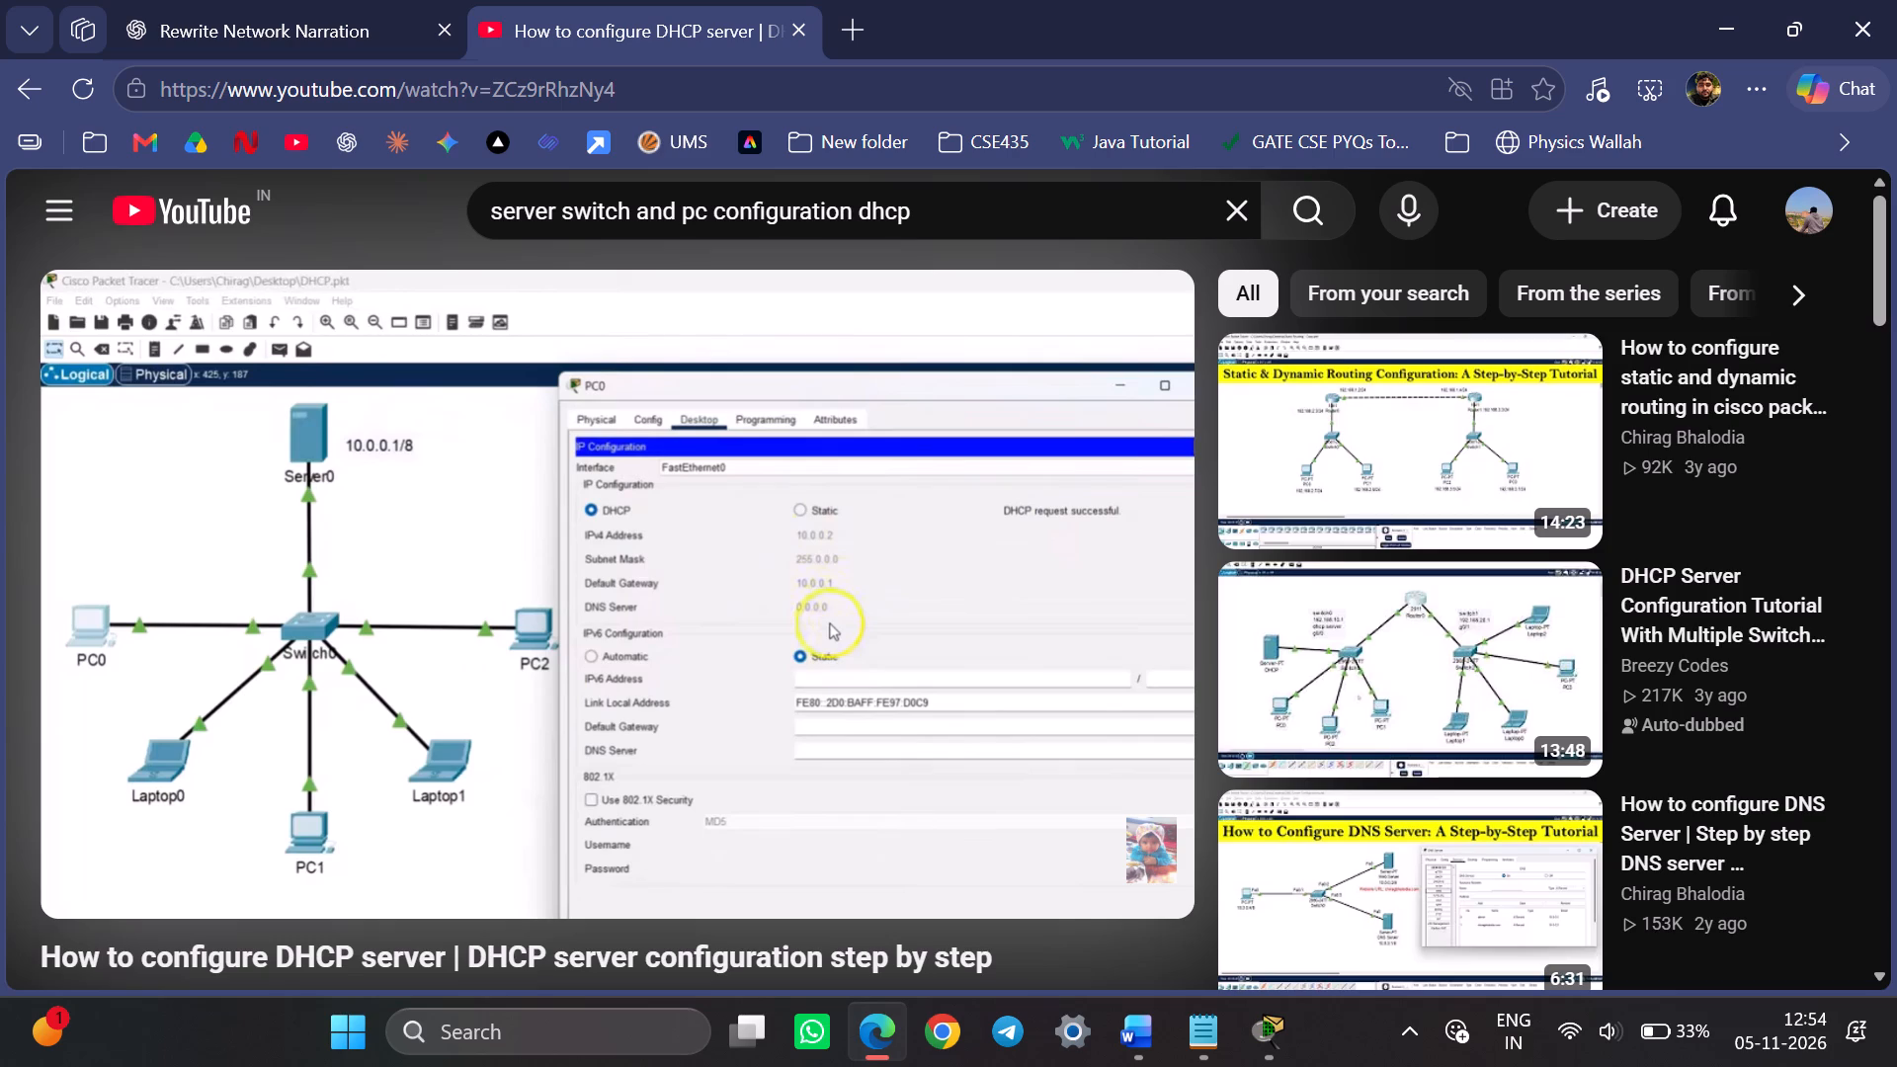
key(space)
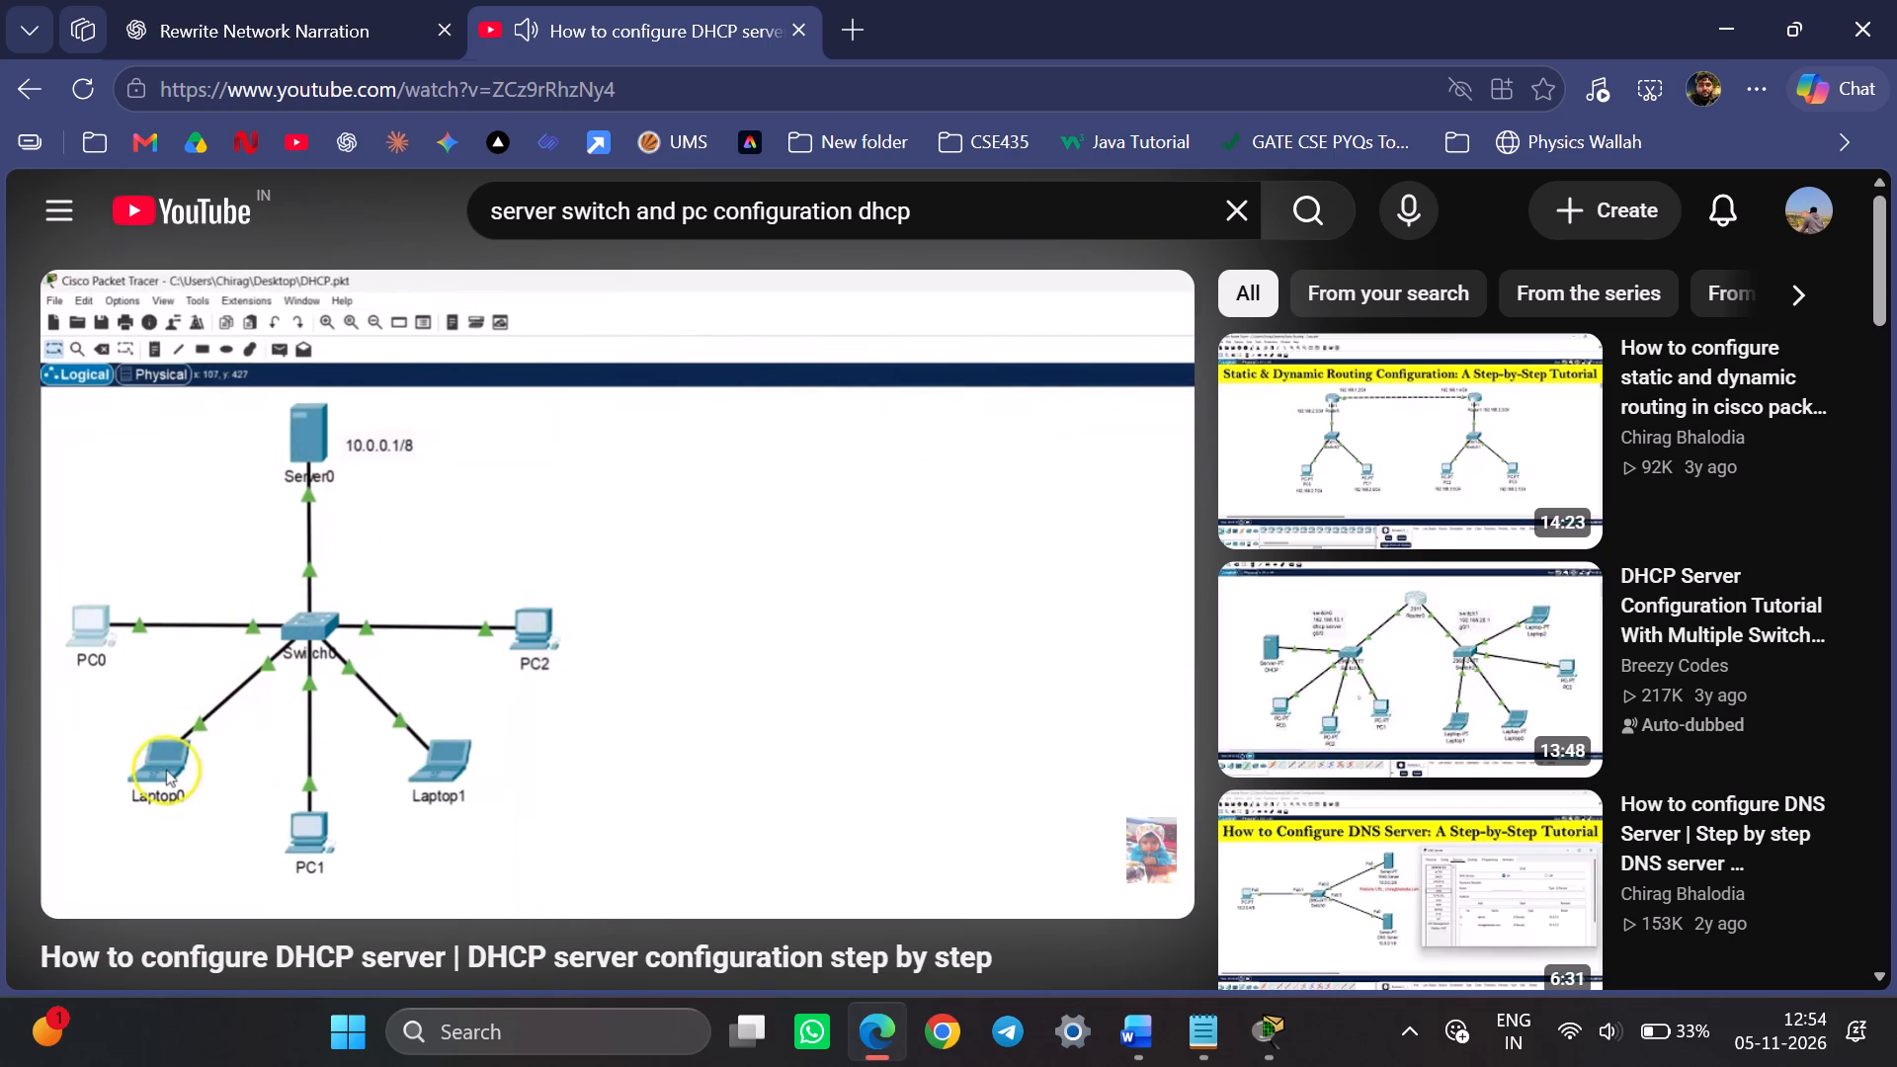
key(space)
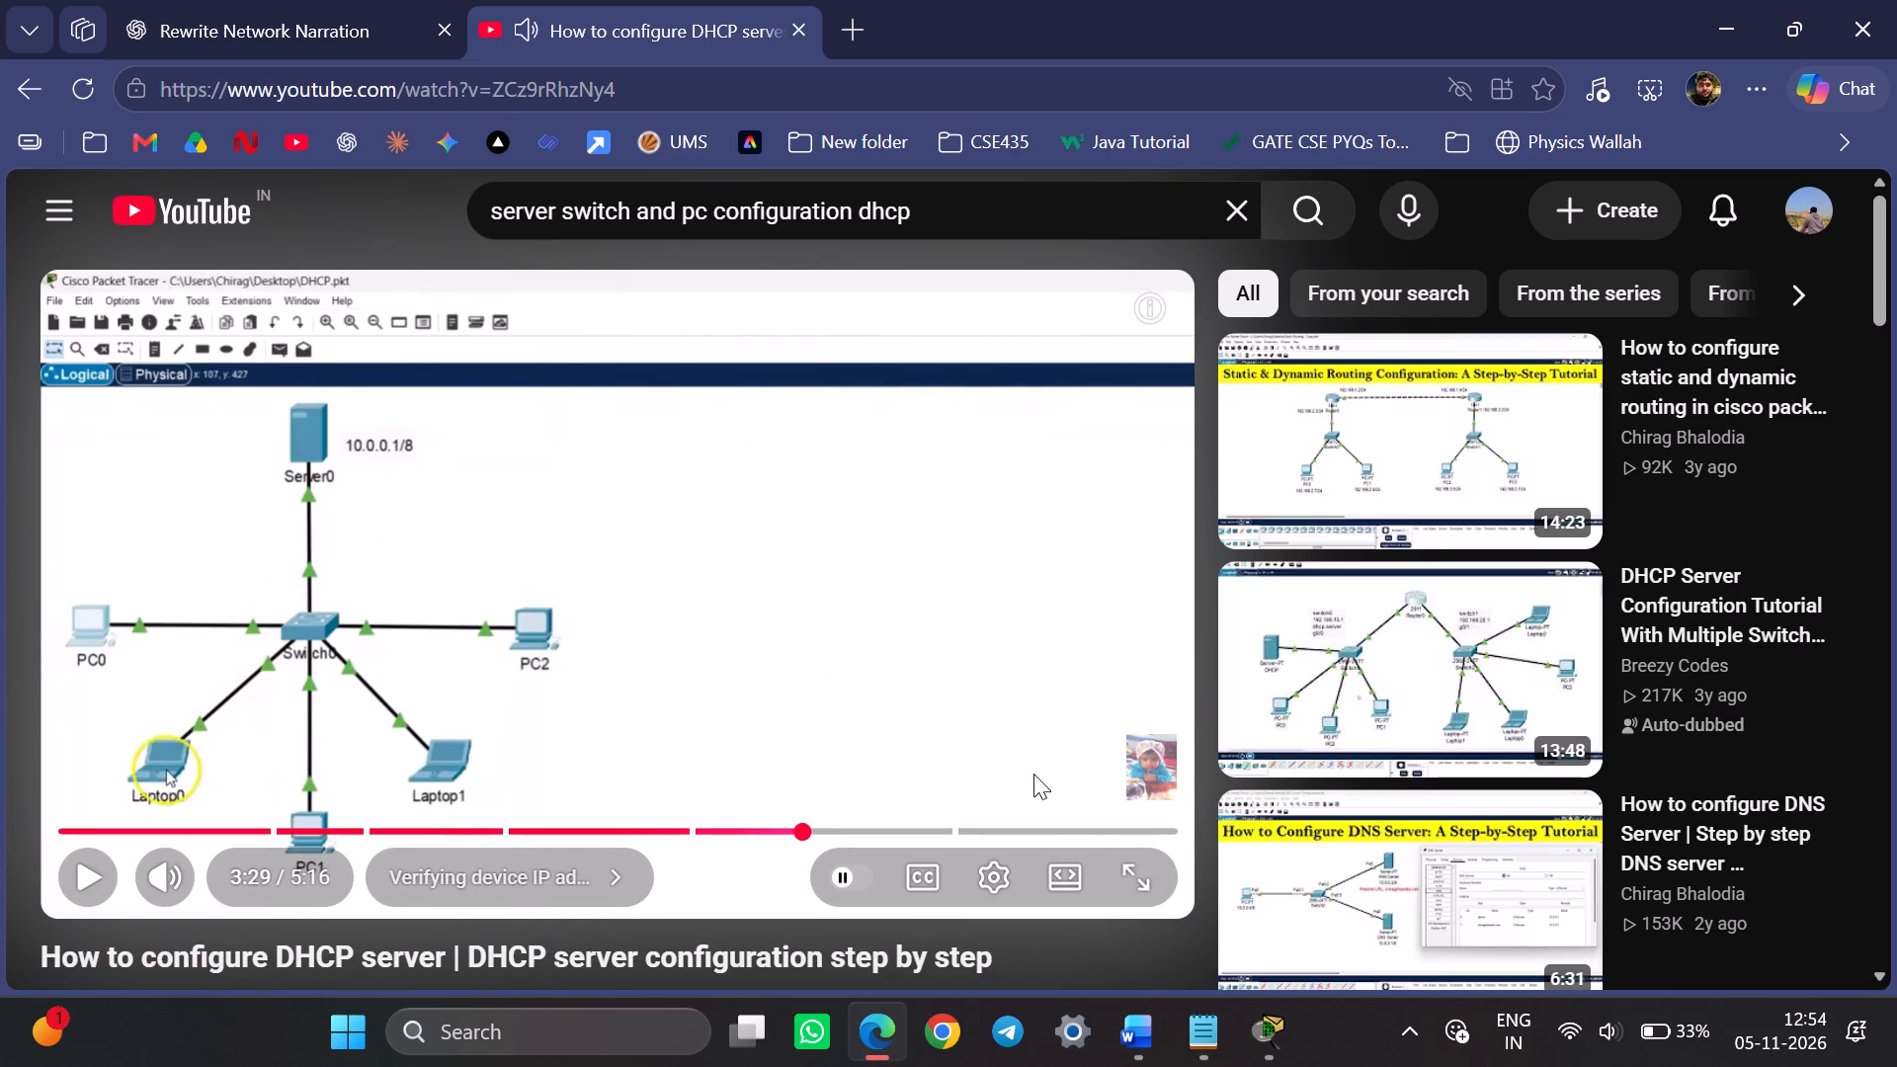
Switch to Cisco Packet Tracer and place a Server-PT near the top centre of the workspace with a 2960 switch below it.
click(1254, 1031)
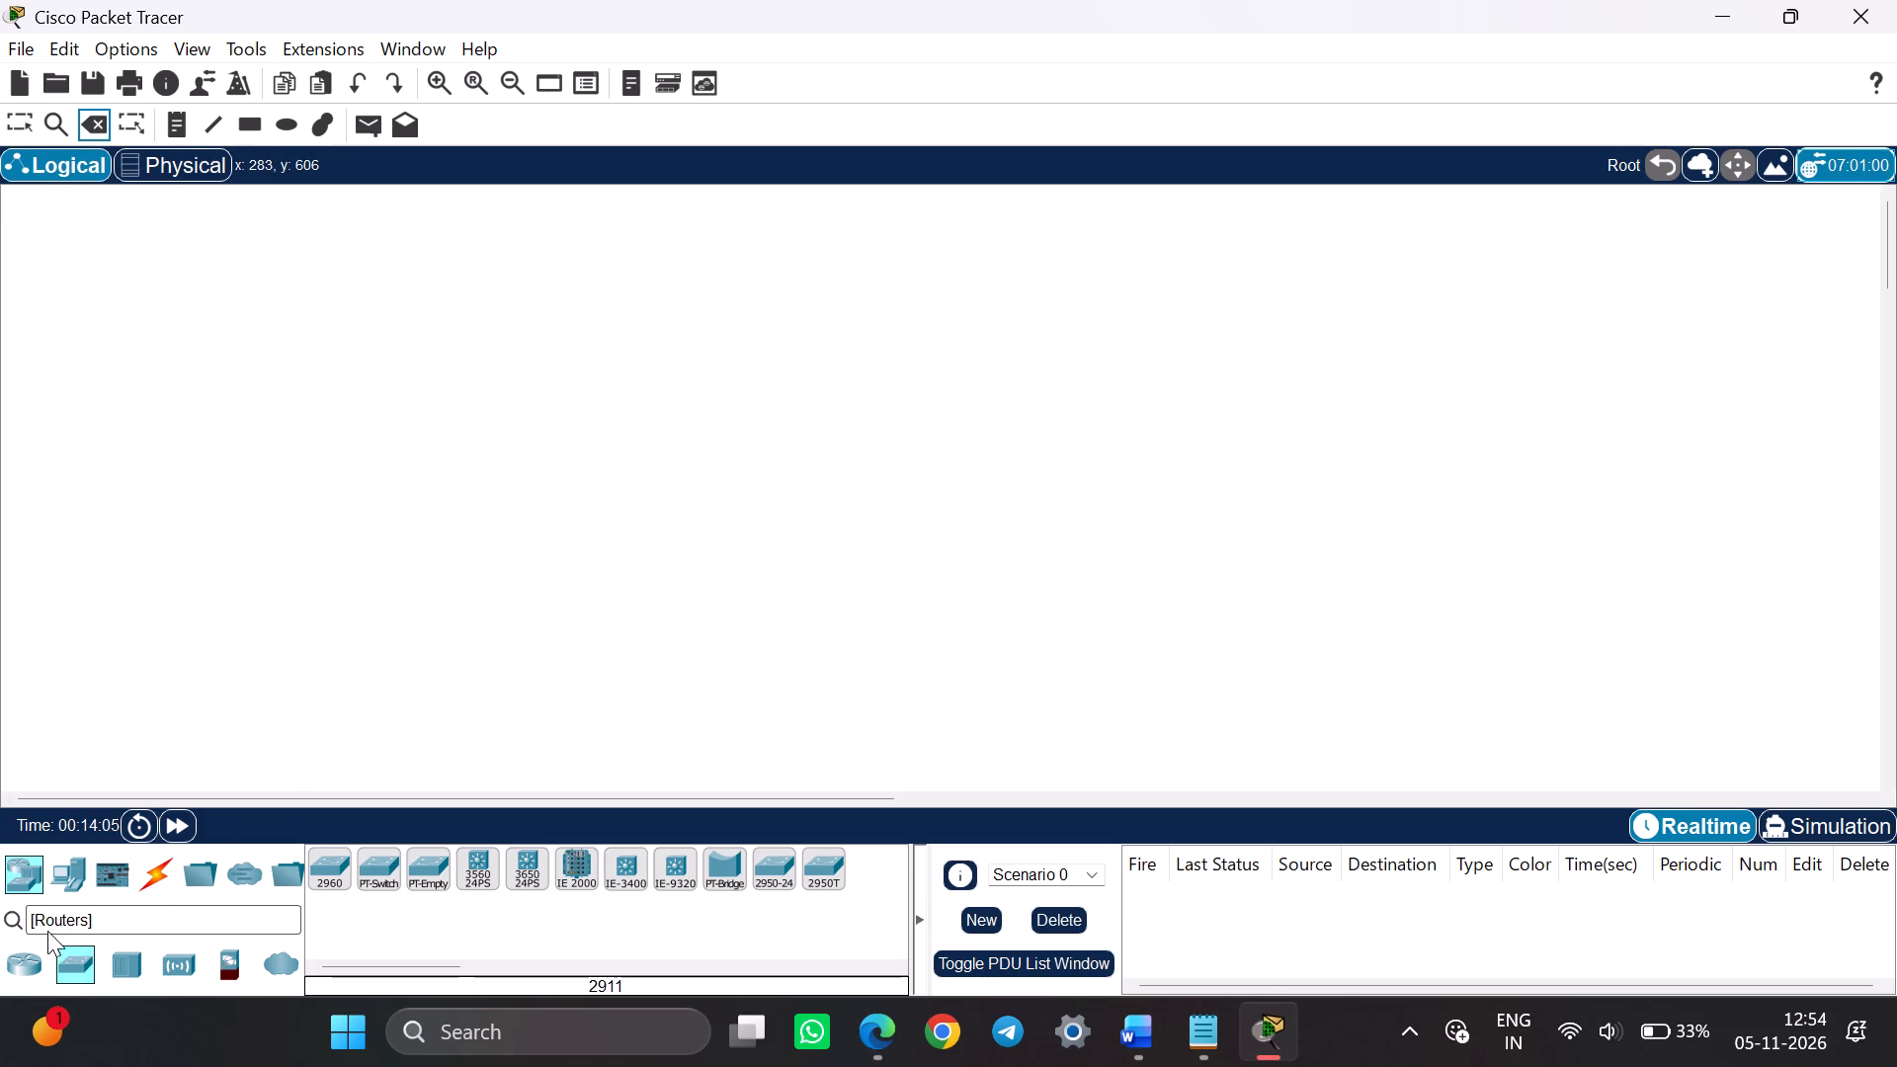
click(71, 880)
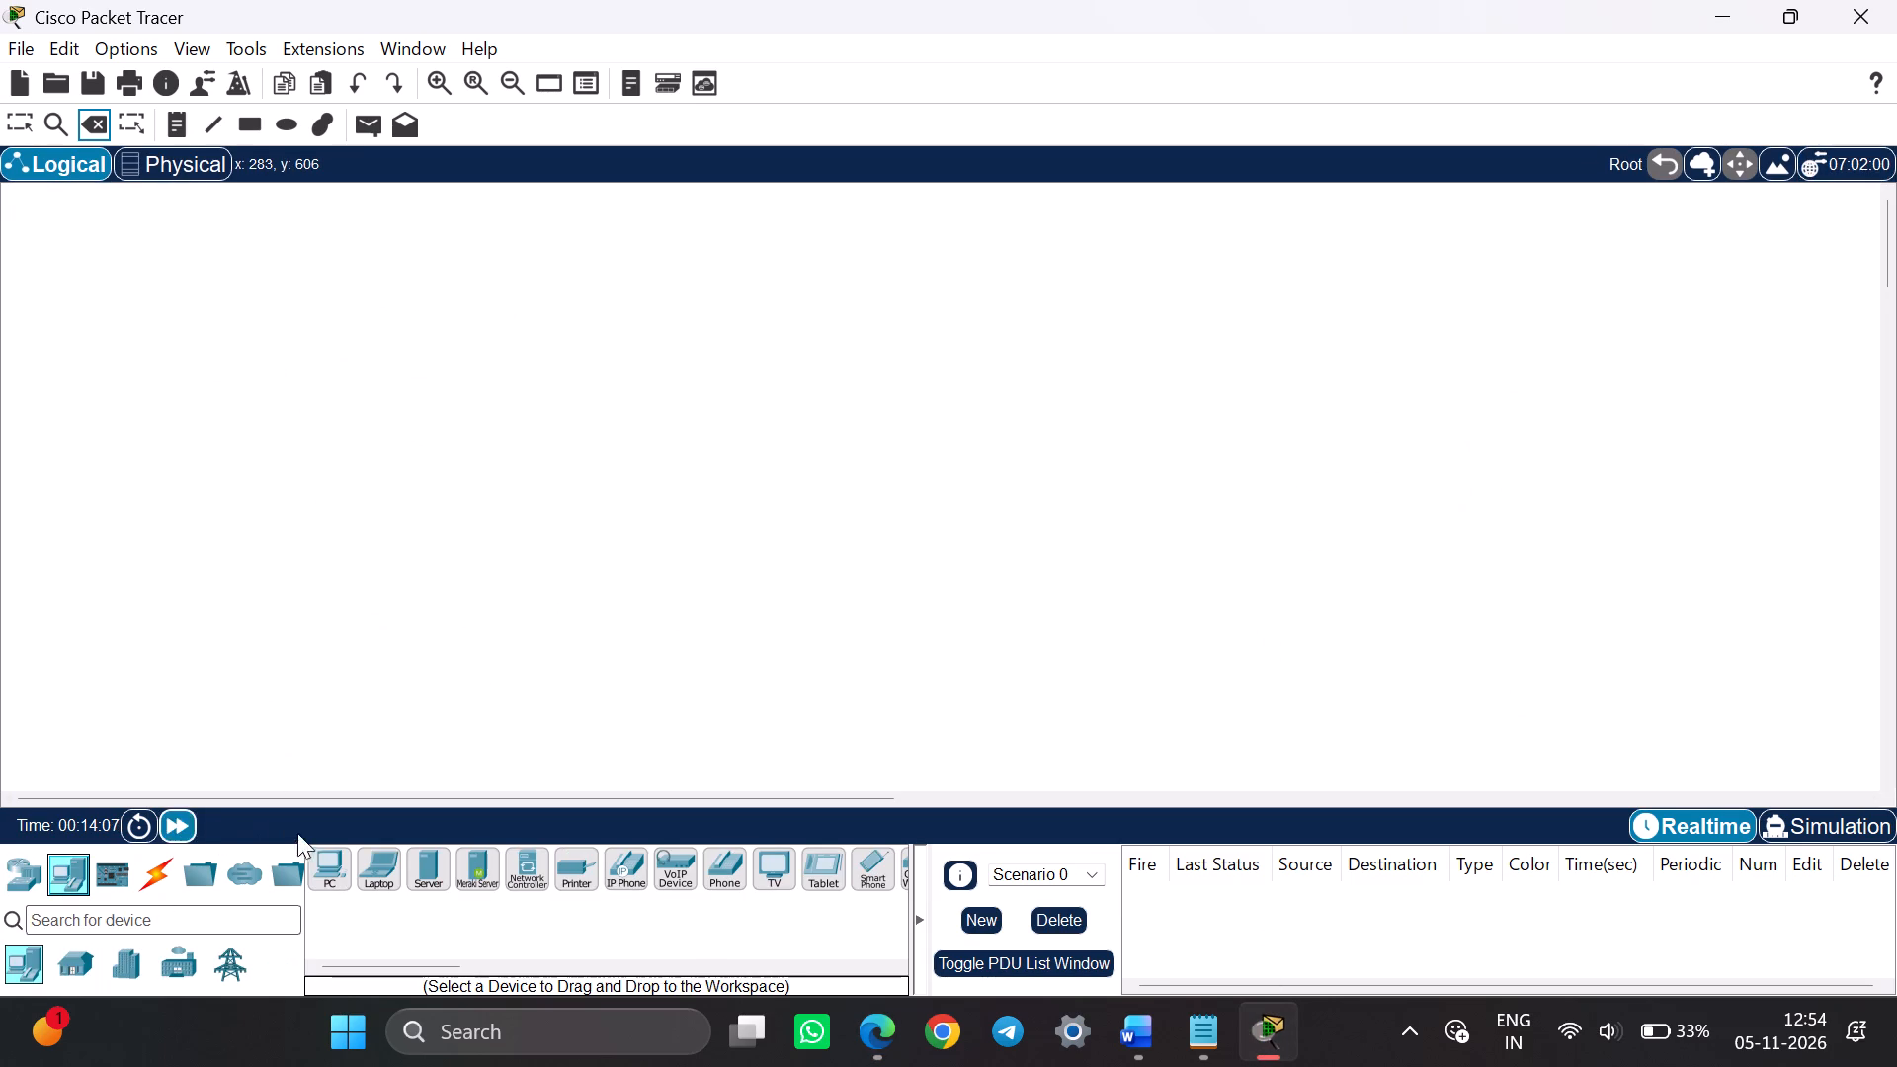
click(439, 866)
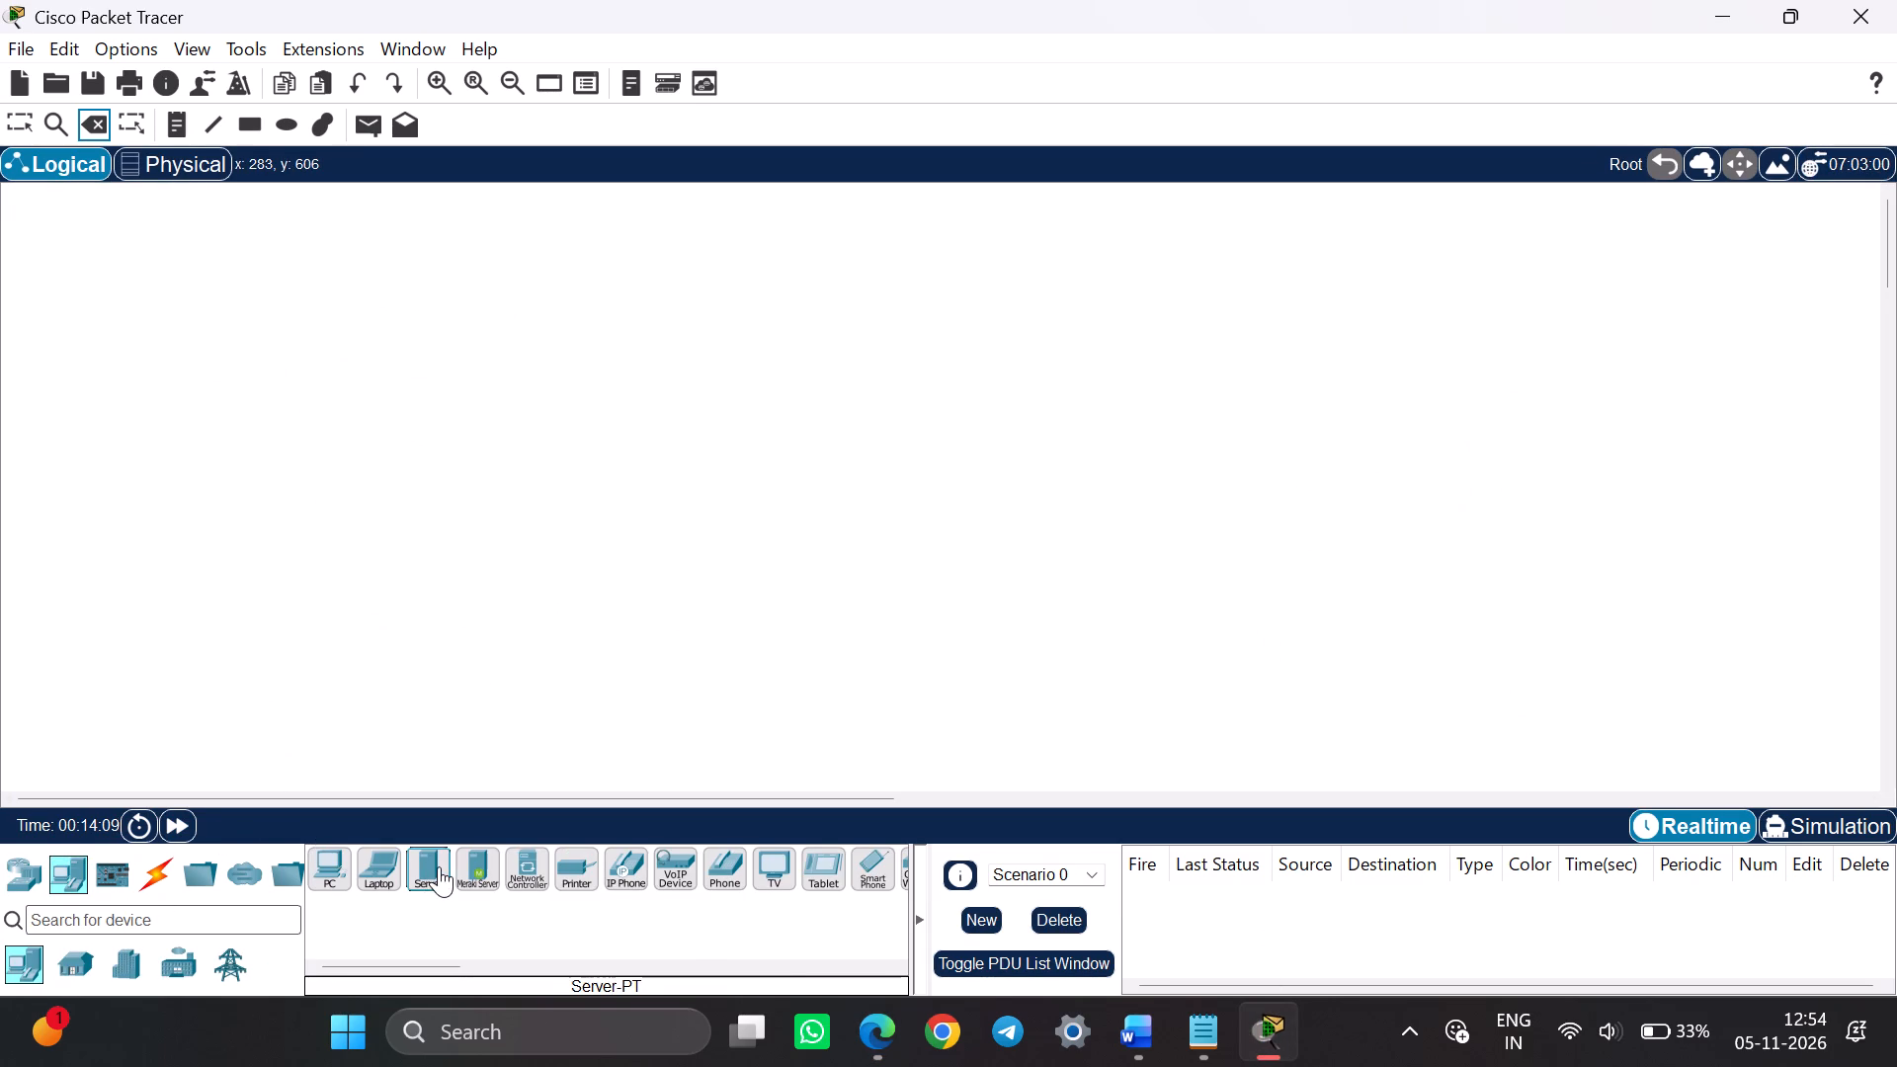
click(956, 237)
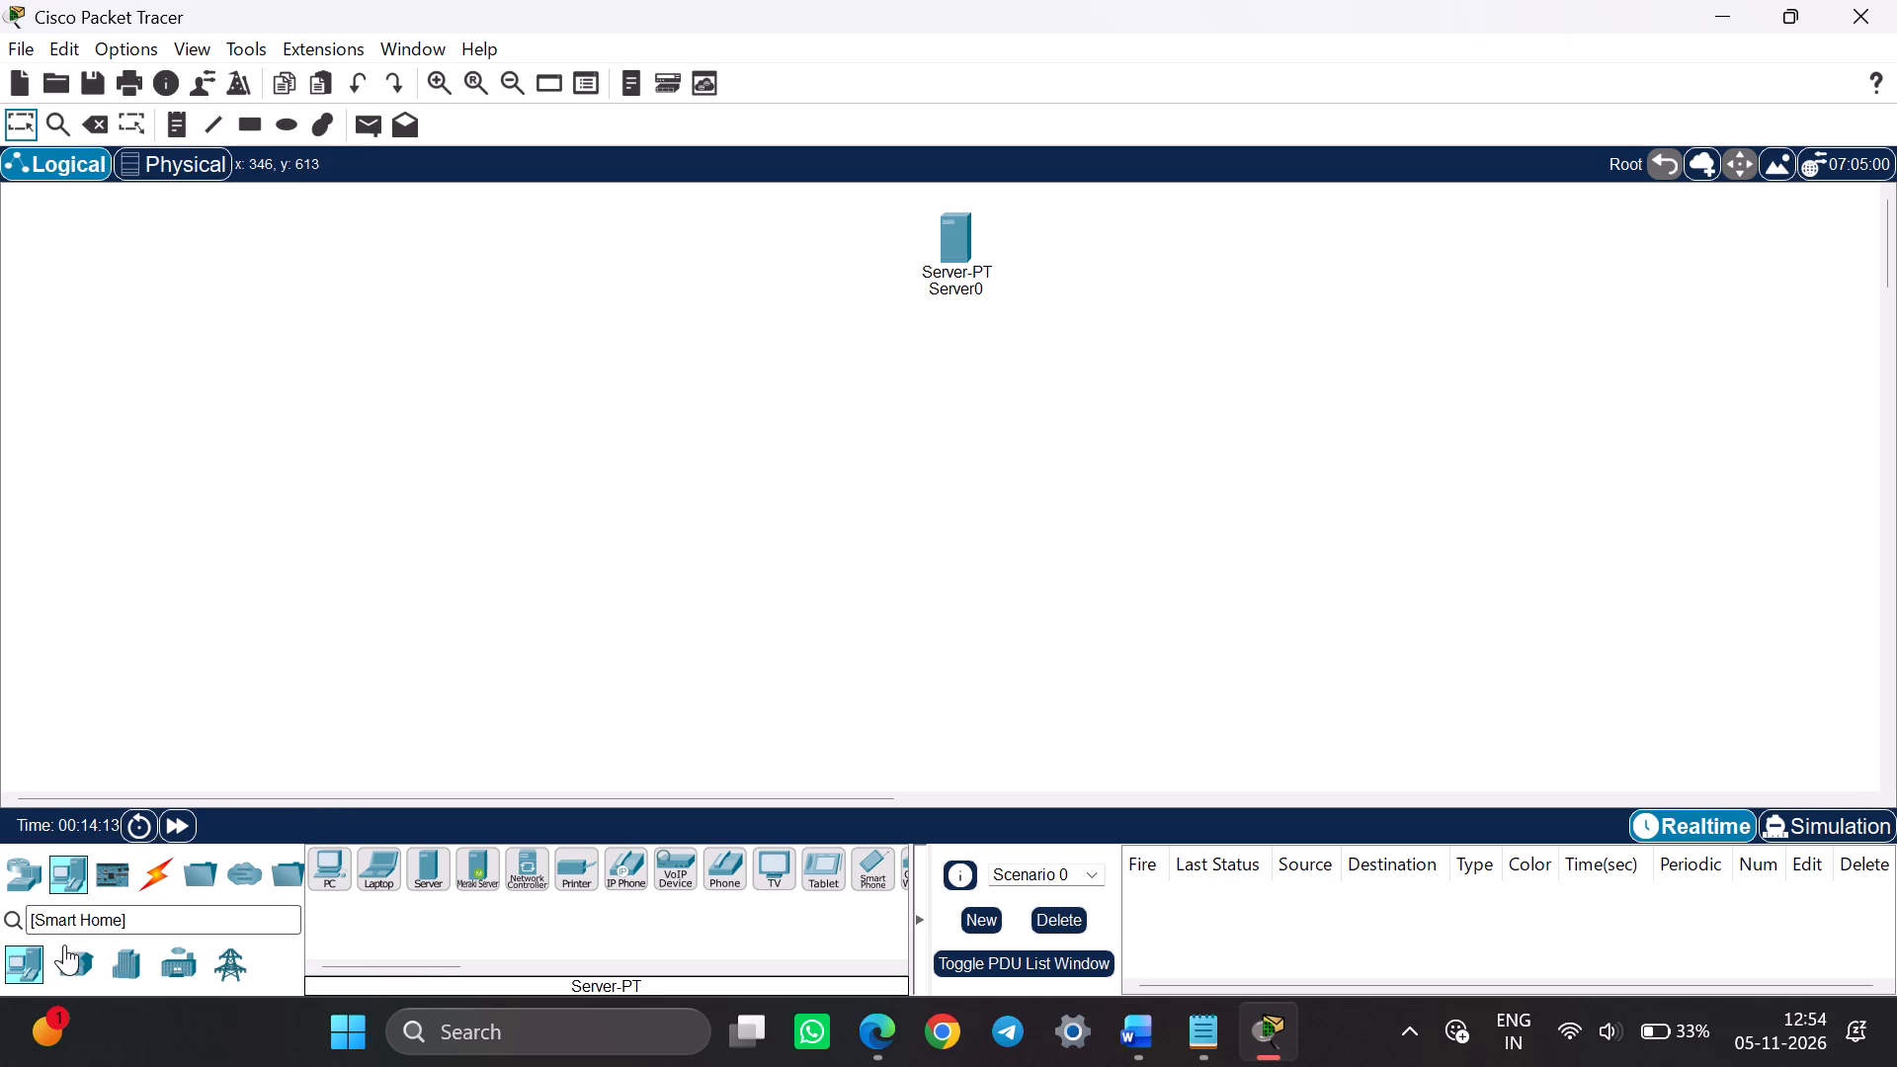
click(22, 879)
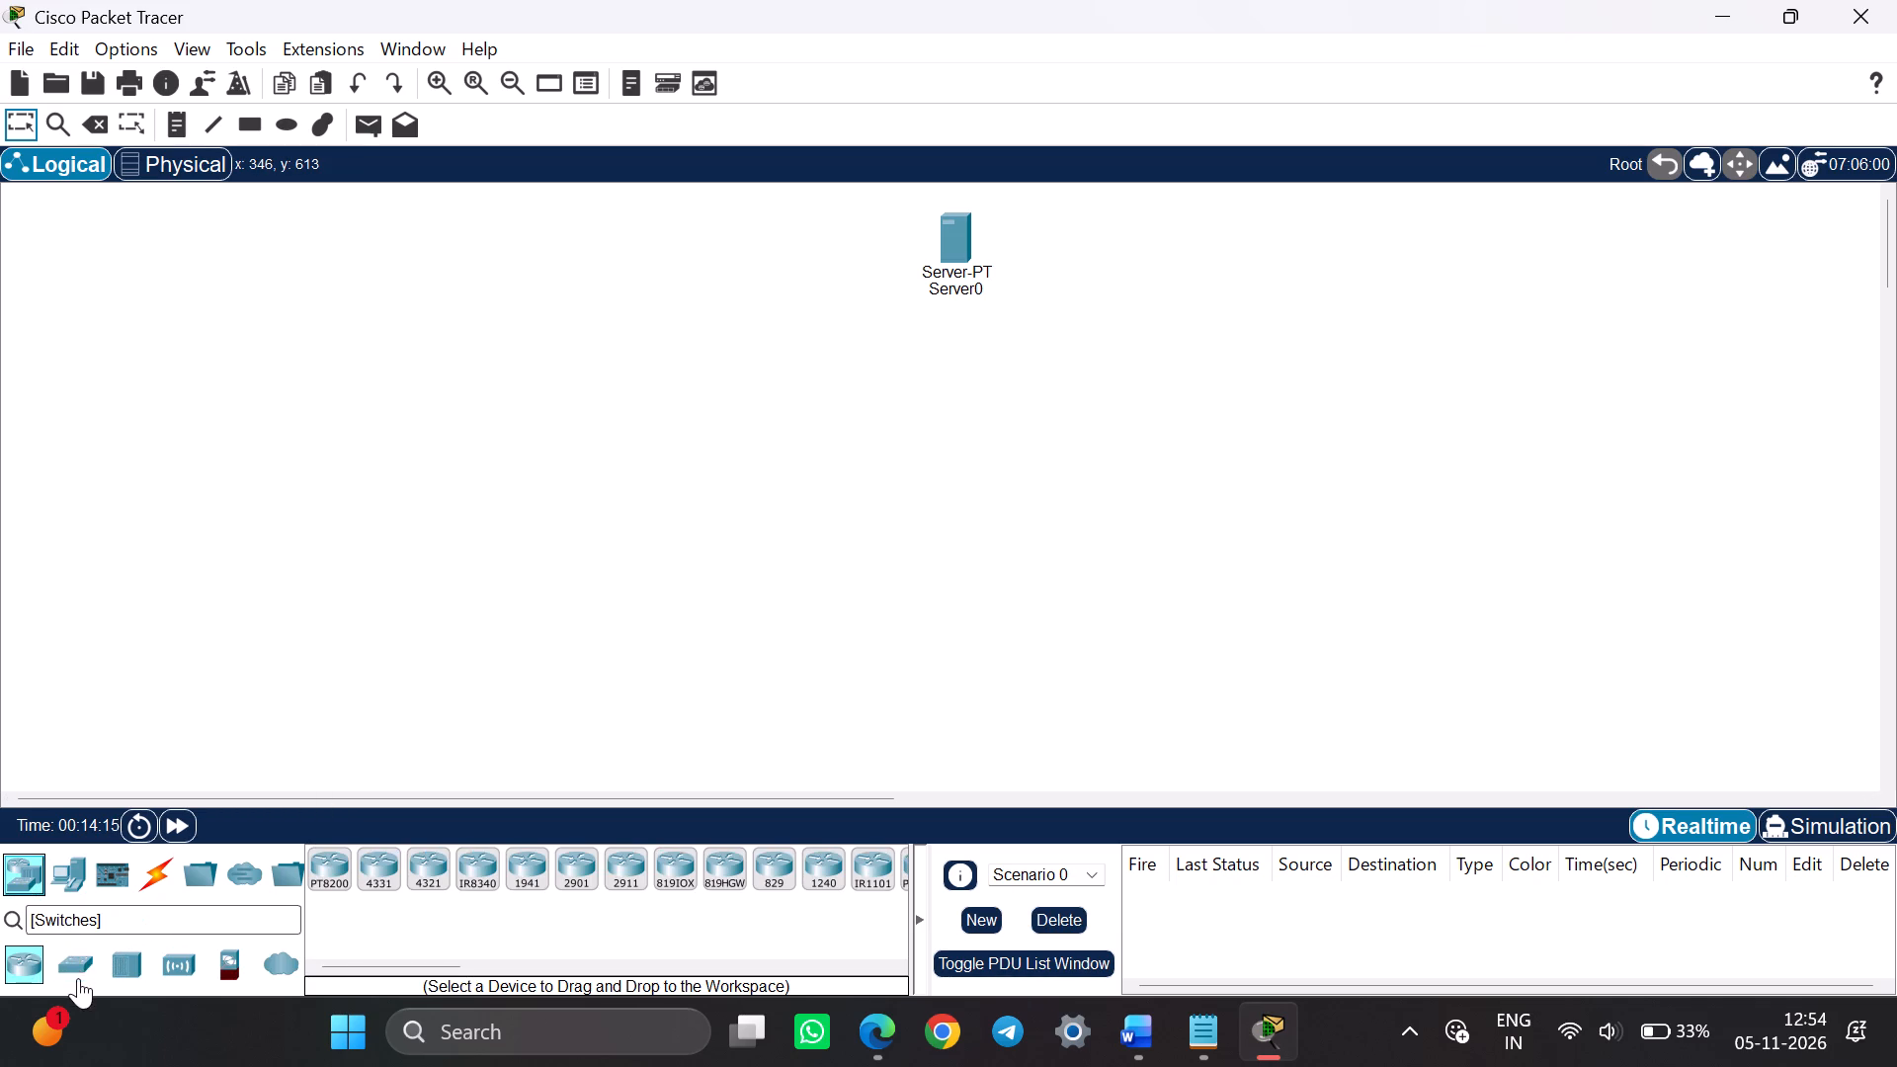
click(79, 955)
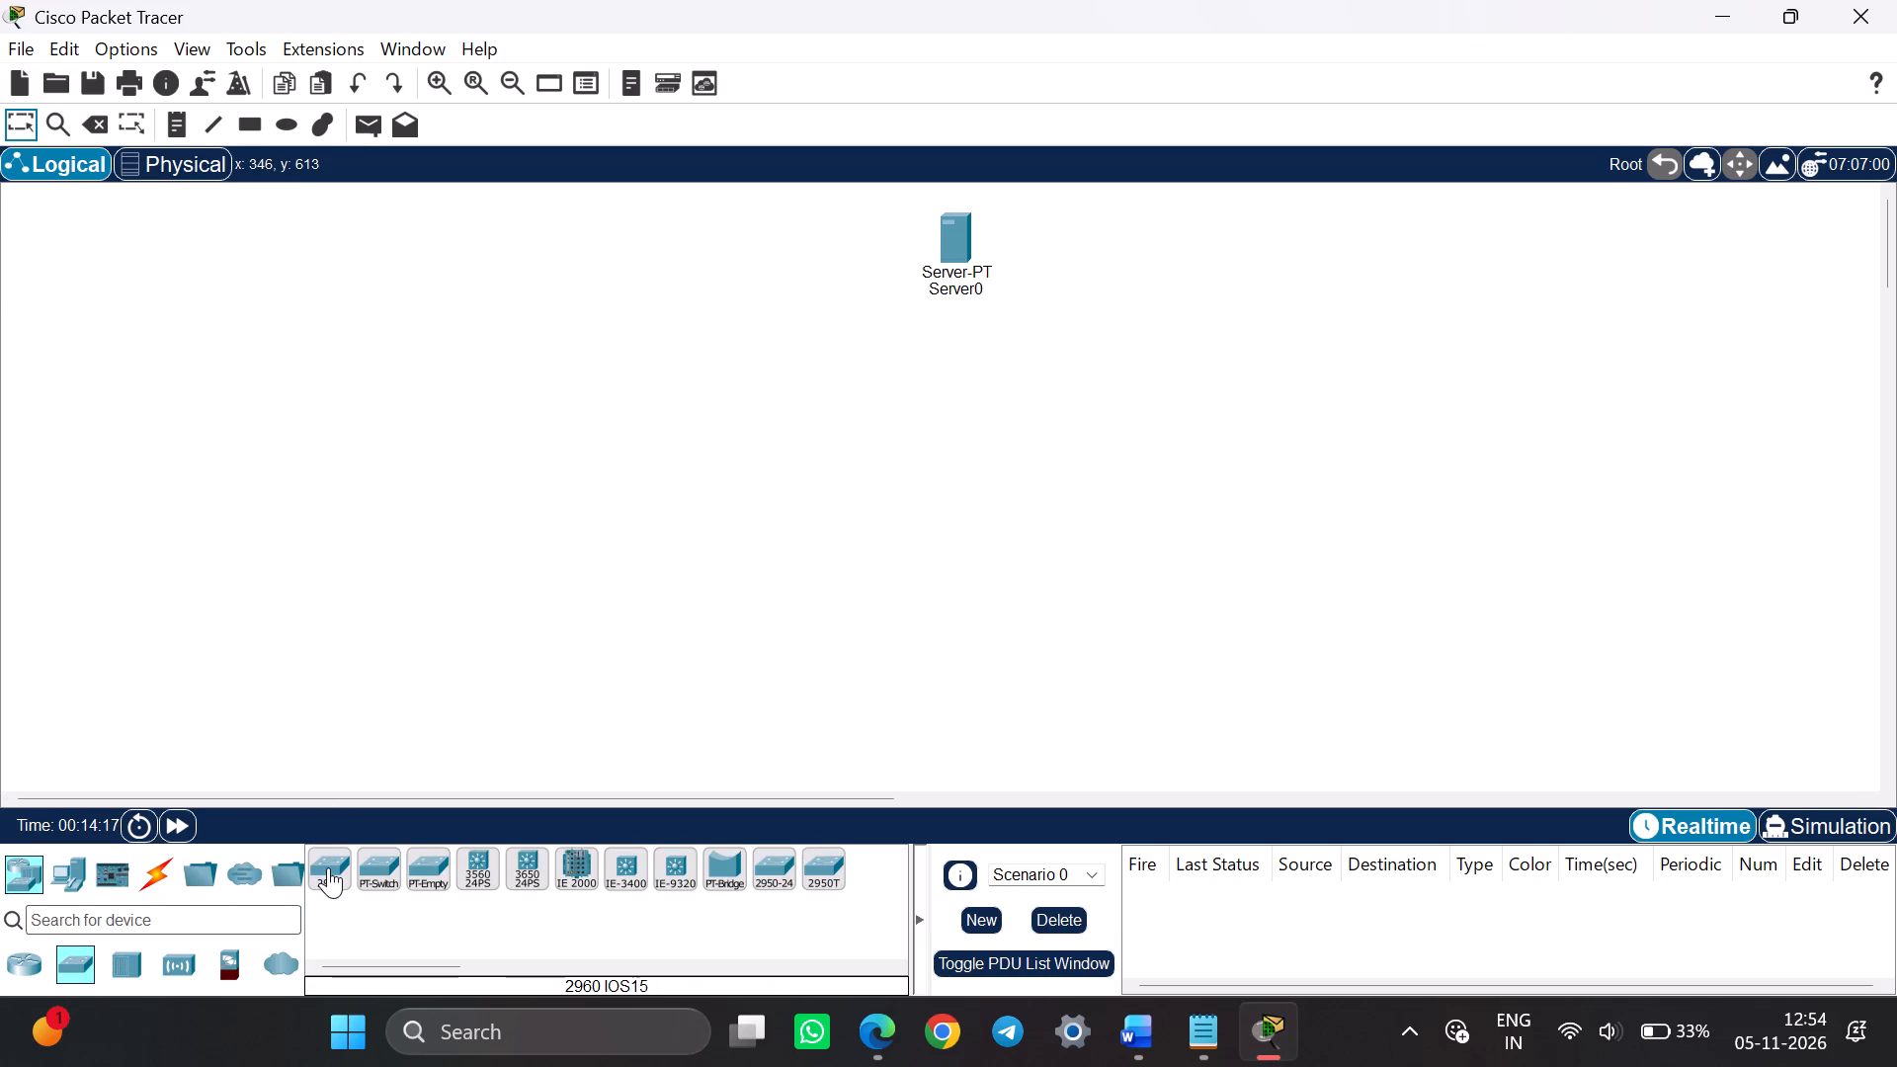
click(328, 867)
click(956, 425)
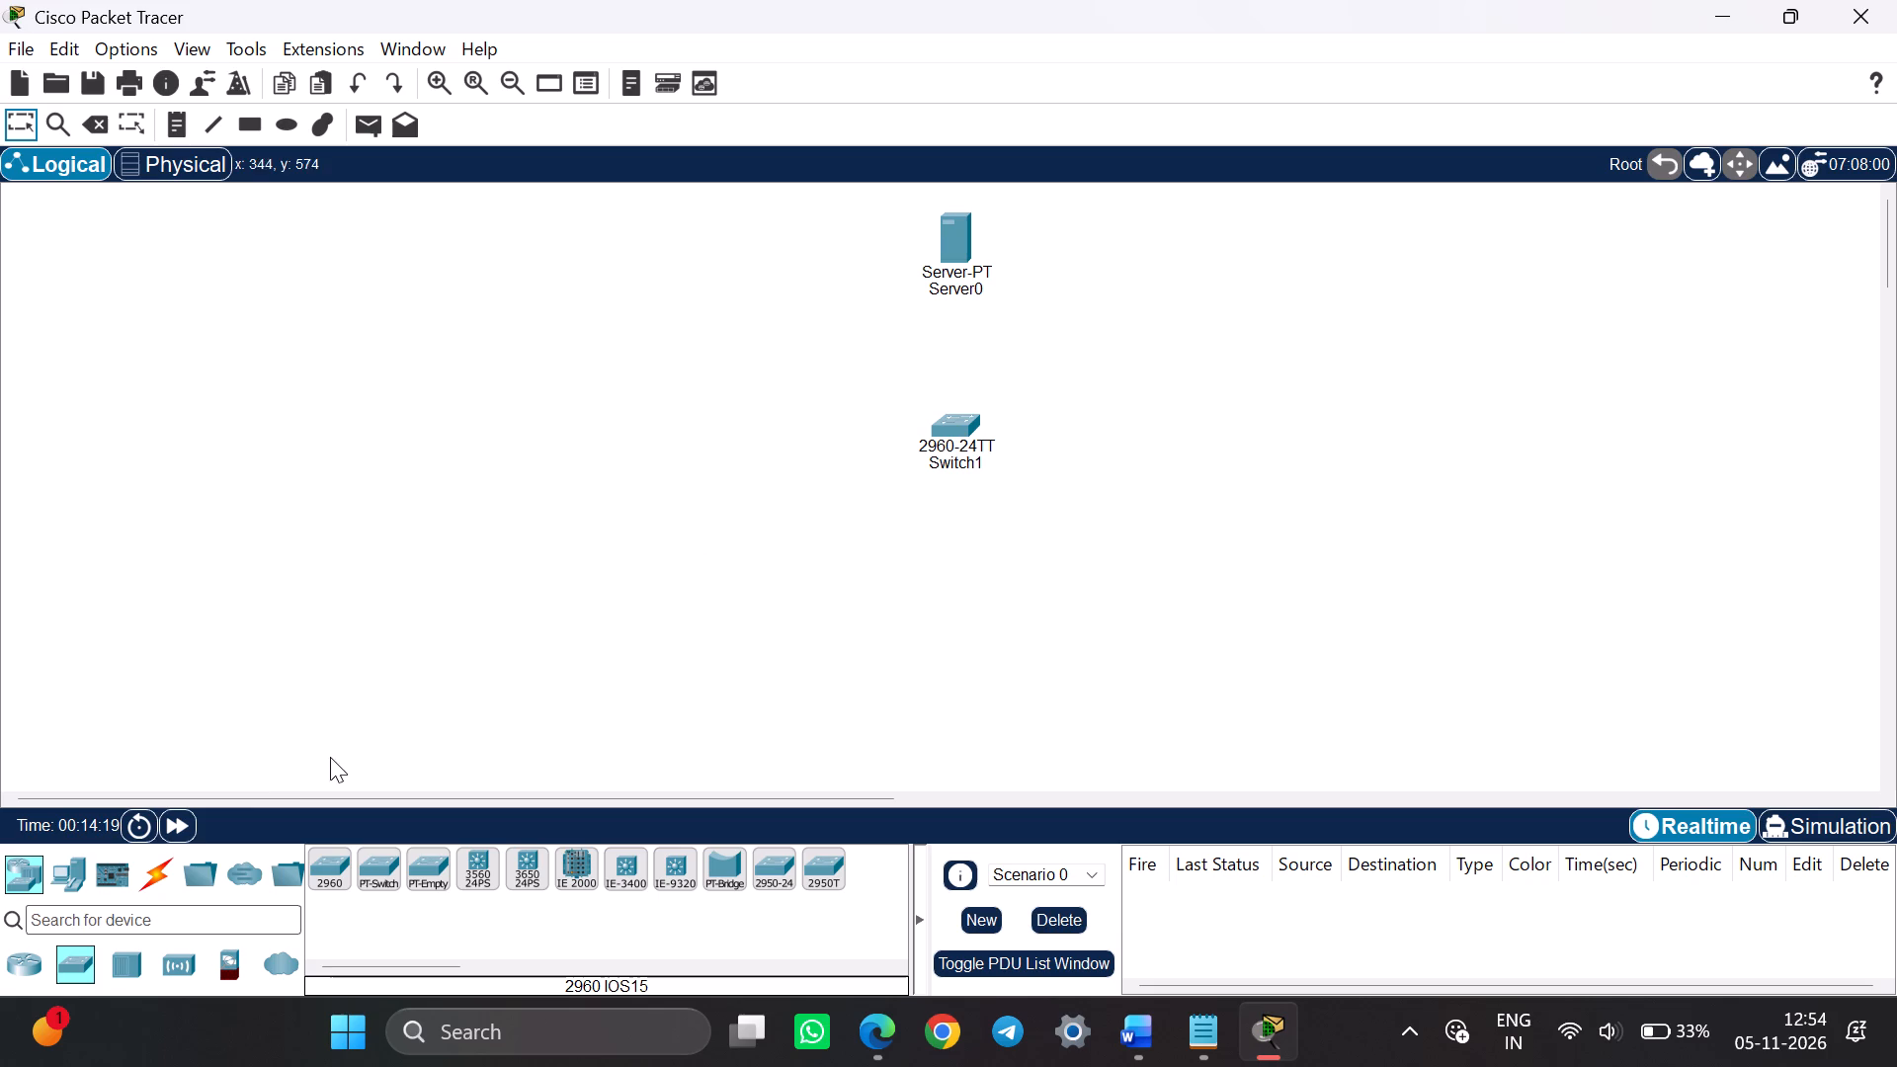
Place three PCs in a row beneath the switch, one on each side and one directly below it.
click(73, 864)
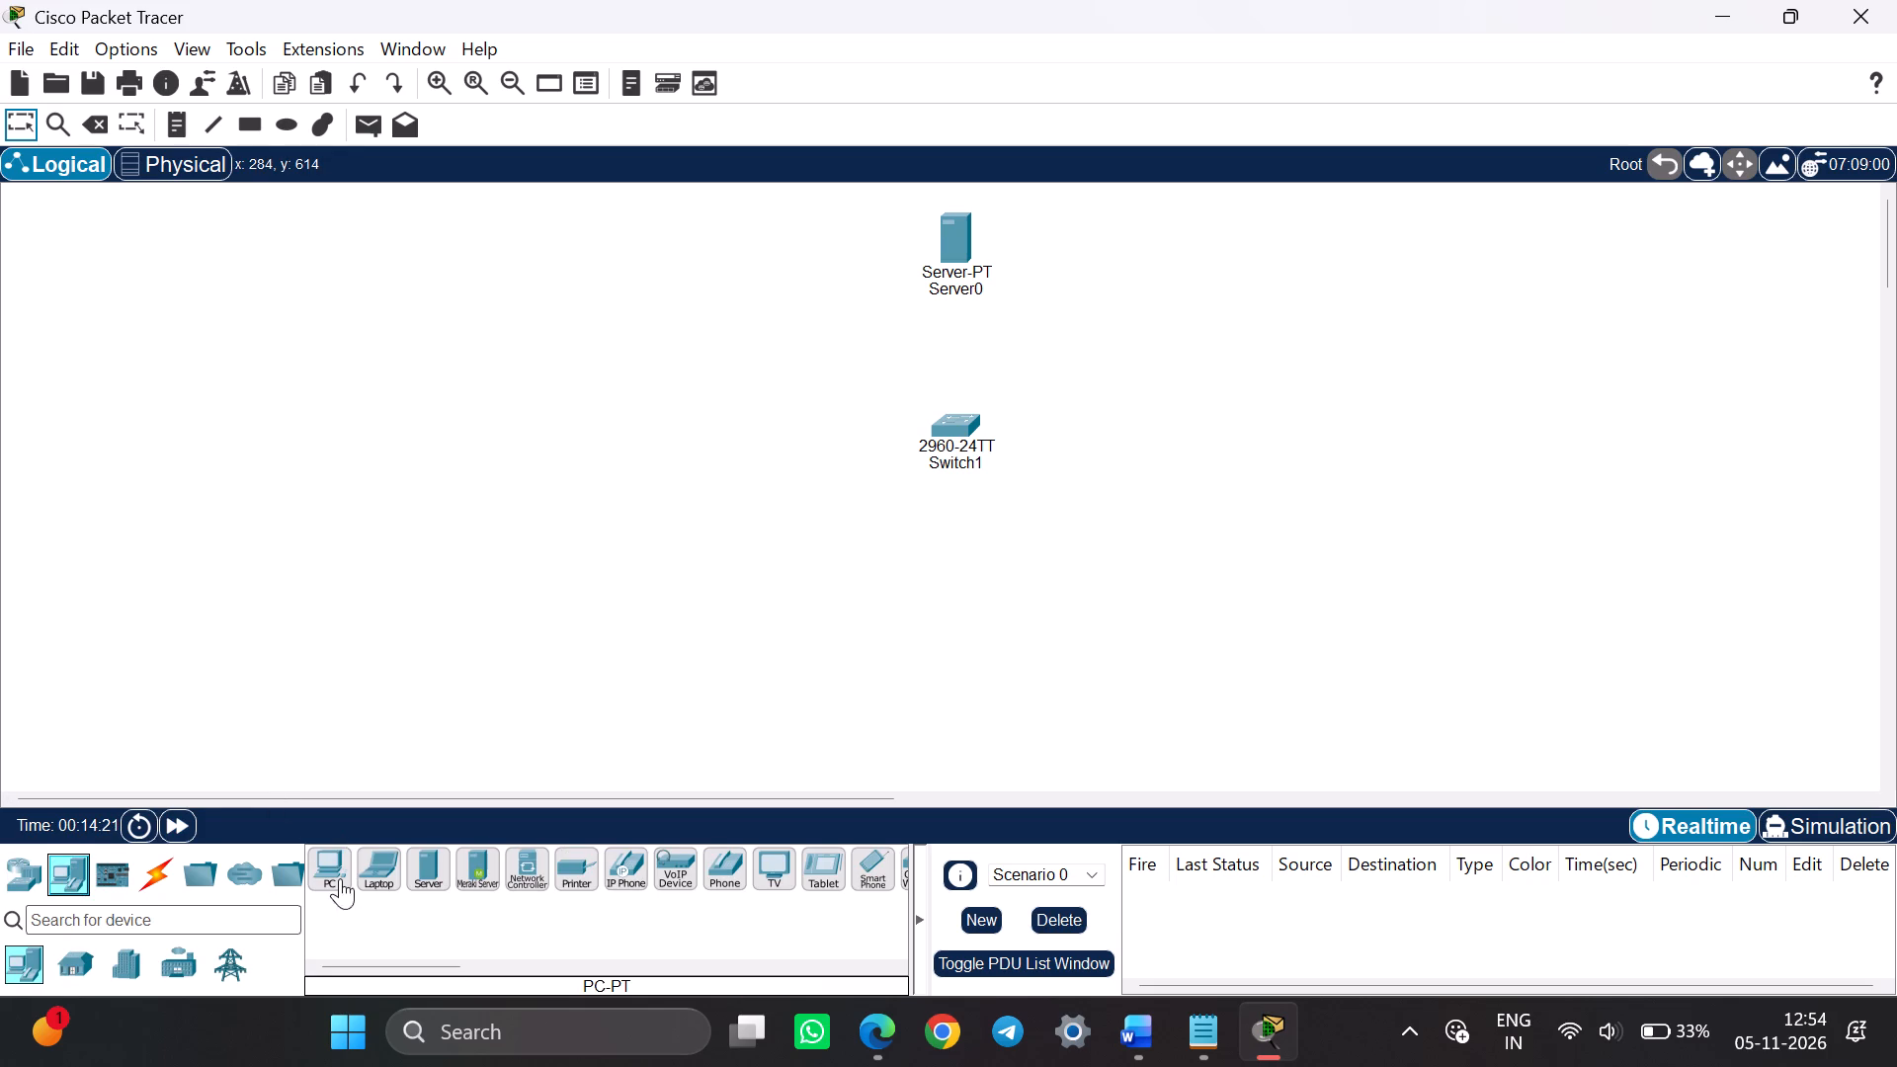
click(338, 878)
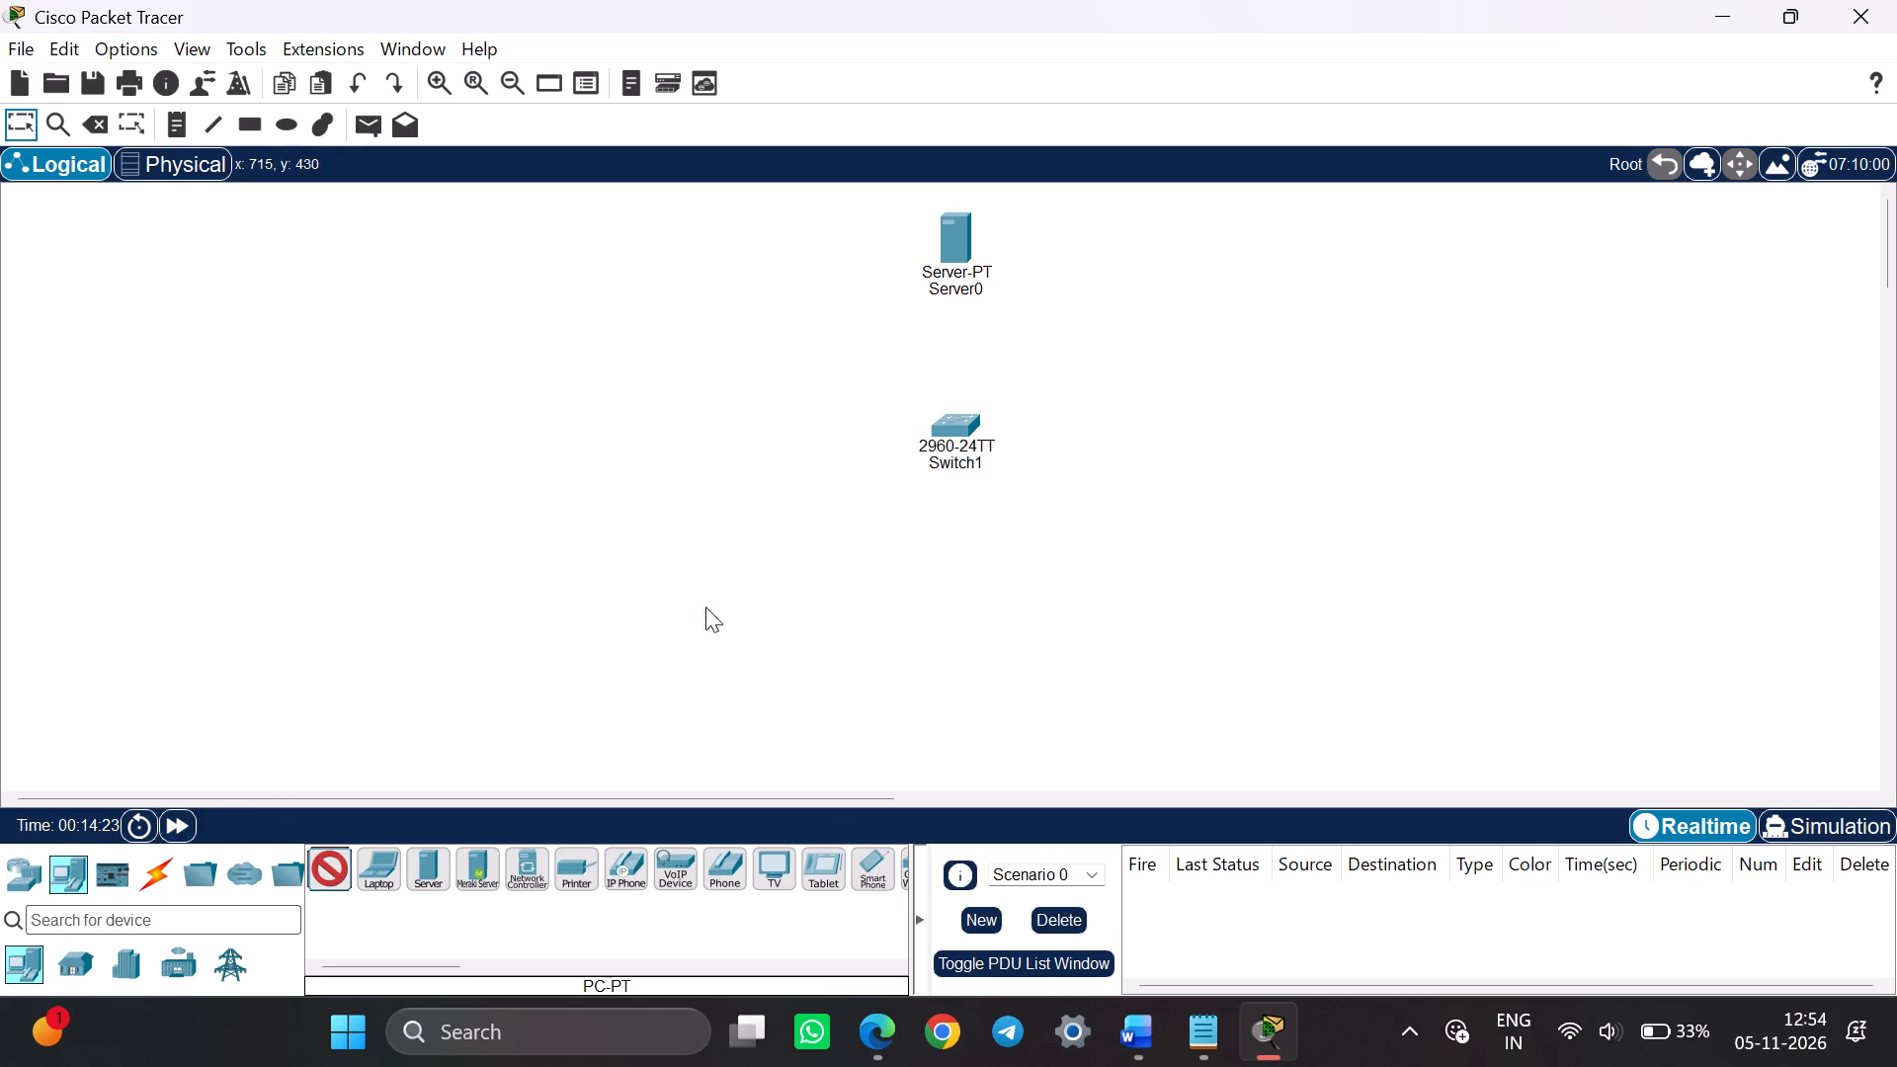
click(705, 607)
click(323, 871)
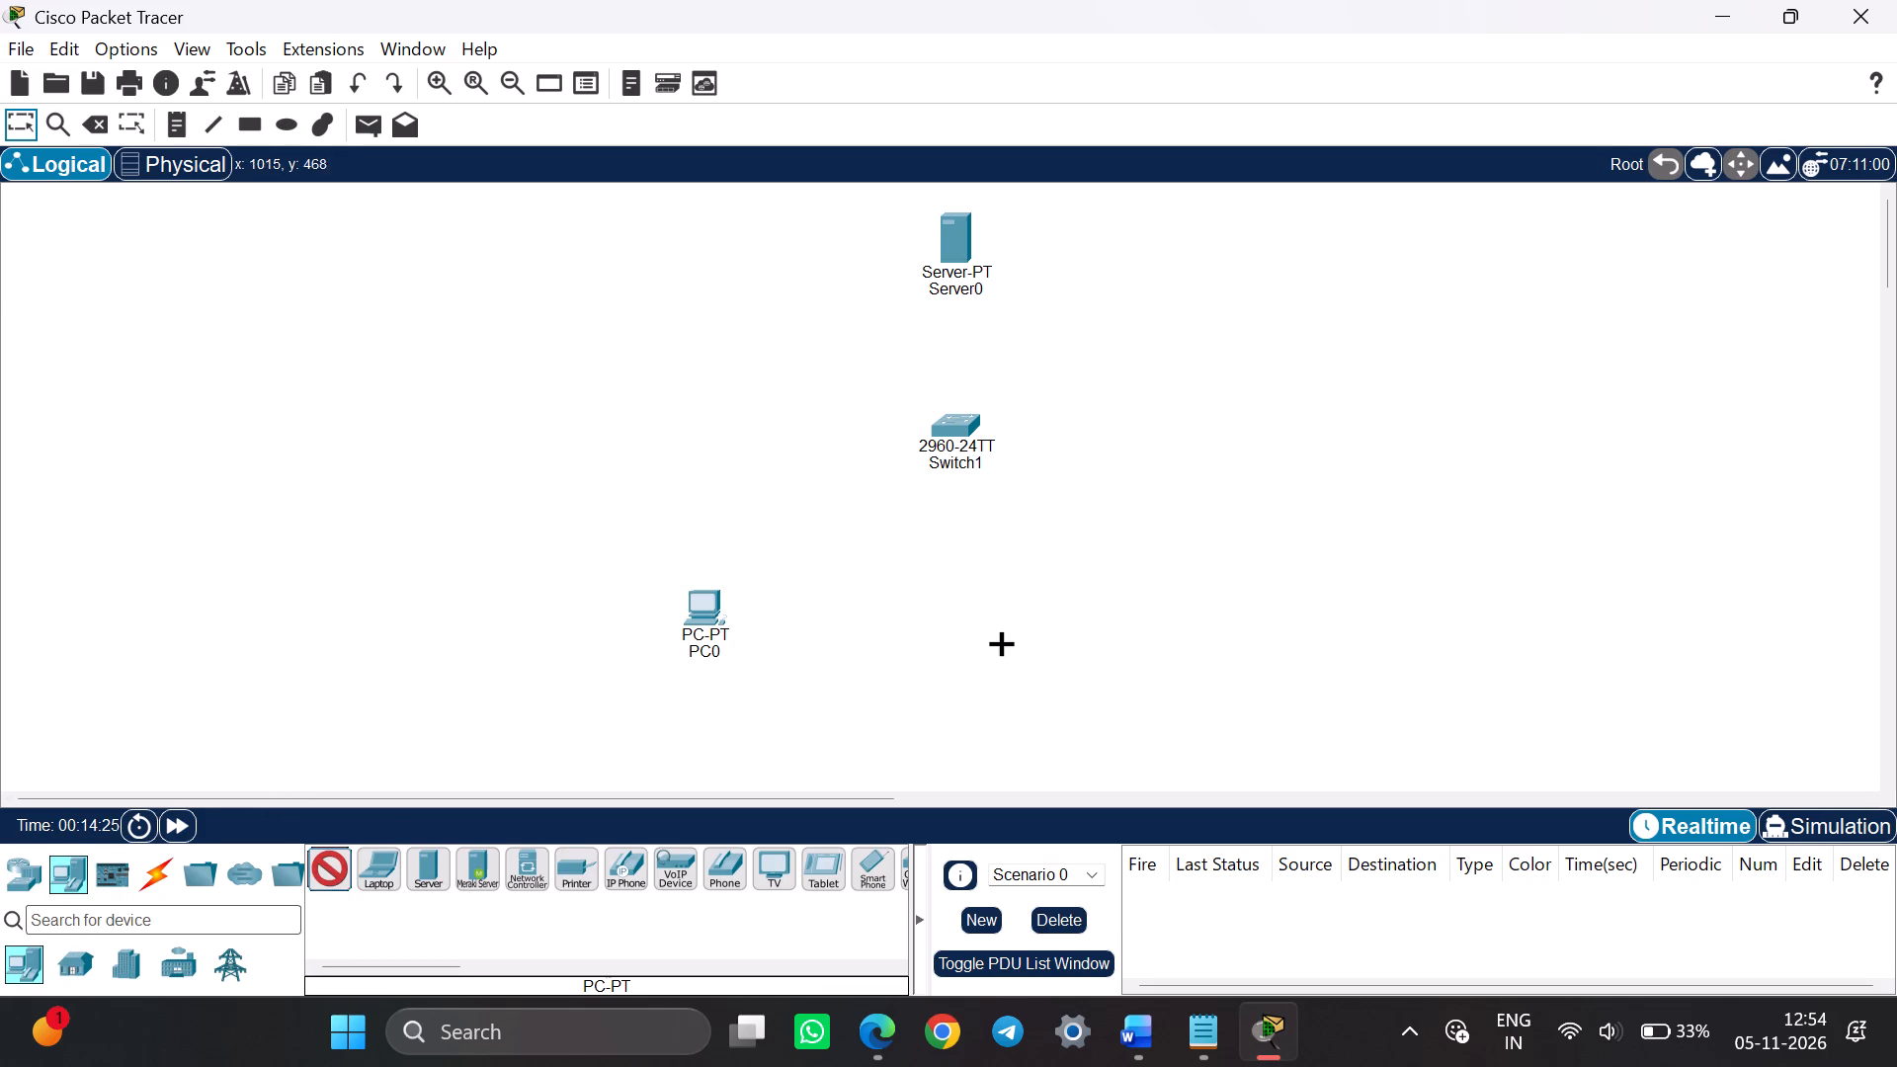
click(964, 592)
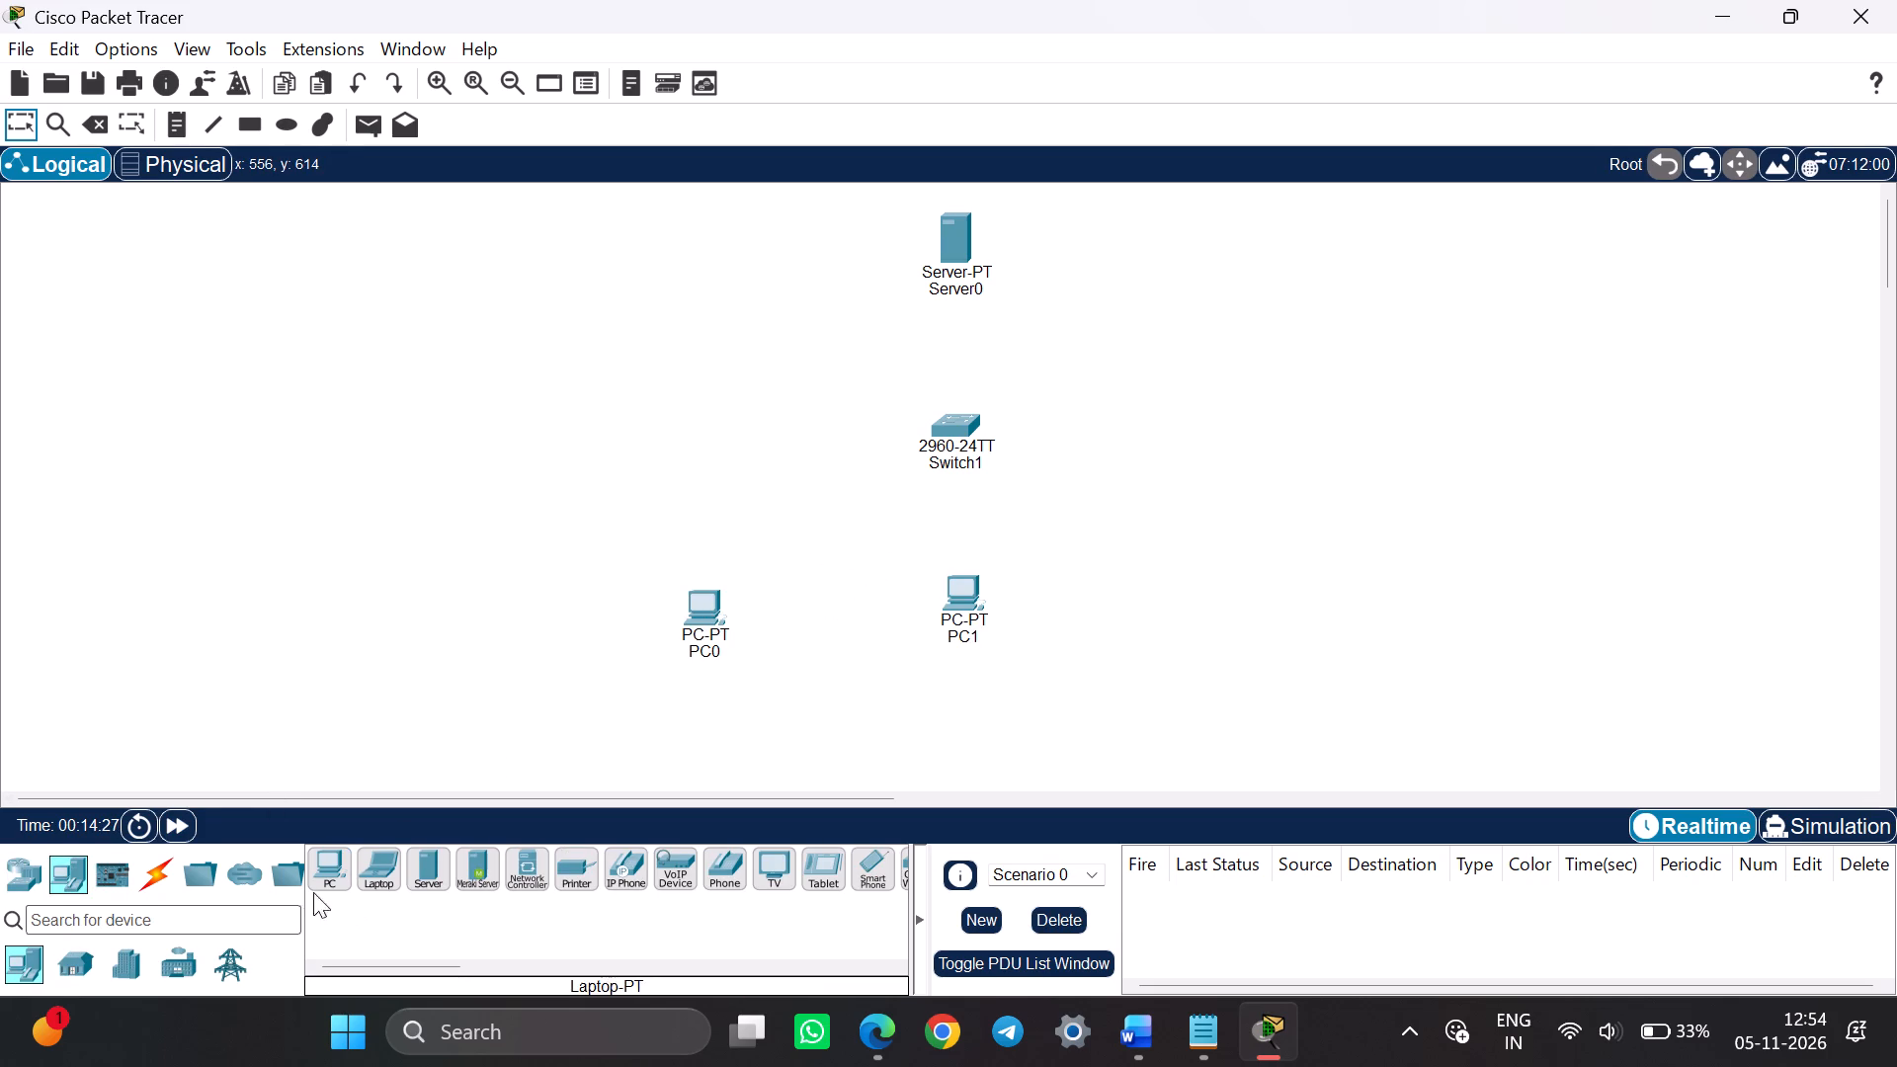
click(331, 865)
click(1213, 596)
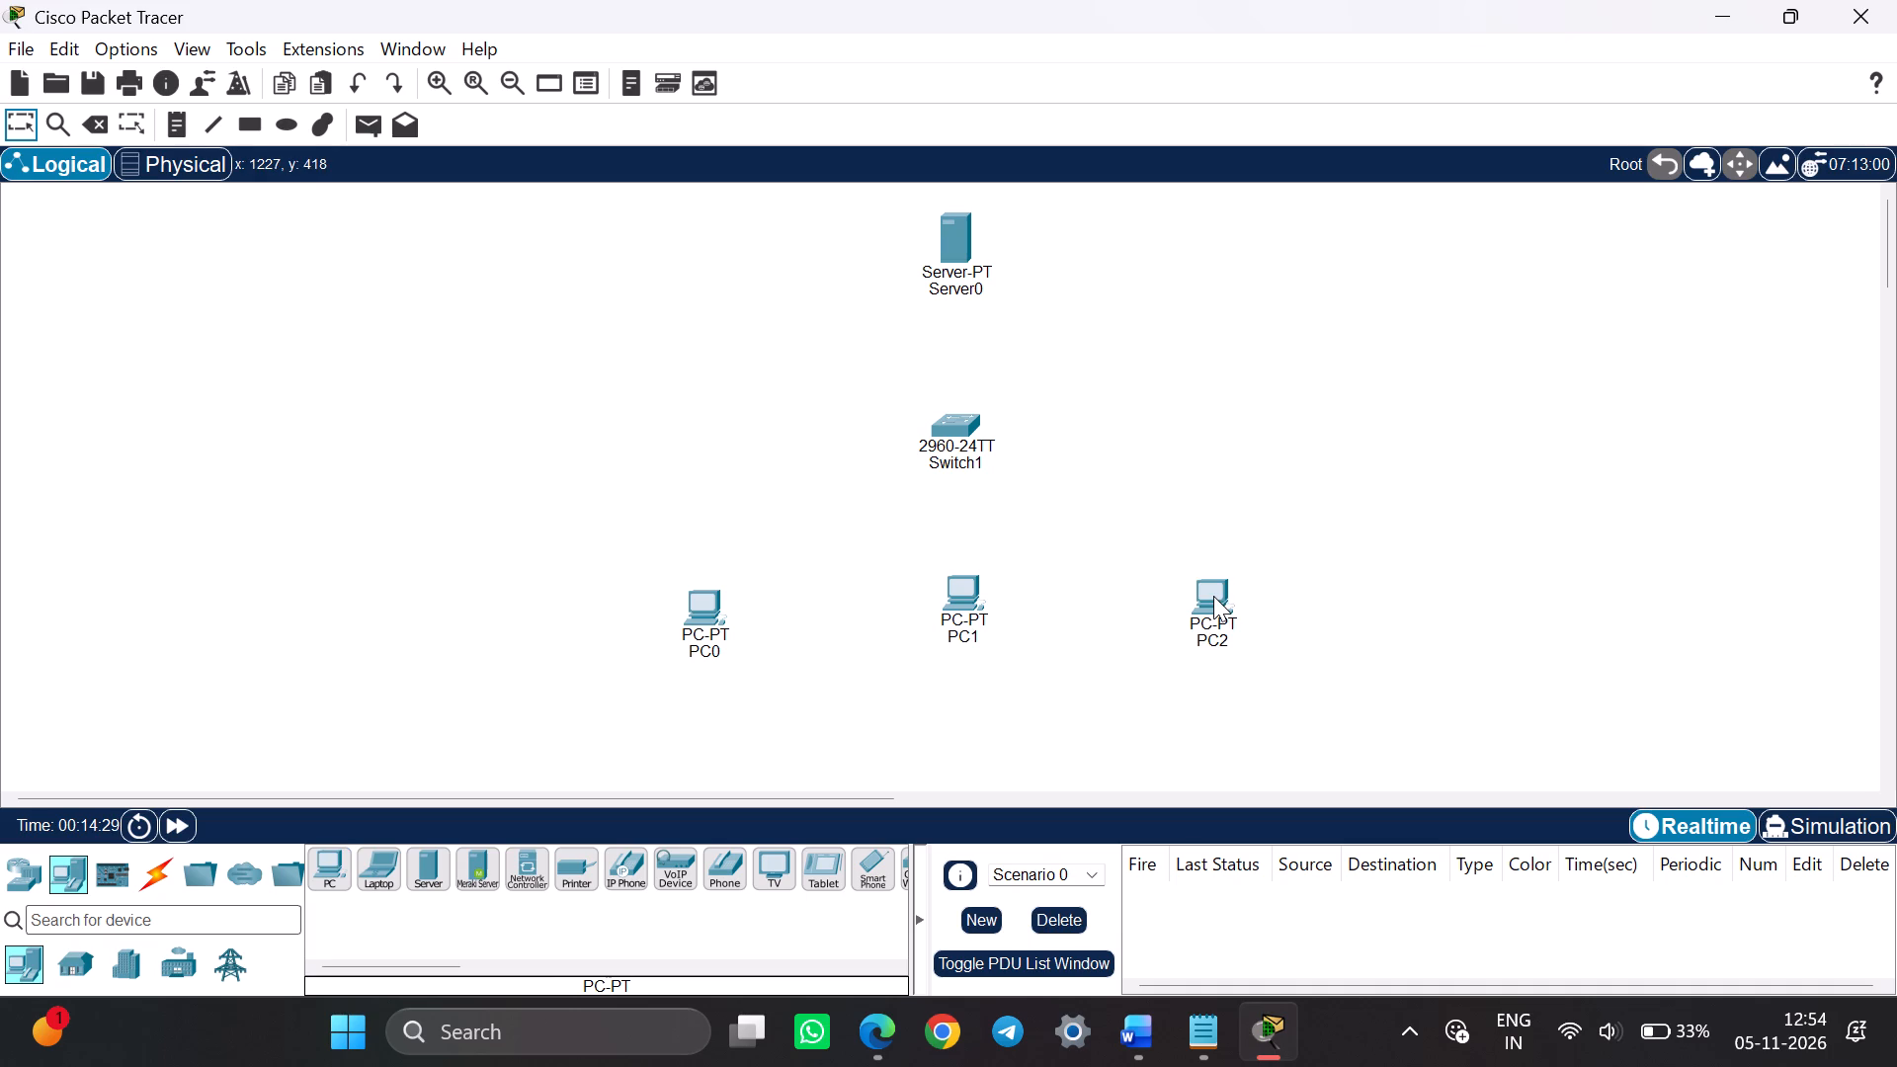
Connect PC0, PC1 and PC2 to the switch using the automatically chosen connection type.
click(160, 862)
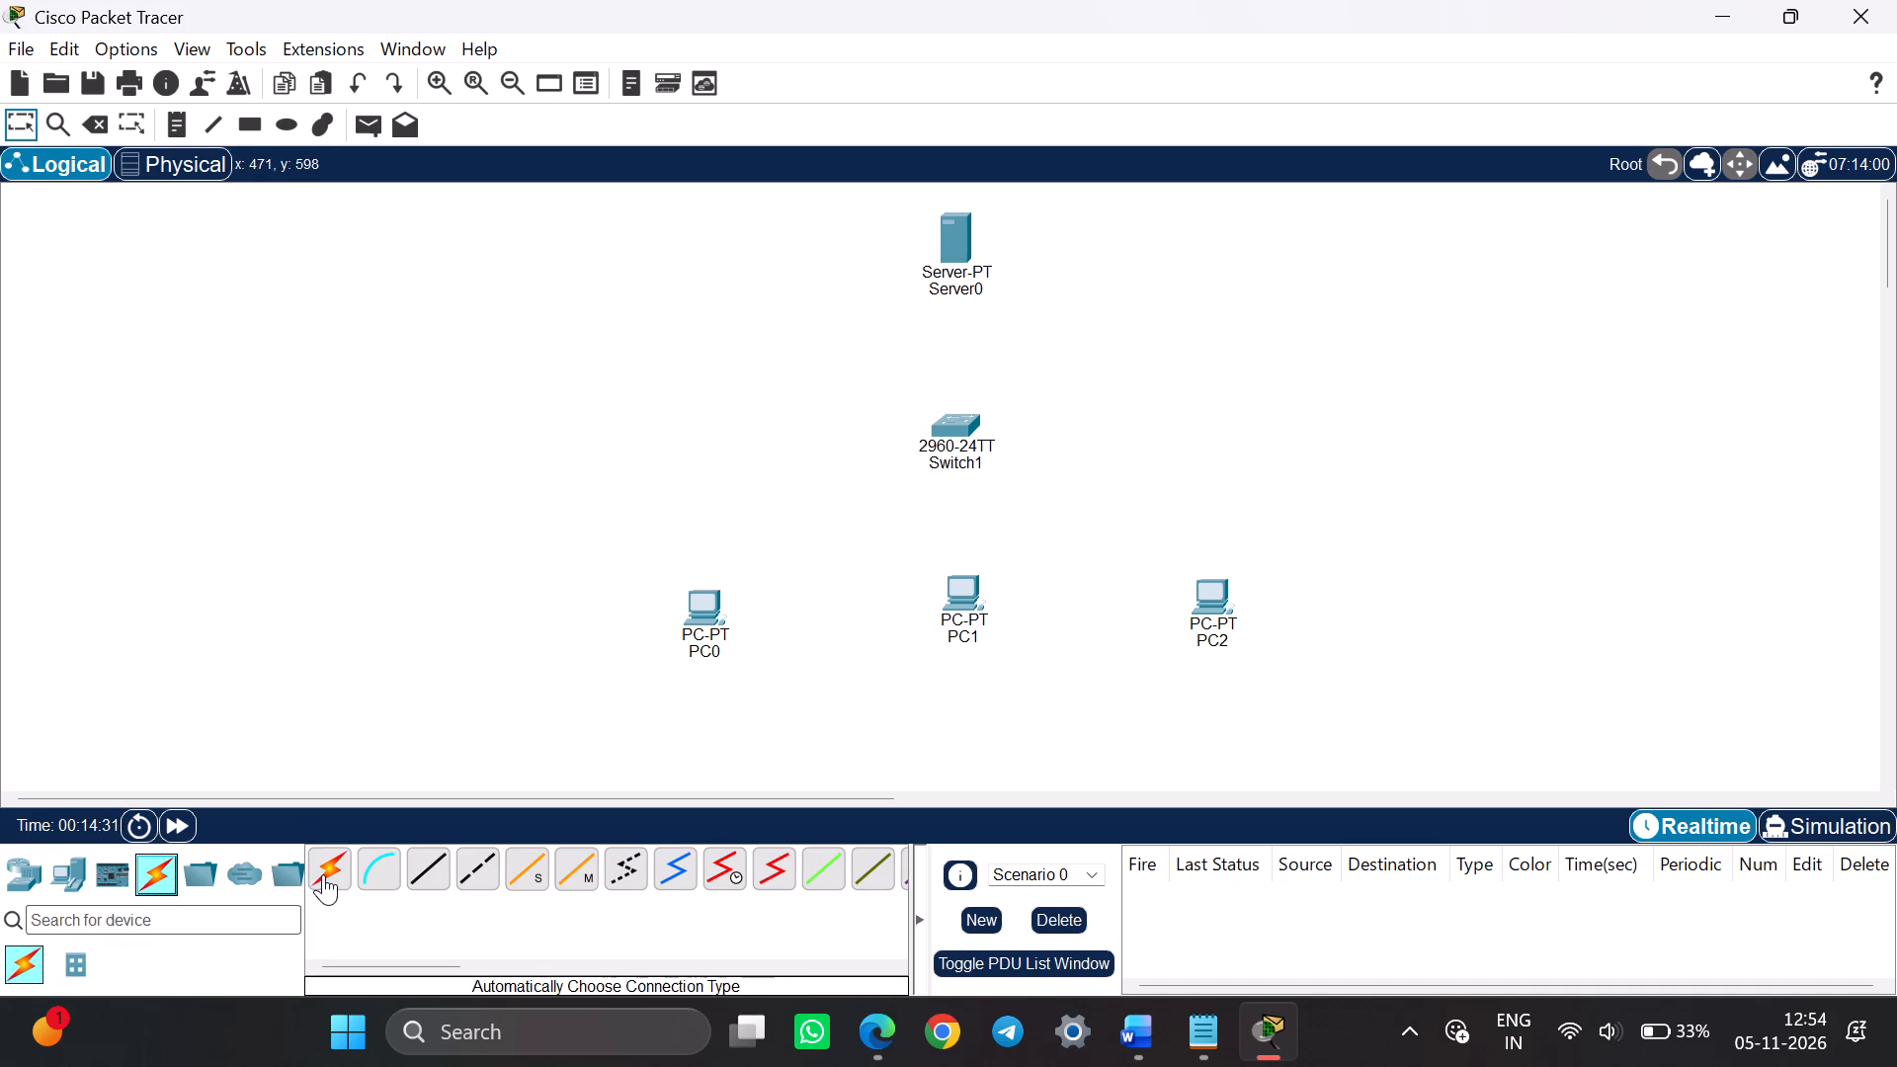
click(323, 874)
click(720, 602)
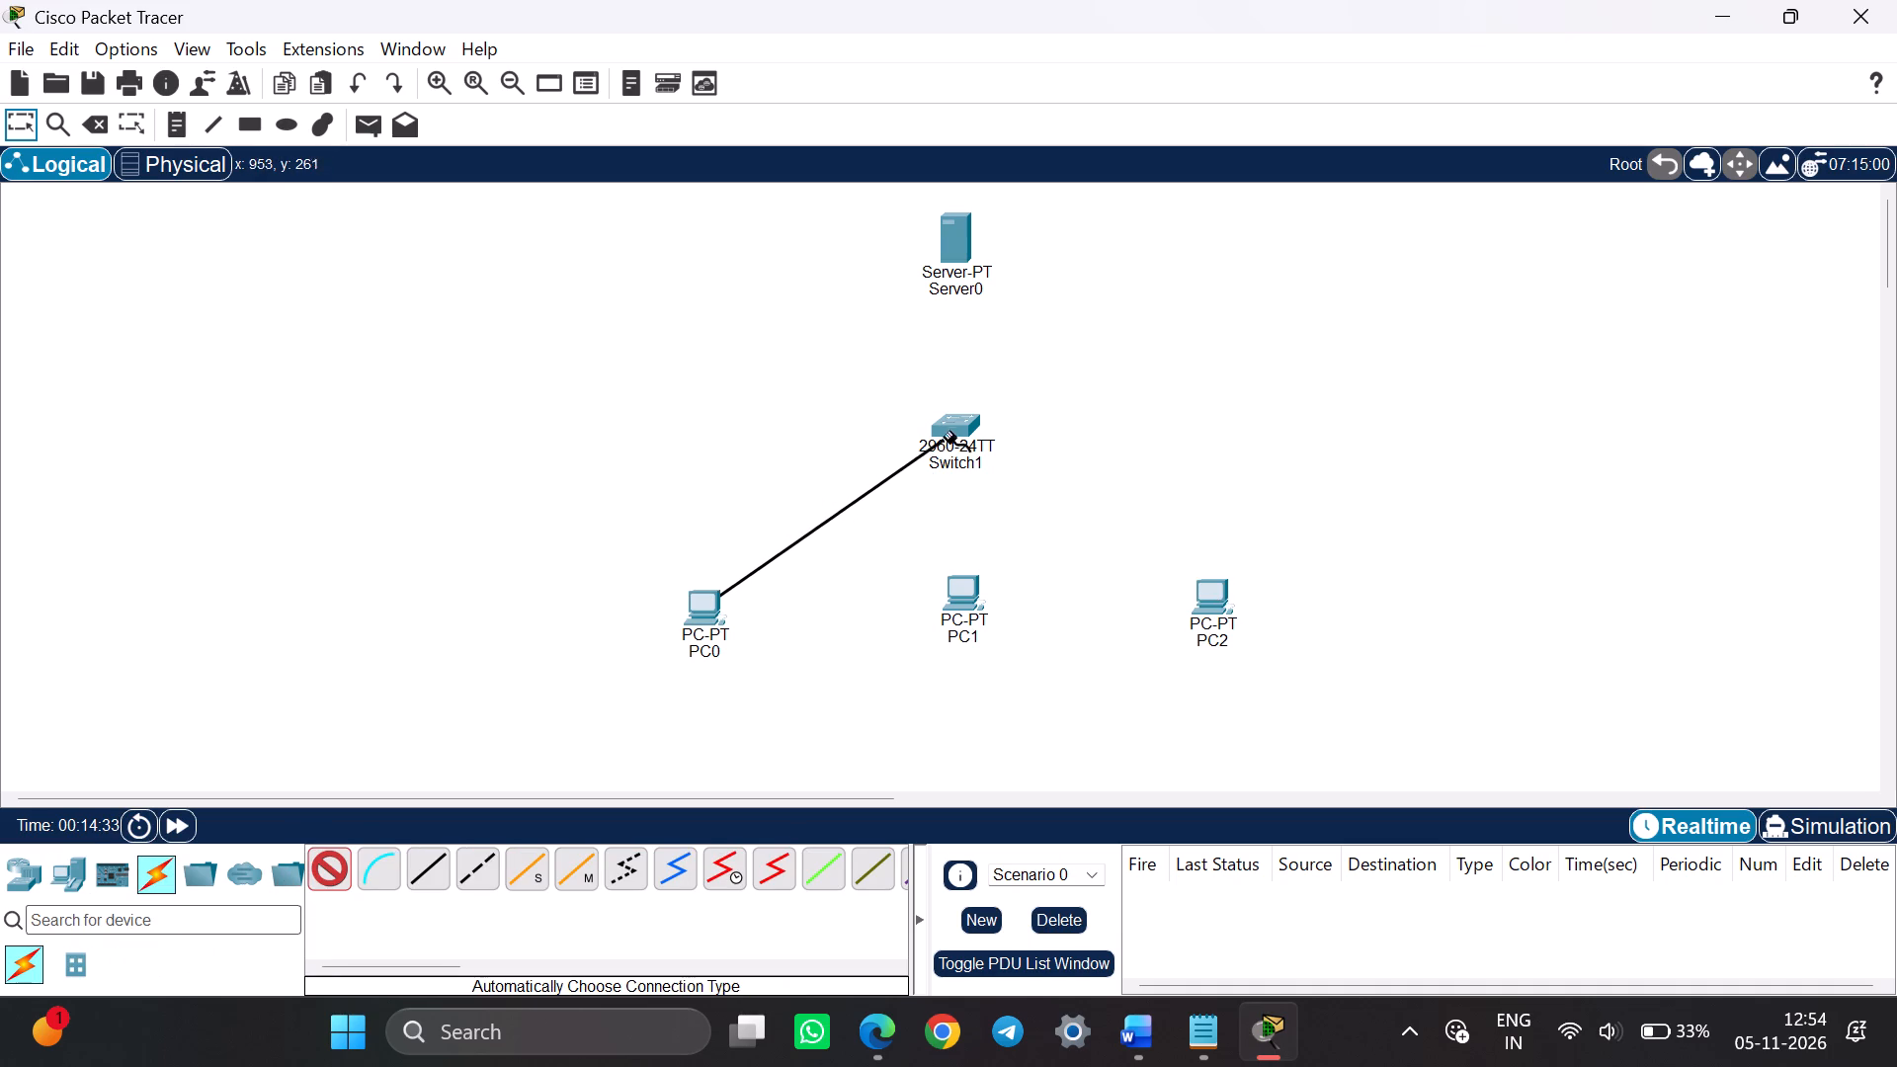
click(962, 428)
click(323, 869)
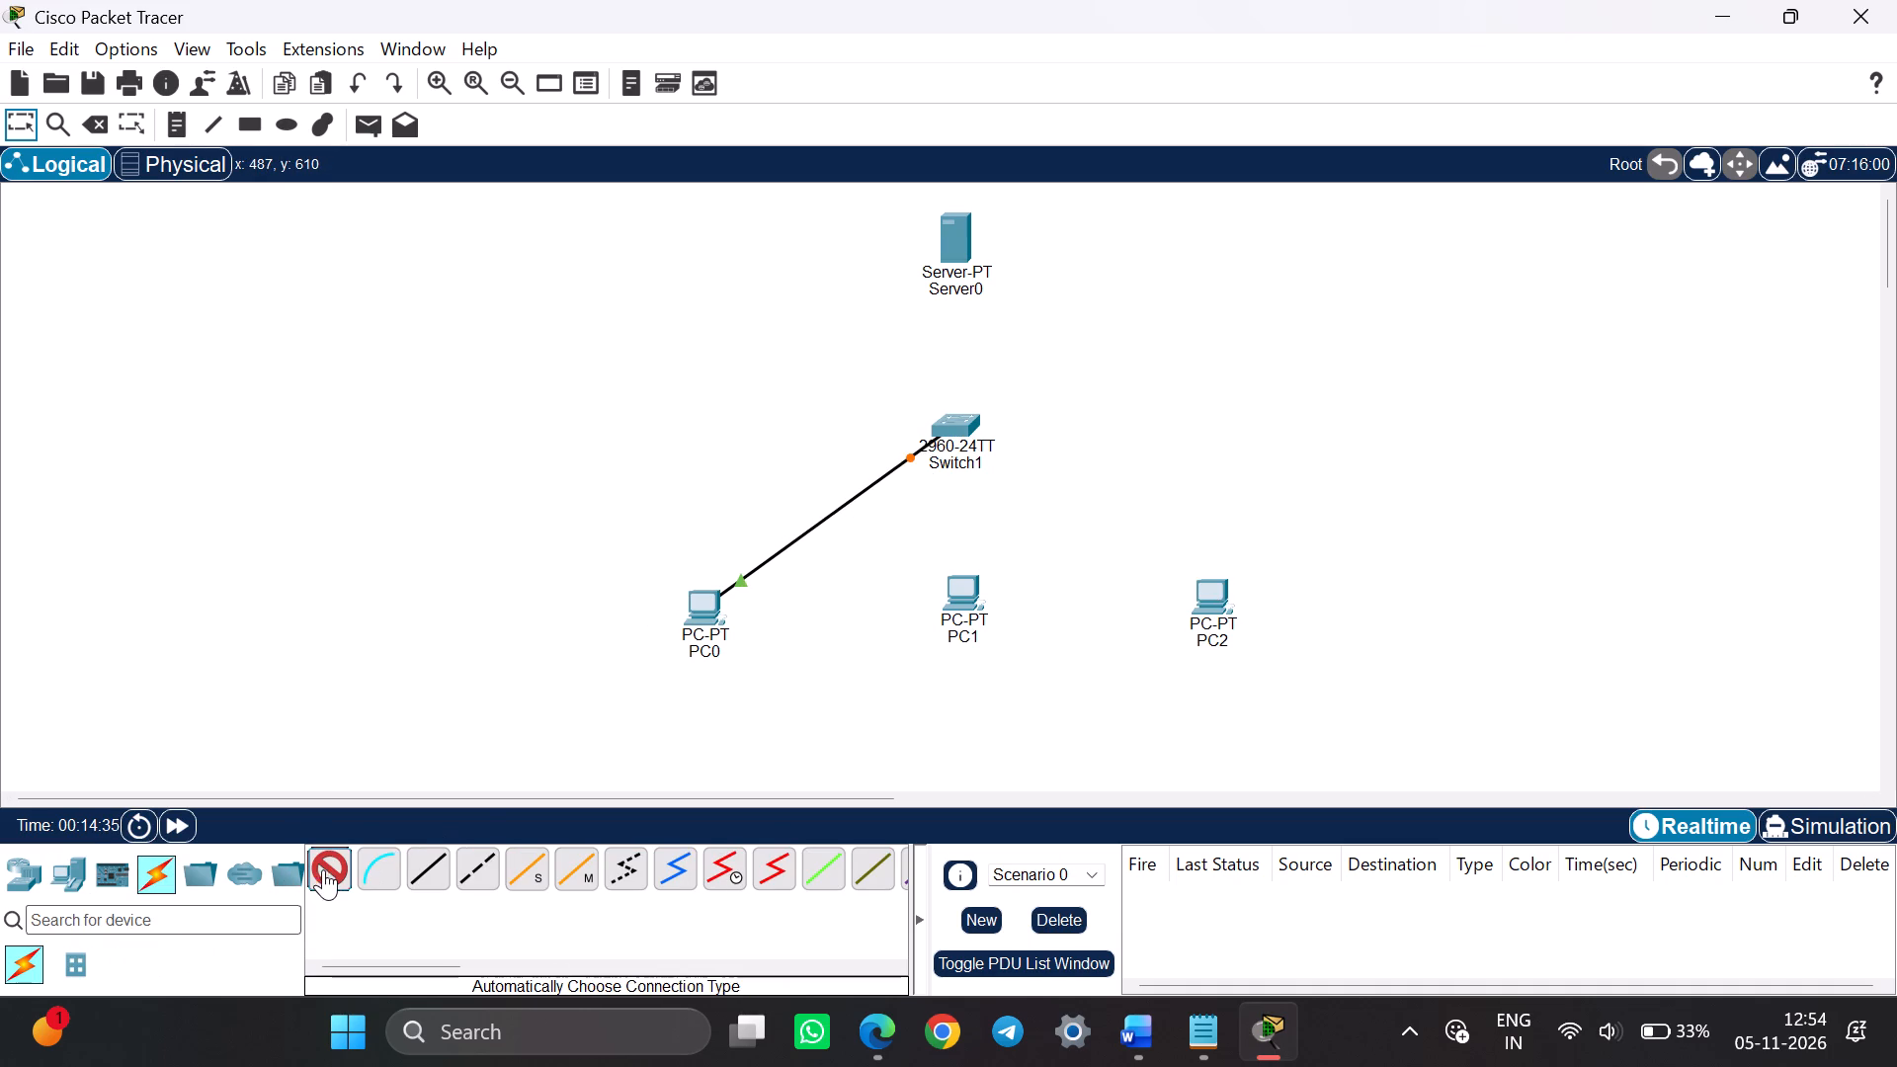
click(986, 613)
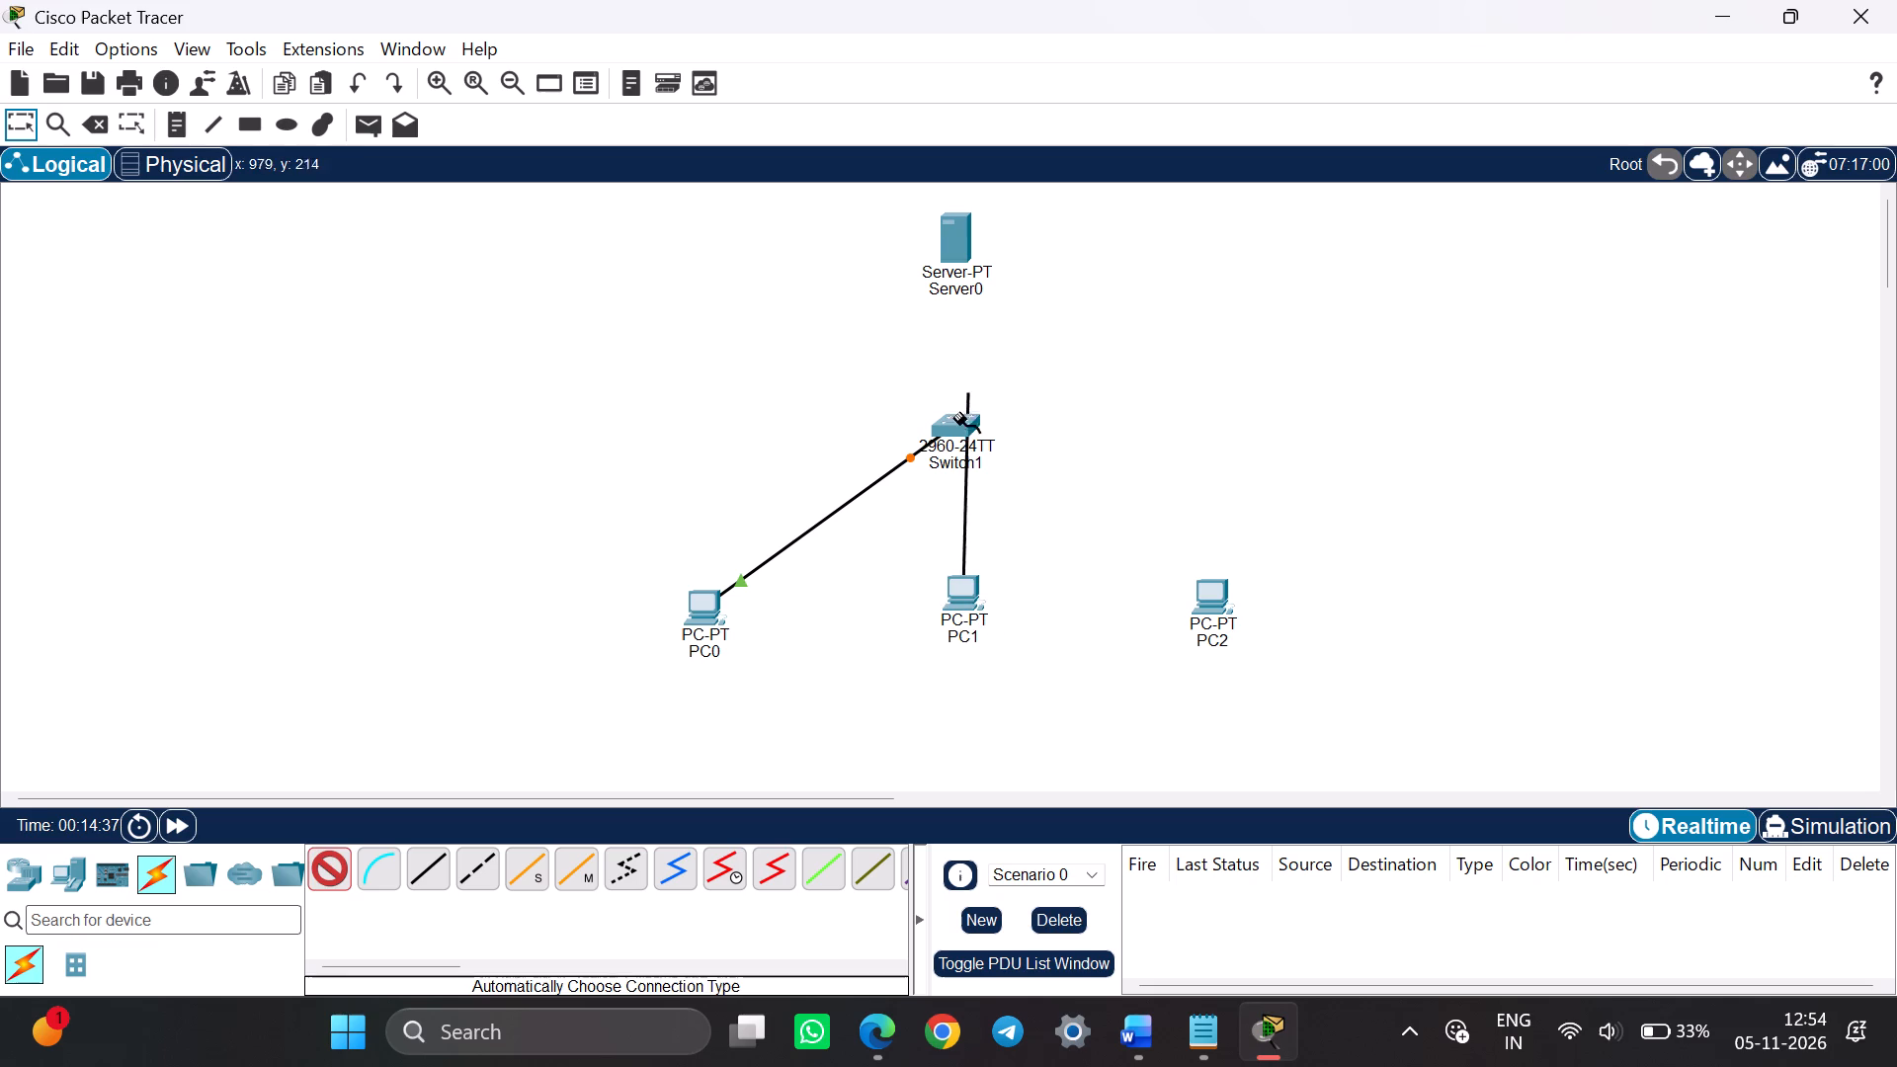
click(955, 433)
click(326, 875)
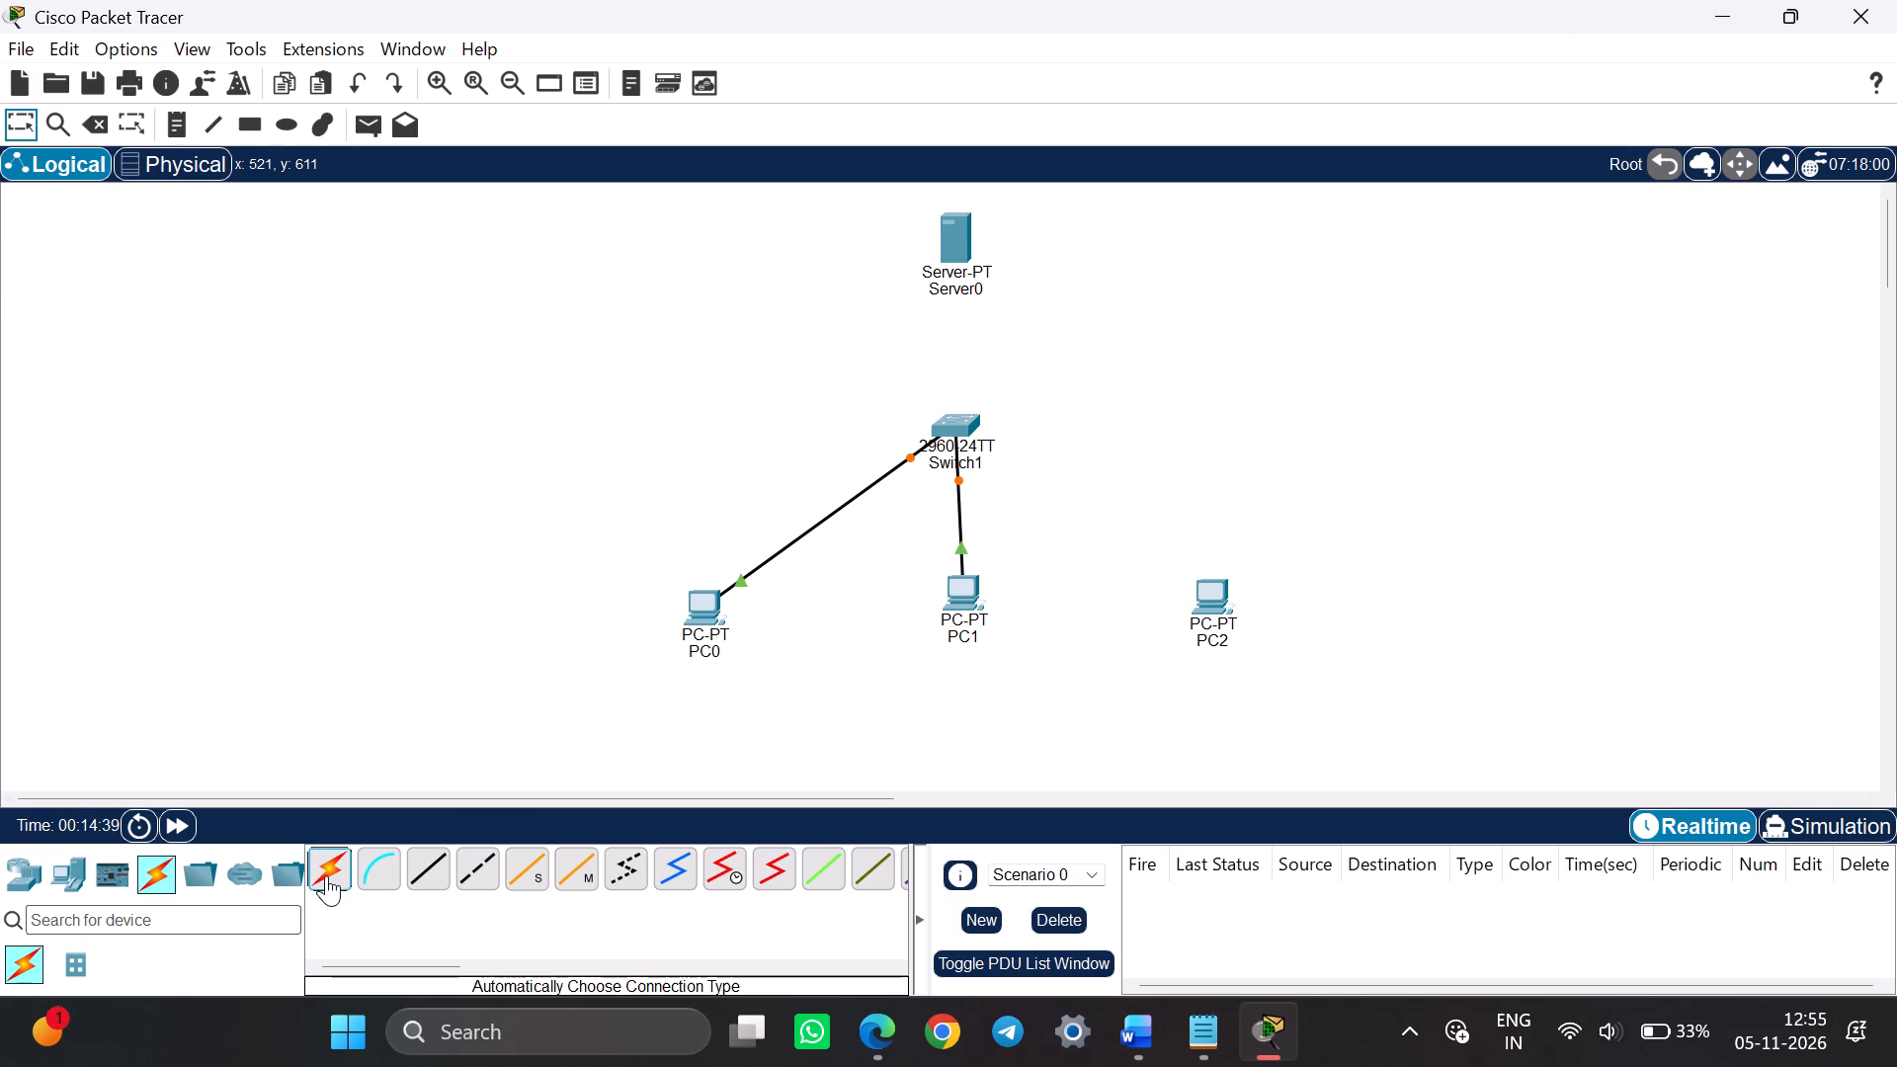
click(1227, 601)
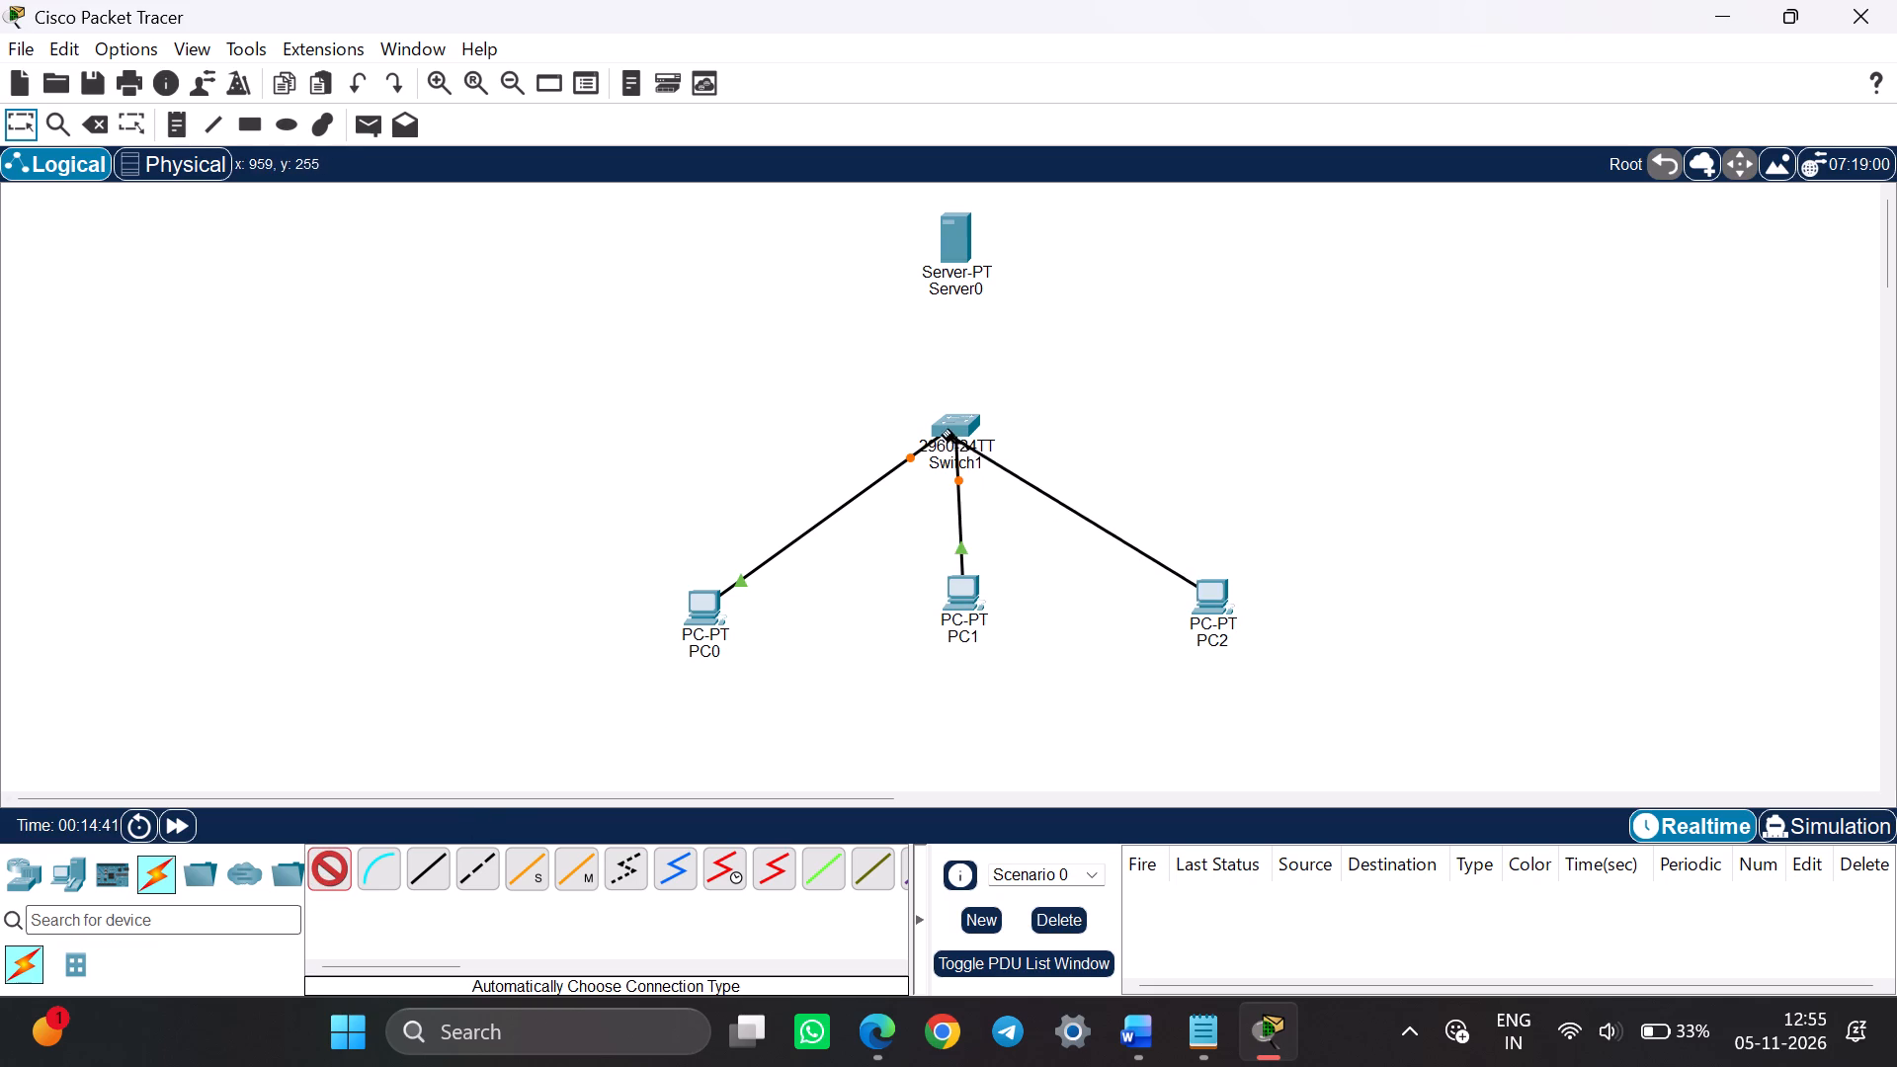
click(956, 424)
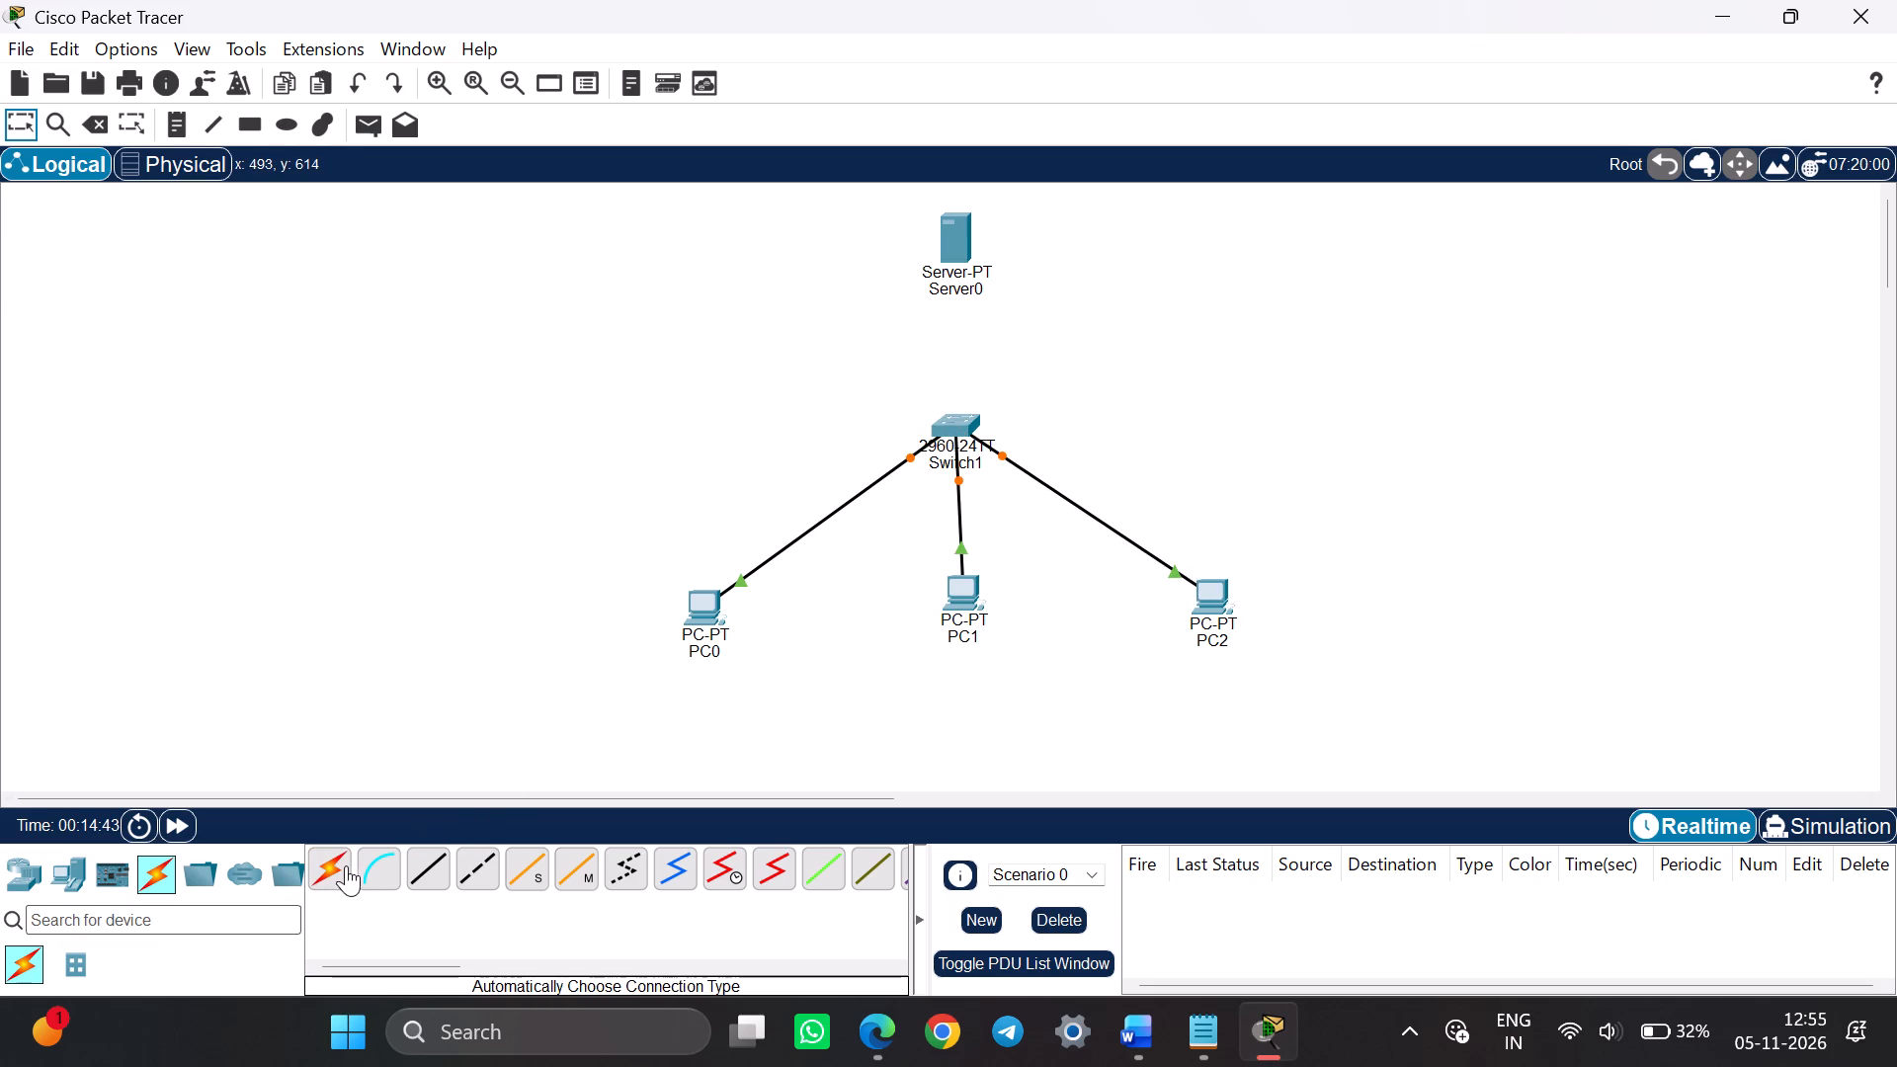
Connect the switch to Server0 using the automatically chosen connection type.
click(352, 865)
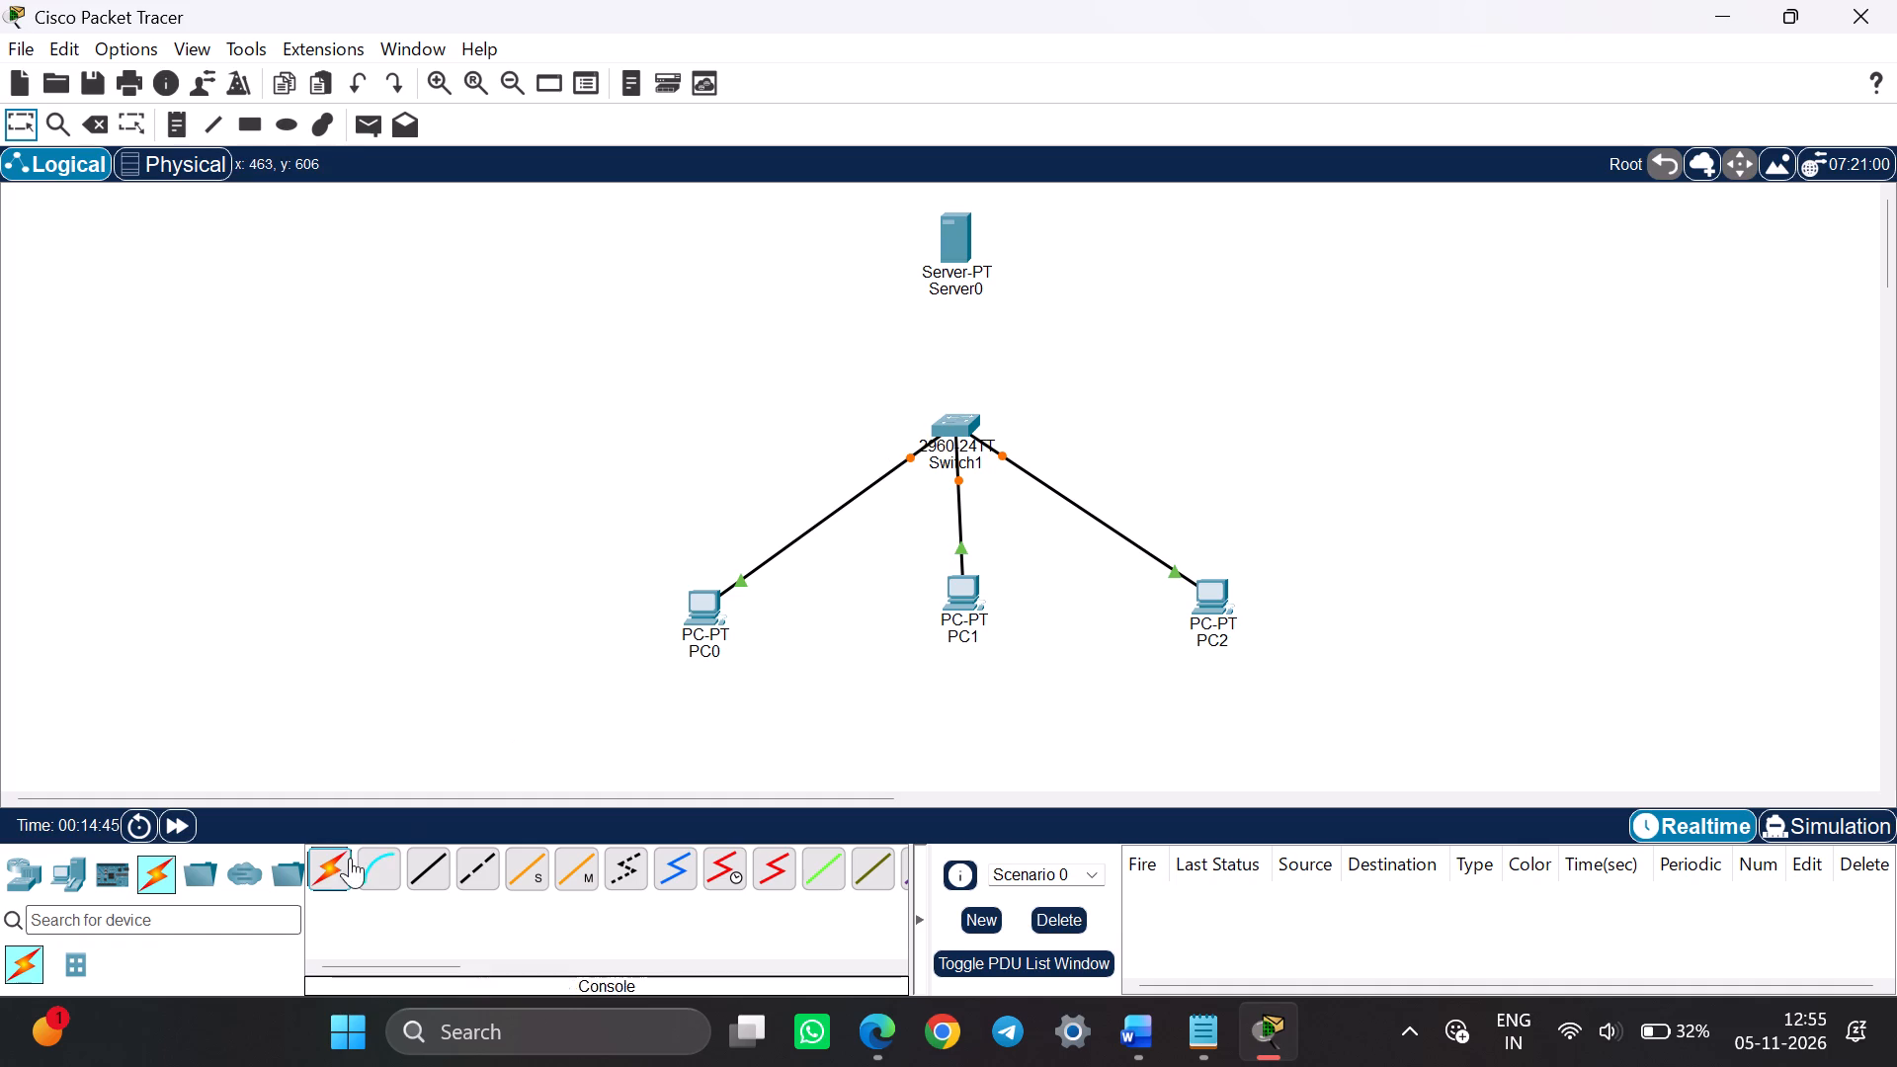
click(332, 870)
click(970, 424)
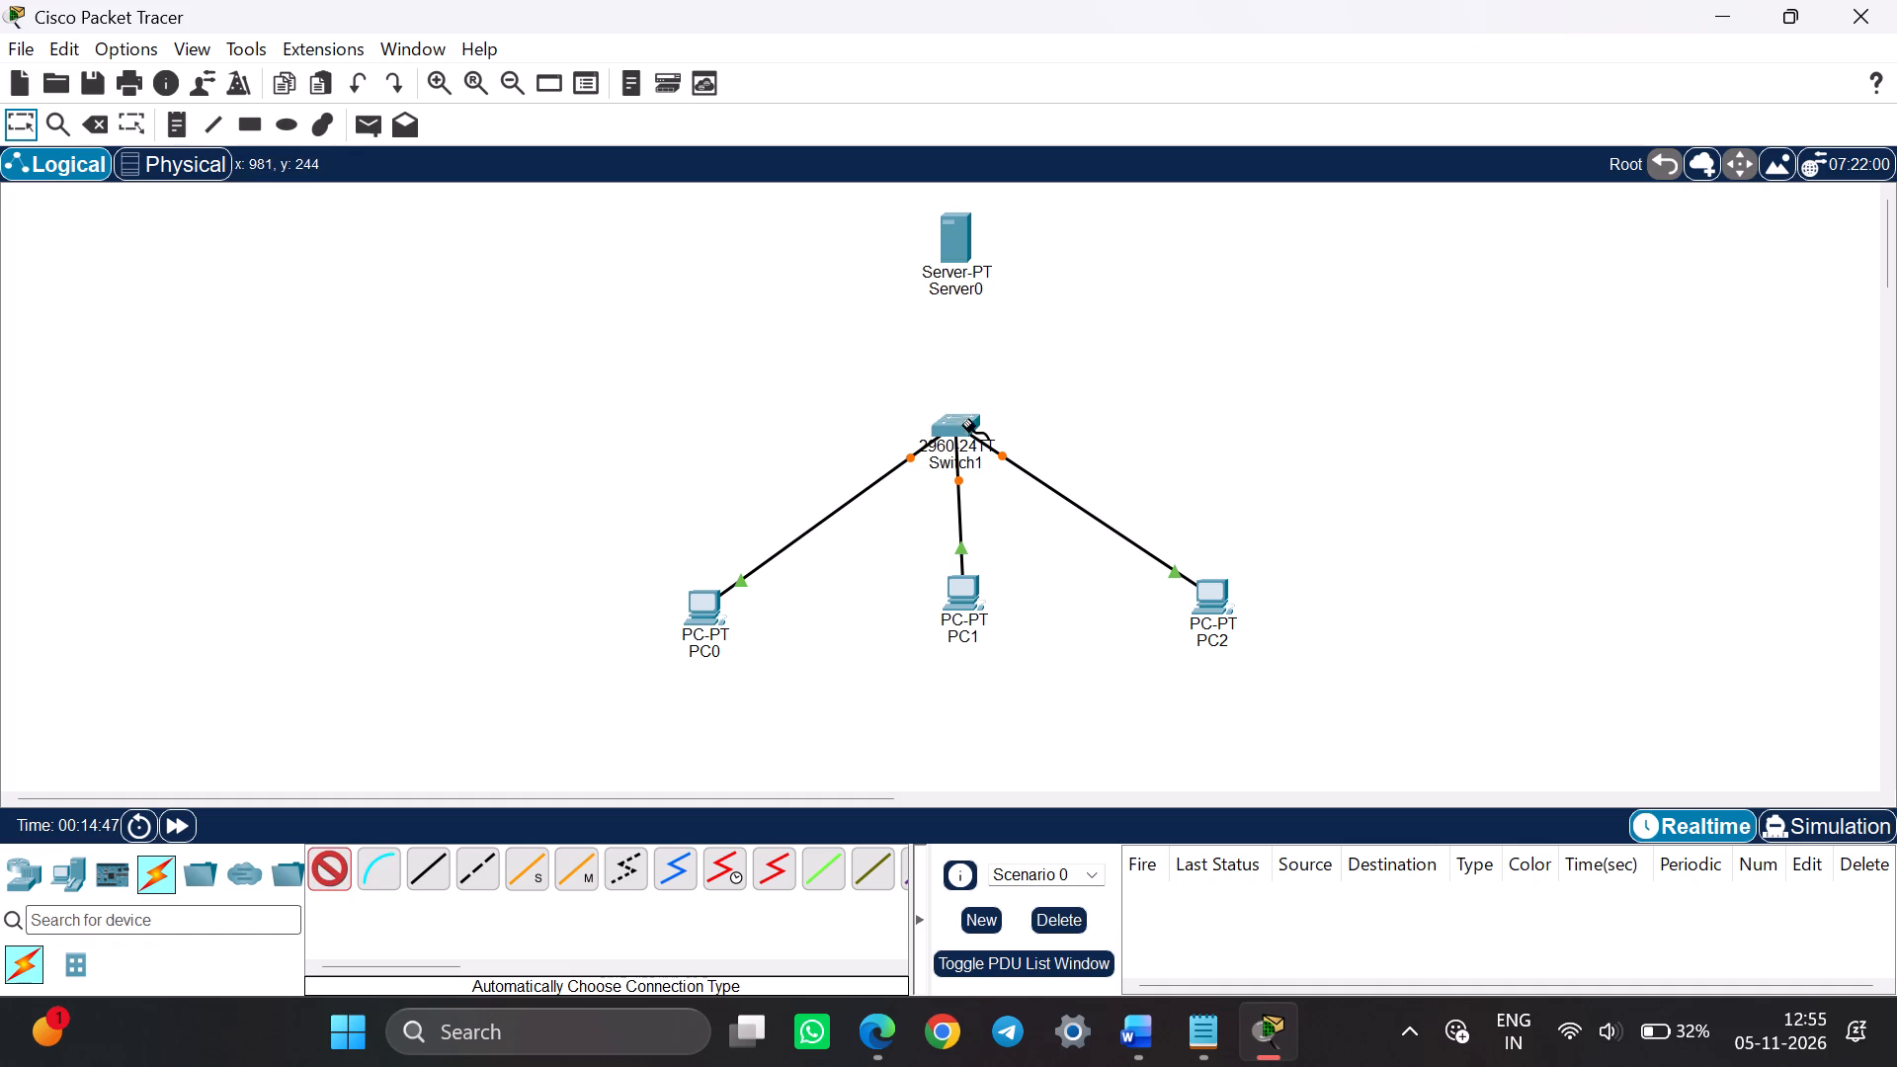
click(960, 231)
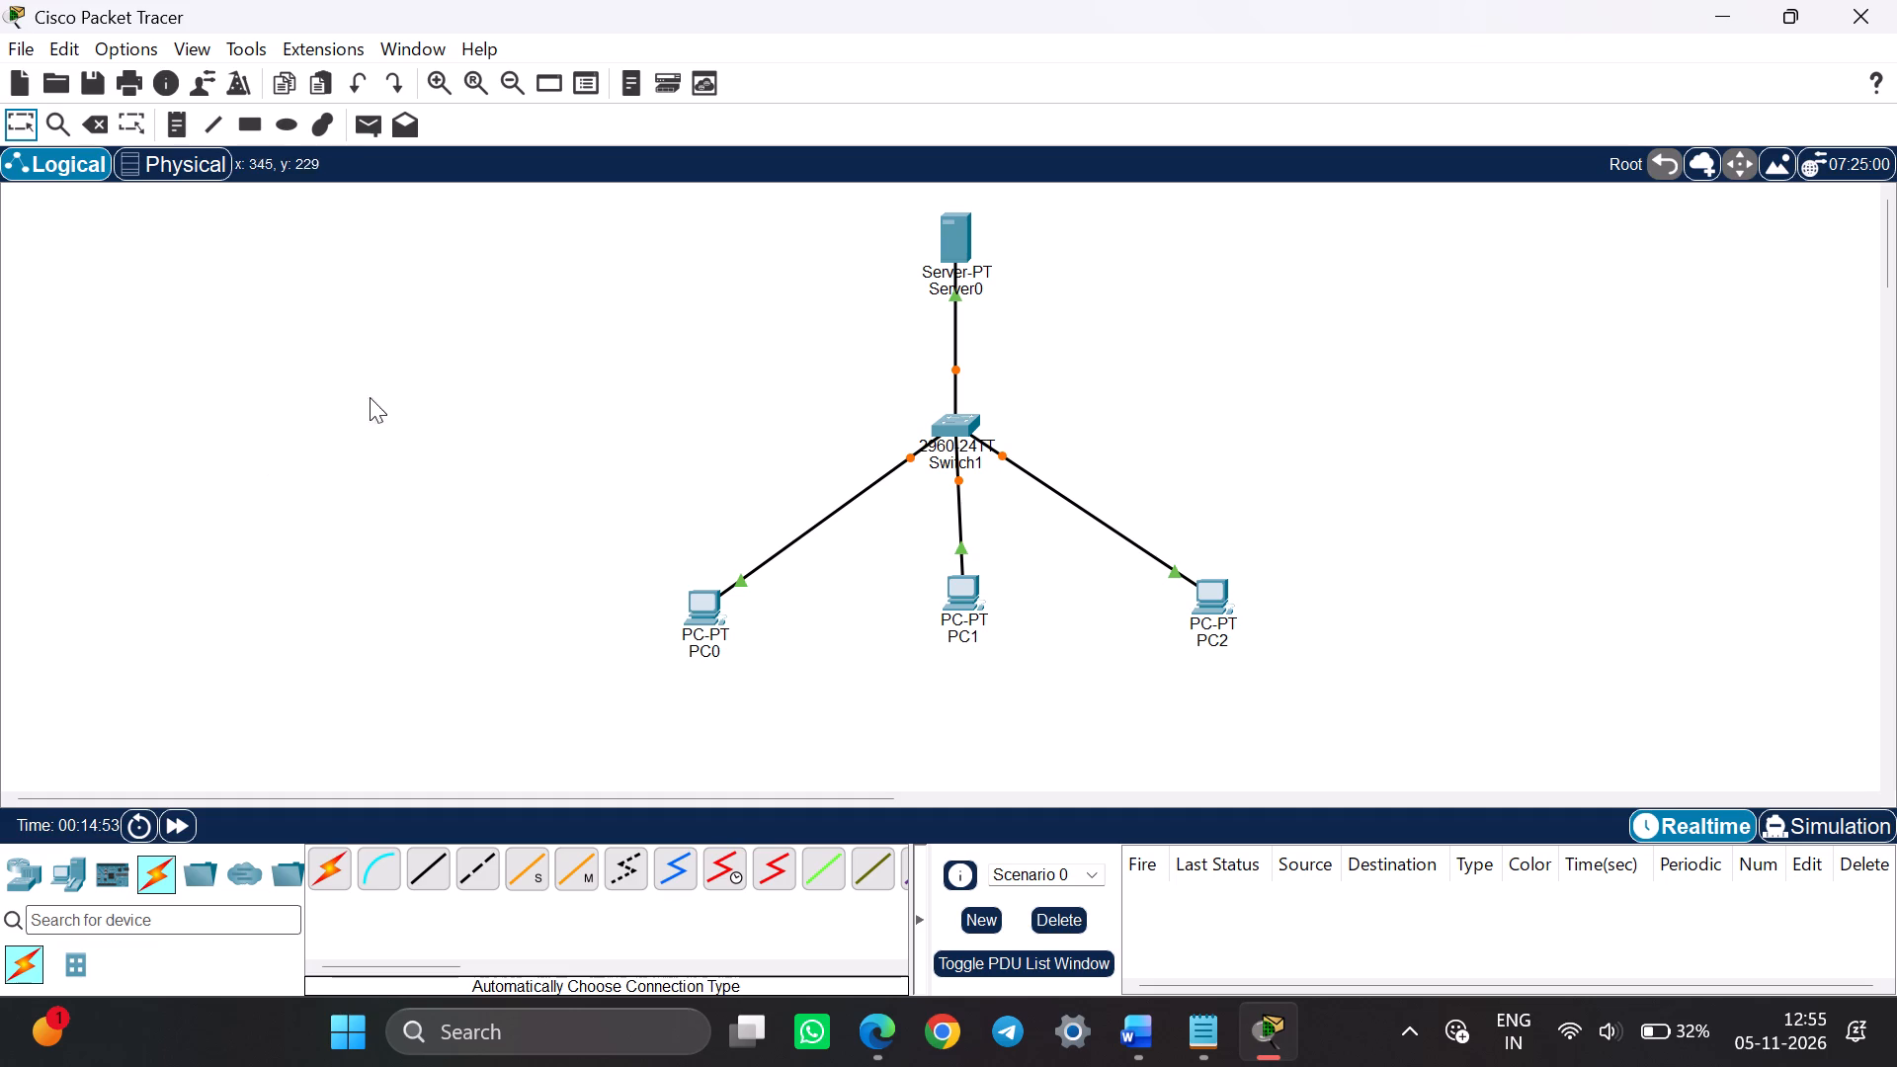
Give Server0 the static IPv4 address 10.0.0.1, subnet mask 255.0.0.0 and DNS server 10.0.0.2 in its IP configuration.
click(941, 226)
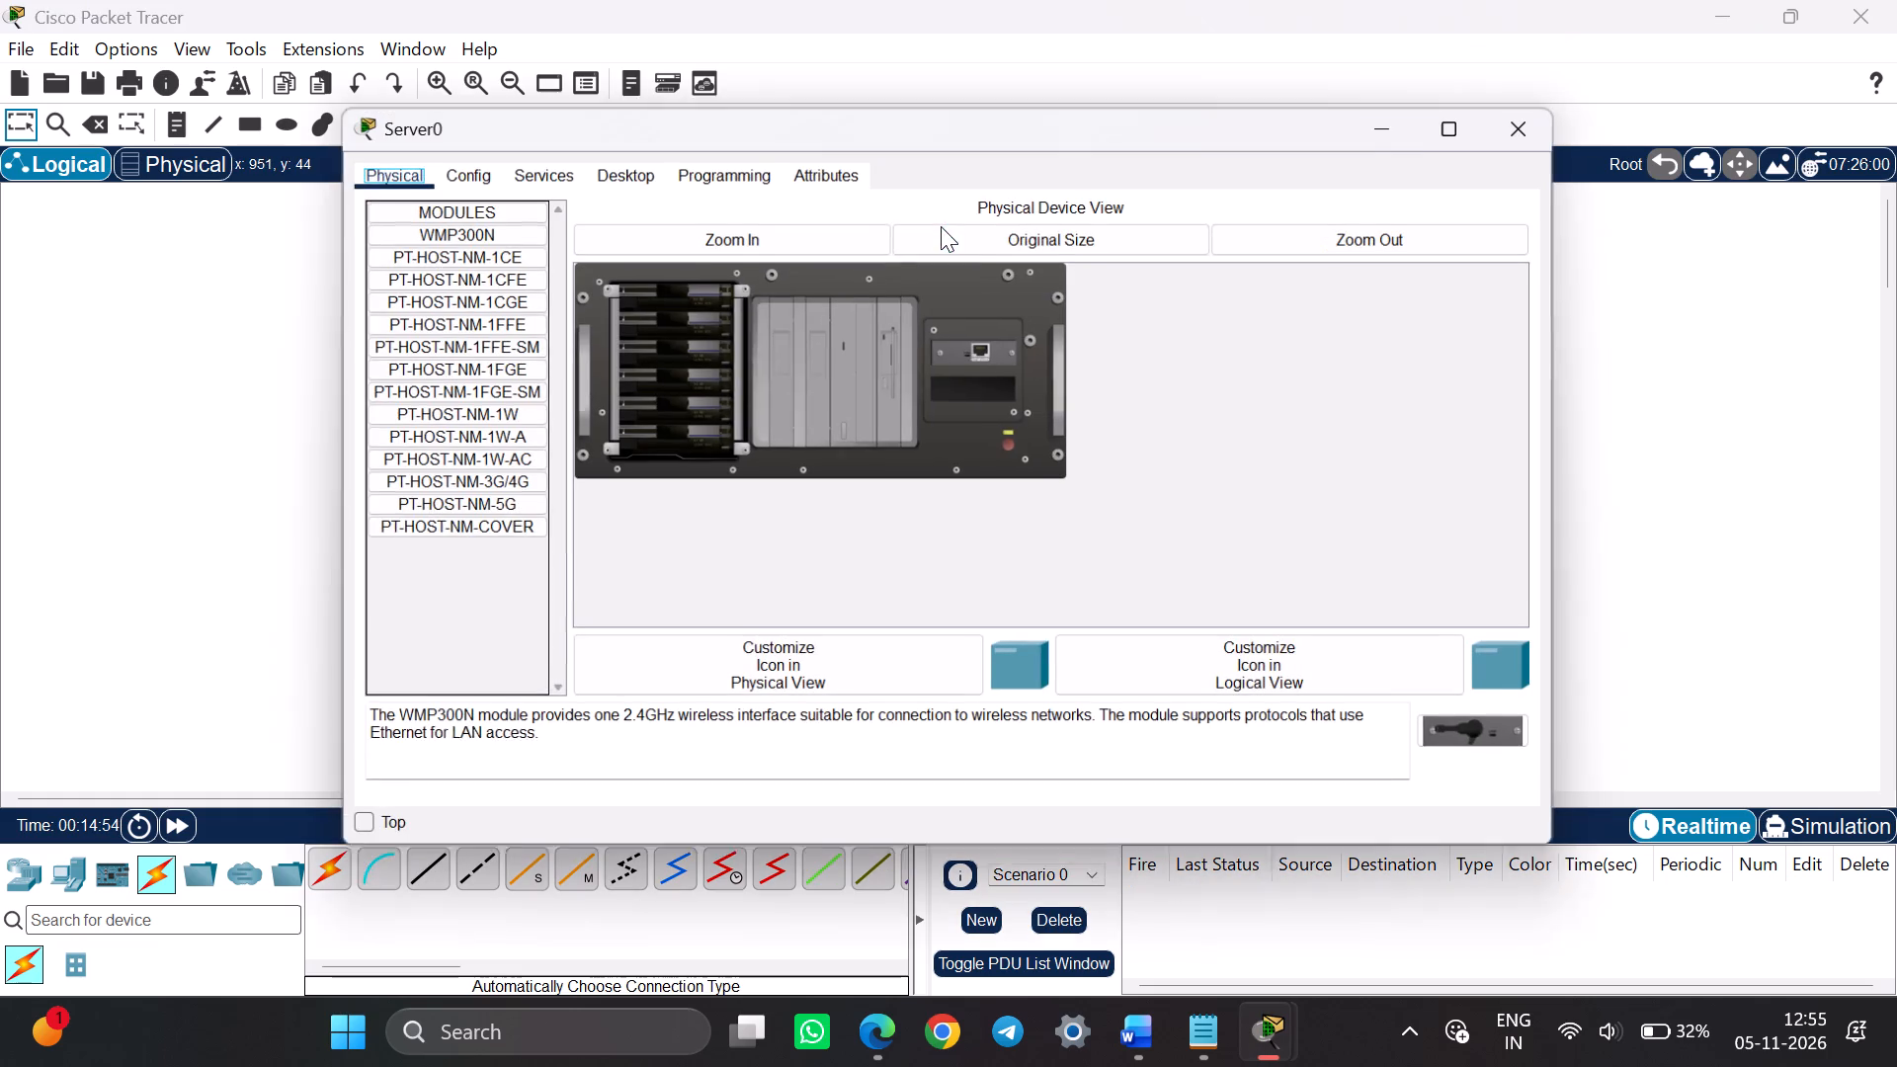
click(604, 168)
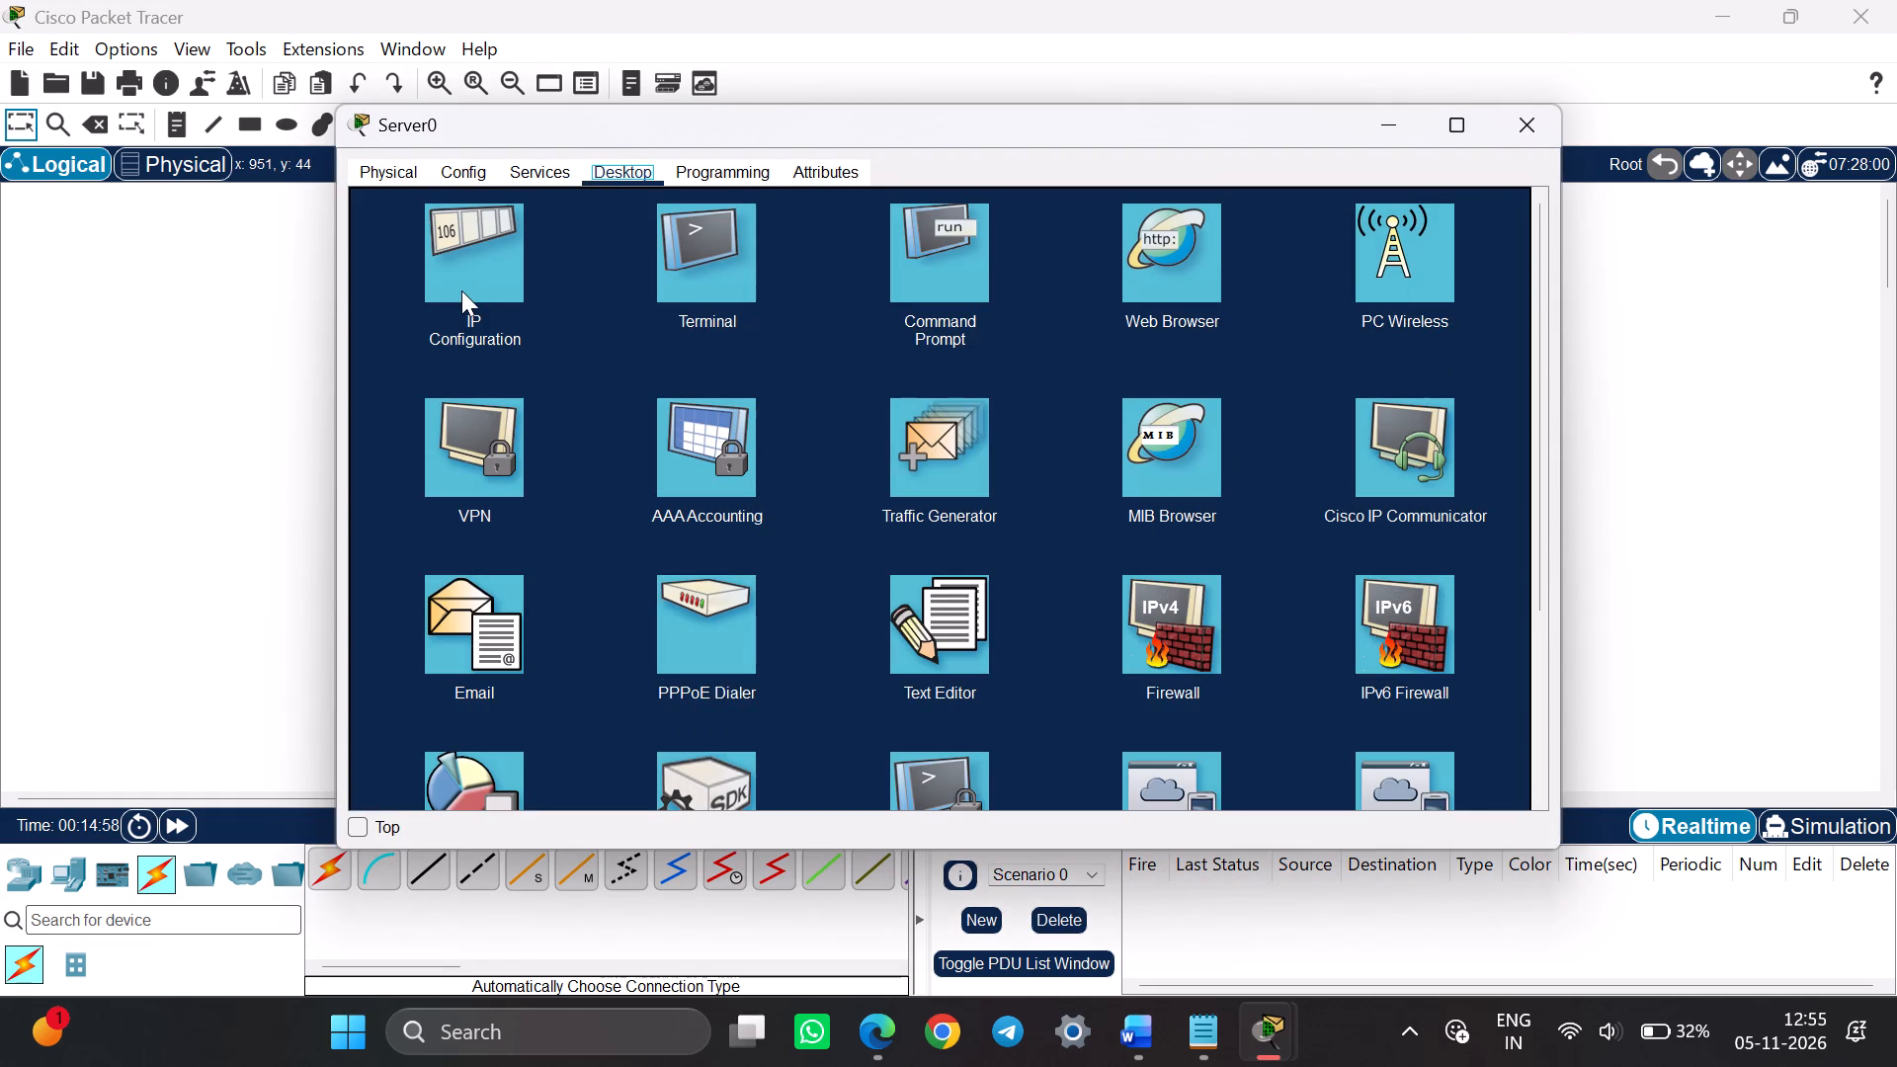
click(461, 290)
click(796, 295)
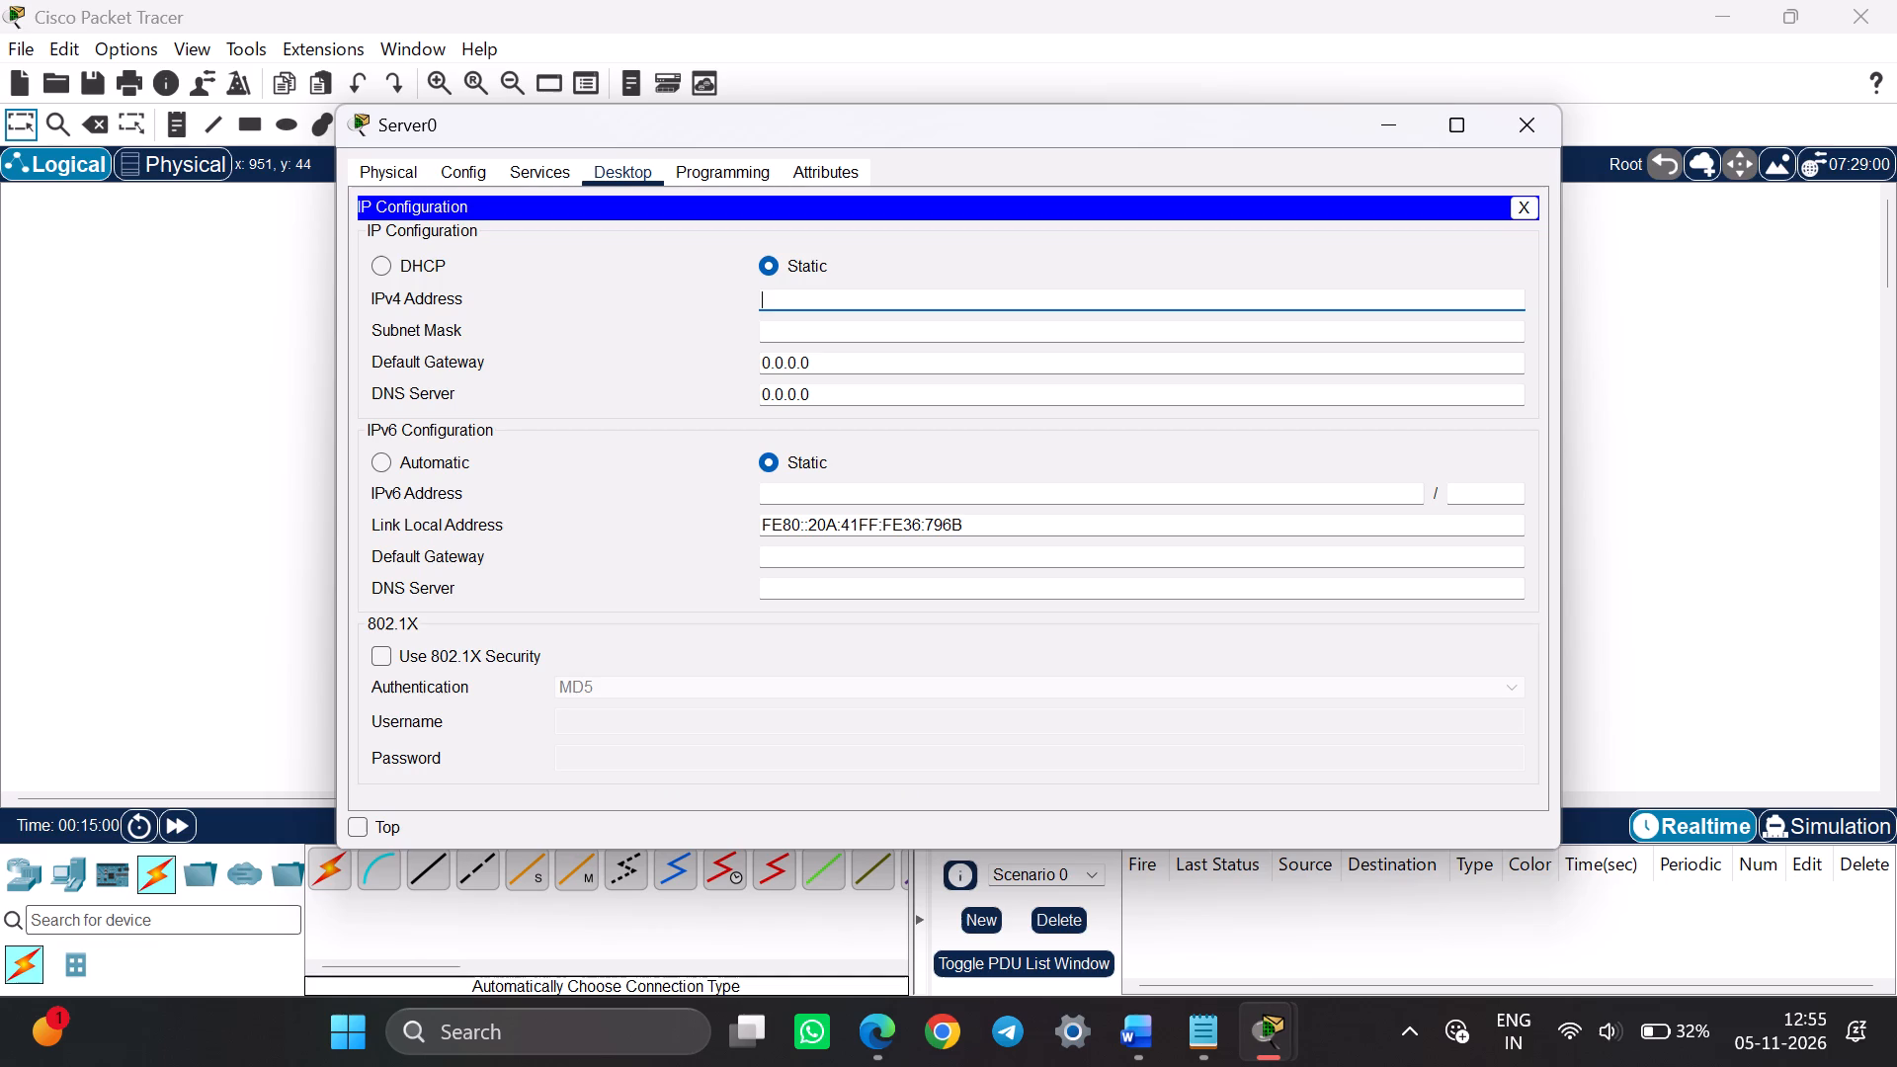
text(10.0.0.1)
click(814, 337)
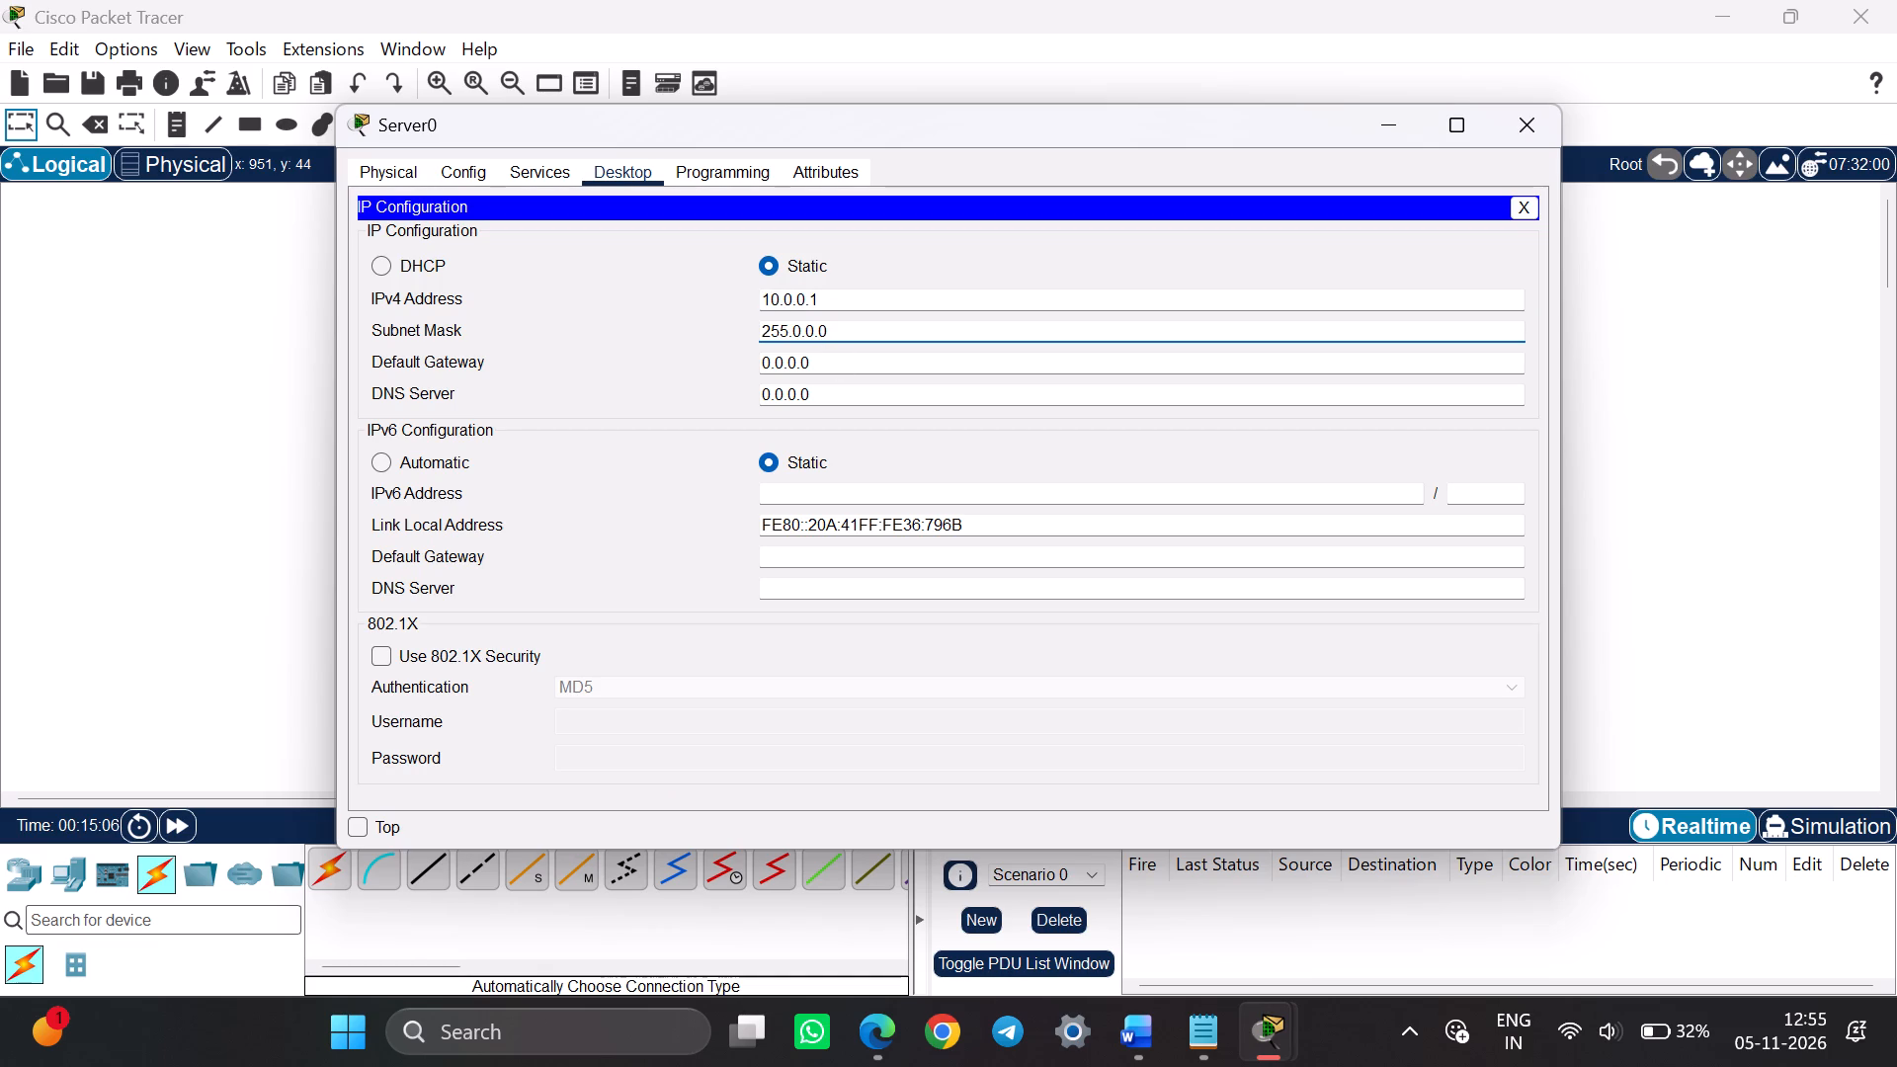
click(830, 360)
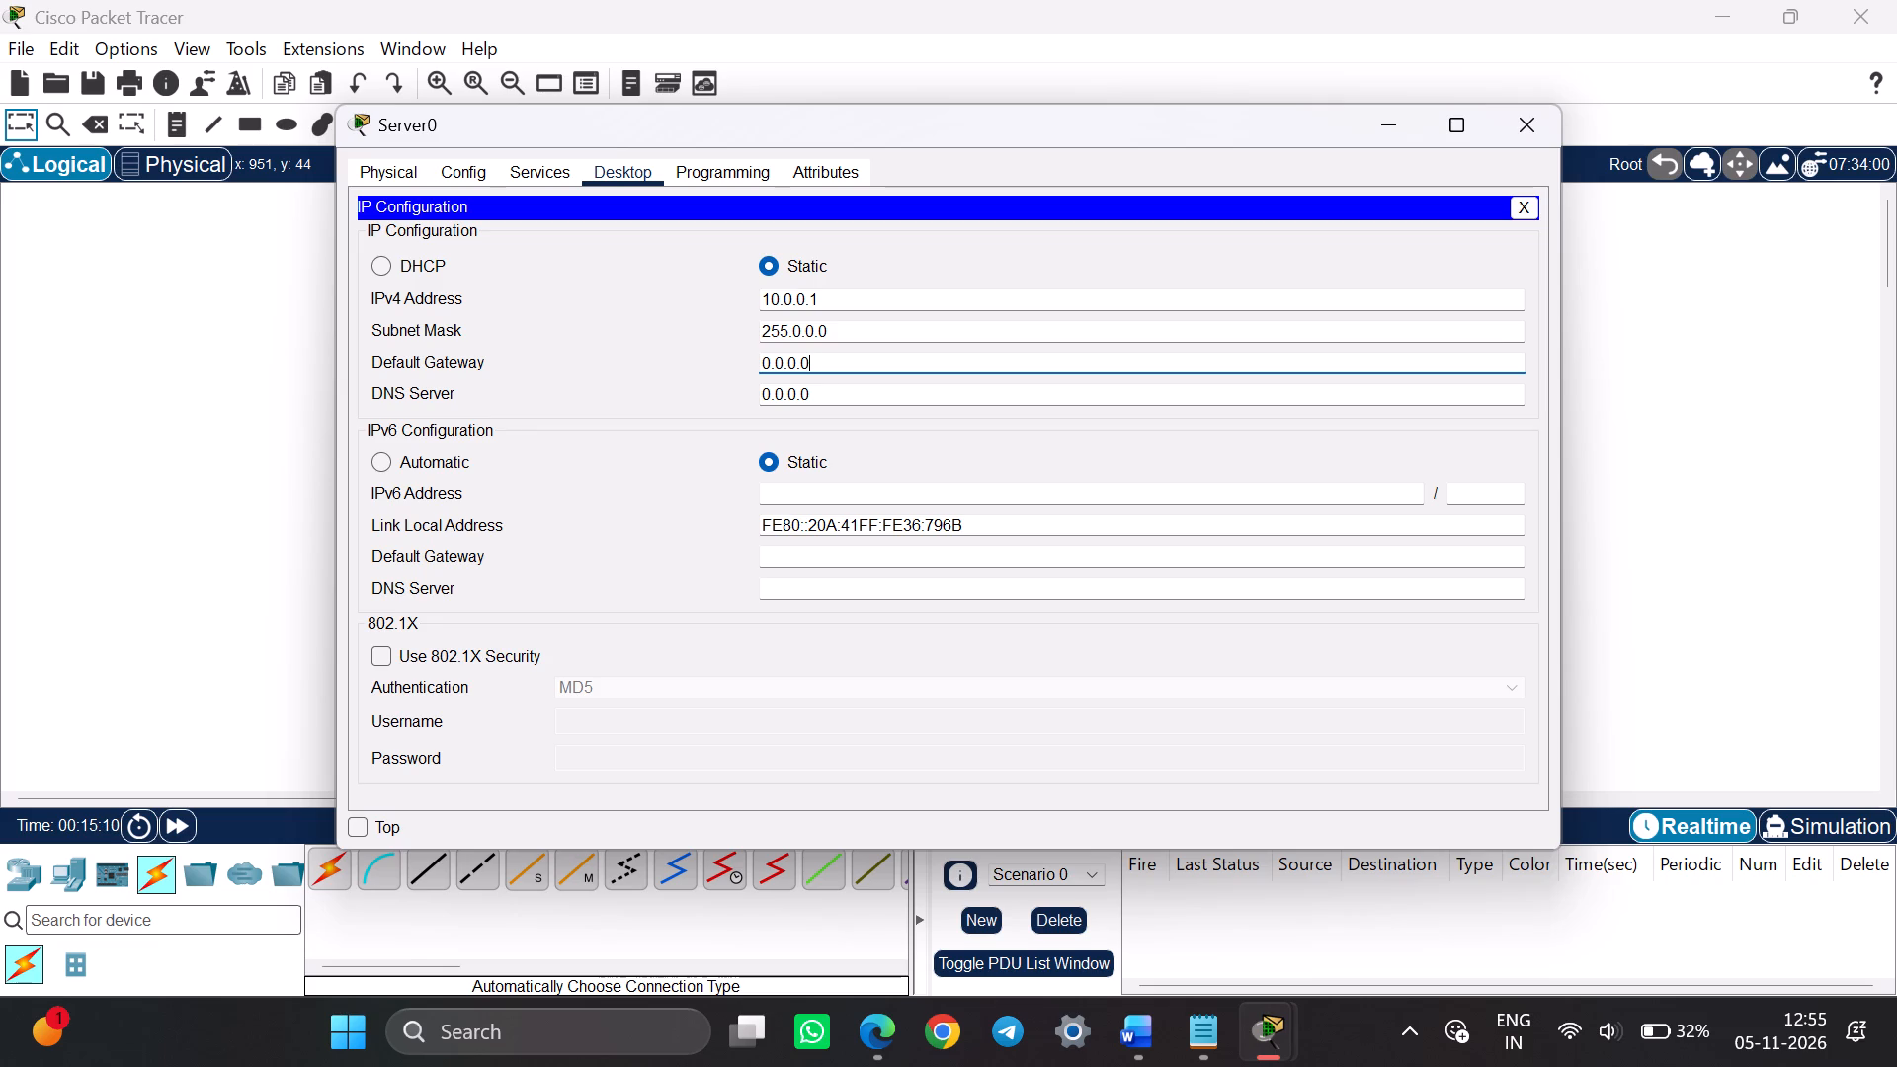
drag(830, 390, 757, 390)
key(BackSpace)
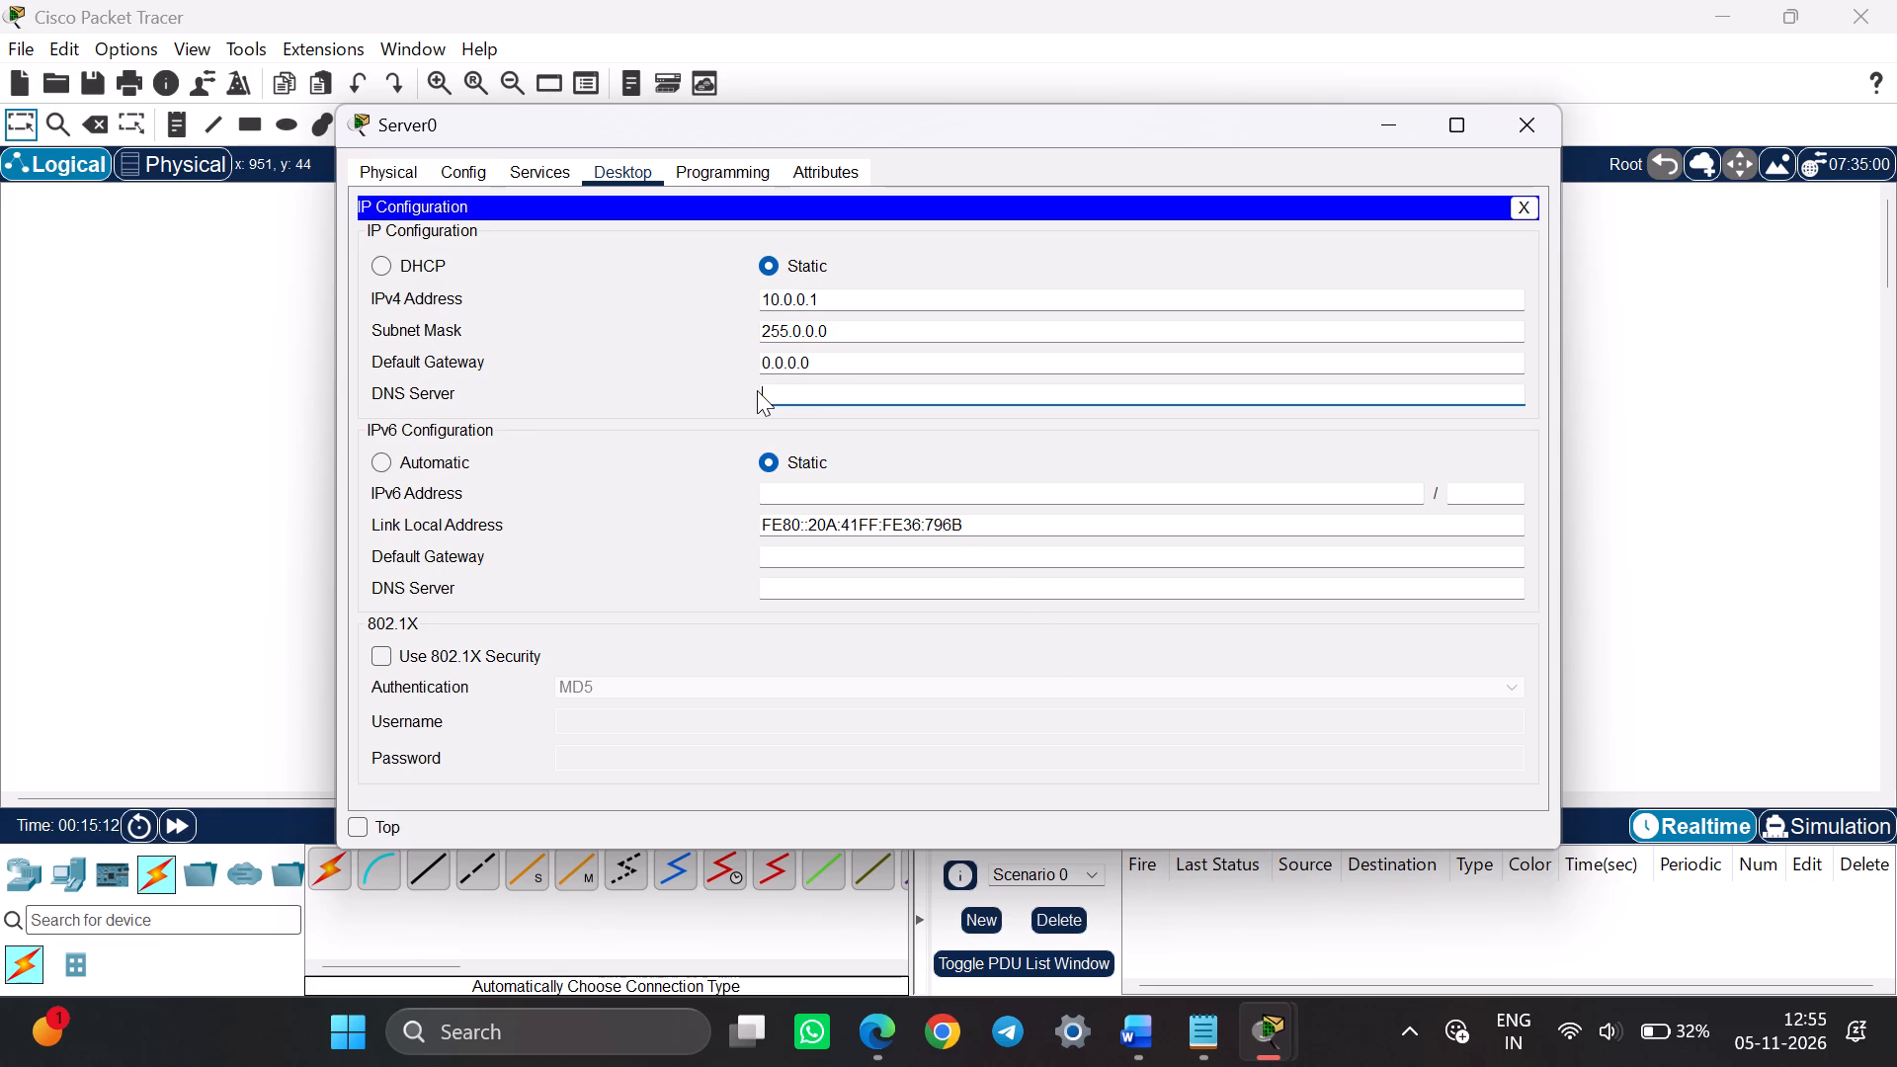
text(10.)
text(0.0.)
key(2)
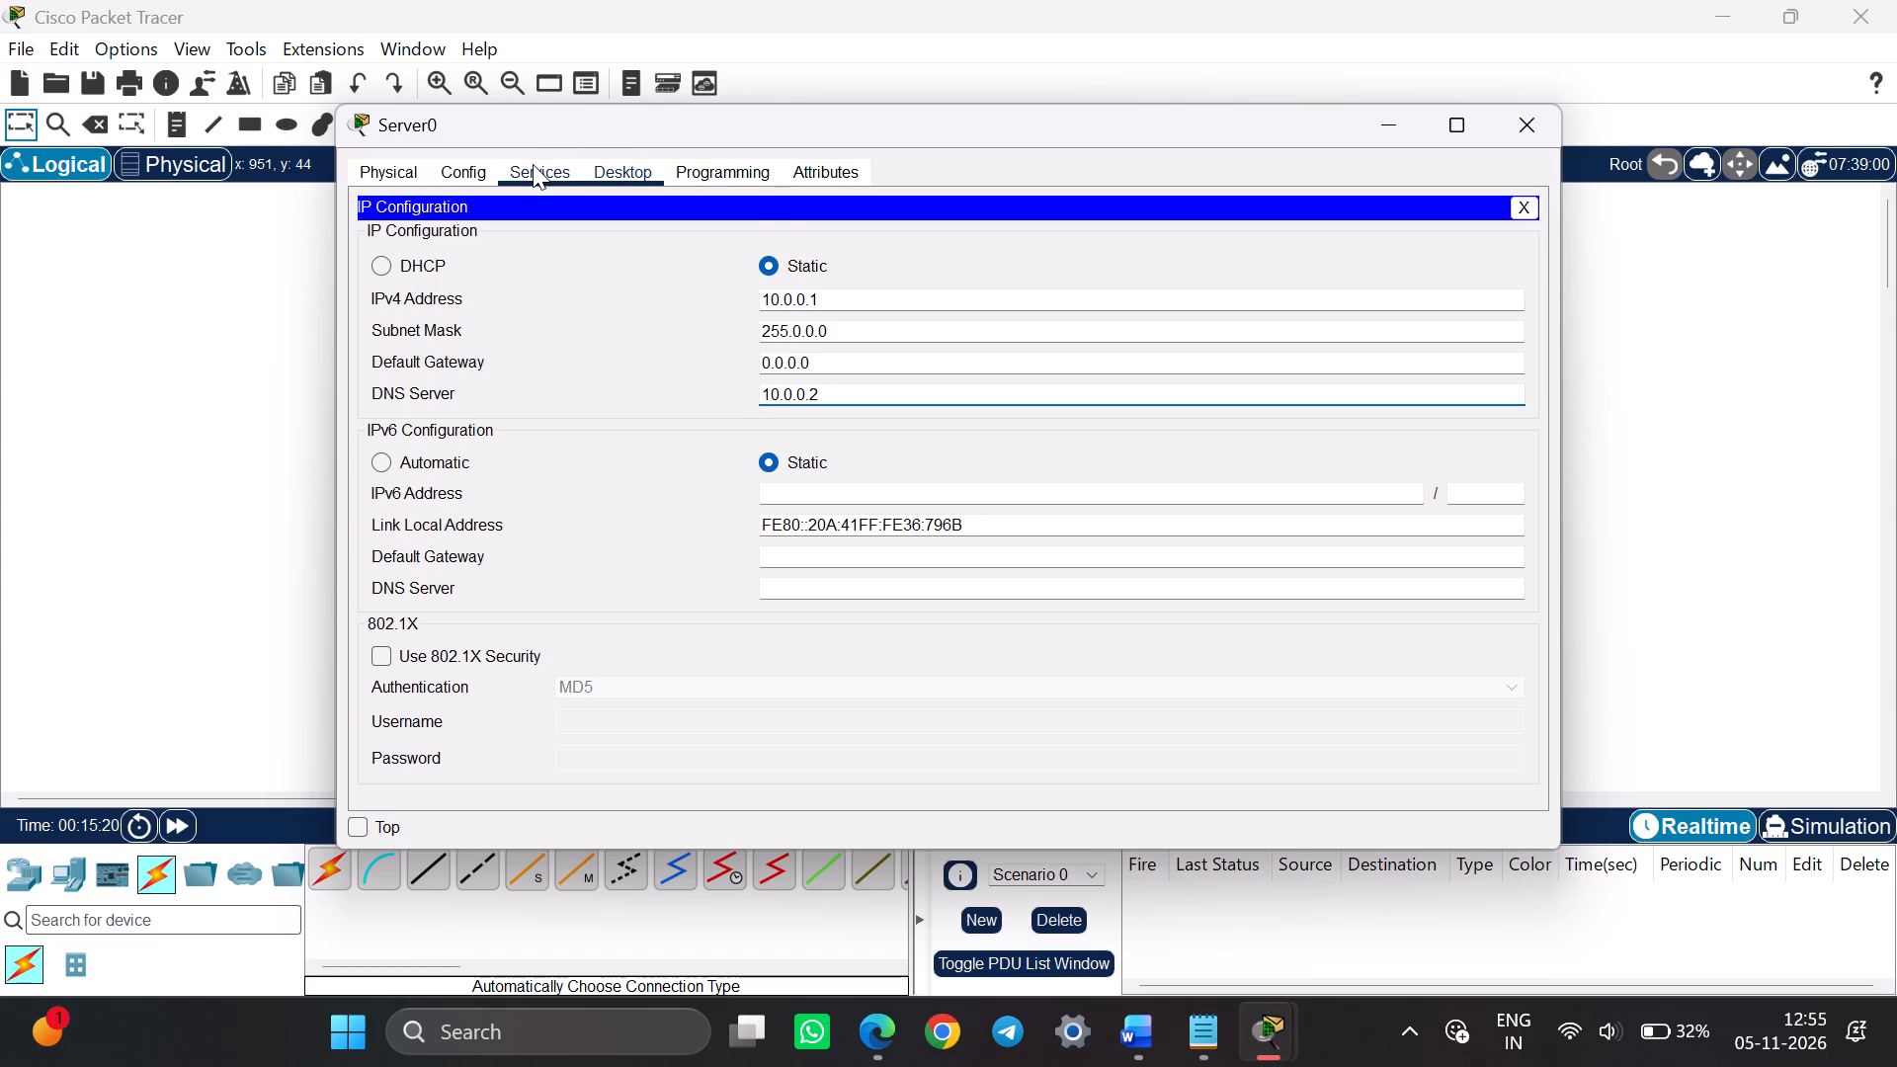
Turn on Server0's DHCP service for the FastEthernet0 interface.
click(533, 164)
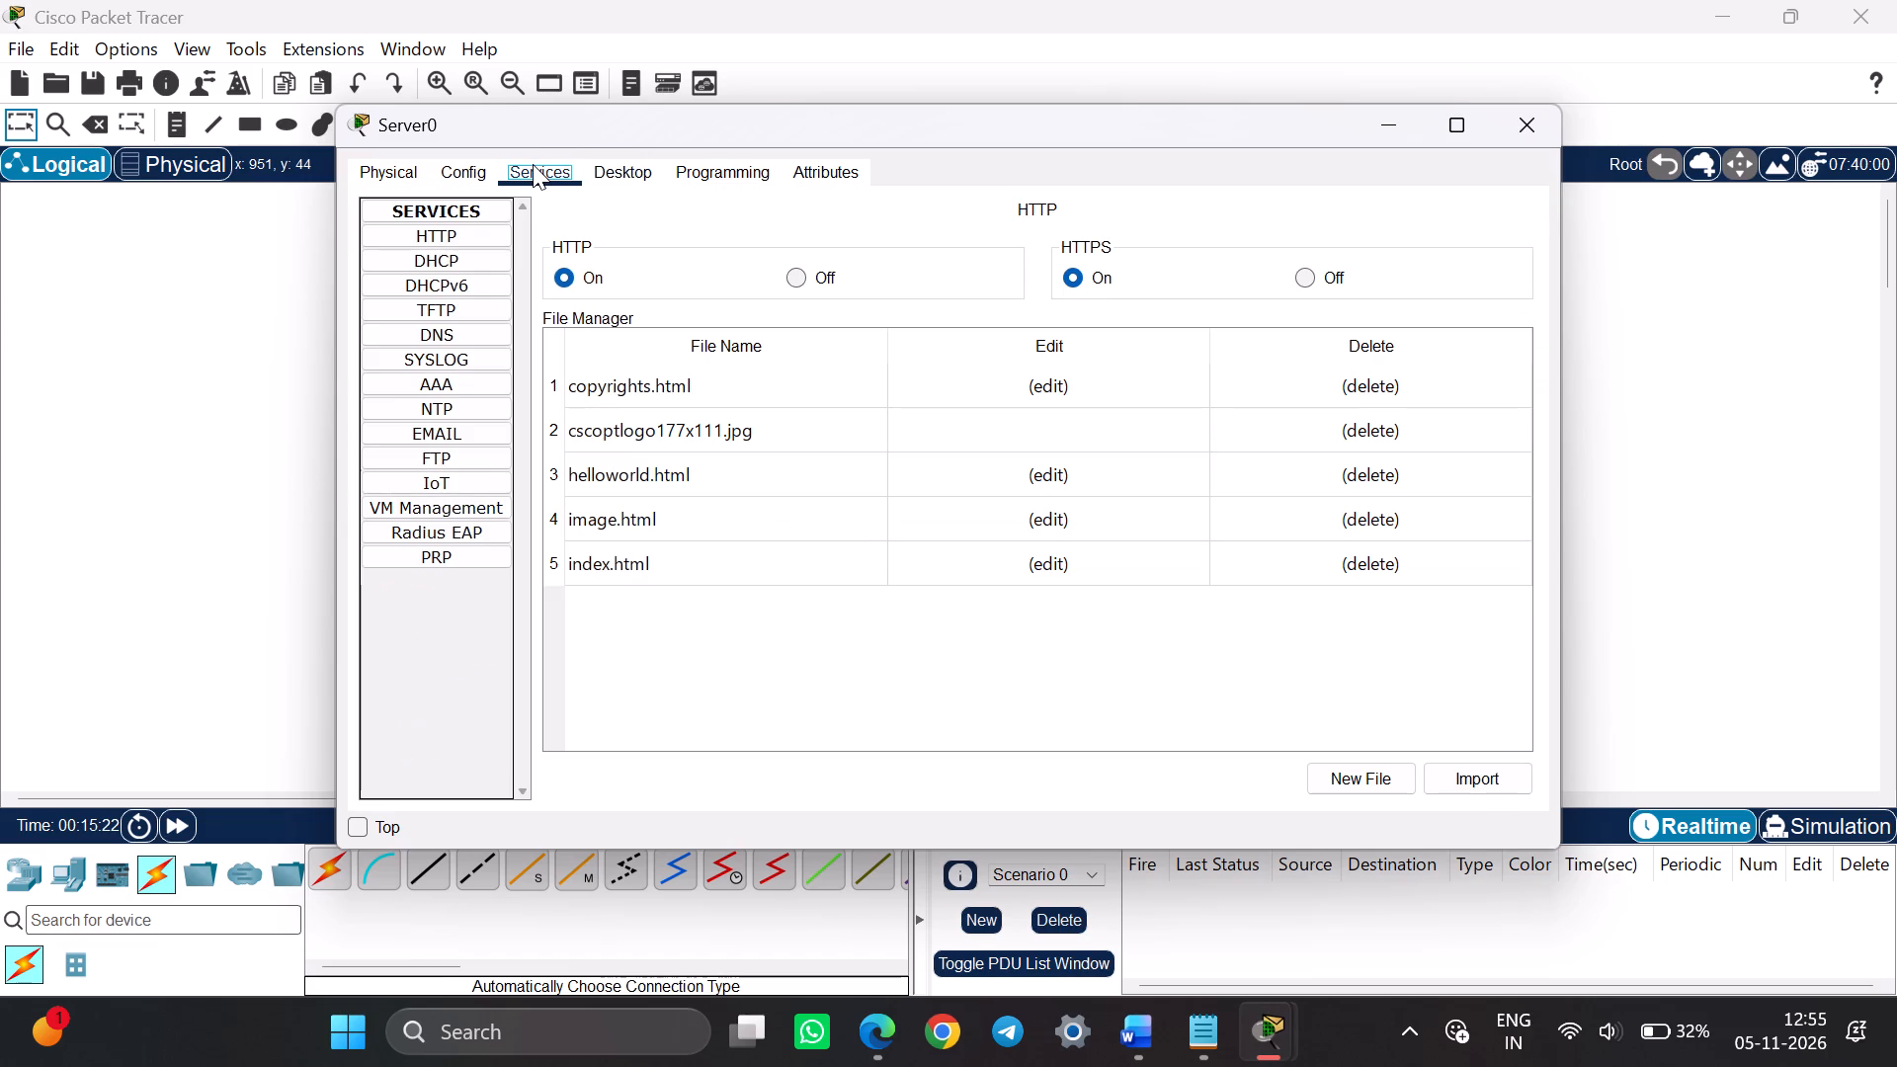
click(470, 254)
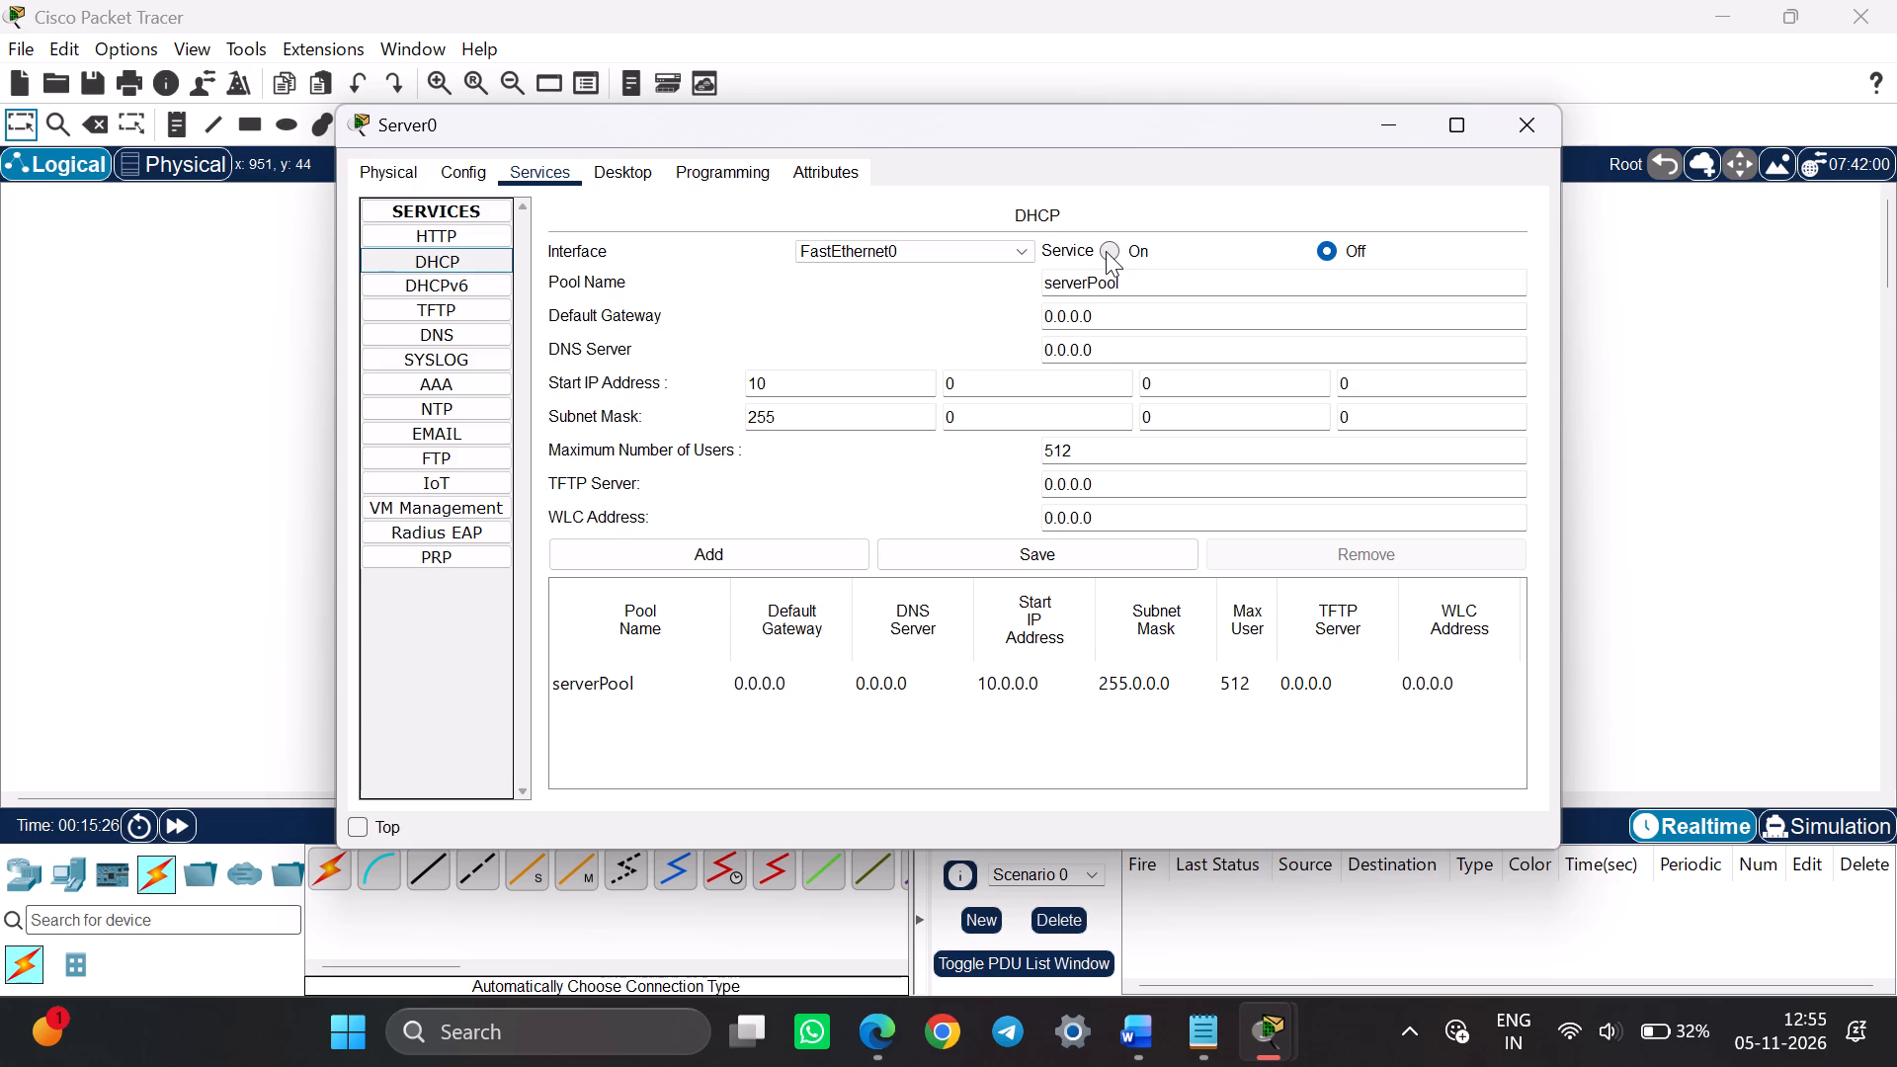
click(1106, 251)
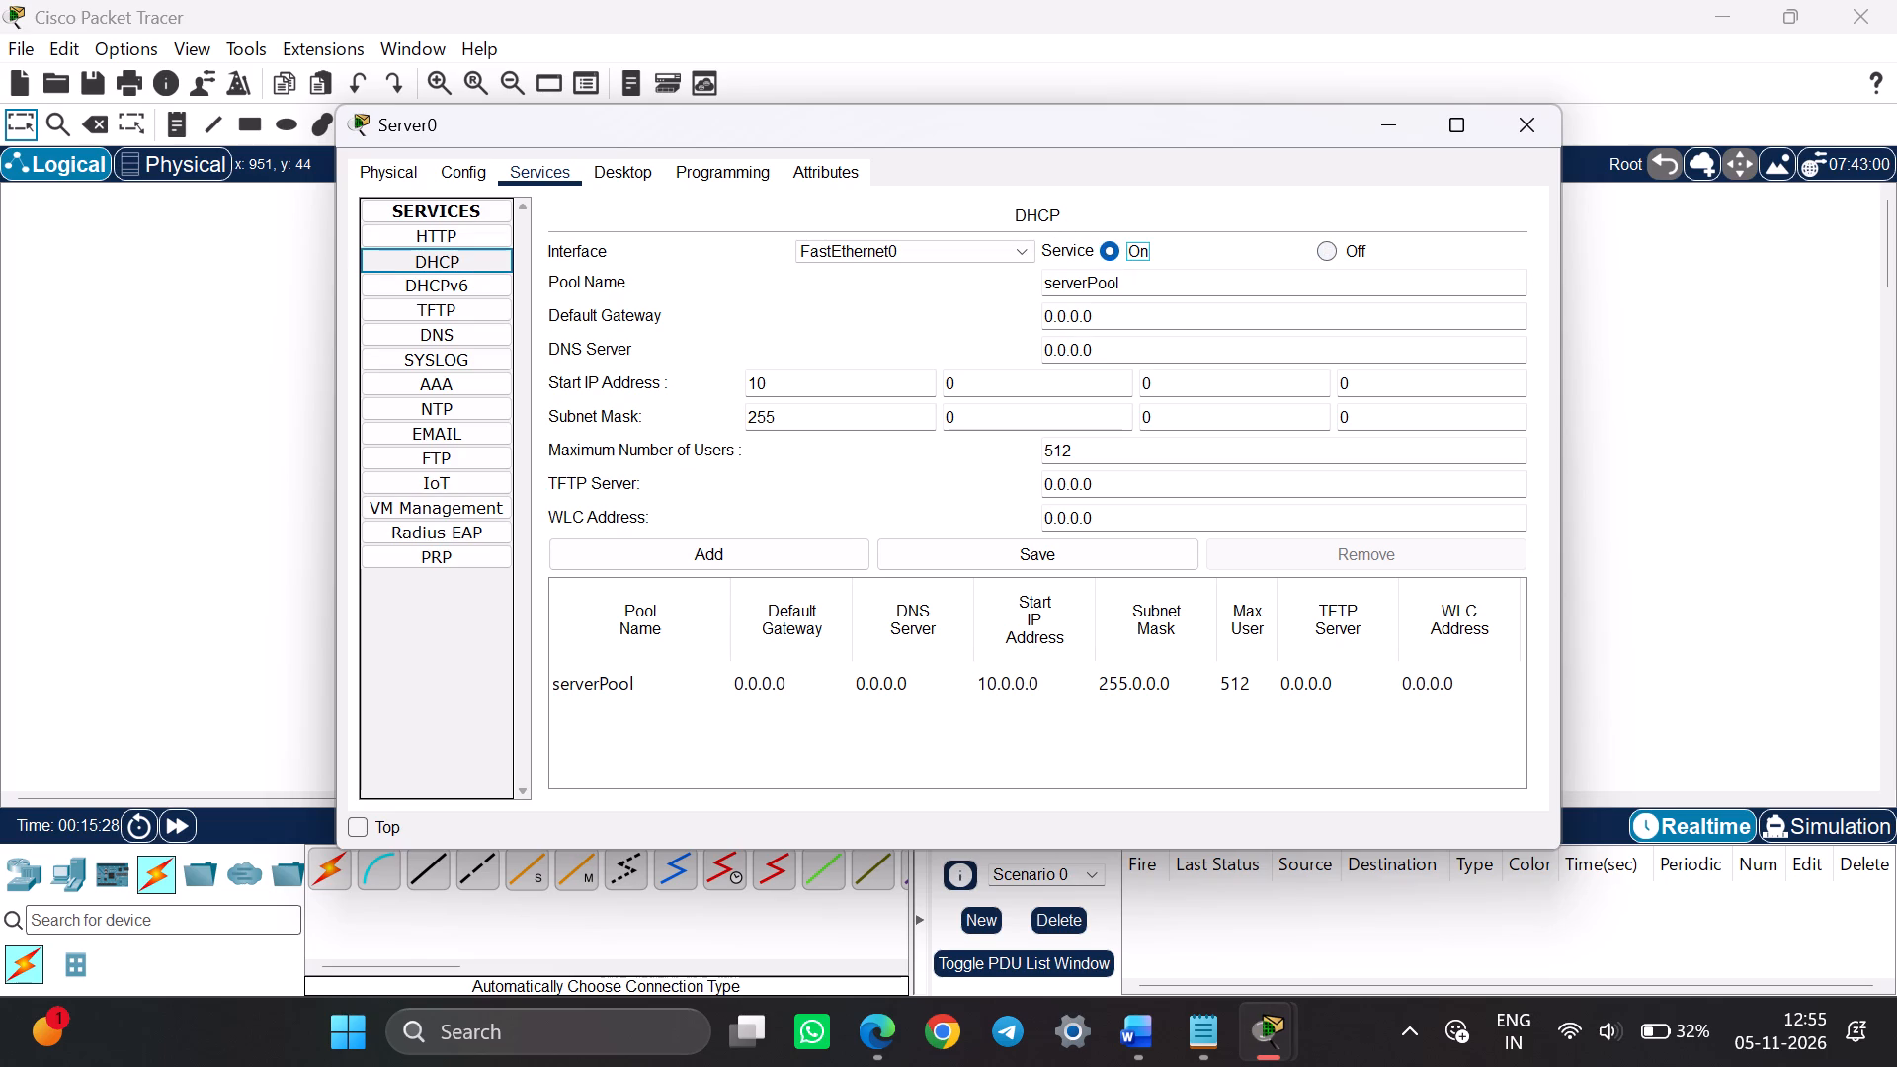
Set the default gateway of the DHCP pool serverPool to 10.0.0.1.
click(1151, 313)
key(BackSpace)
key(BackSpace)
key(BackSpace)
key(BackSpace)
key(BackSpace)
key(BackSpace)
key(BackSpace)
key(BackSpace)
key(BackSpace)
key(BackSpace)
key(BackSpace)
key(BackSpace)
key(BackSpace)
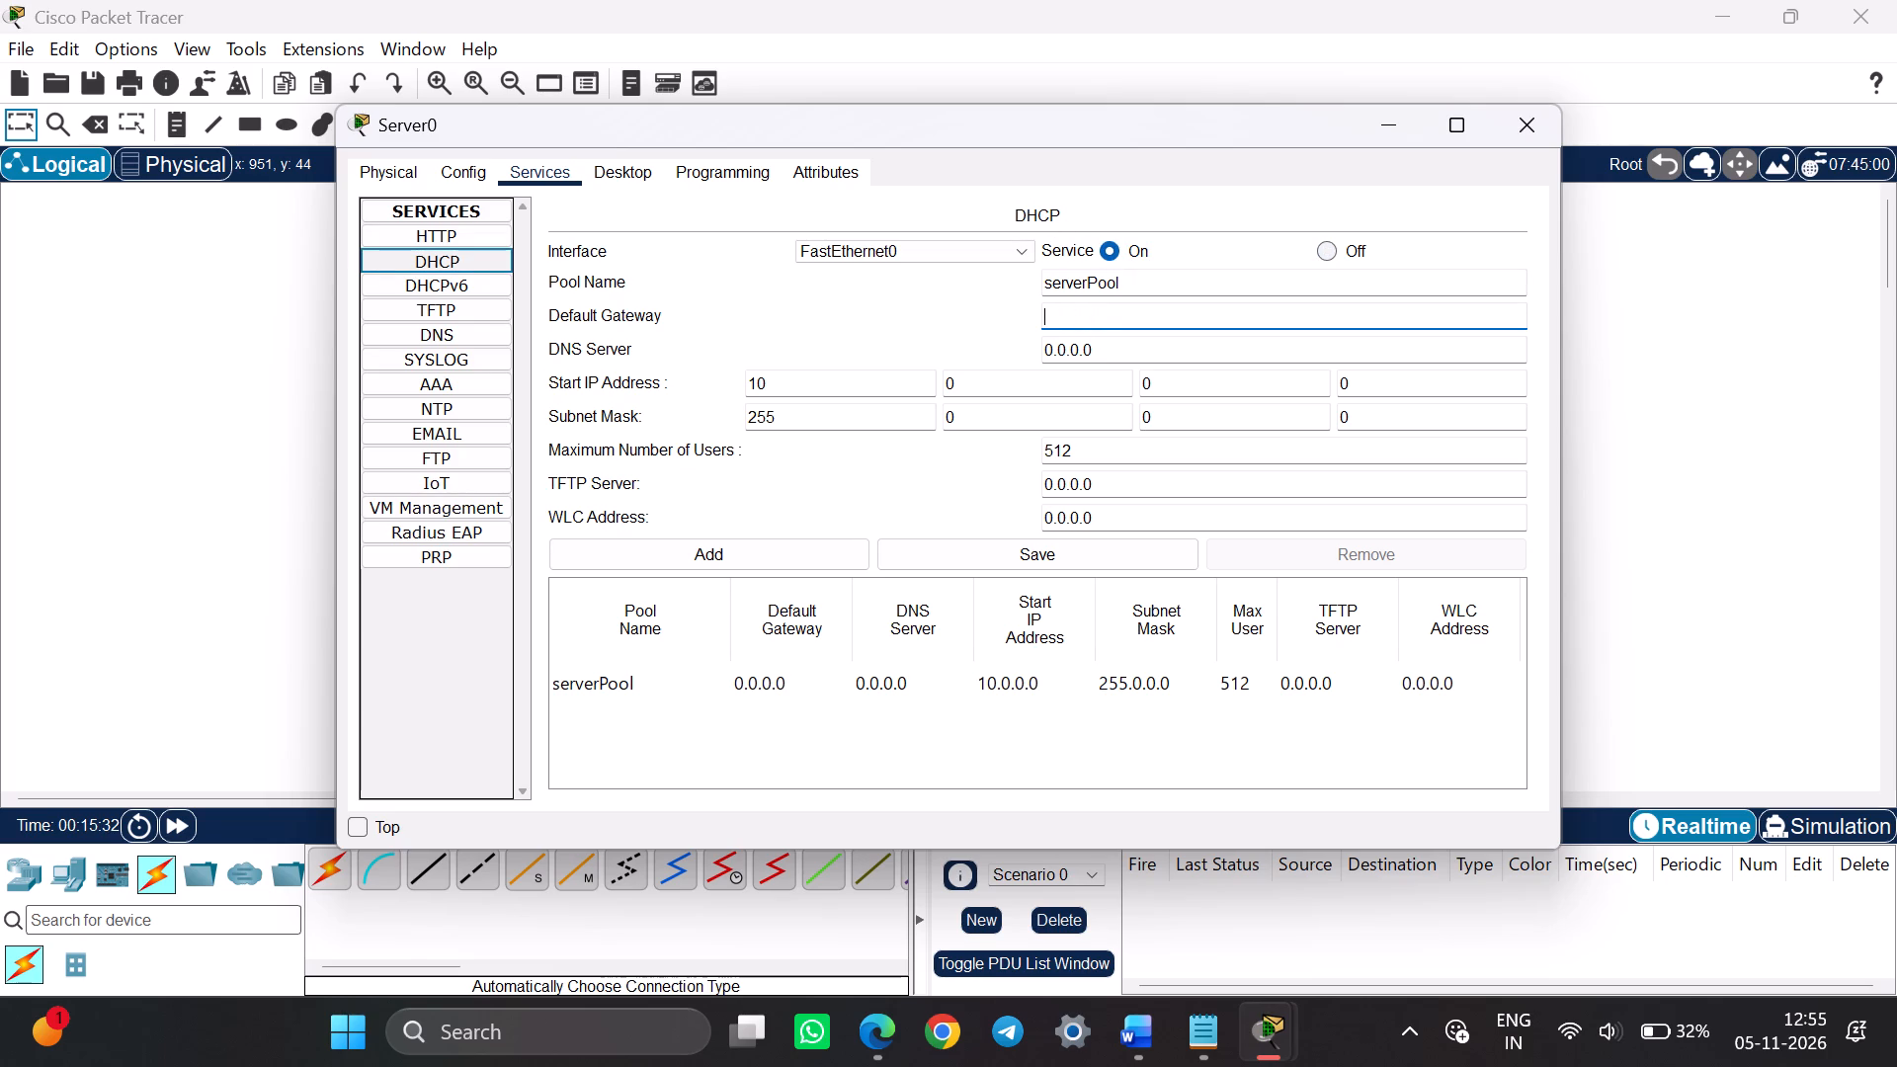
text(10.0.0.1)
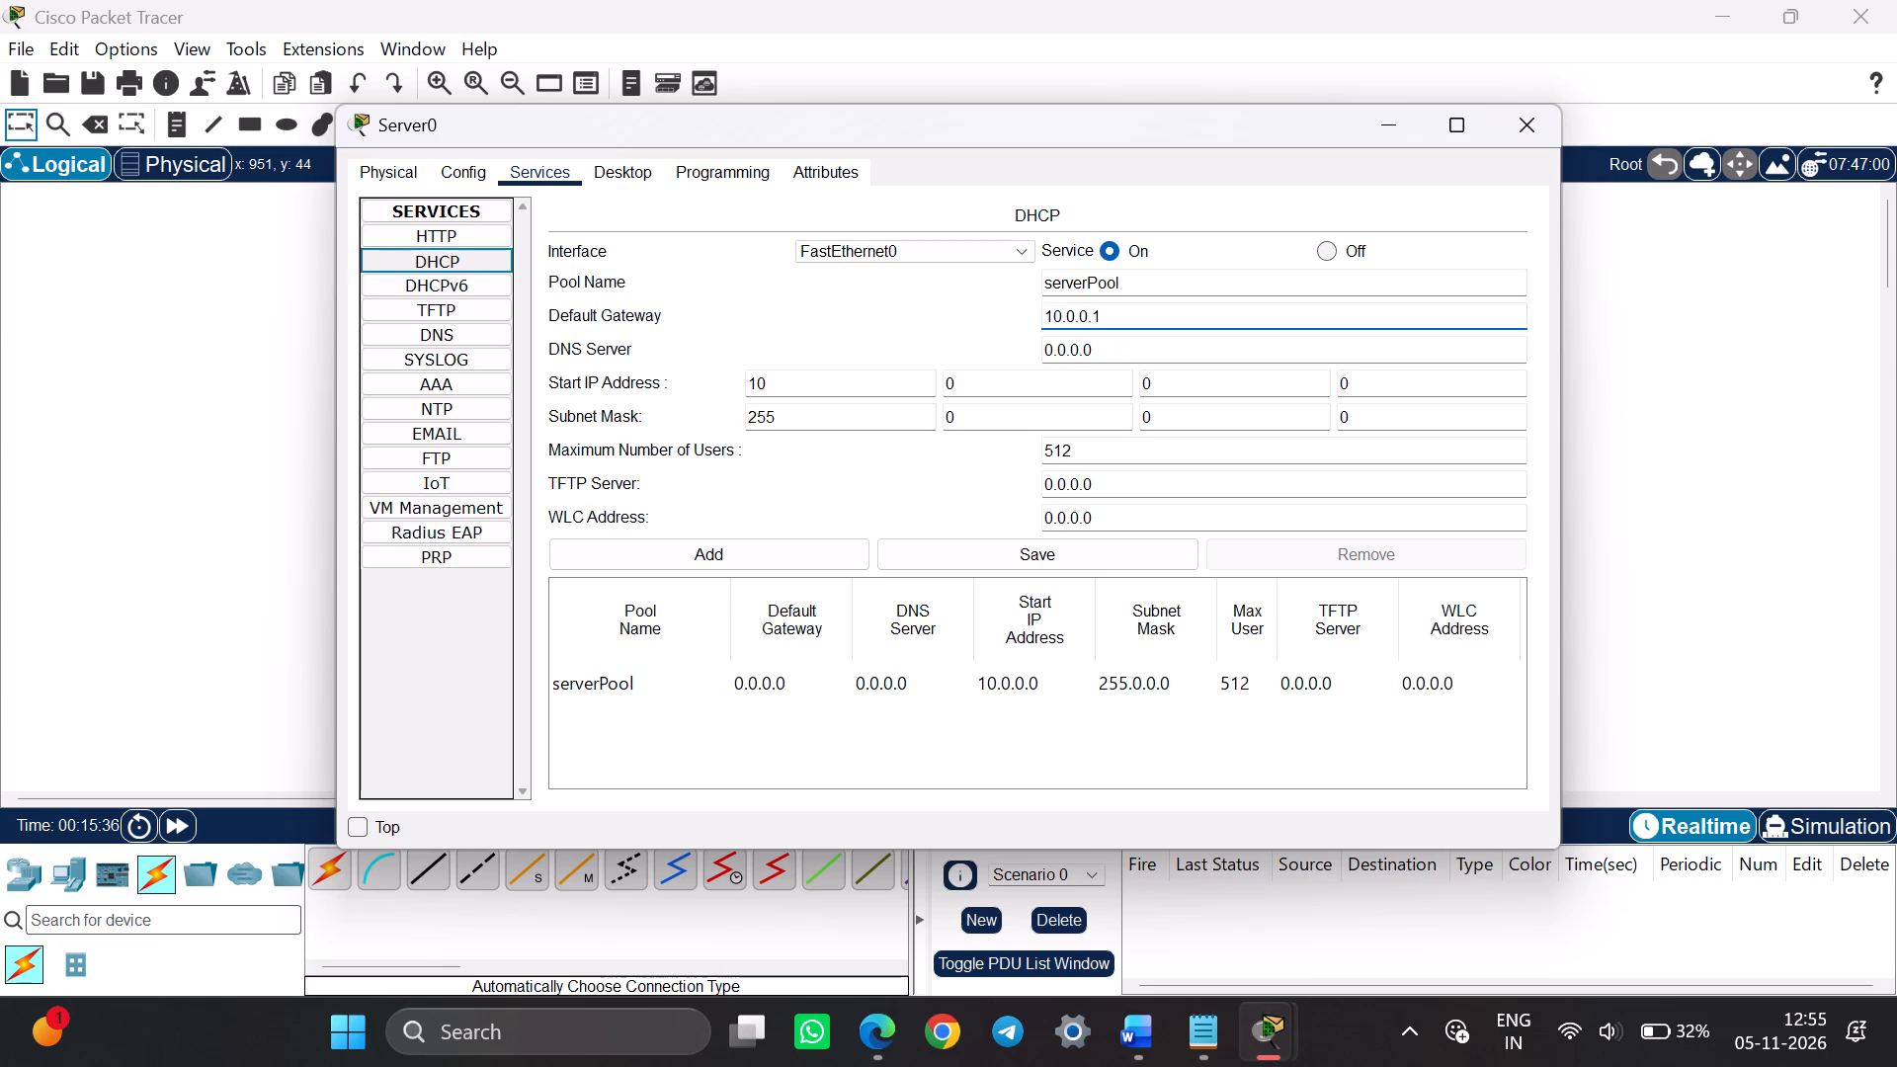
Set the DHCP pool's DNS server to 10.0.0.2, checking it against the DNS address in Server0's IP configuration.
click(1107, 349)
key(BackSpace)
key(BackSpace)
key(BackSpace)
key(BackSpace)
key(BackSpace)
key(BackSpace)
key(BackSpace)
key(BackSpace)
key(BackSpace)
key(BackSpace)
key(BackSpace)
key(BackSpace)
key(BackSpace)
key(BackSpace)
text(10.0.0.)
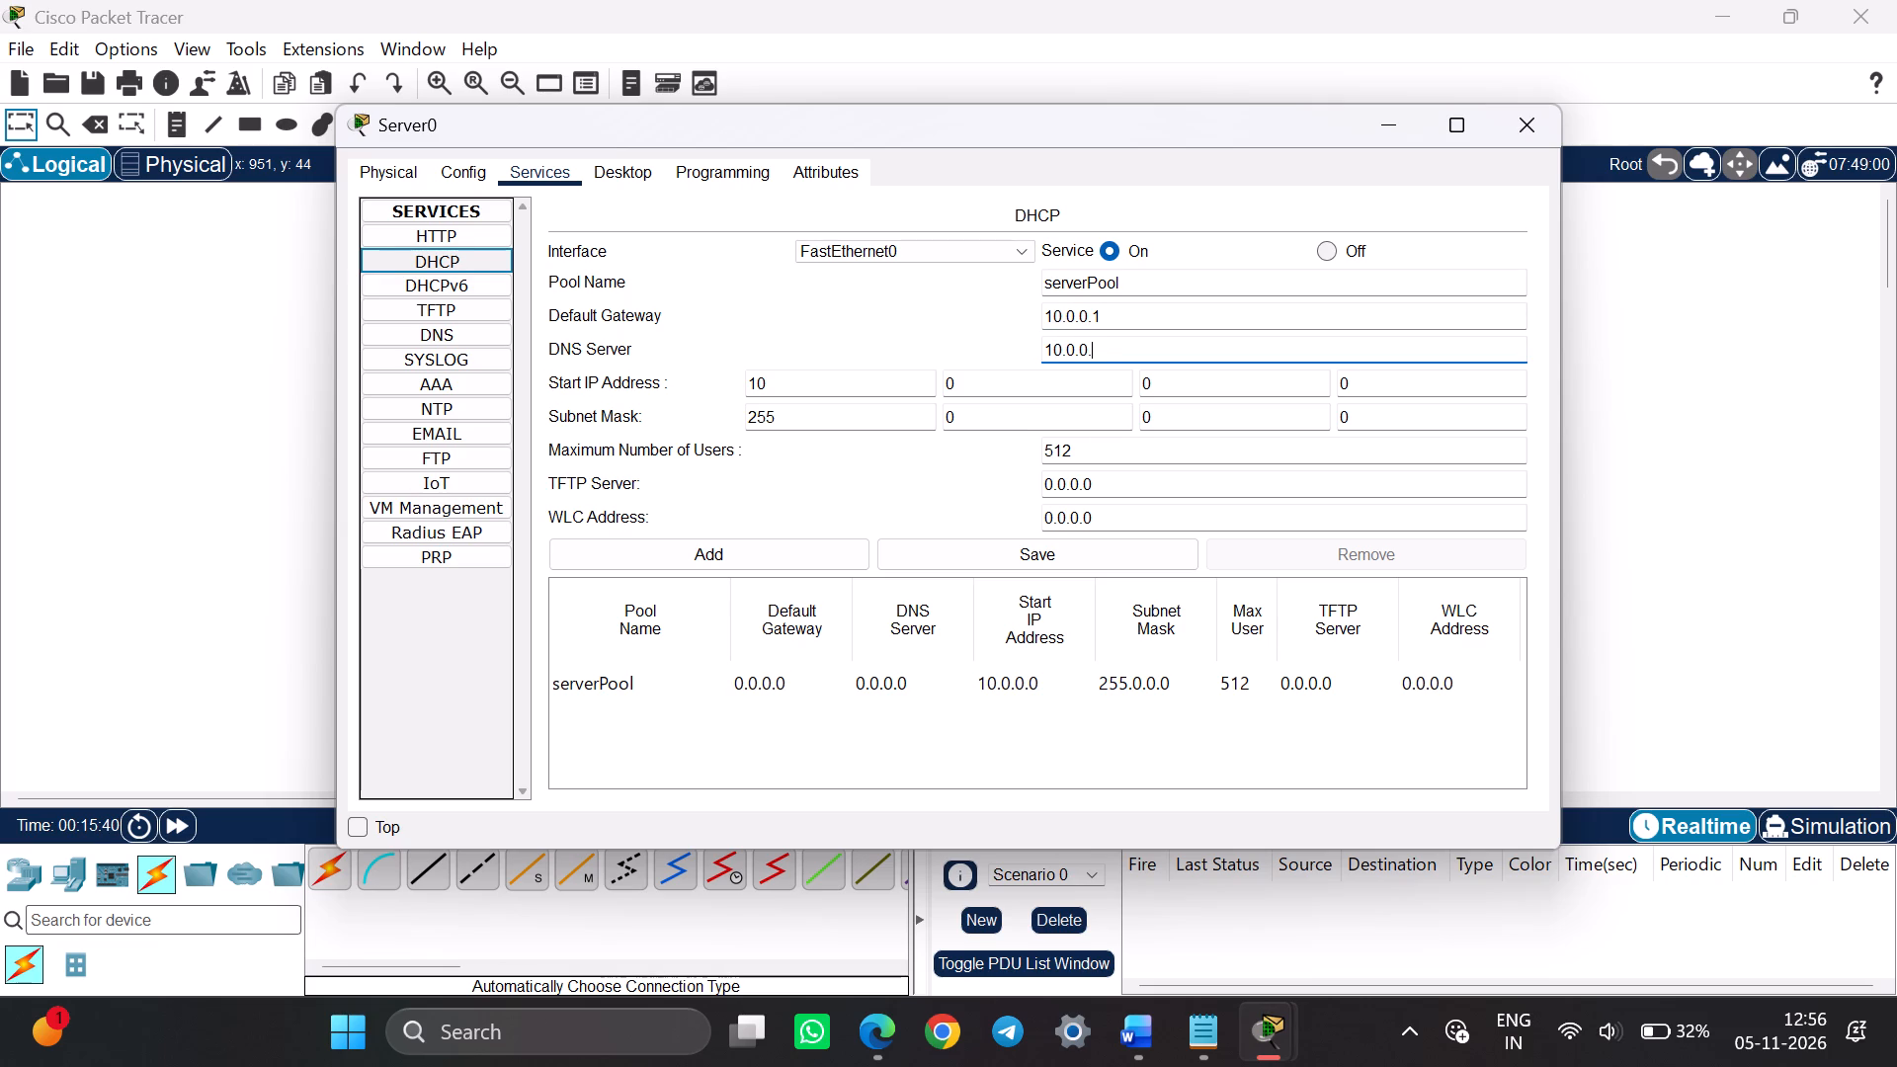
key(4)
click(624, 171)
click(460, 269)
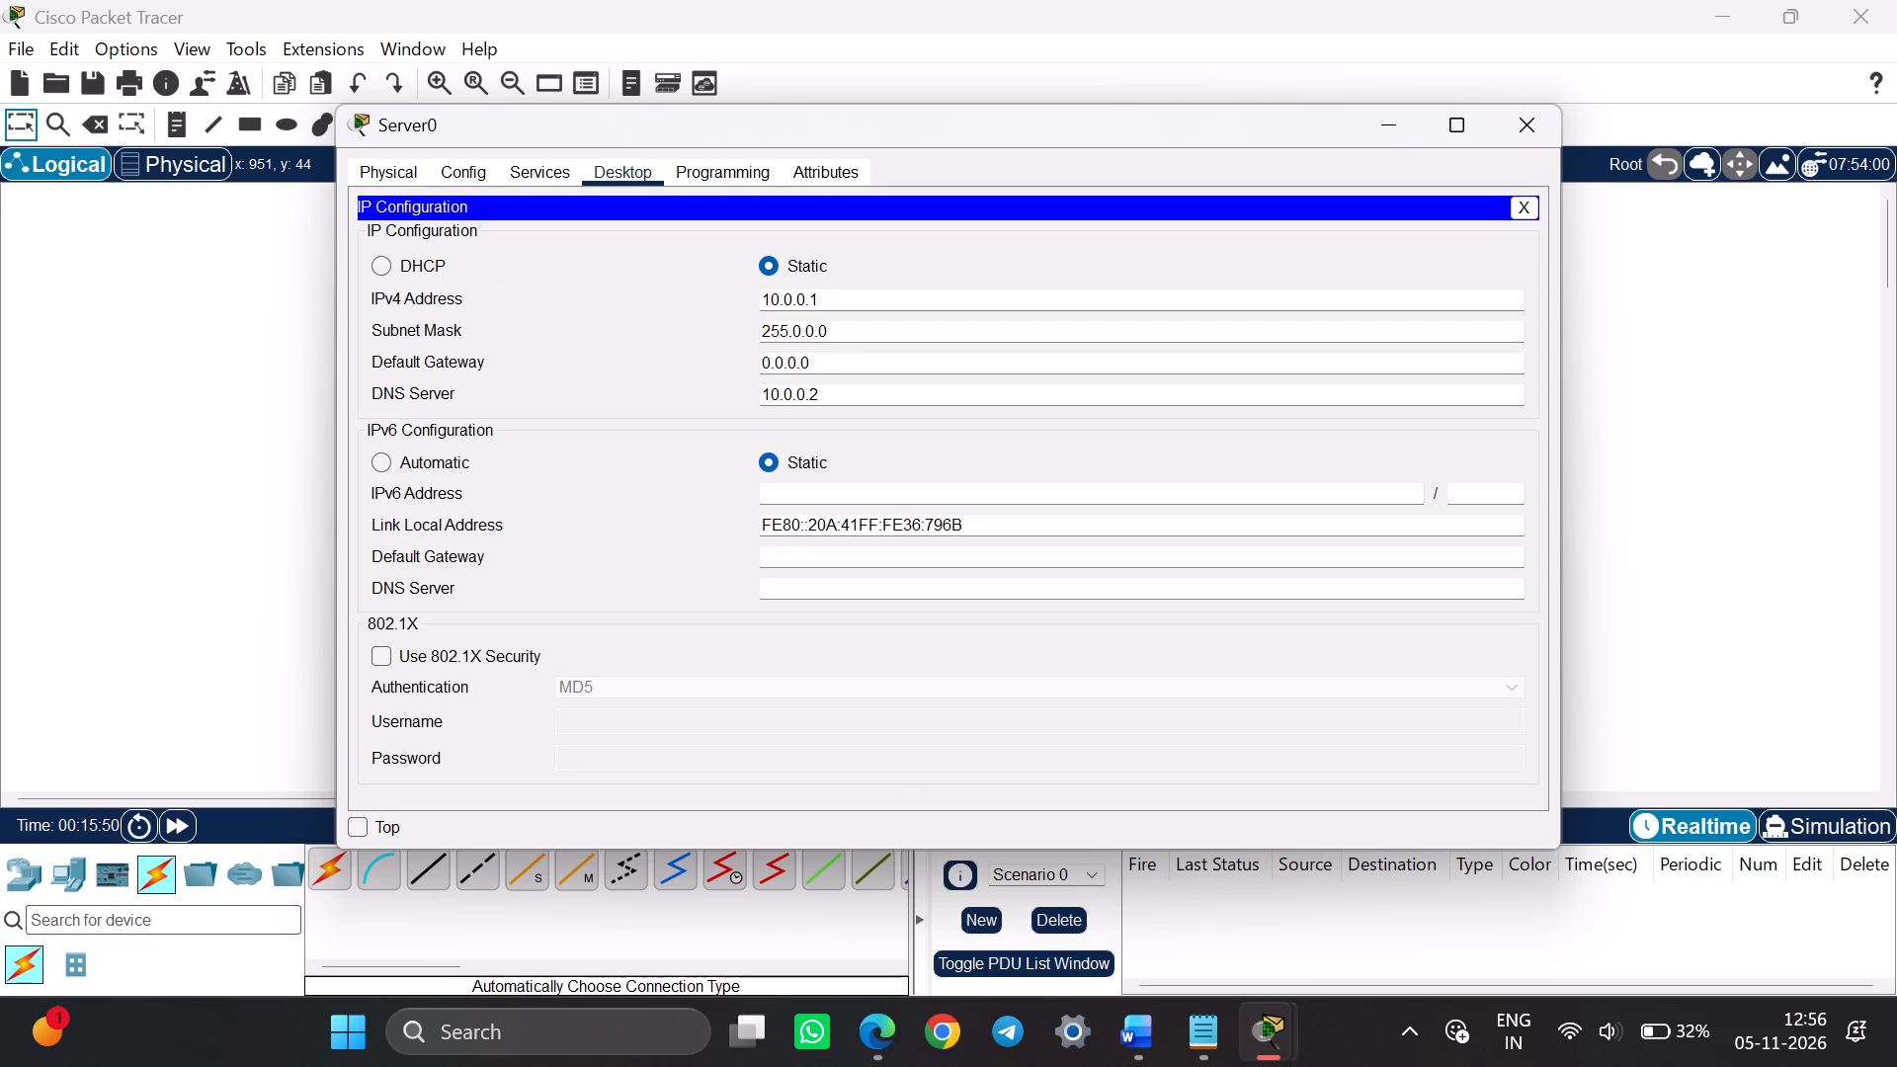
click(529, 167)
click(1113, 349)
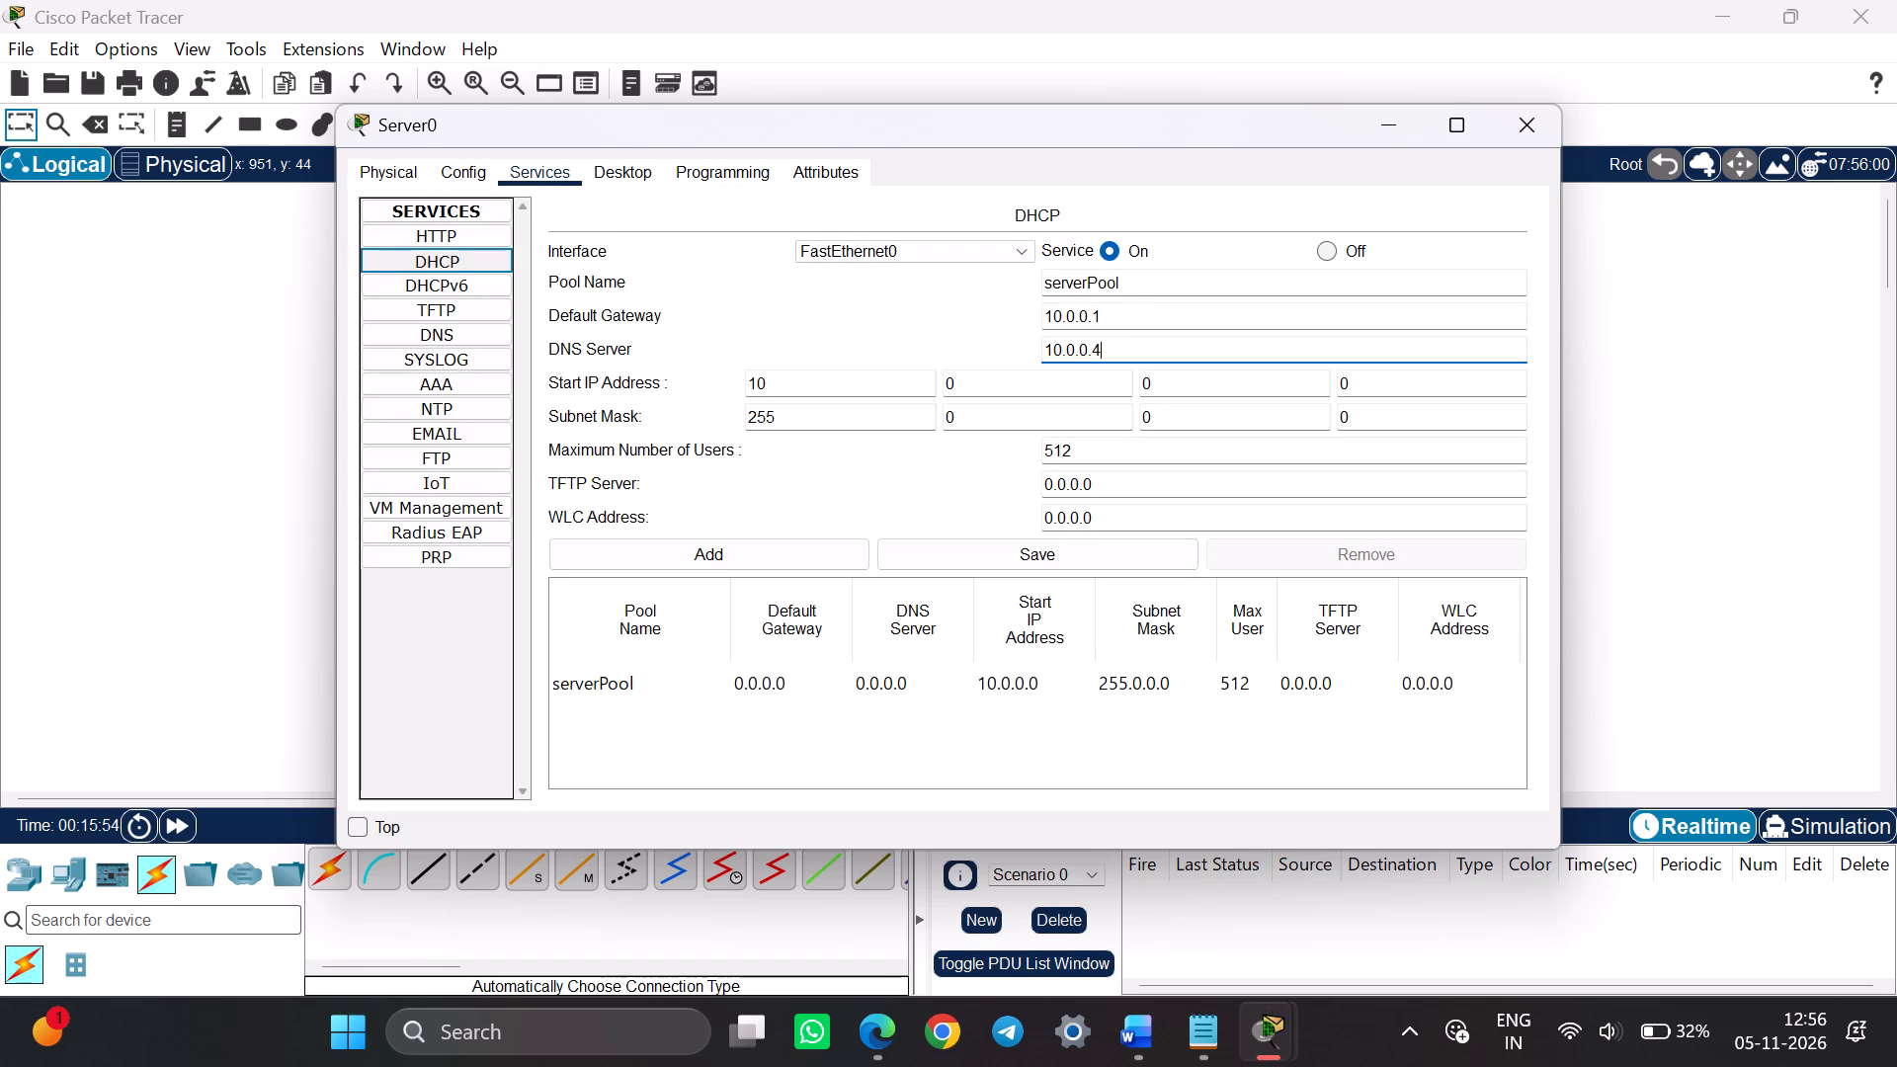
key(BackSpace)
key(1)
key(BackSpace)
key(2)
Set the pool's start IP address to 10.0.0.3, save serverPool and close Server0's window.
click(1373, 389)
key(BackSpace)
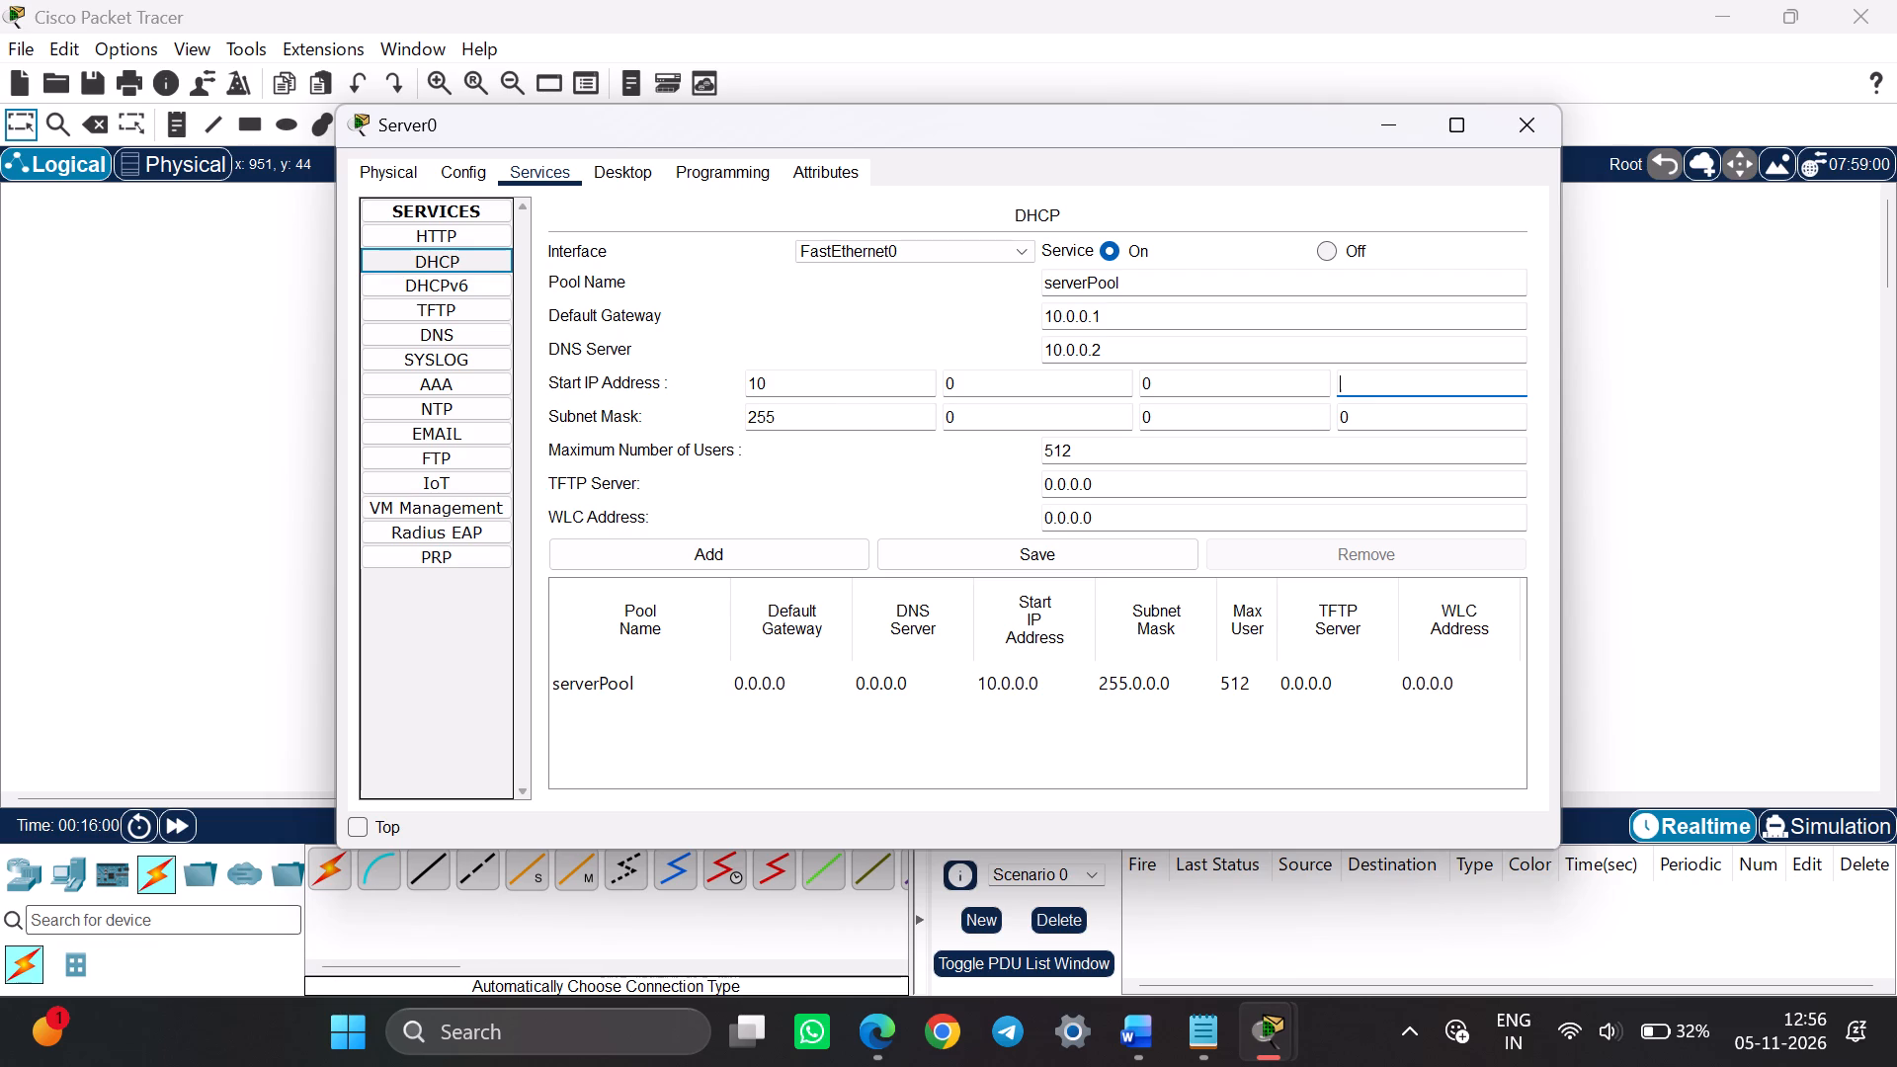
key(3)
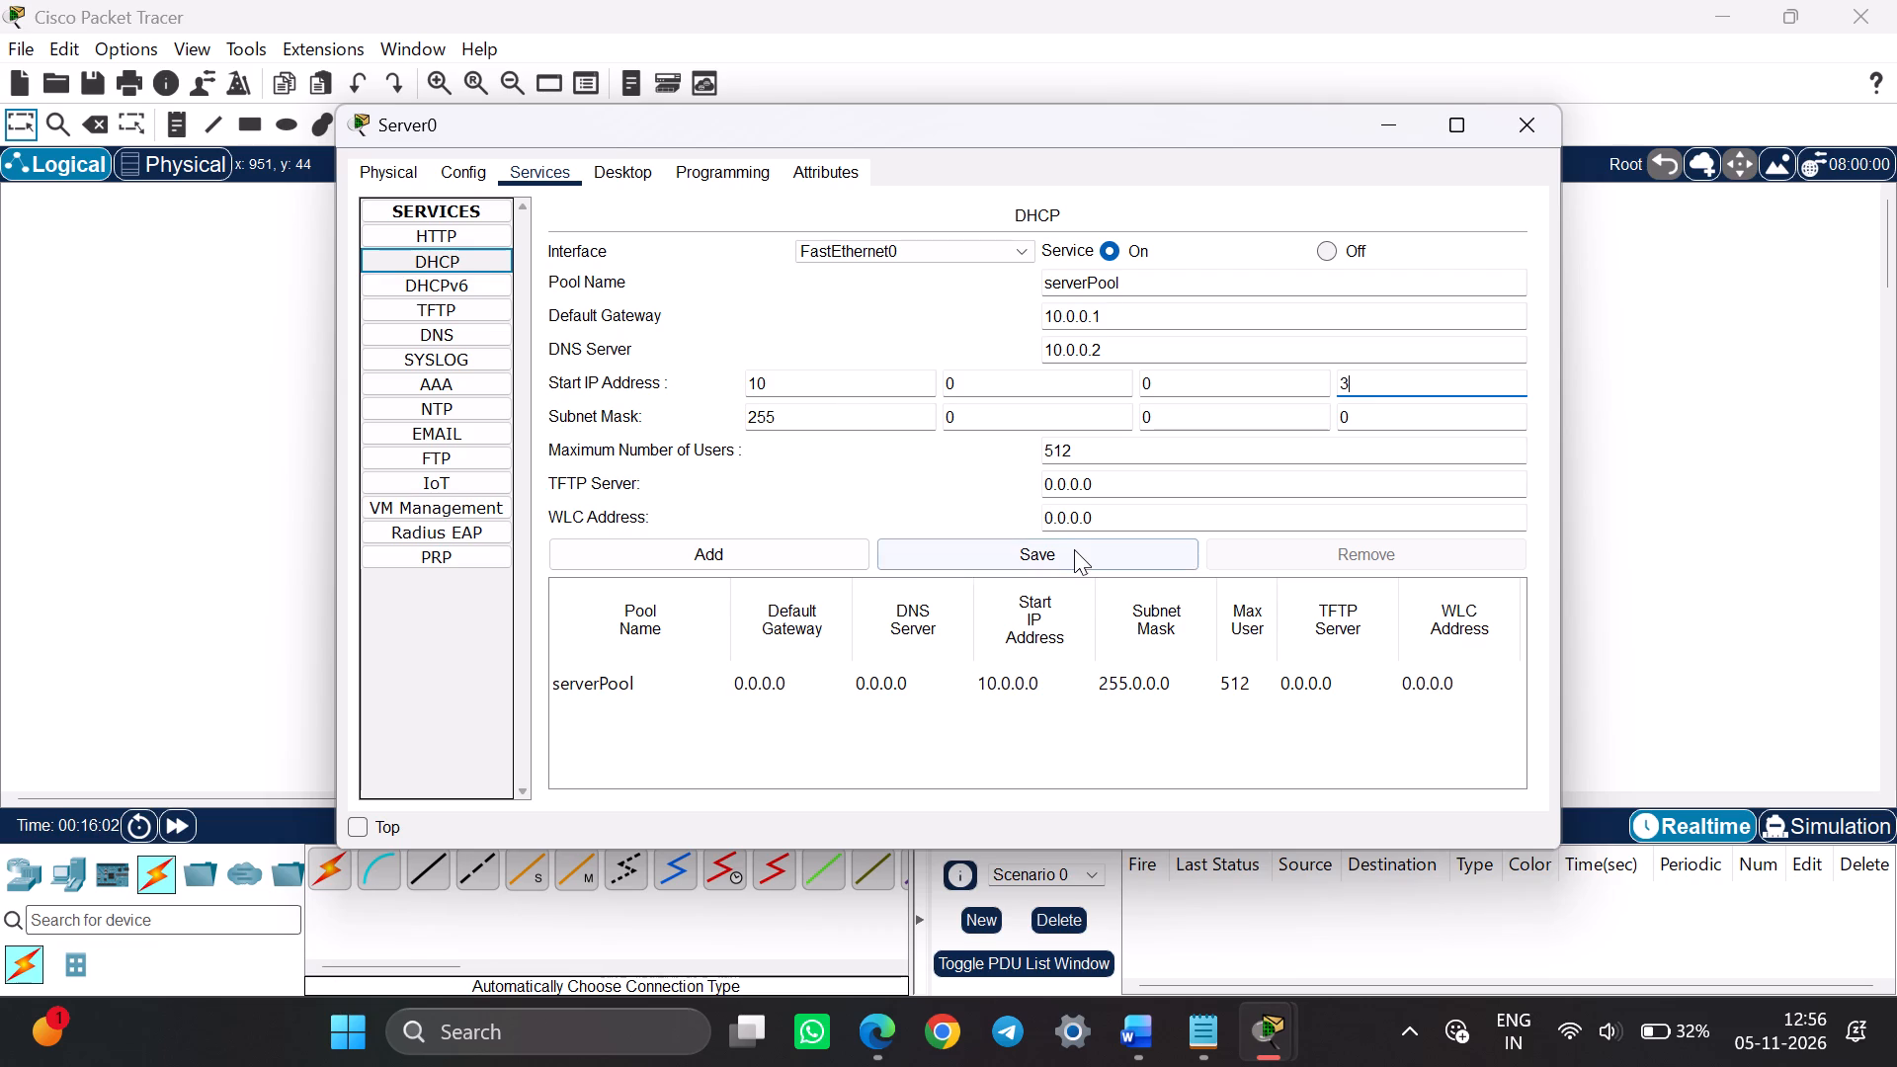
click(1063, 552)
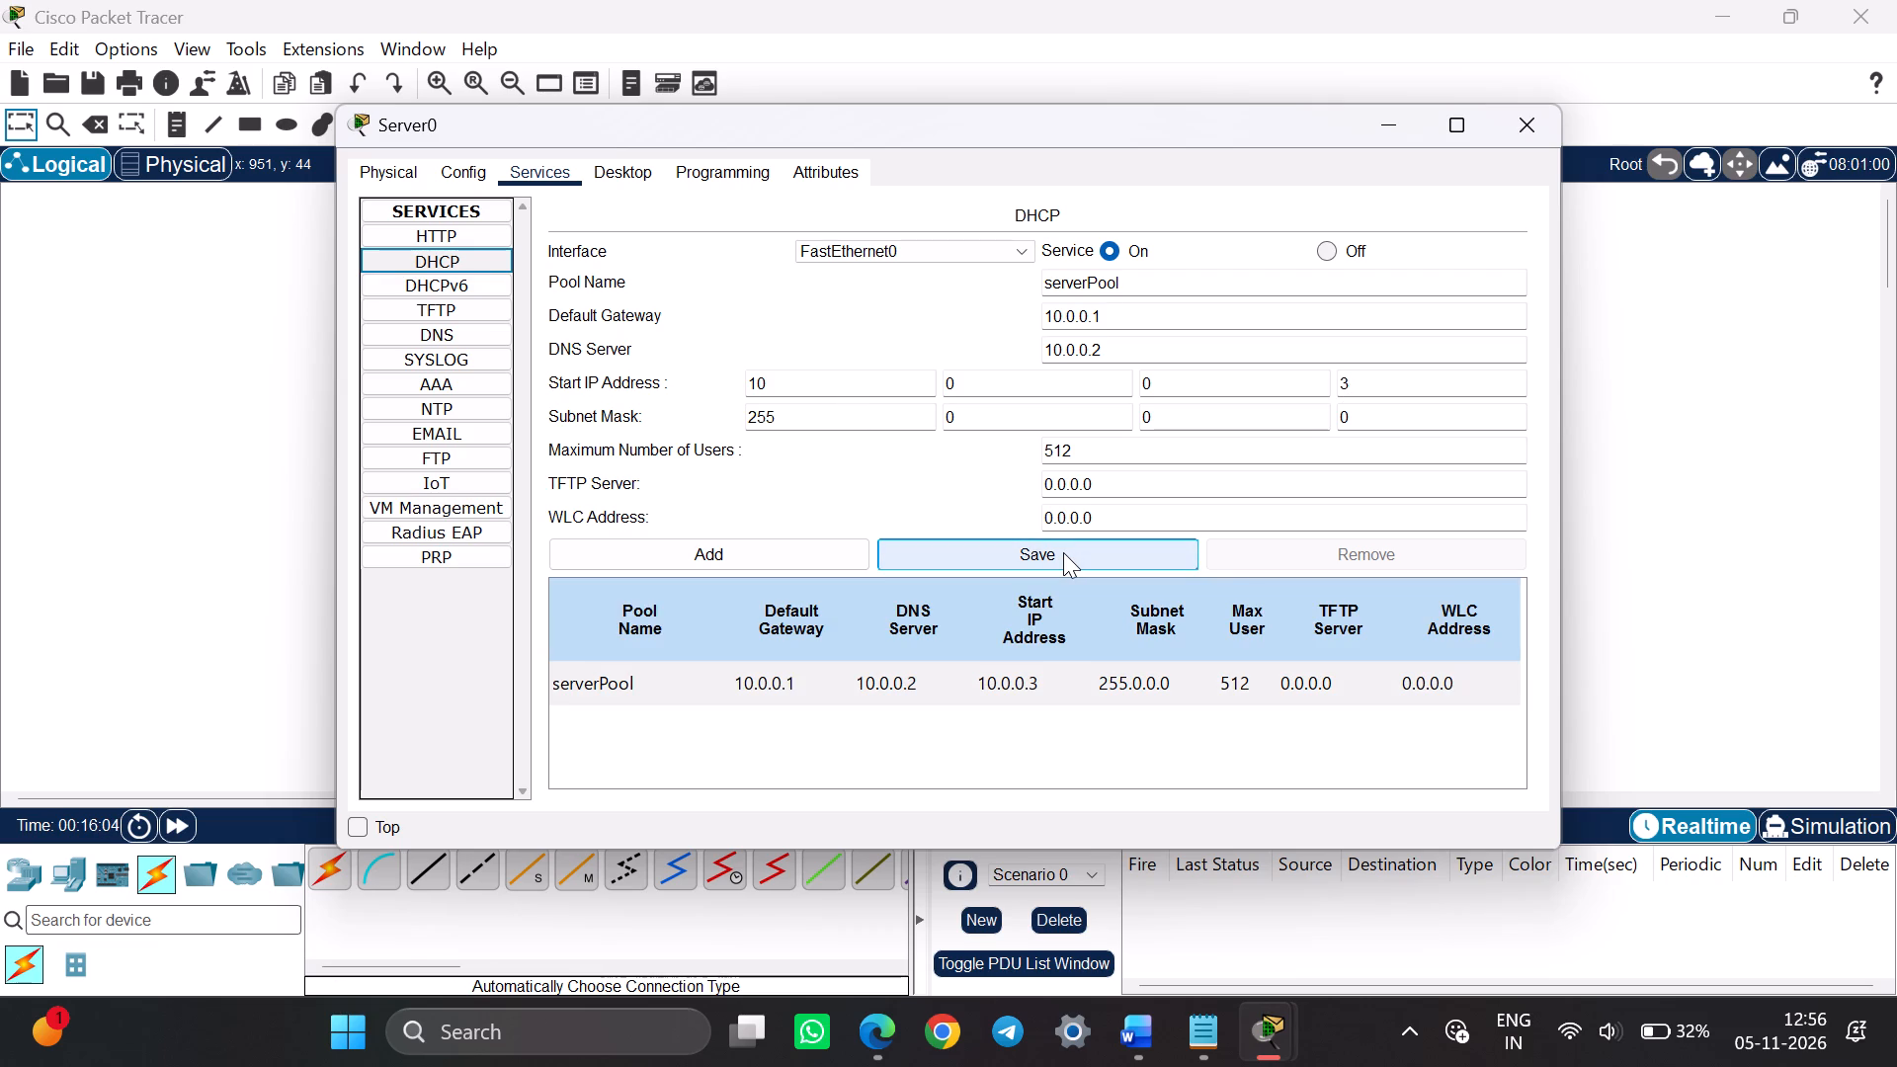
click(1545, 126)
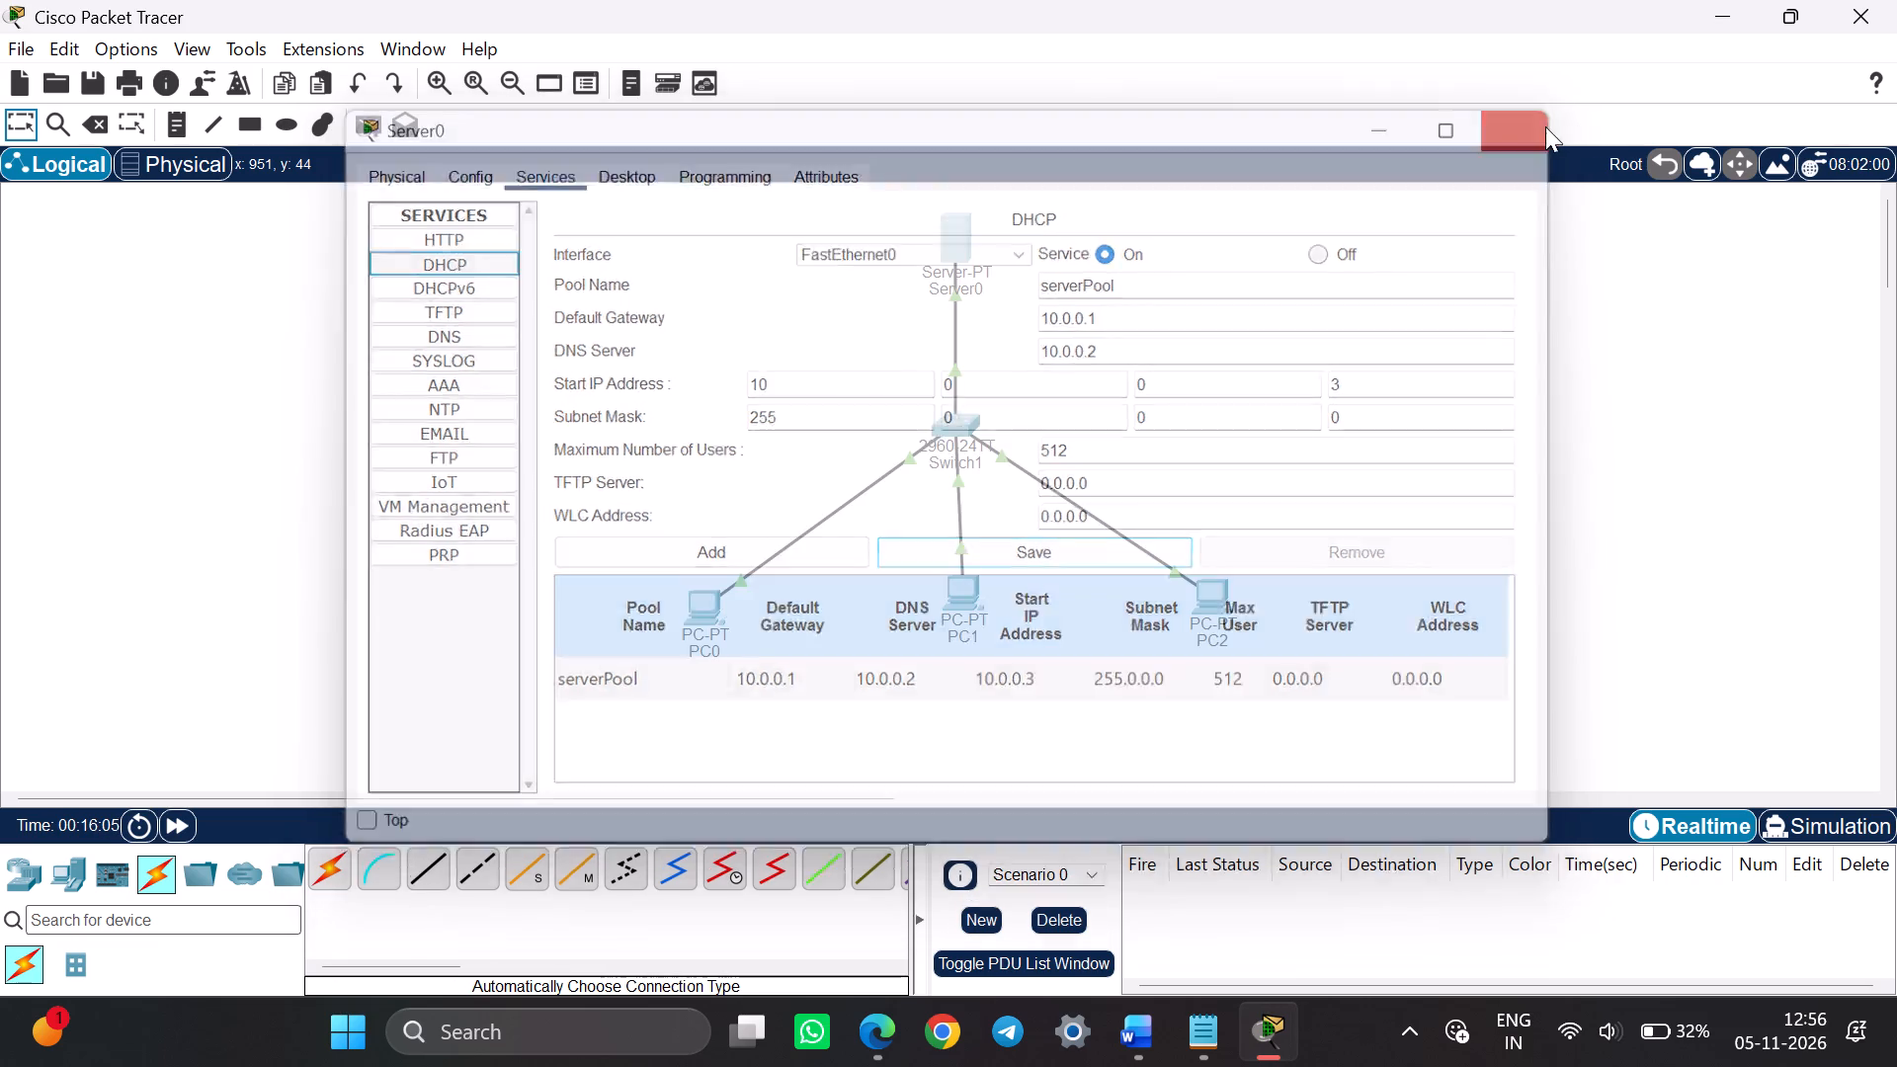
Switch PC0's IP configuration from static to DHCP and close its window.
click(699, 608)
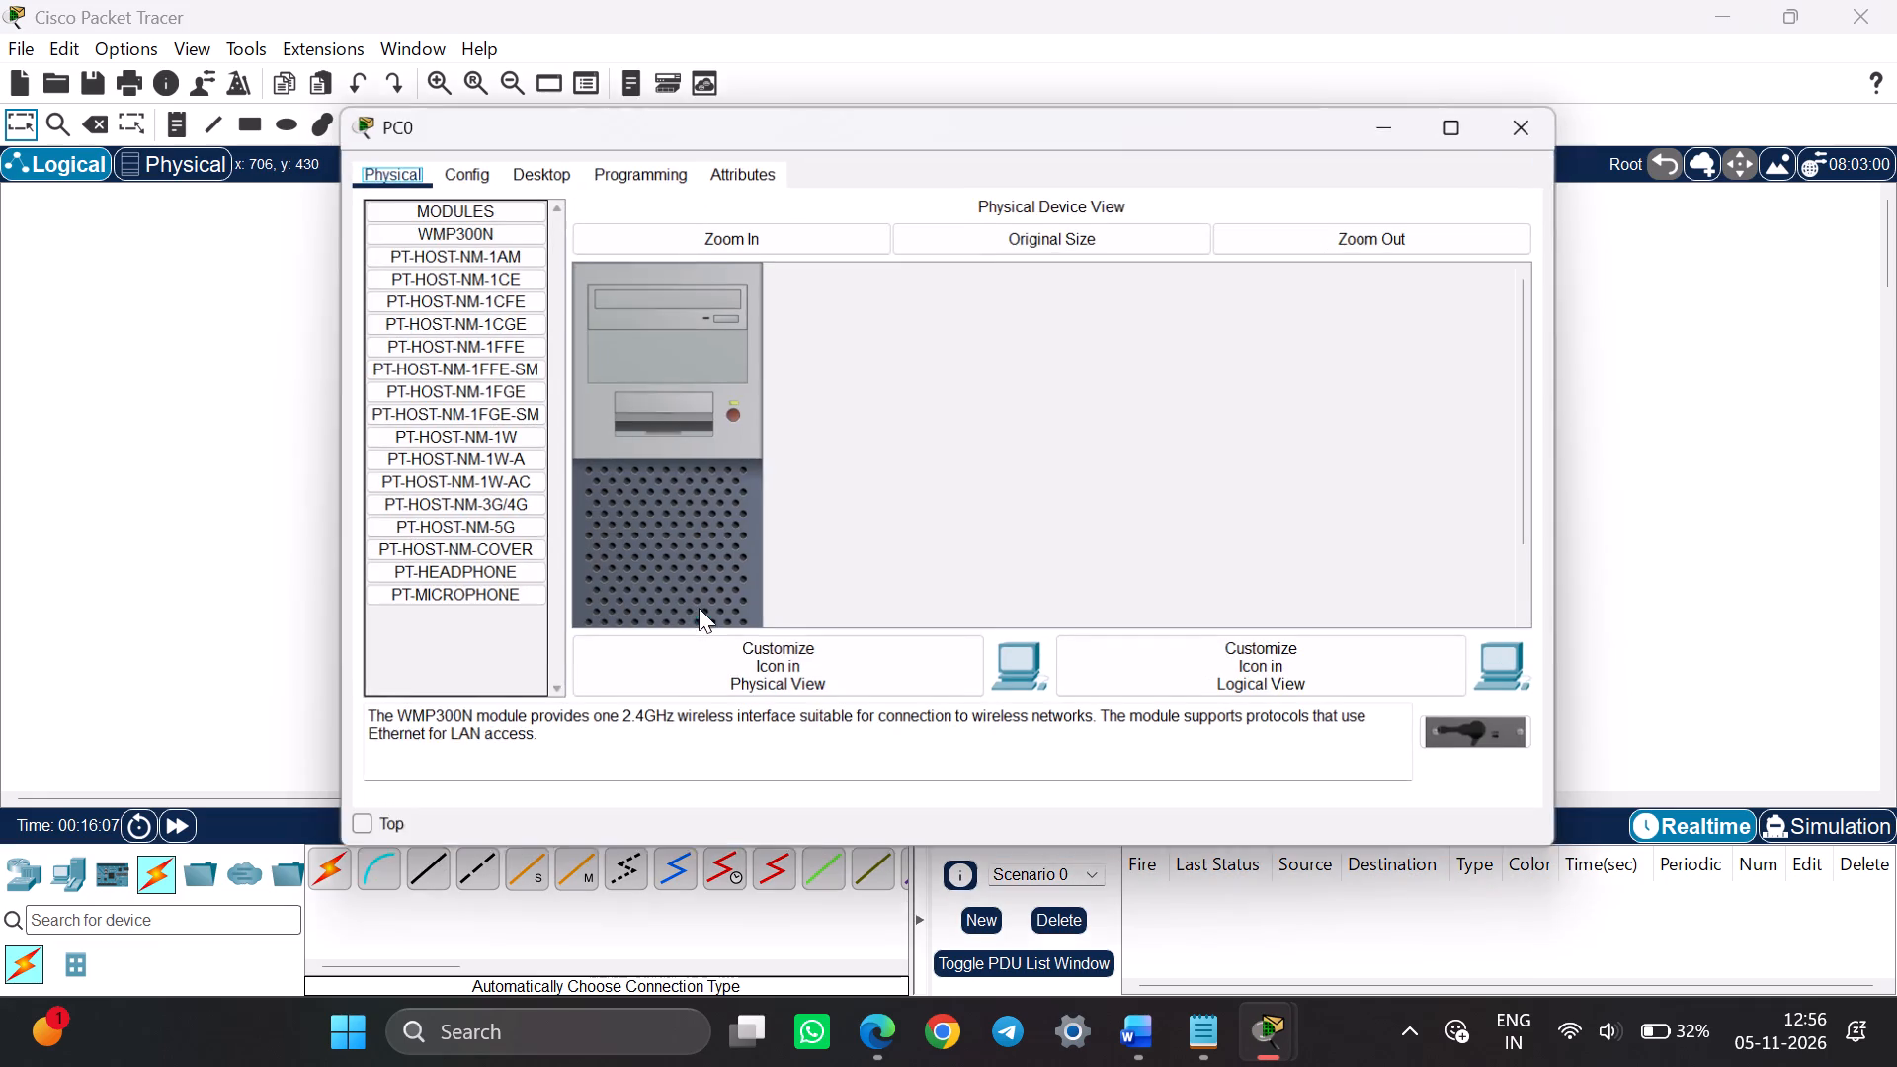
click(514, 168)
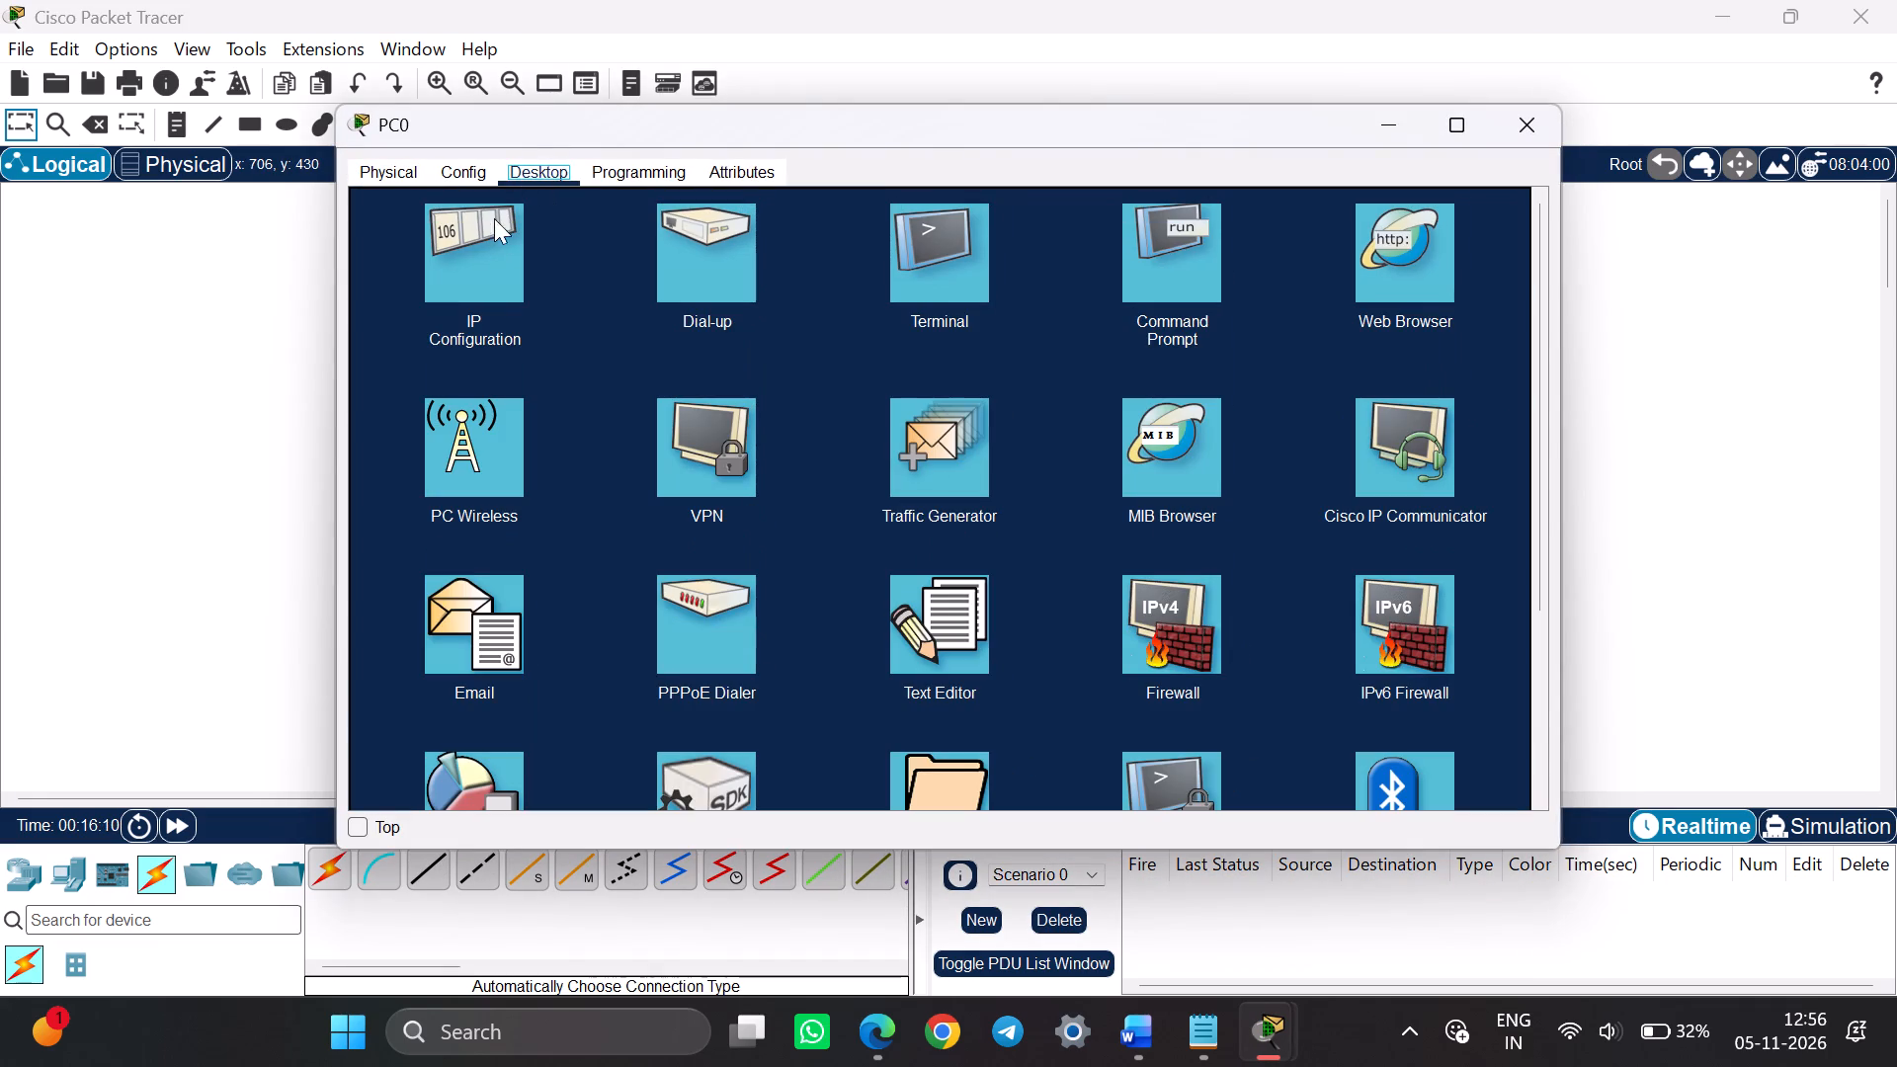
click(471, 230)
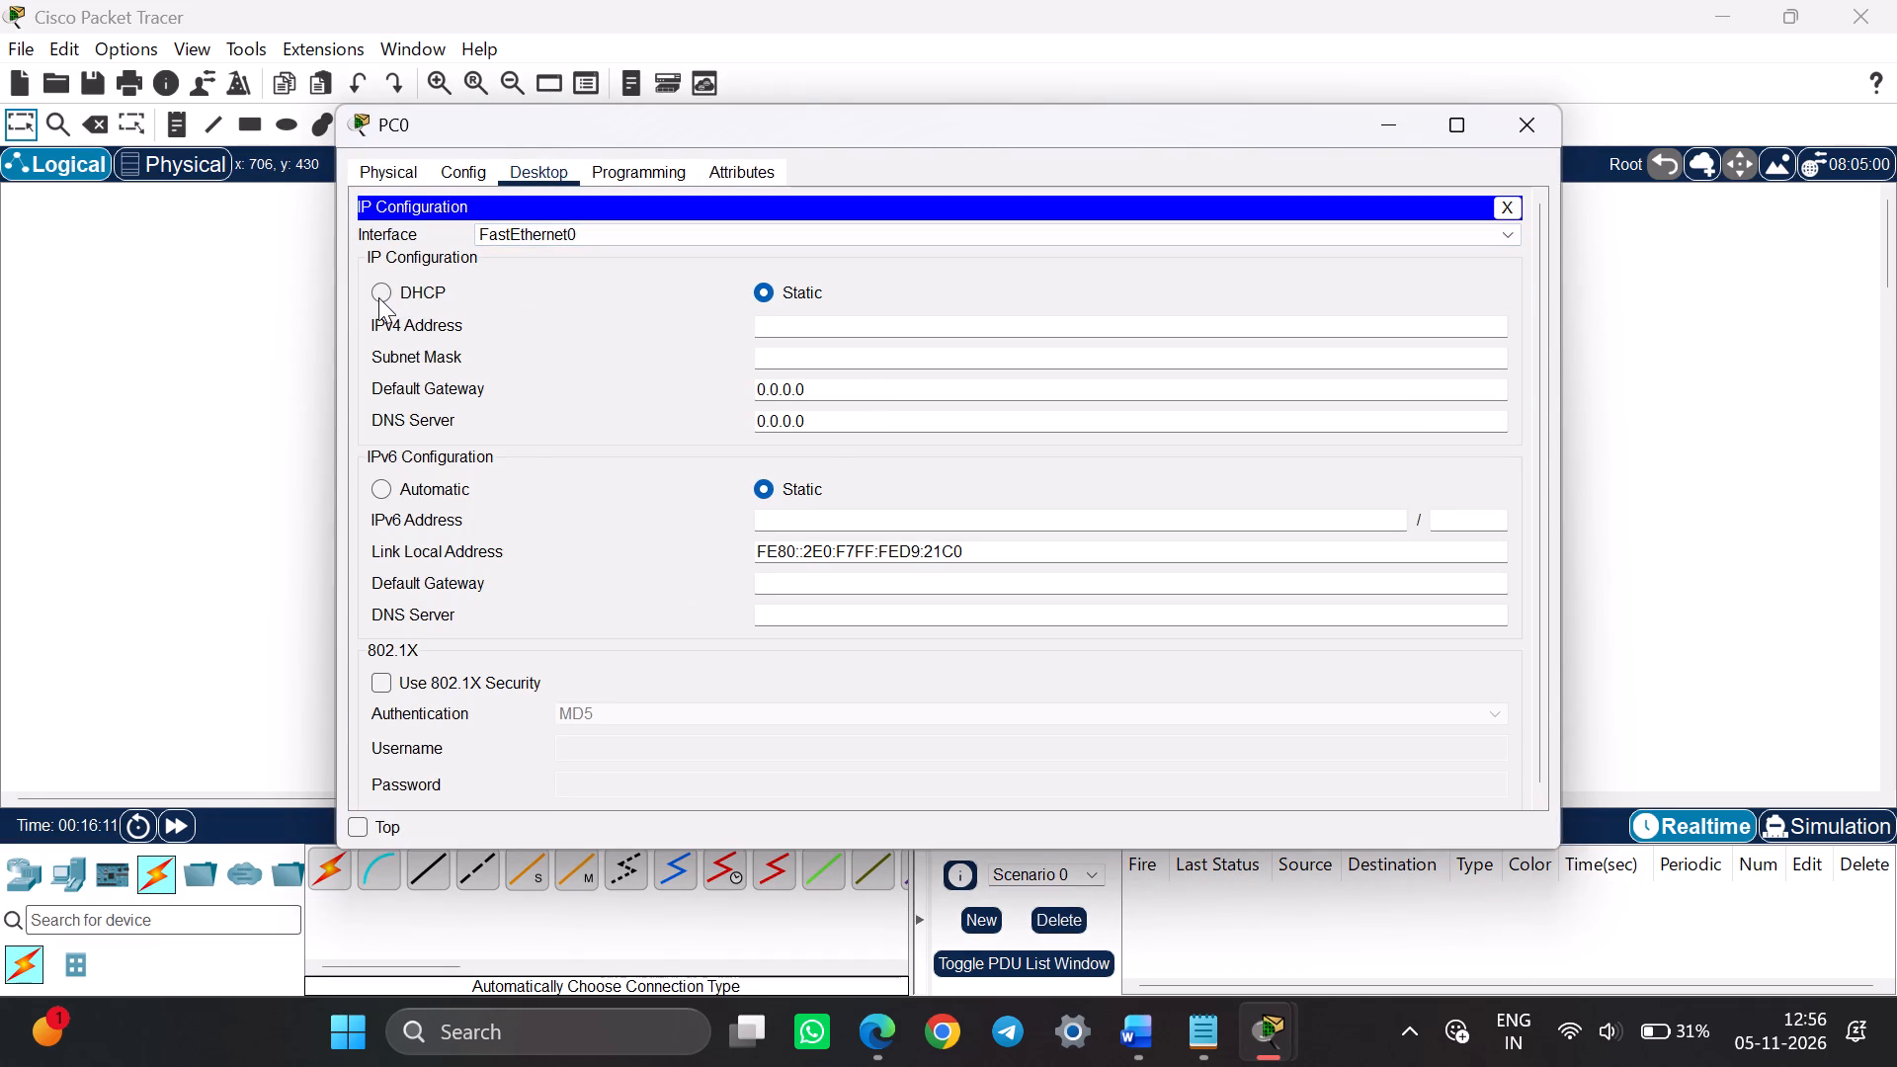
click(378, 297)
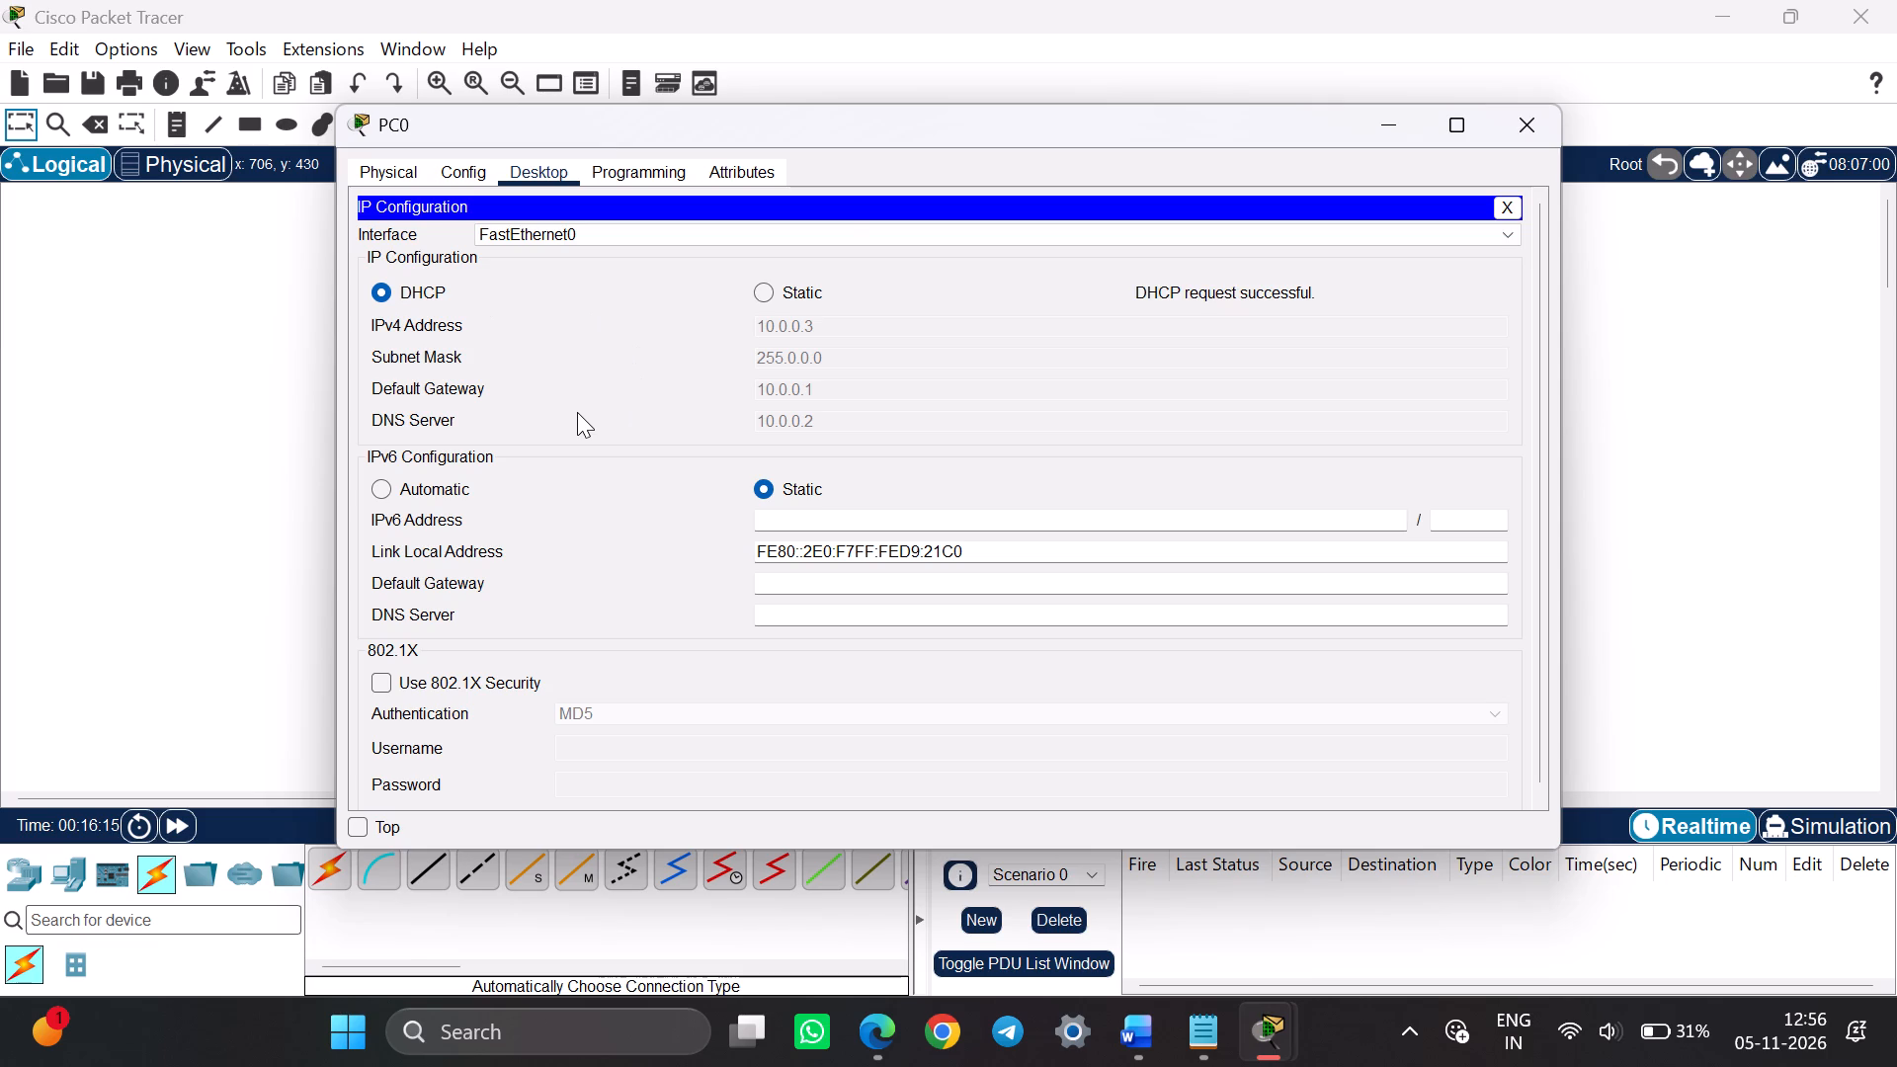
click(1516, 133)
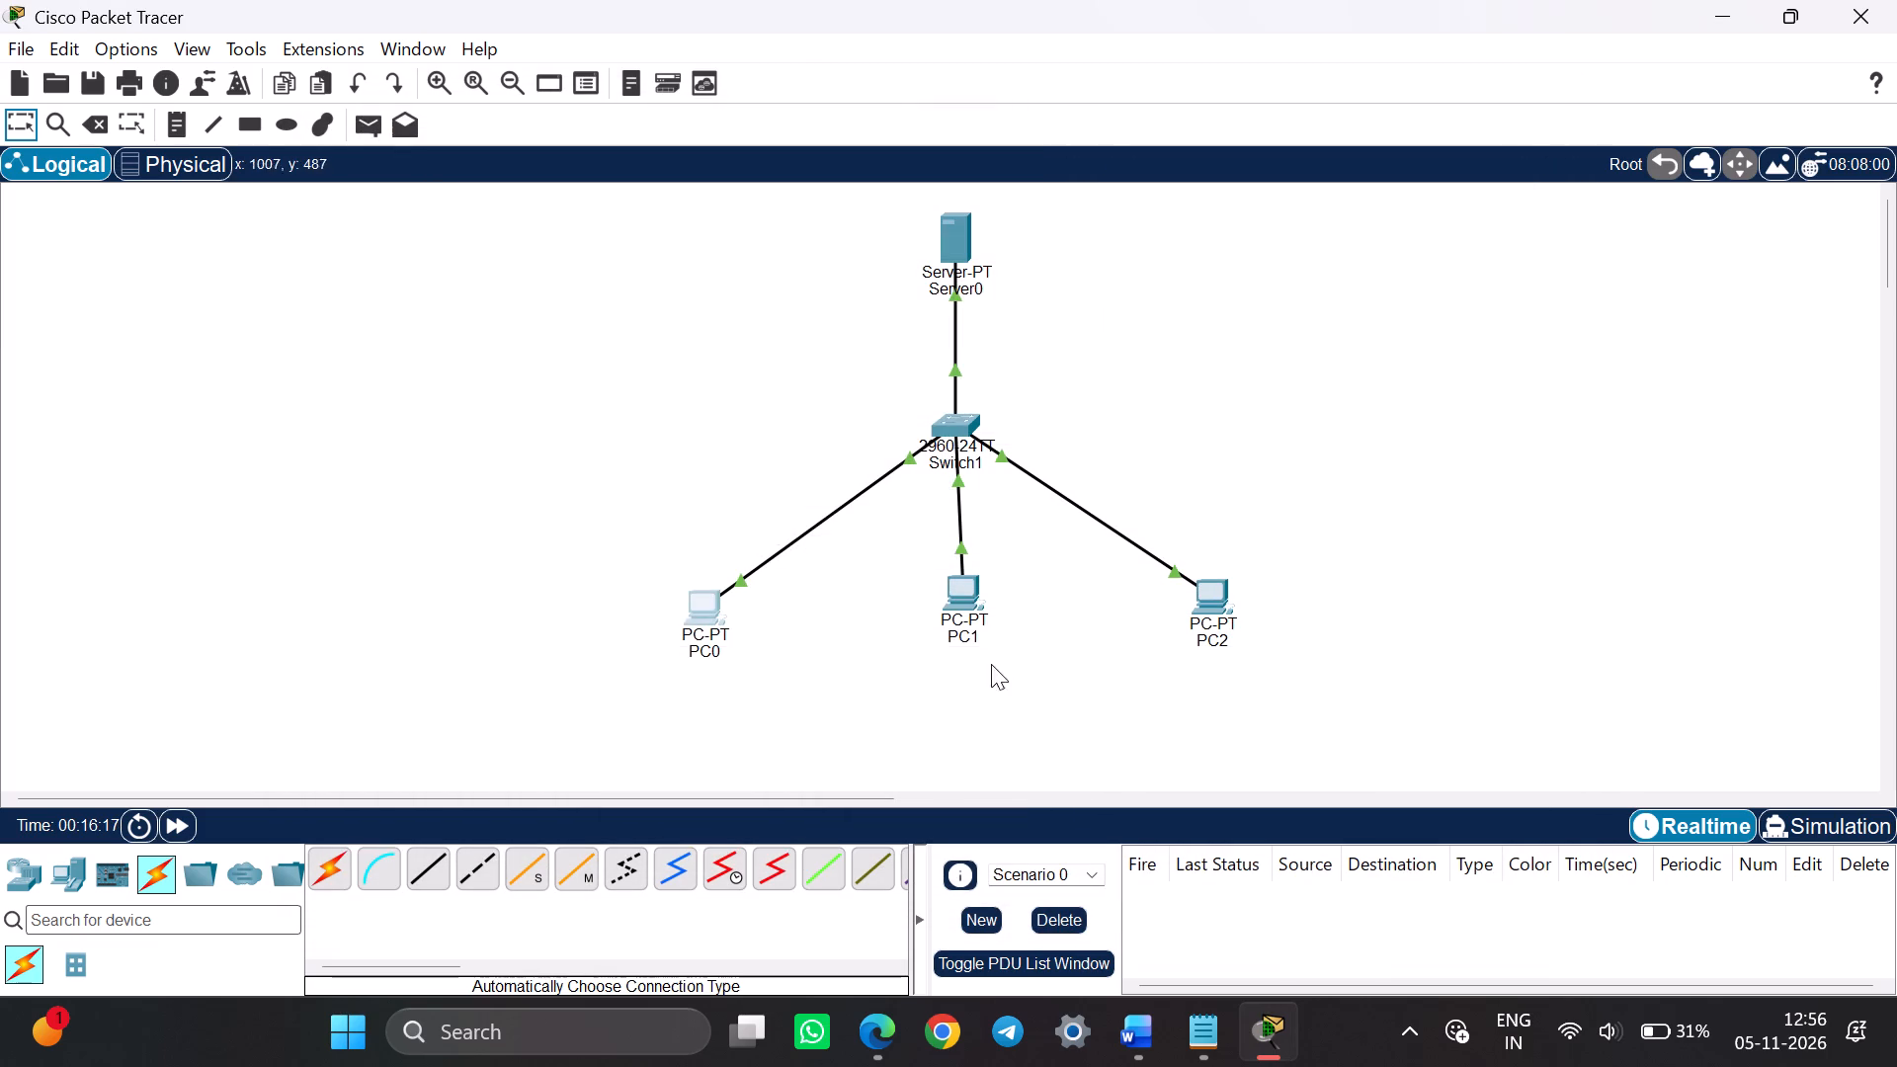
Switch PC1's IP configuration from static to DHCP and close its window.
click(958, 598)
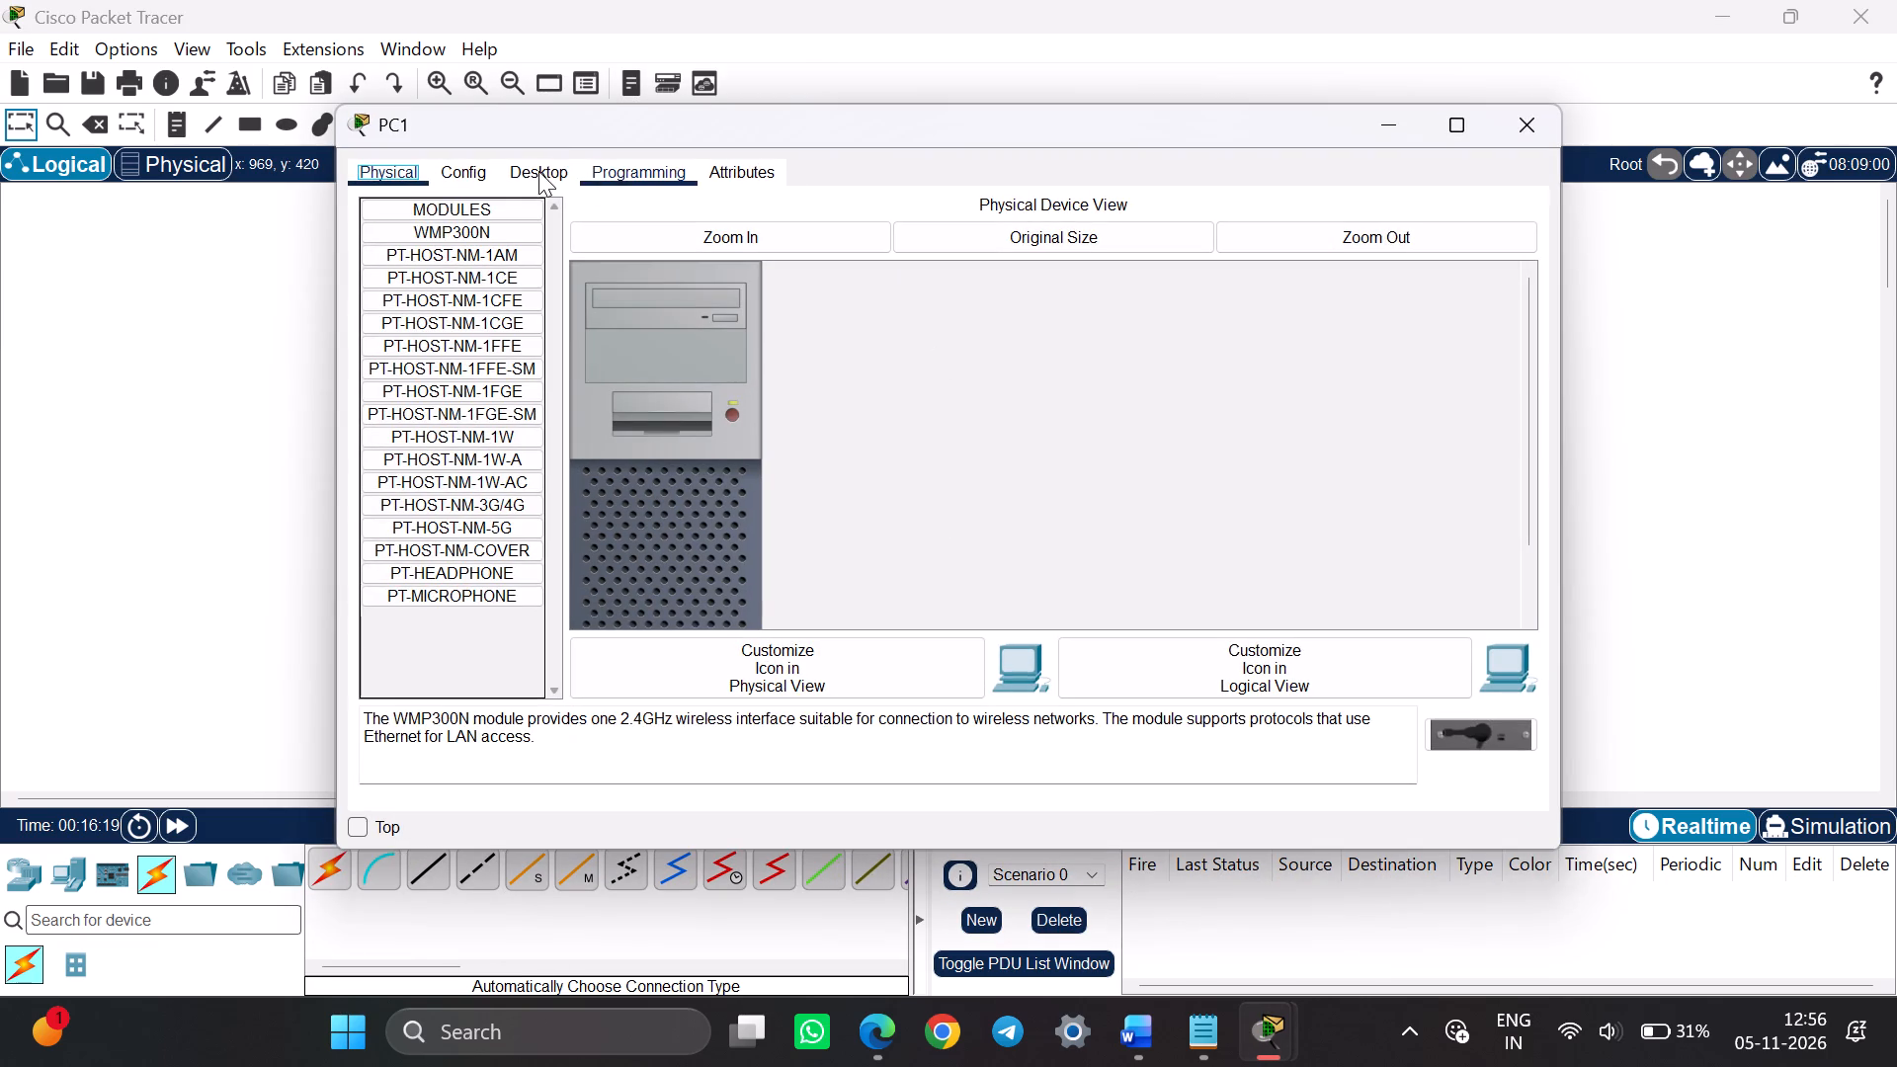
click(536, 168)
click(488, 235)
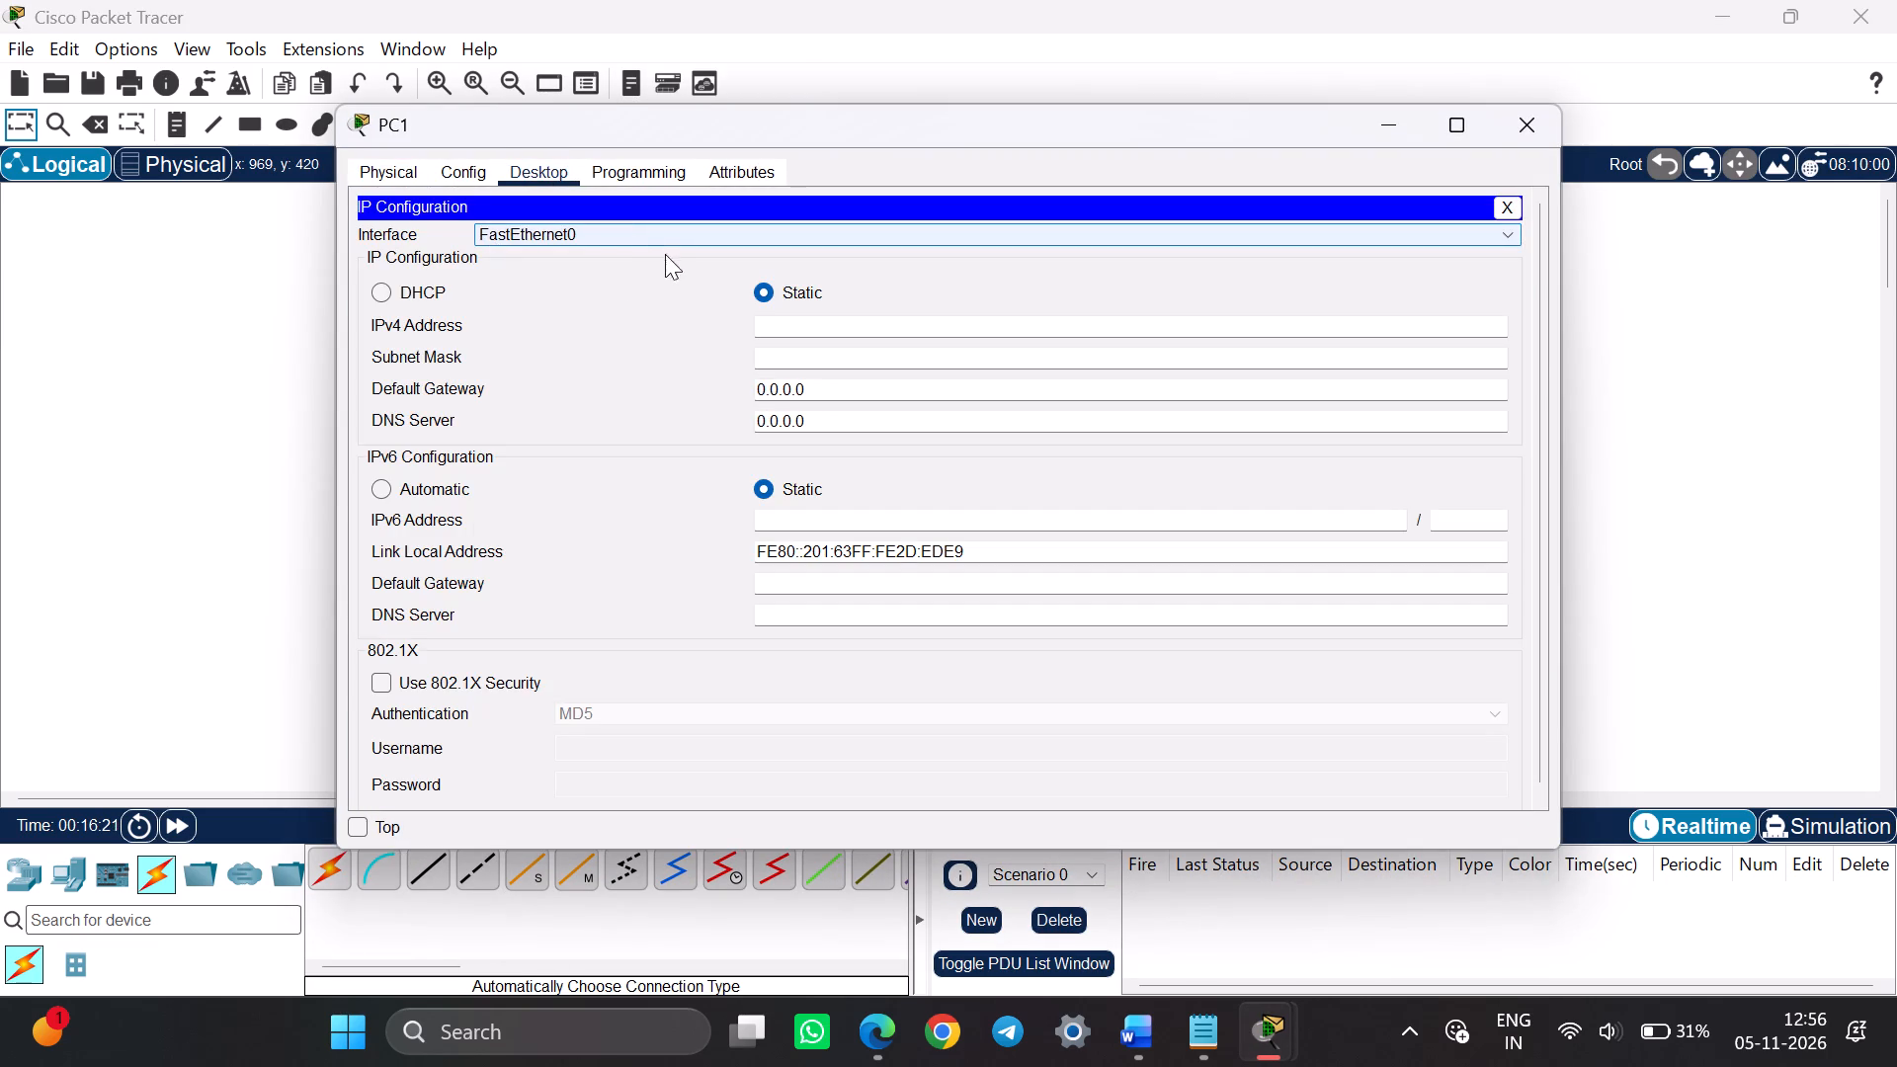
click(376, 302)
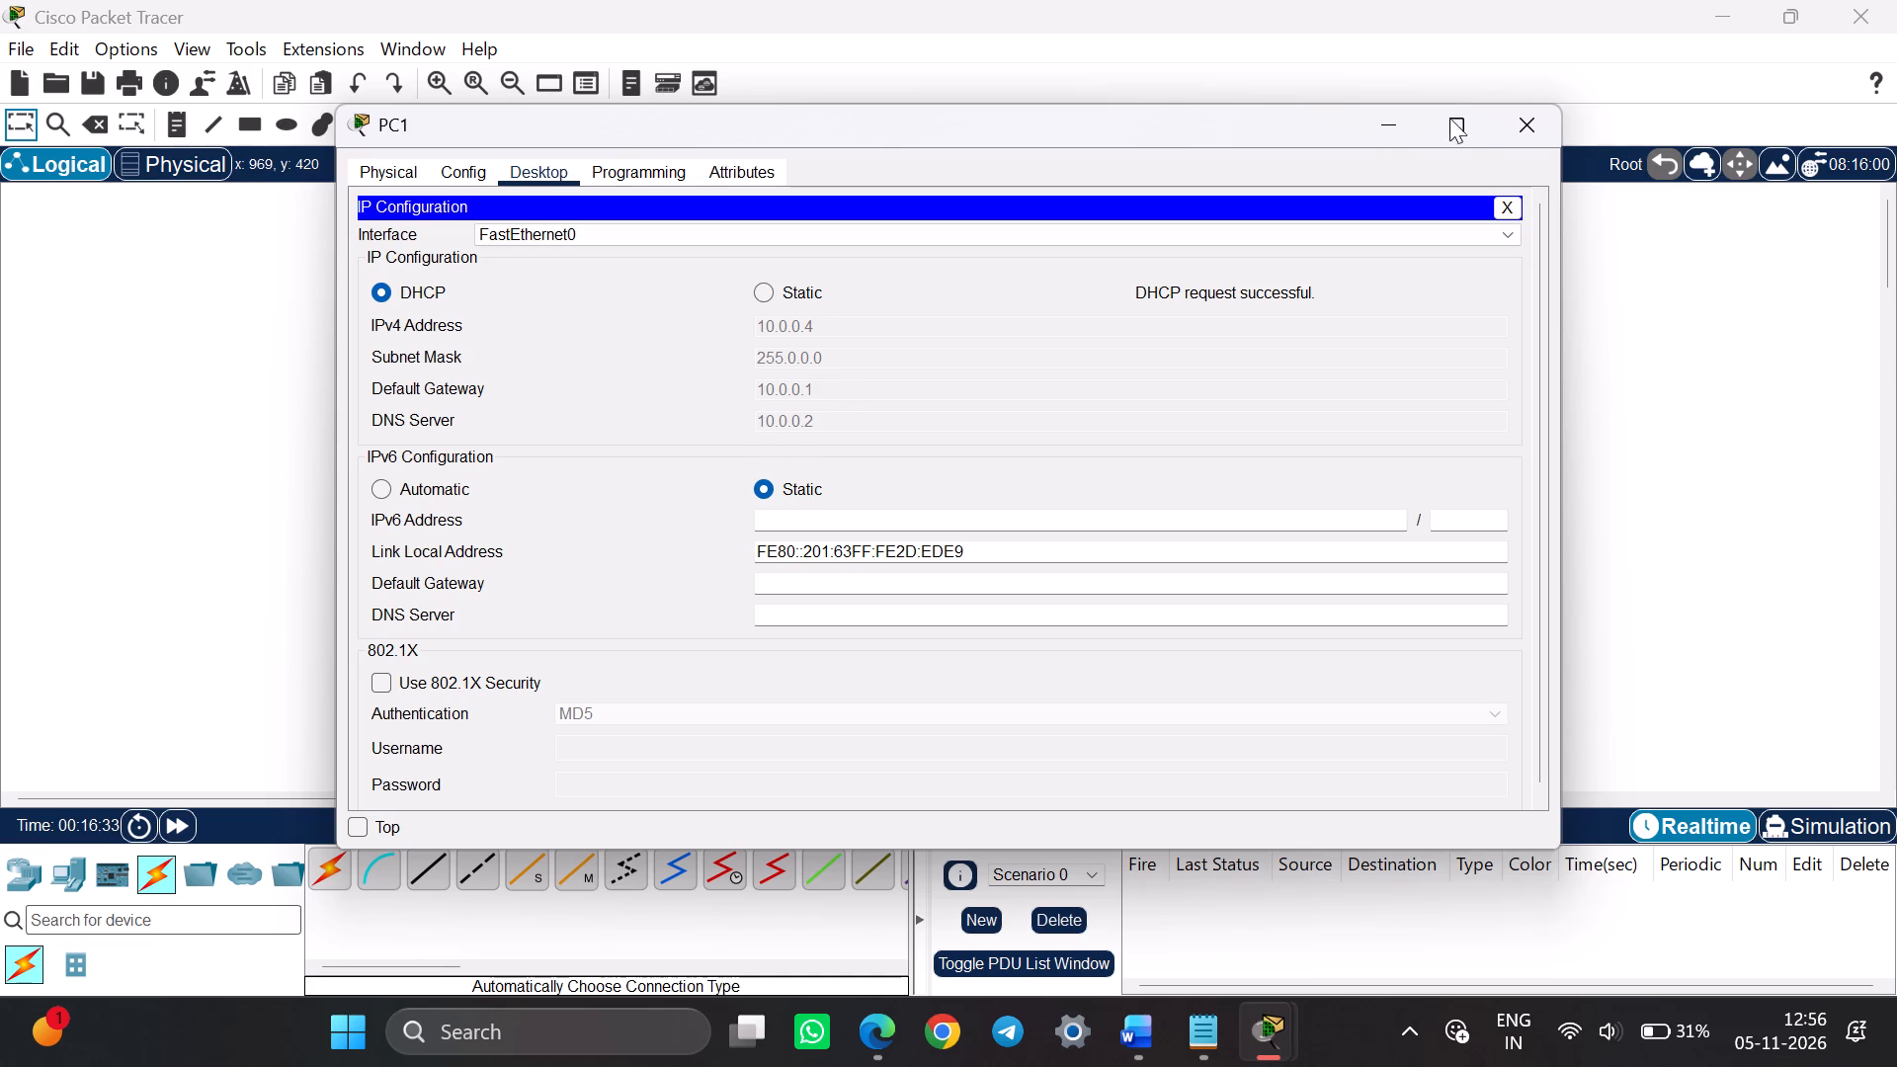
drag(1541, 100, 1214, 589)
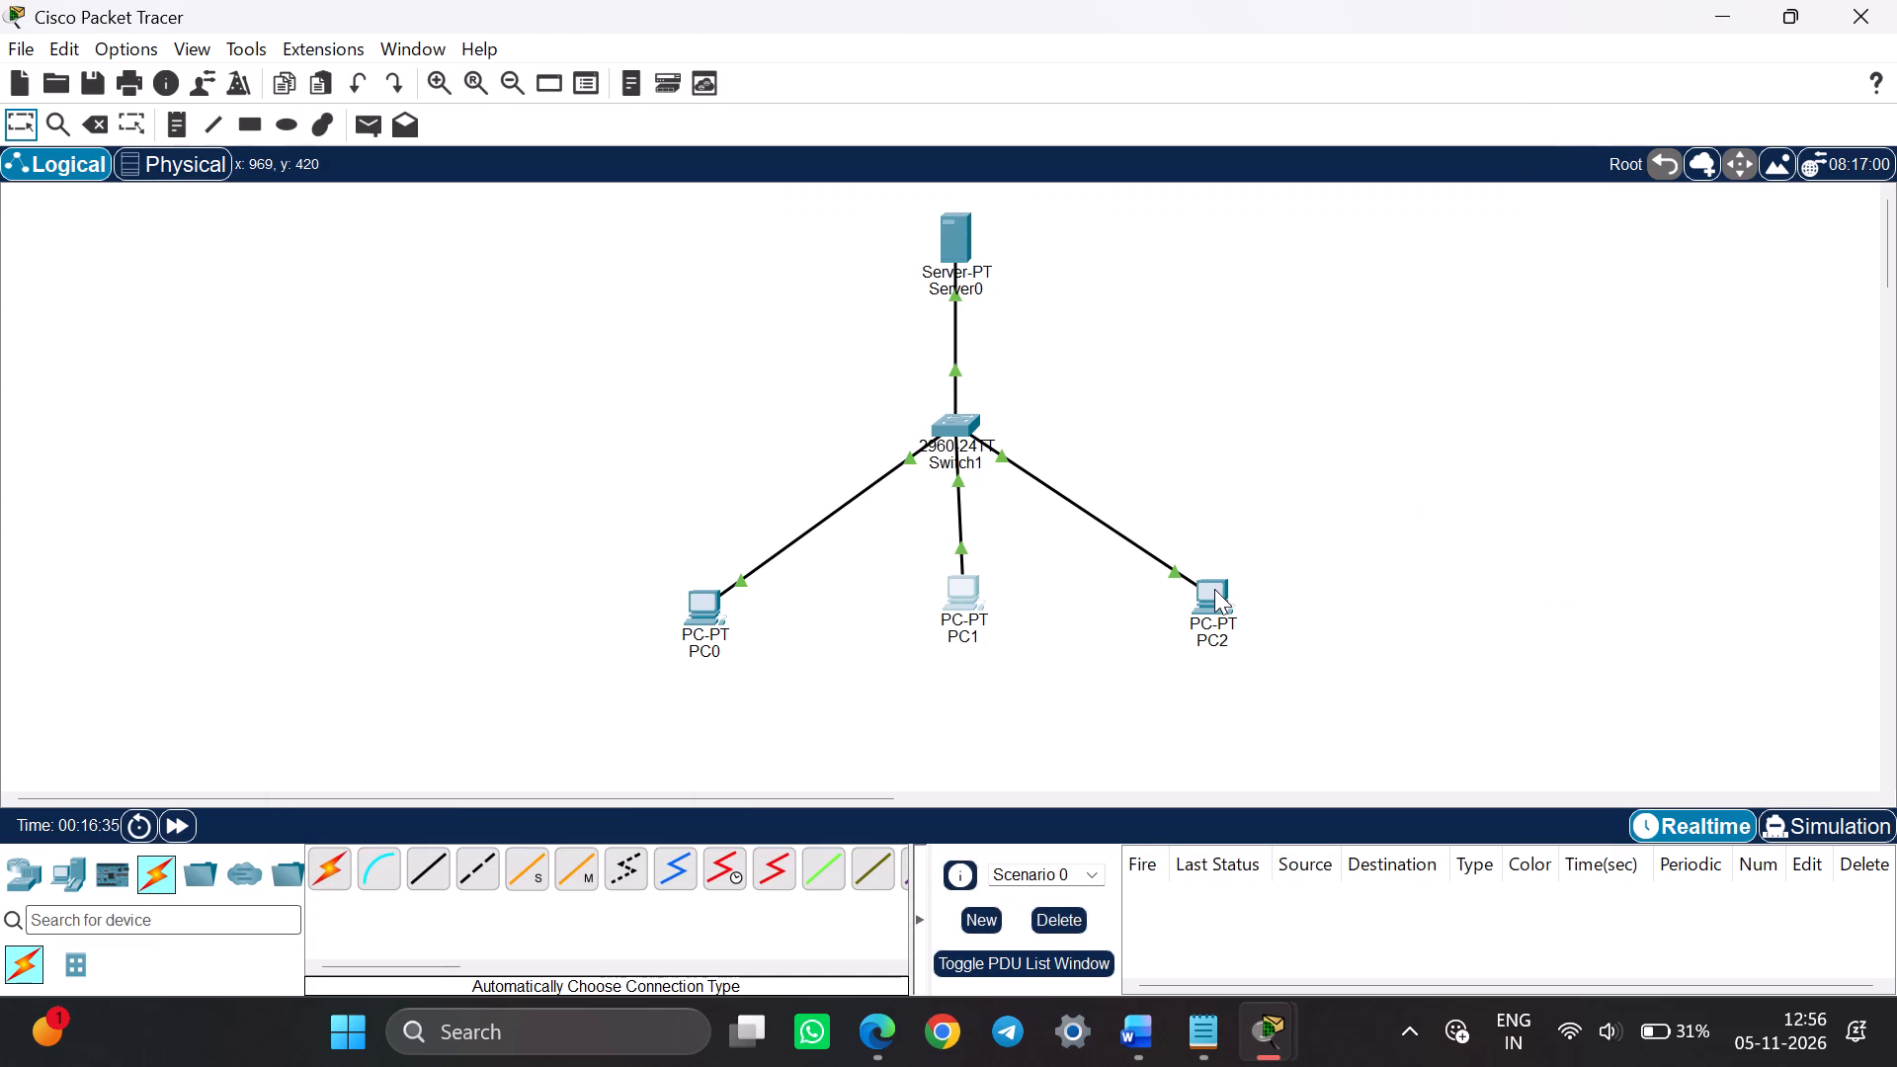
Switch PC2's IP configuration from static to DHCP and close its window.
click(1214, 589)
click(560, 159)
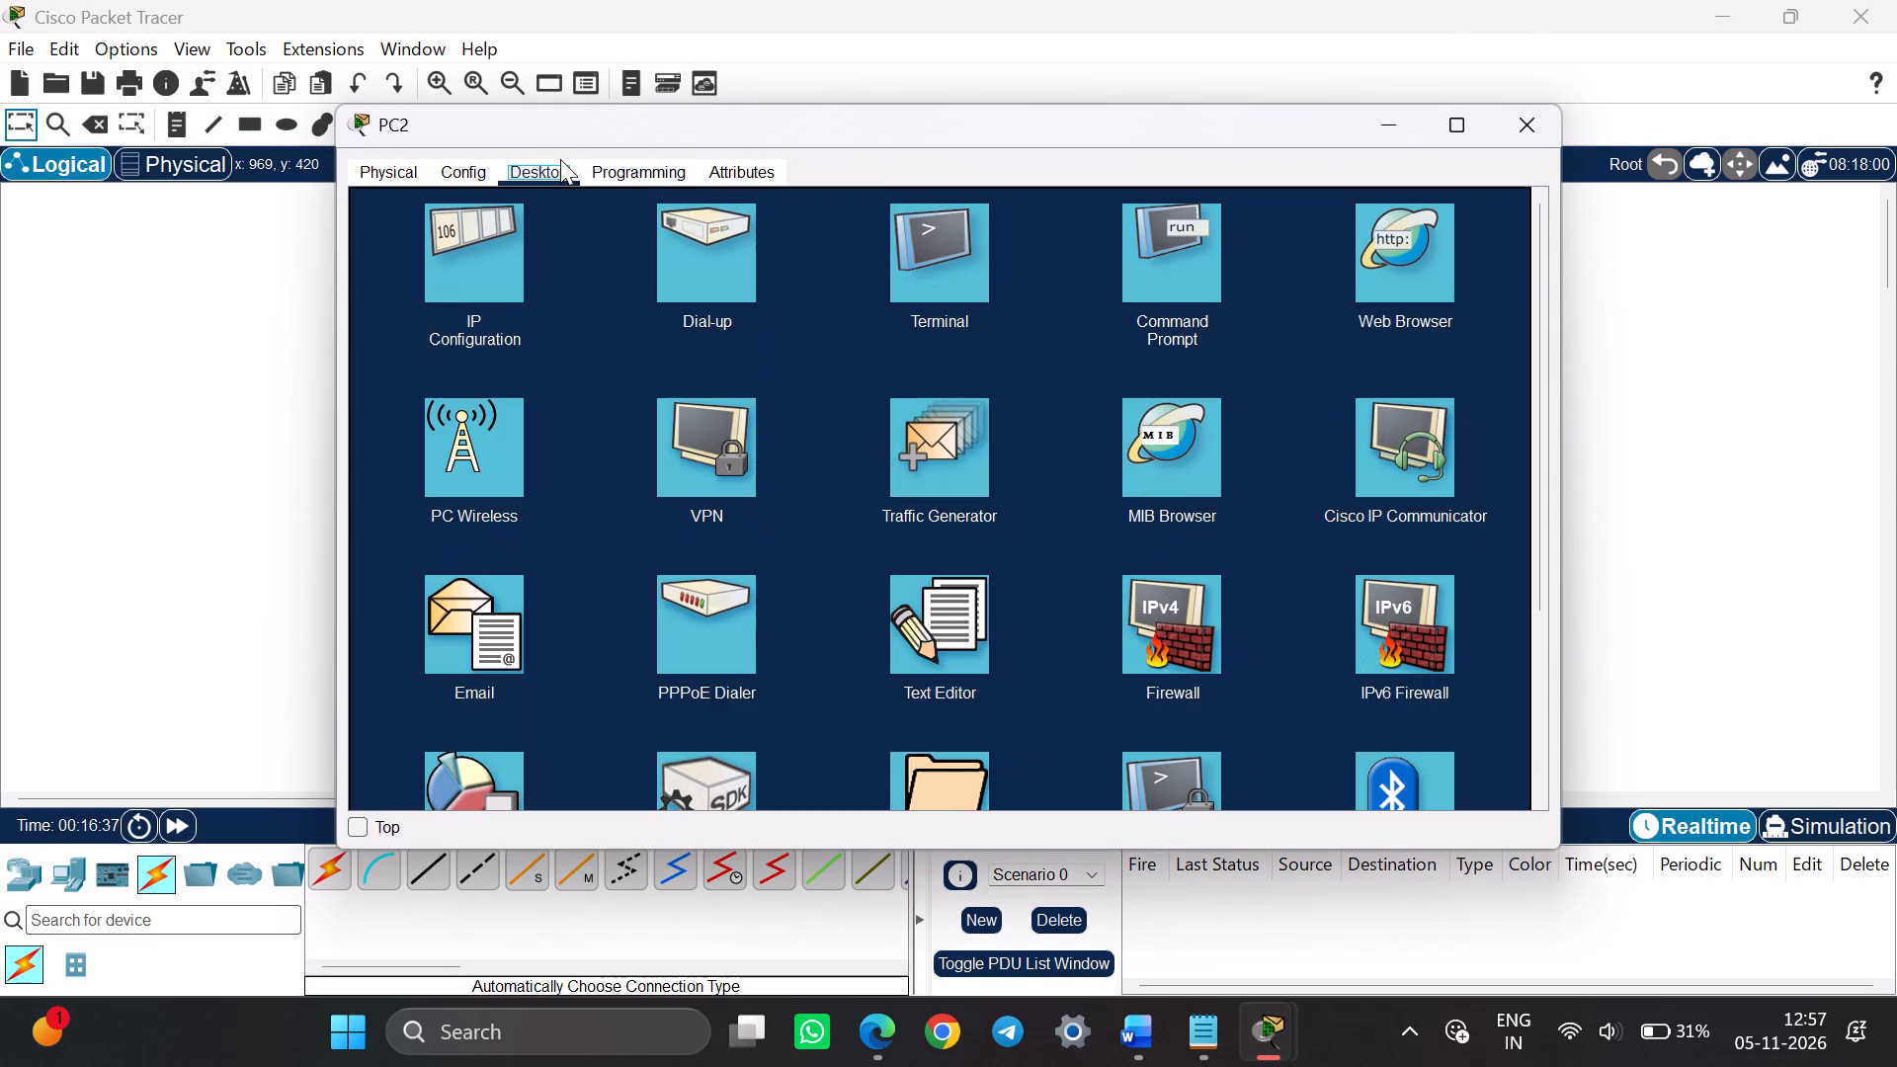
click(479, 261)
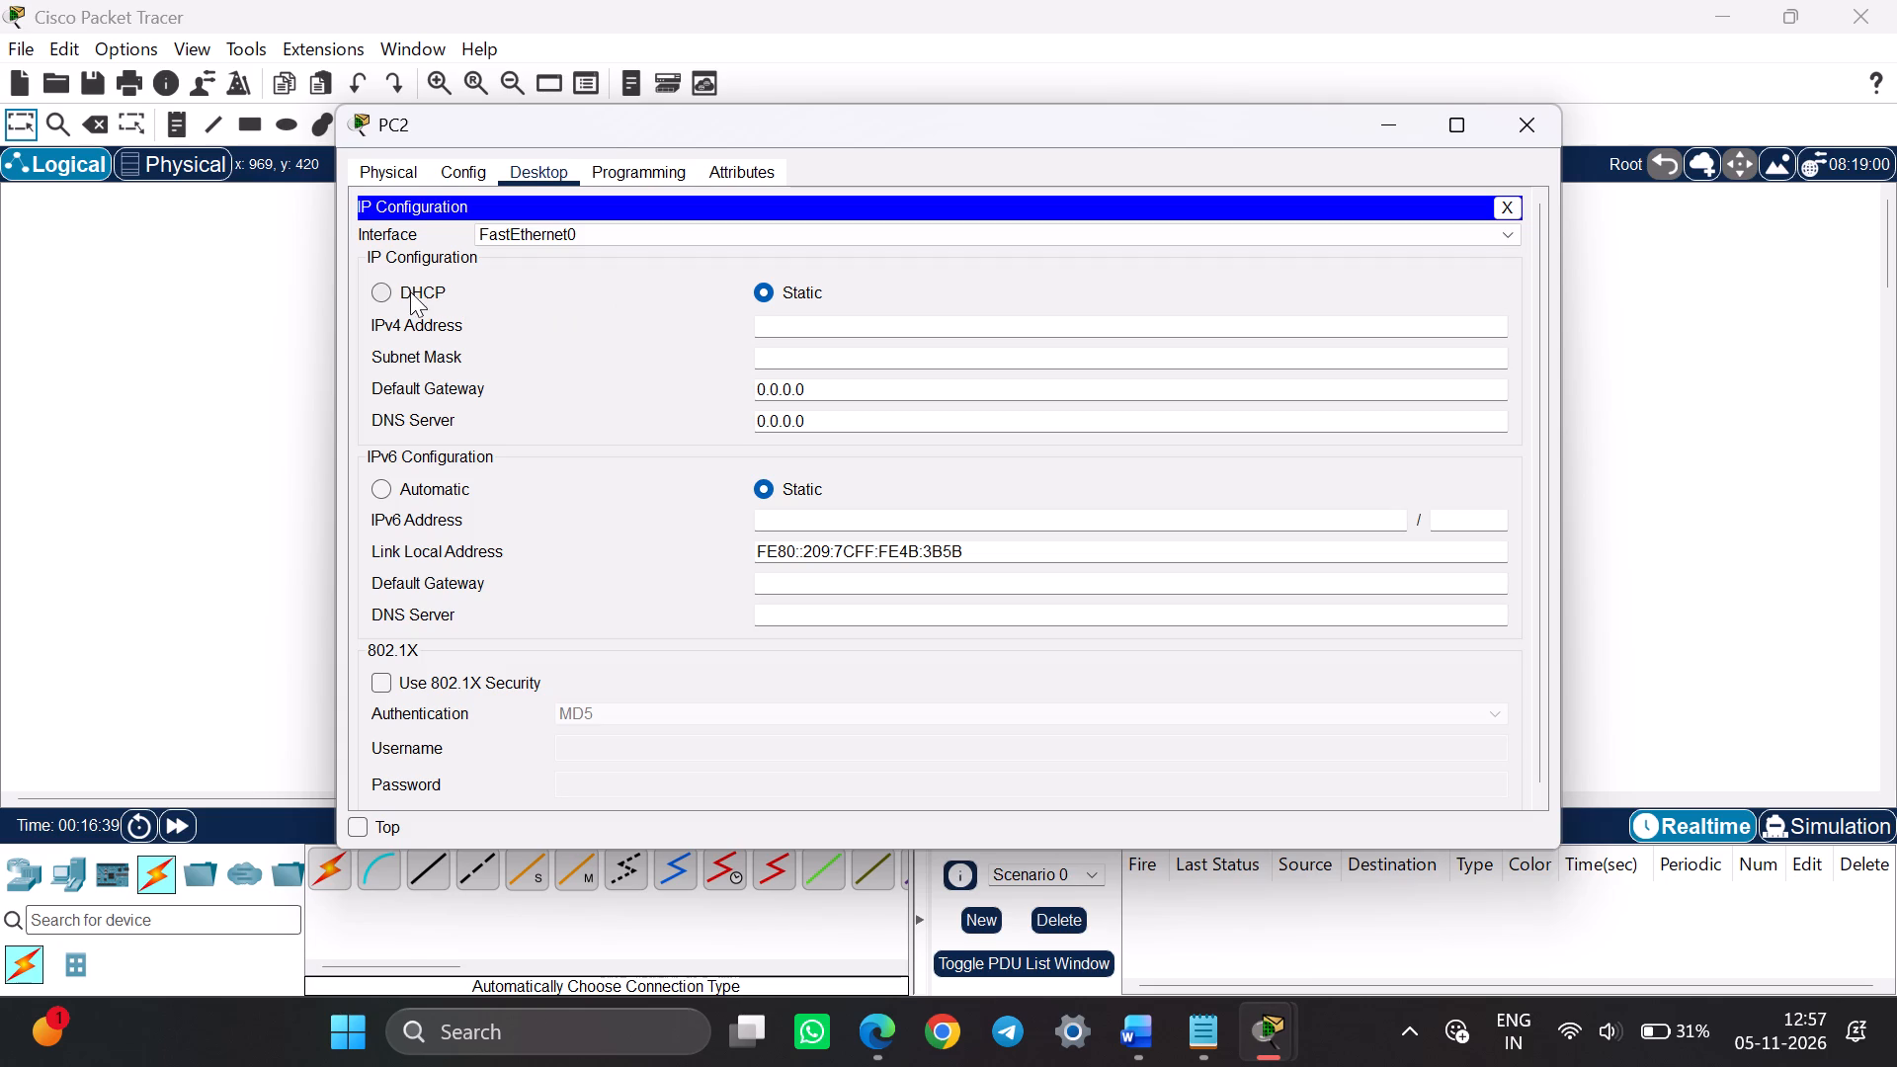
click(385, 291)
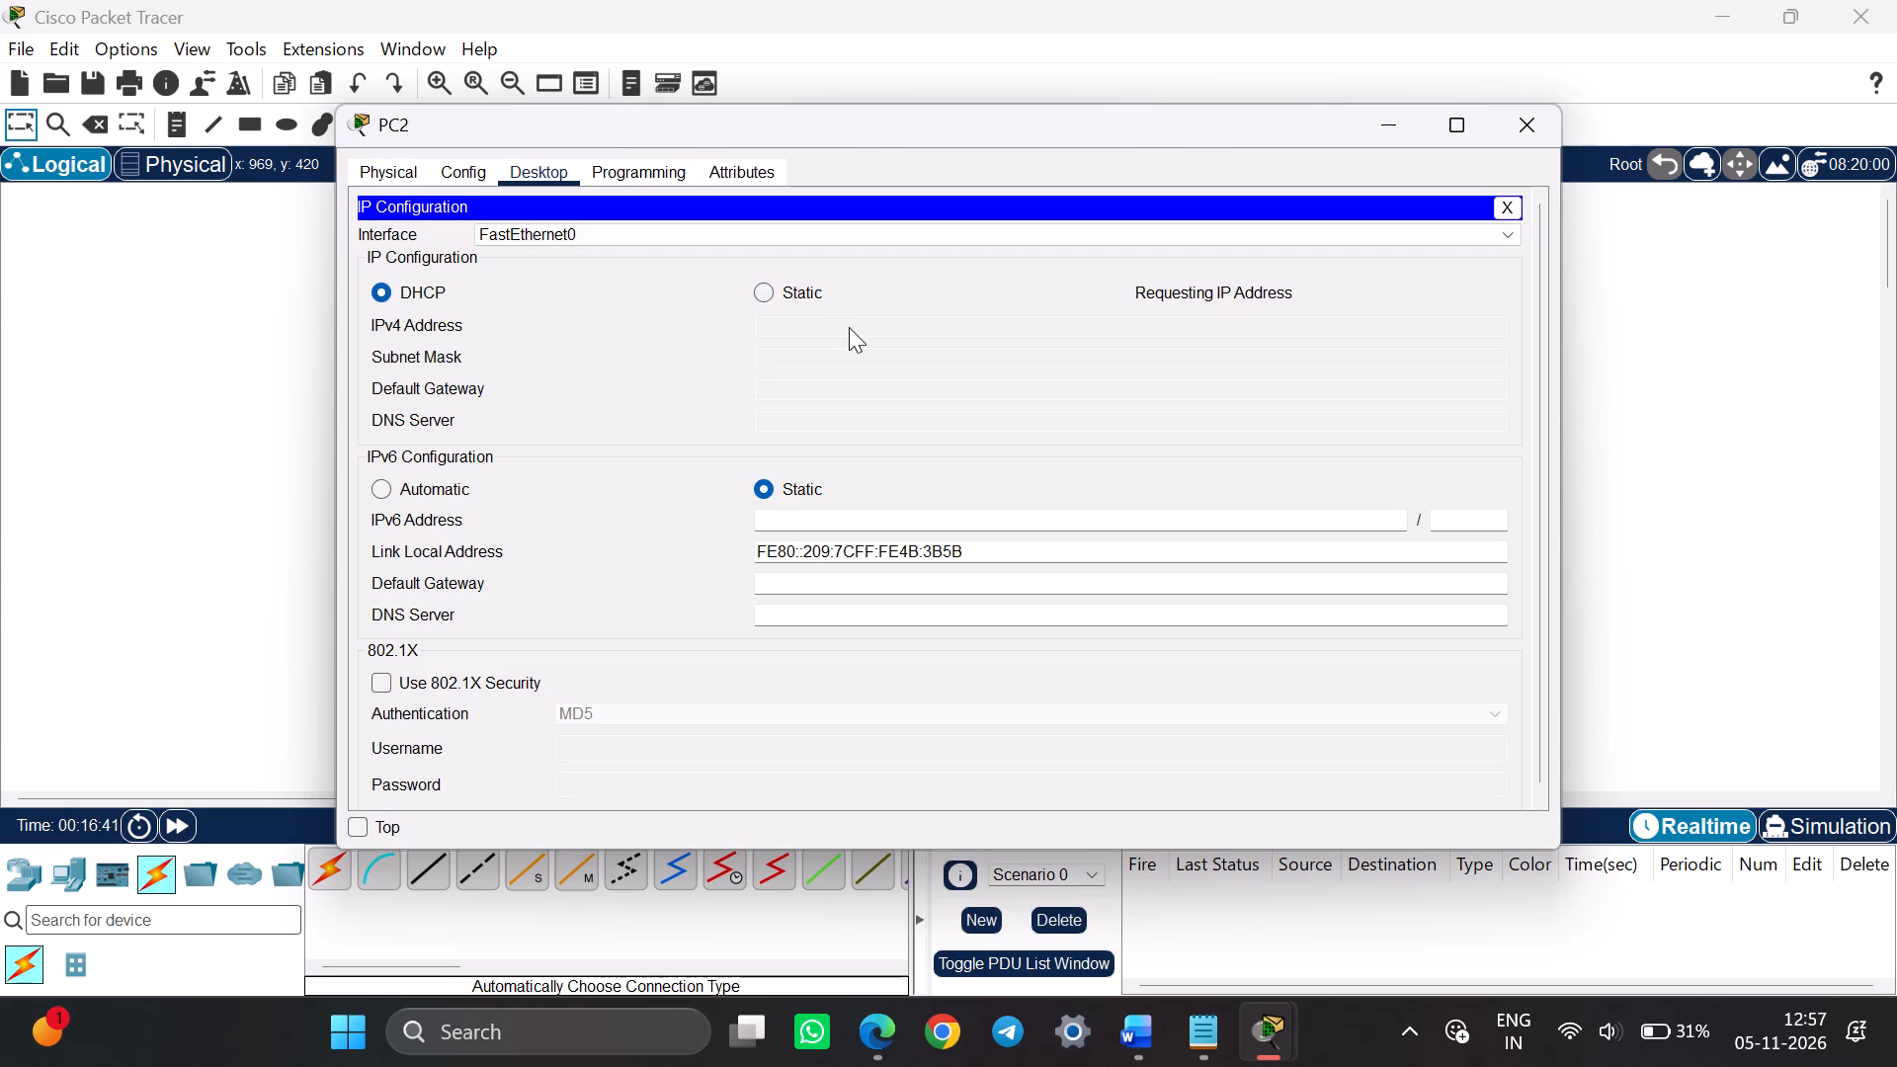
click(1522, 119)
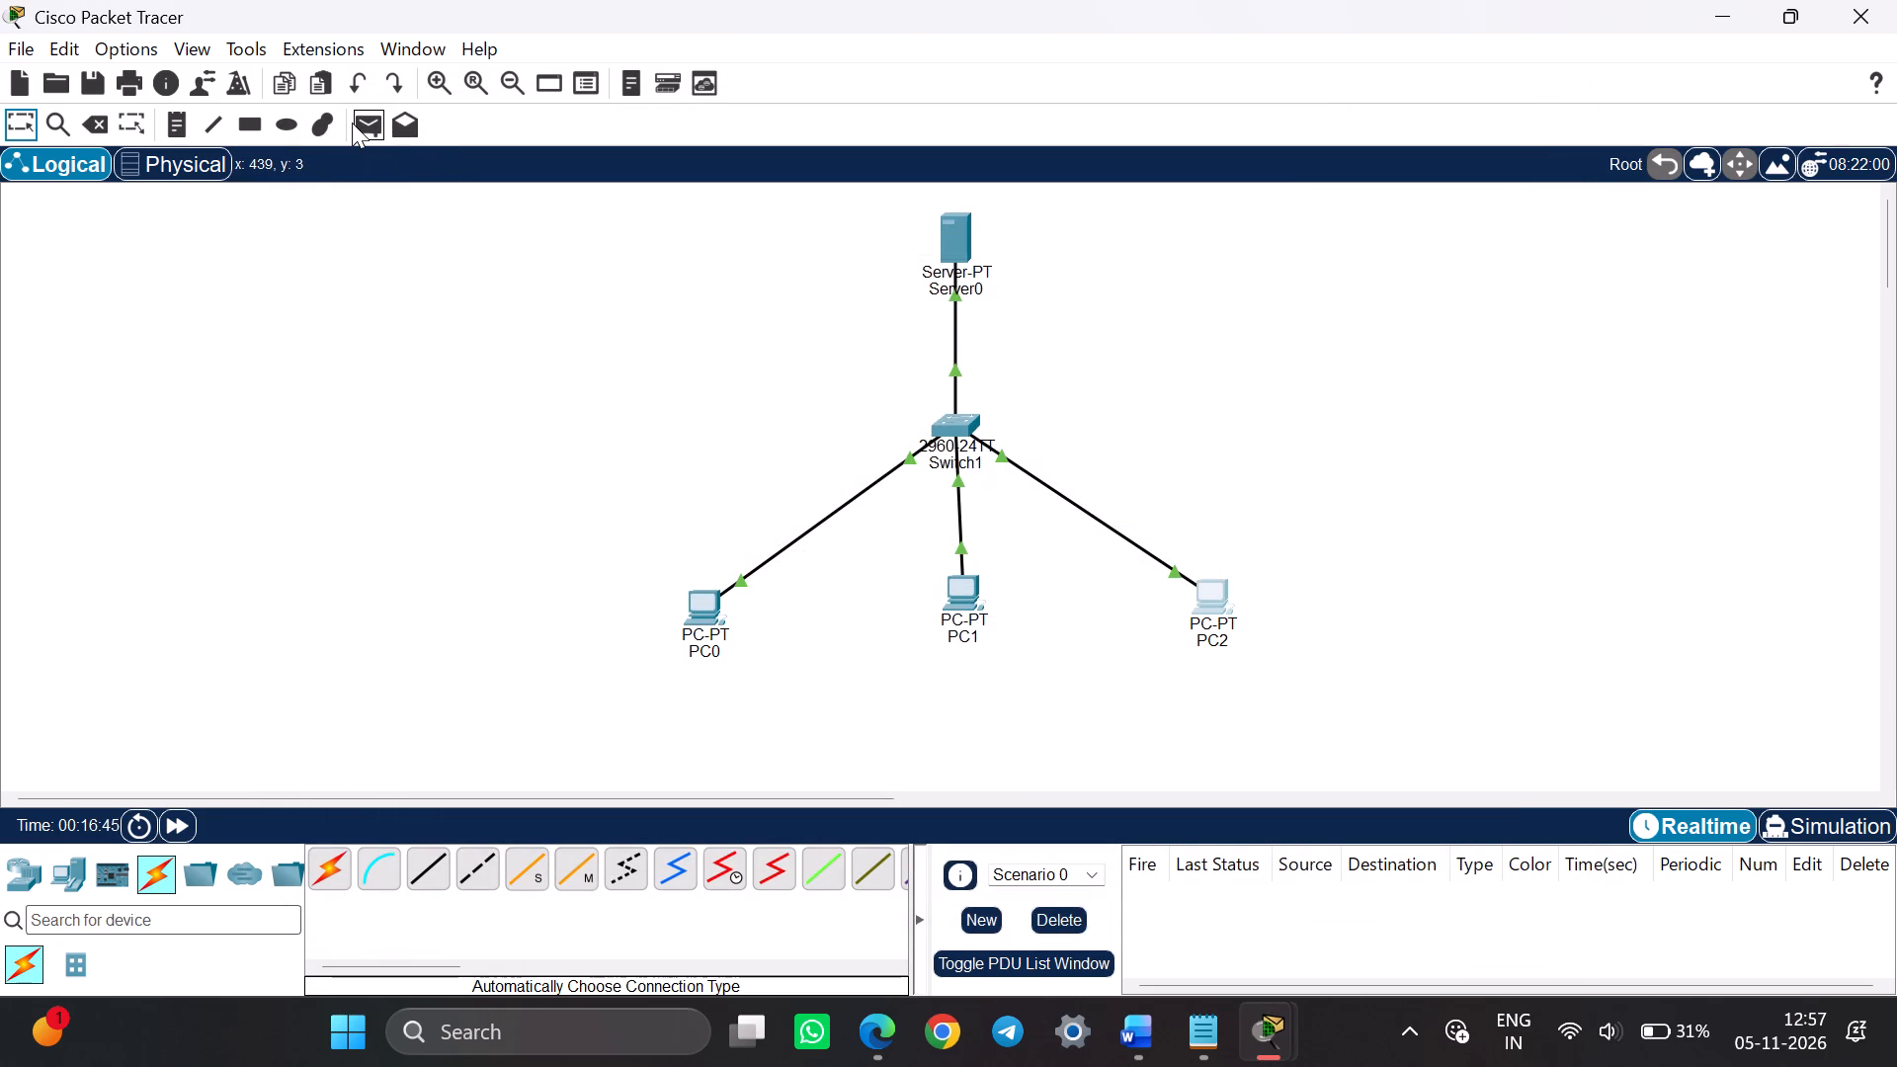
Test connectivity by sending one simple PDU from PC0 to PC1 and another from PC0 to PC2.
click(352, 123)
click(687, 598)
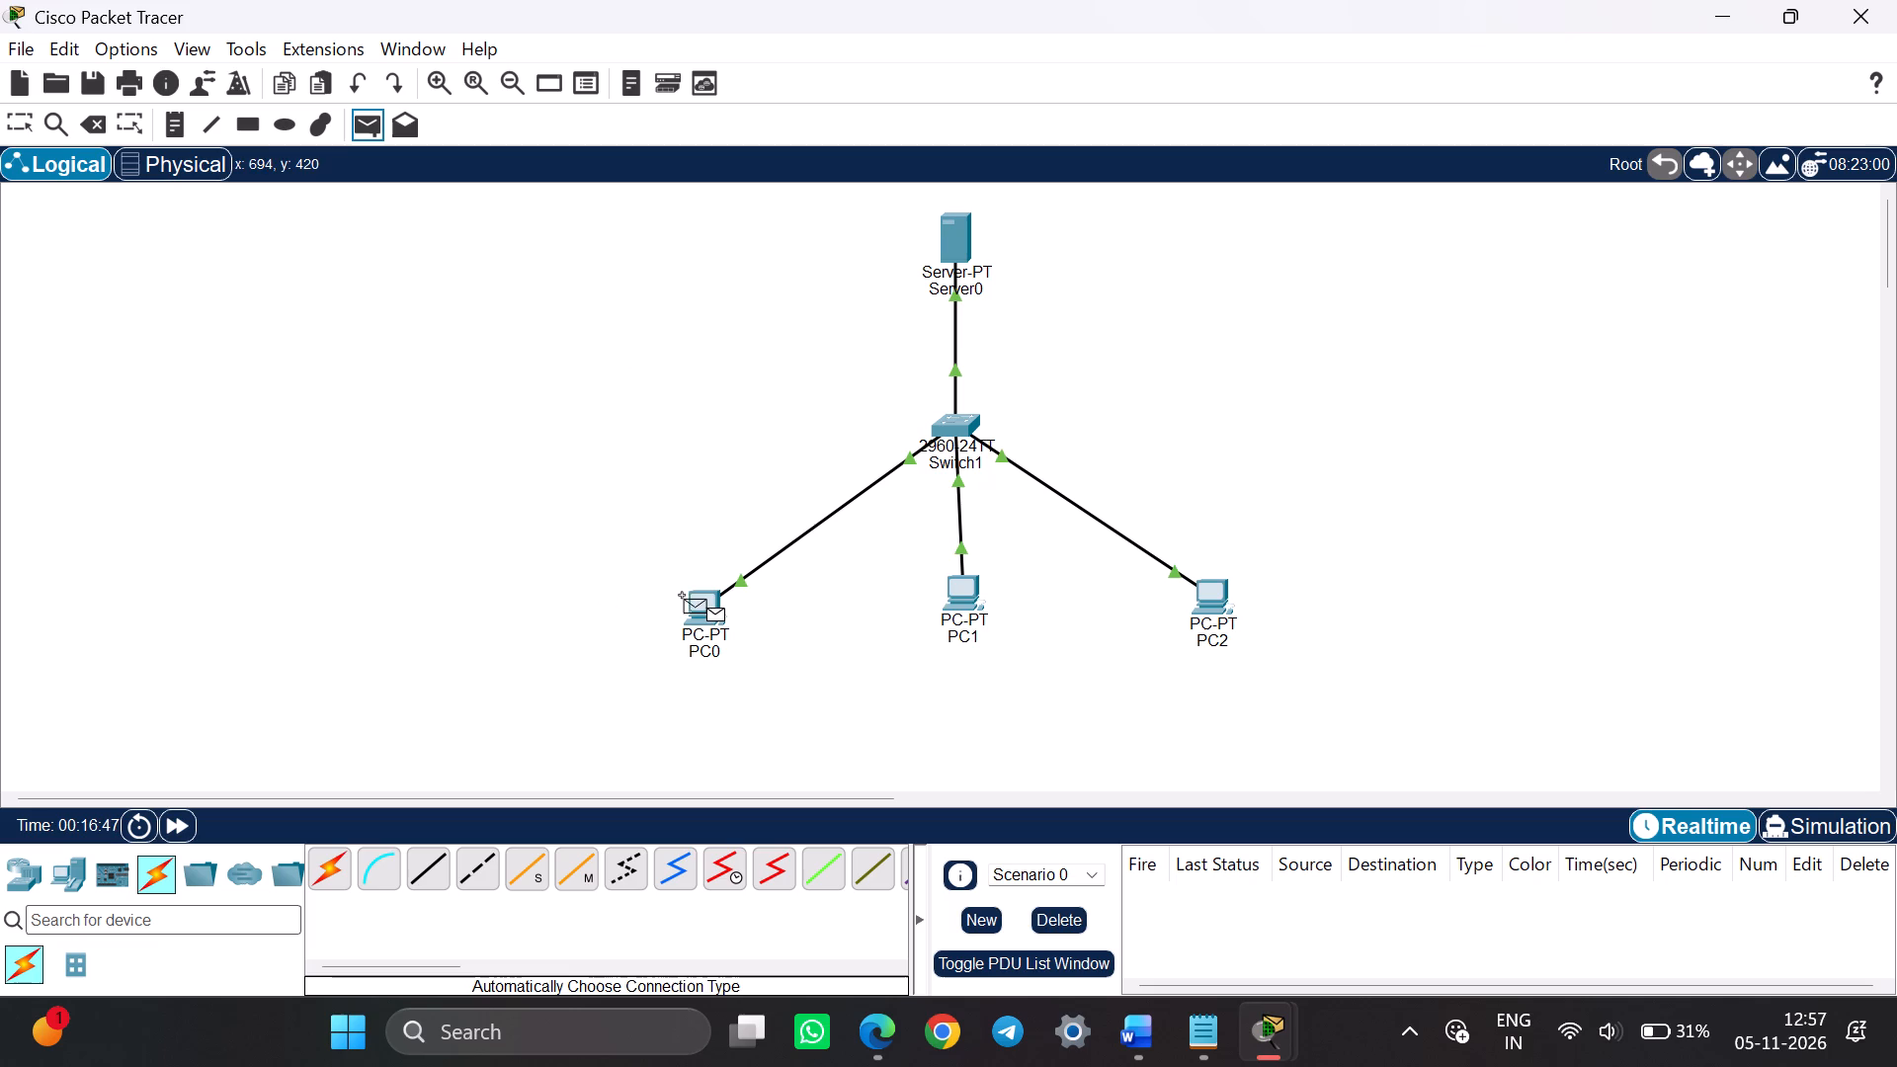
click(959, 592)
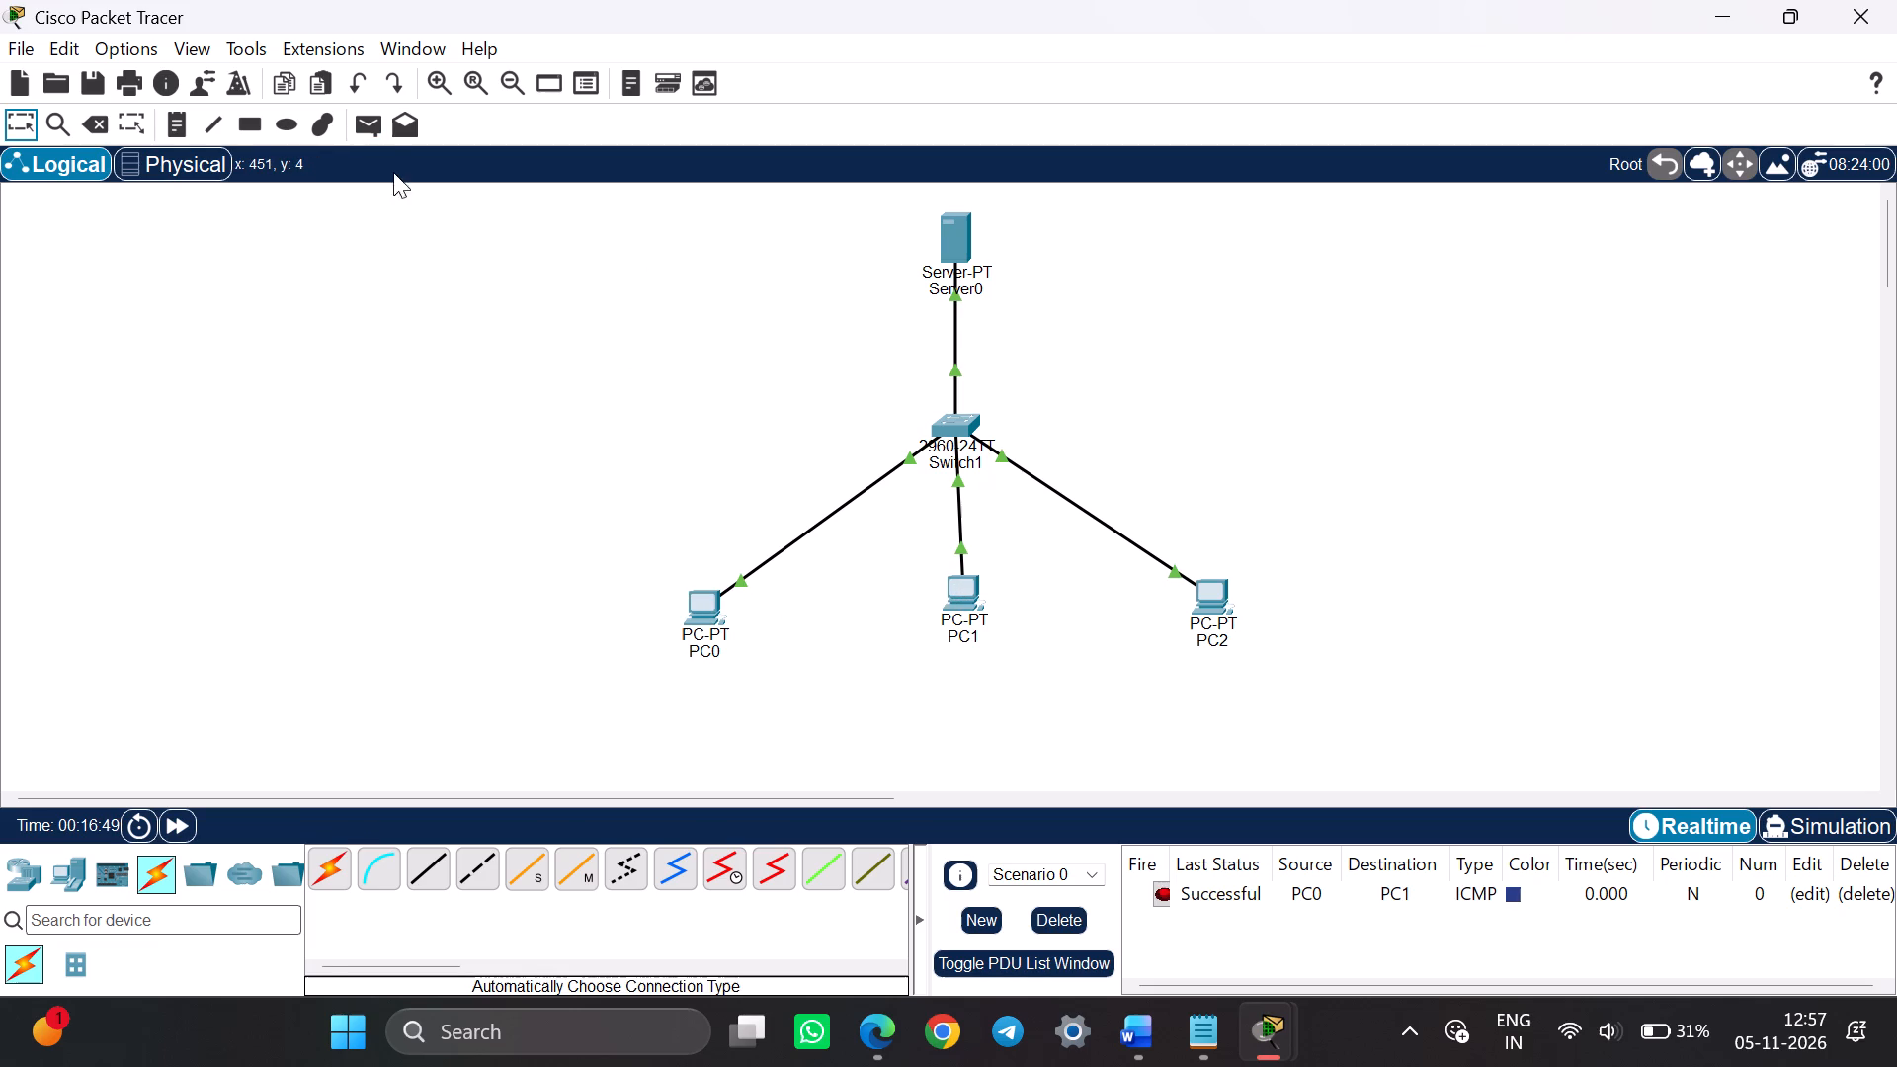
click(365, 117)
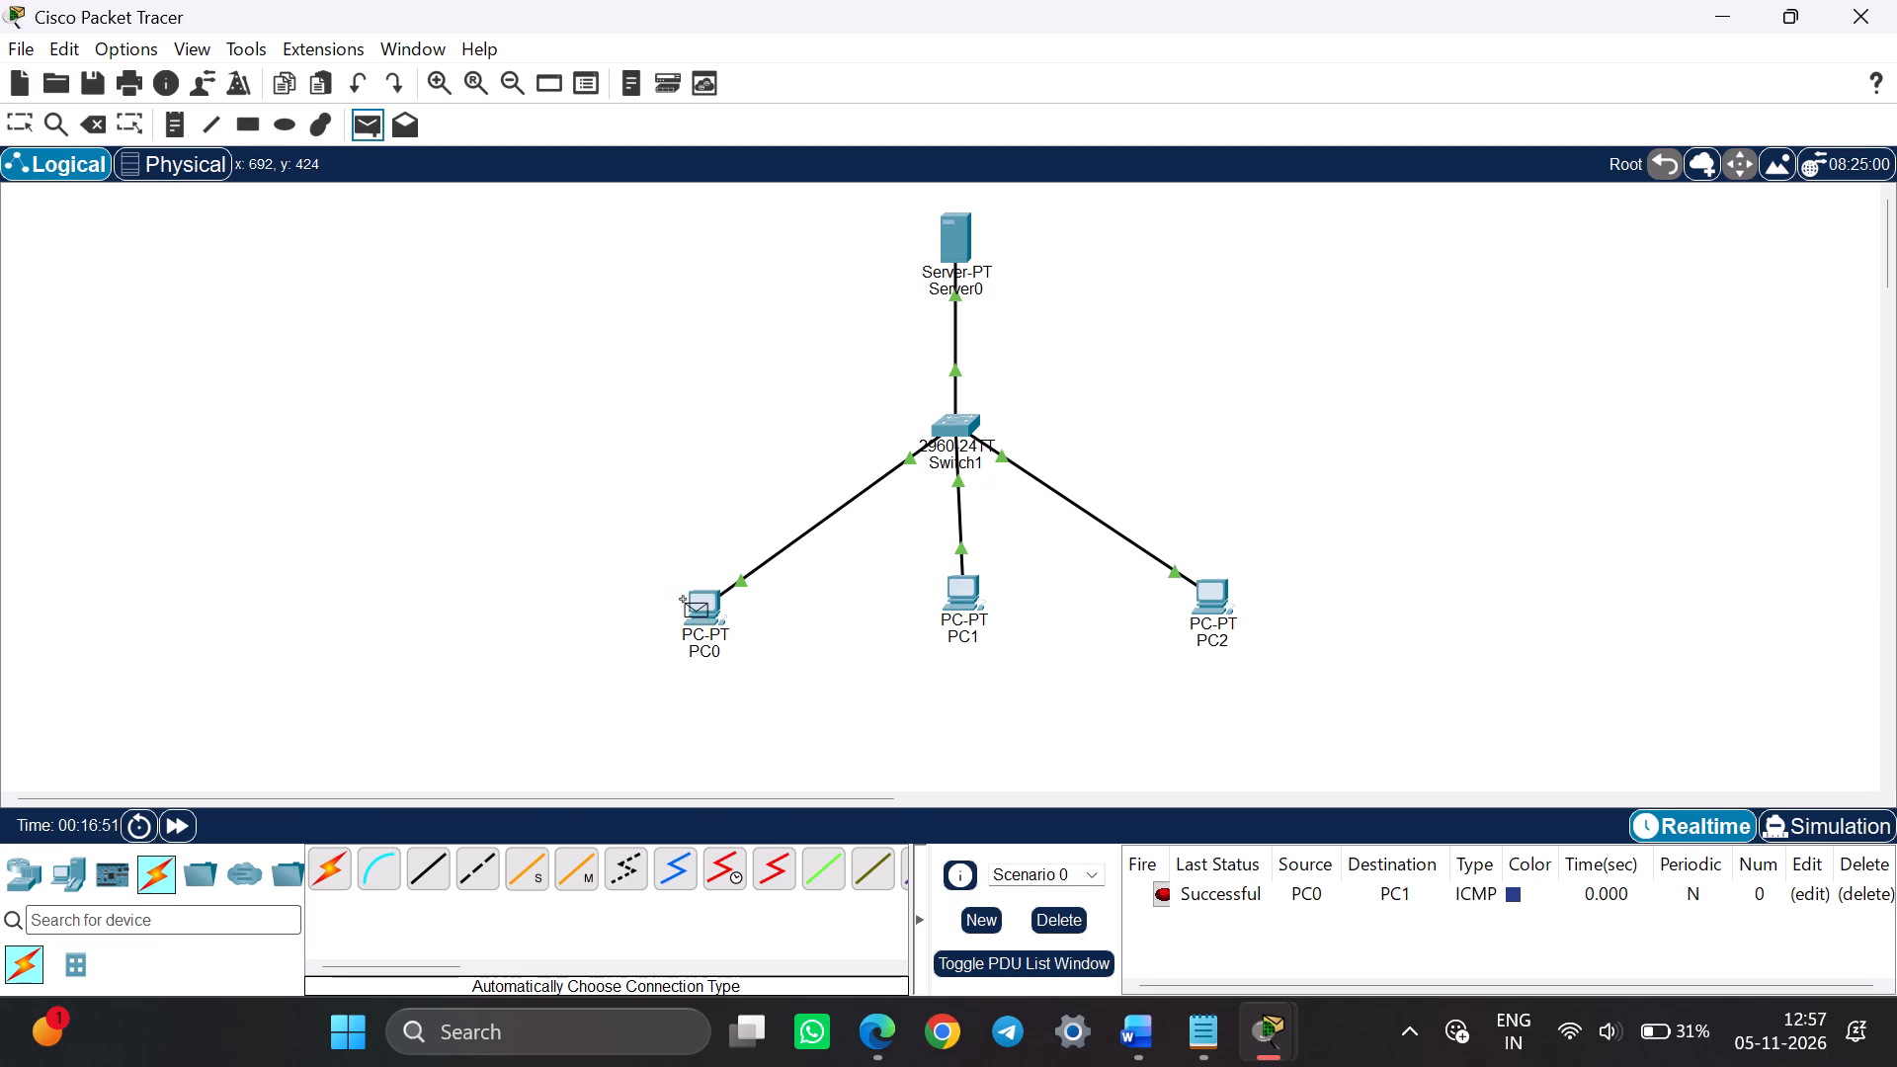
click(688, 602)
click(1202, 589)
Send a simple PDU from Server0 to PC1 to test the server's connectivity.
click(381, 115)
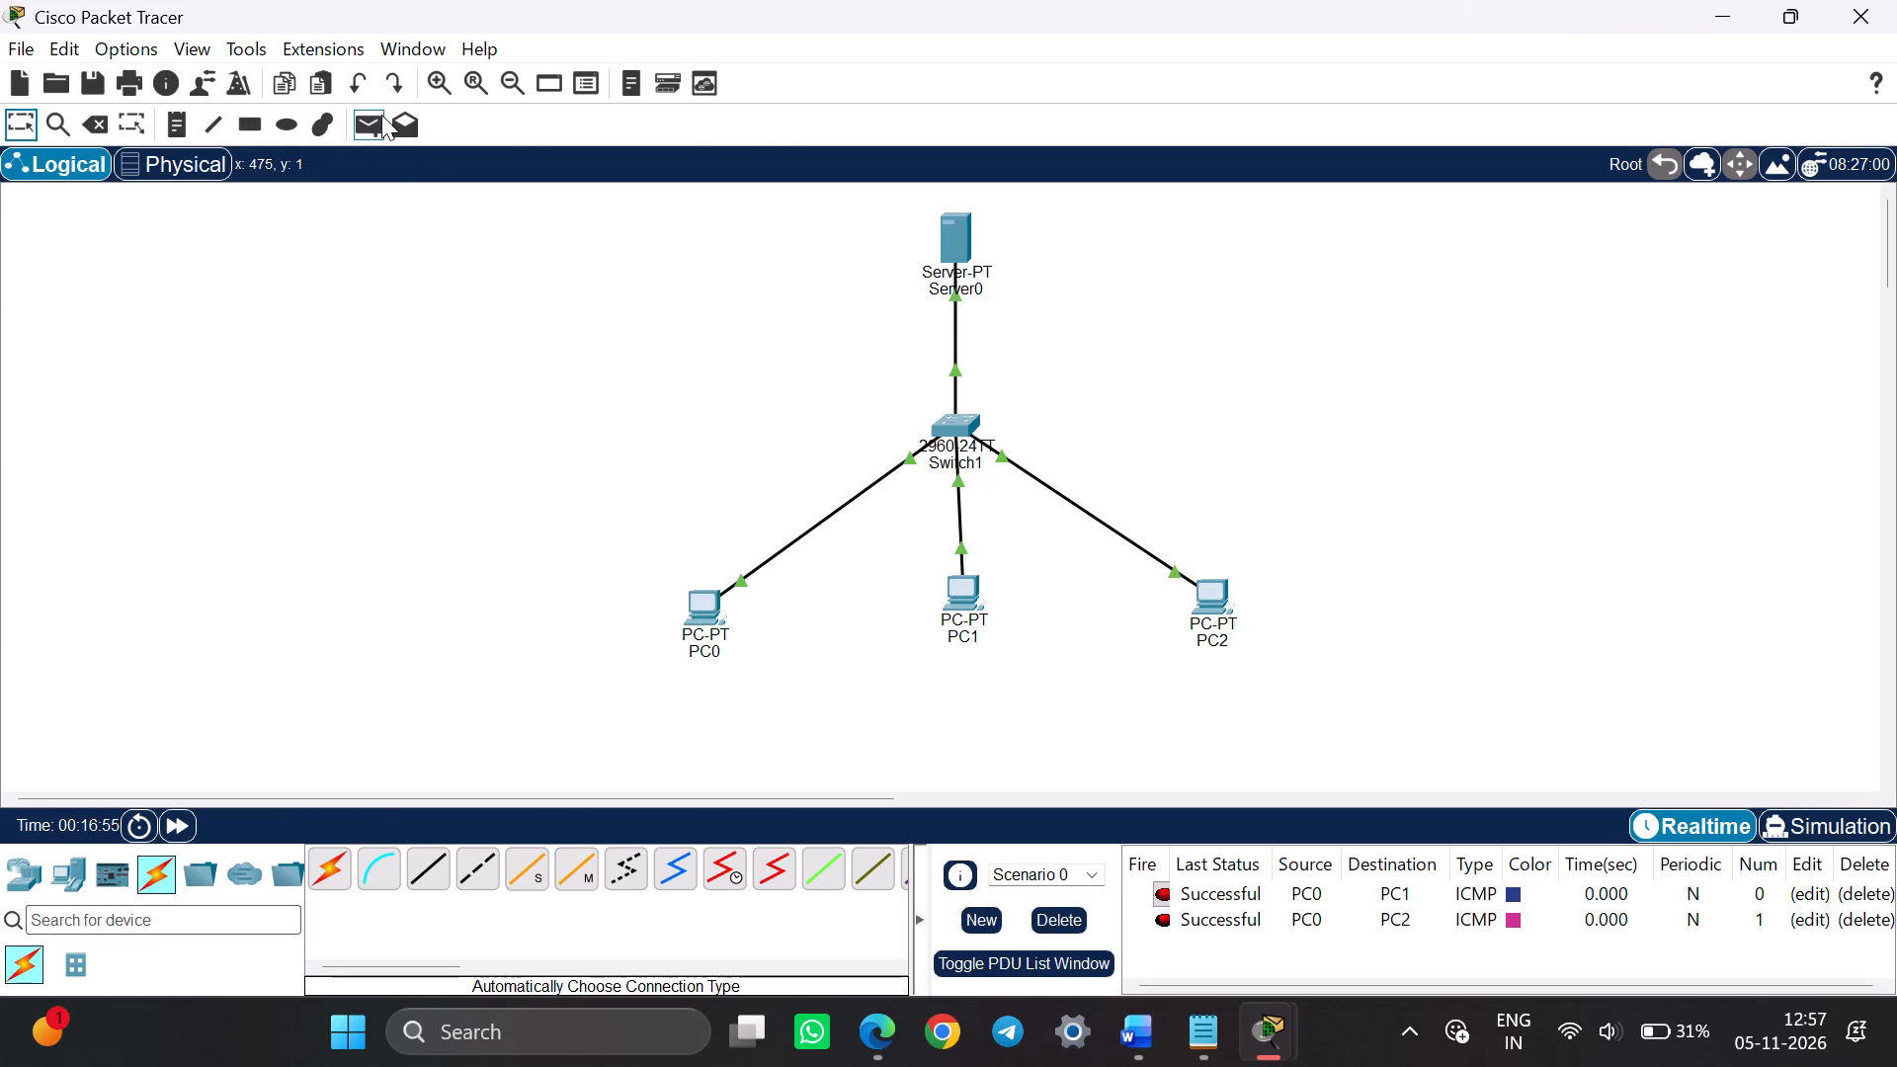
click(957, 242)
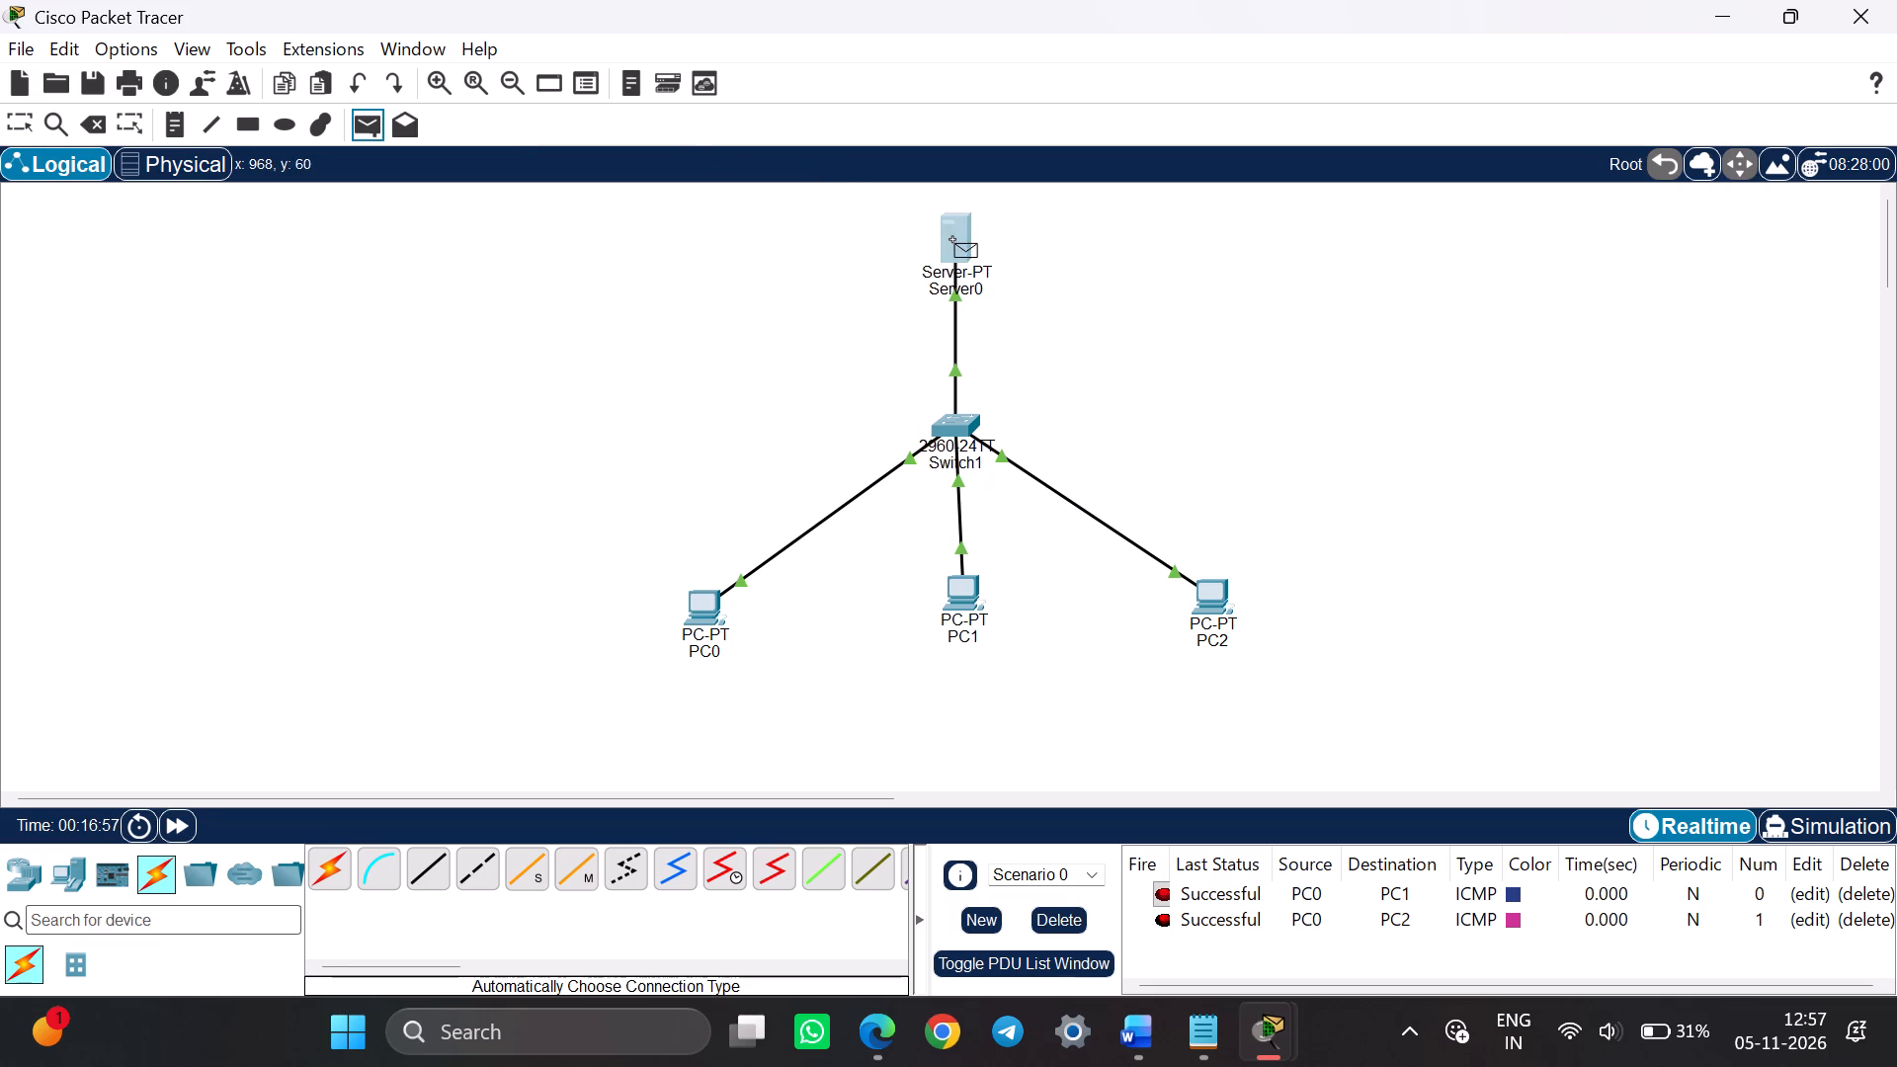
click(961, 594)
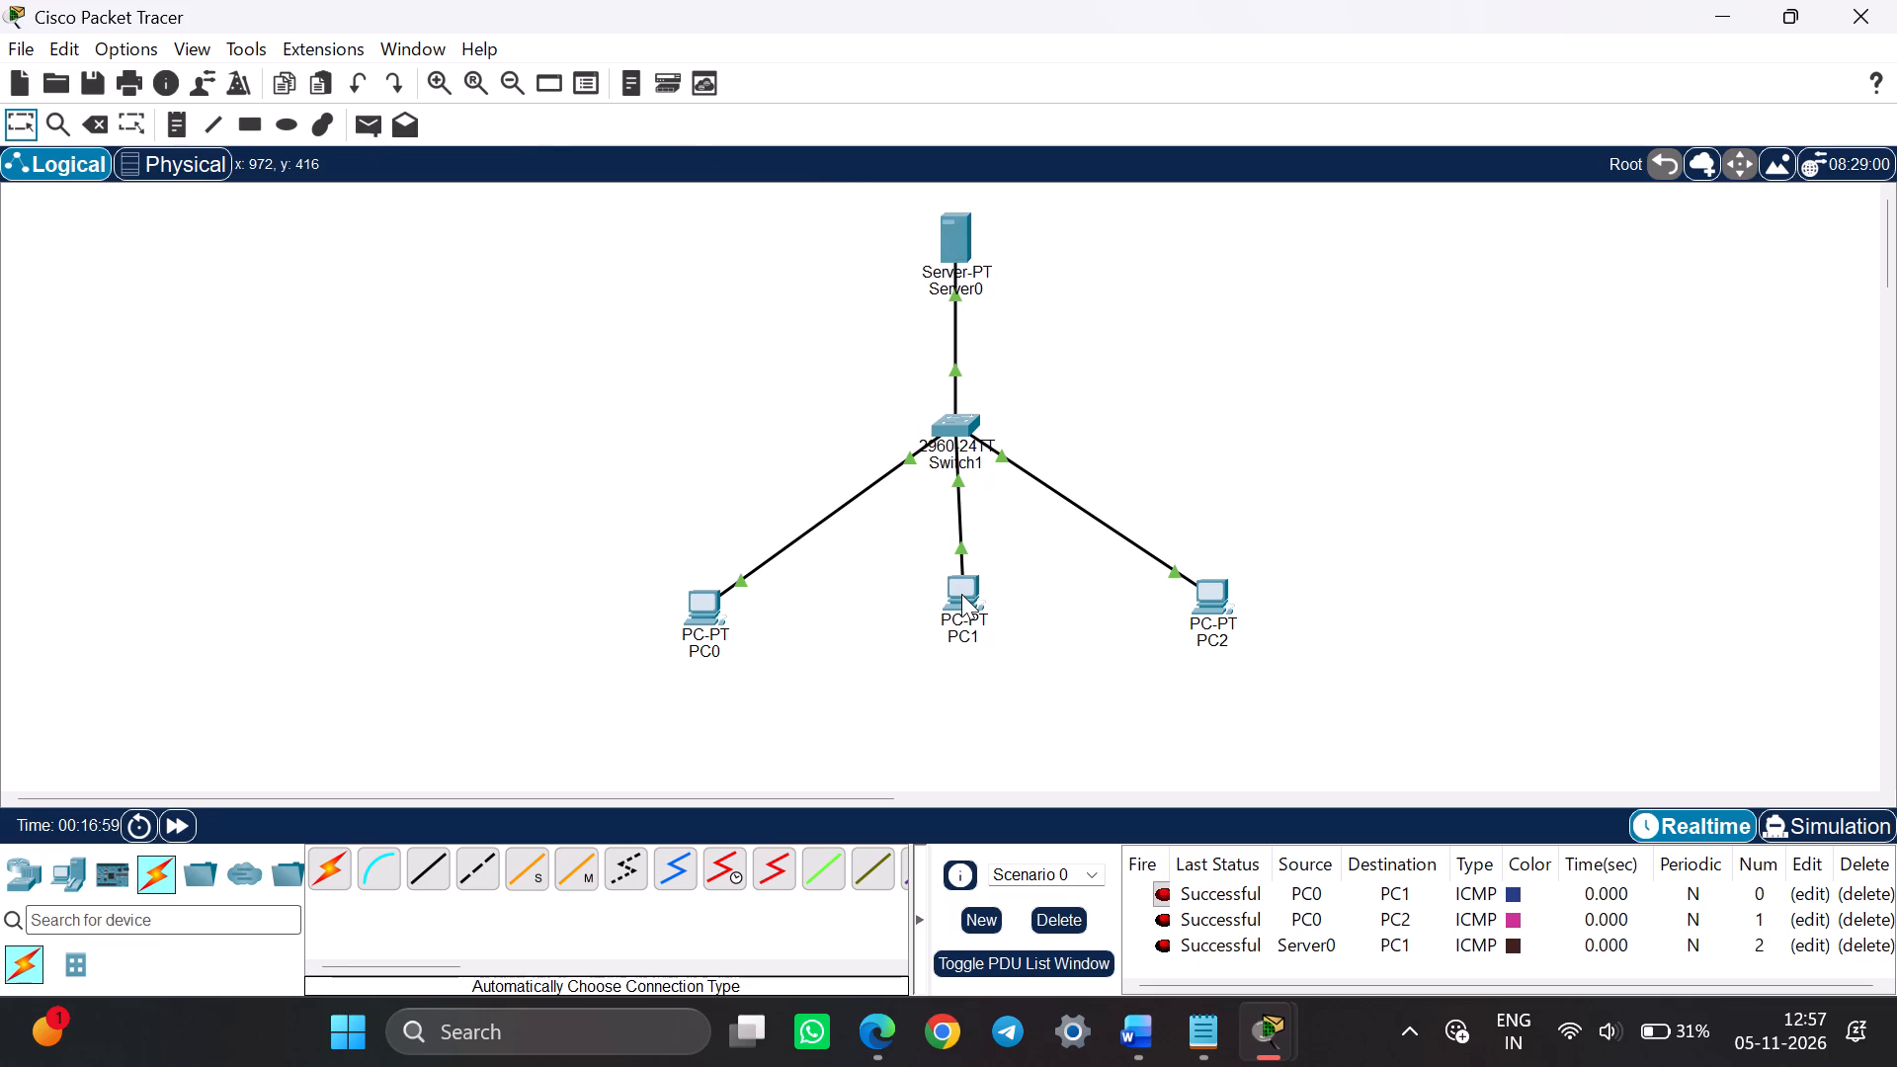
Send one simple PDU from Server0 to PC2 and another from Server0 to PC0 to test connectivity.
click(365, 125)
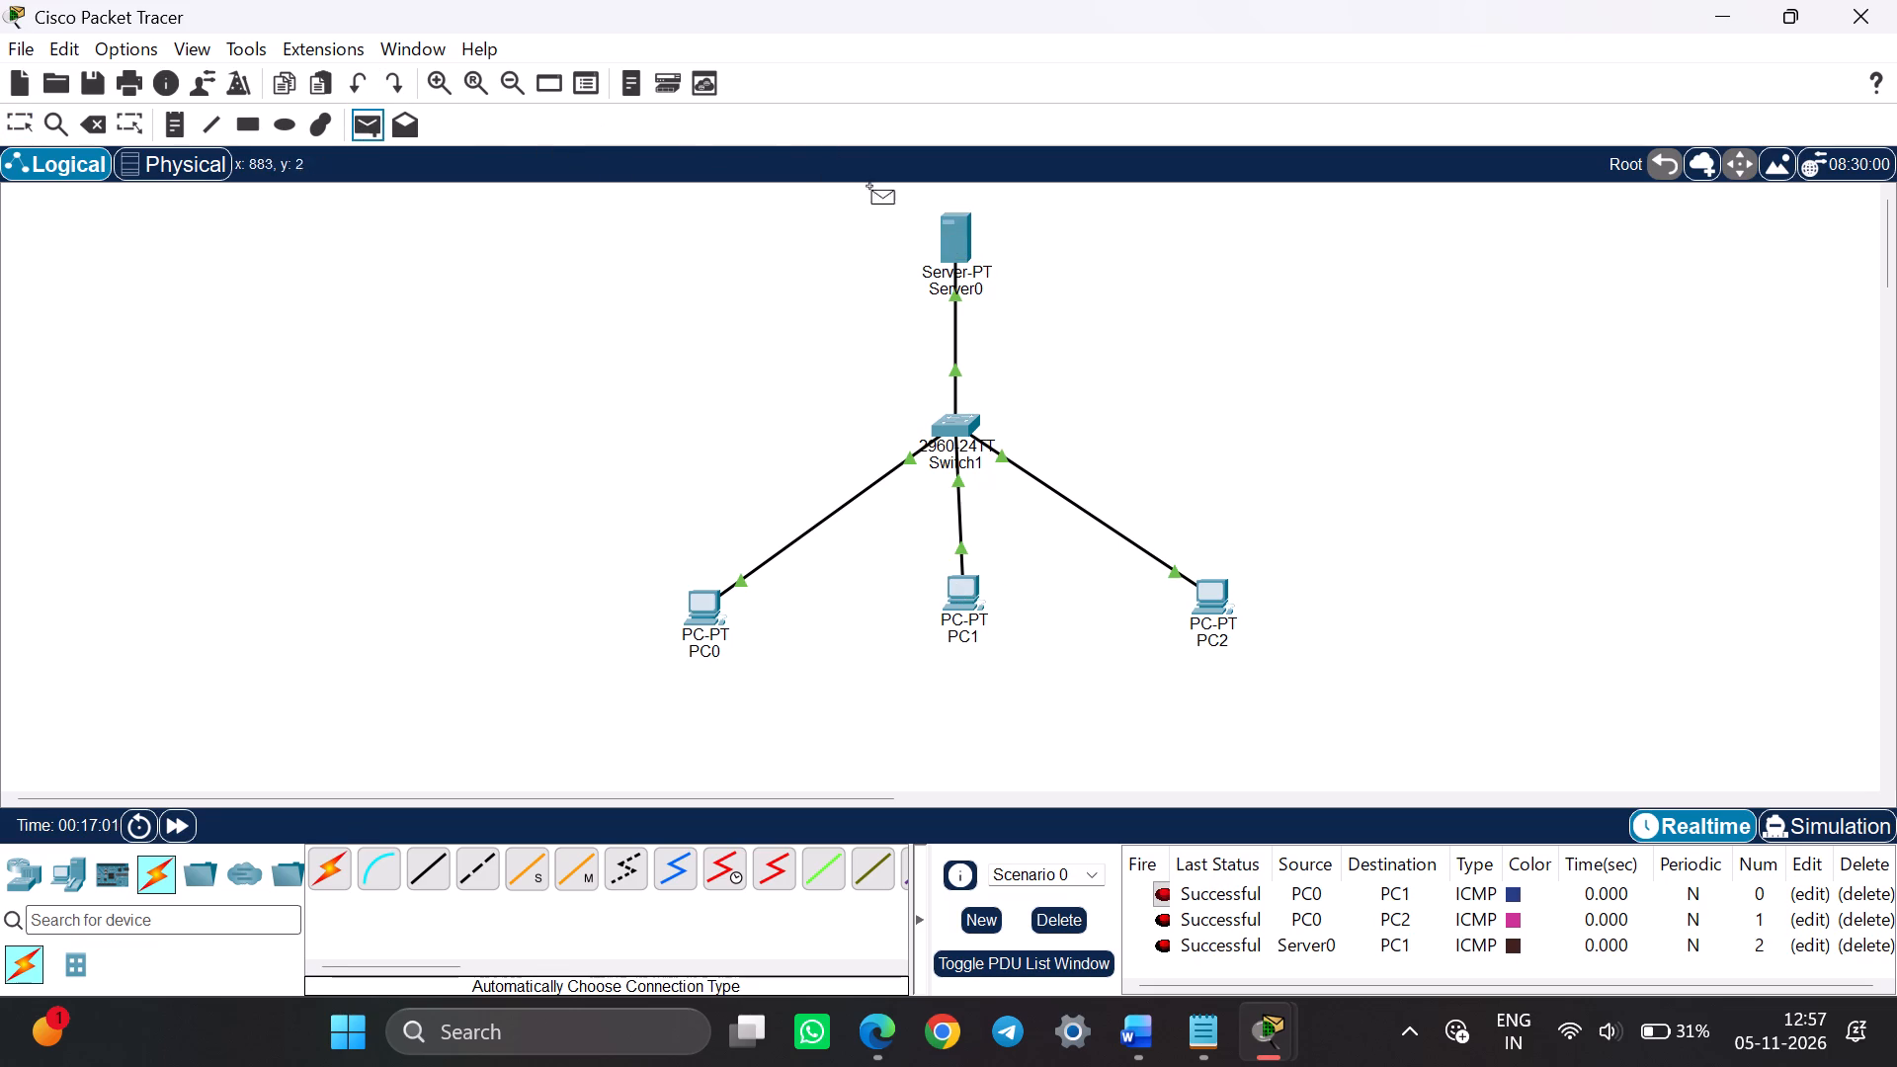
click(952, 237)
click(1215, 593)
click(365, 117)
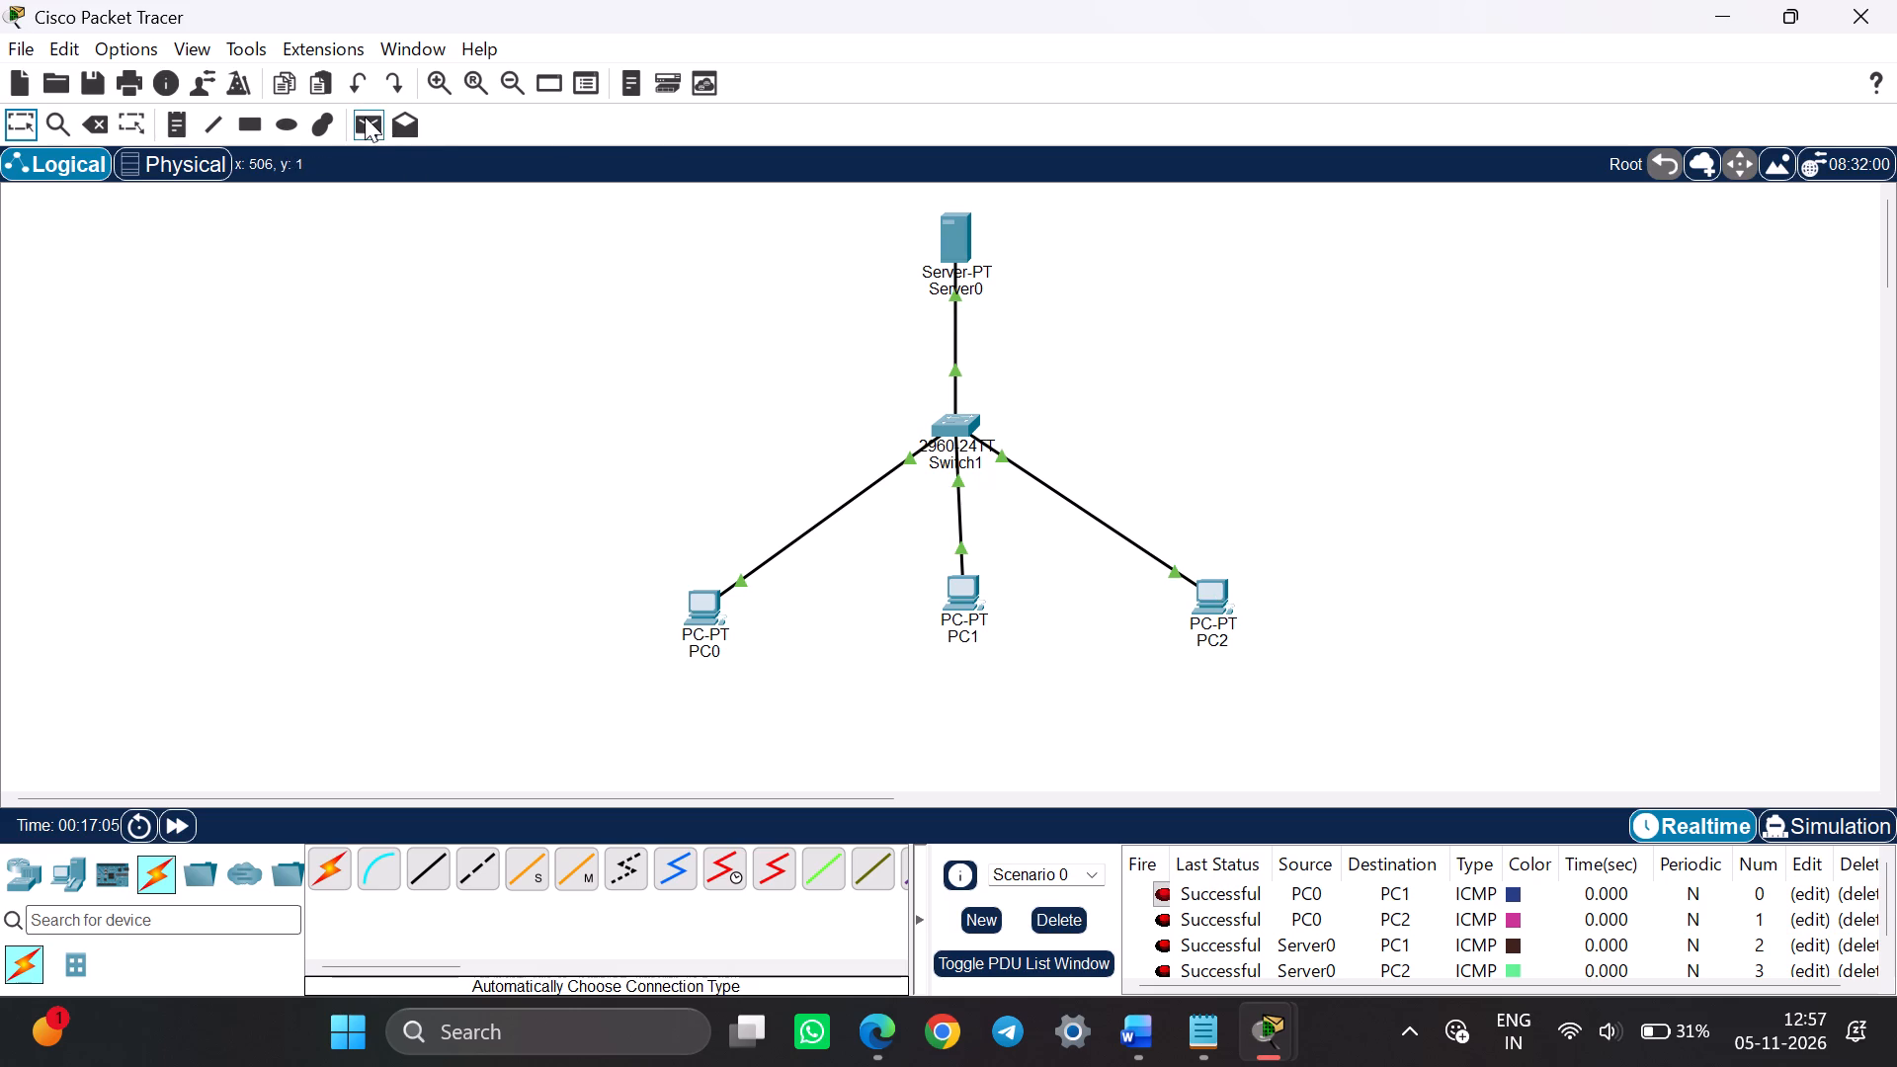
click(948, 238)
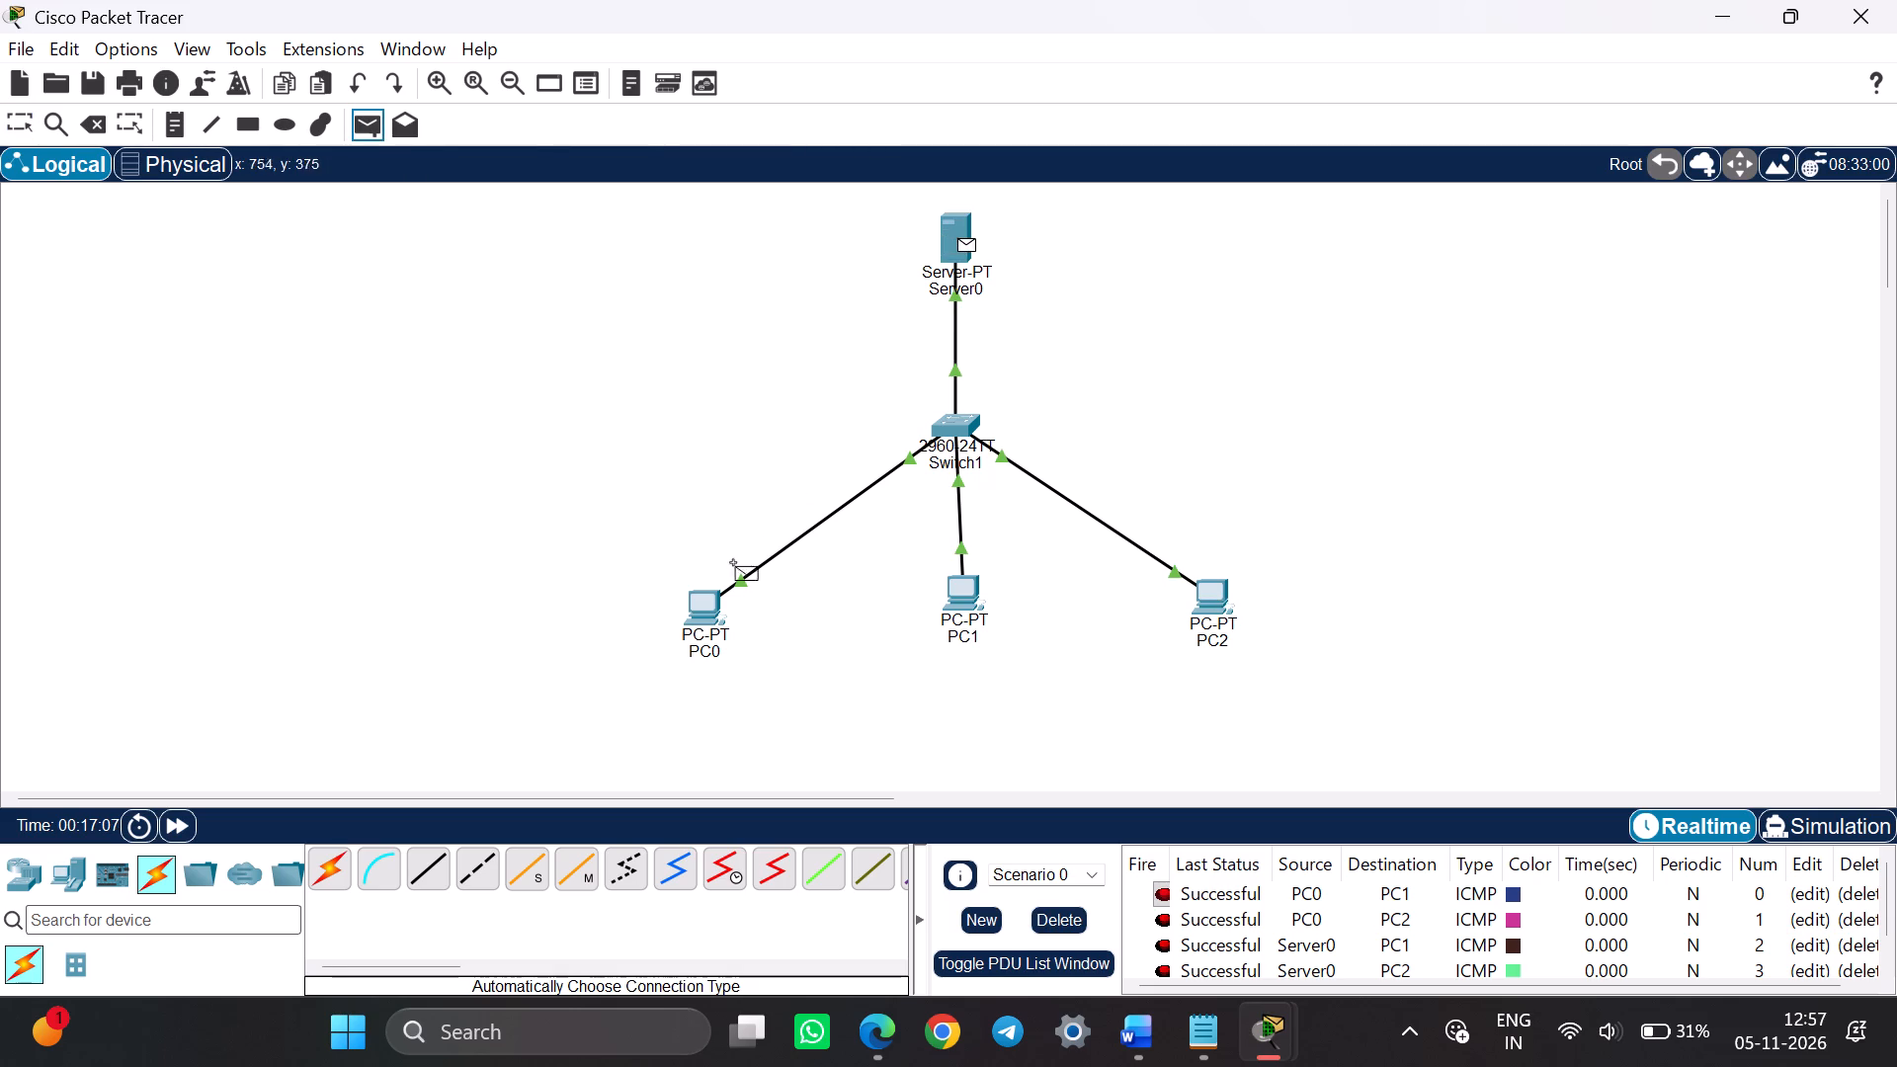
click(695, 621)
scroll(1294, 884, down, 1)
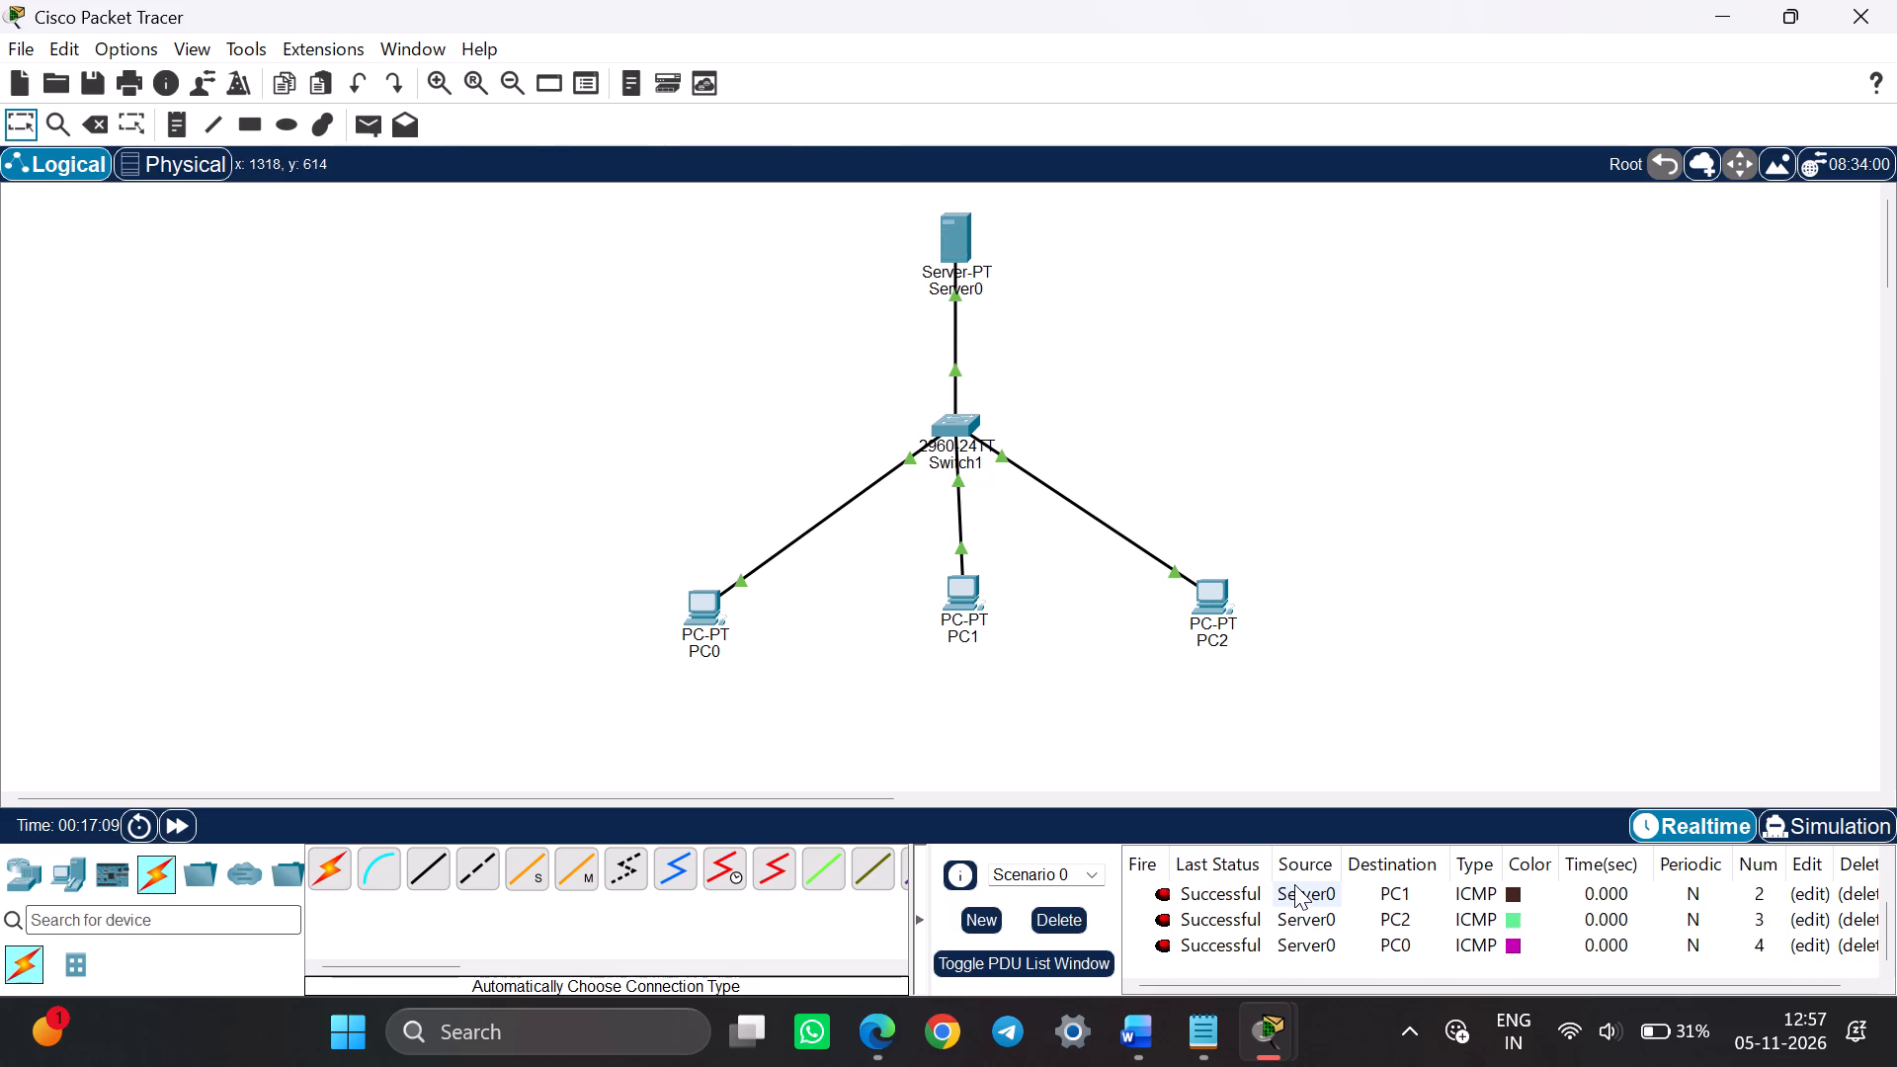
Delete Scenario 0 to clear its list of test PDUs.
click(1051, 915)
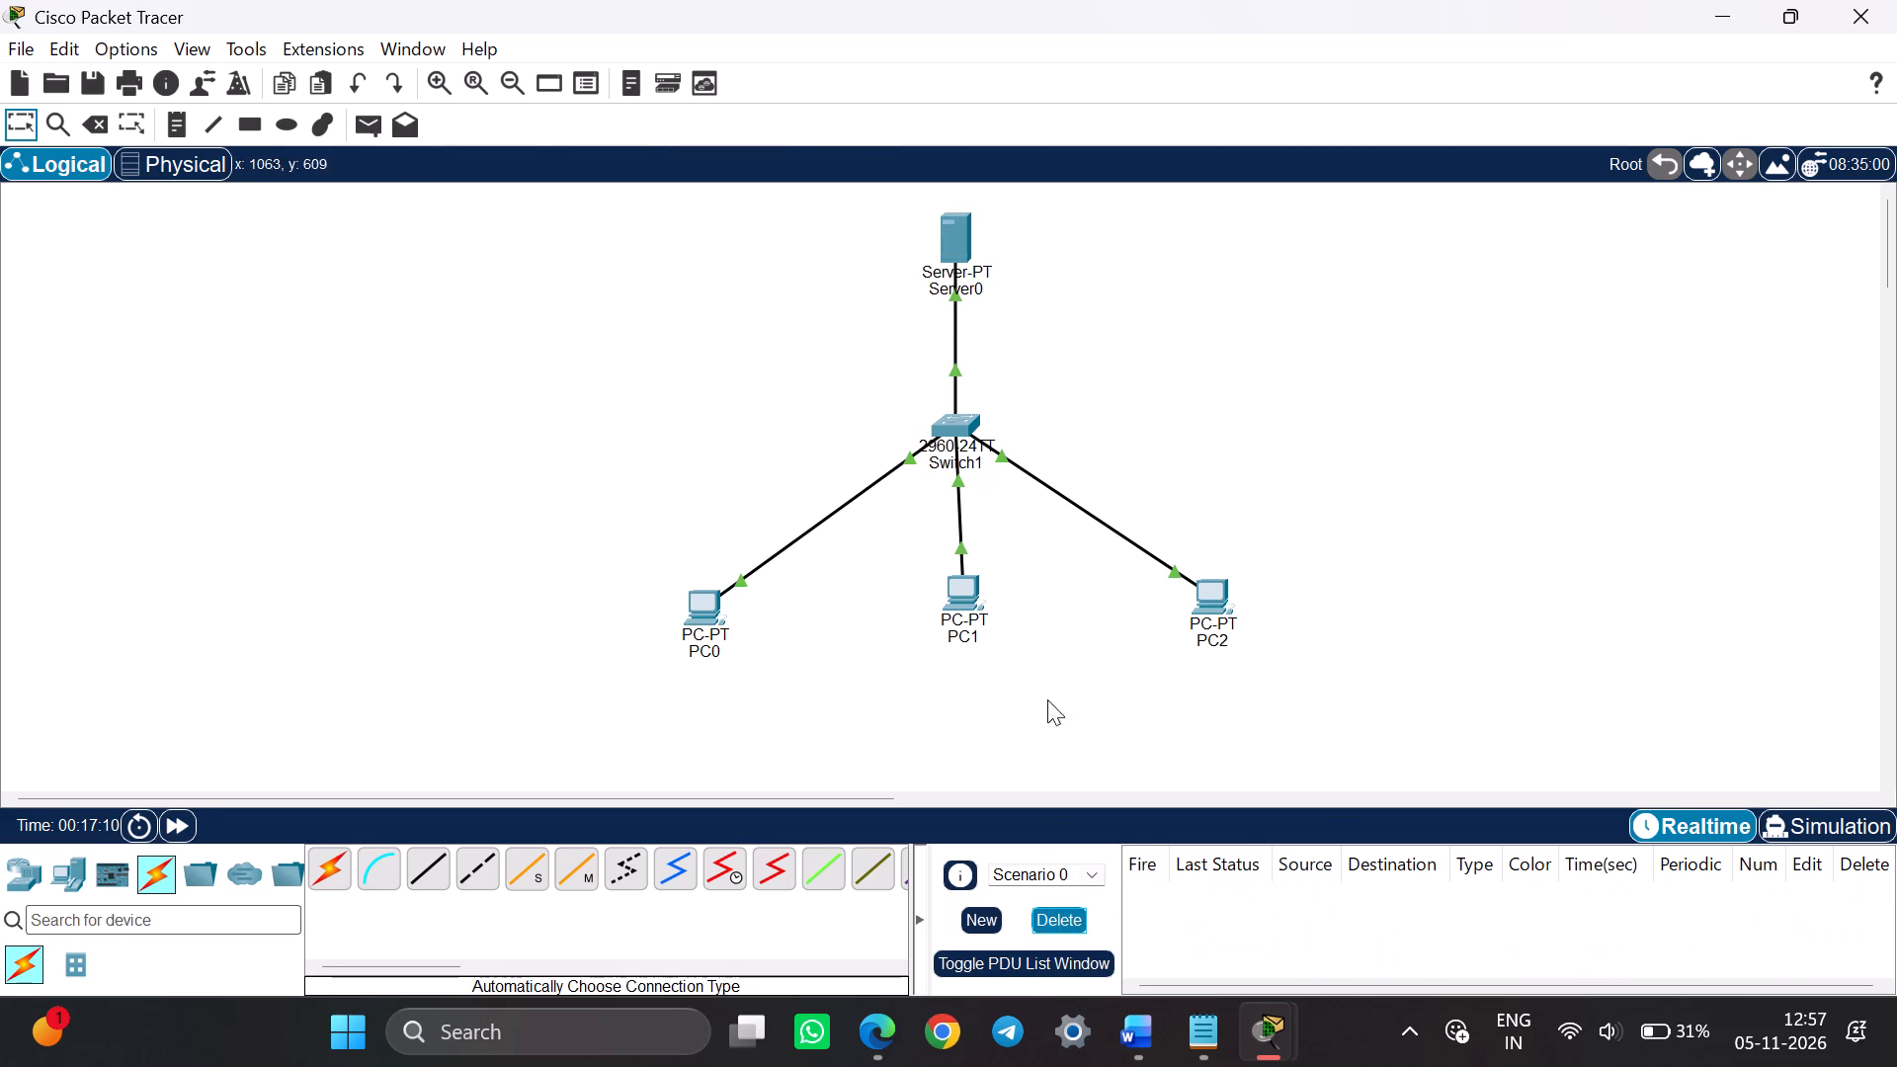
Ping 10.0.0.2 from Server0's Command Prompt, interrupting the ping before it completes.
click(957, 233)
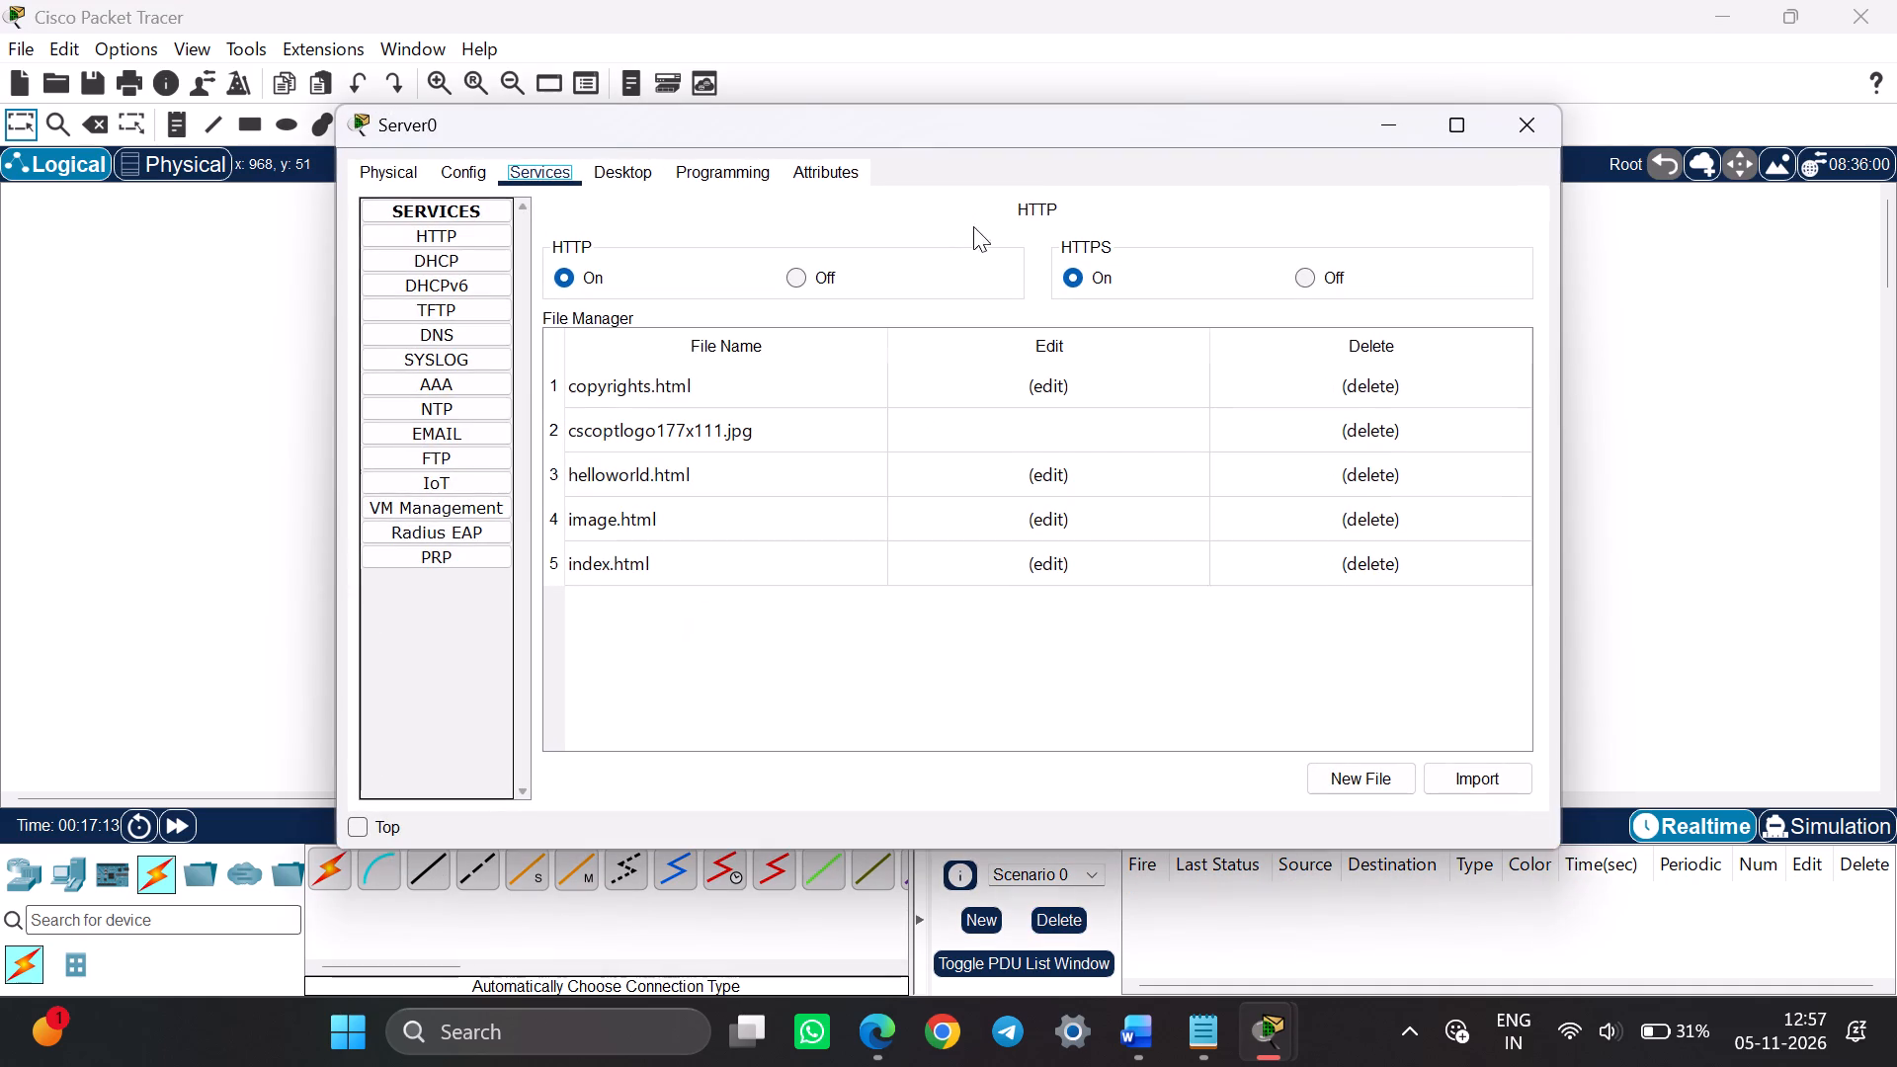
click(636, 177)
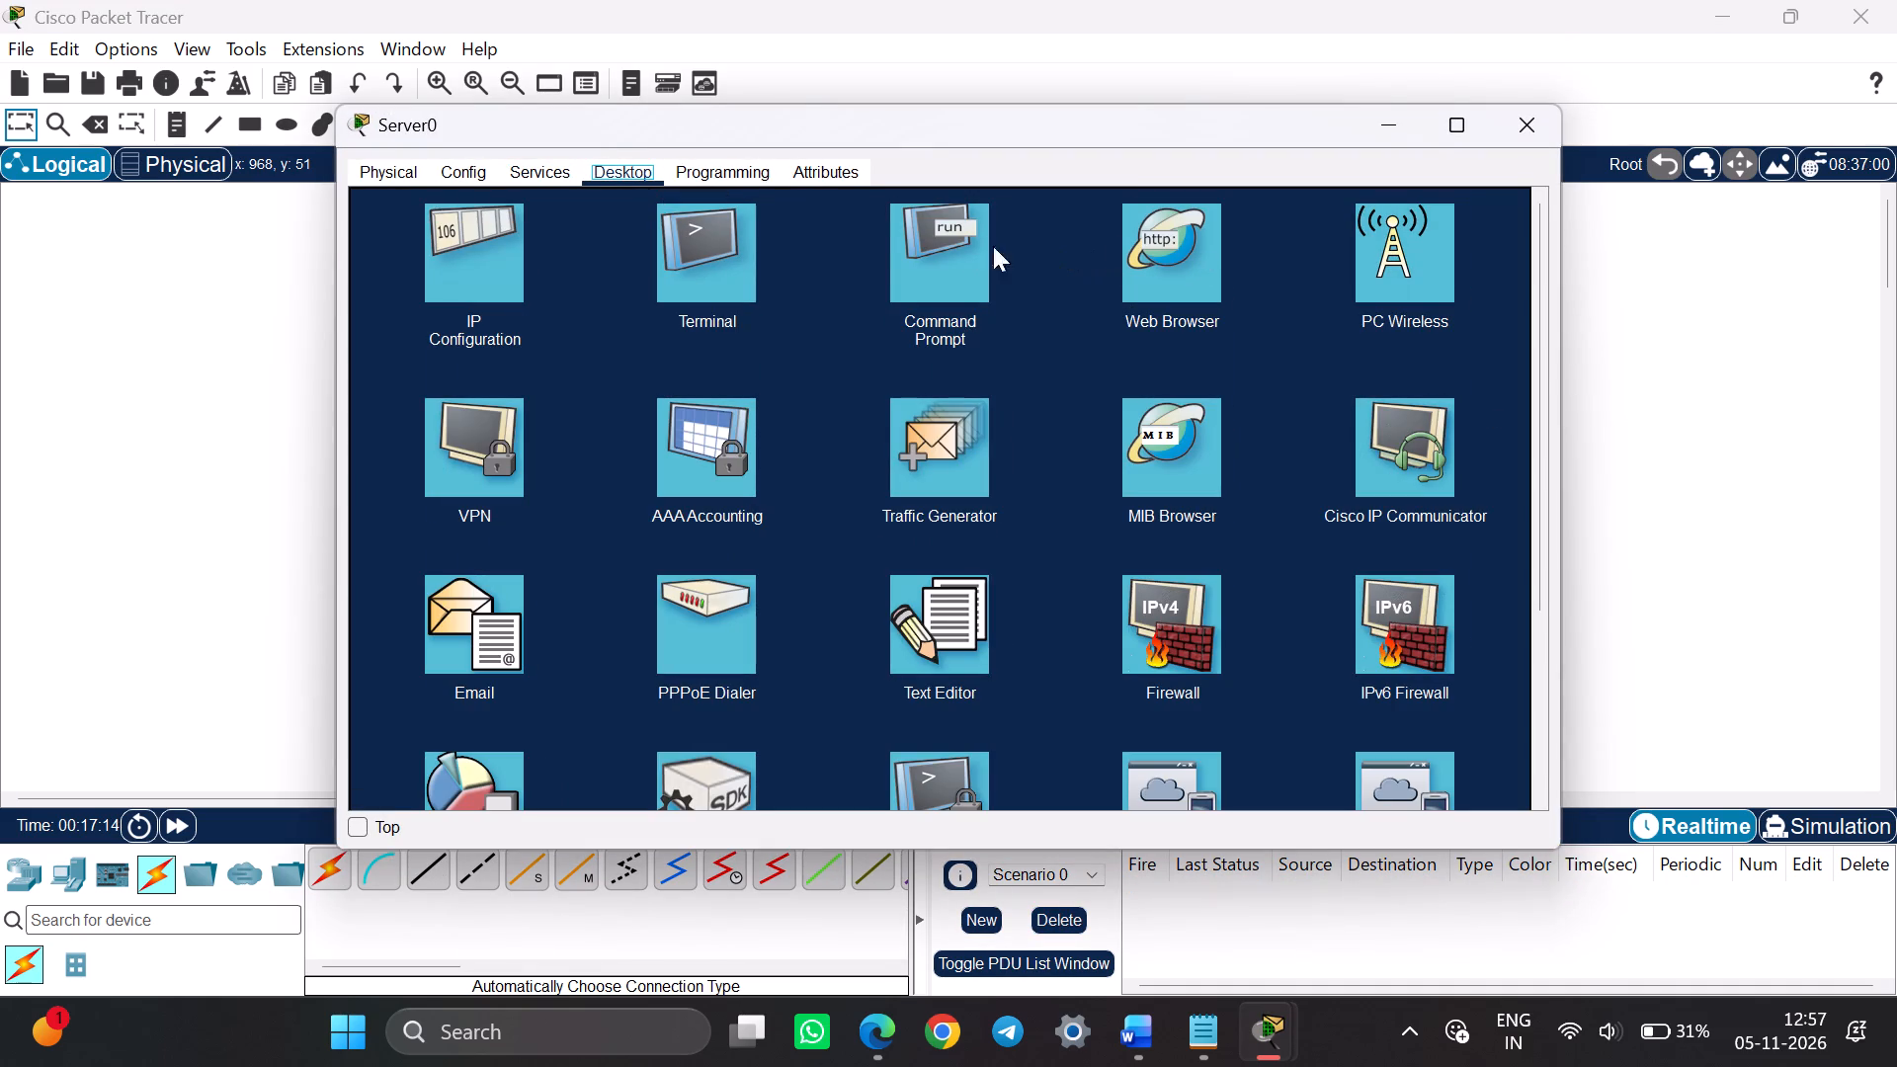
click(935, 258)
text(ping)
key(space)
text(10.0.0.)
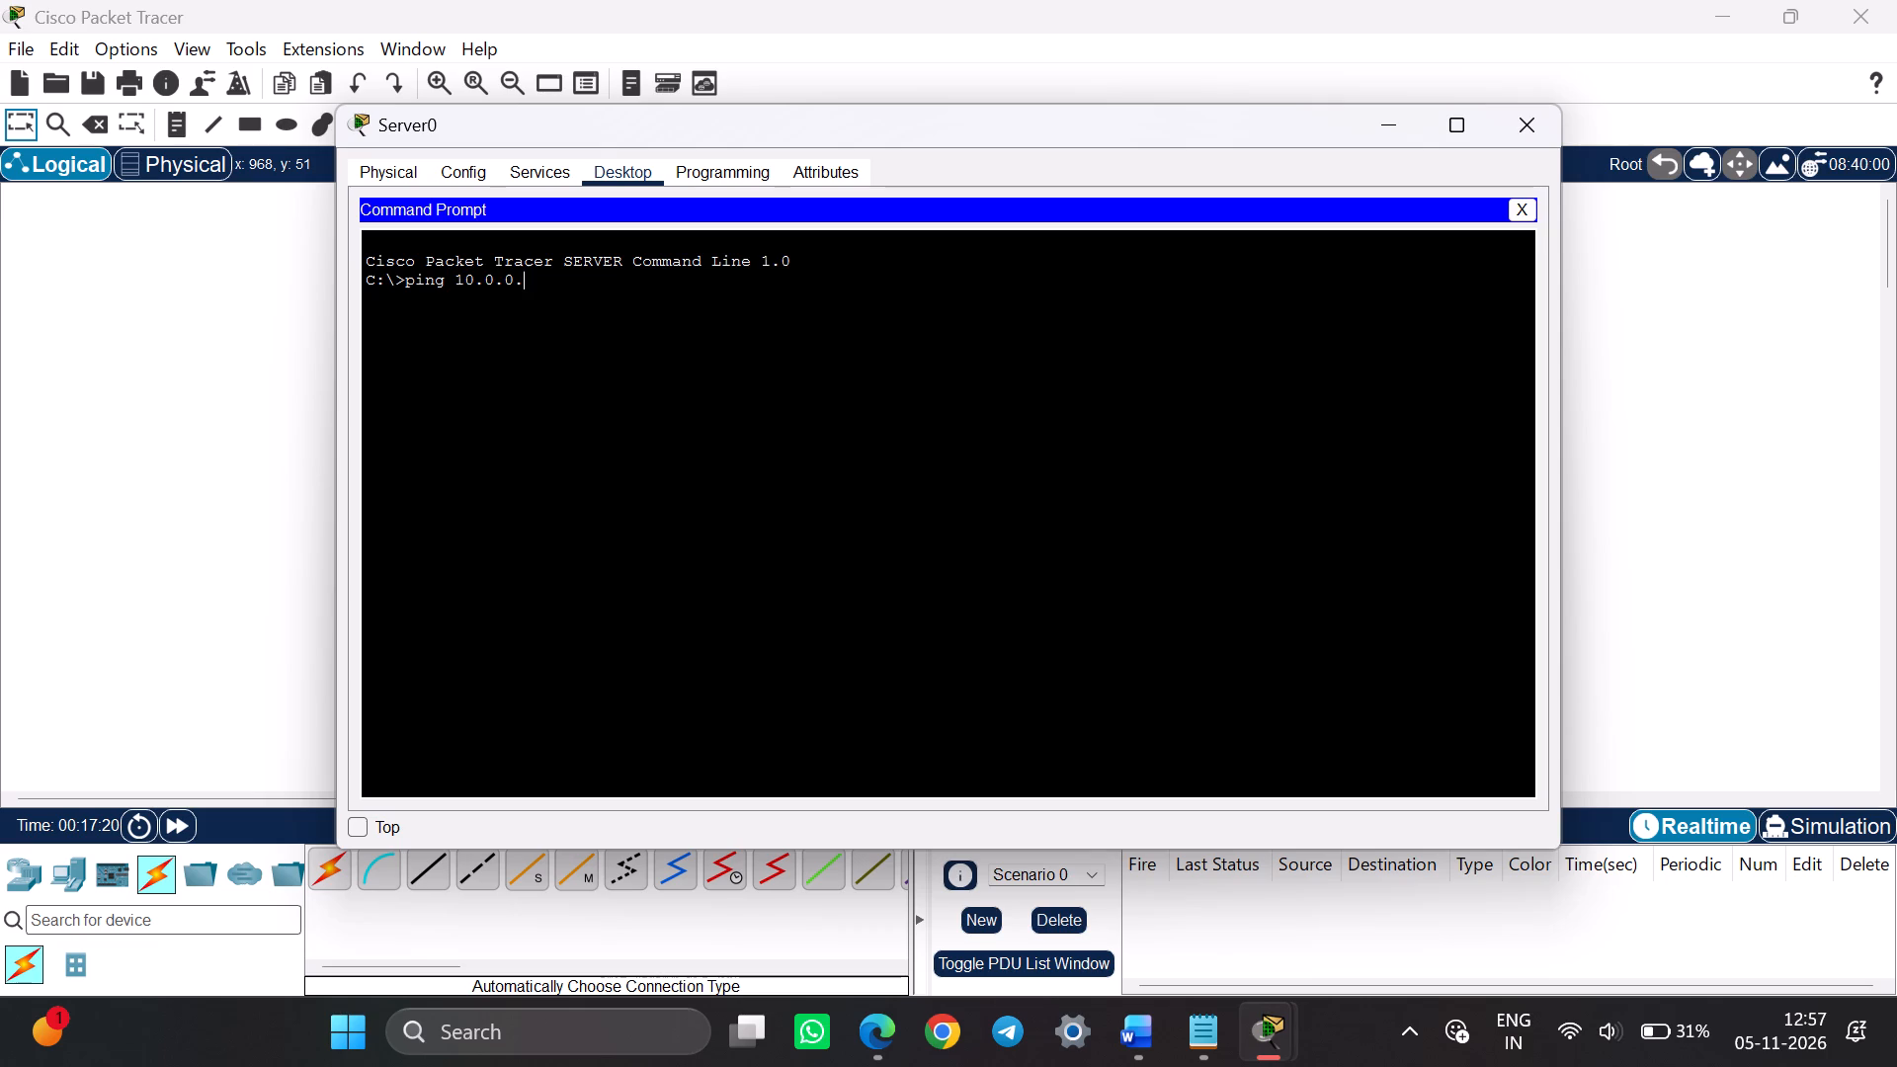
key(2)
key(Return)
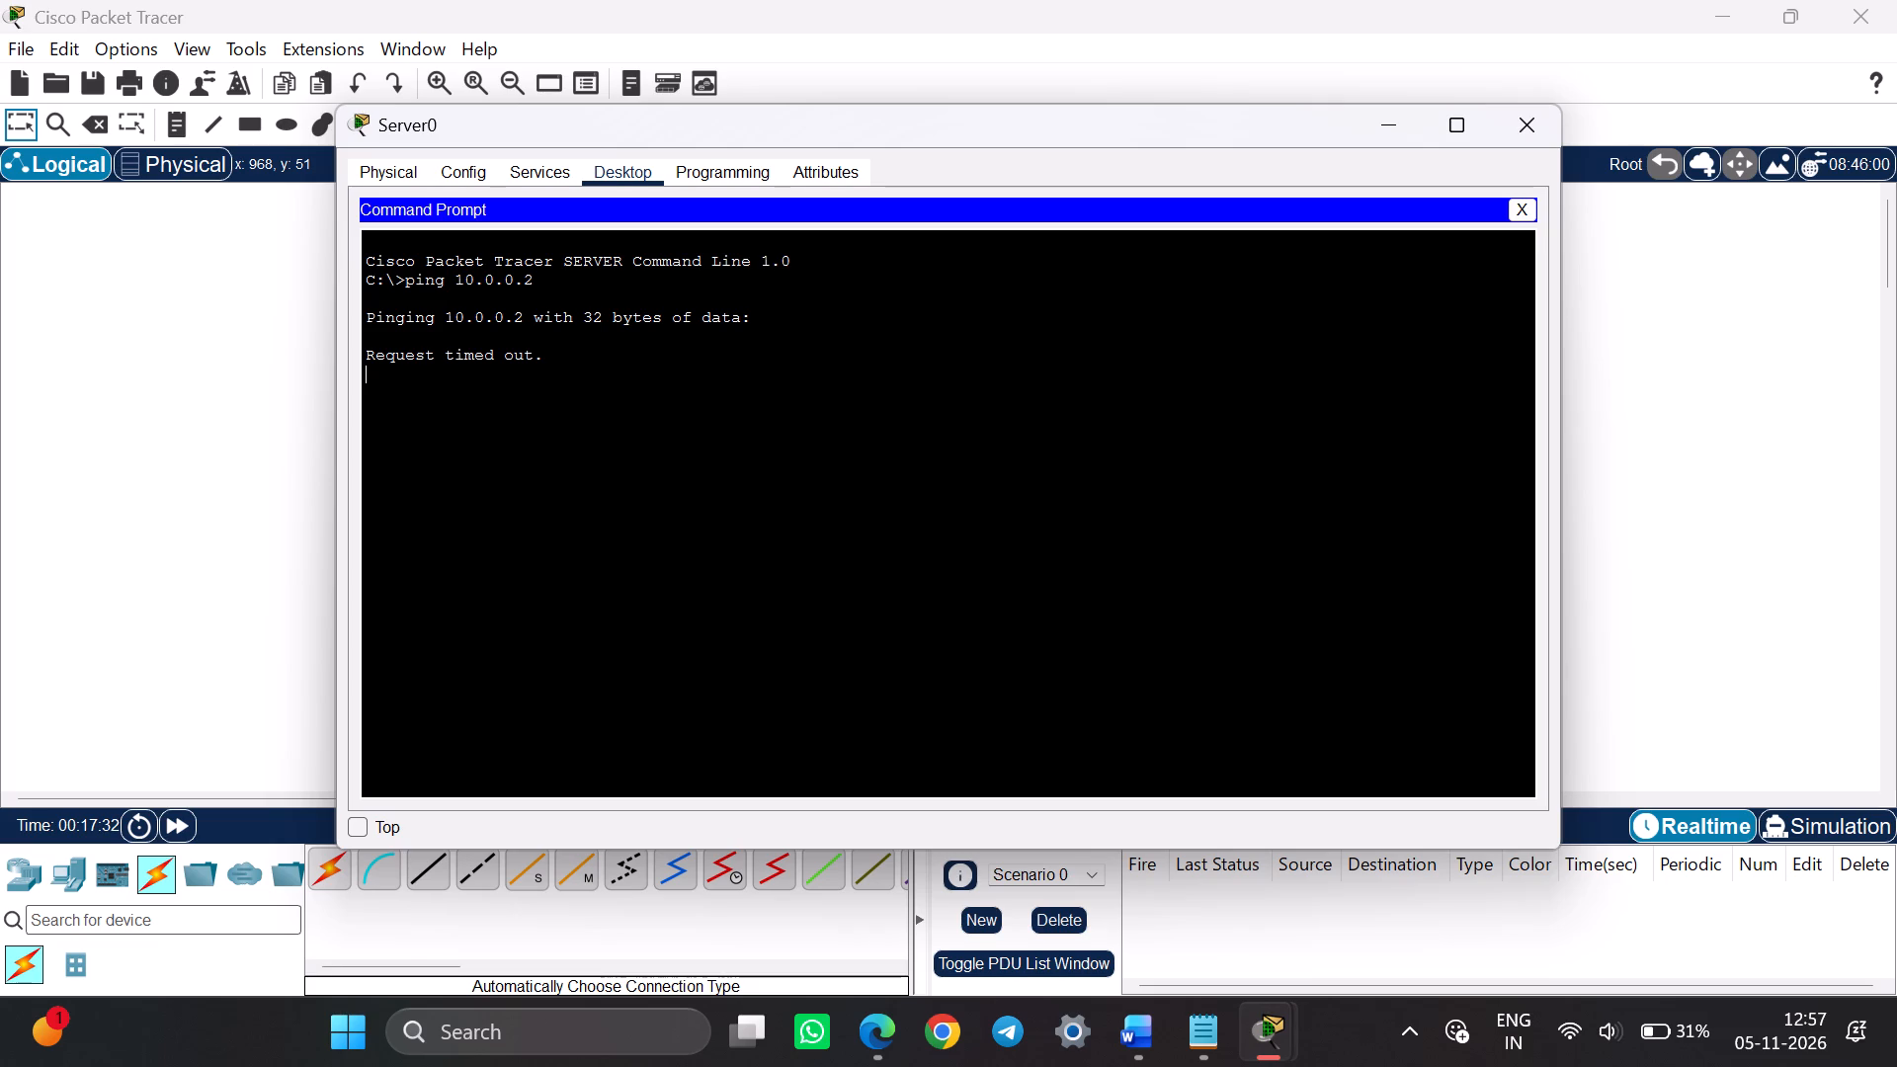
key(ctrl+c)
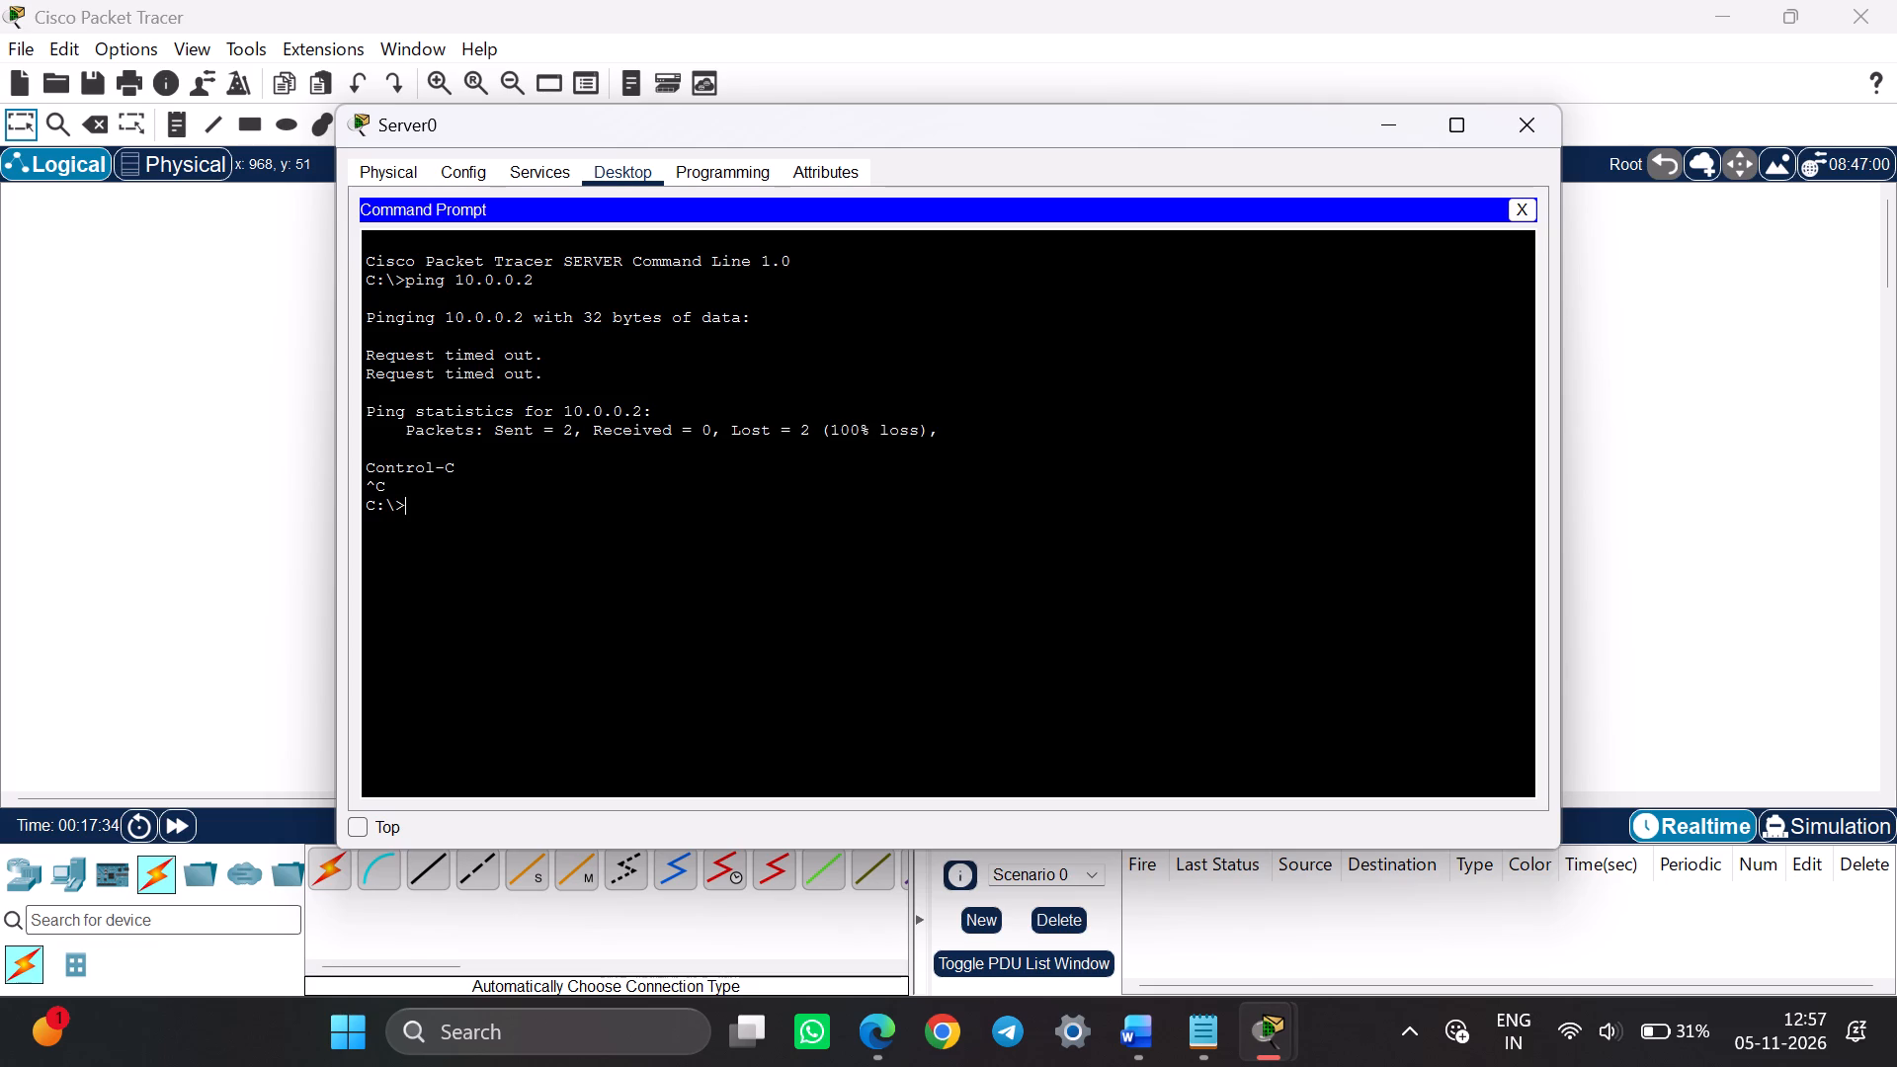
Ping 10.0.0.3 from Server0's Command Prompt.
key(p)
text(inh)
key(BackSpace)
text(g 10.0.0.)
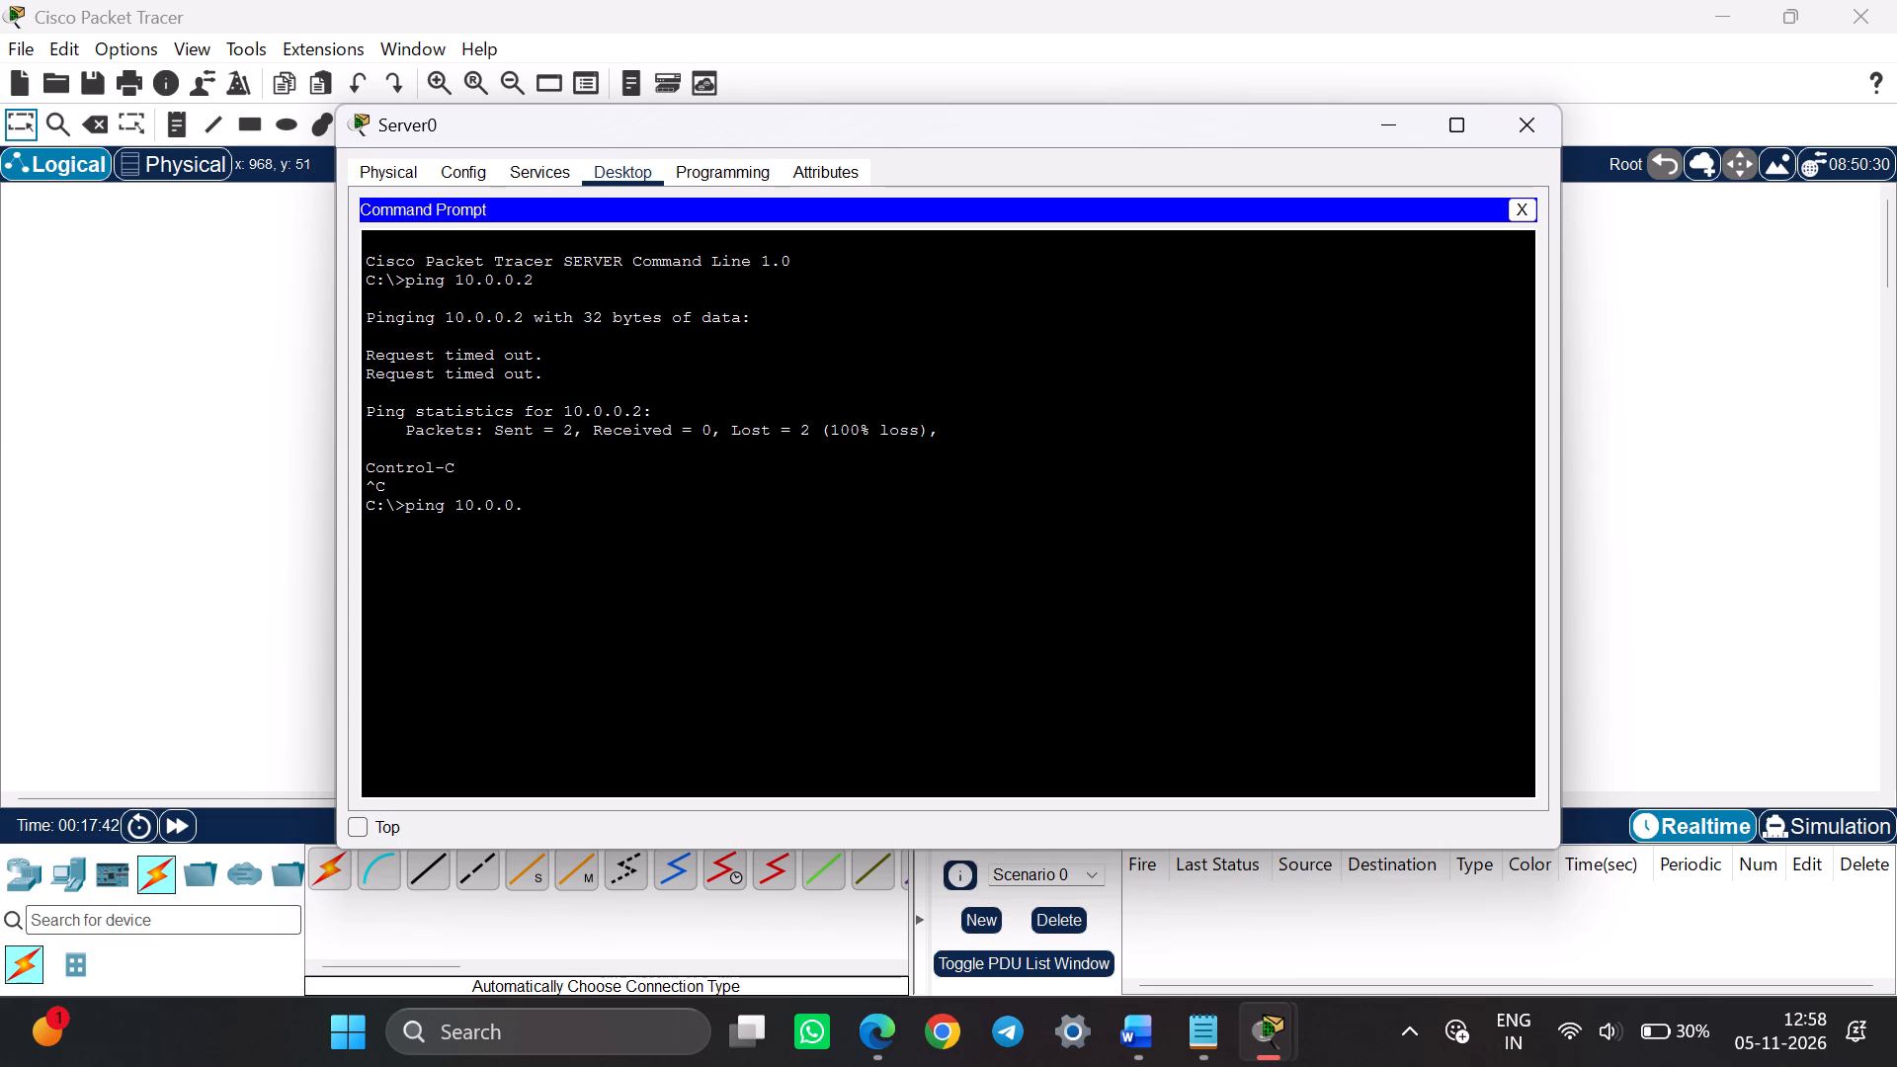
key(3)
key(Return)
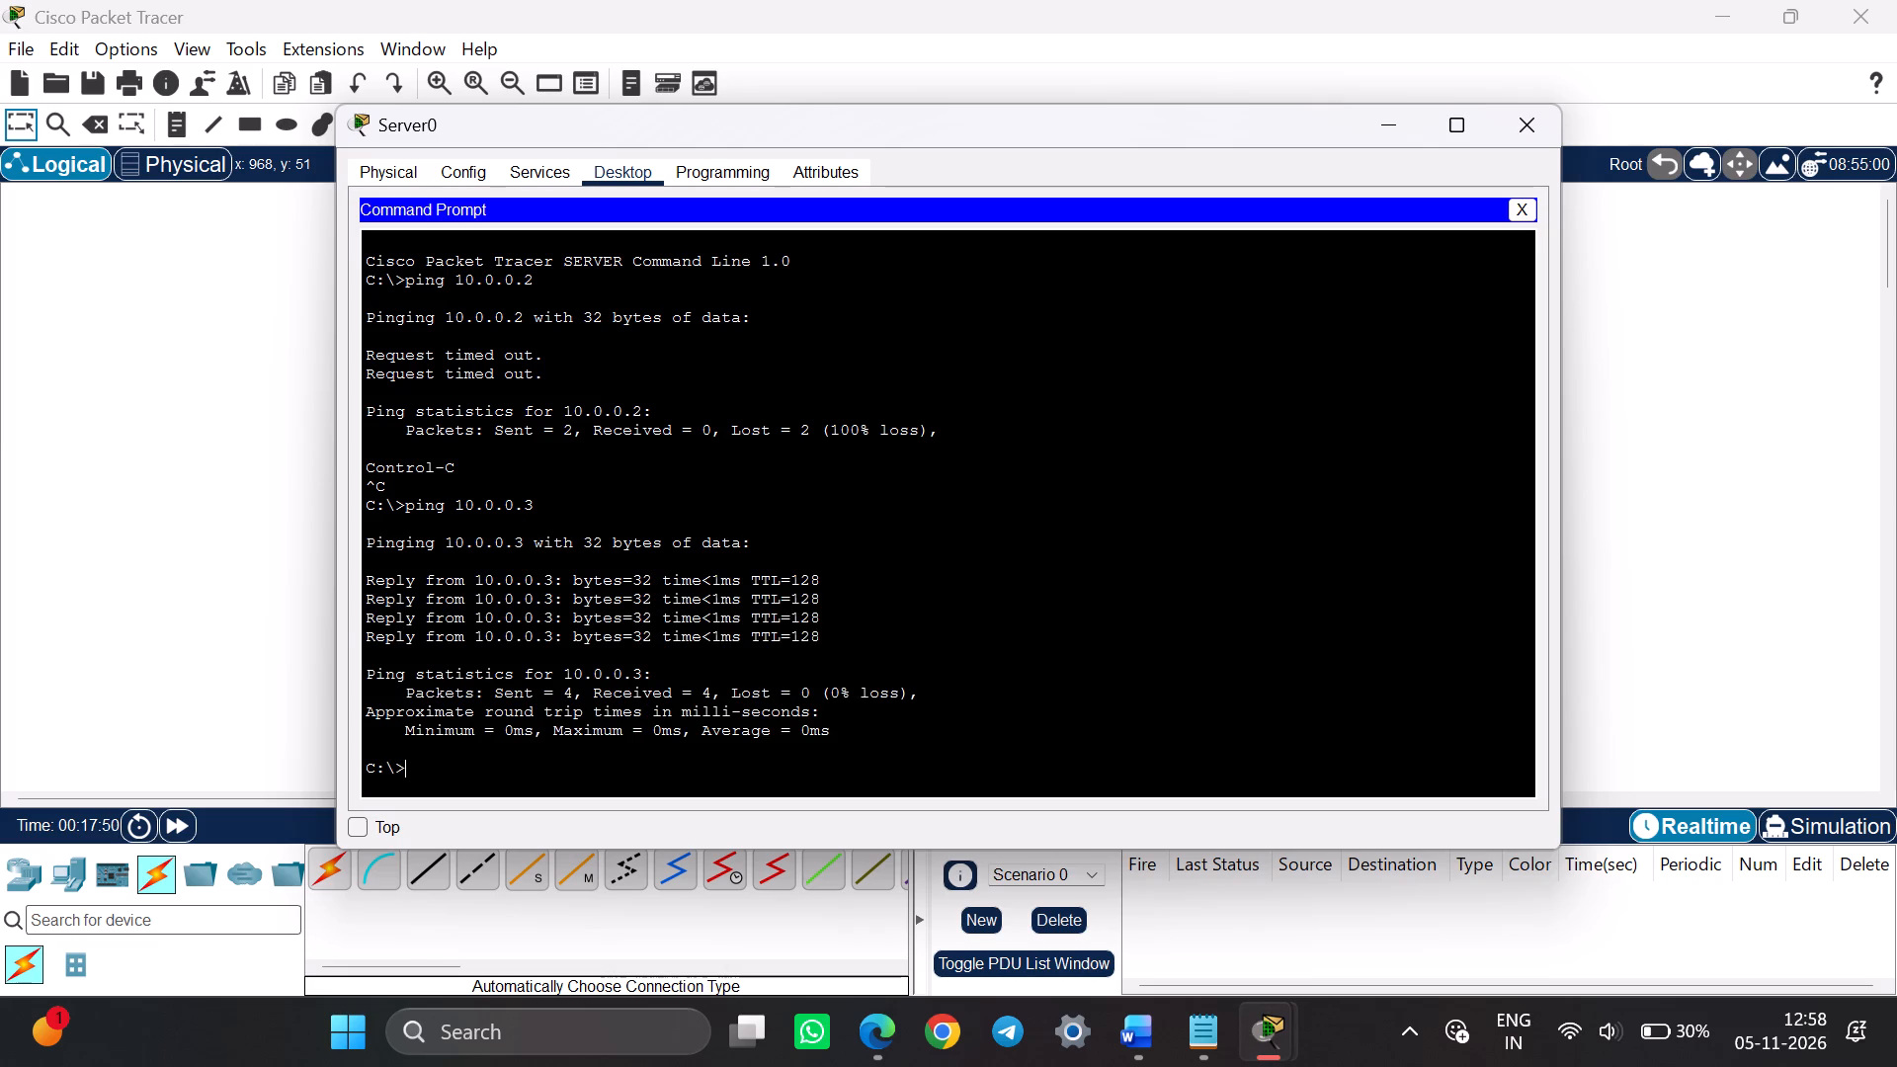
Ping 10.0.0.4 and 10.0.0.5 from Server0's Command Prompt, and close the Server0 window.
text(ping 10.0.0.)
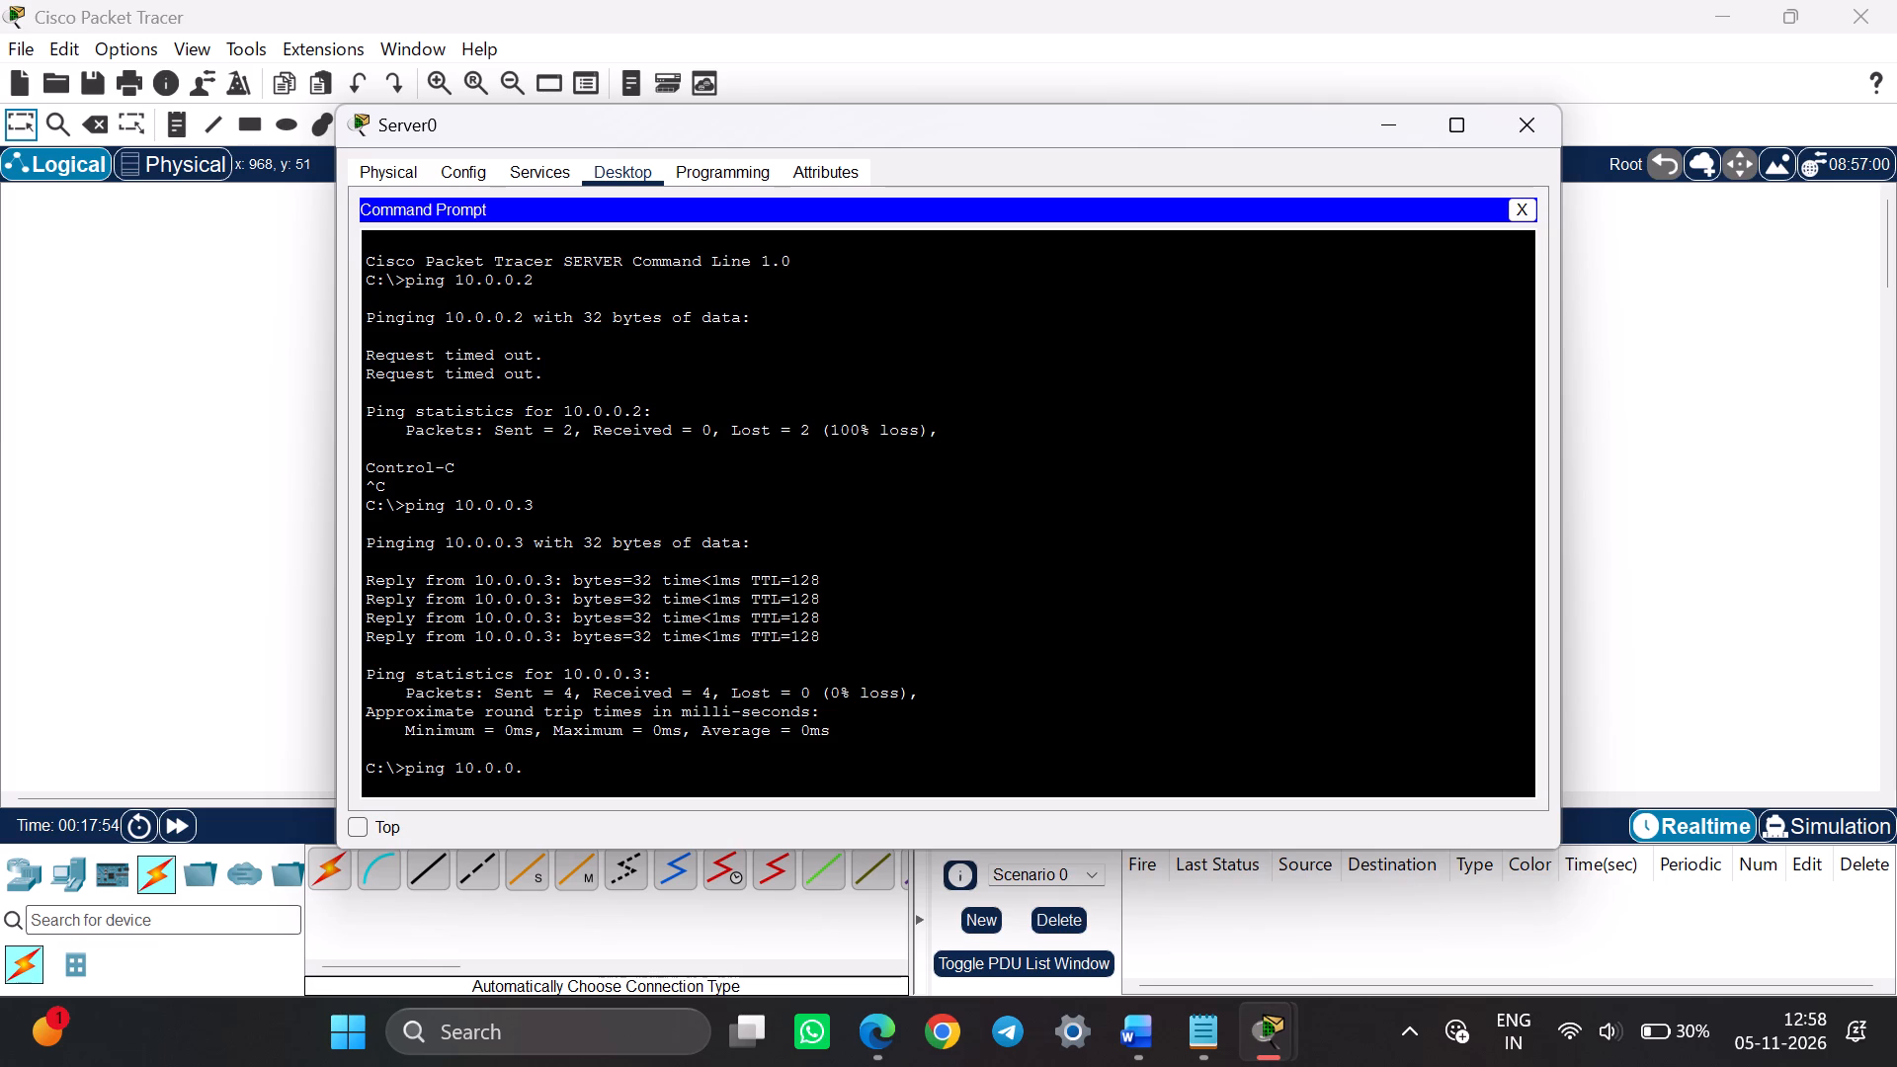
key(4)
key(Return)
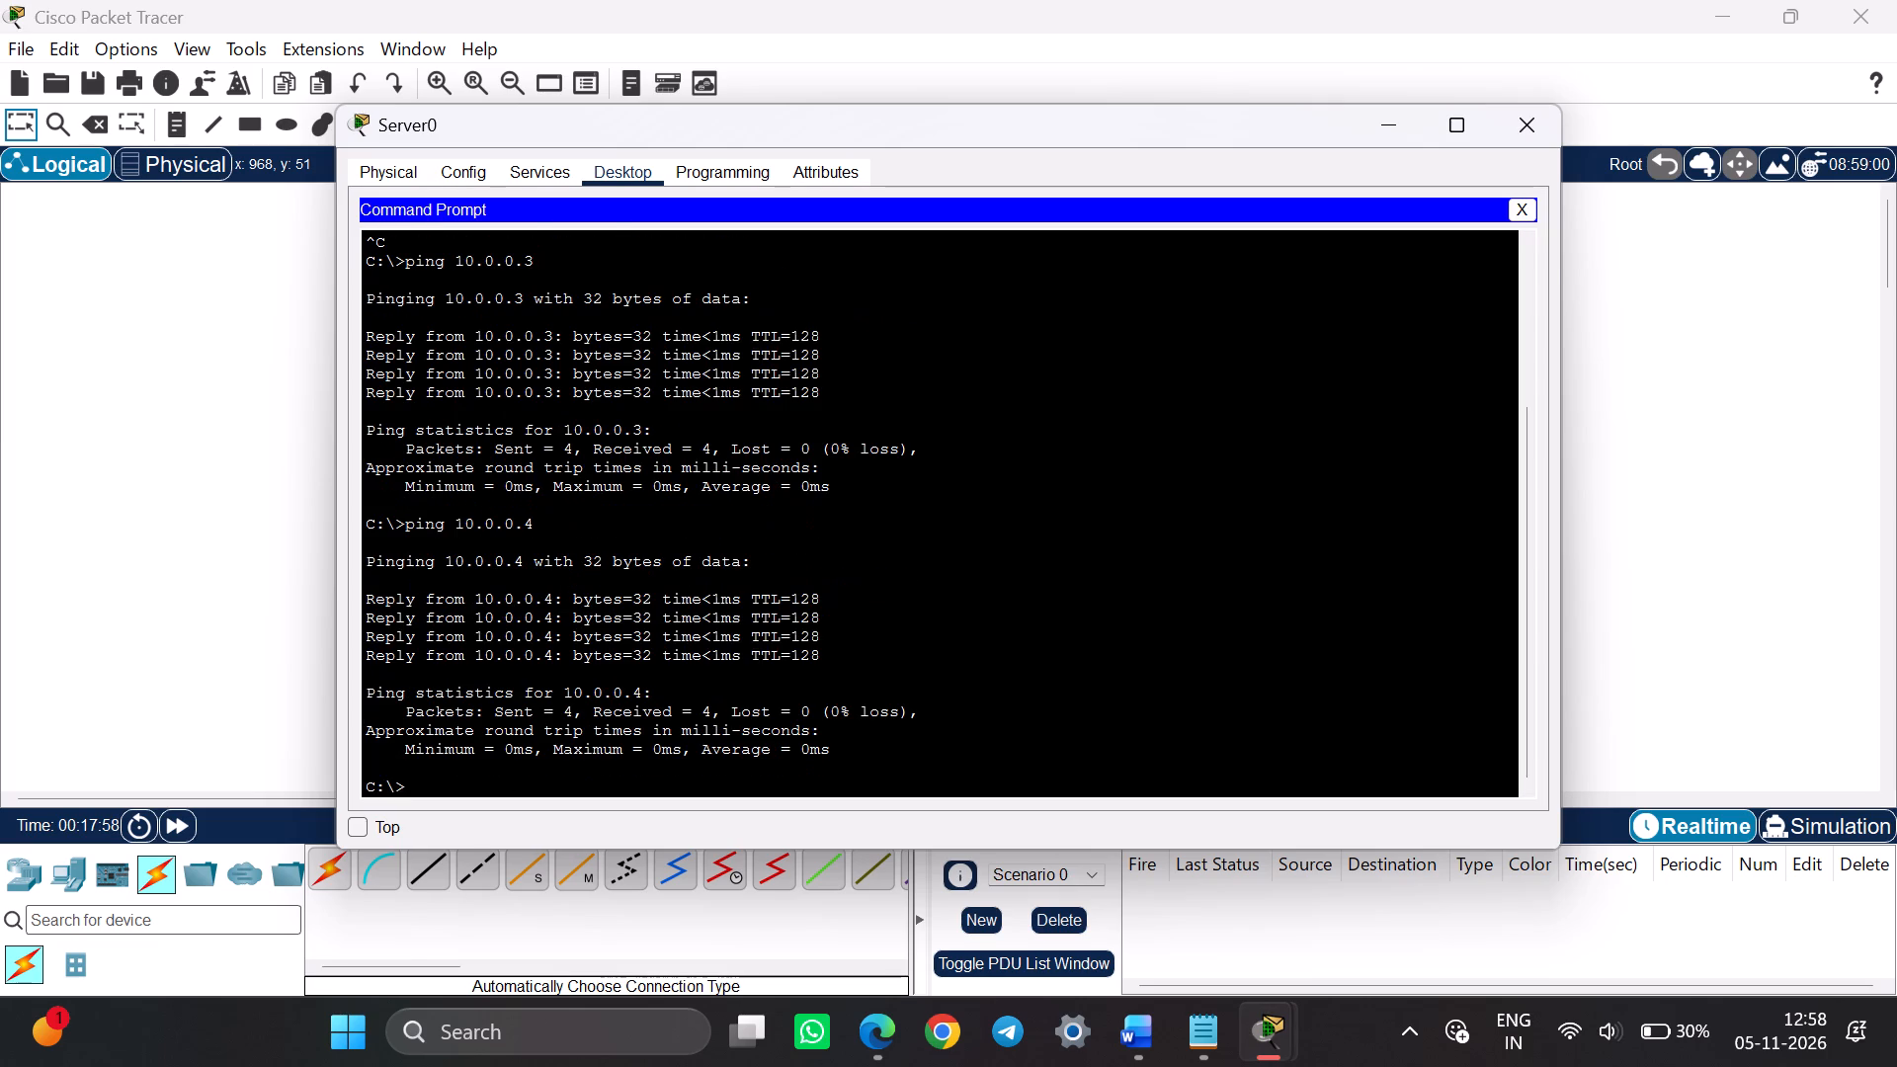
text(ping 10.0.0.)
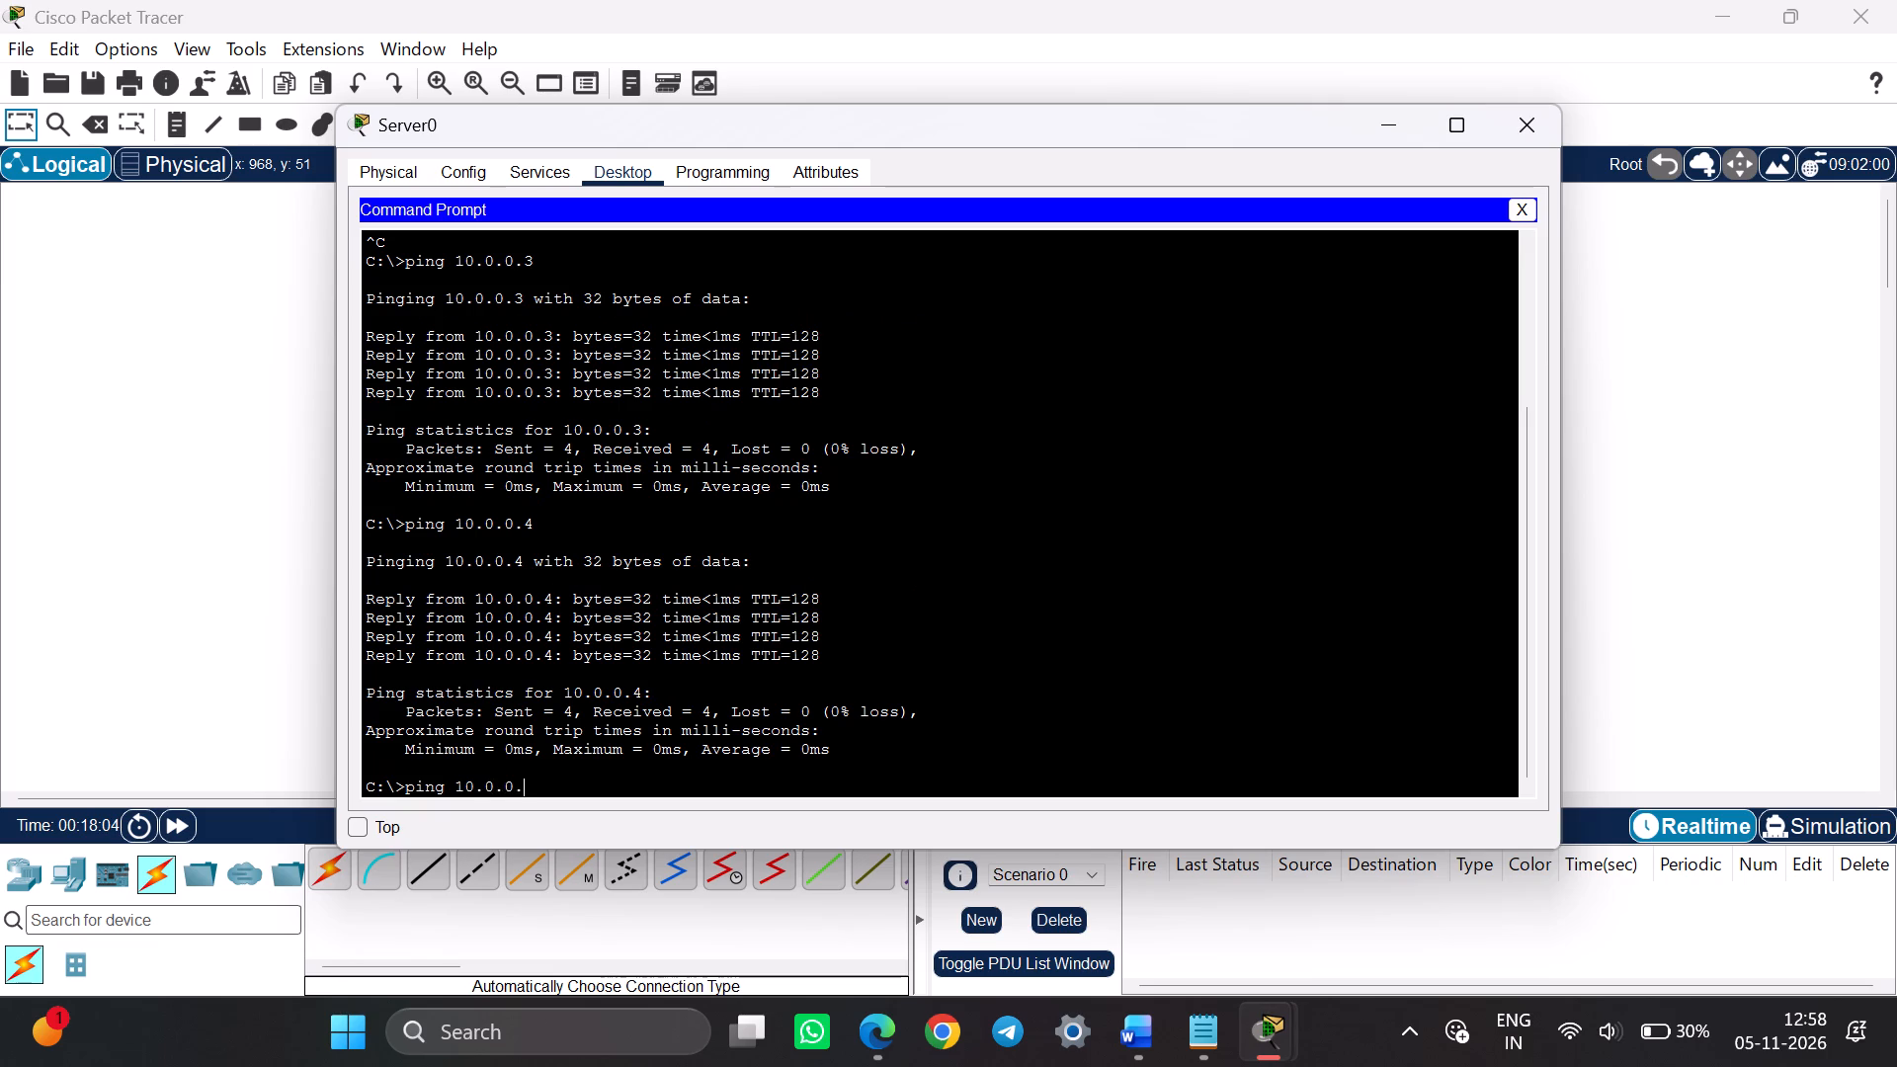
key(5)
key(Return)
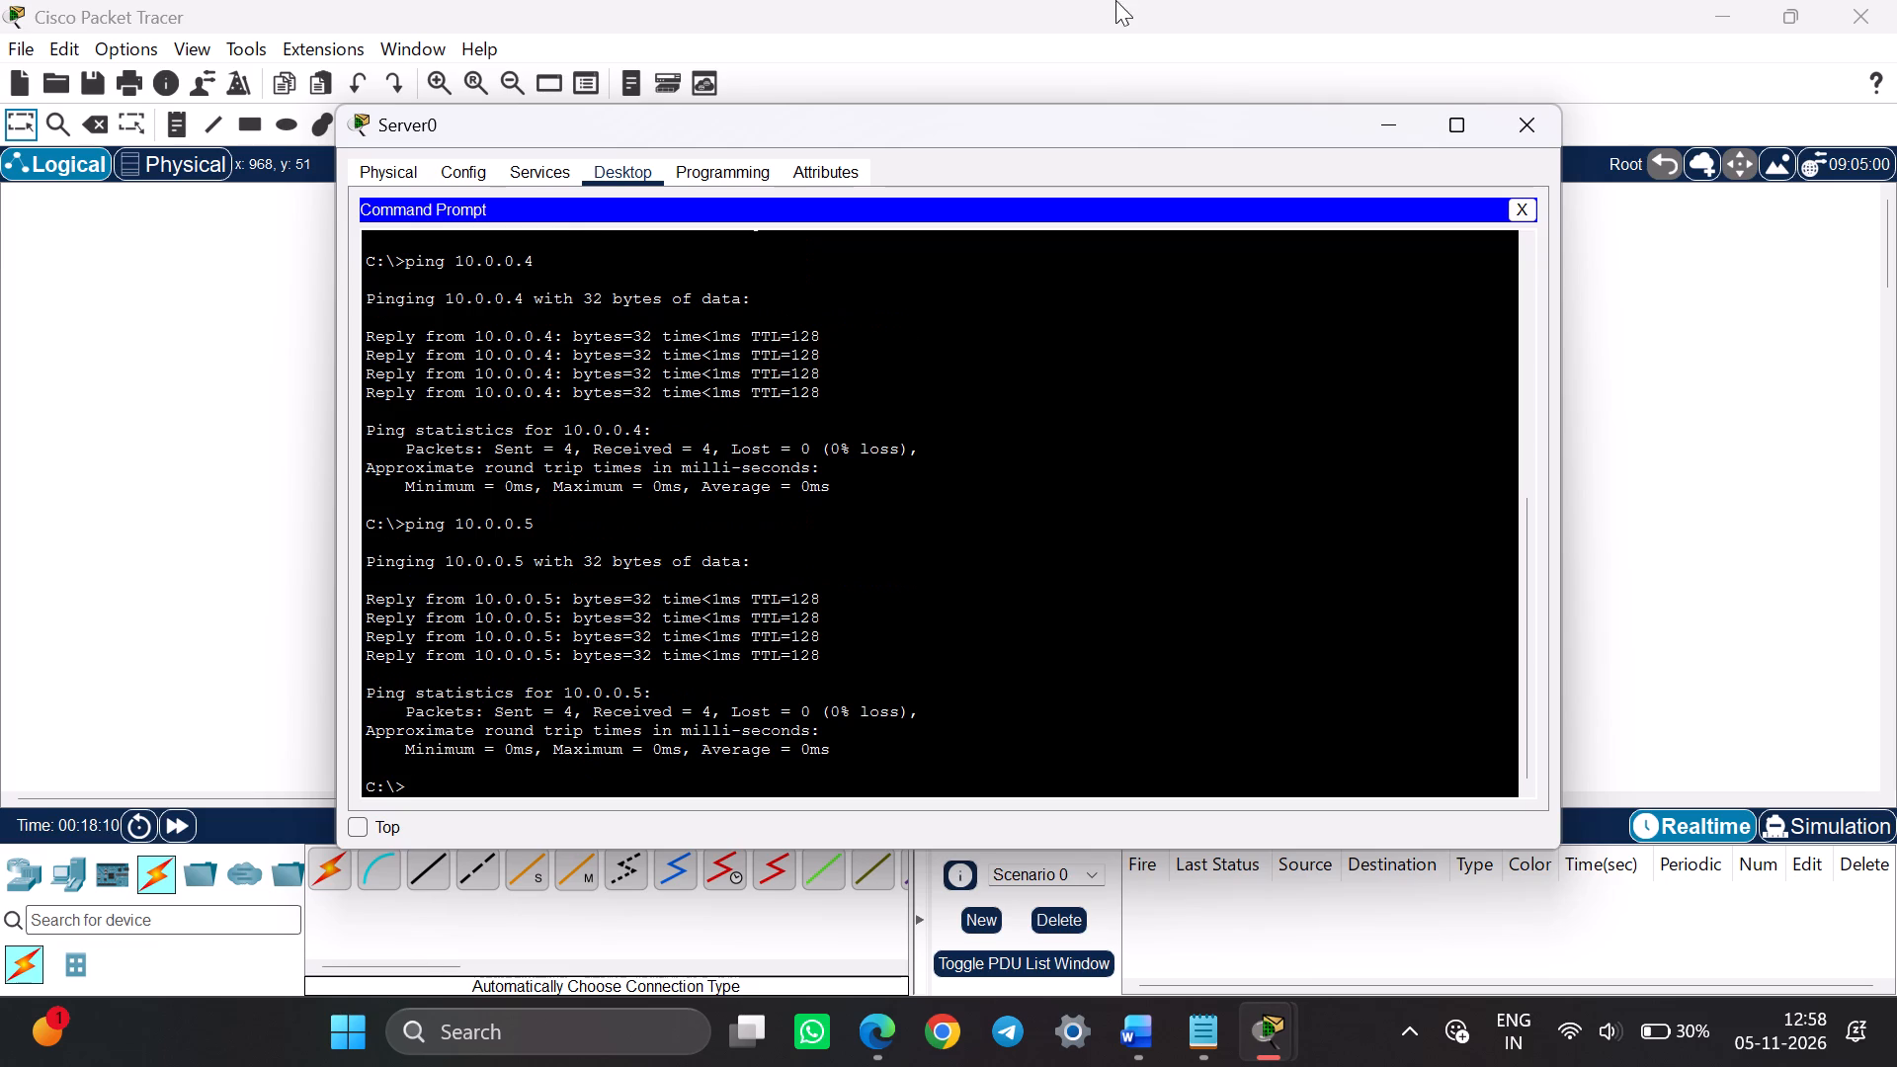
click(1544, 121)
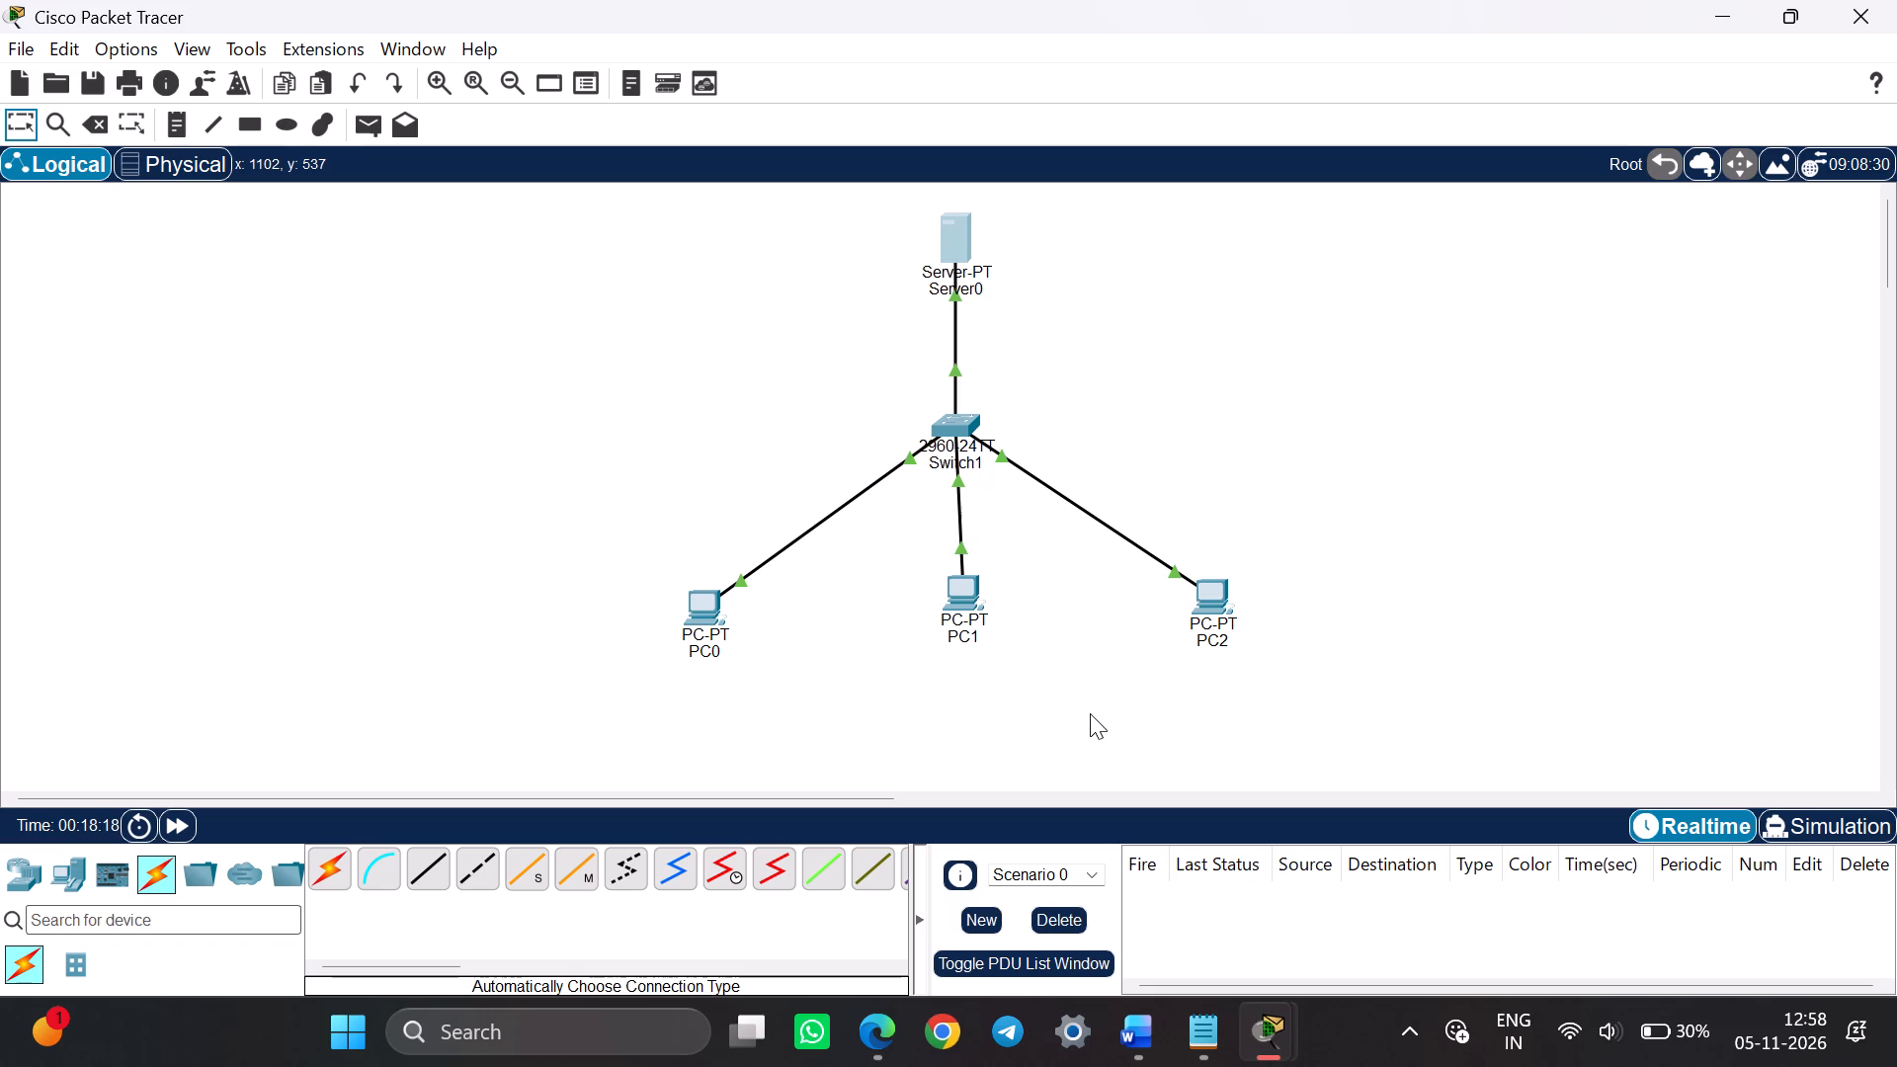
Switch to the Word narration and correct "withe" to "white" before "dashboard" in item 1.
click(1139, 1015)
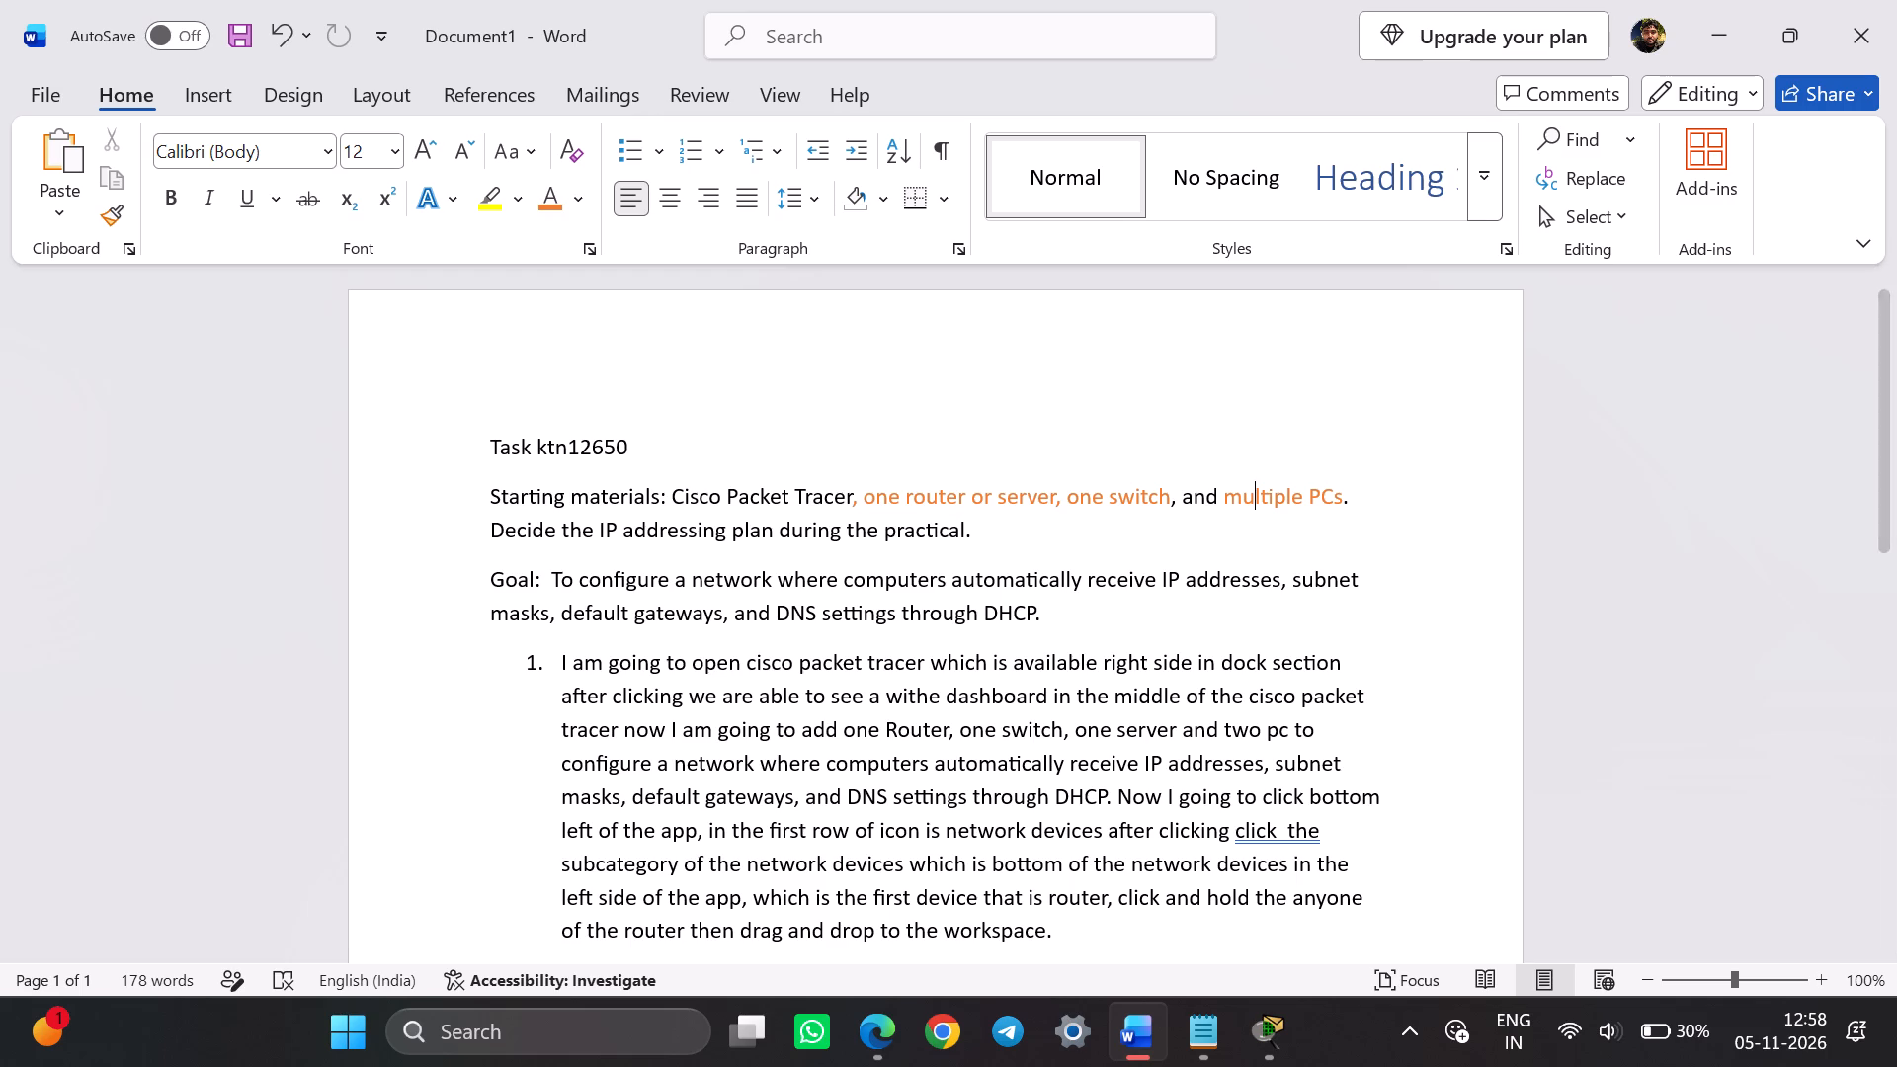
click(941, 696)
key(BackSpace)
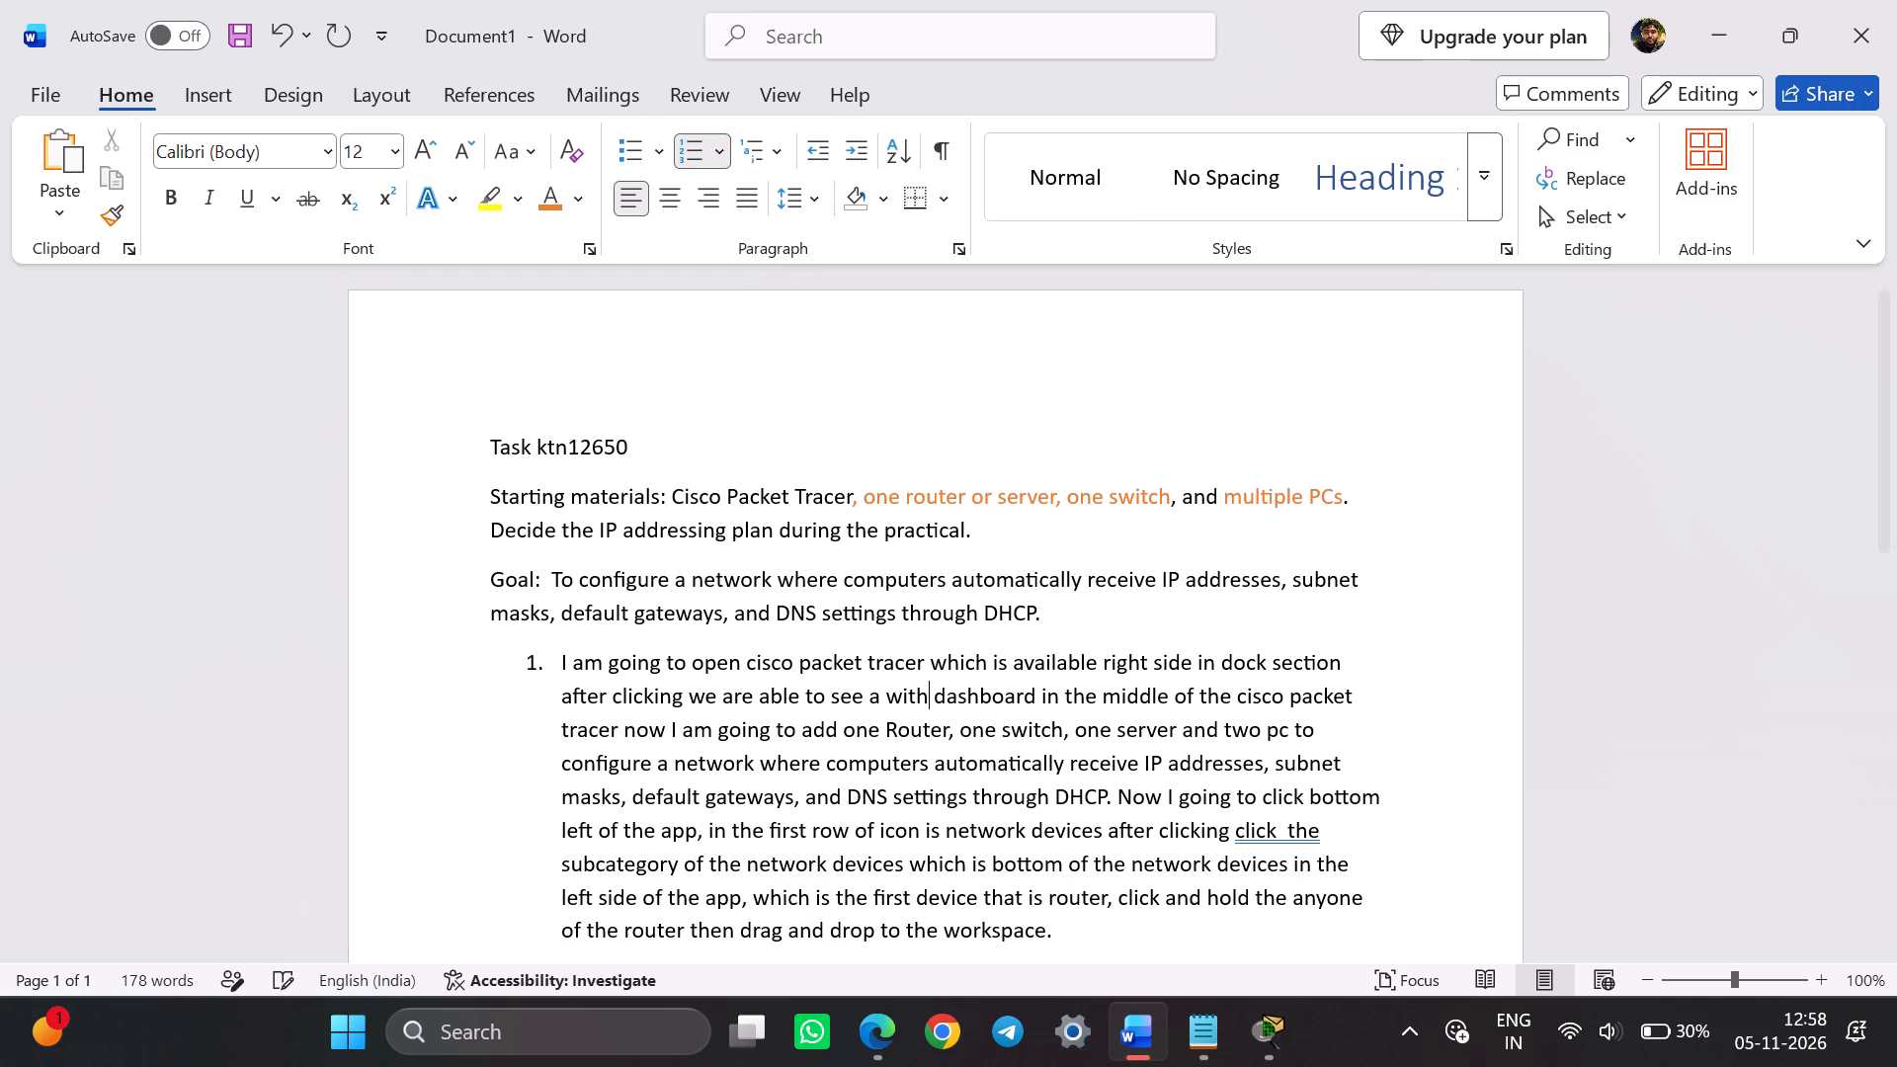
key(BackSpace)
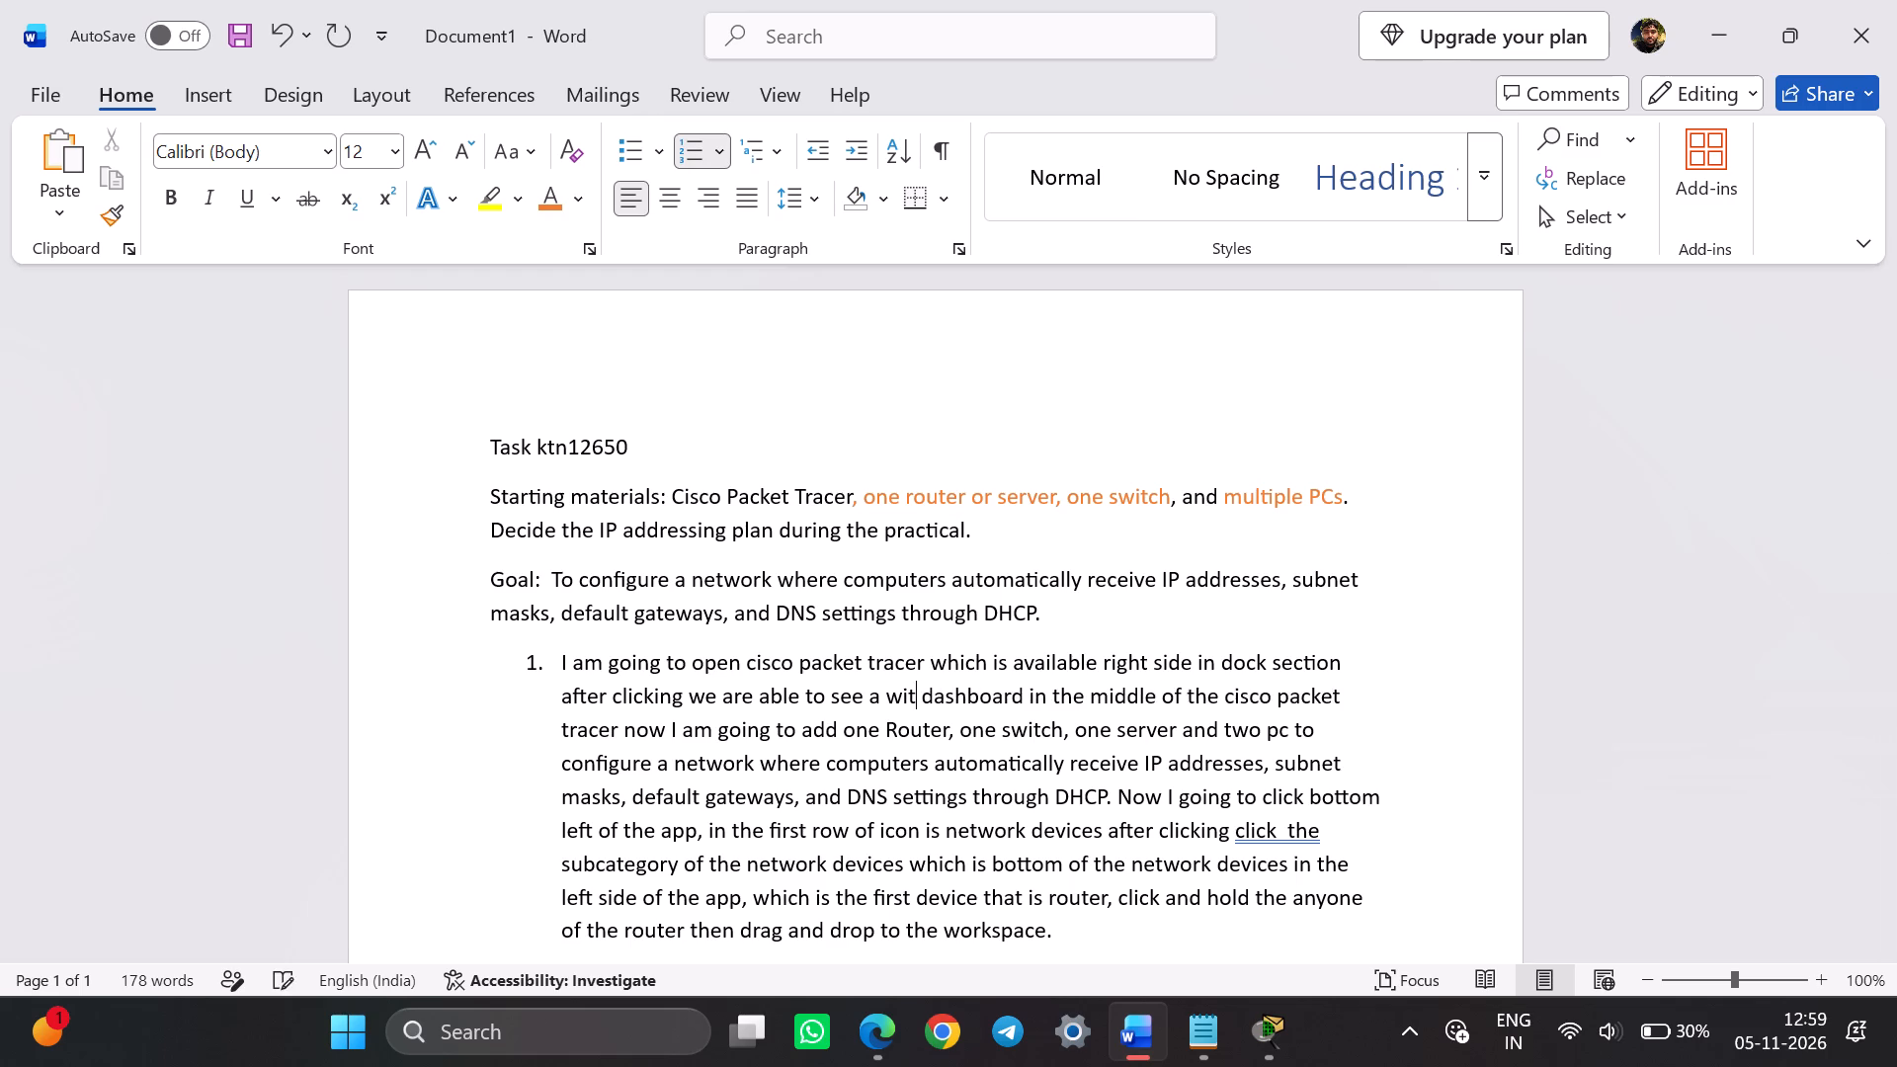
key(BackSpace)
key(BackSpace)
text(hite)
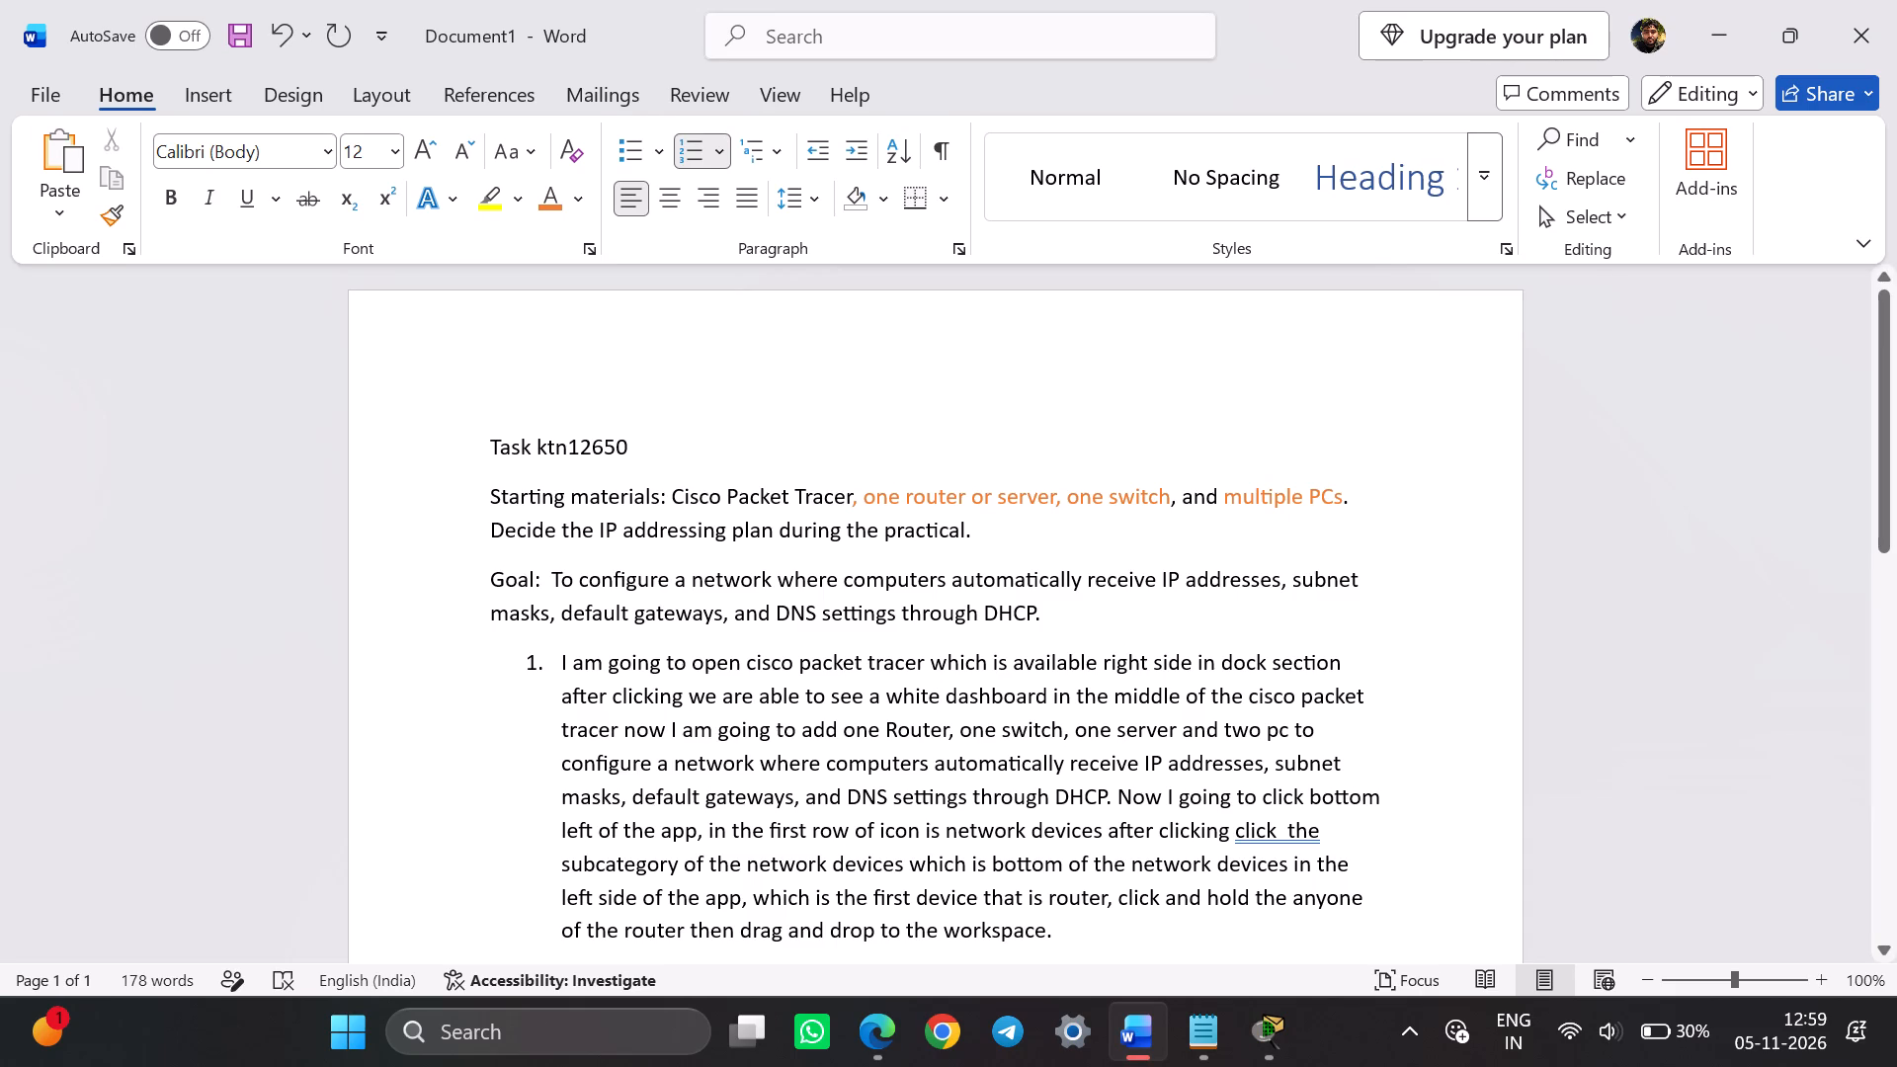
Replace "Router," with "server," in item 1's list of devices being added.
click(947, 735)
key(BackSpace)
key(BackSpace)
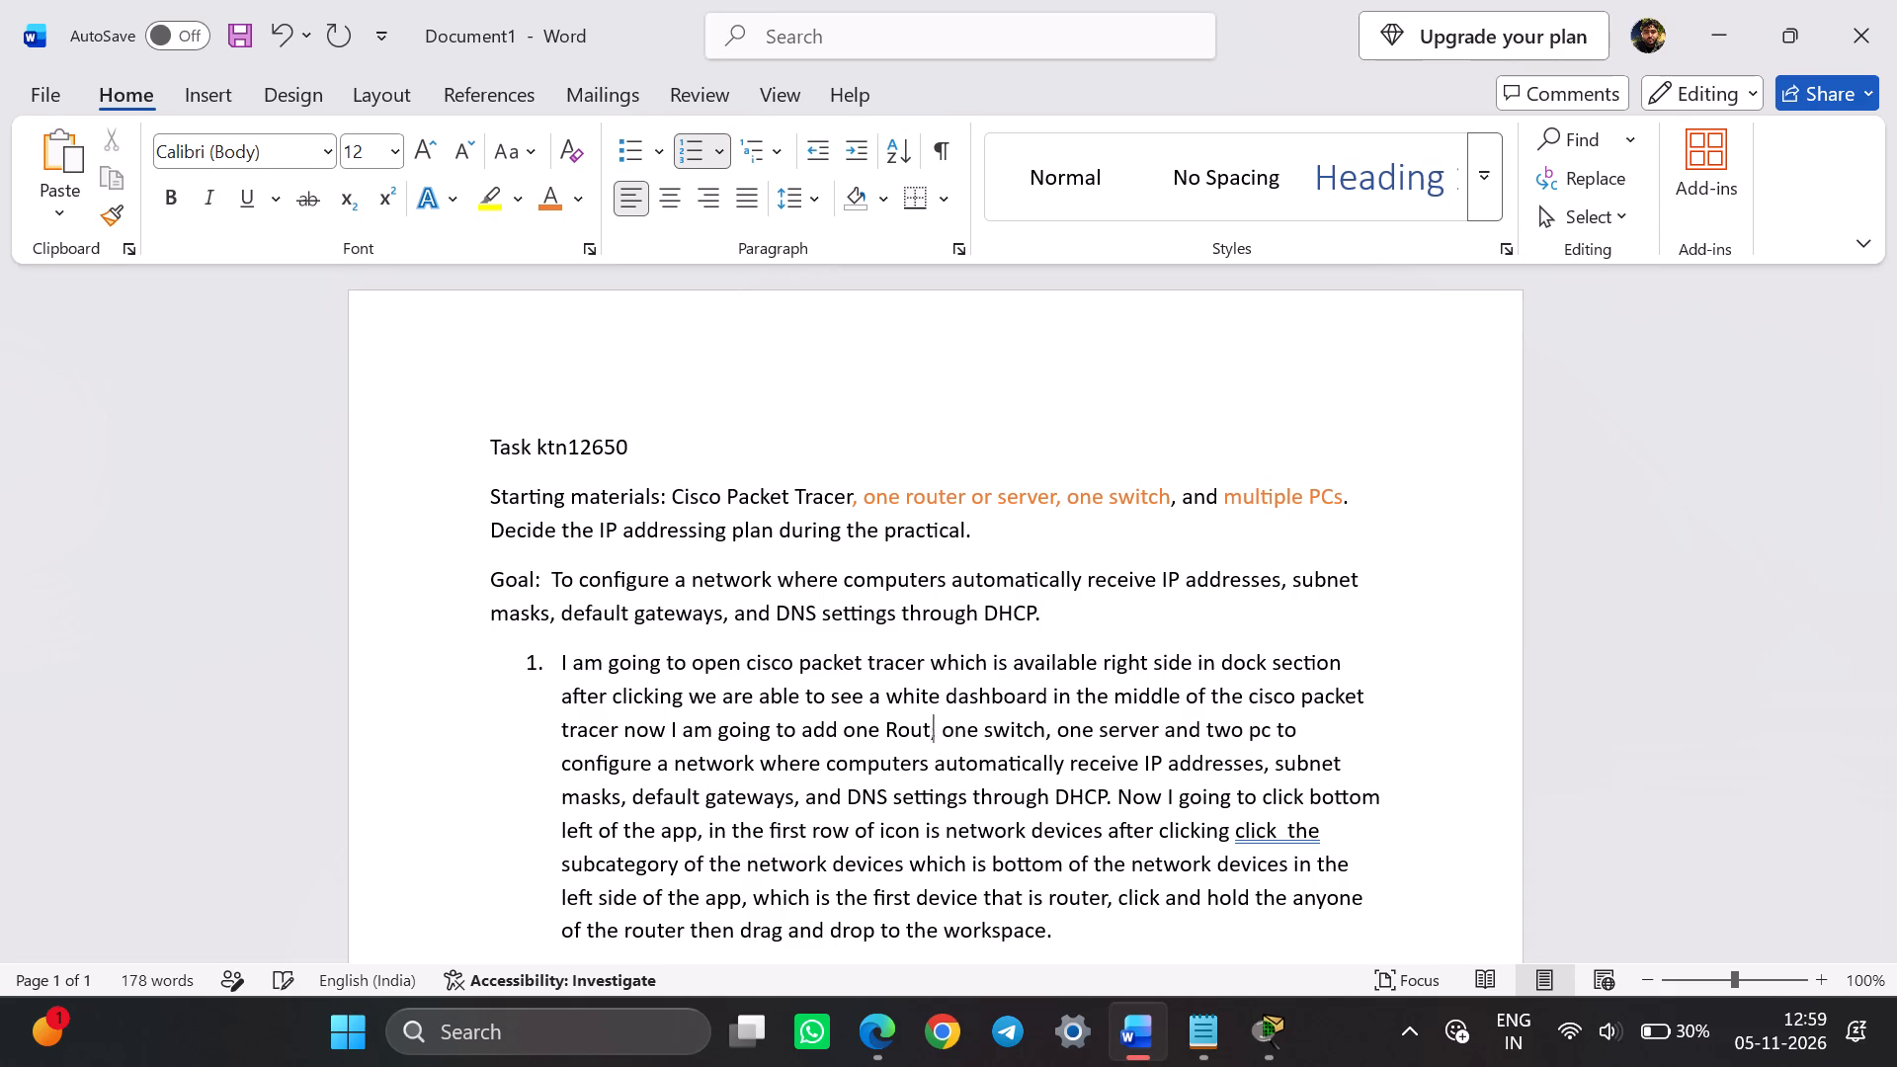
key(BackSpace)
key(BackSpace)
key(BackSpace)
key(BackSpace)
text(server)
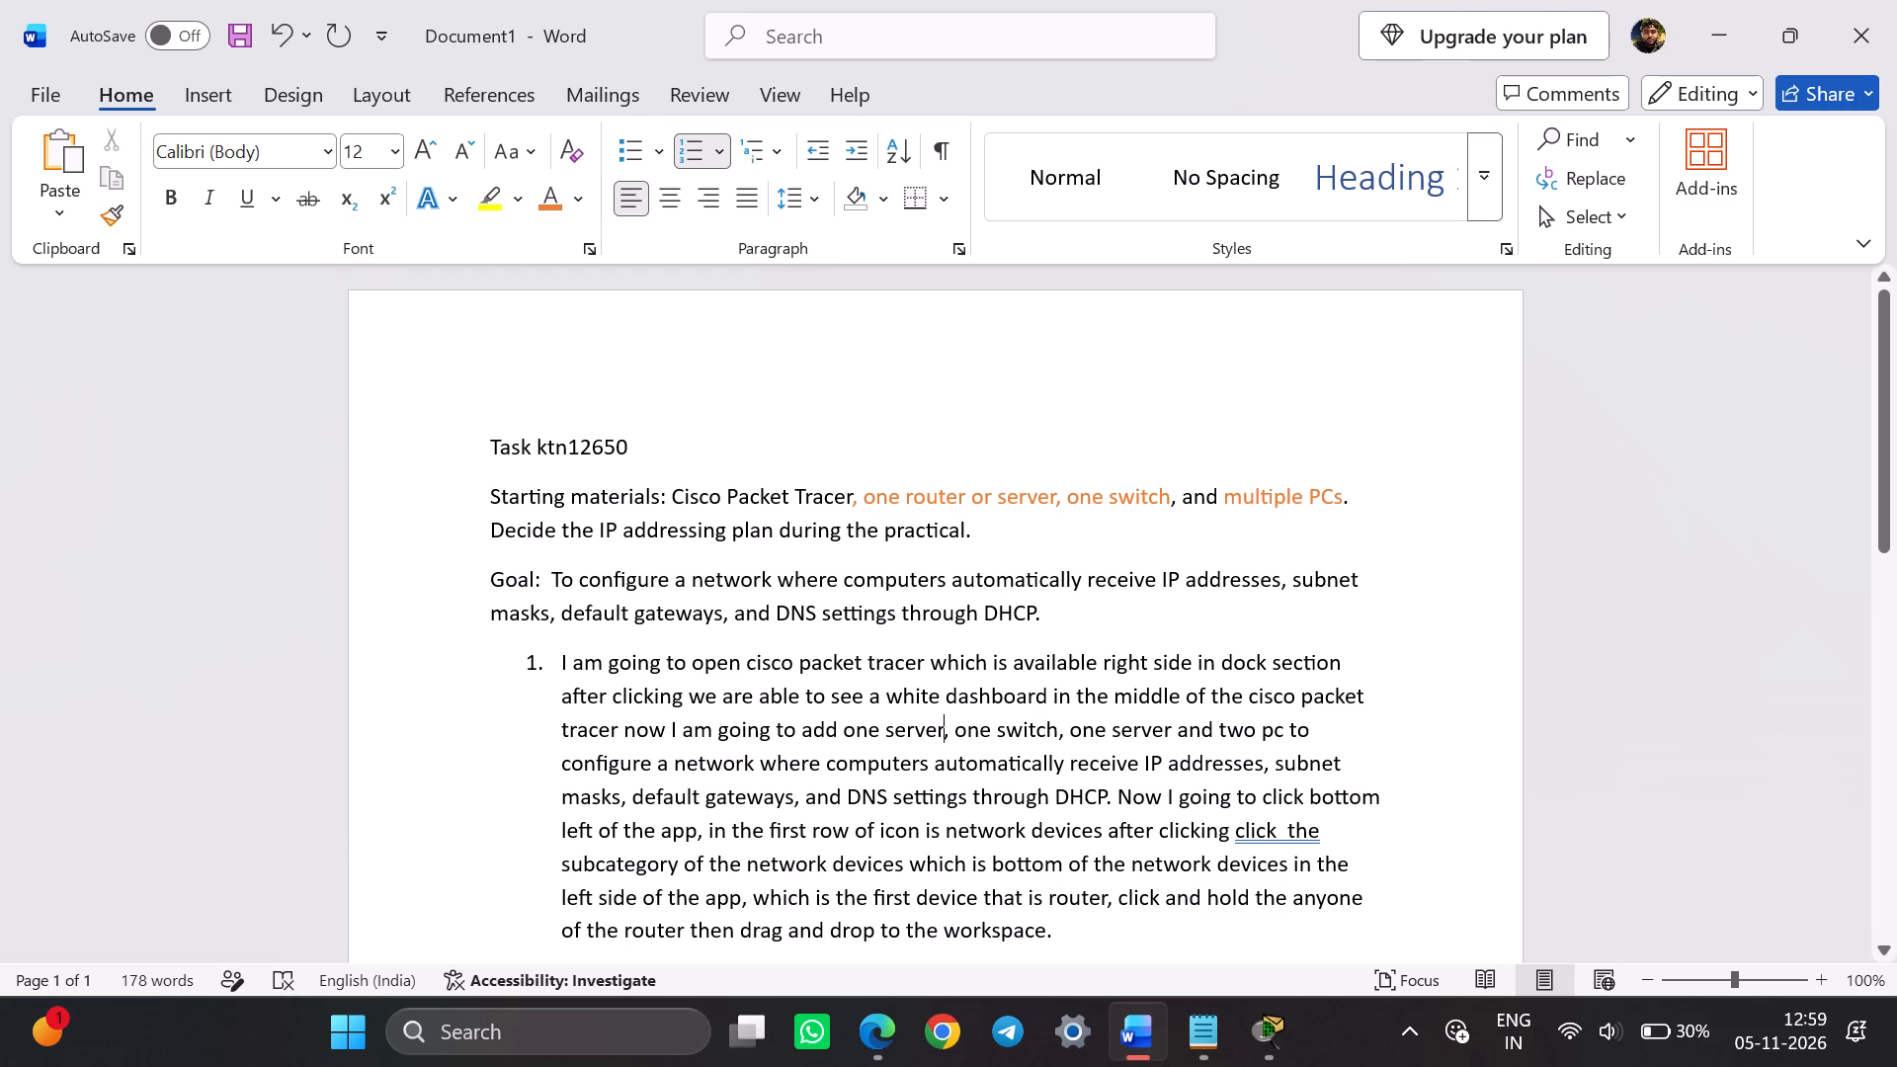
Remove the duplicate "one server" after "one switch" in item 1 so the phrase reads "one switch and two pc".
drag(843, 733, 939, 733)
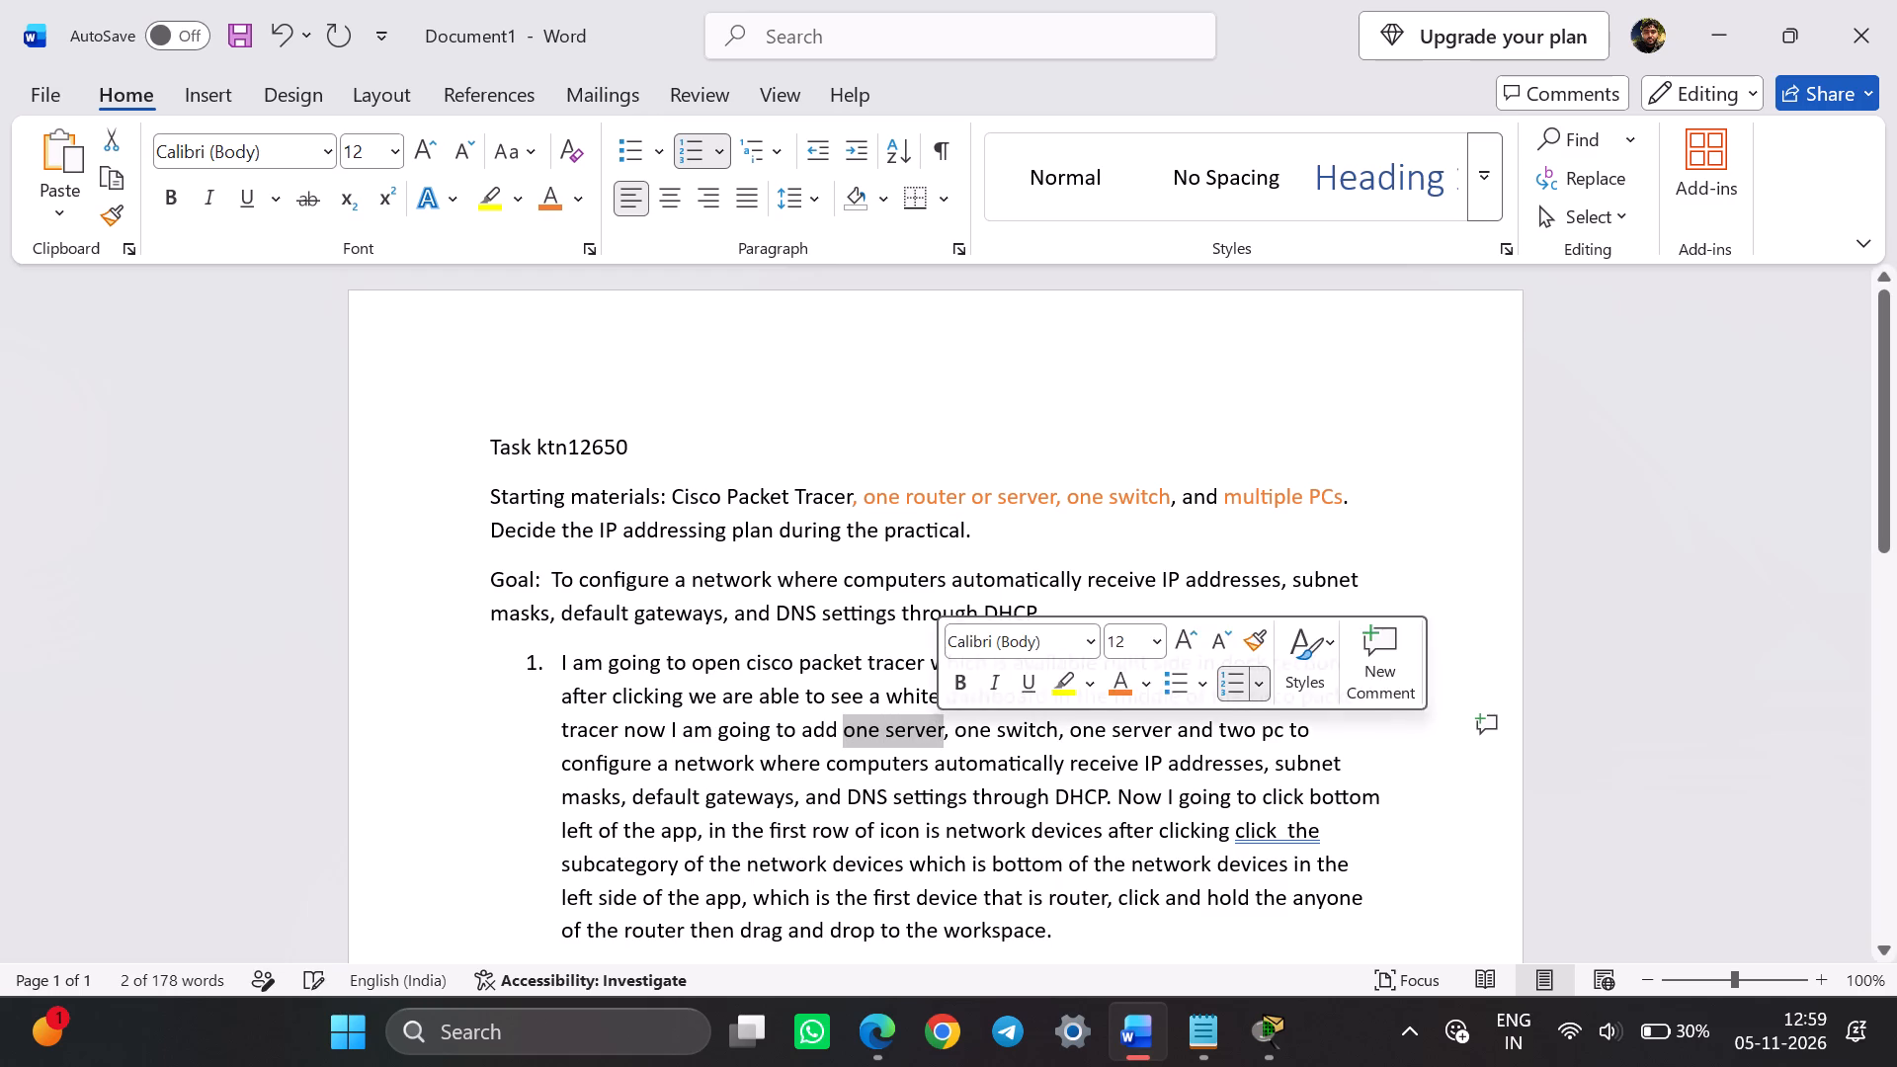
click(1003, 739)
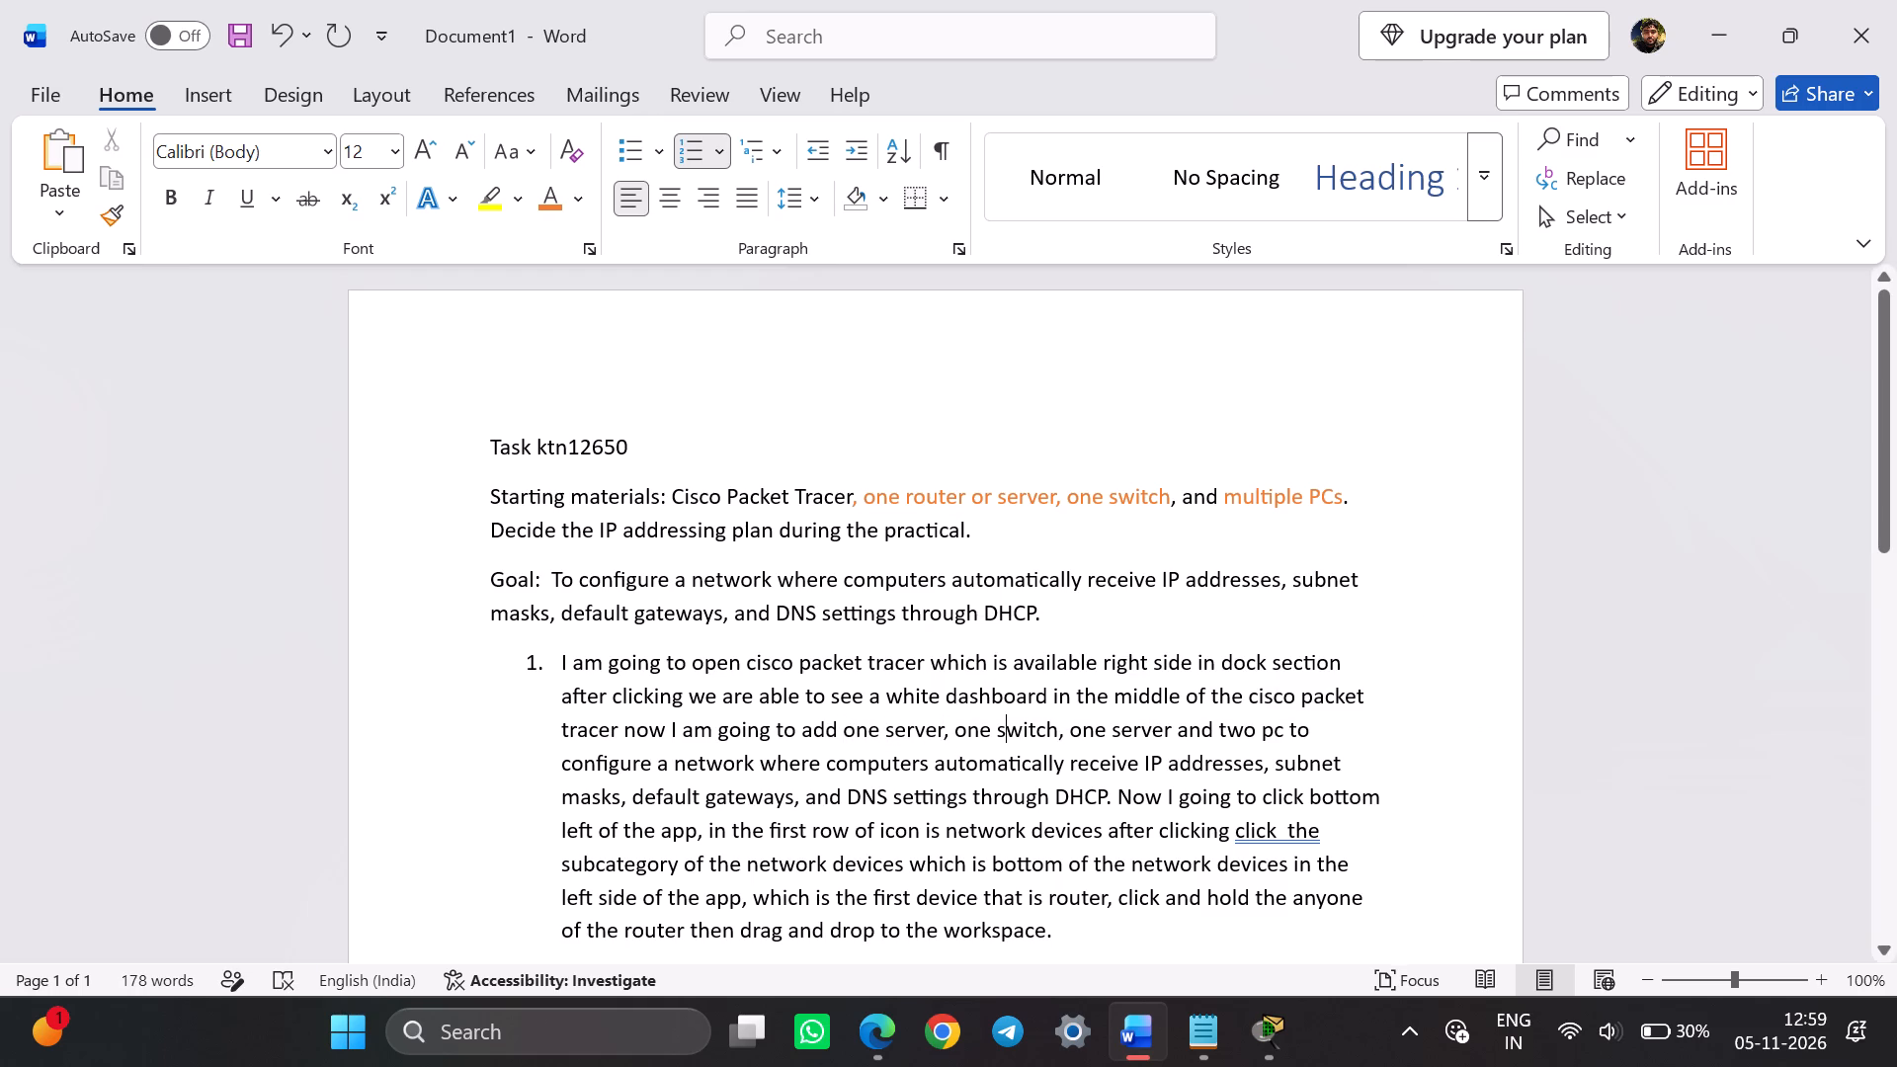
drag(1172, 725, 1070, 734)
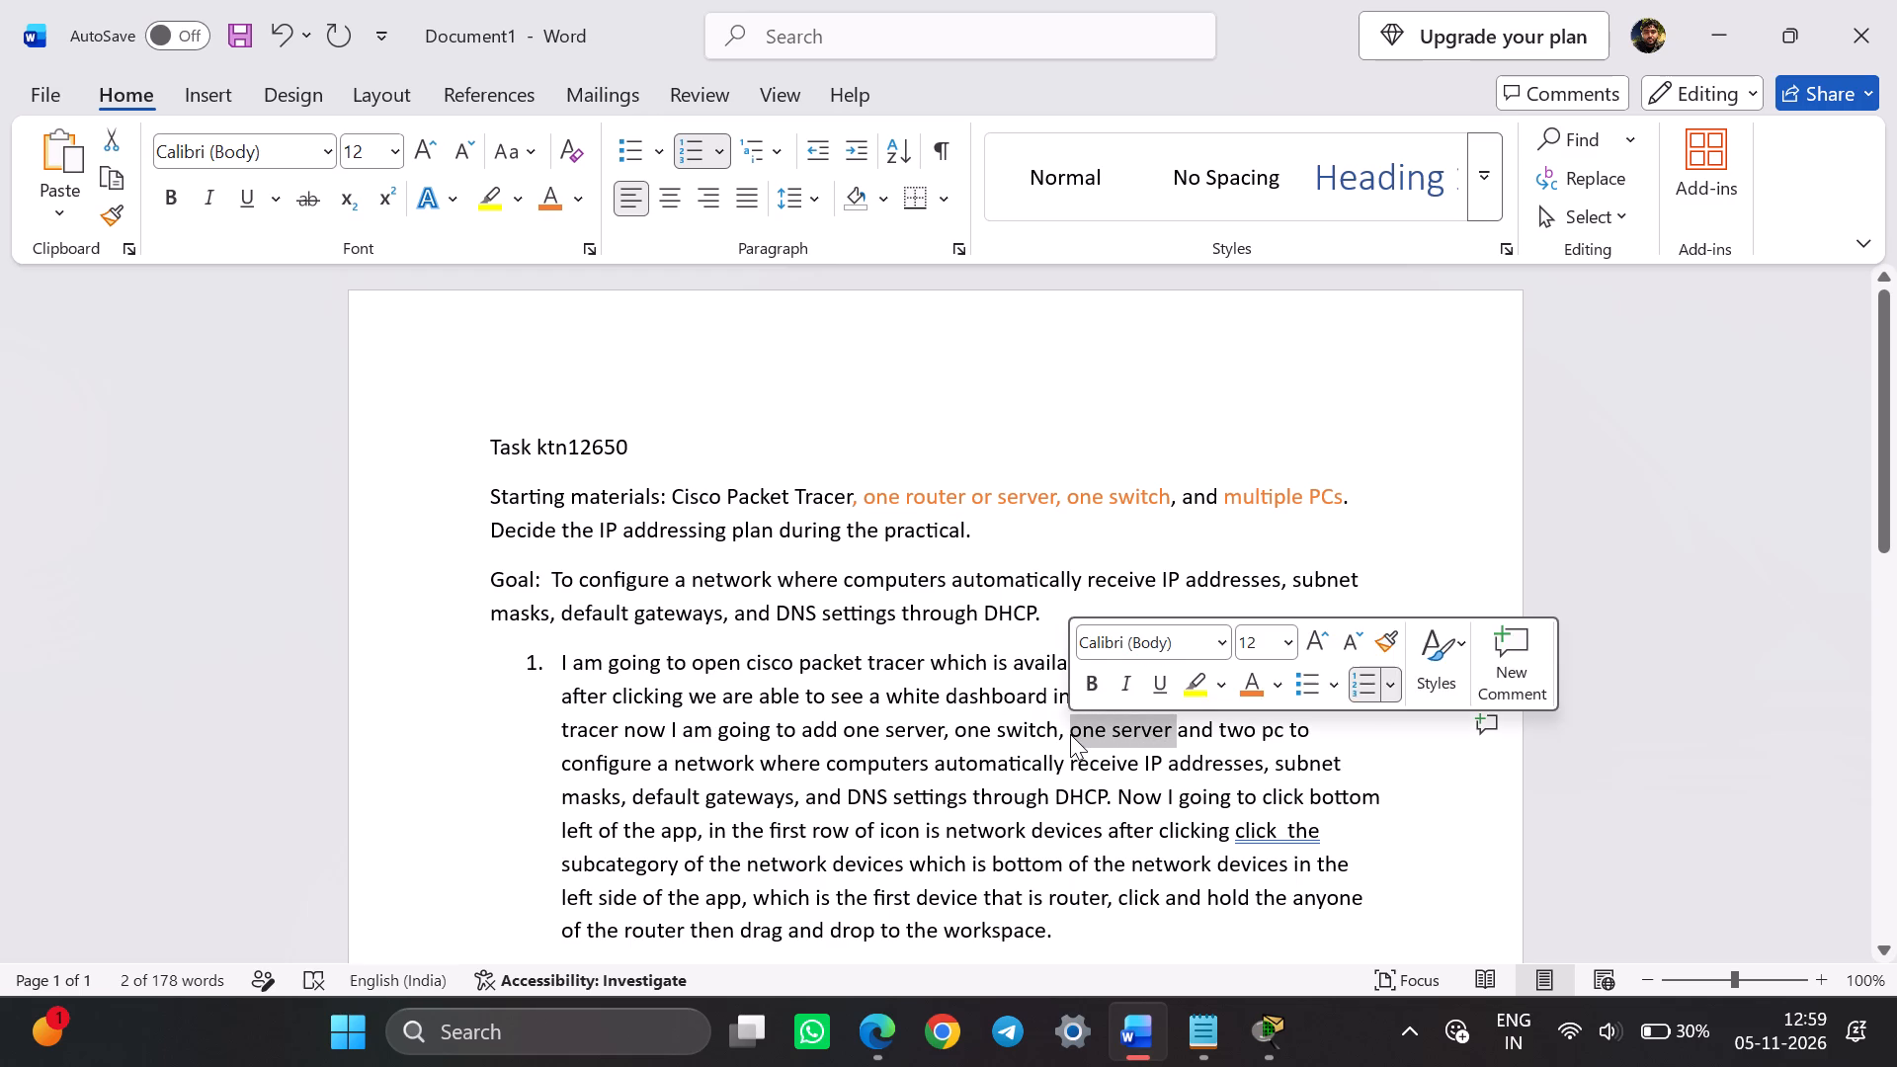
key(BackSpace)
key(BackSpace)
key(BackSpace)
key(space)
text(and)
key(space)
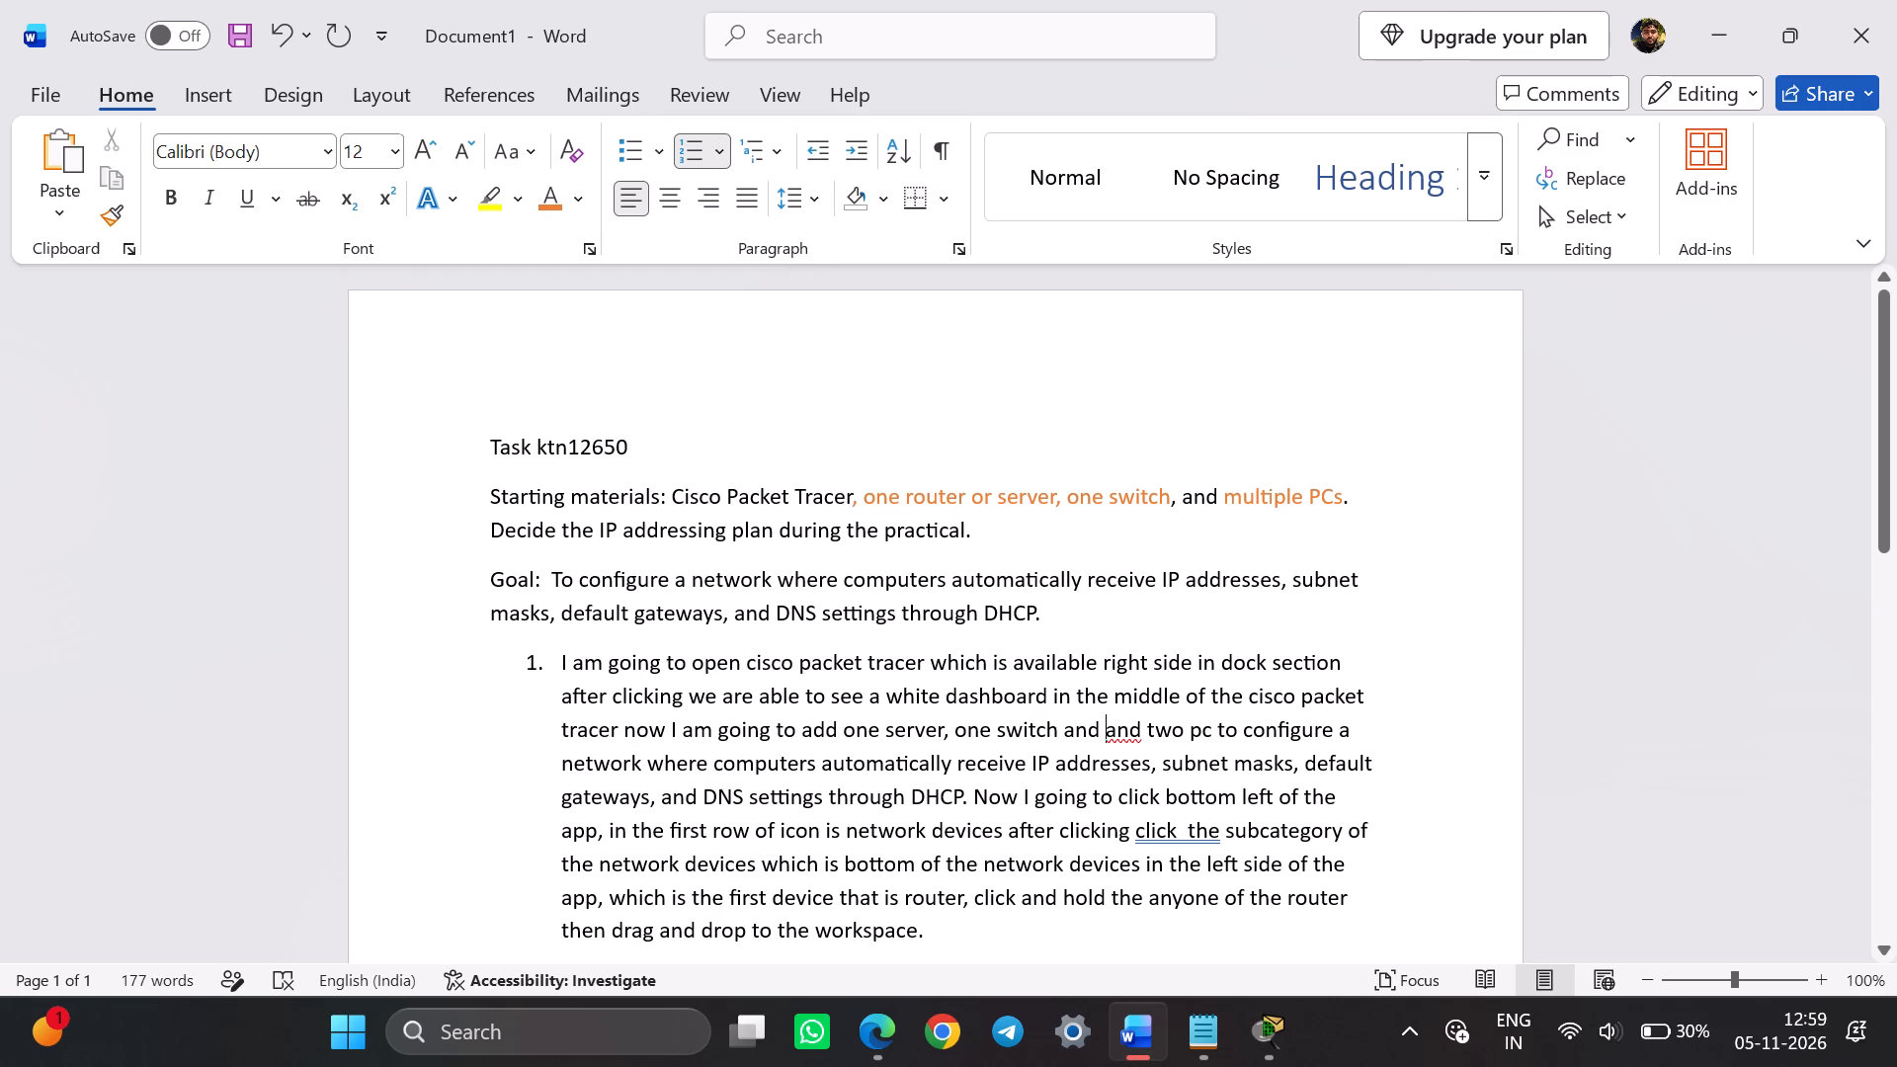
drag(1145, 726, 1104, 732)
key(BackSpace)
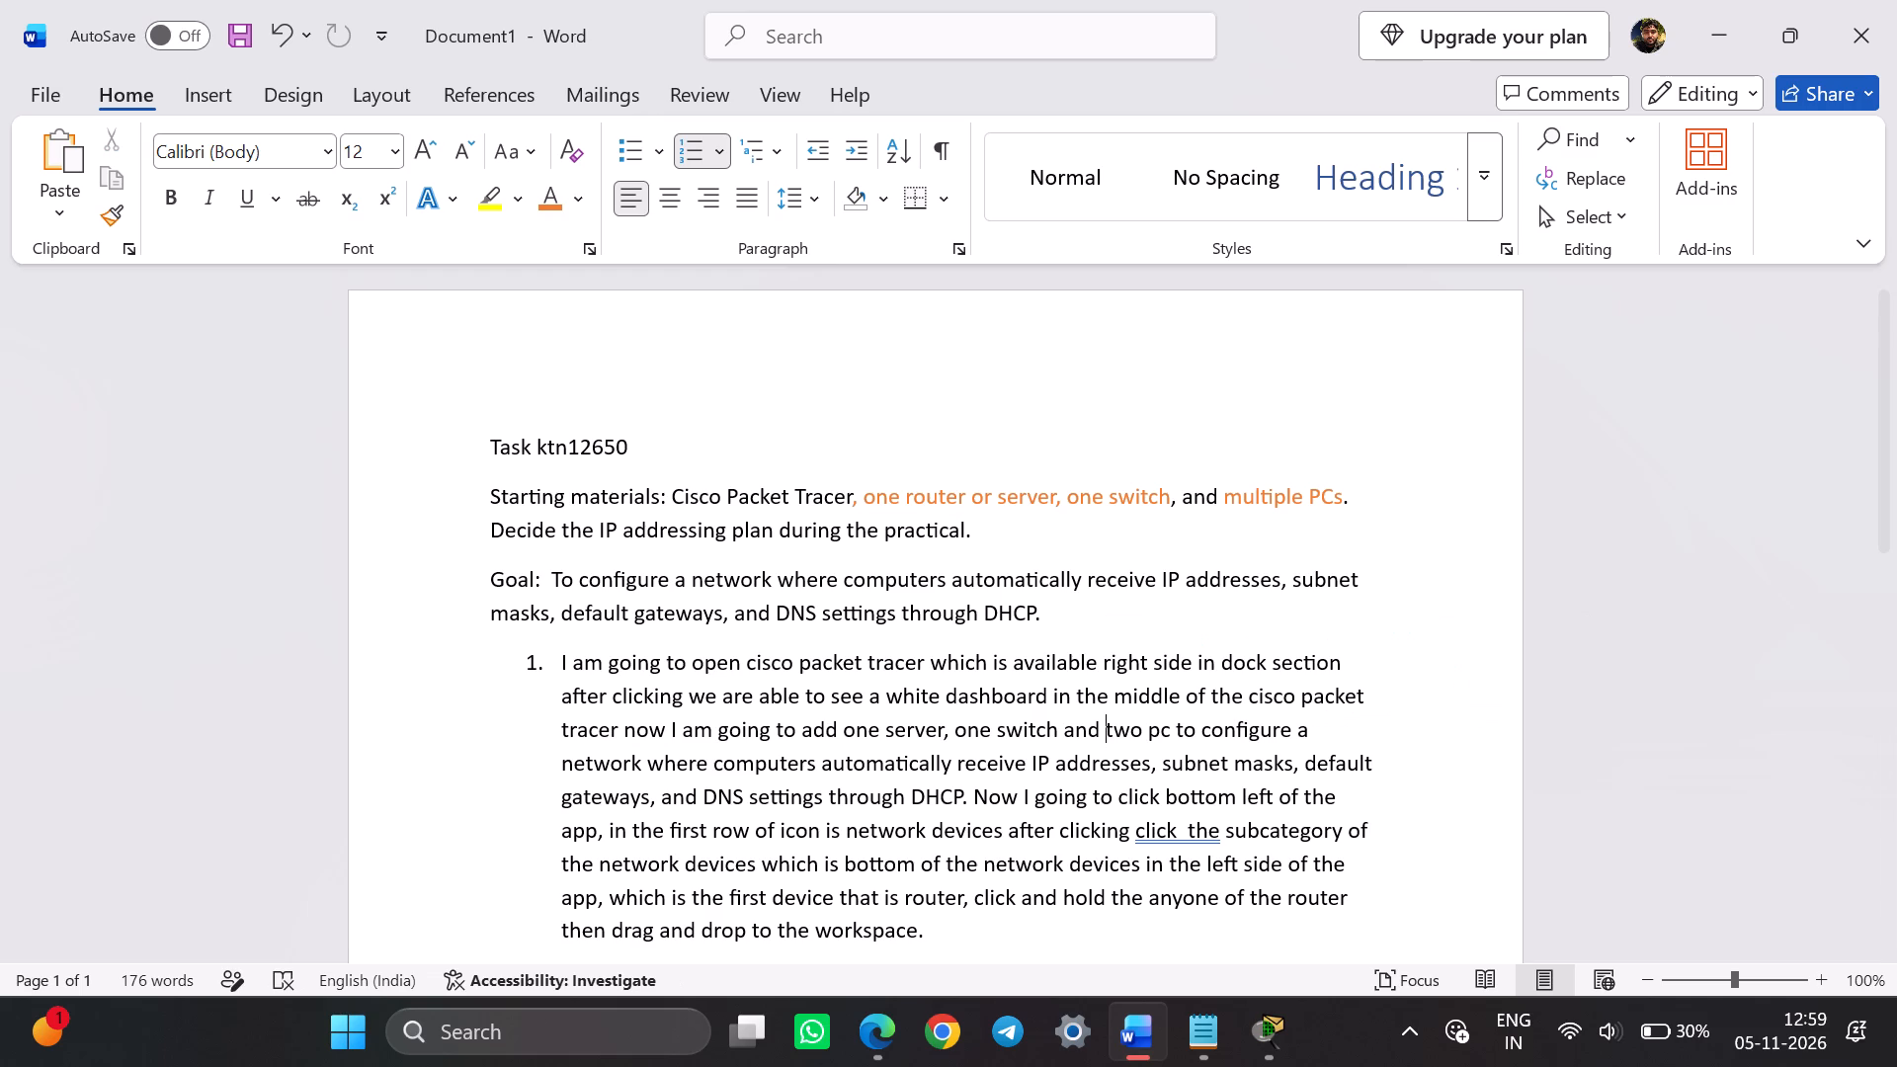
Insert the word "three" before "two pc" in item 1's device list.
key(3)
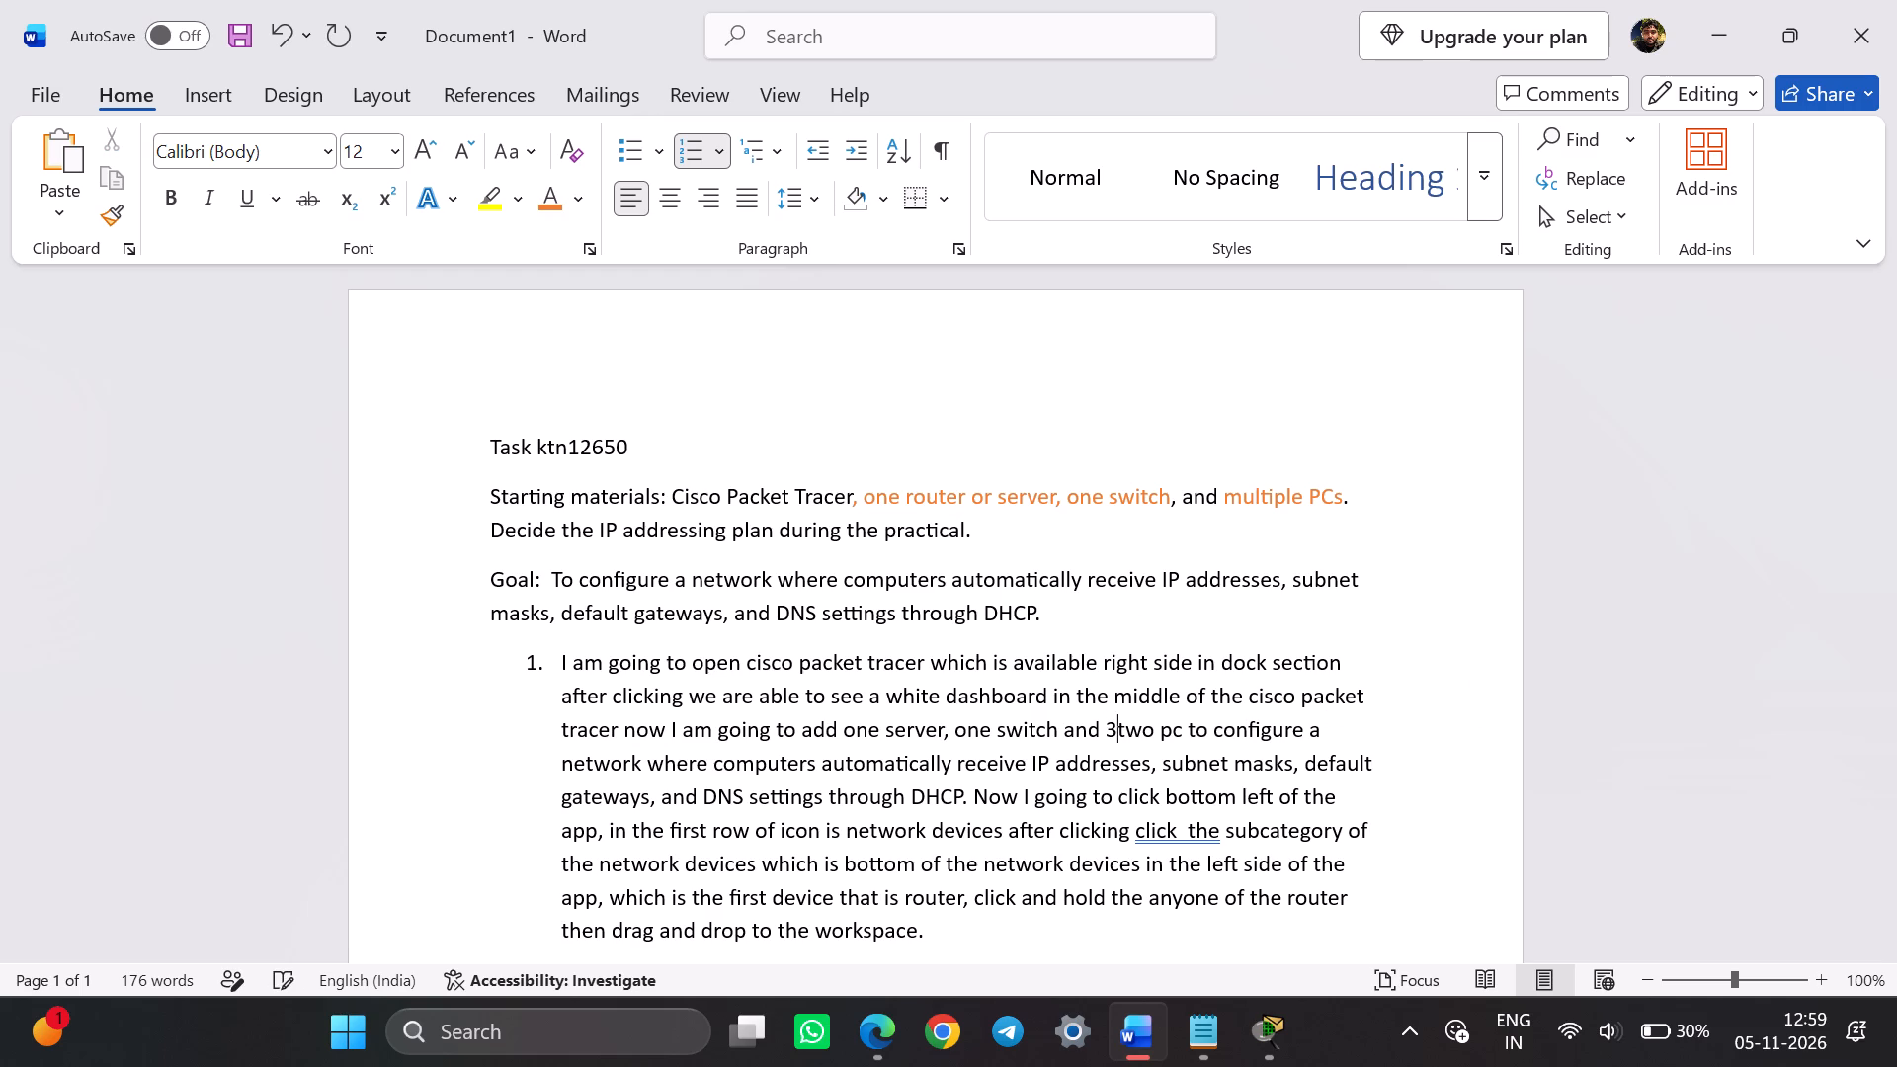
key(BackSpace)
text(three)
key(space)
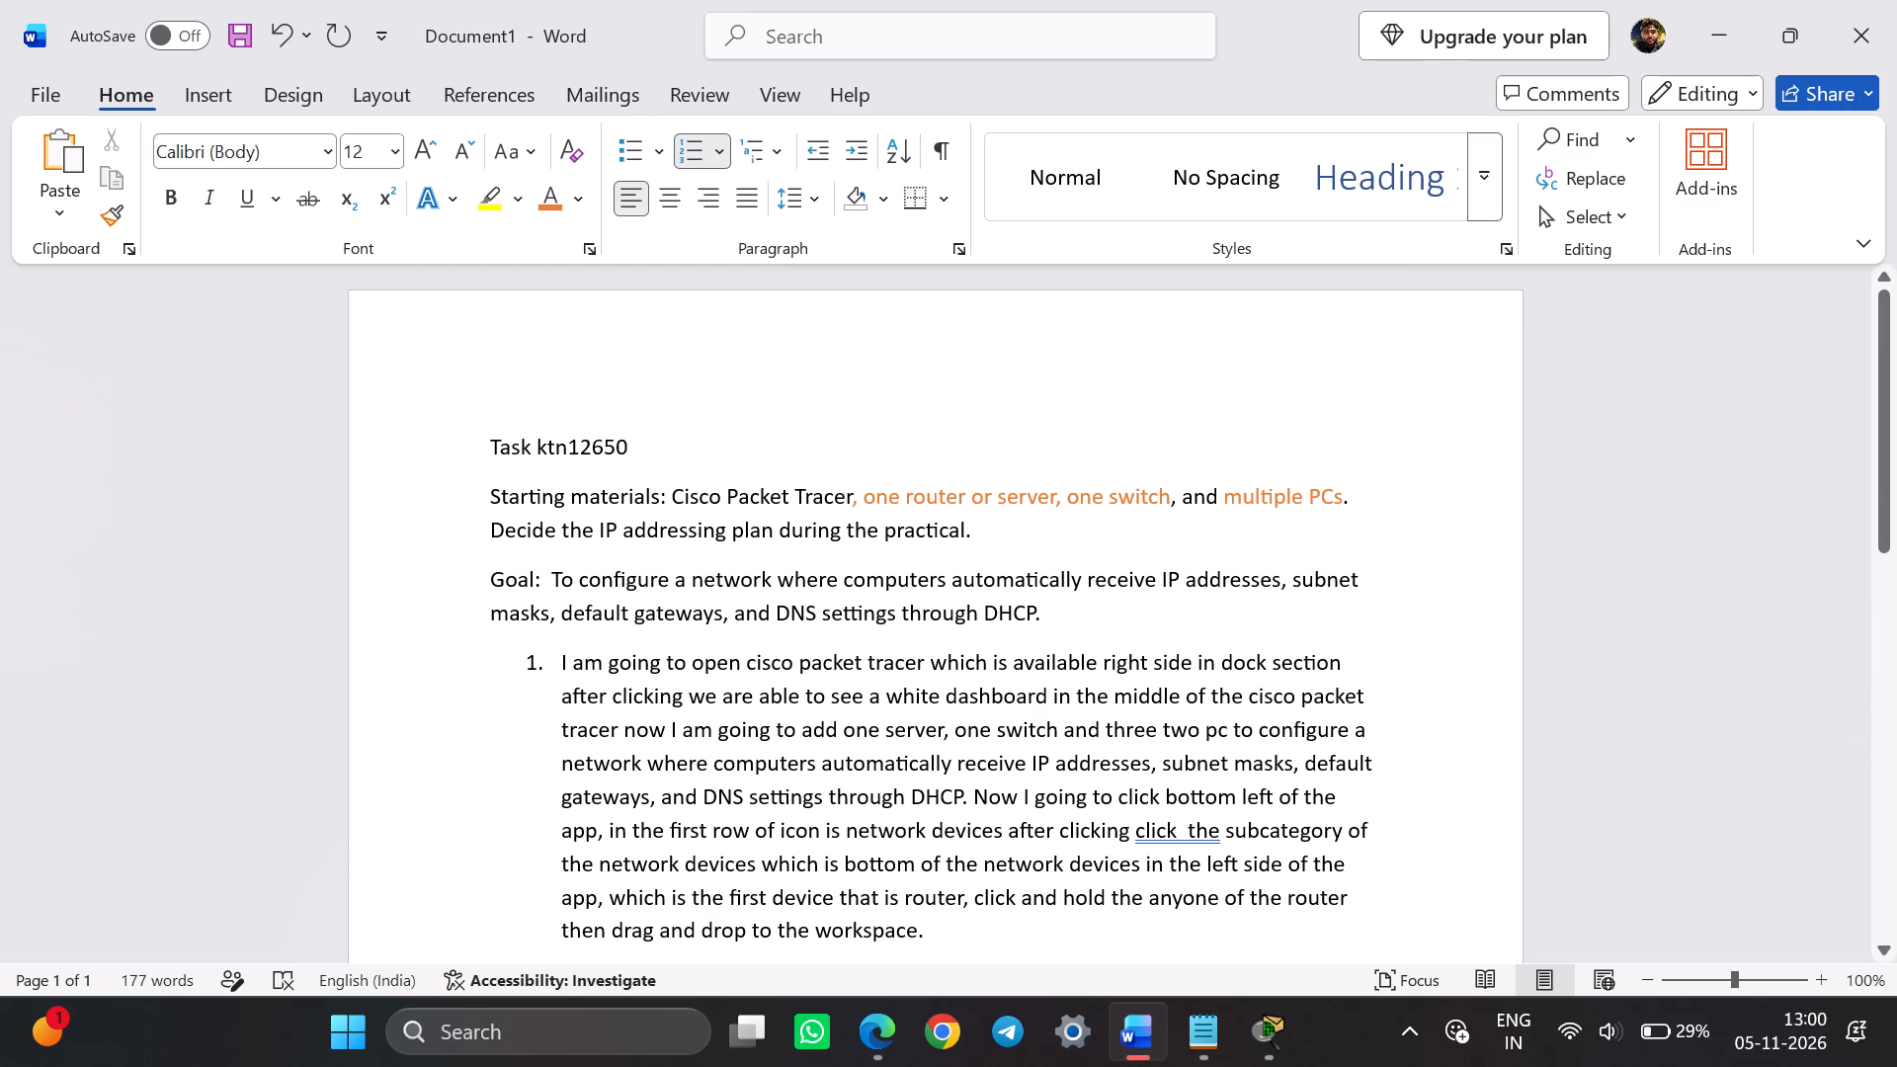
Accept the grammar suggestion "click the" to remove the extra space in item 1.
scroll(1192, 827, down, 2)
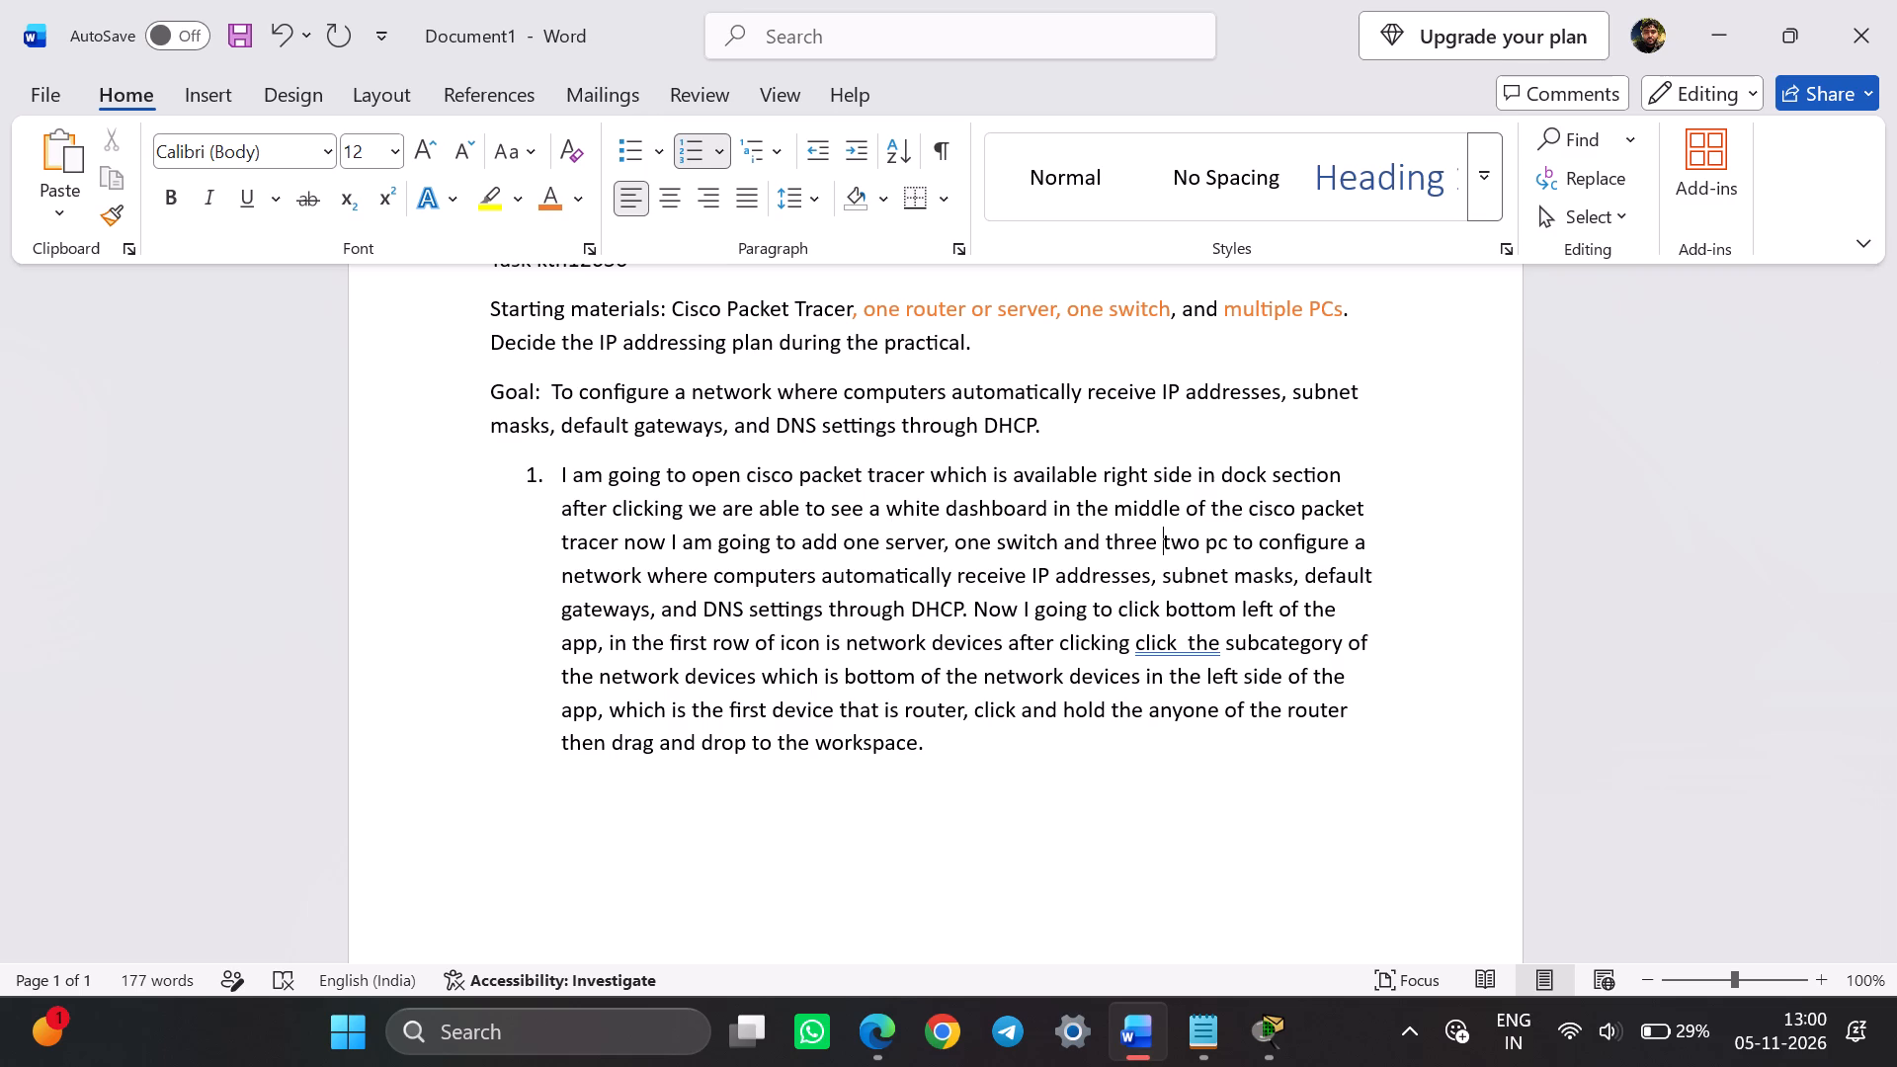
click(1172, 642)
right_click(1172, 642)
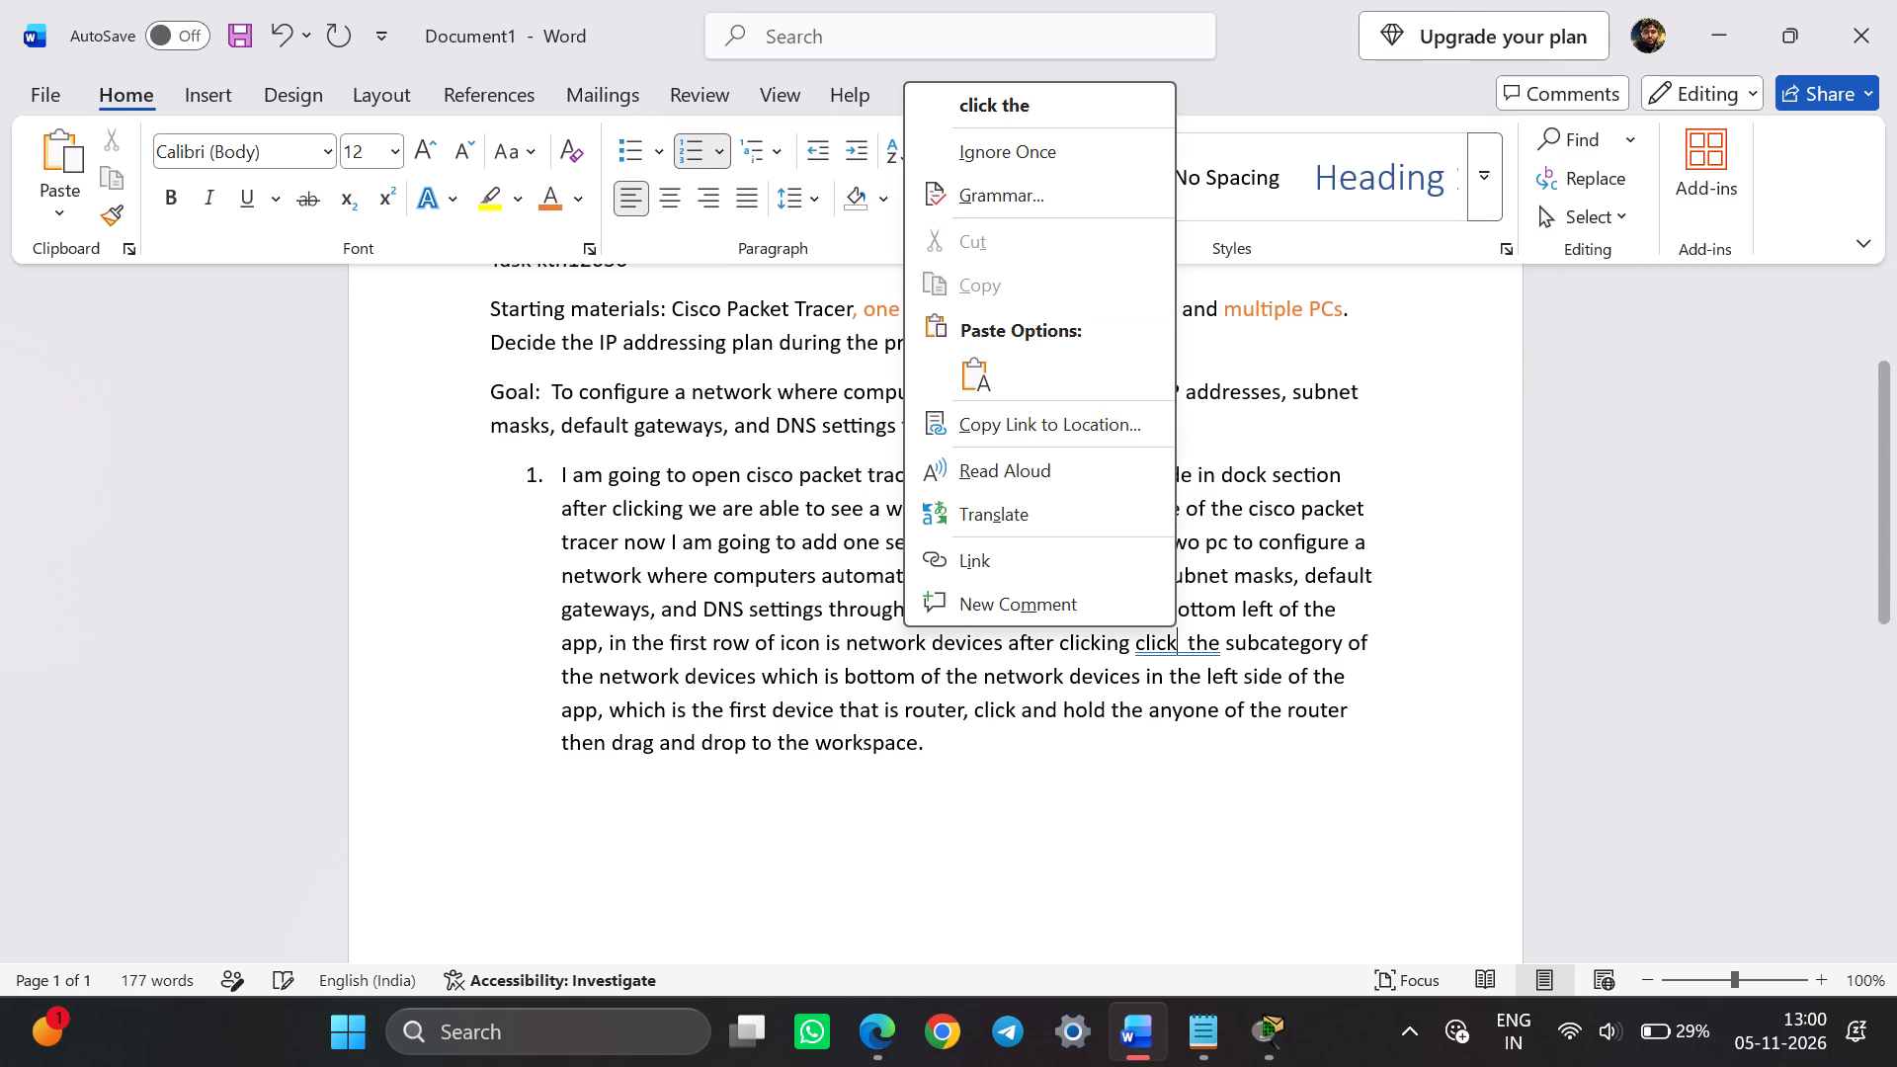
click(1013, 114)
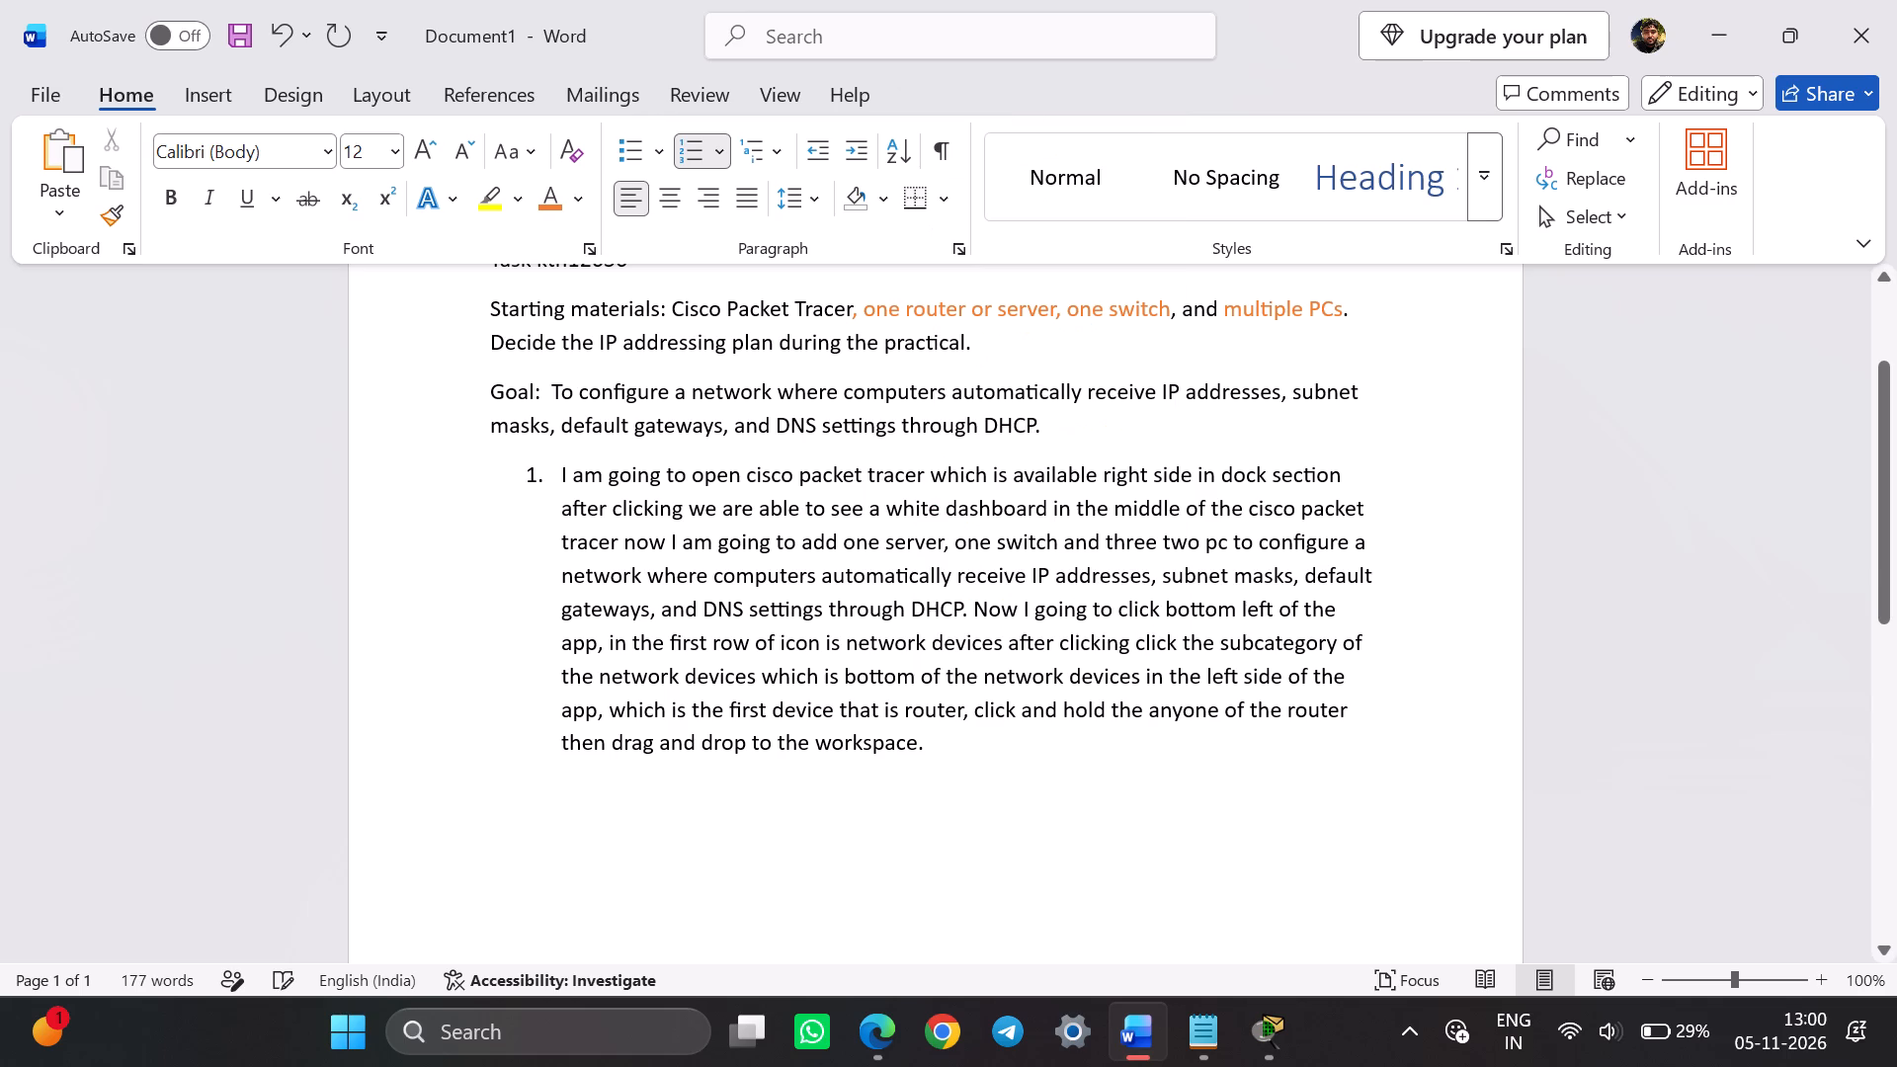
Insert a comma after "after clicking" and before "click the subcategory" in item 1.
key(BackSpace)
text(,)
key(space)
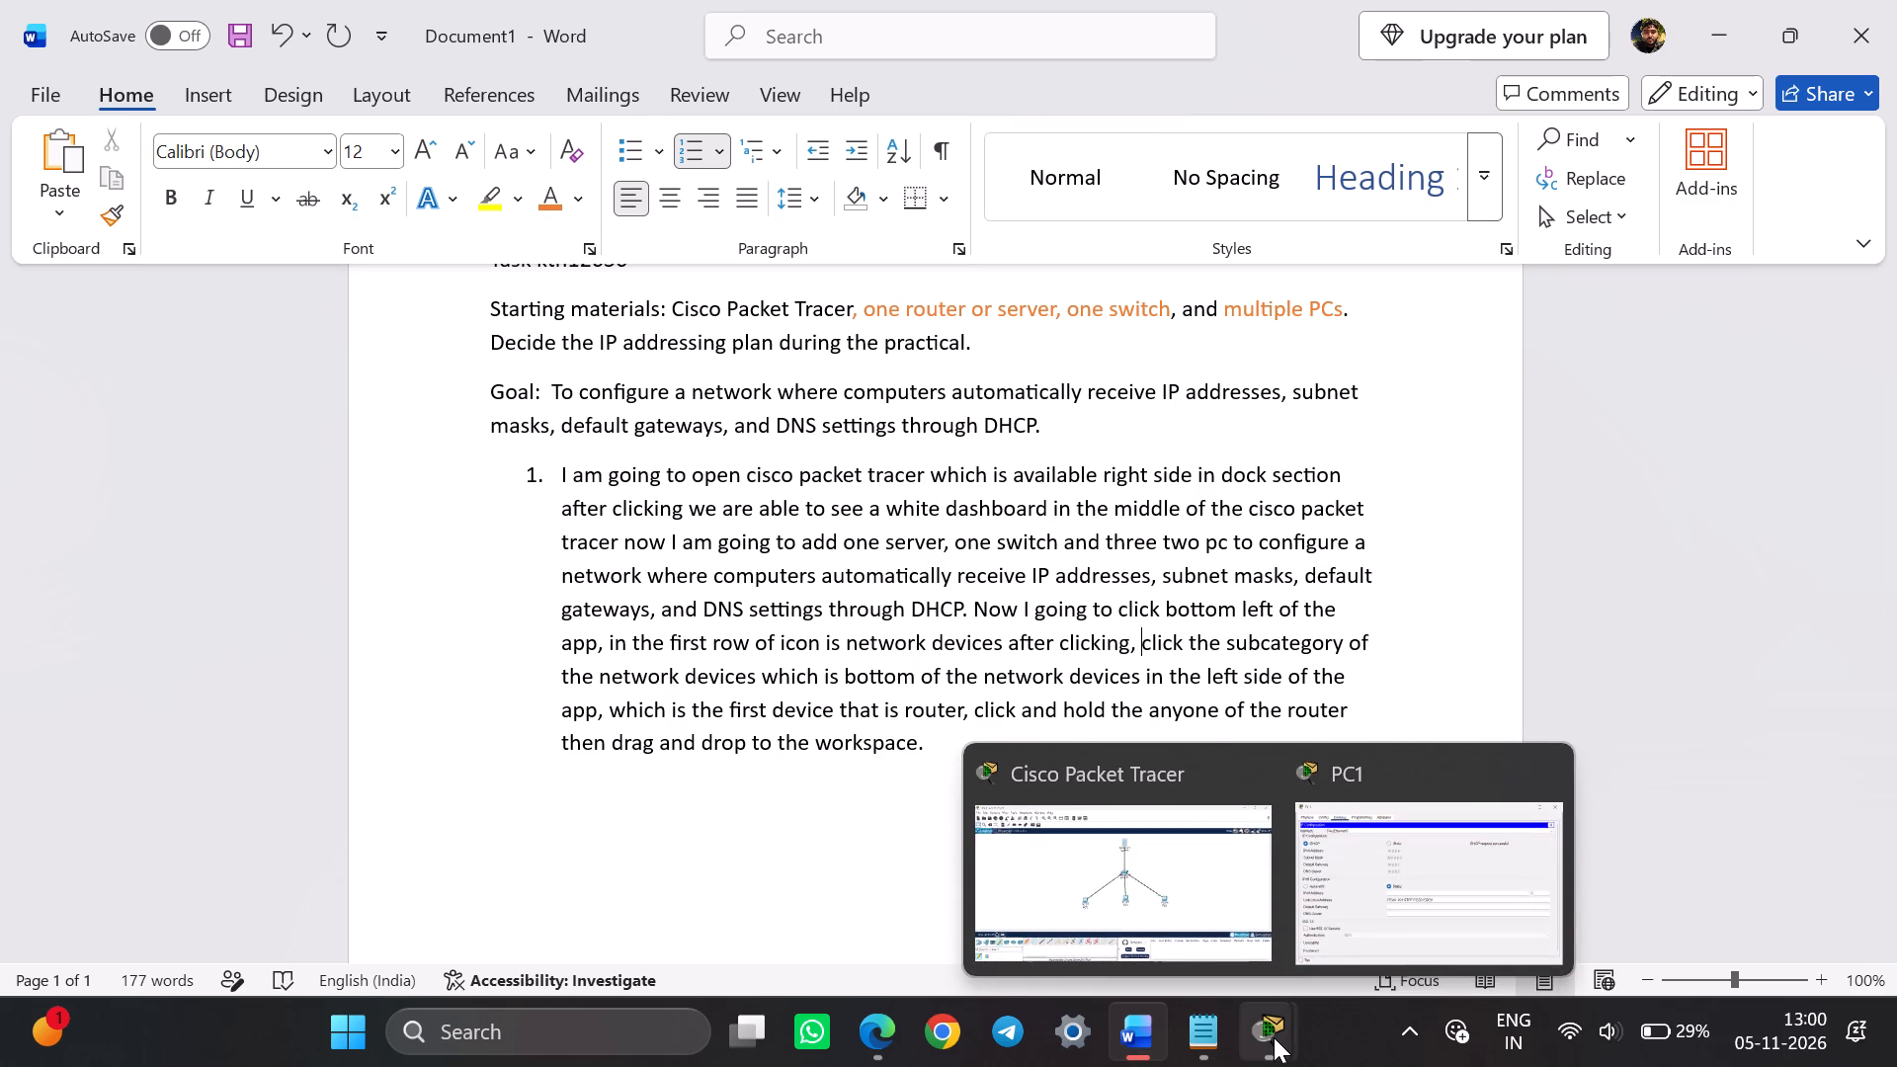
Close the PC1 window and check the network-device and end-device categories in Cisco Packet Tracer, returning to the Word document.
click(1539, 776)
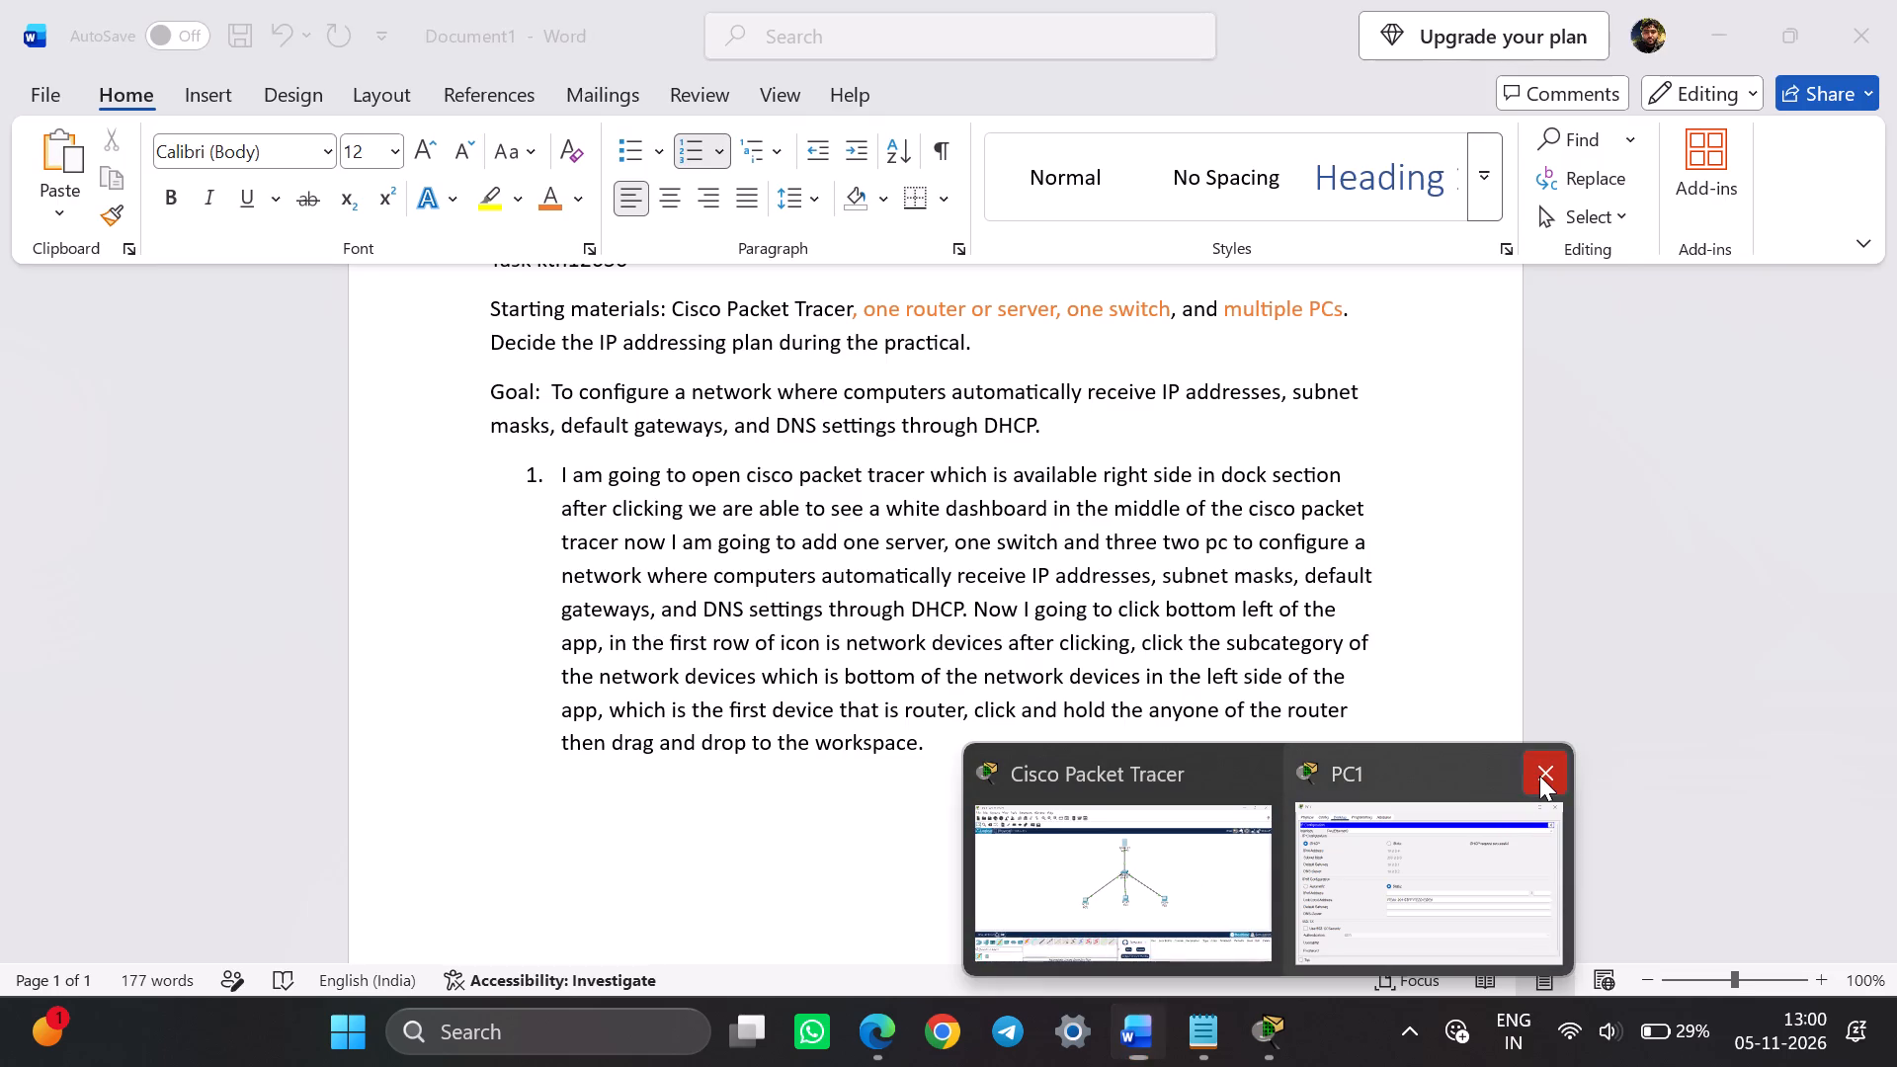
click(1283, 1050)
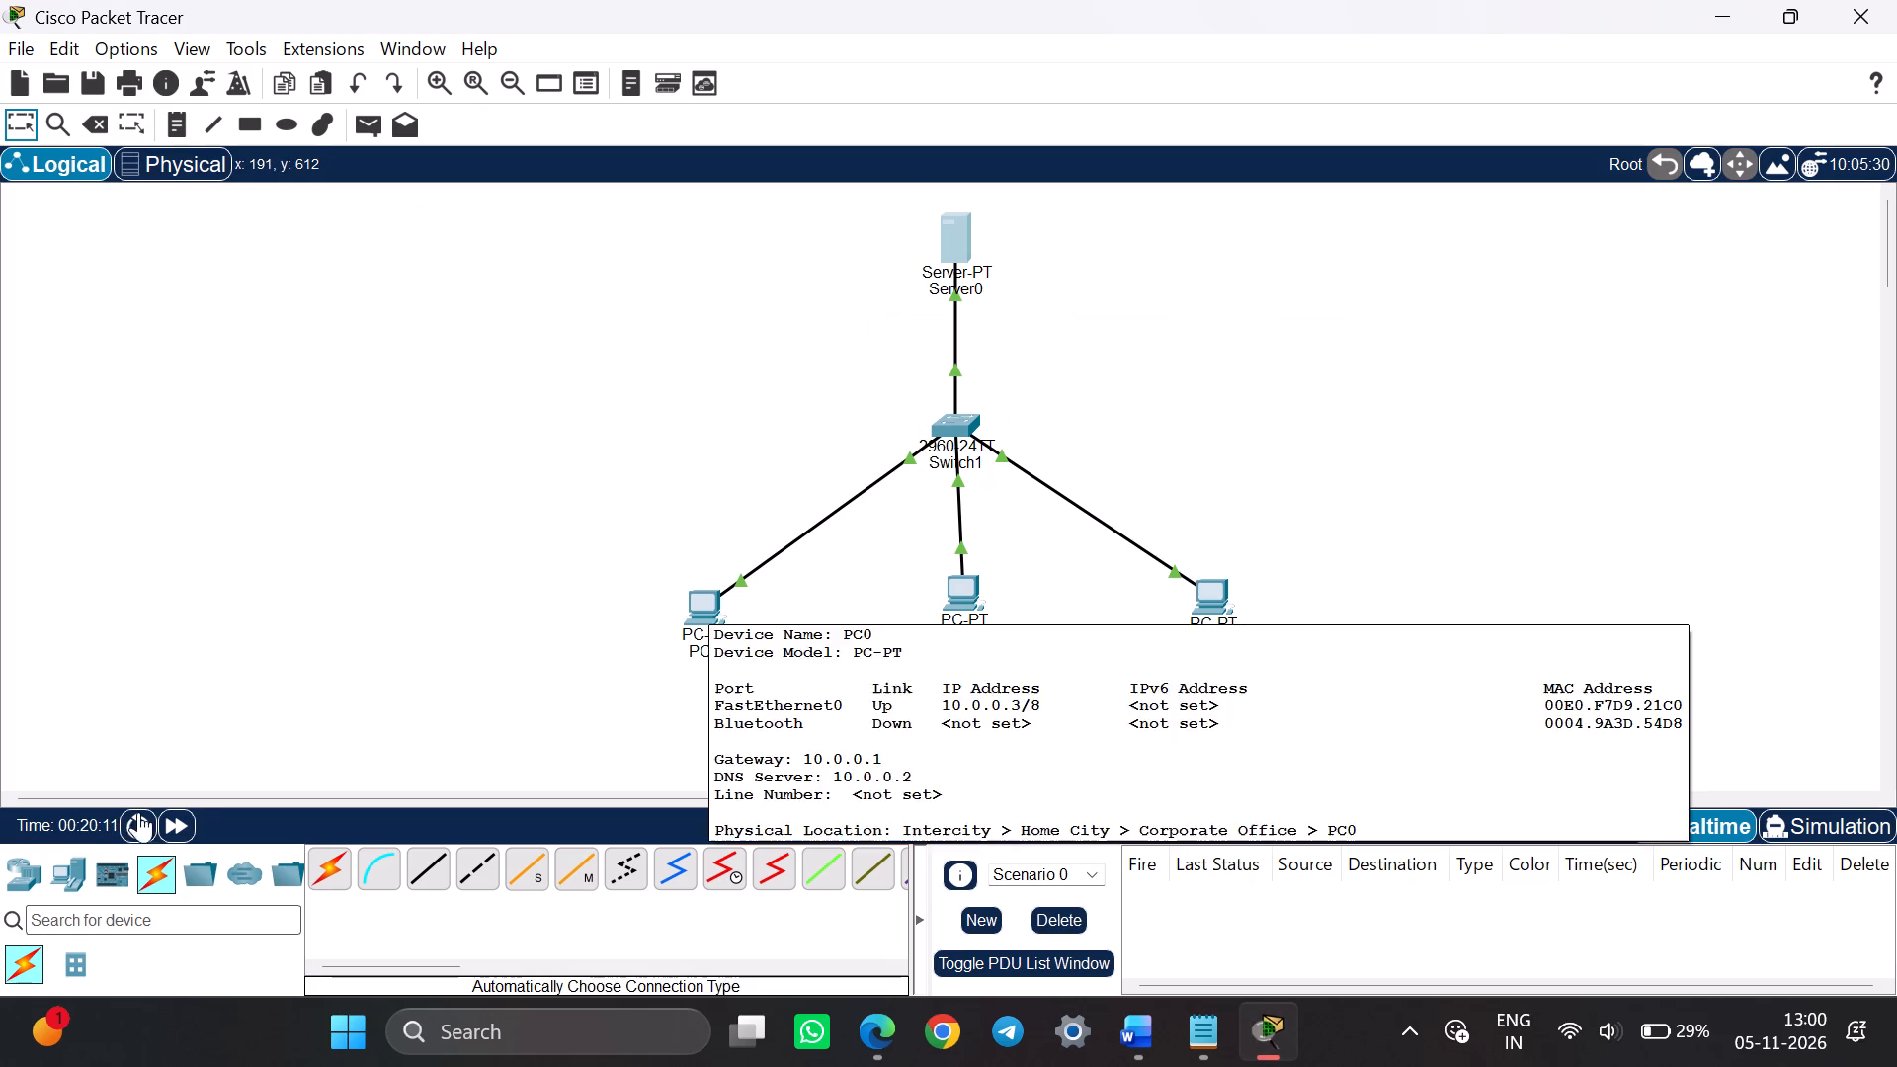
click(29, 874)
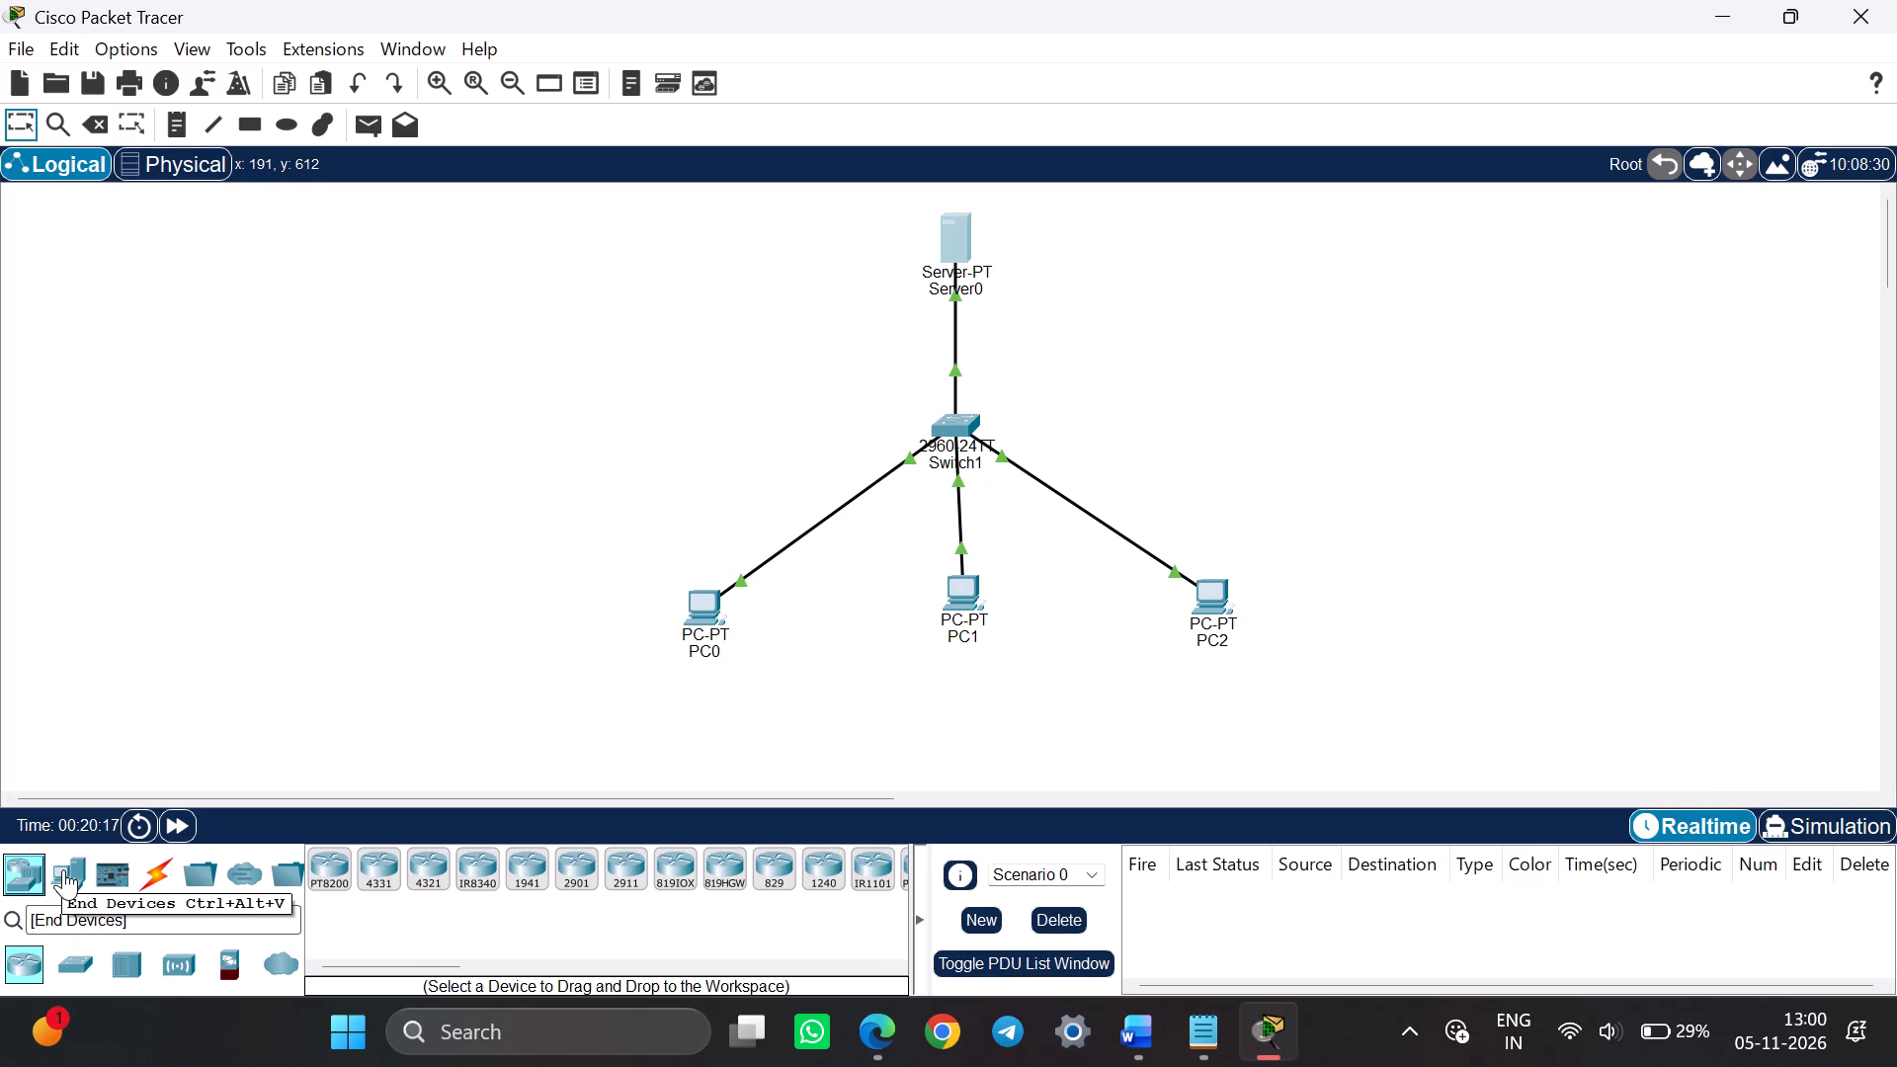
click(63, 869)
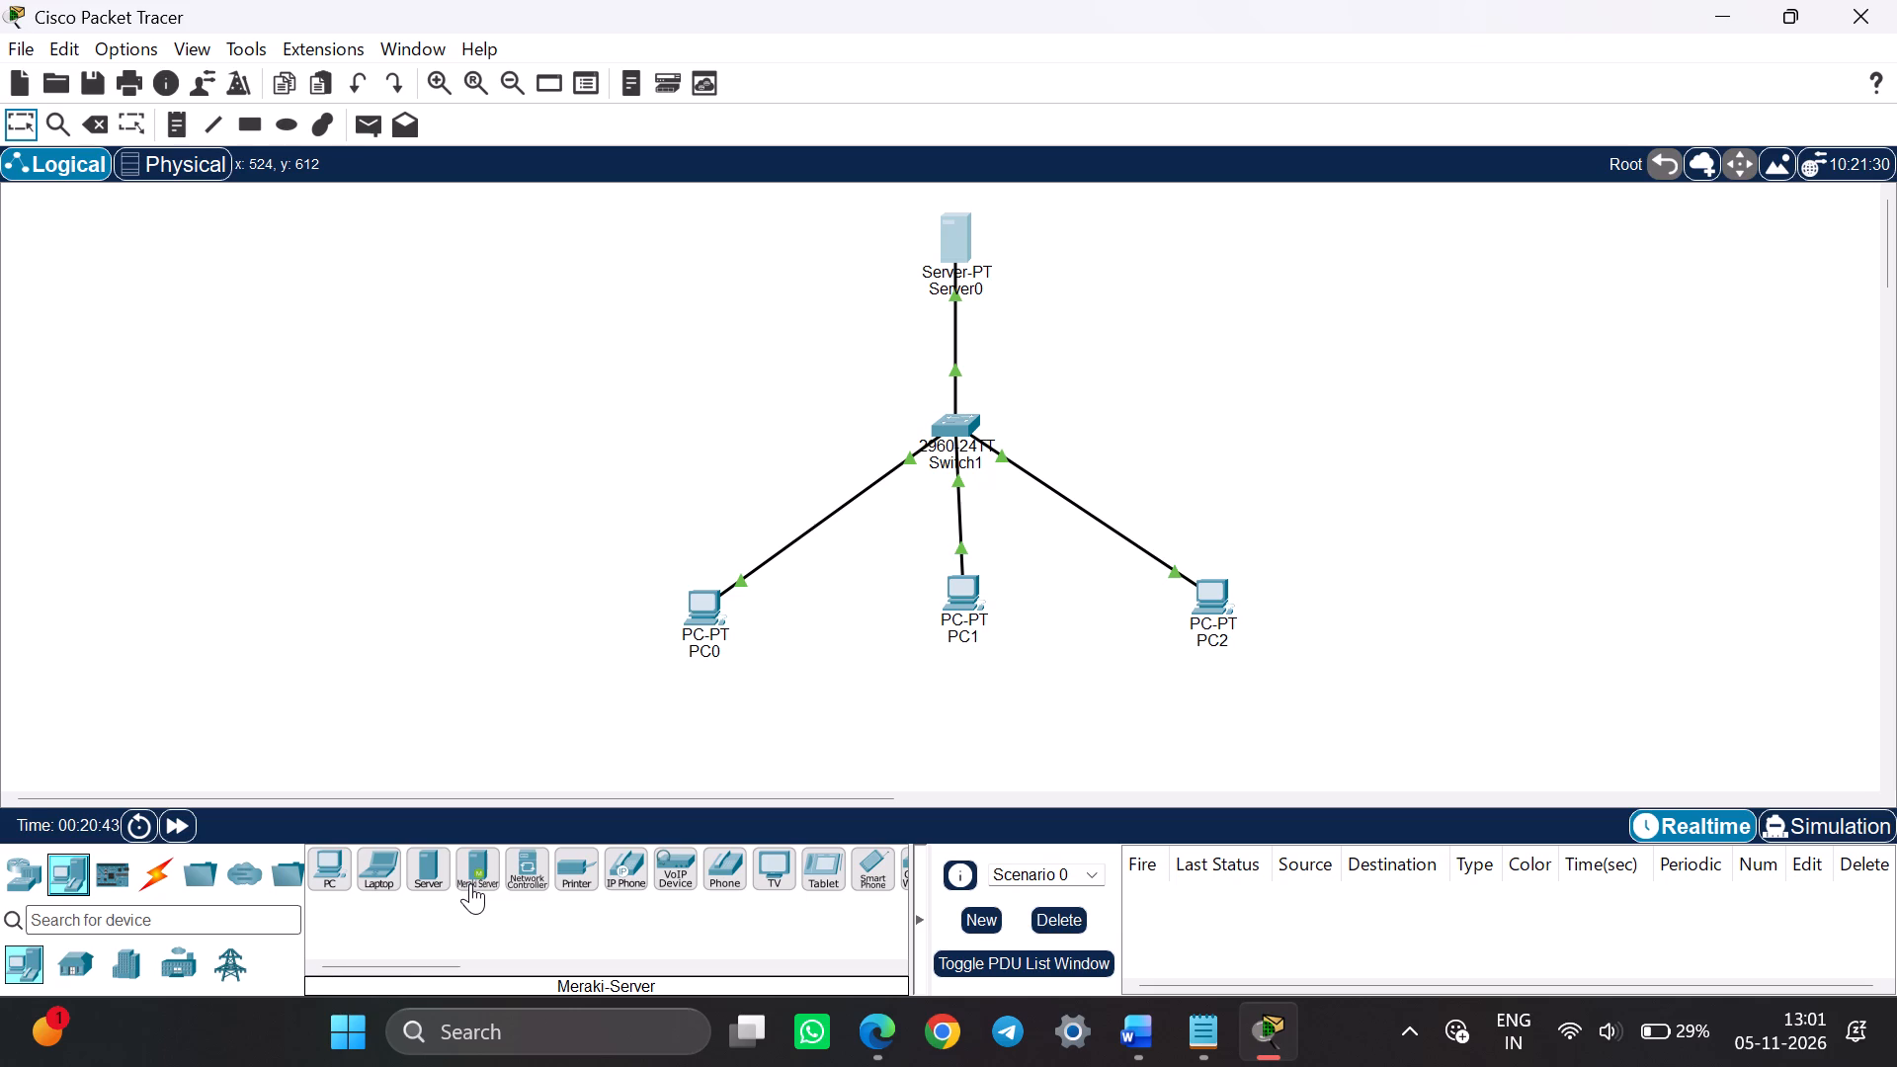
click(1133, 1040)
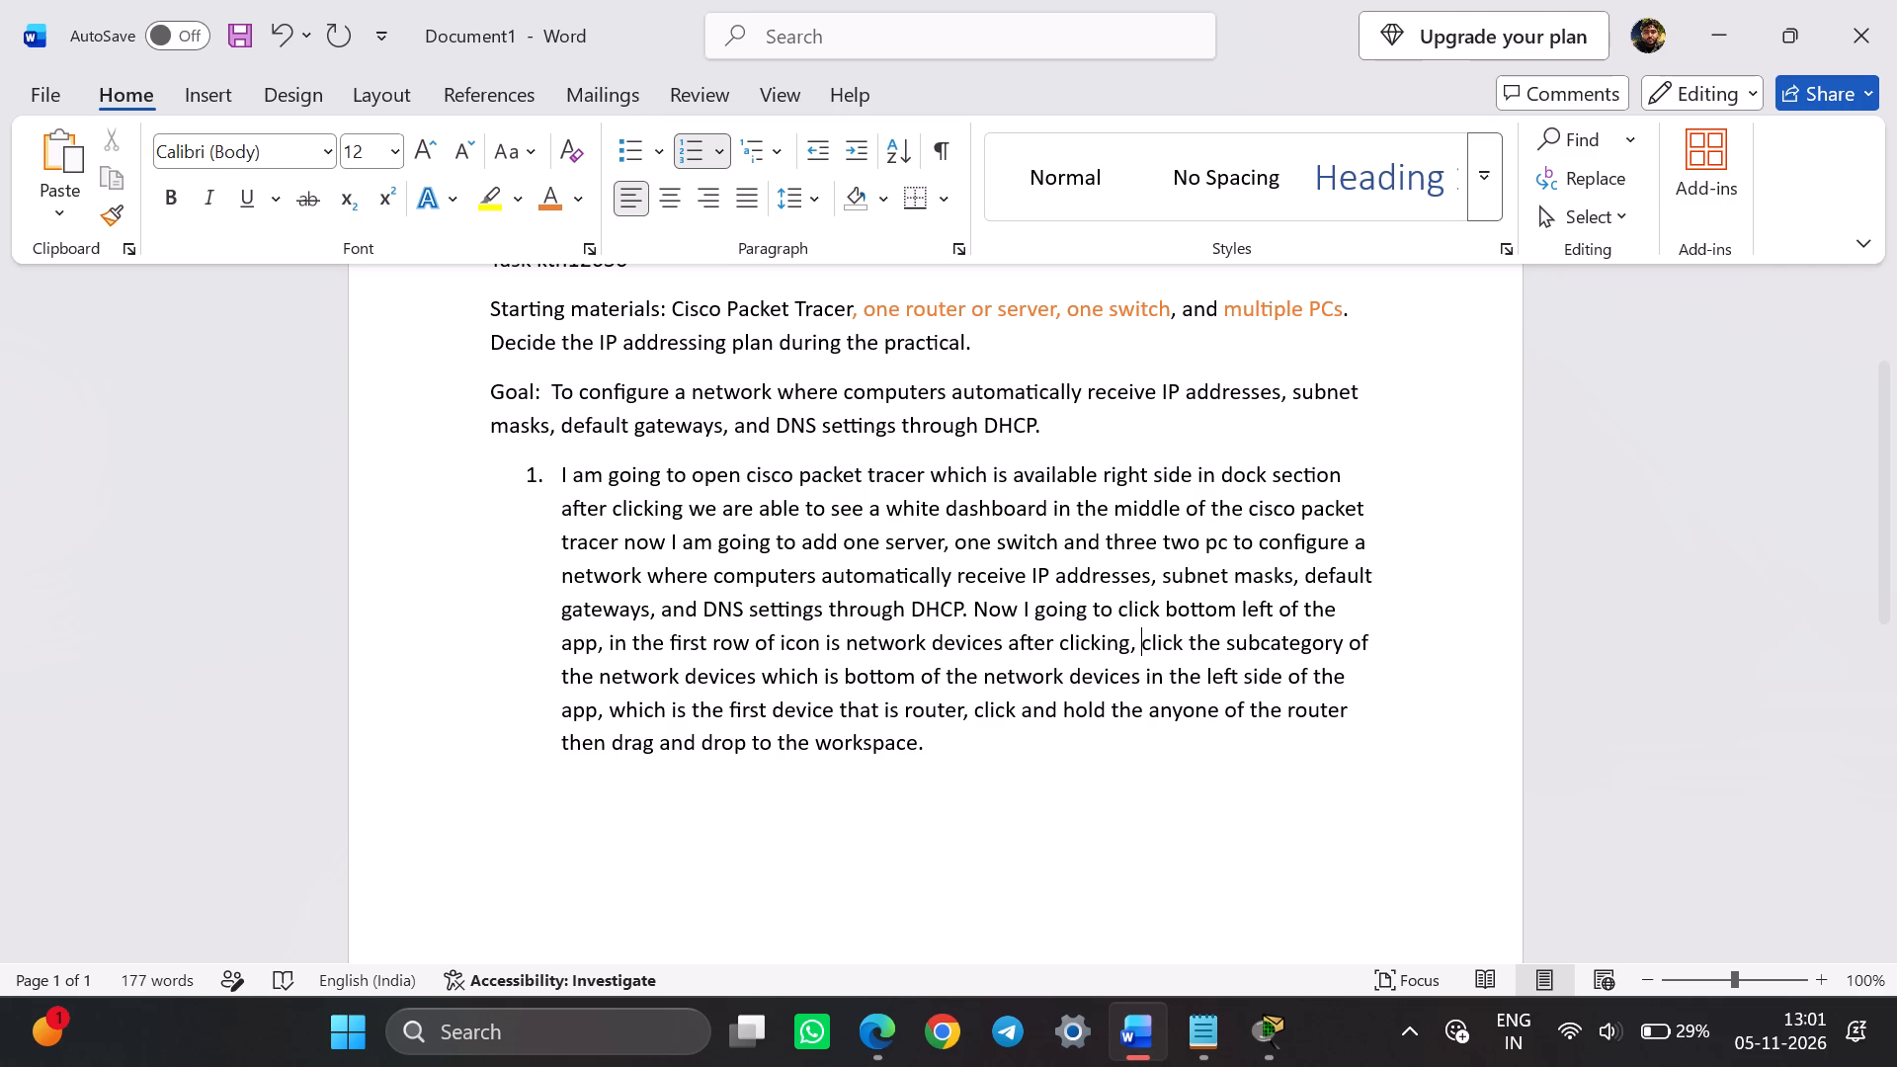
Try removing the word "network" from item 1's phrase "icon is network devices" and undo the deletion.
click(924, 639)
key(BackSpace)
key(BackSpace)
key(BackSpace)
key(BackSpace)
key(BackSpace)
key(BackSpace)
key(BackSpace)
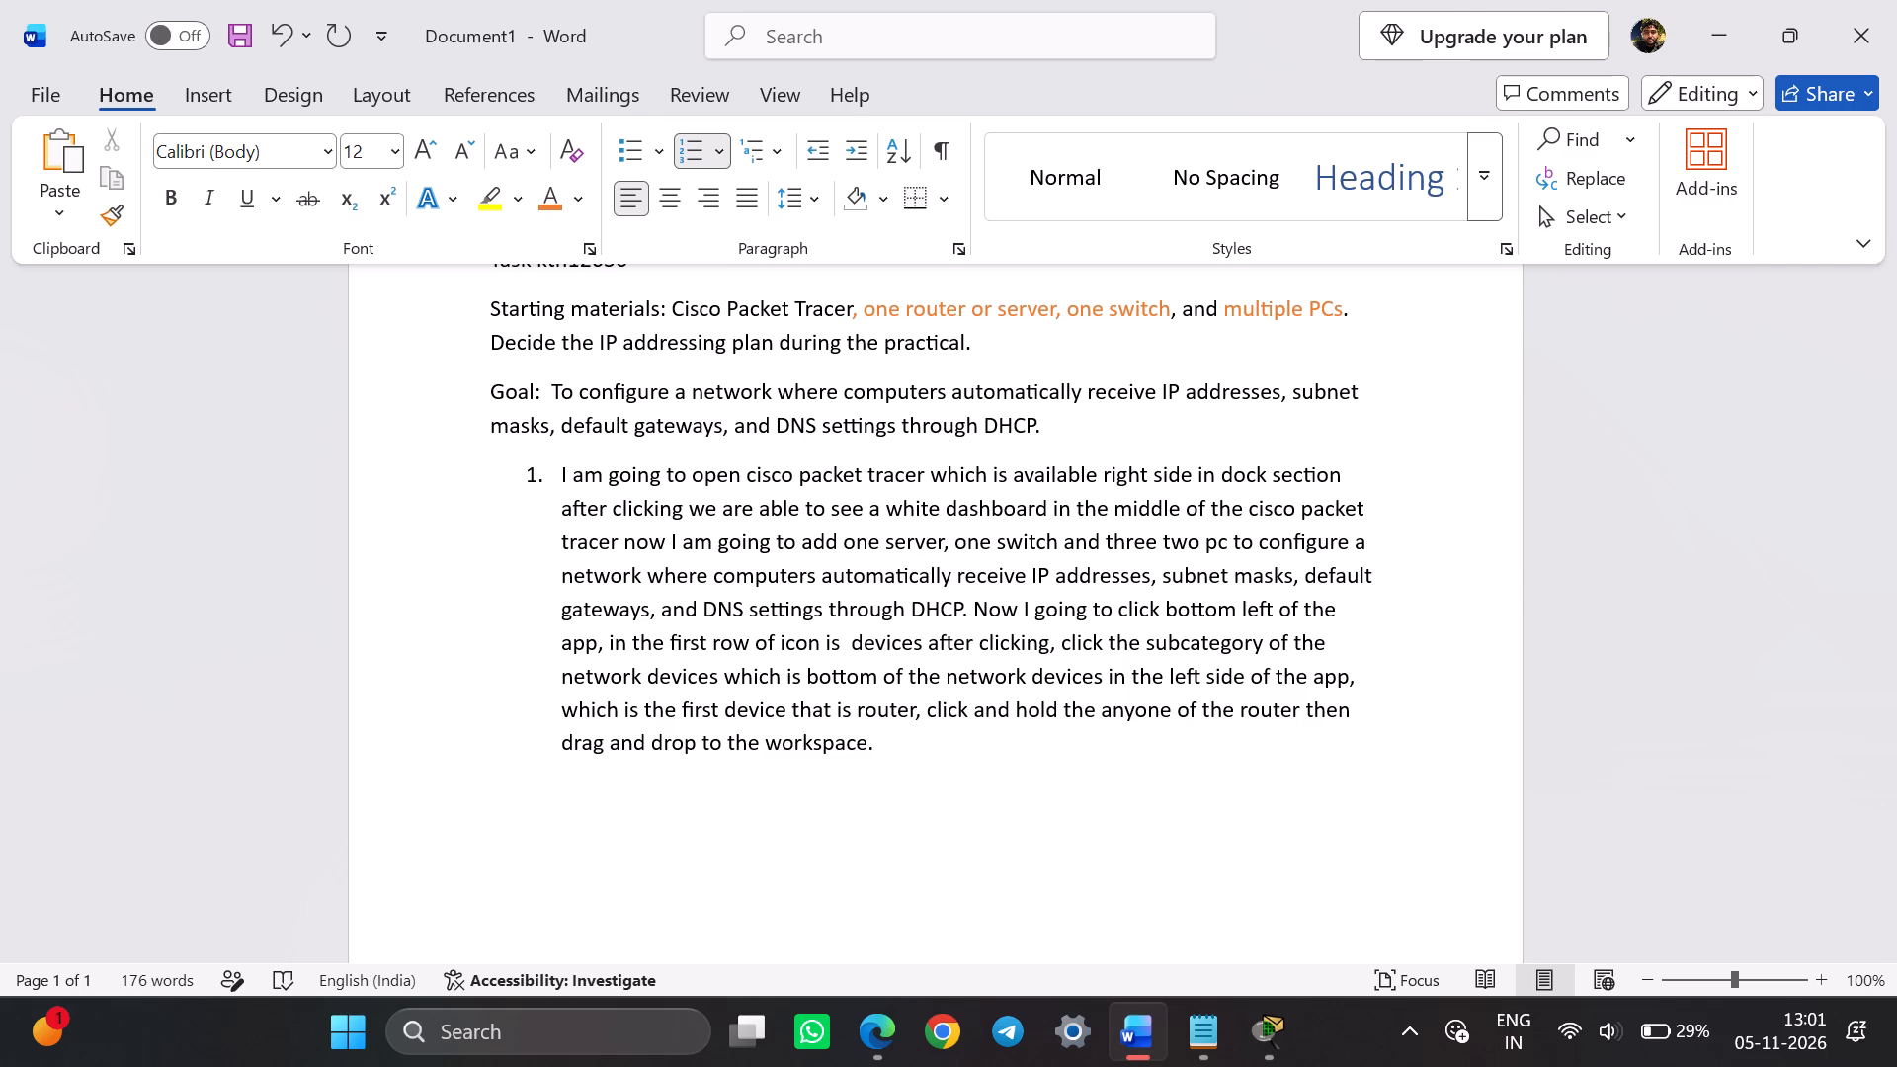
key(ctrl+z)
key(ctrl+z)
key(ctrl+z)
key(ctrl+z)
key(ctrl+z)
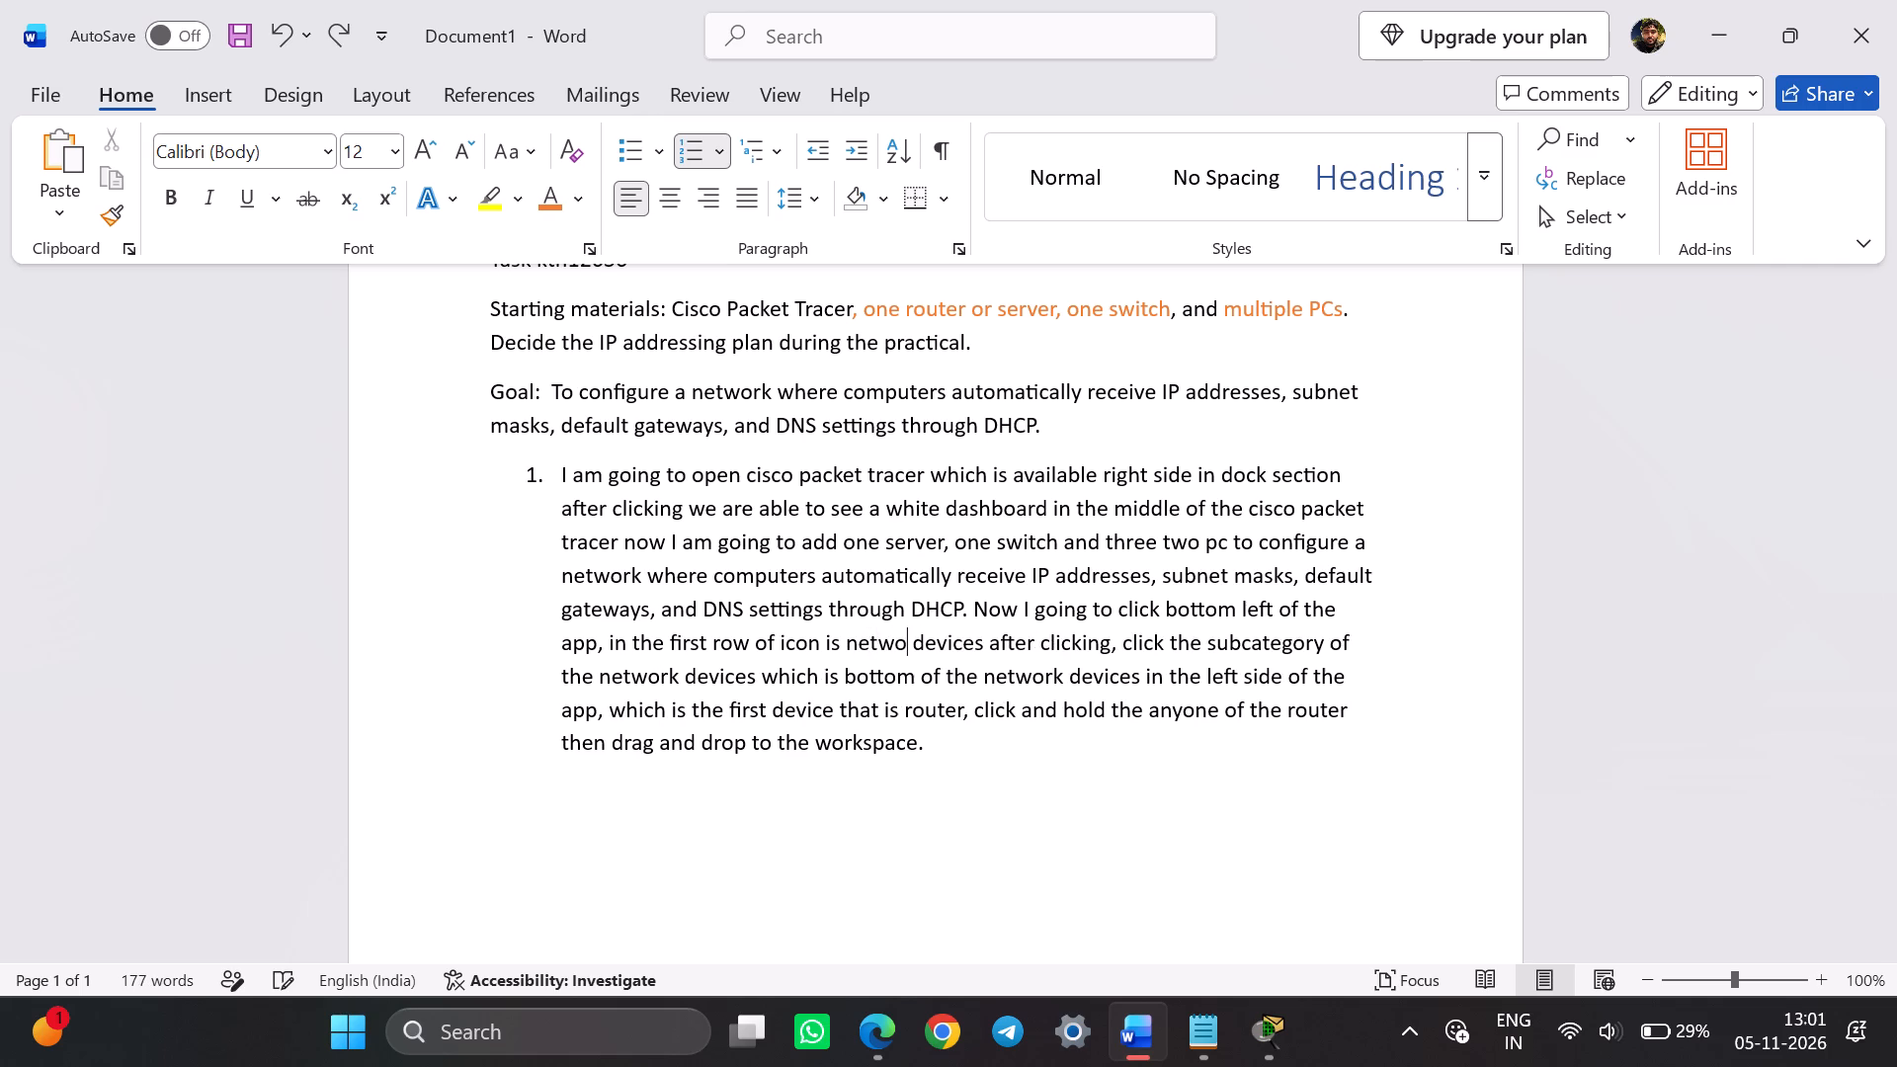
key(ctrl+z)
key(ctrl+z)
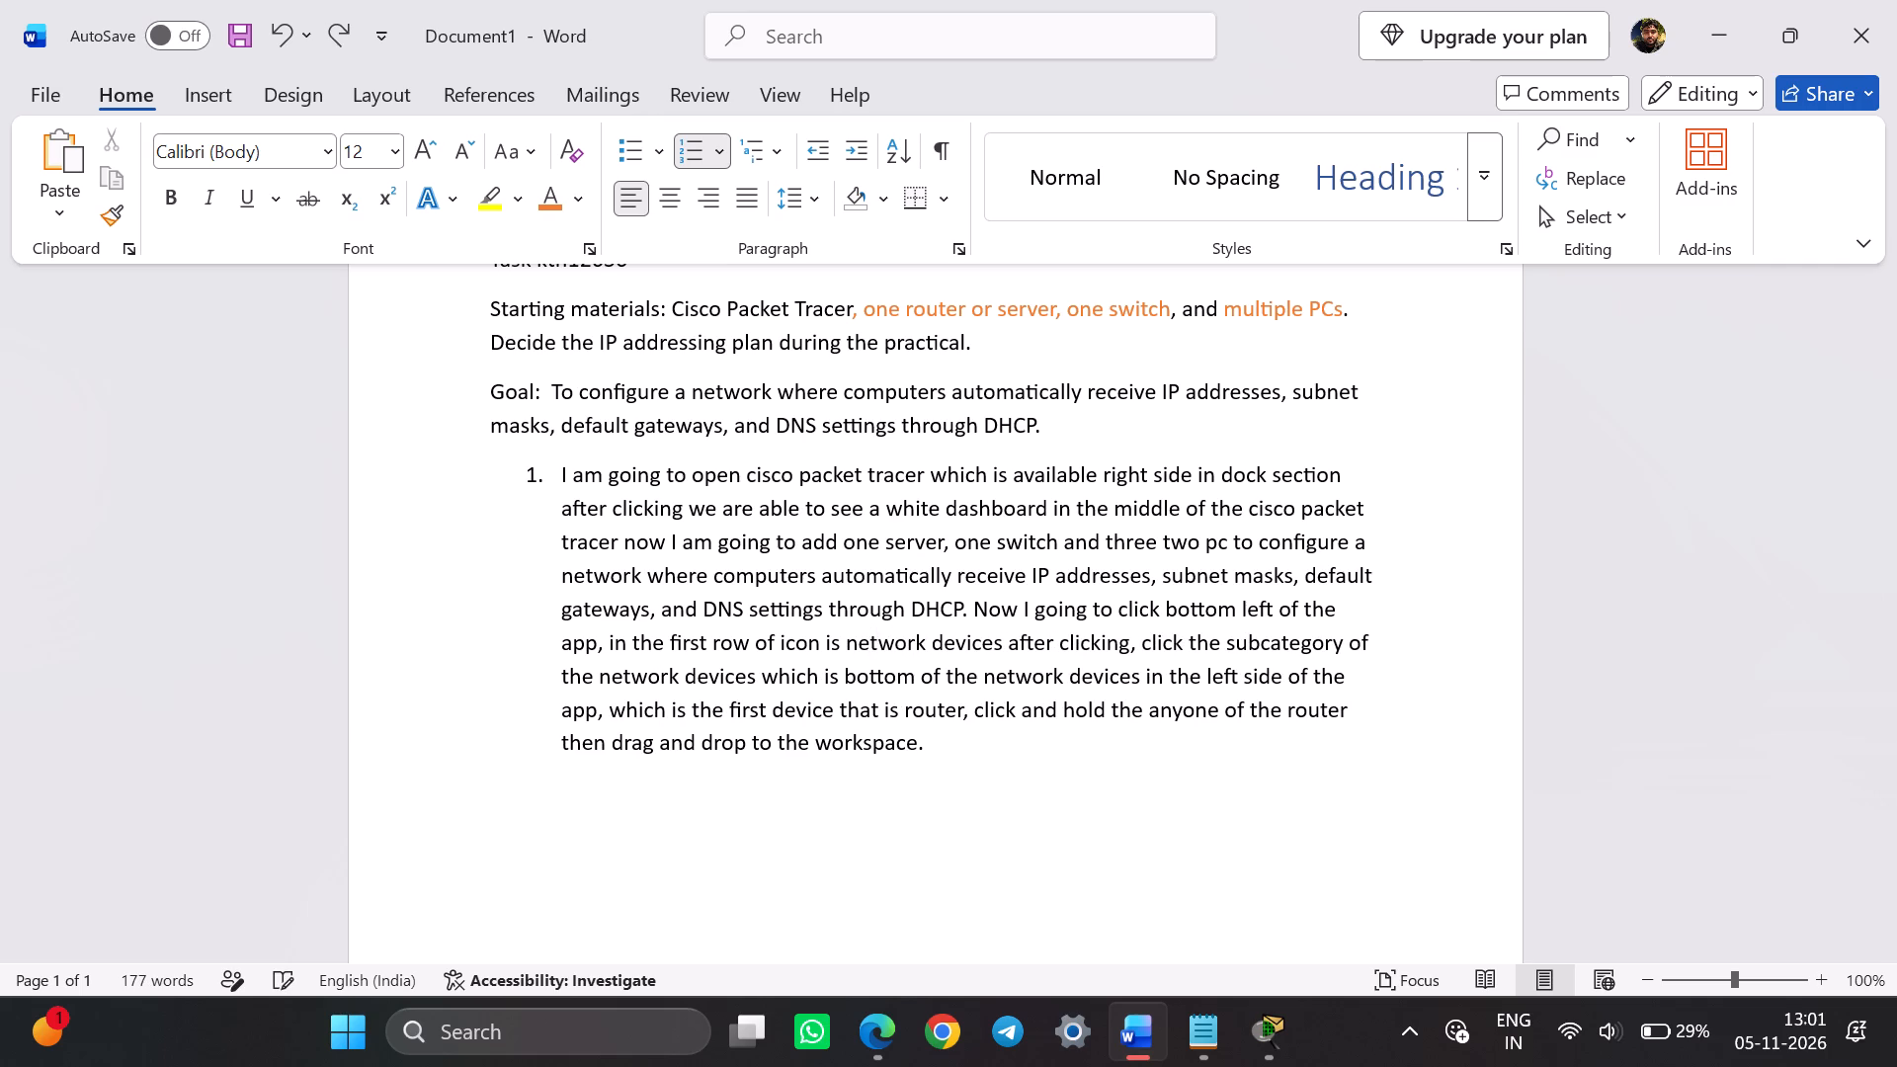
Insert "end devices" before "network devices" in item 1's phrase about the first row of icons.
click(846, 648)
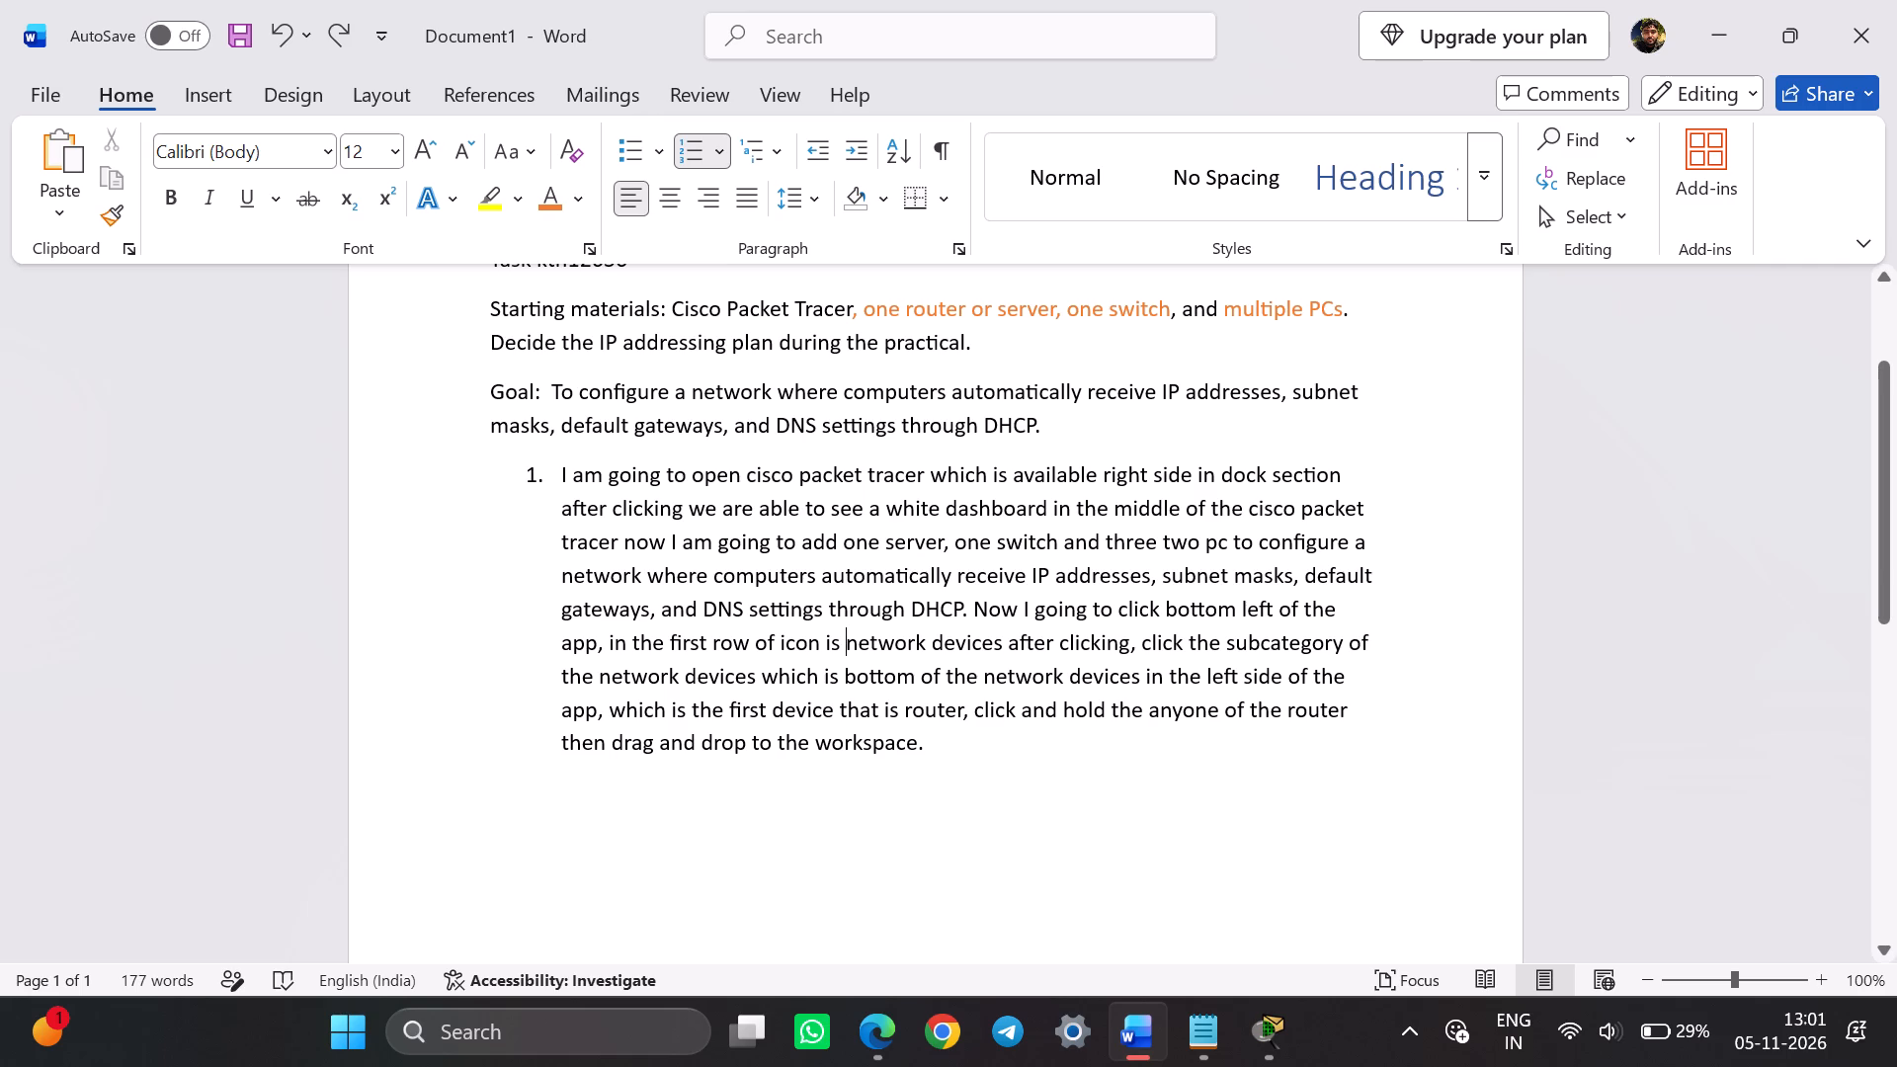
text(end)
key(space)
text(devices)
key(space)
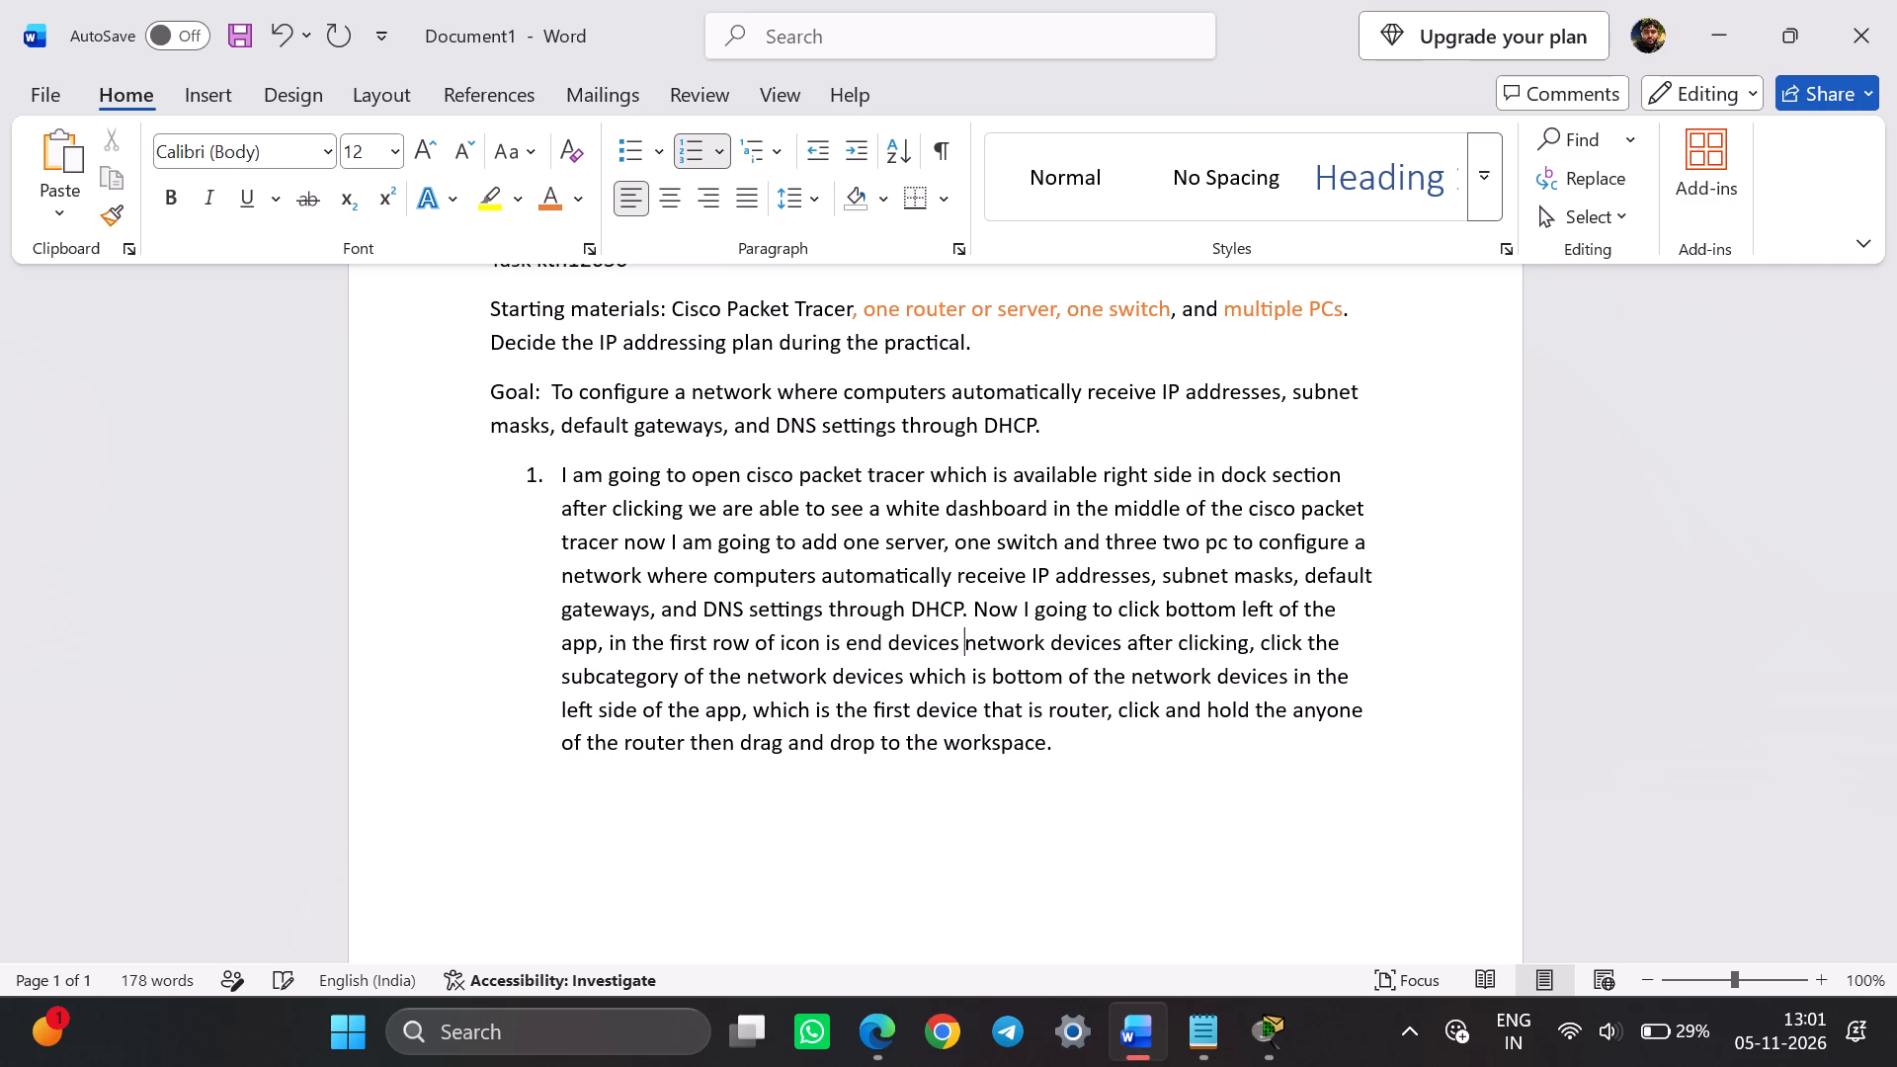
Check the category icon order in Cisco Packet Tracer and insert "second" before "icon" in item 1 of the Word document, with single spacing.
click(1265, 1014)
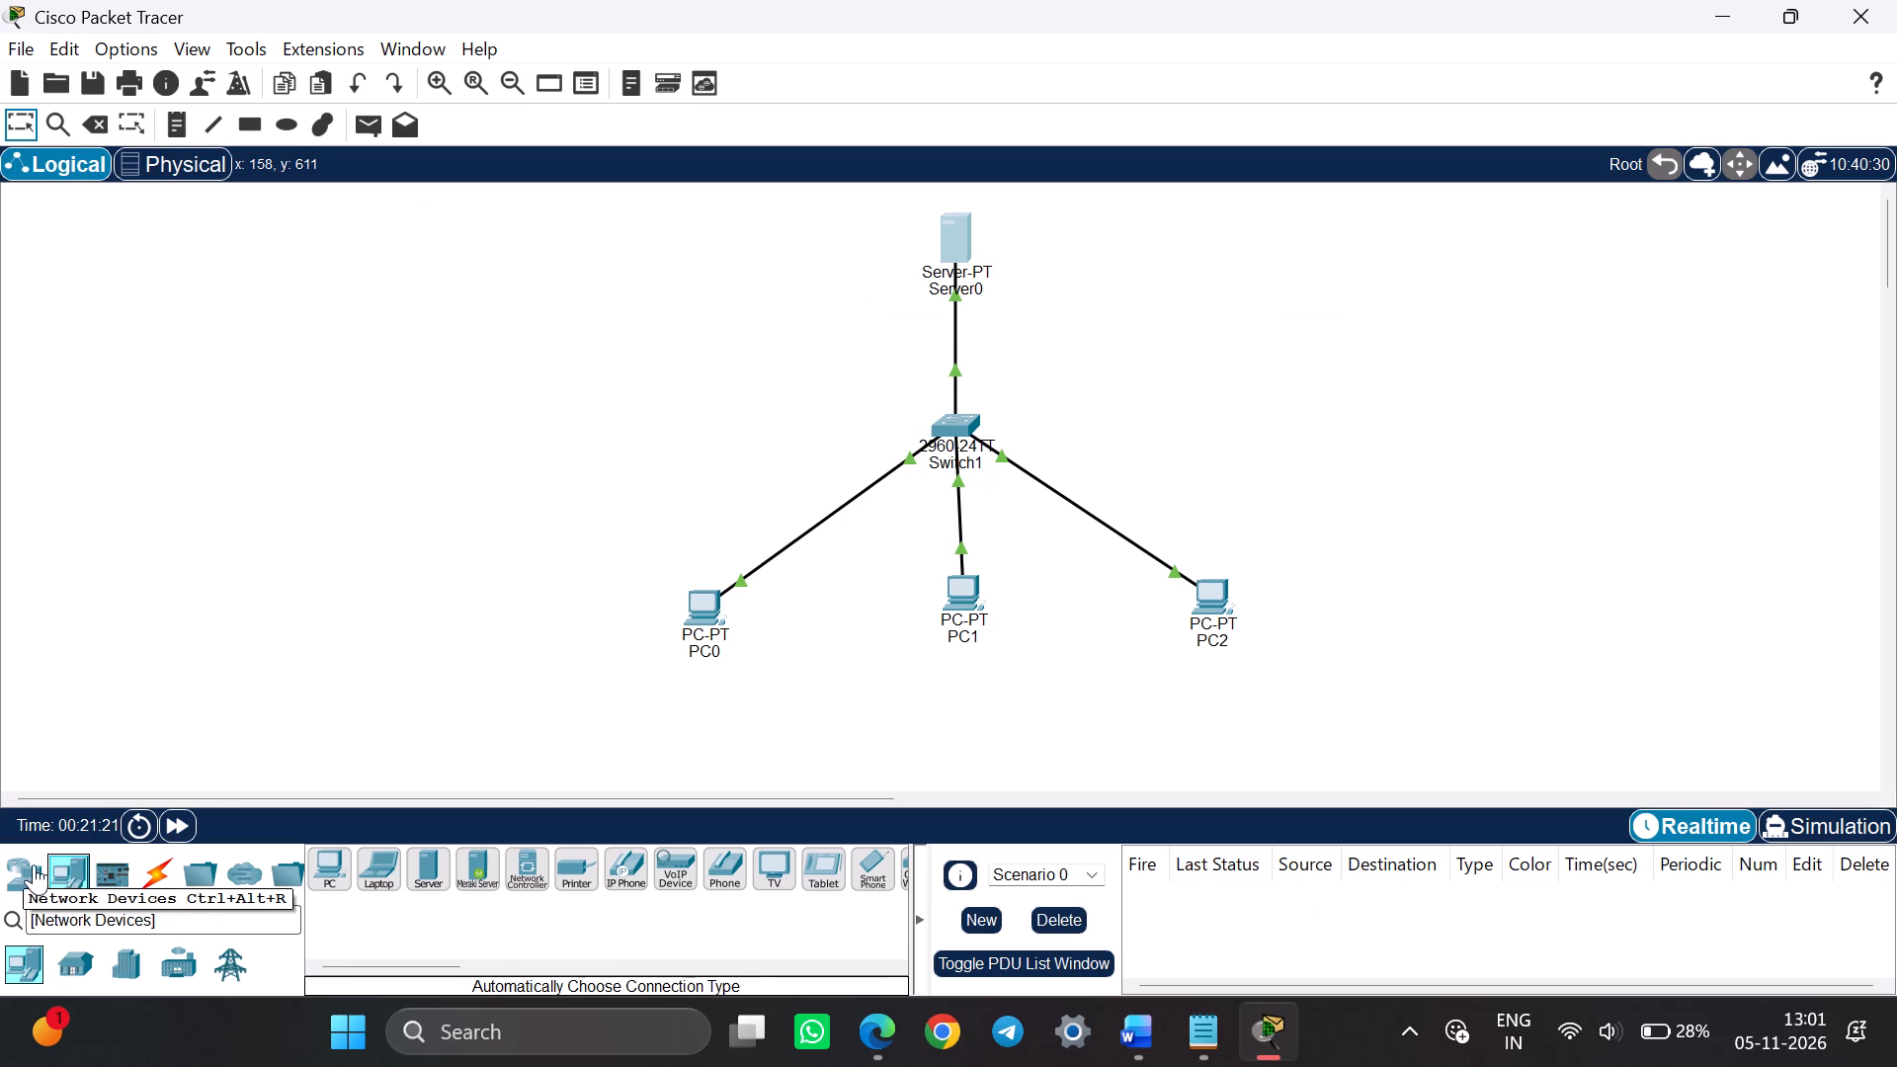
click(1138, 1026)
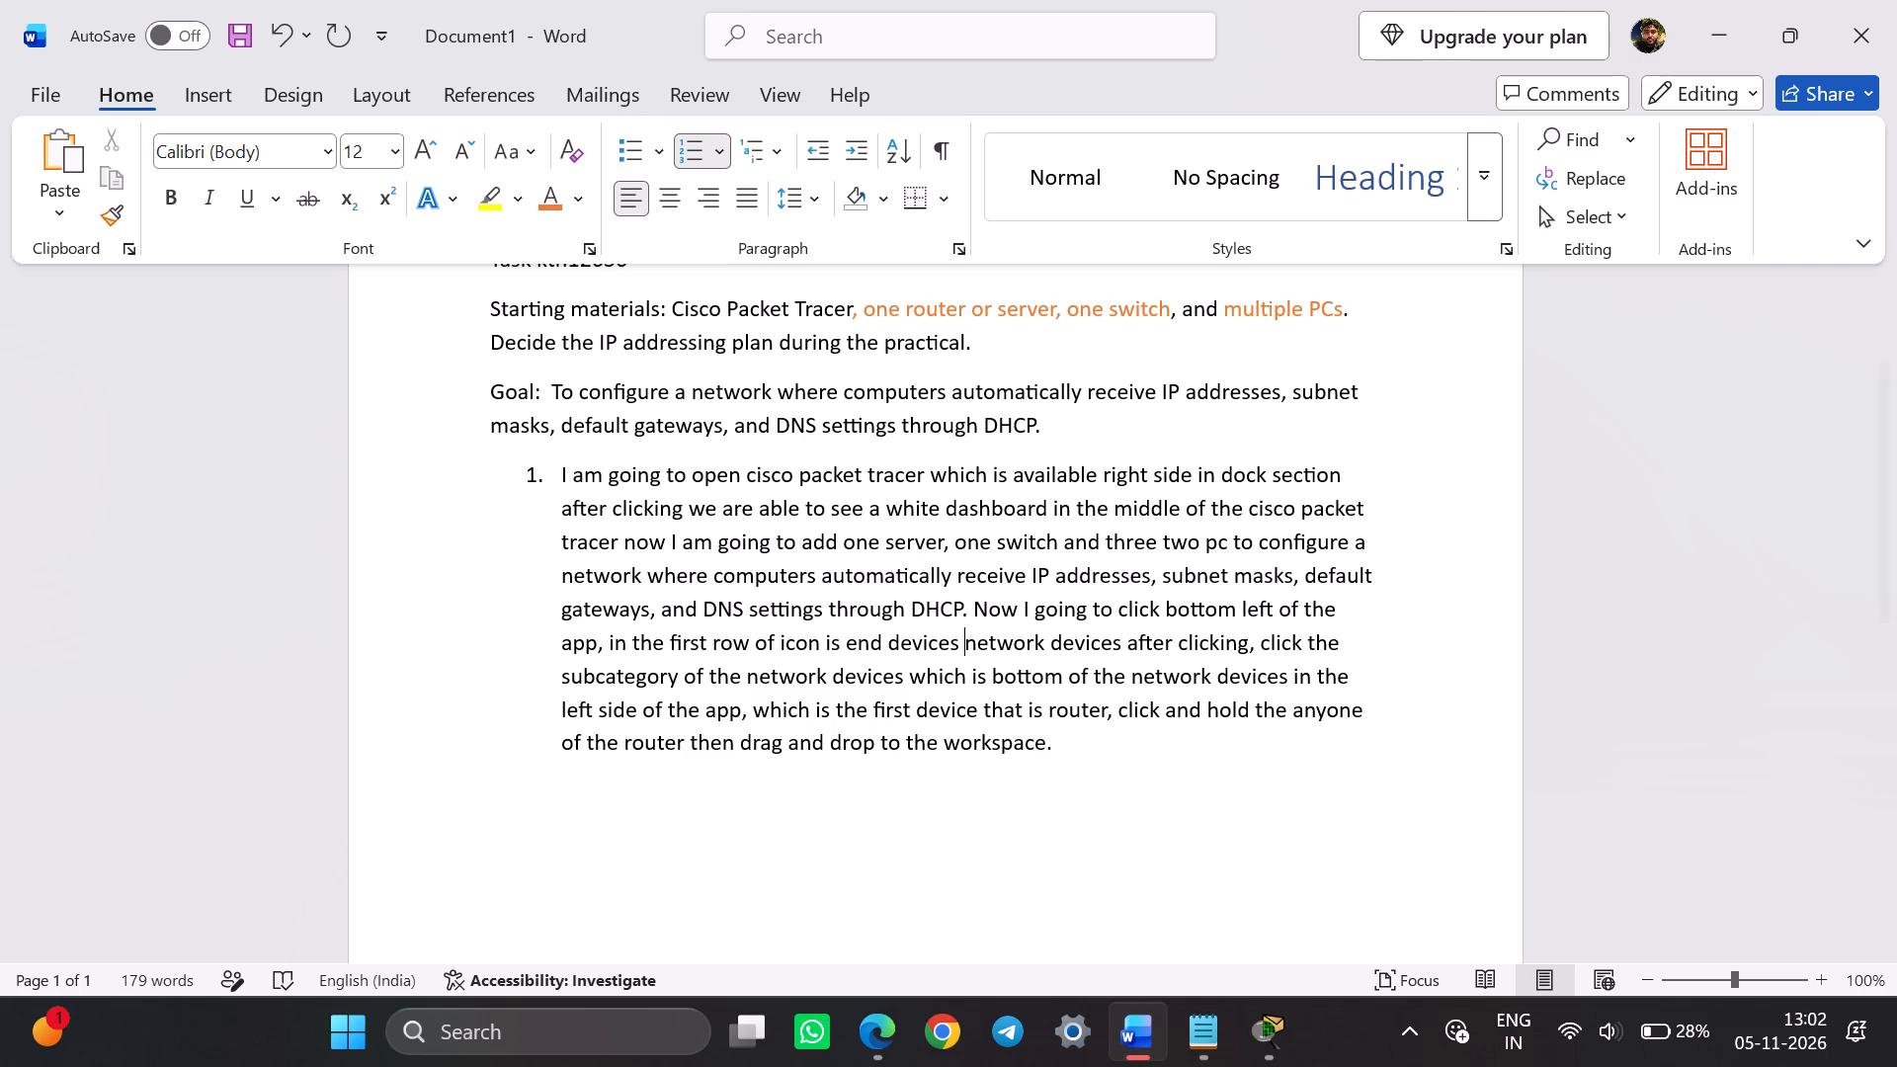
click(776, 644)
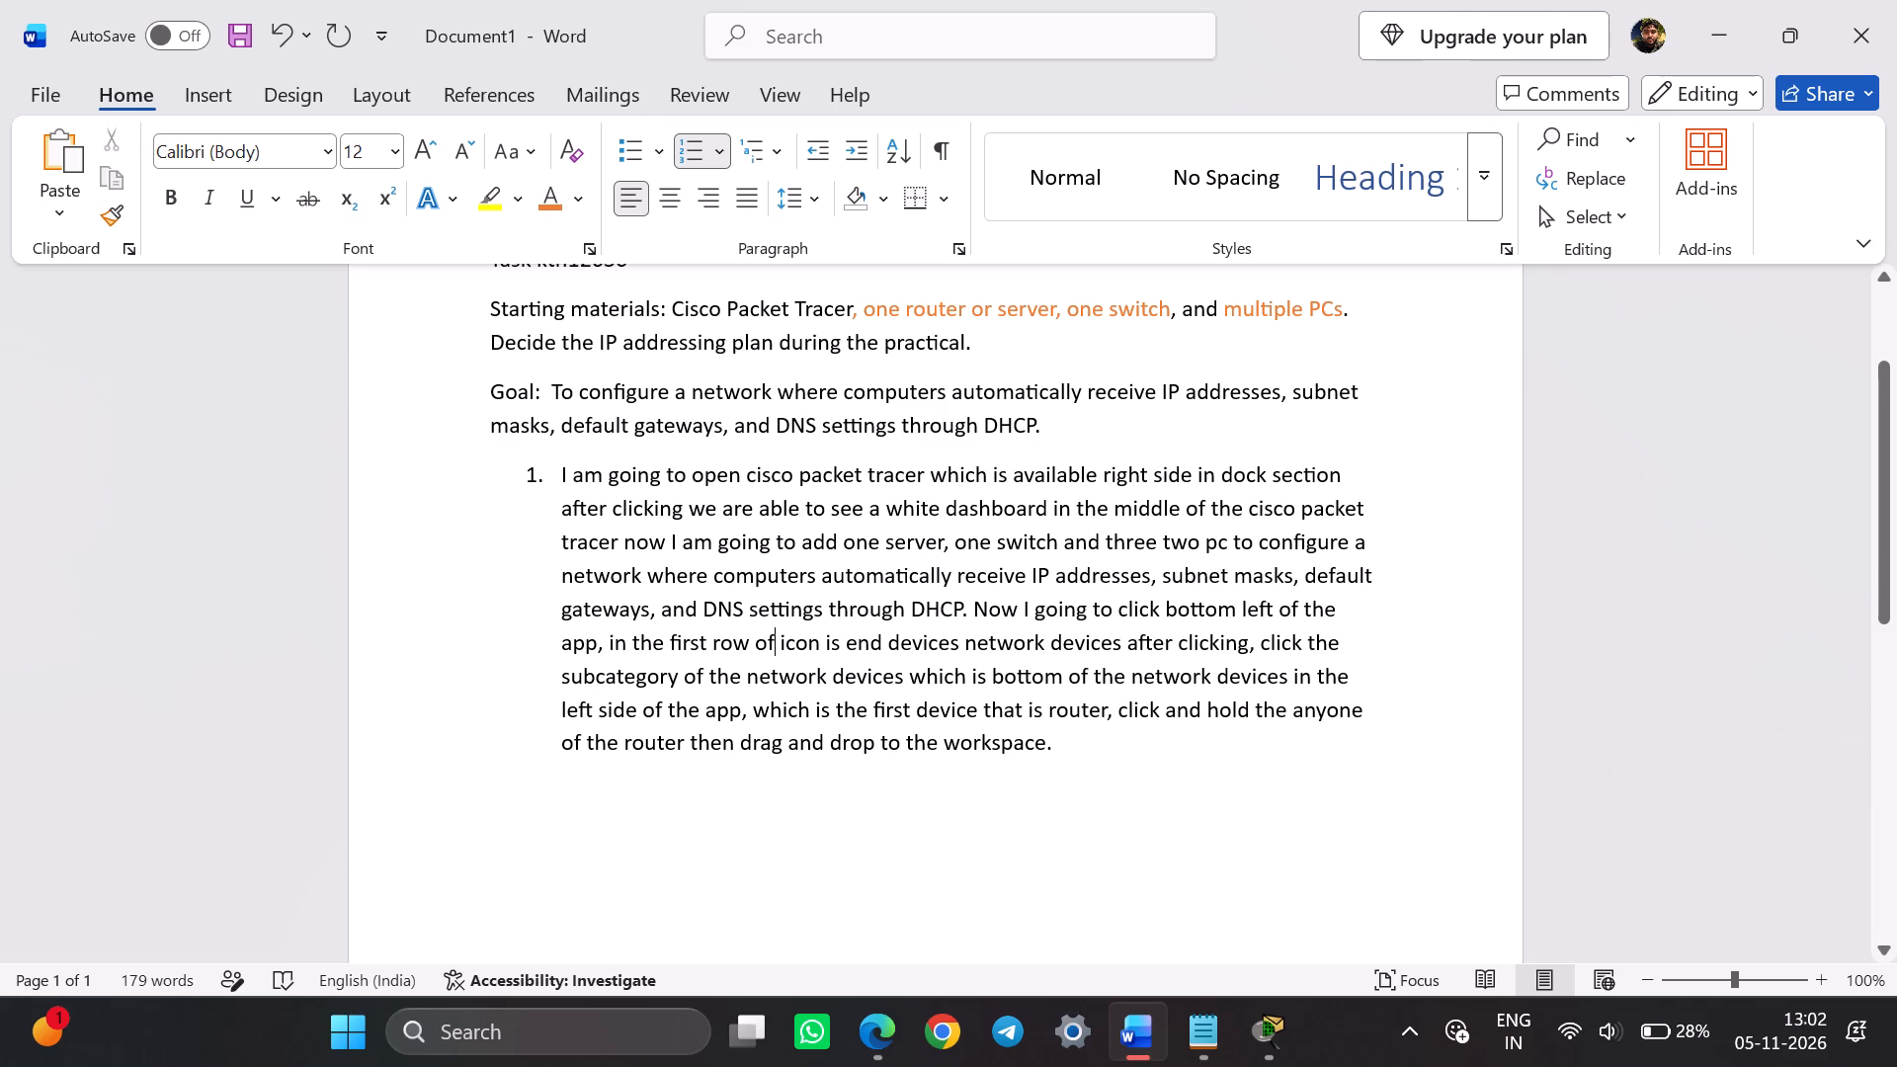
text(second)
key(space)
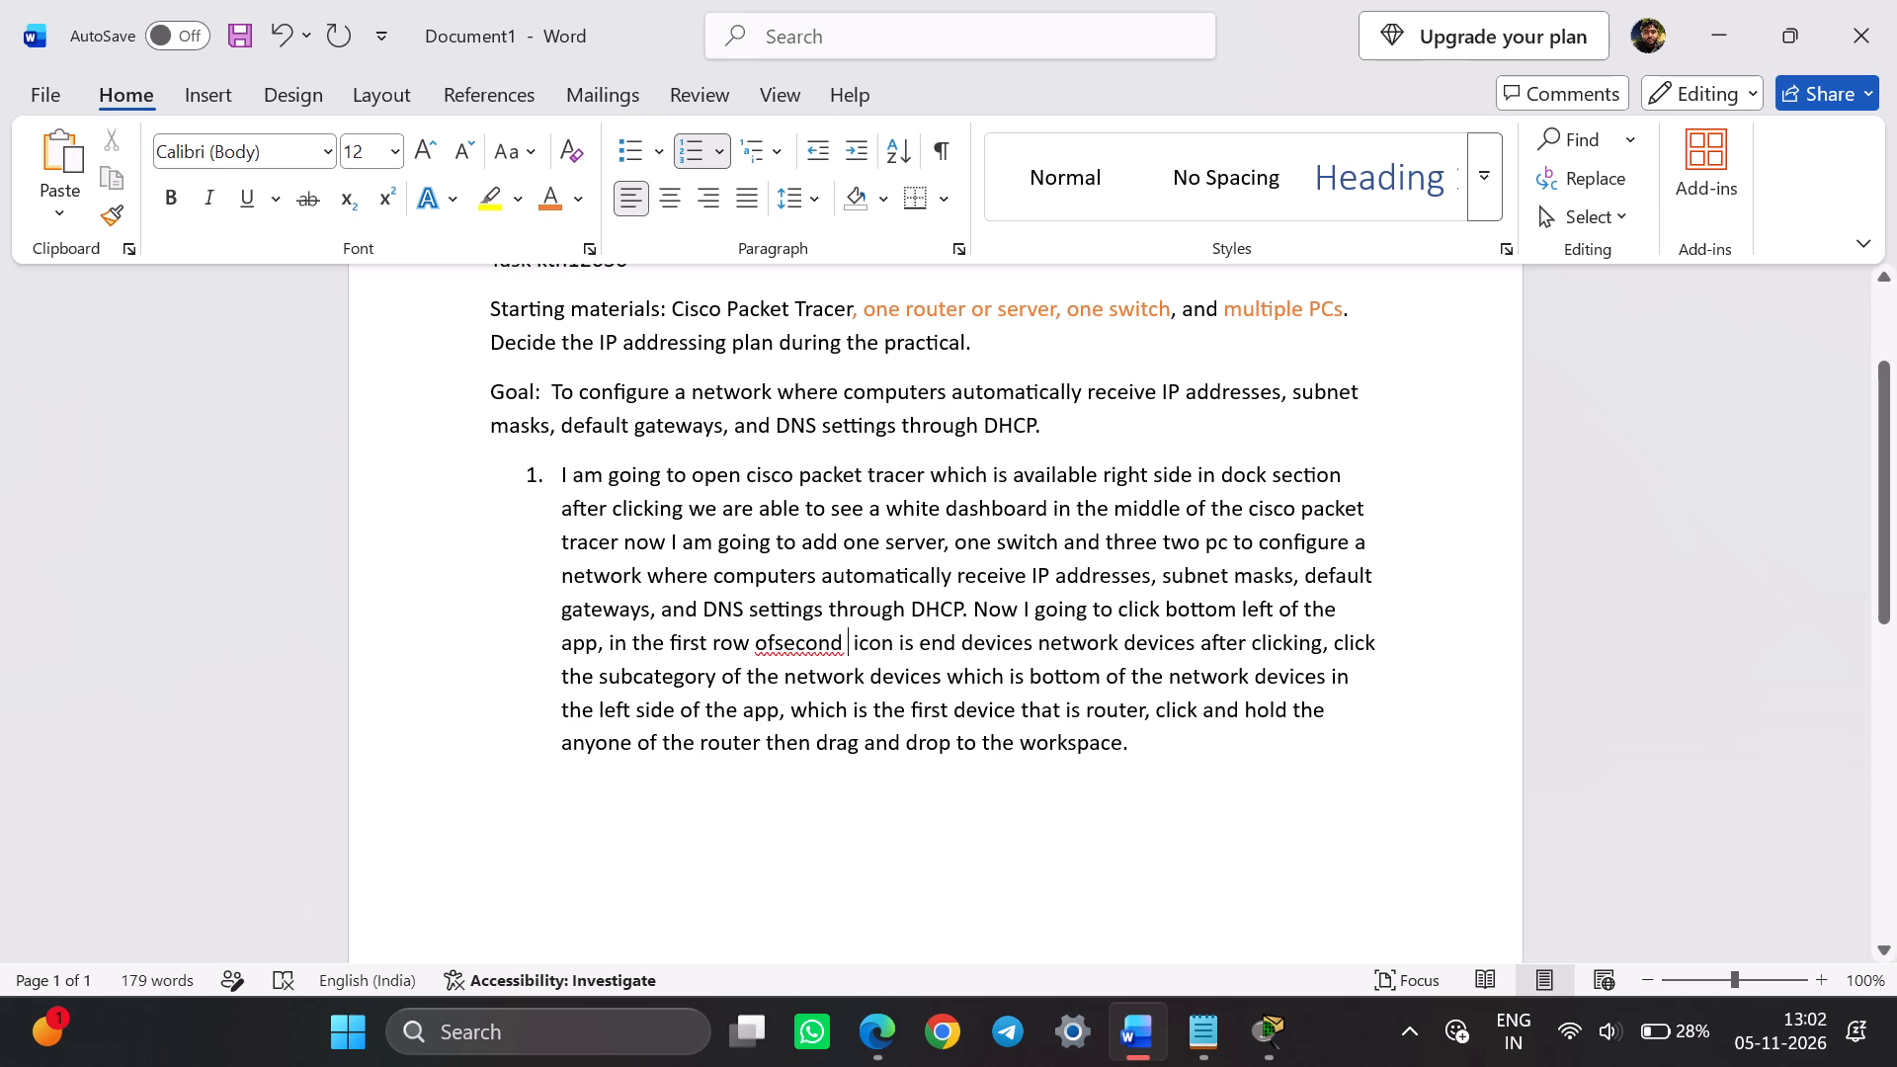
click(771, 642)
key(space)
key(BackSpace)
key(Right)
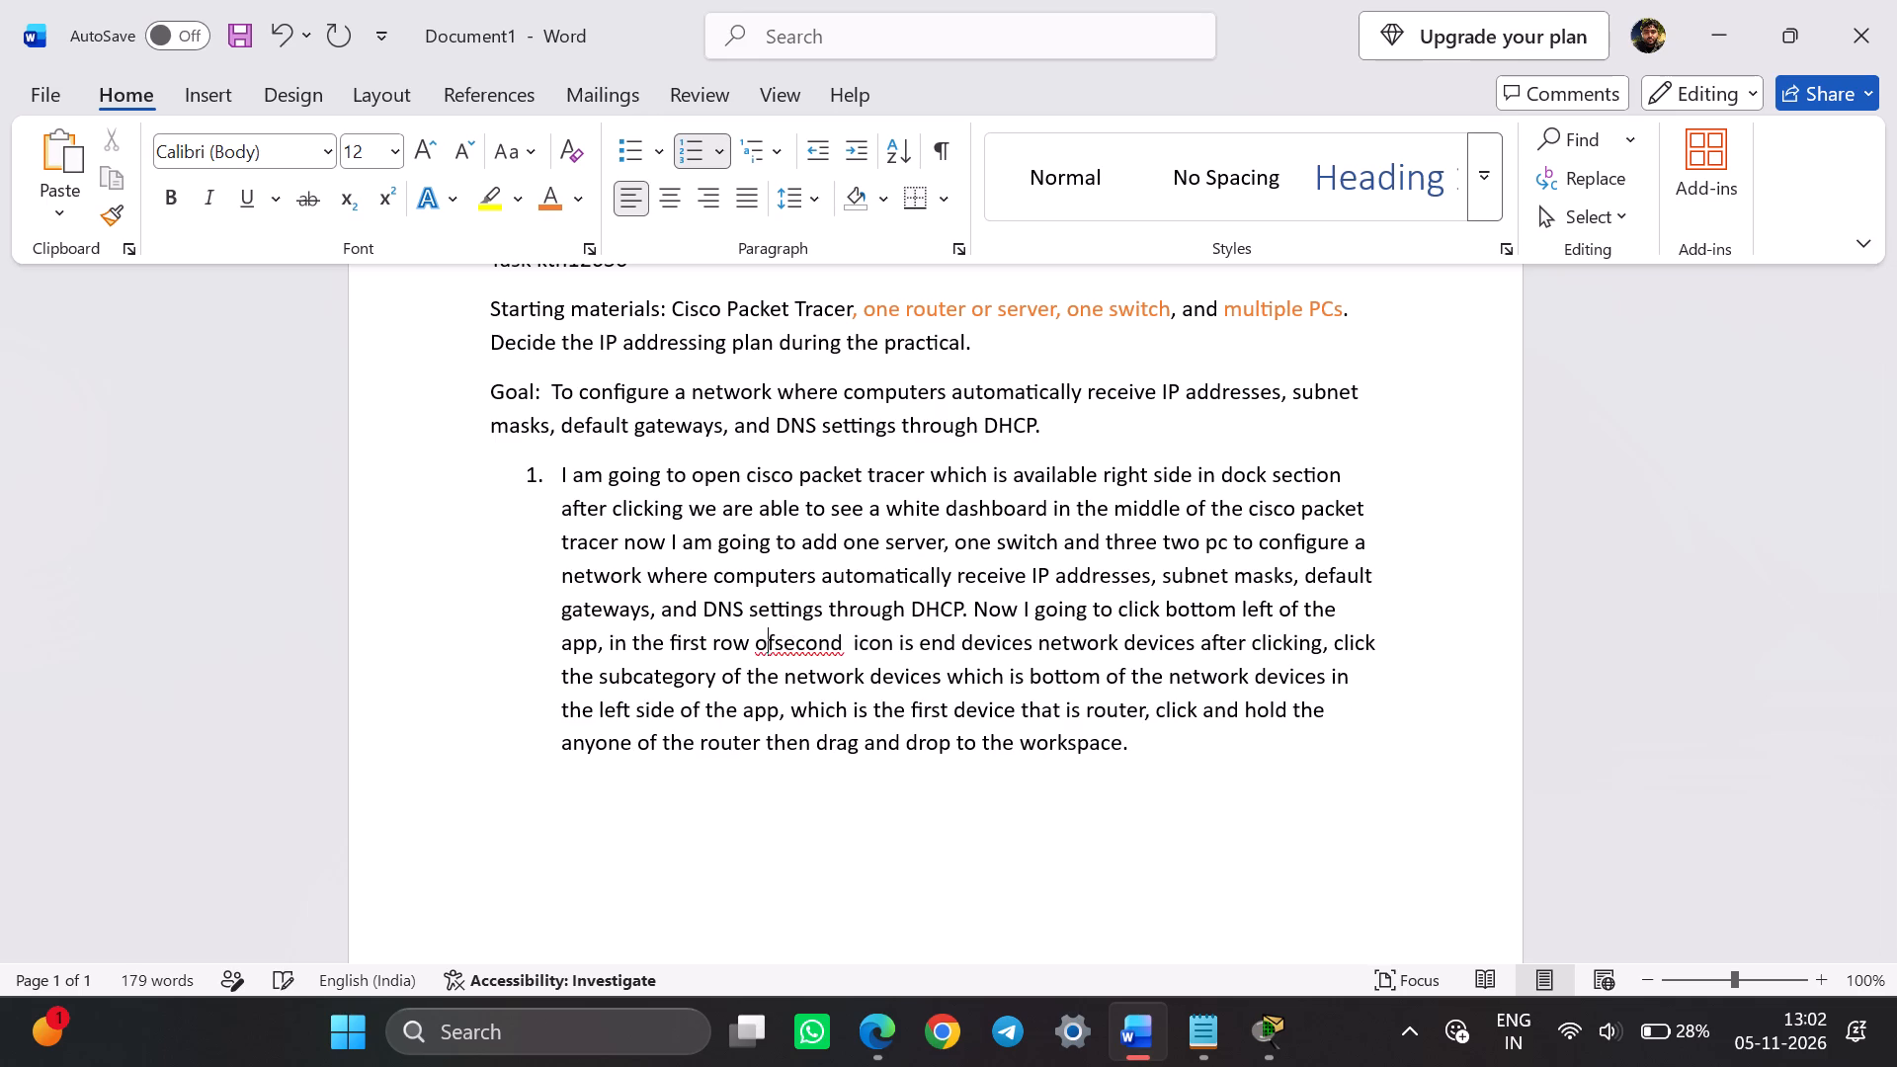
key(space)
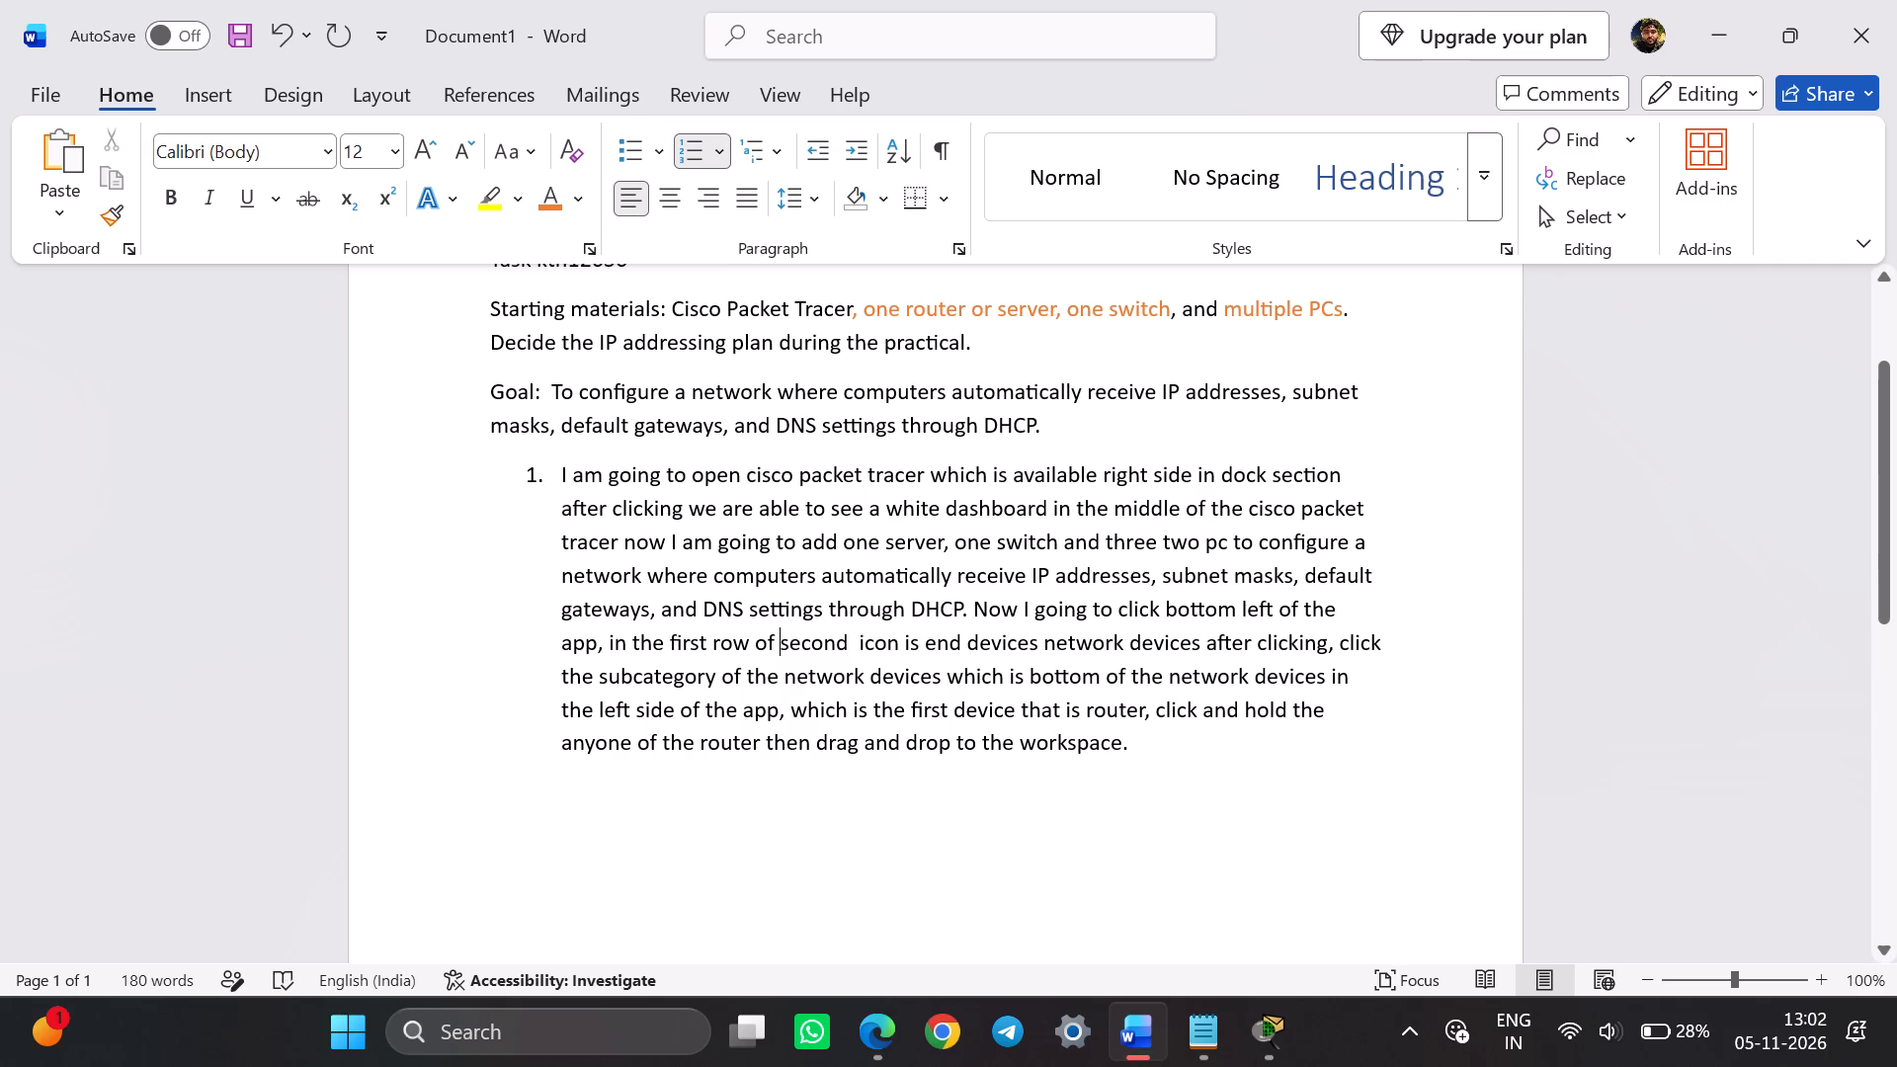
click(855, 643)
key(BackSpace)
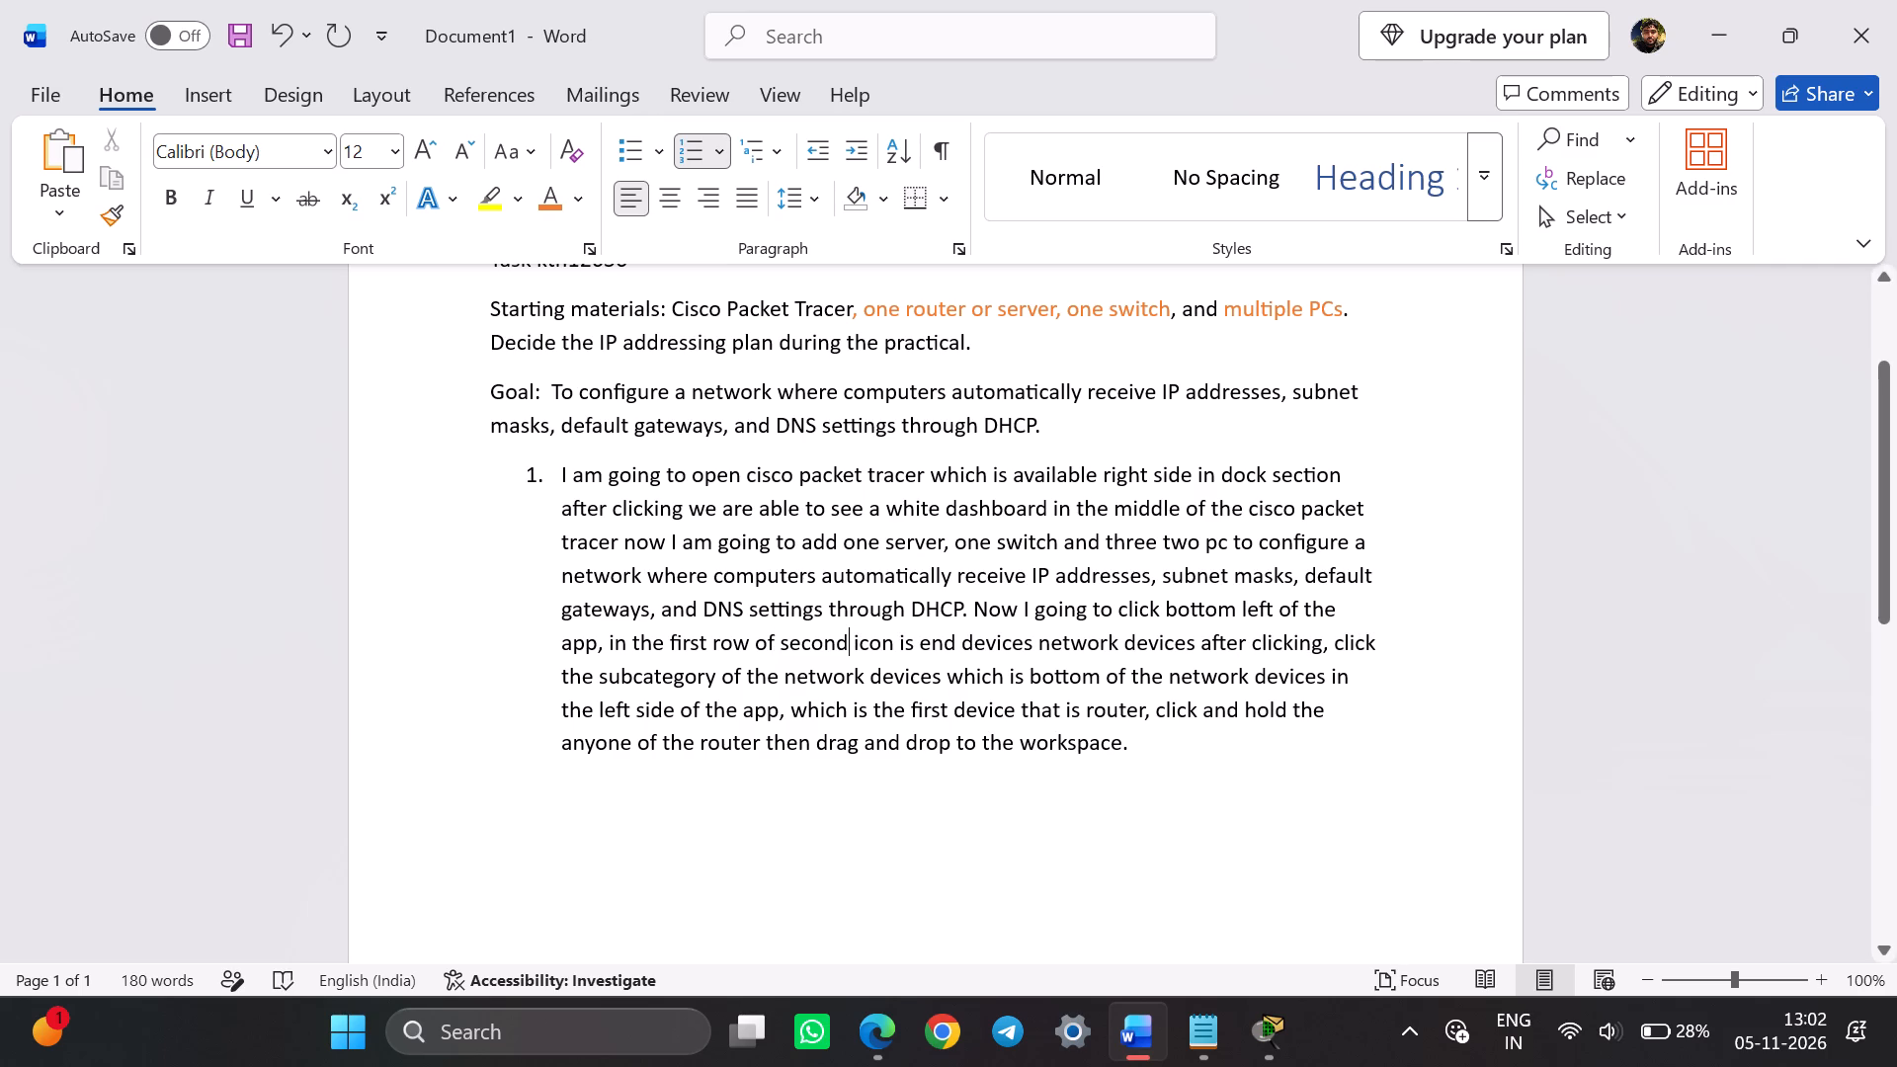
Insert "after clicking" right after "end devices" in item 1.
click(1034, 651)
key(space)
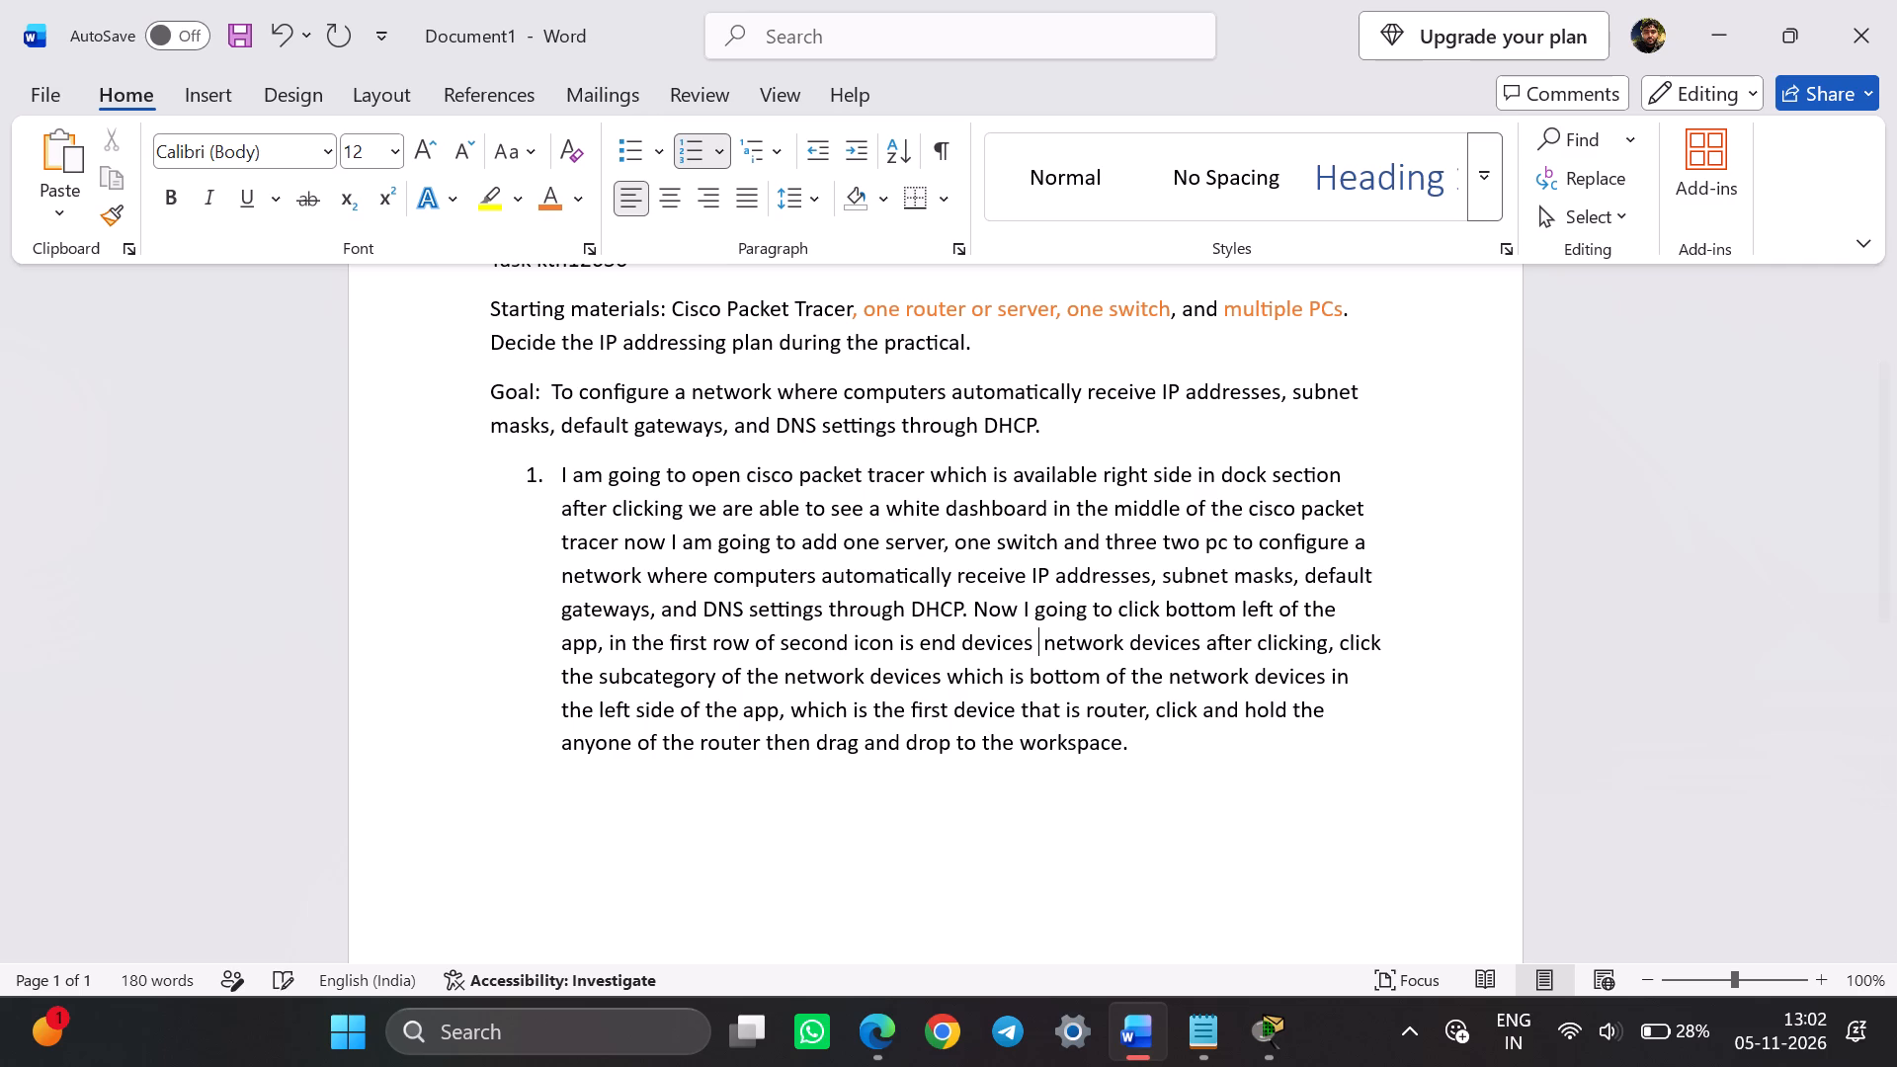
text(after)
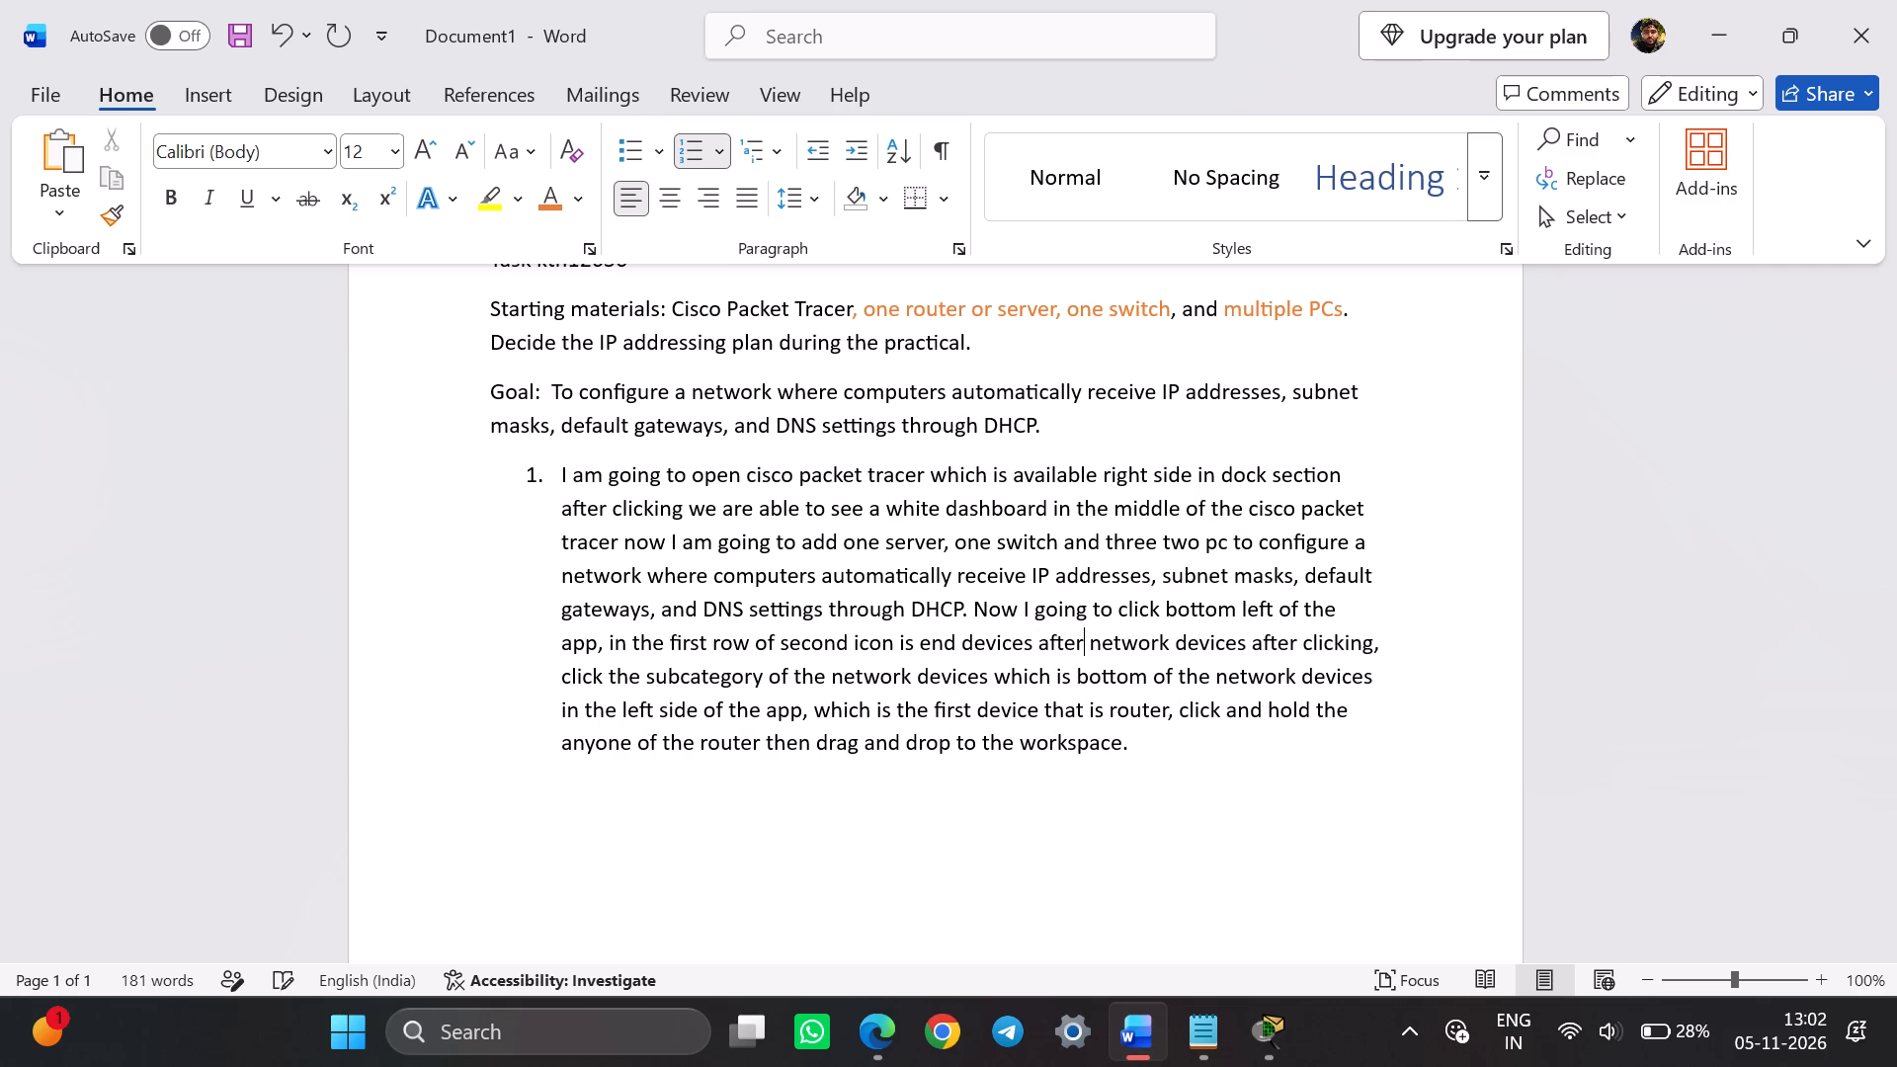
key(space)
text(clicking)
key(space)
click(1240, 1037)
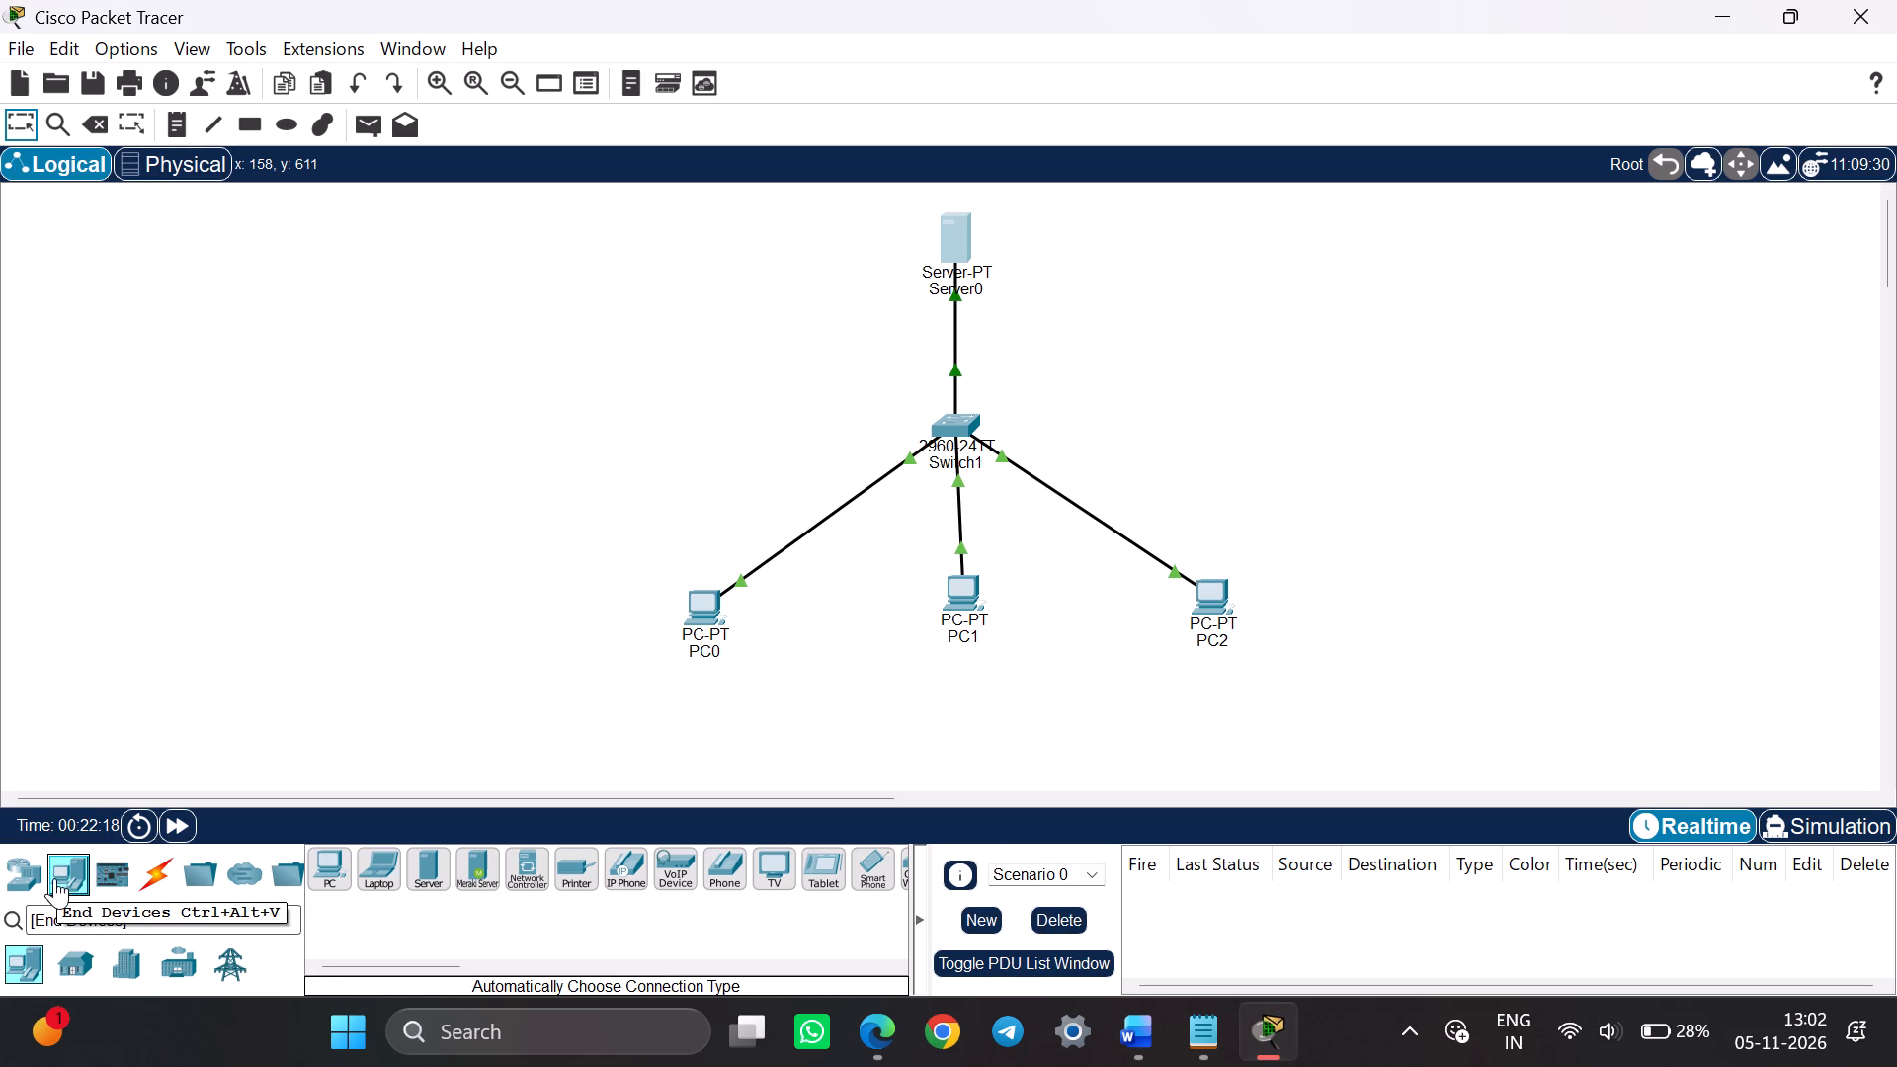
click(31, 878)
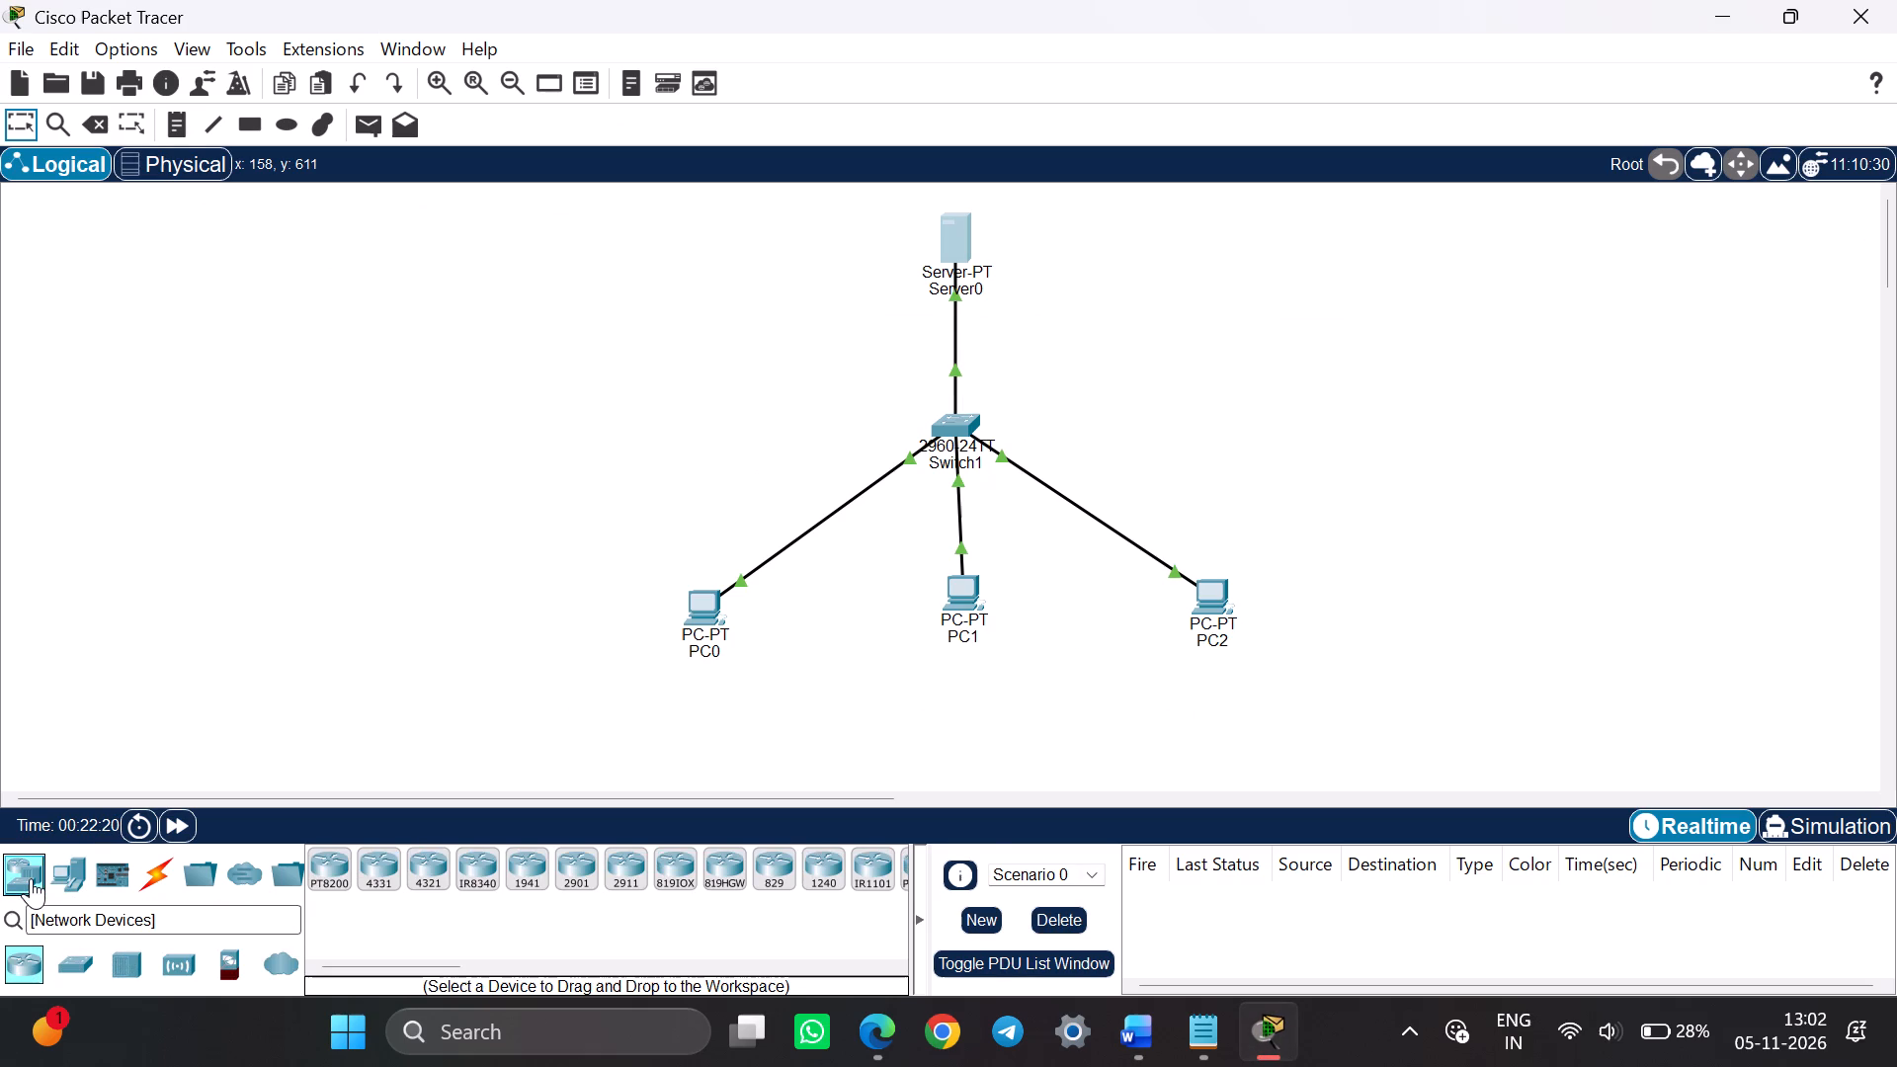
click(71, 870)
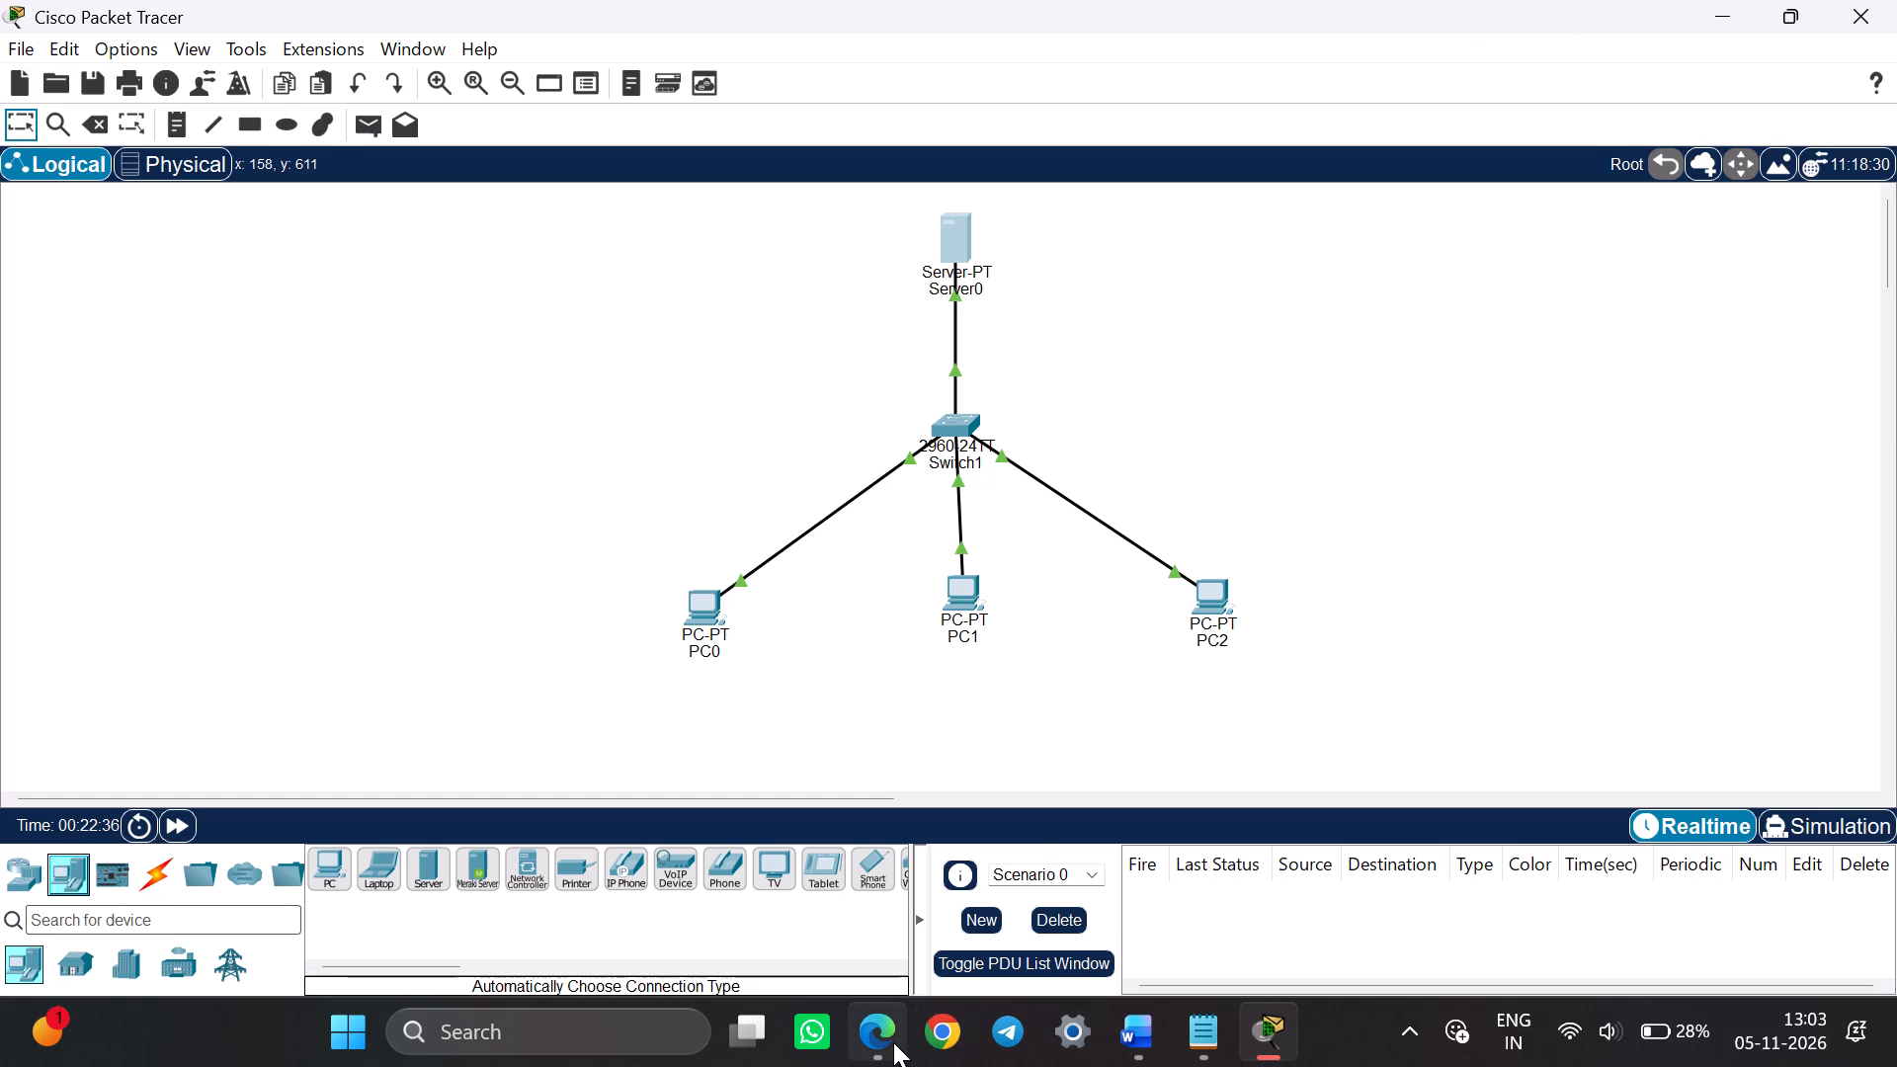
click(1142, 1062)
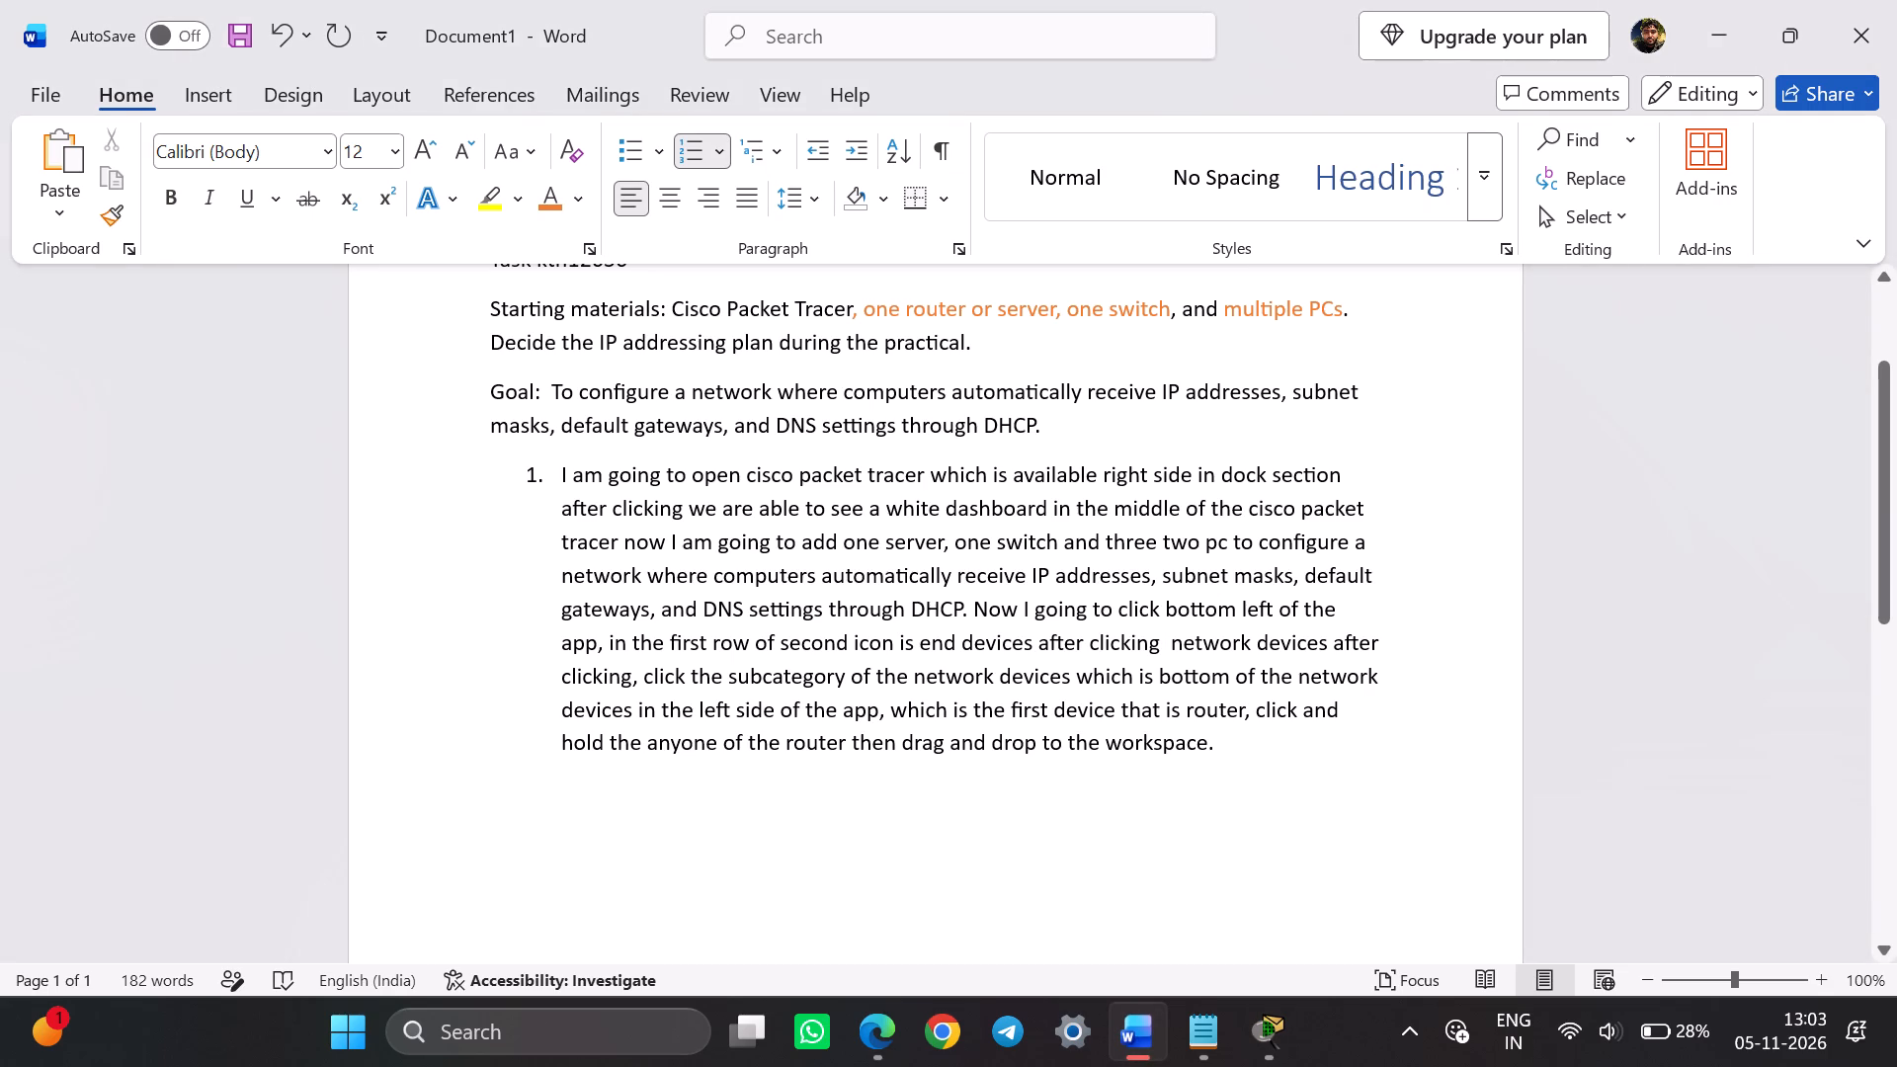
text(we are able to see)
key(space)
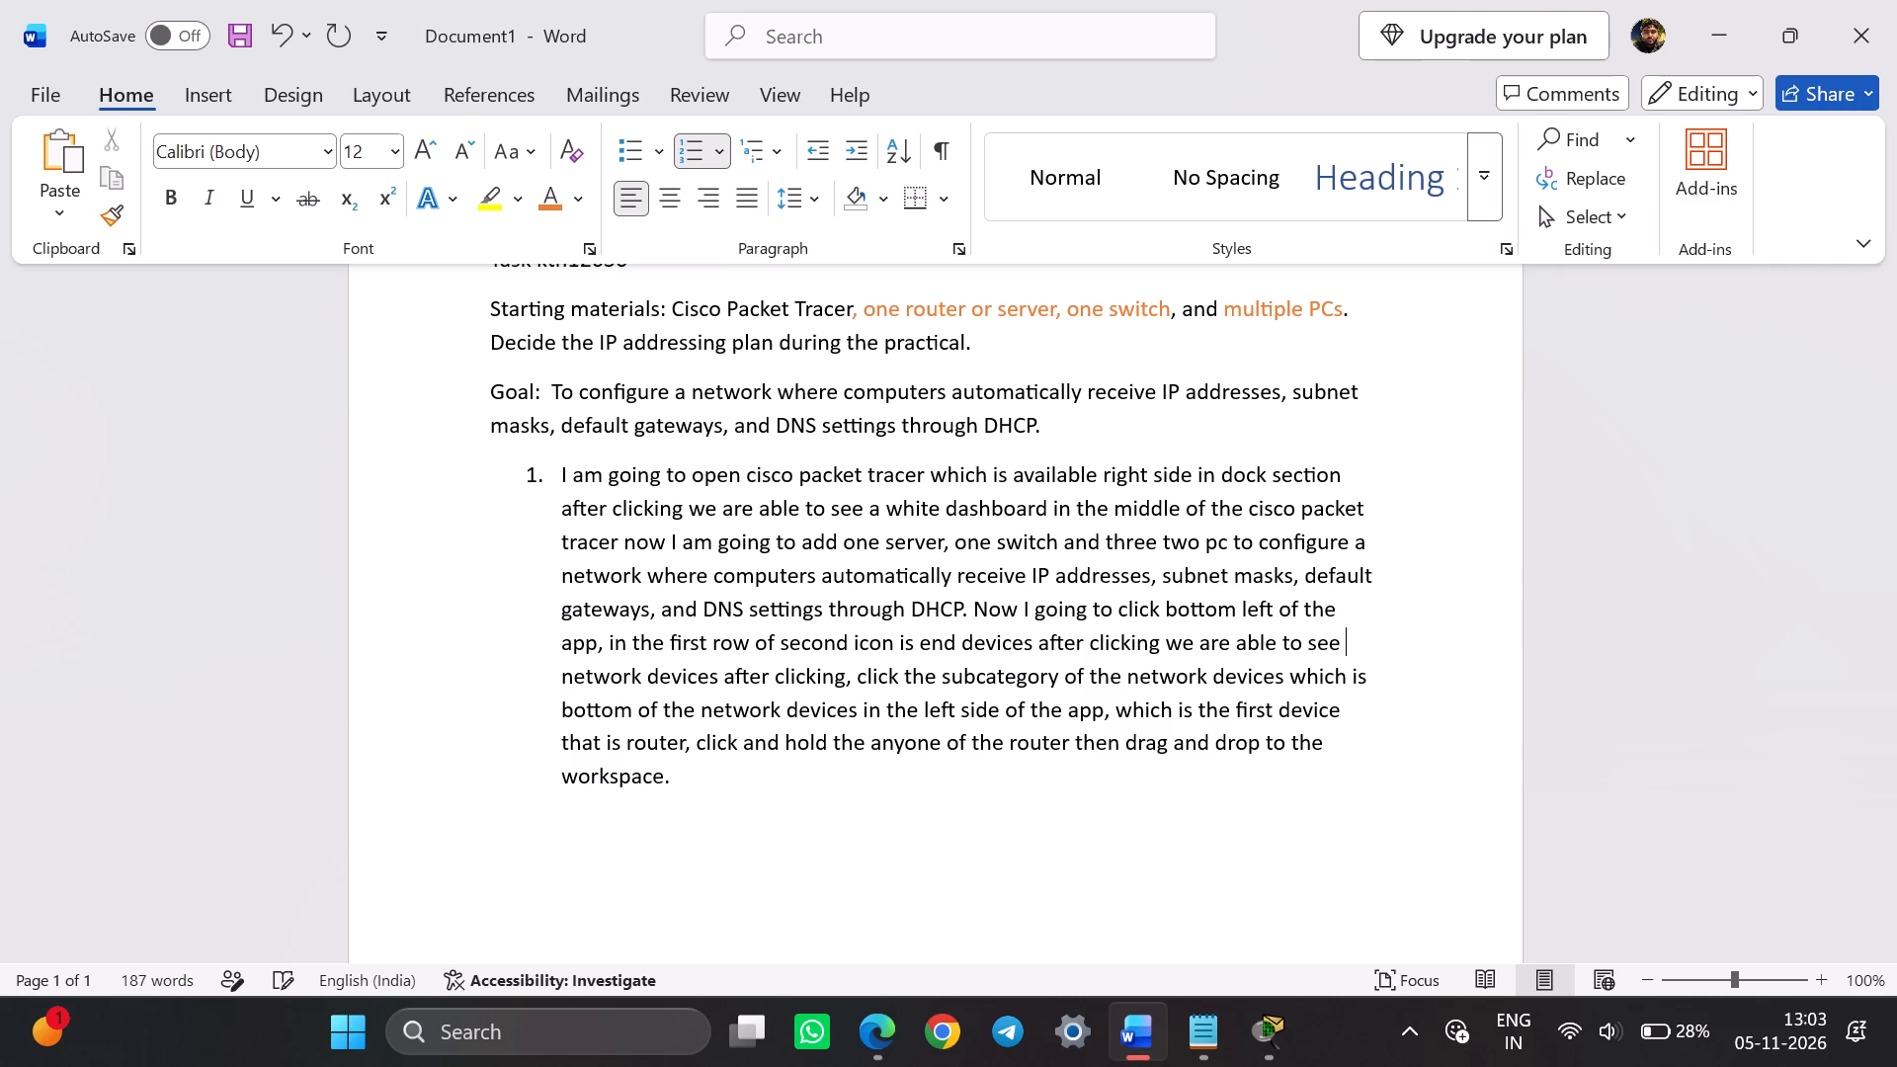
text(that)
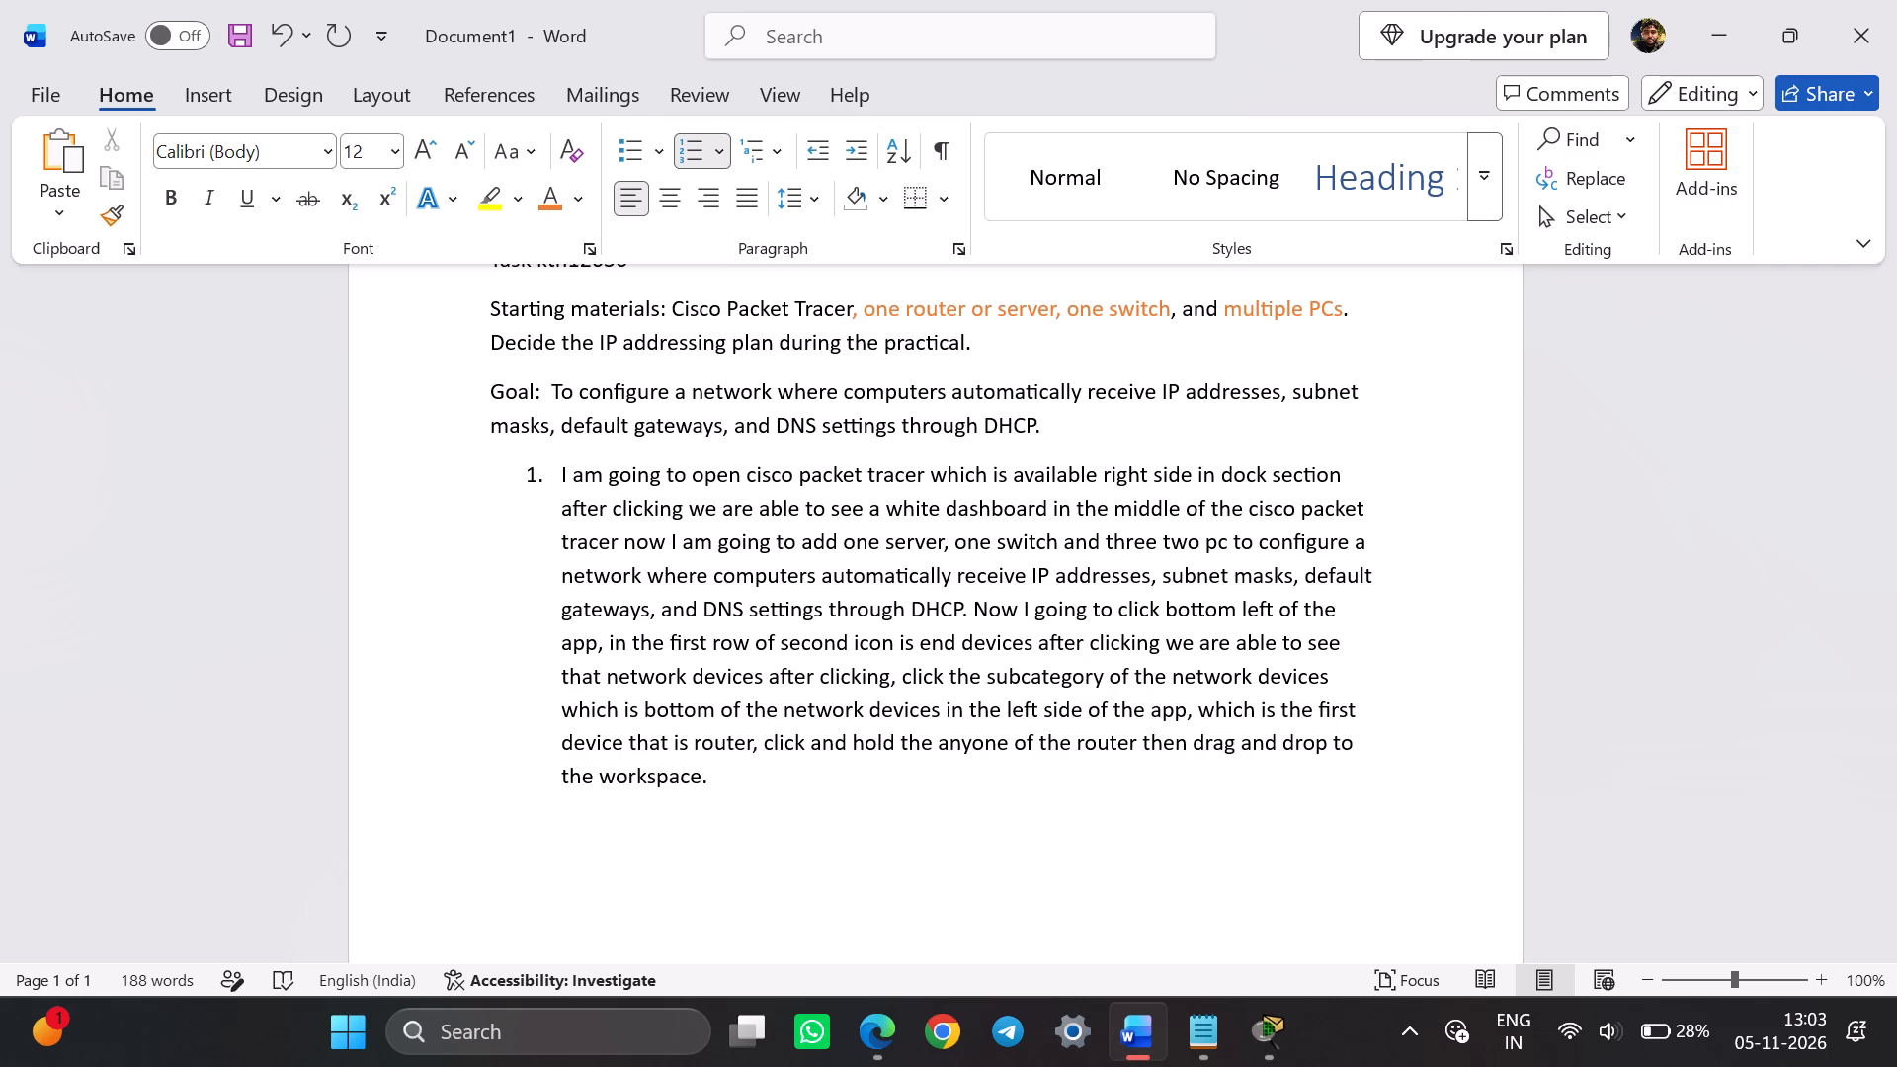
key(space)
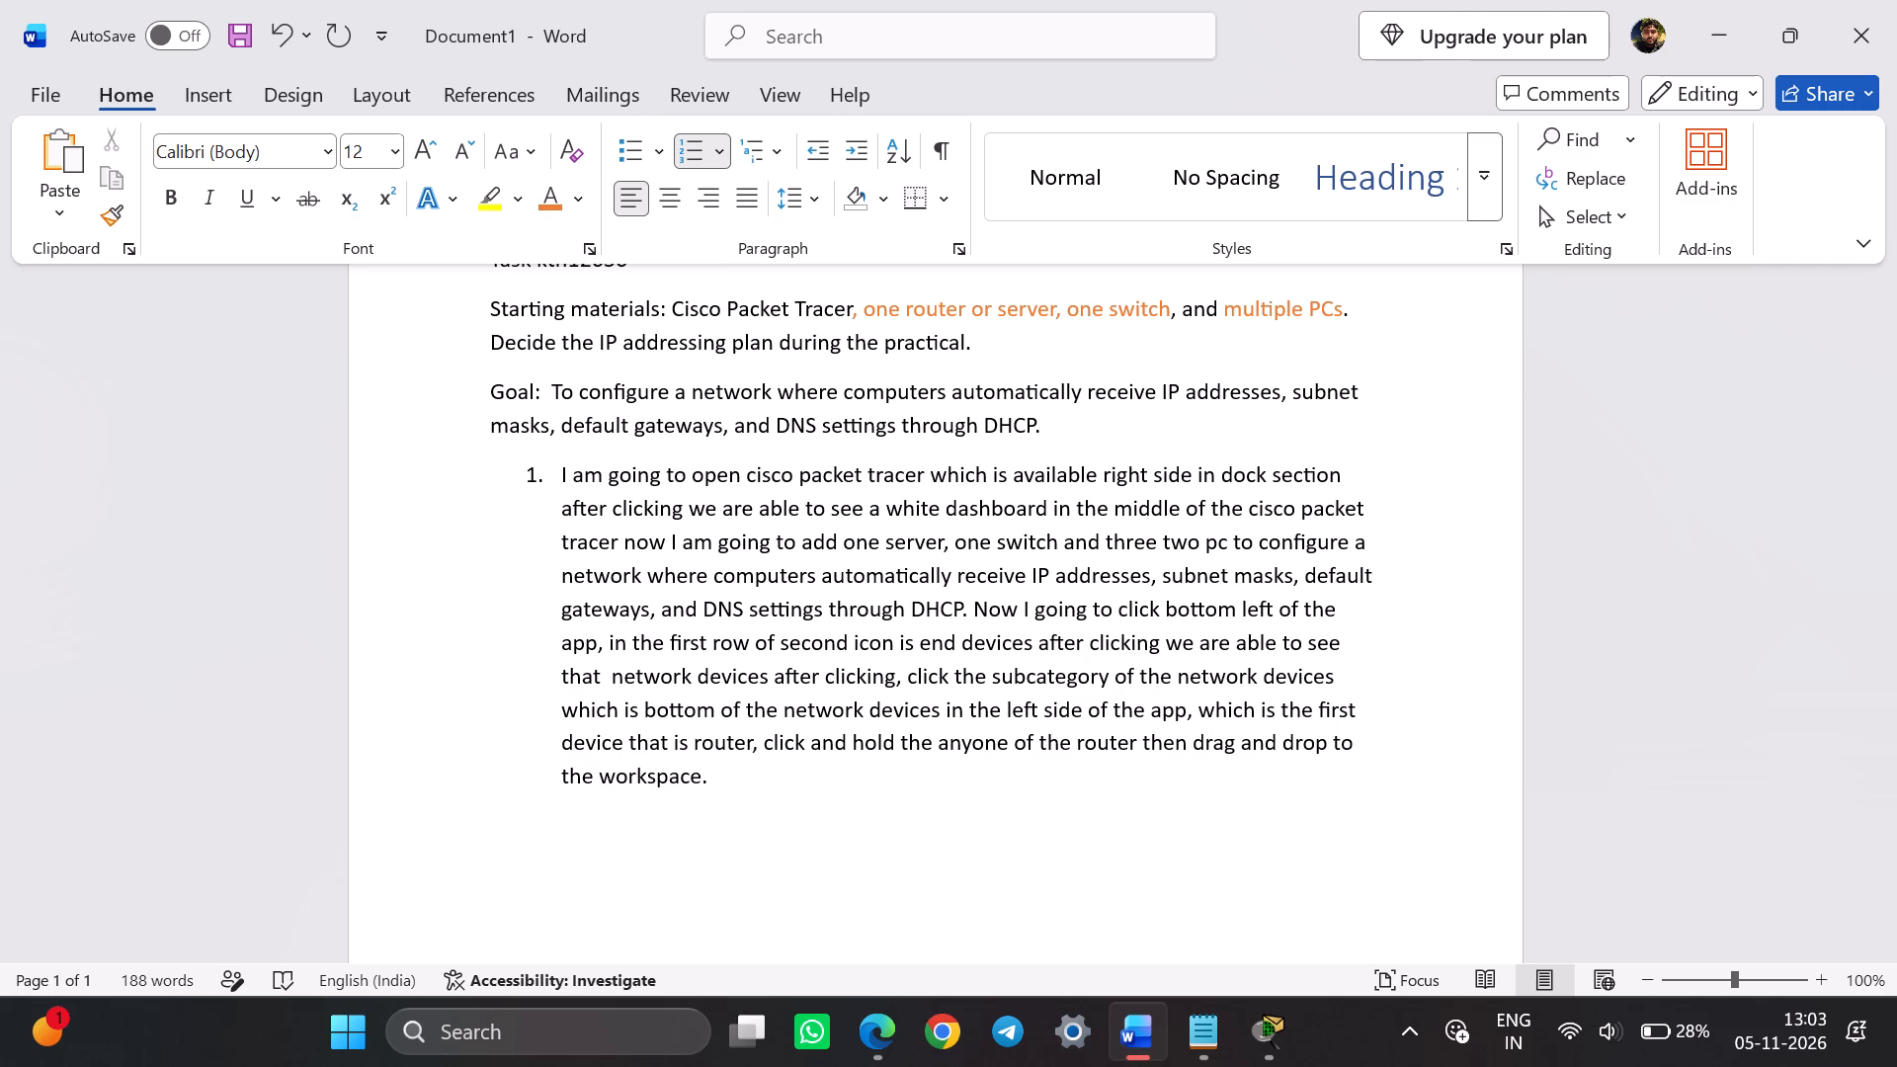
text(multiple types of devi)
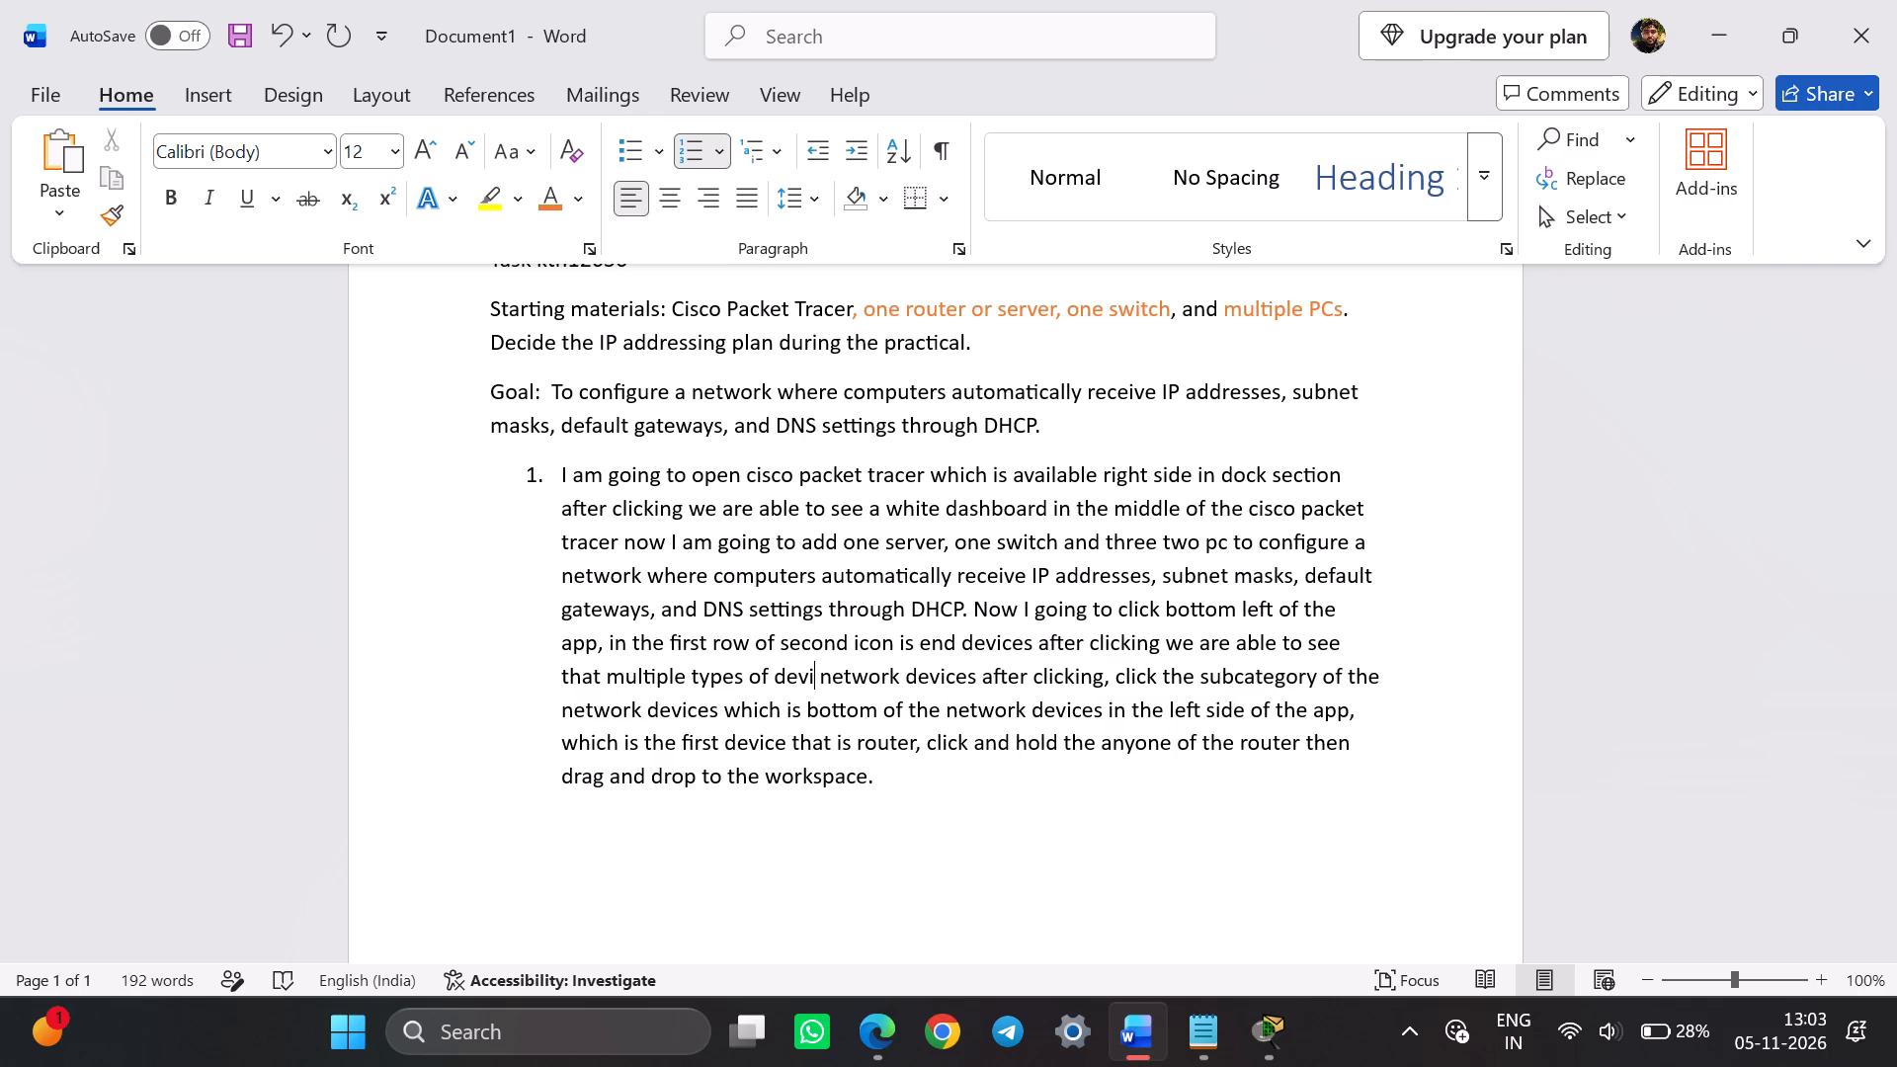
text(ces are there like)
key(space)
text(pc)
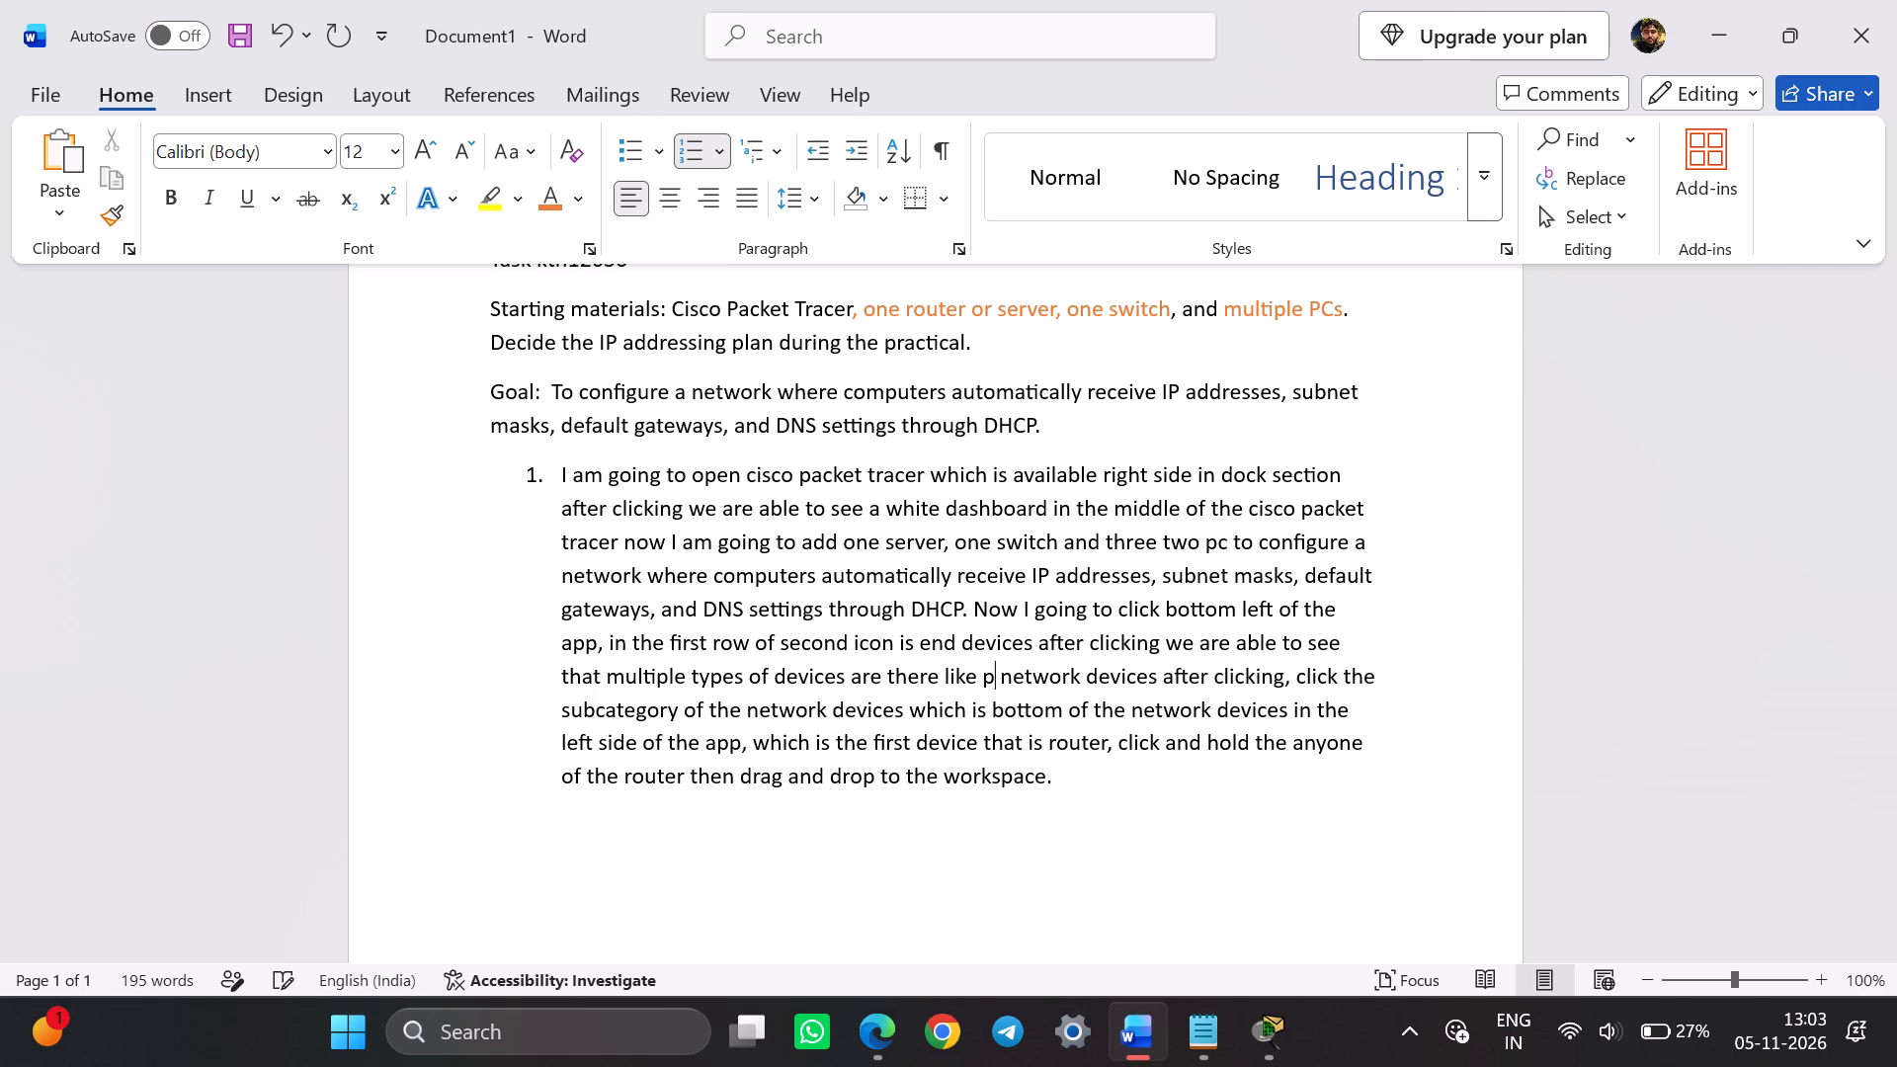
key(space)
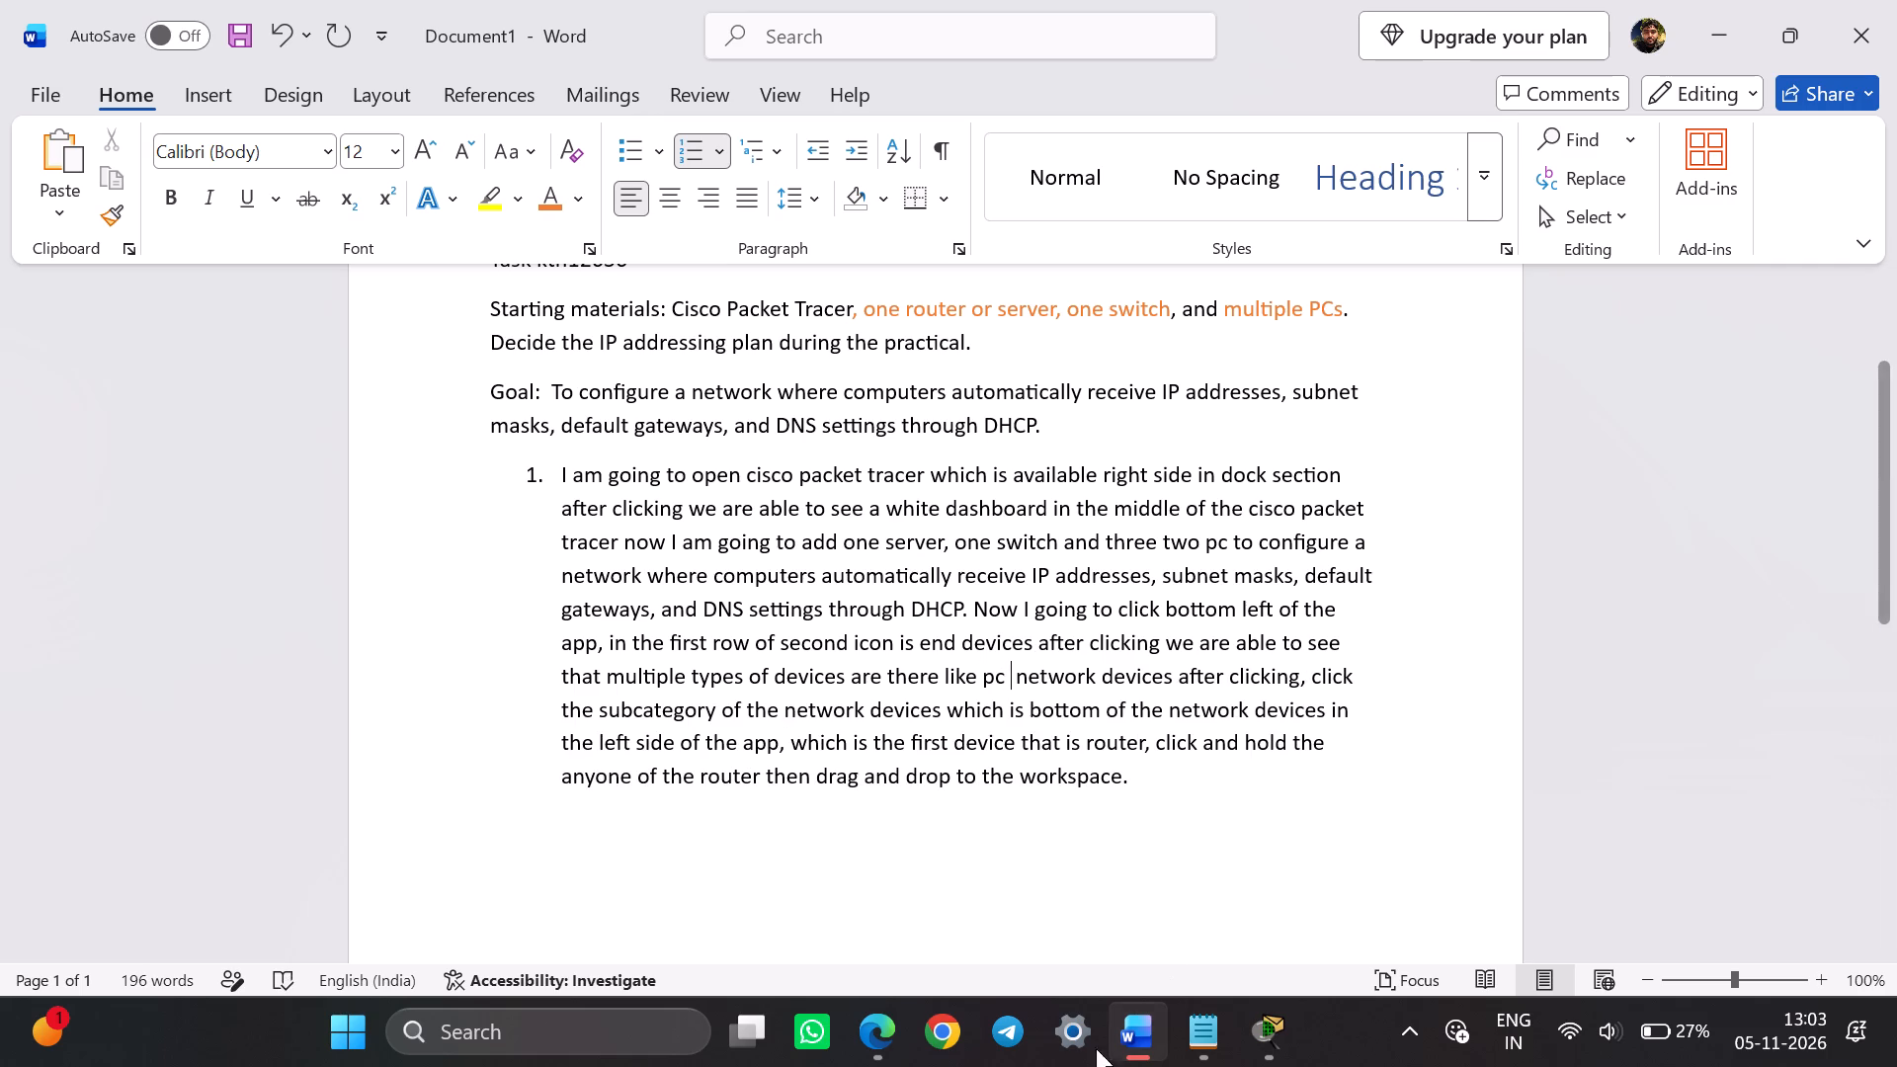
Check the end-device types in Cisco Packet Tracer and return to the Word narration.
click(862, 1052)
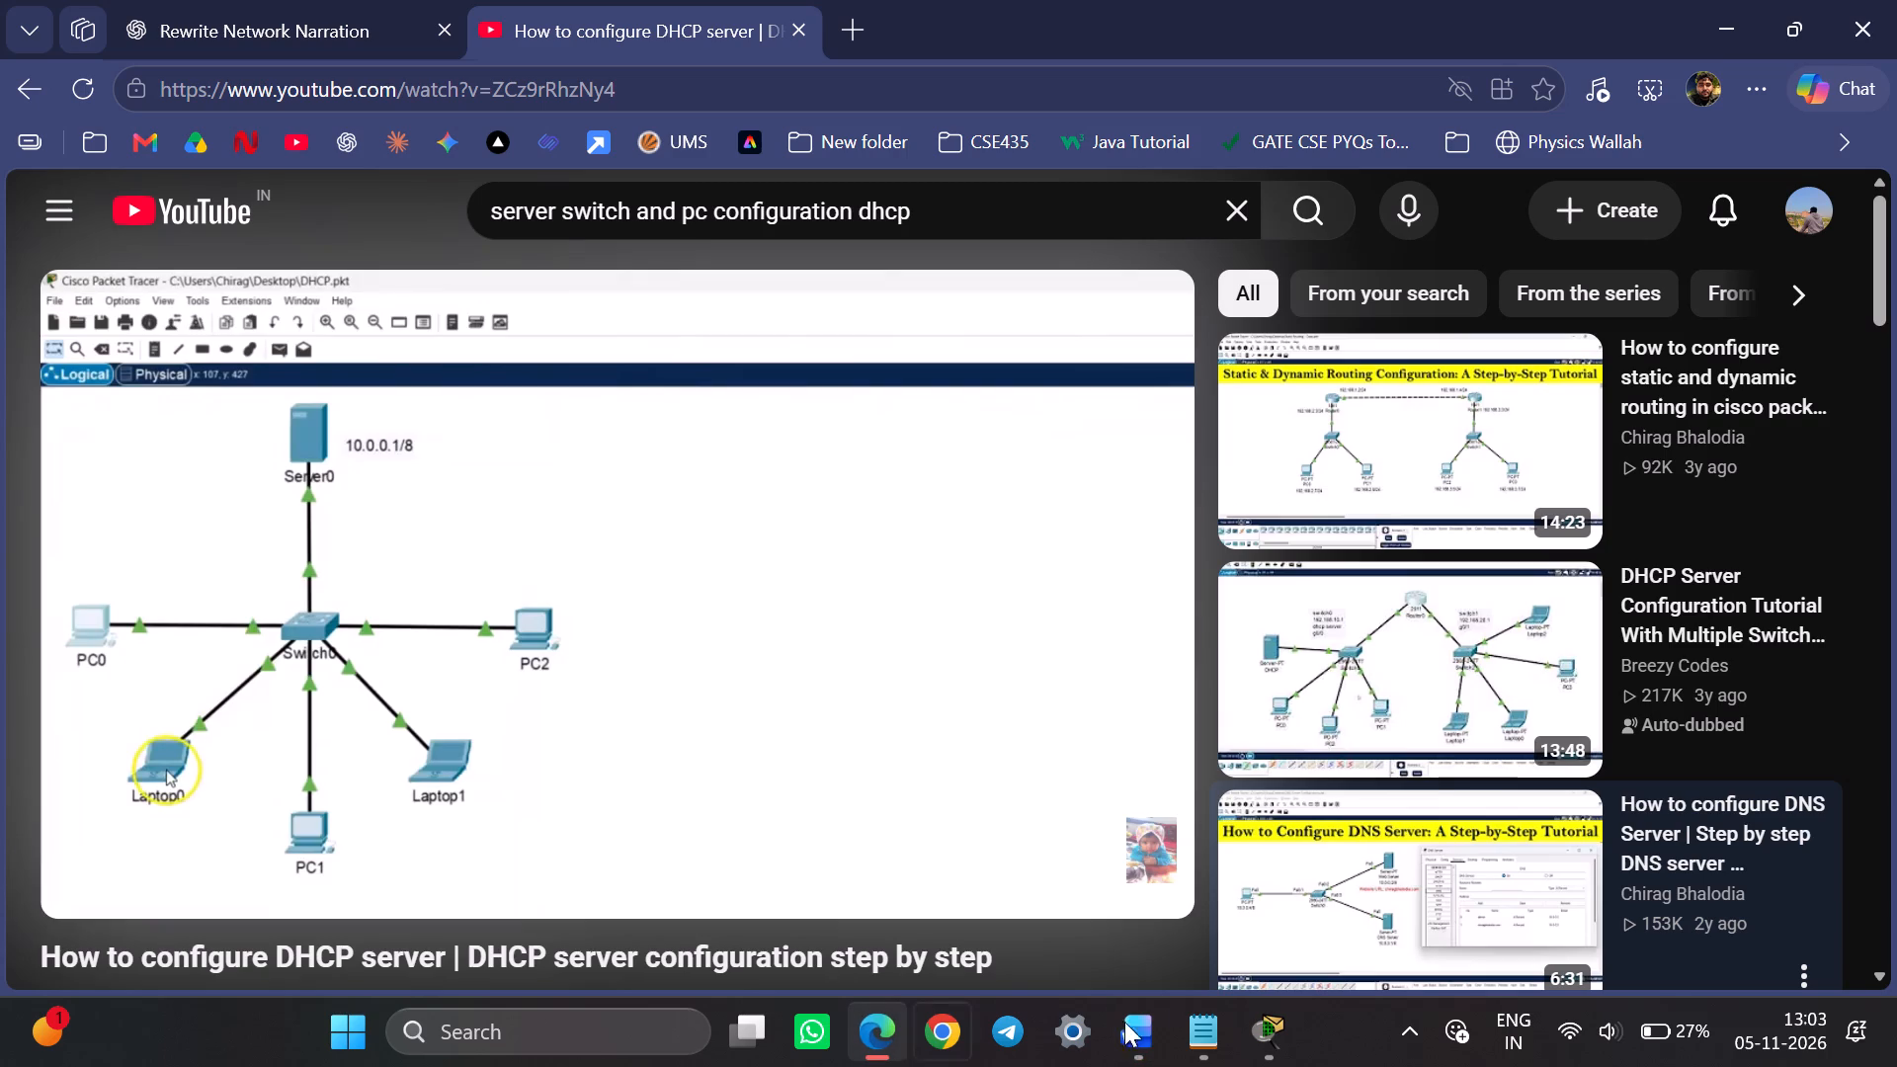
click(1256, 1049)
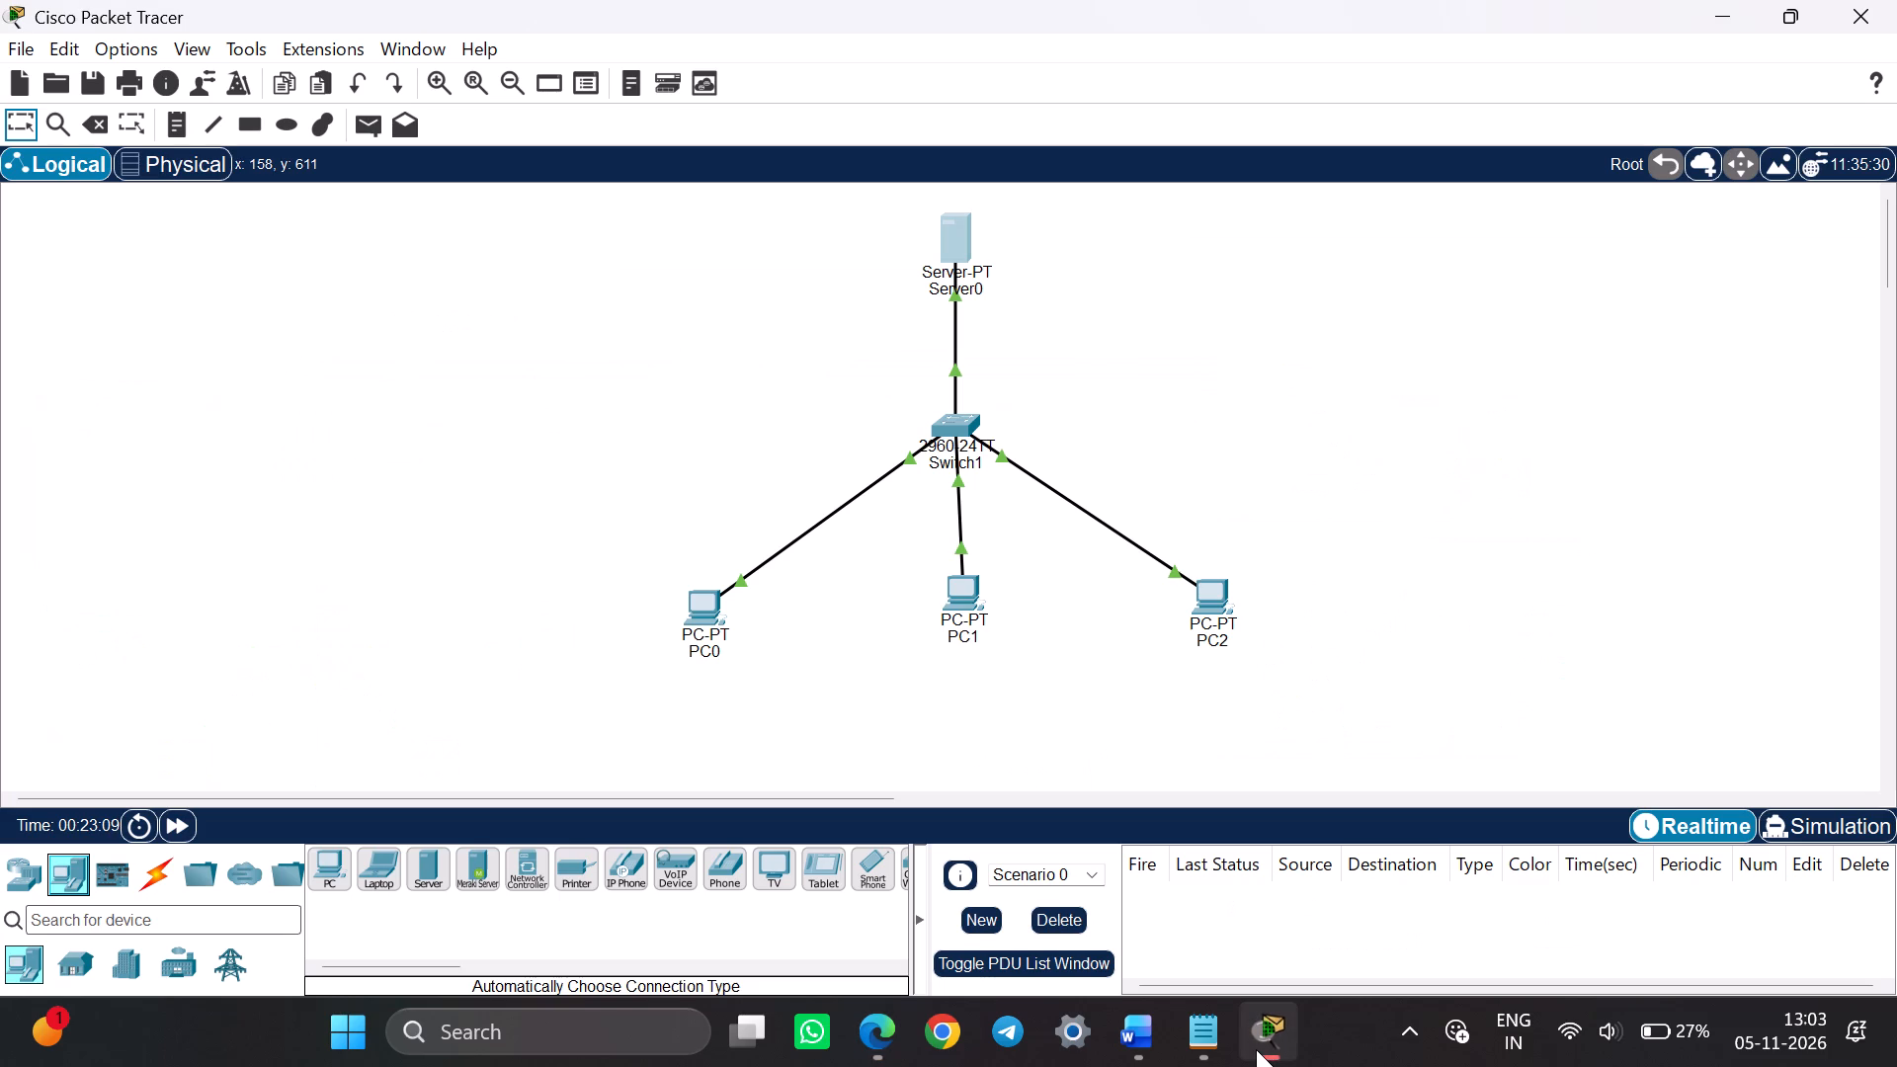
click(1256, 1049)
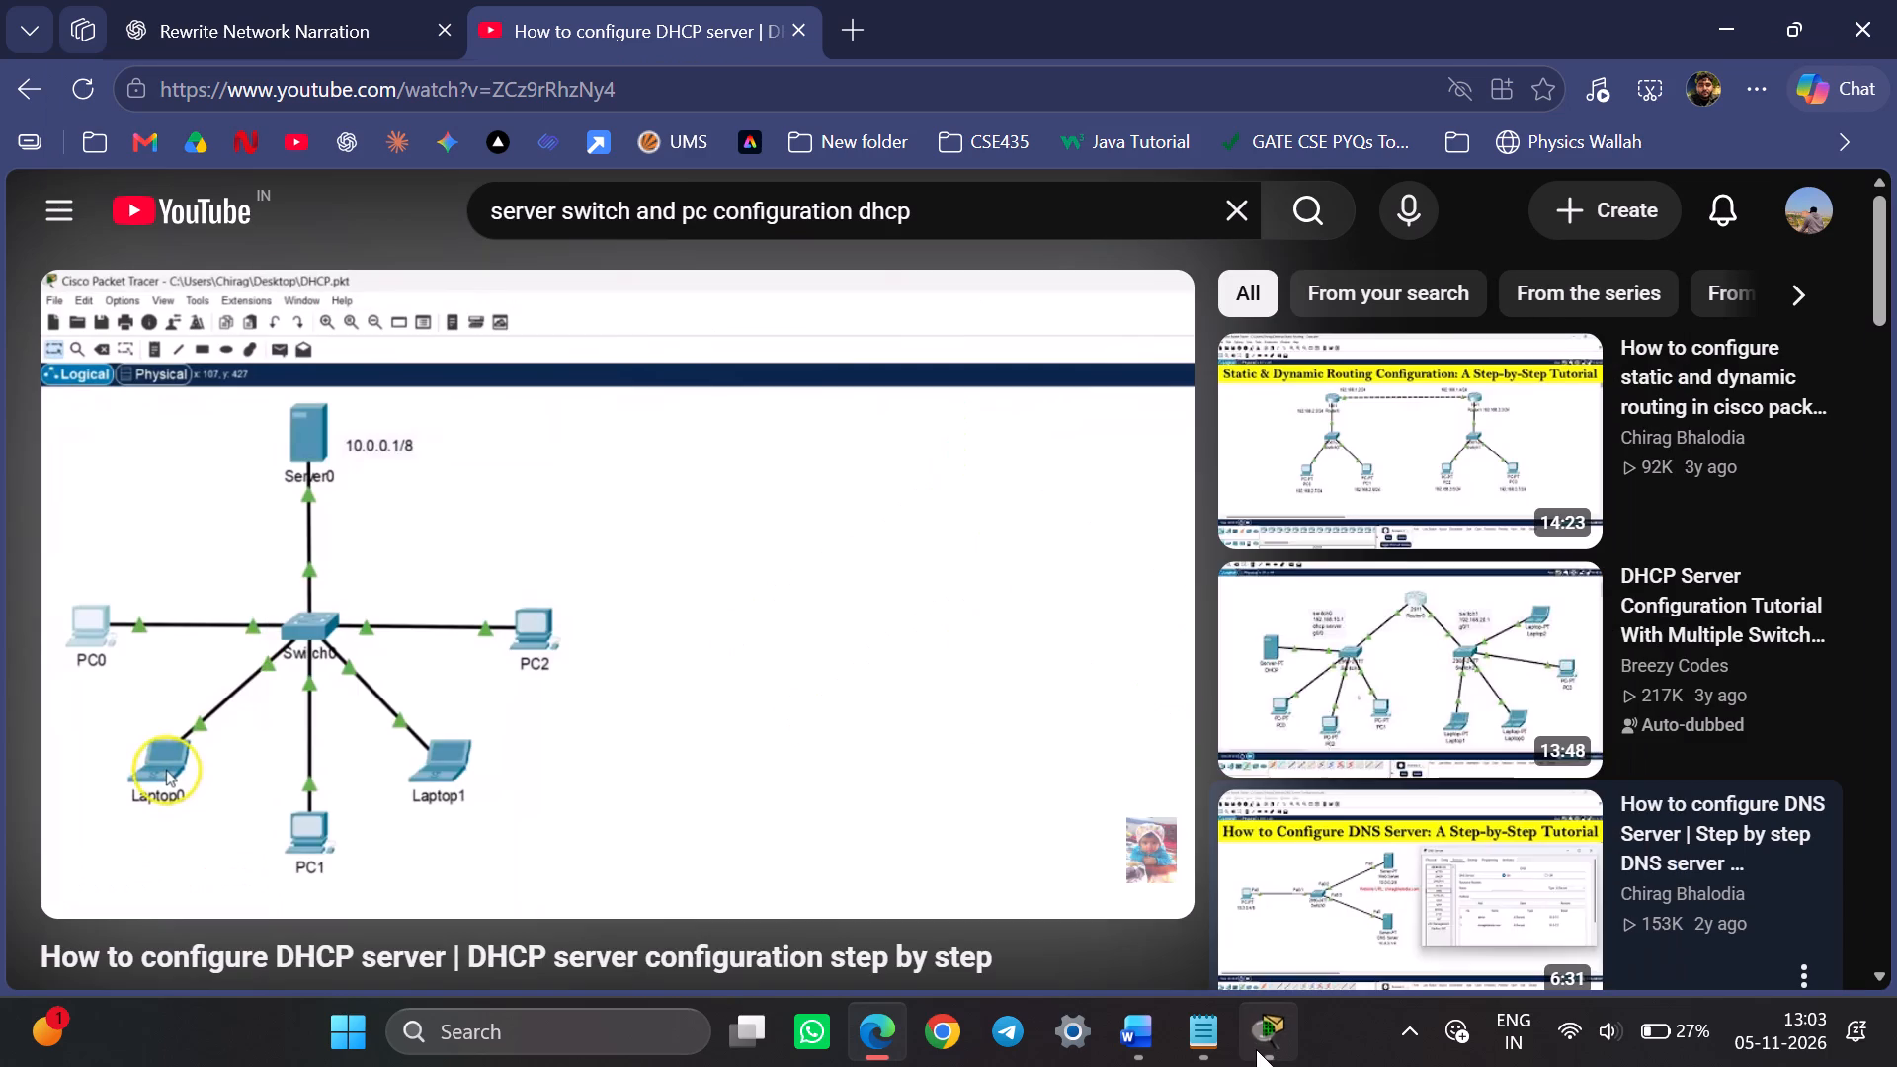
click(1135, 1032)
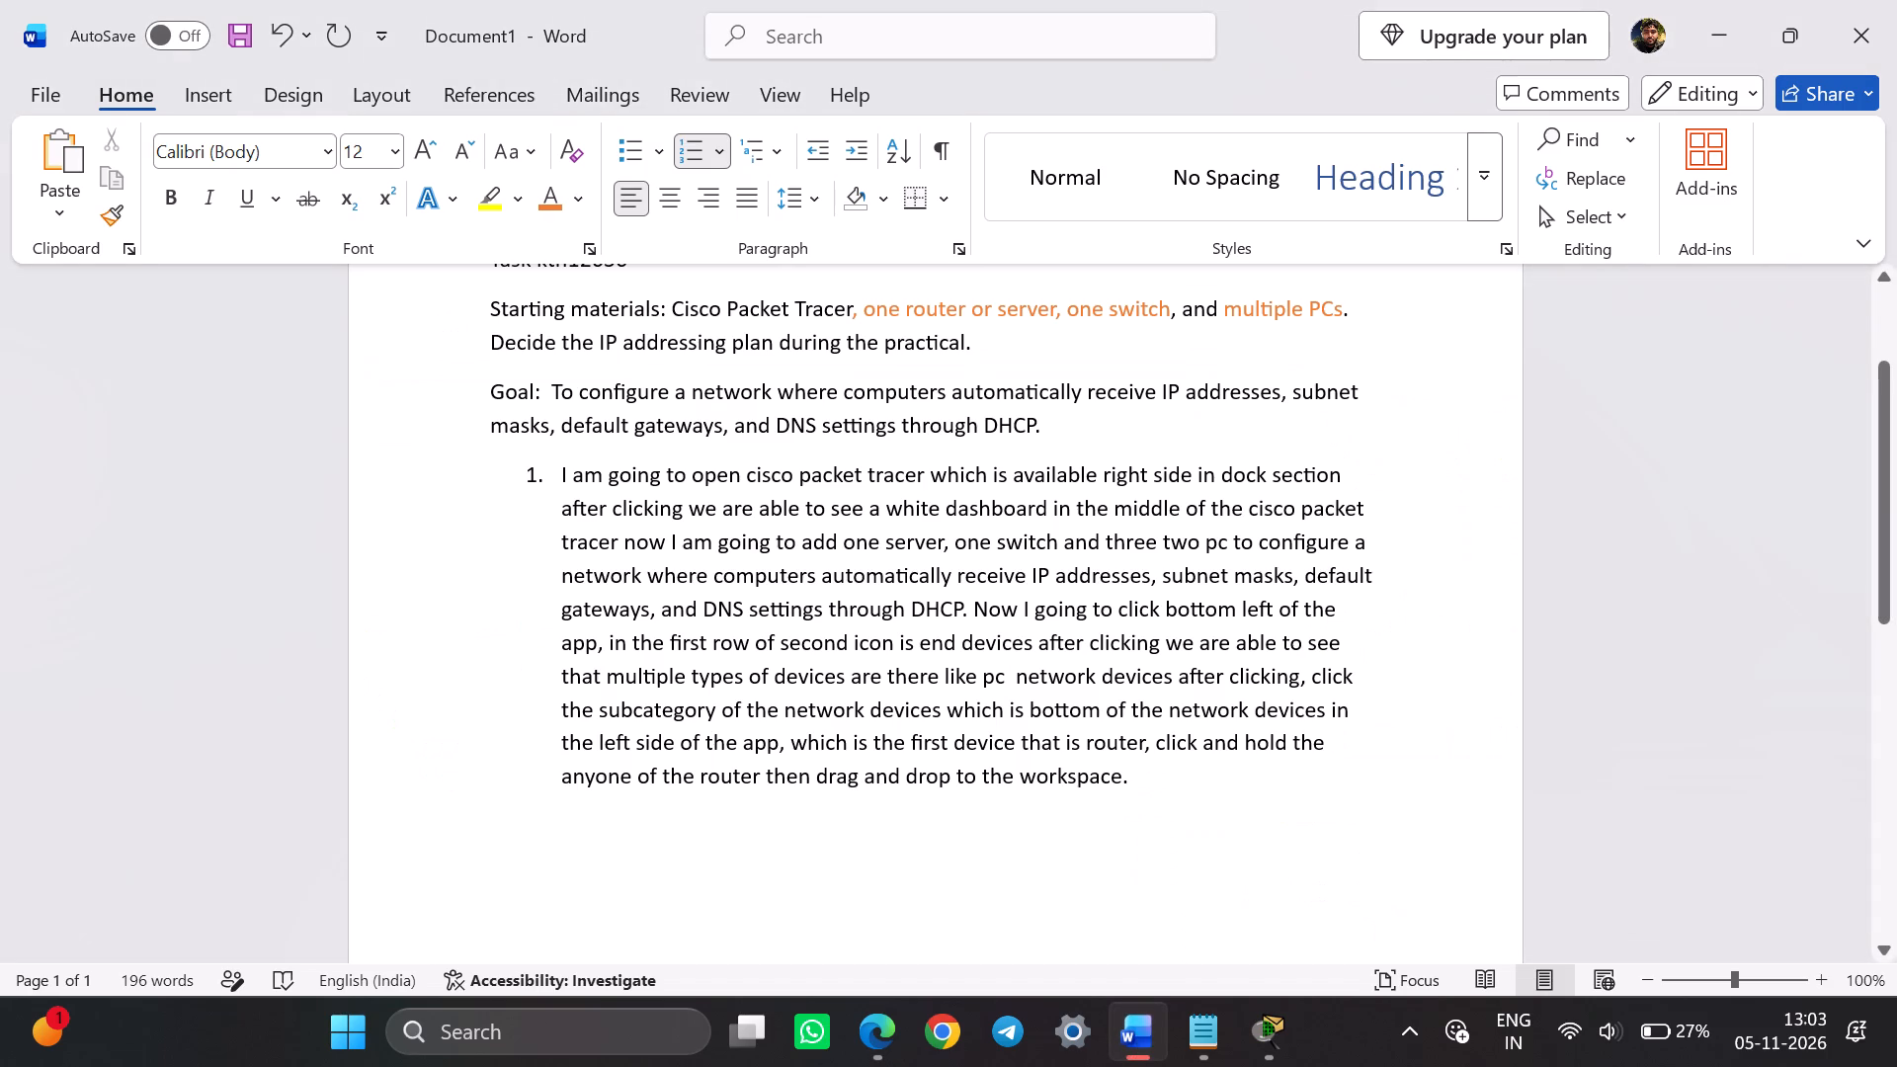
Extend the device list in item 1 after "pc" with ", laptop, server,".
key(BackSpace)
text(,)
key(space)
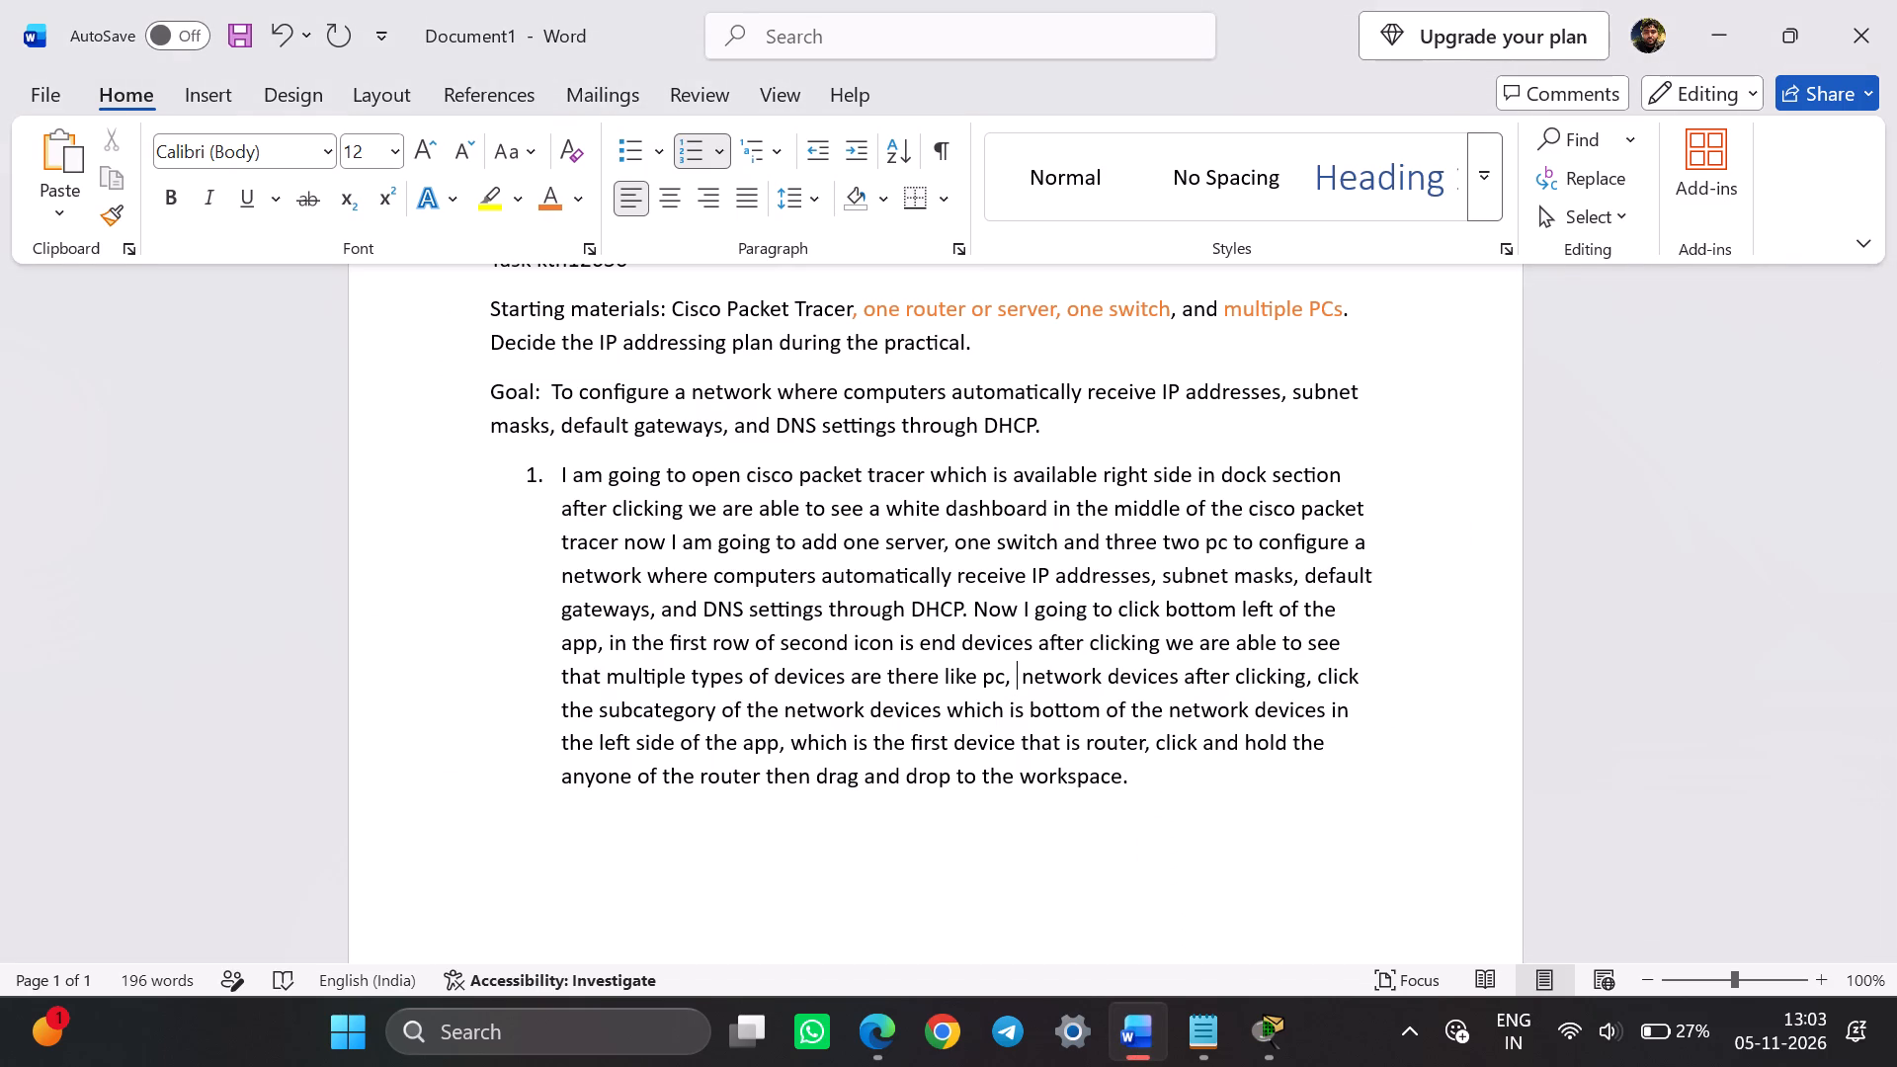
text(la)
text(ptop)
text(, server)
text(,)
key(space)
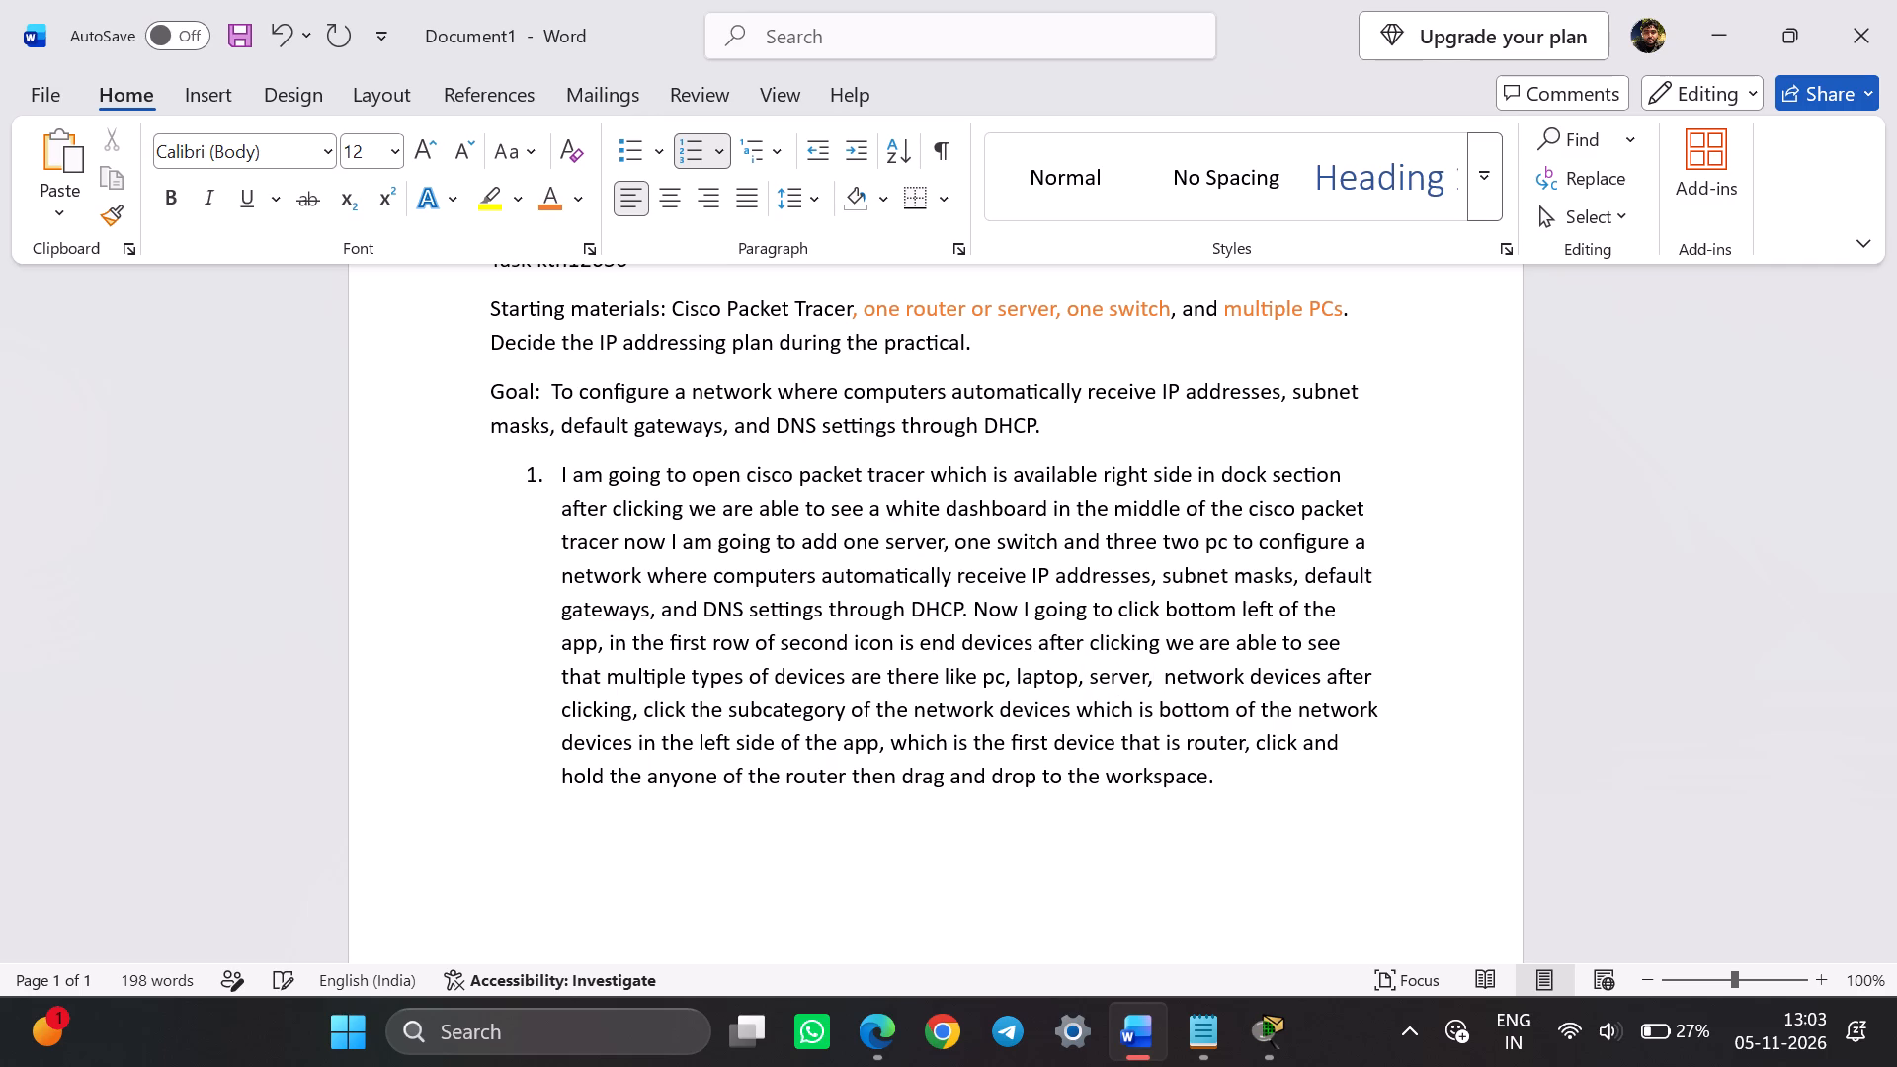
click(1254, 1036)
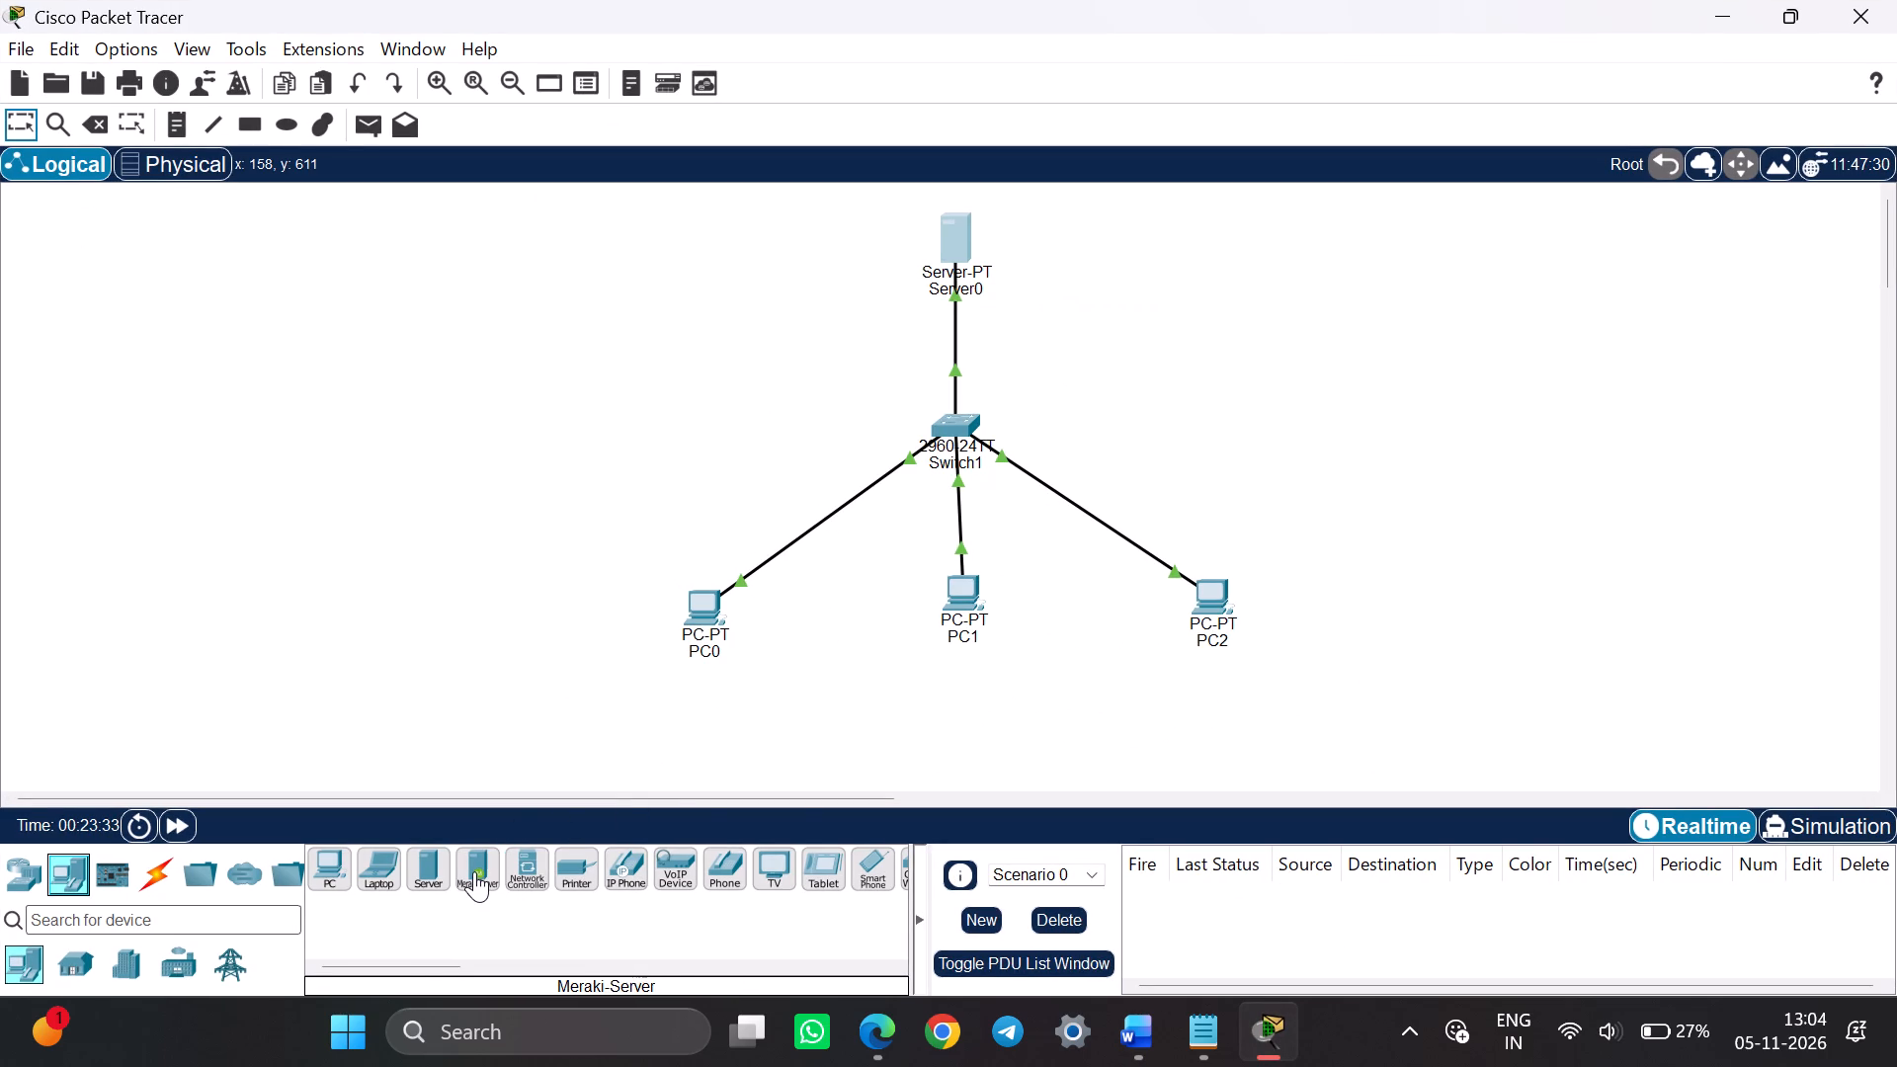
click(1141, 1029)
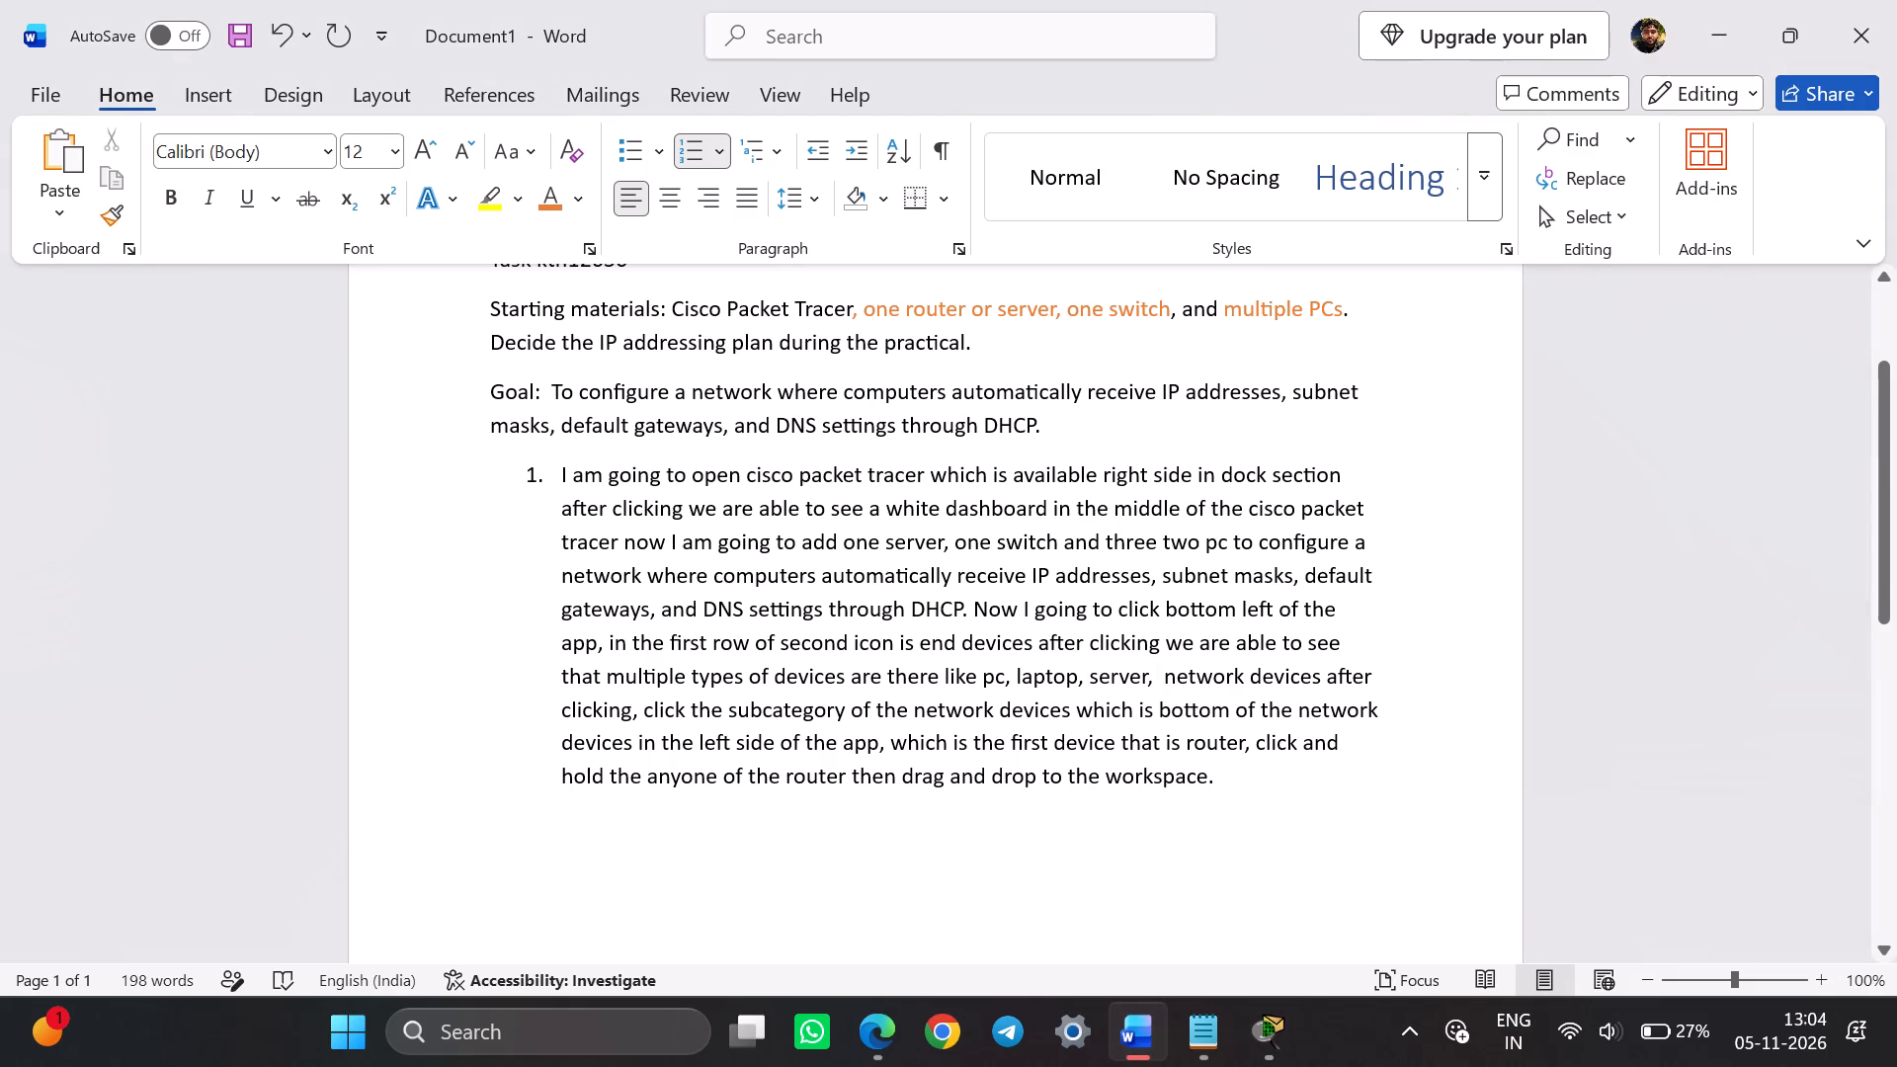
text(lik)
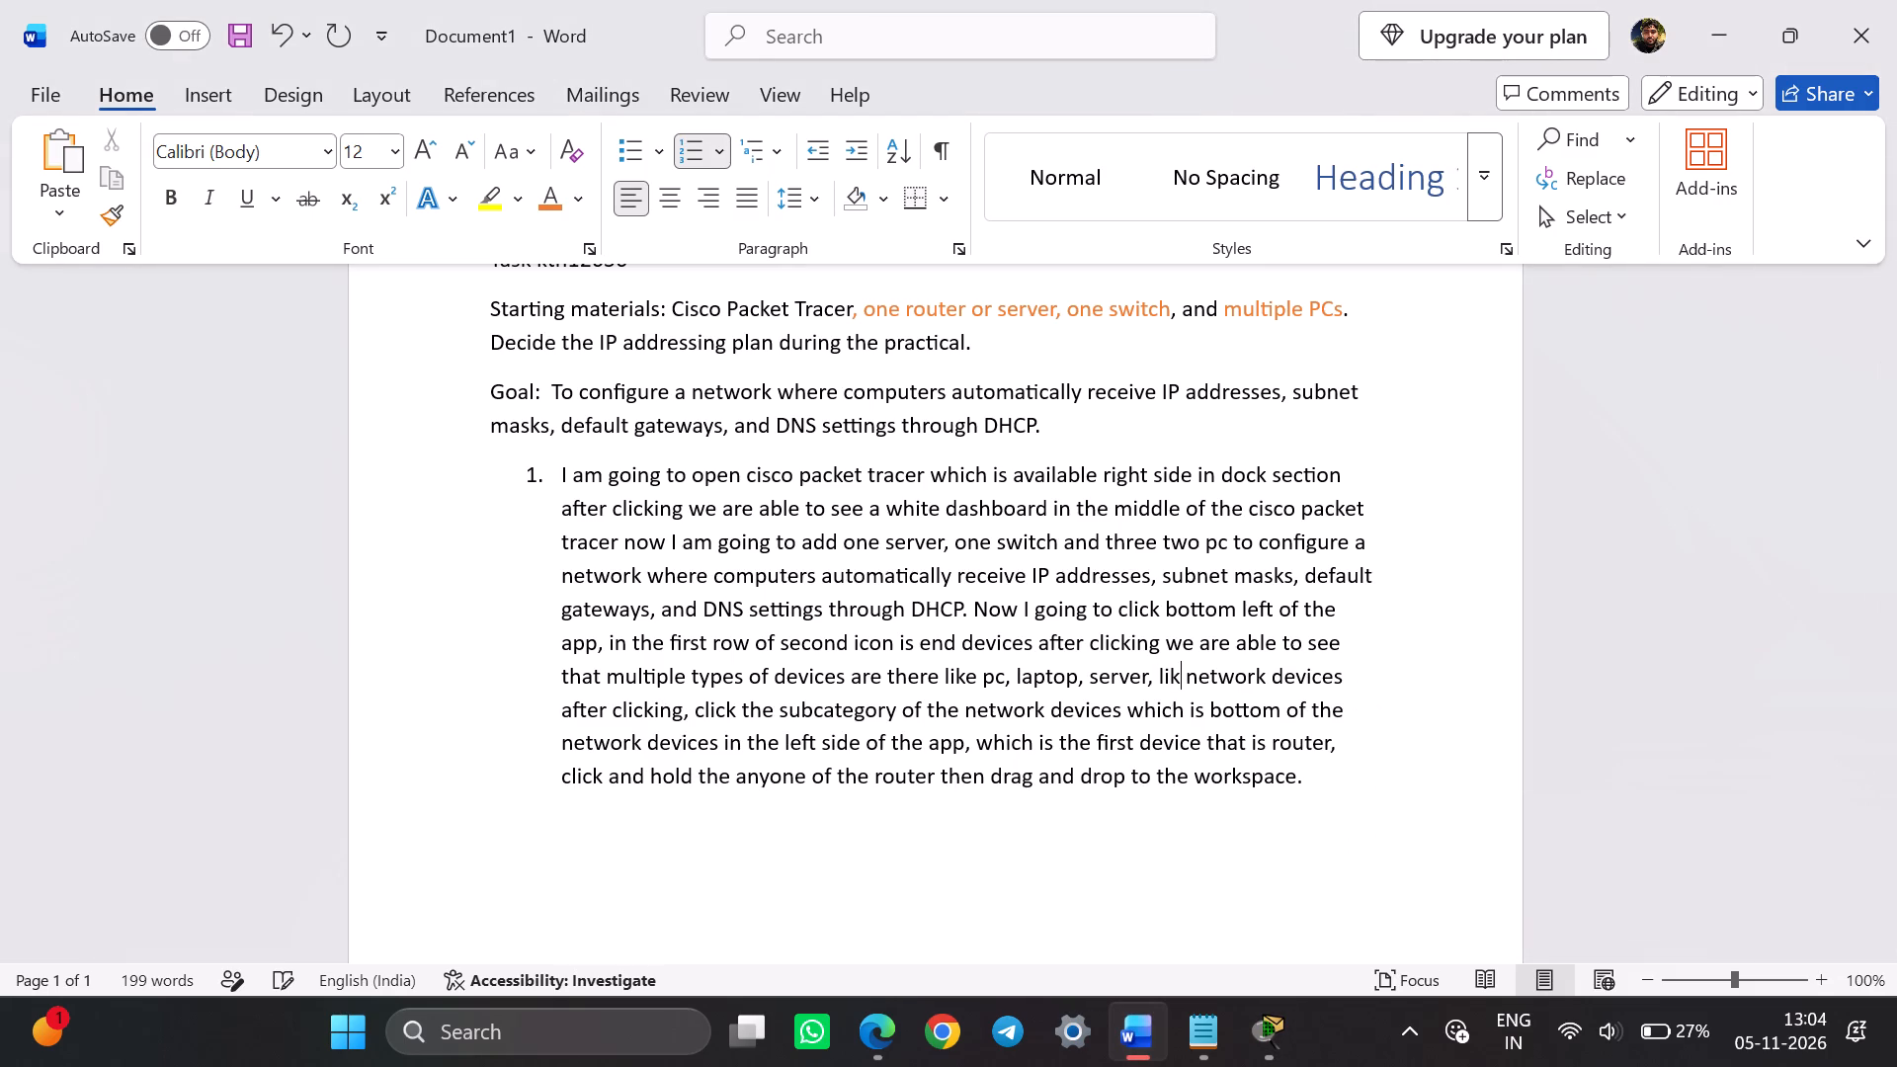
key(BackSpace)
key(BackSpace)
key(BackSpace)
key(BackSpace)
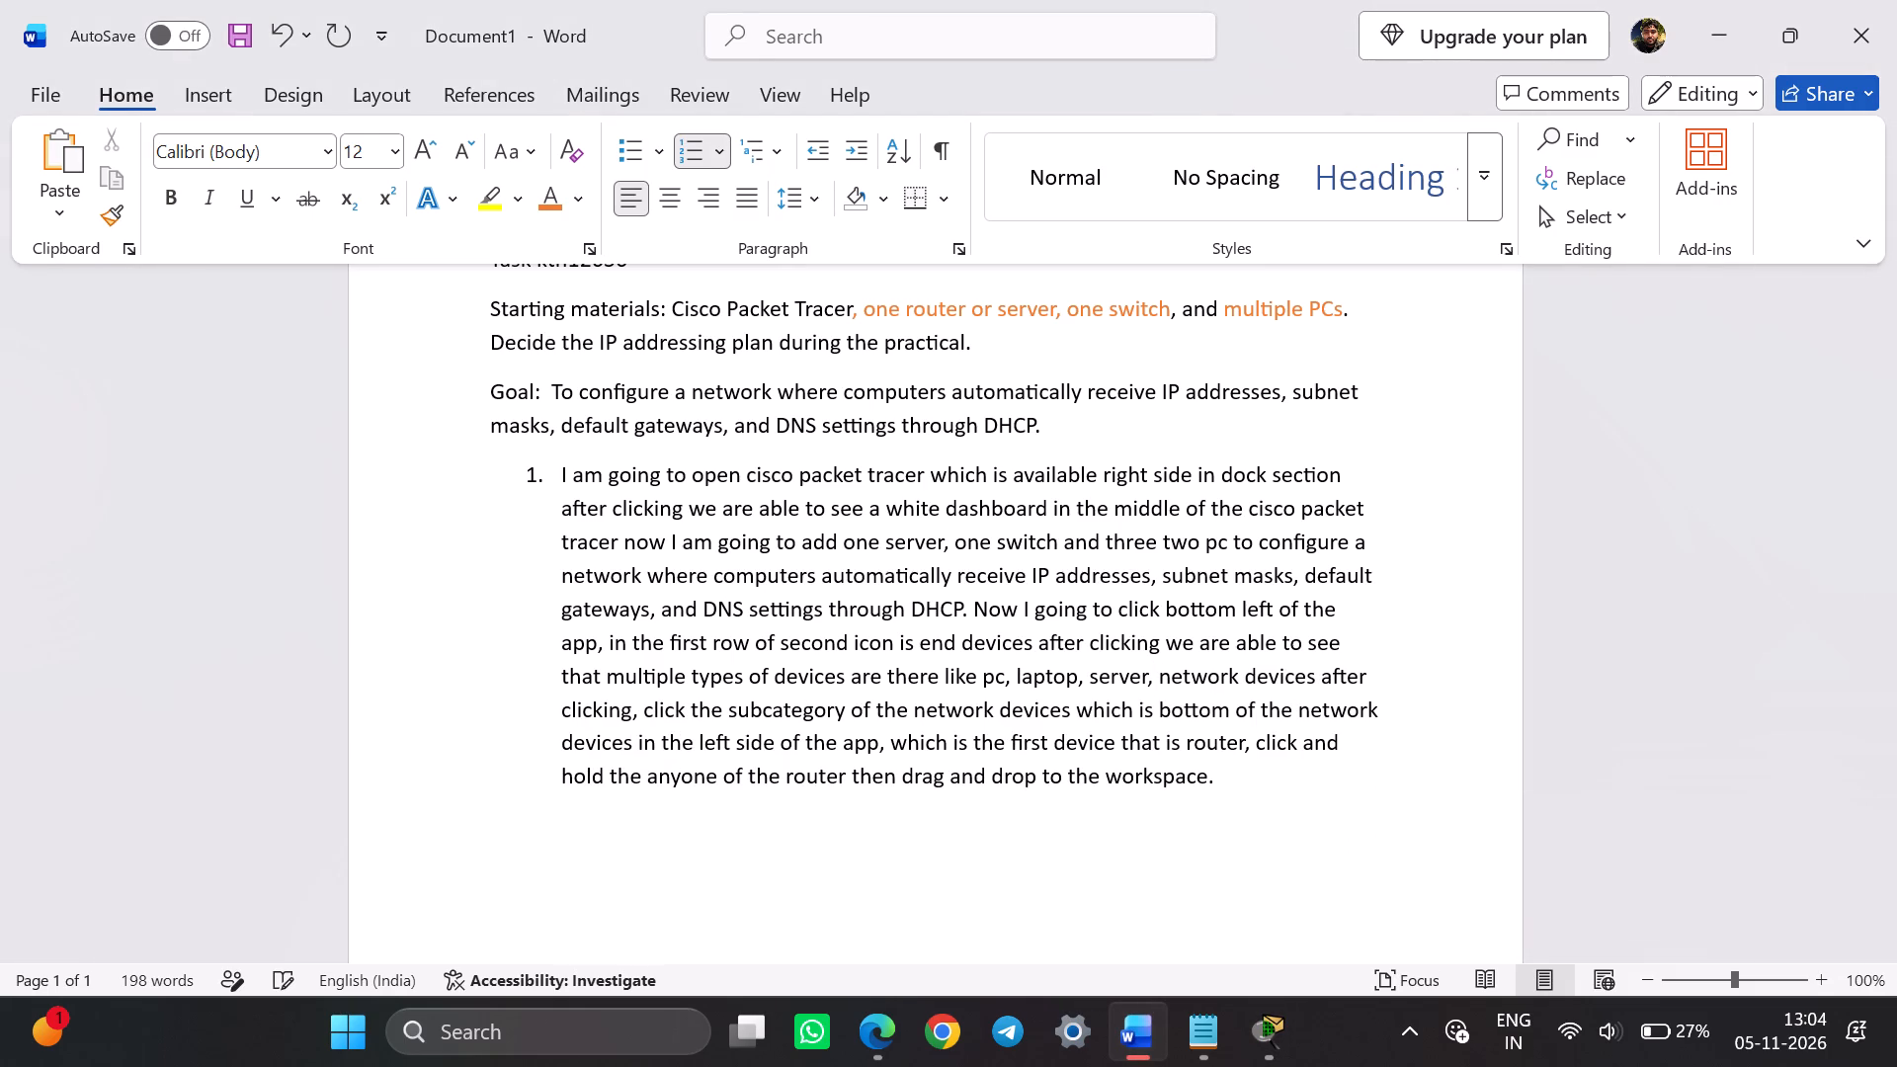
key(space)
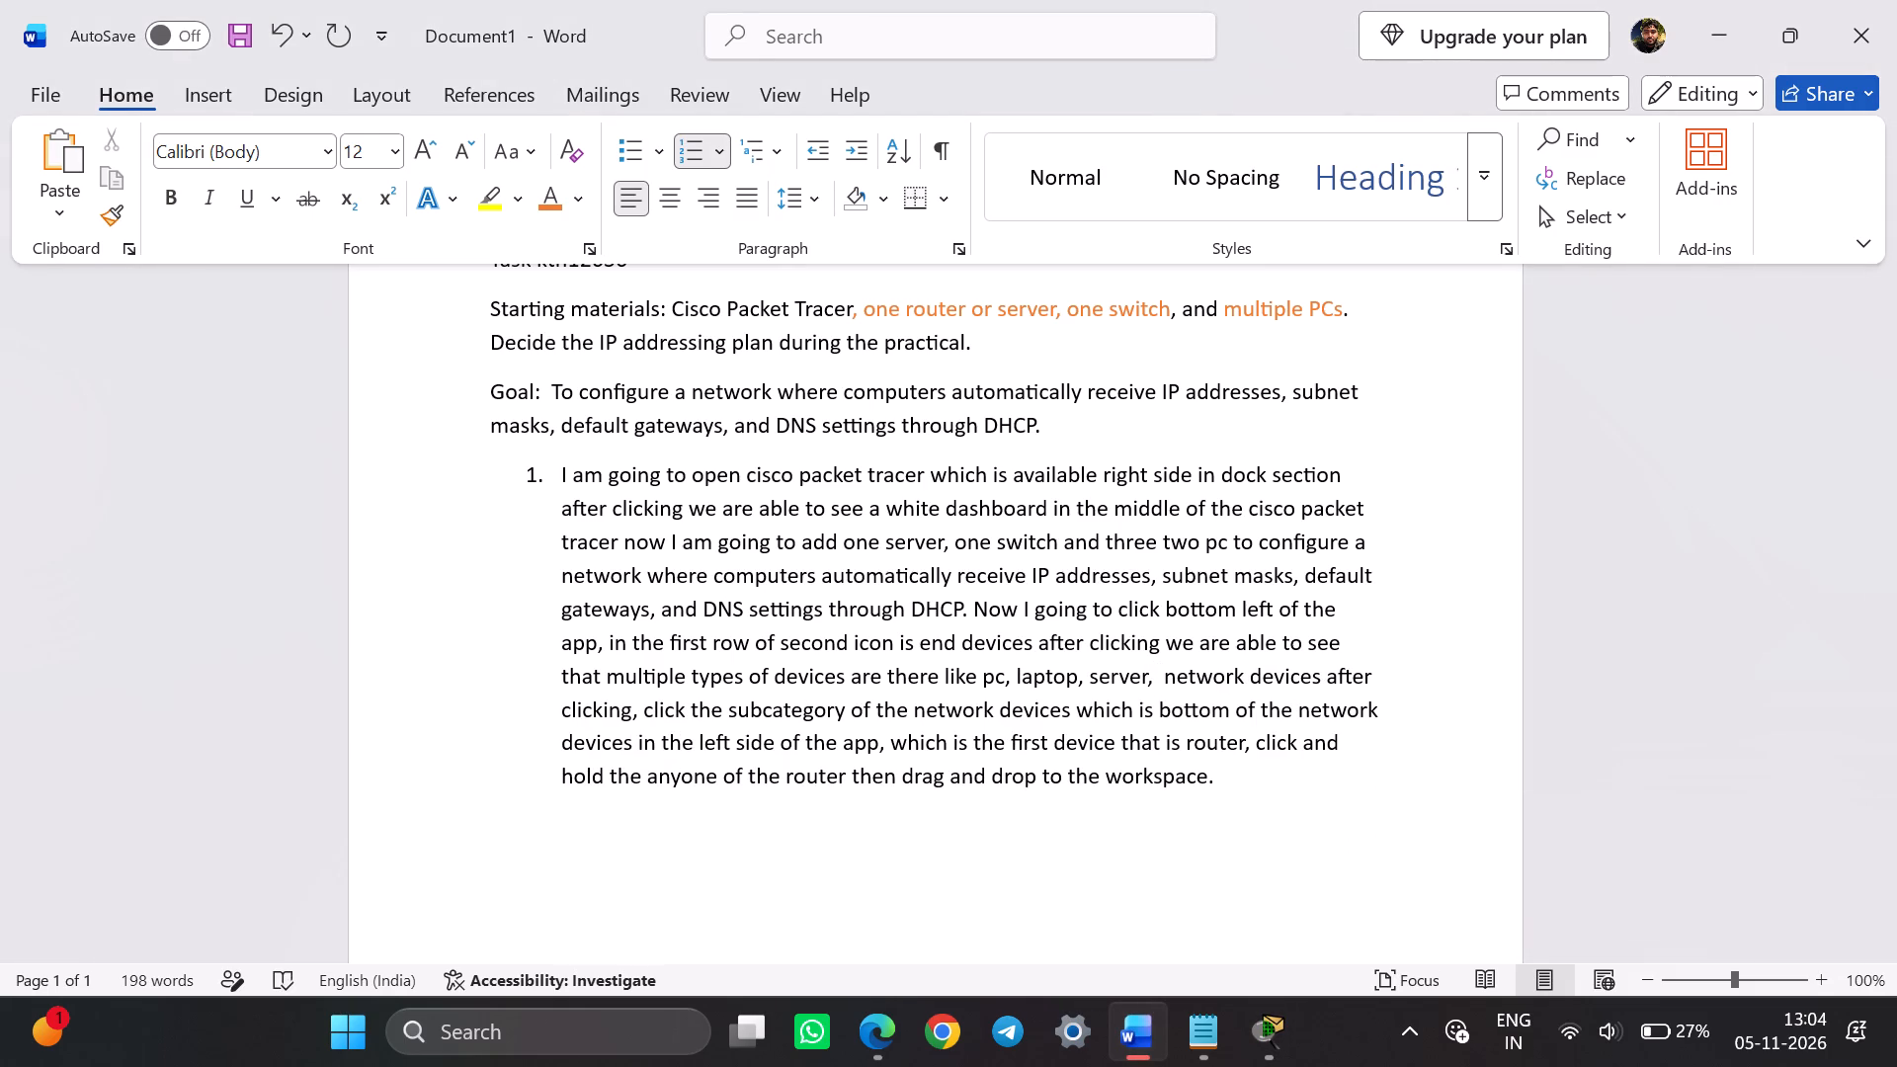
Continue item 1 after "server," with "so for this goal I need".
text(so for this)
key(space)
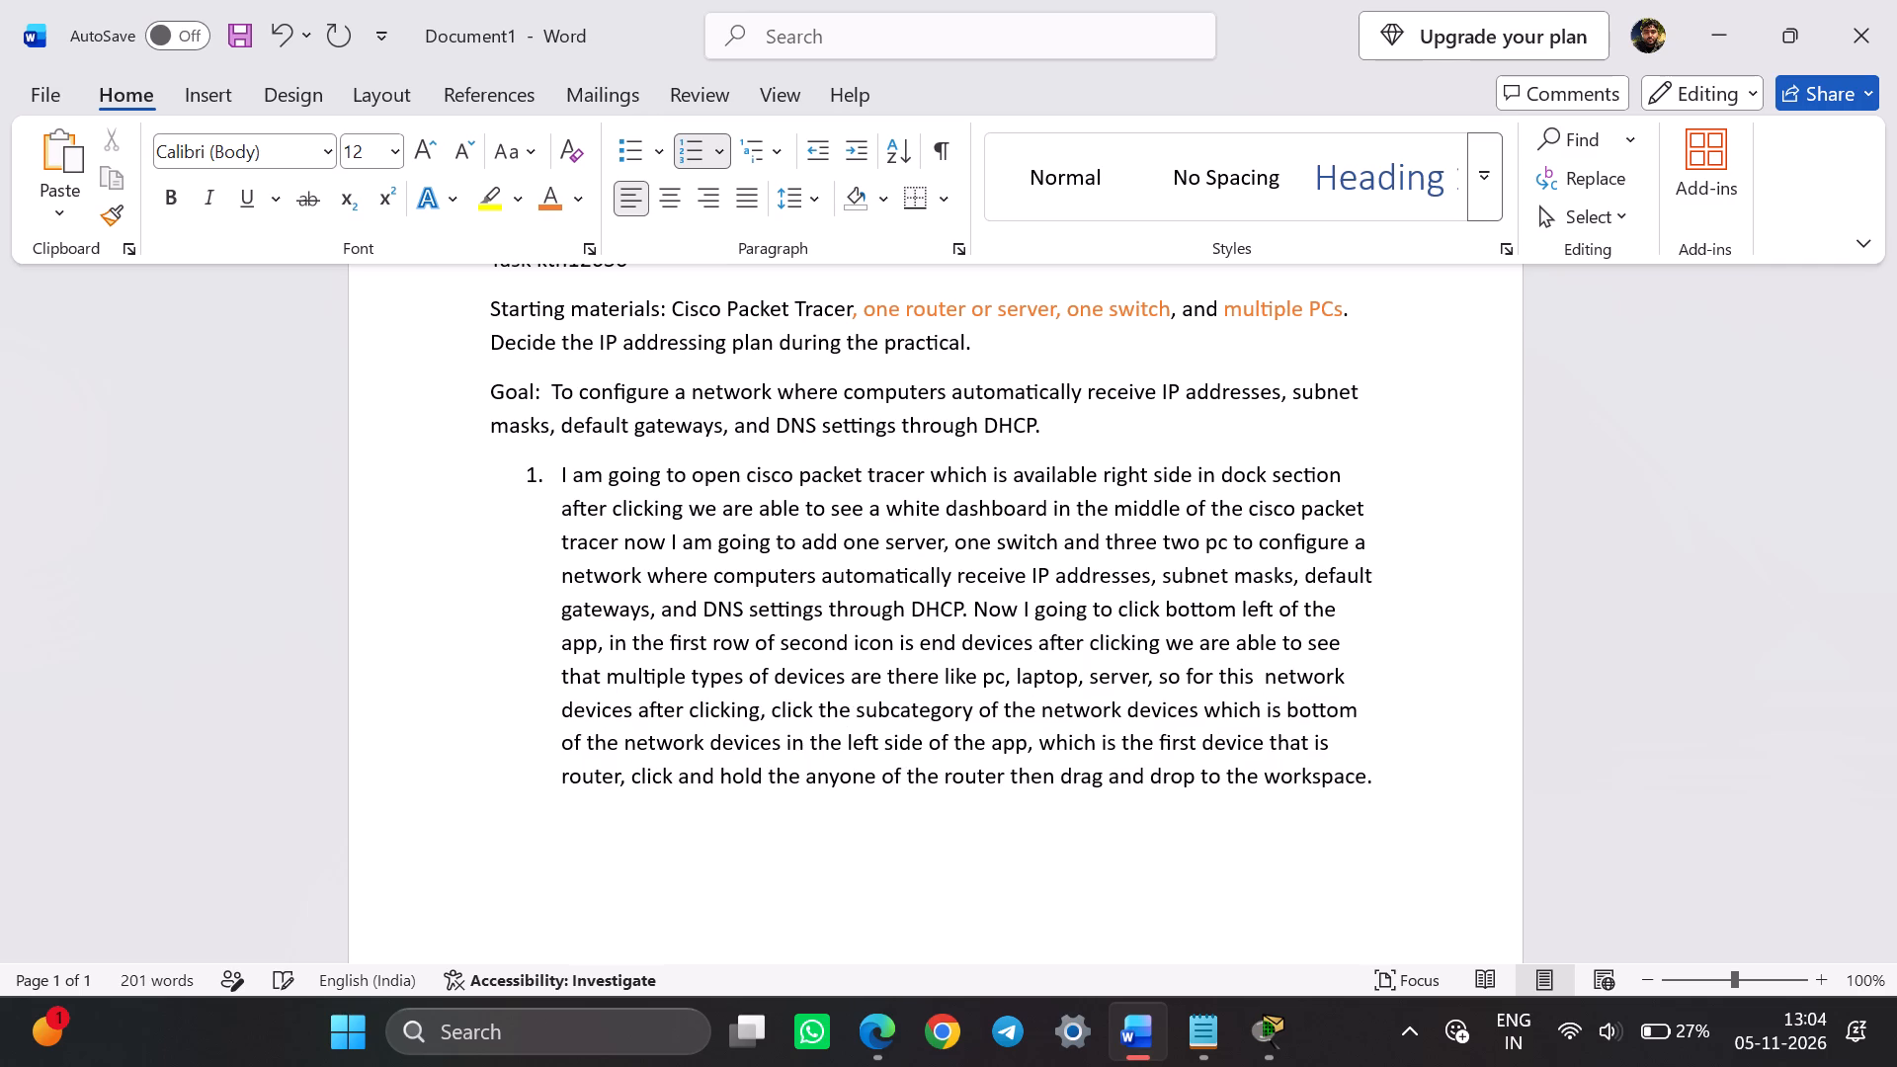
text(tas)
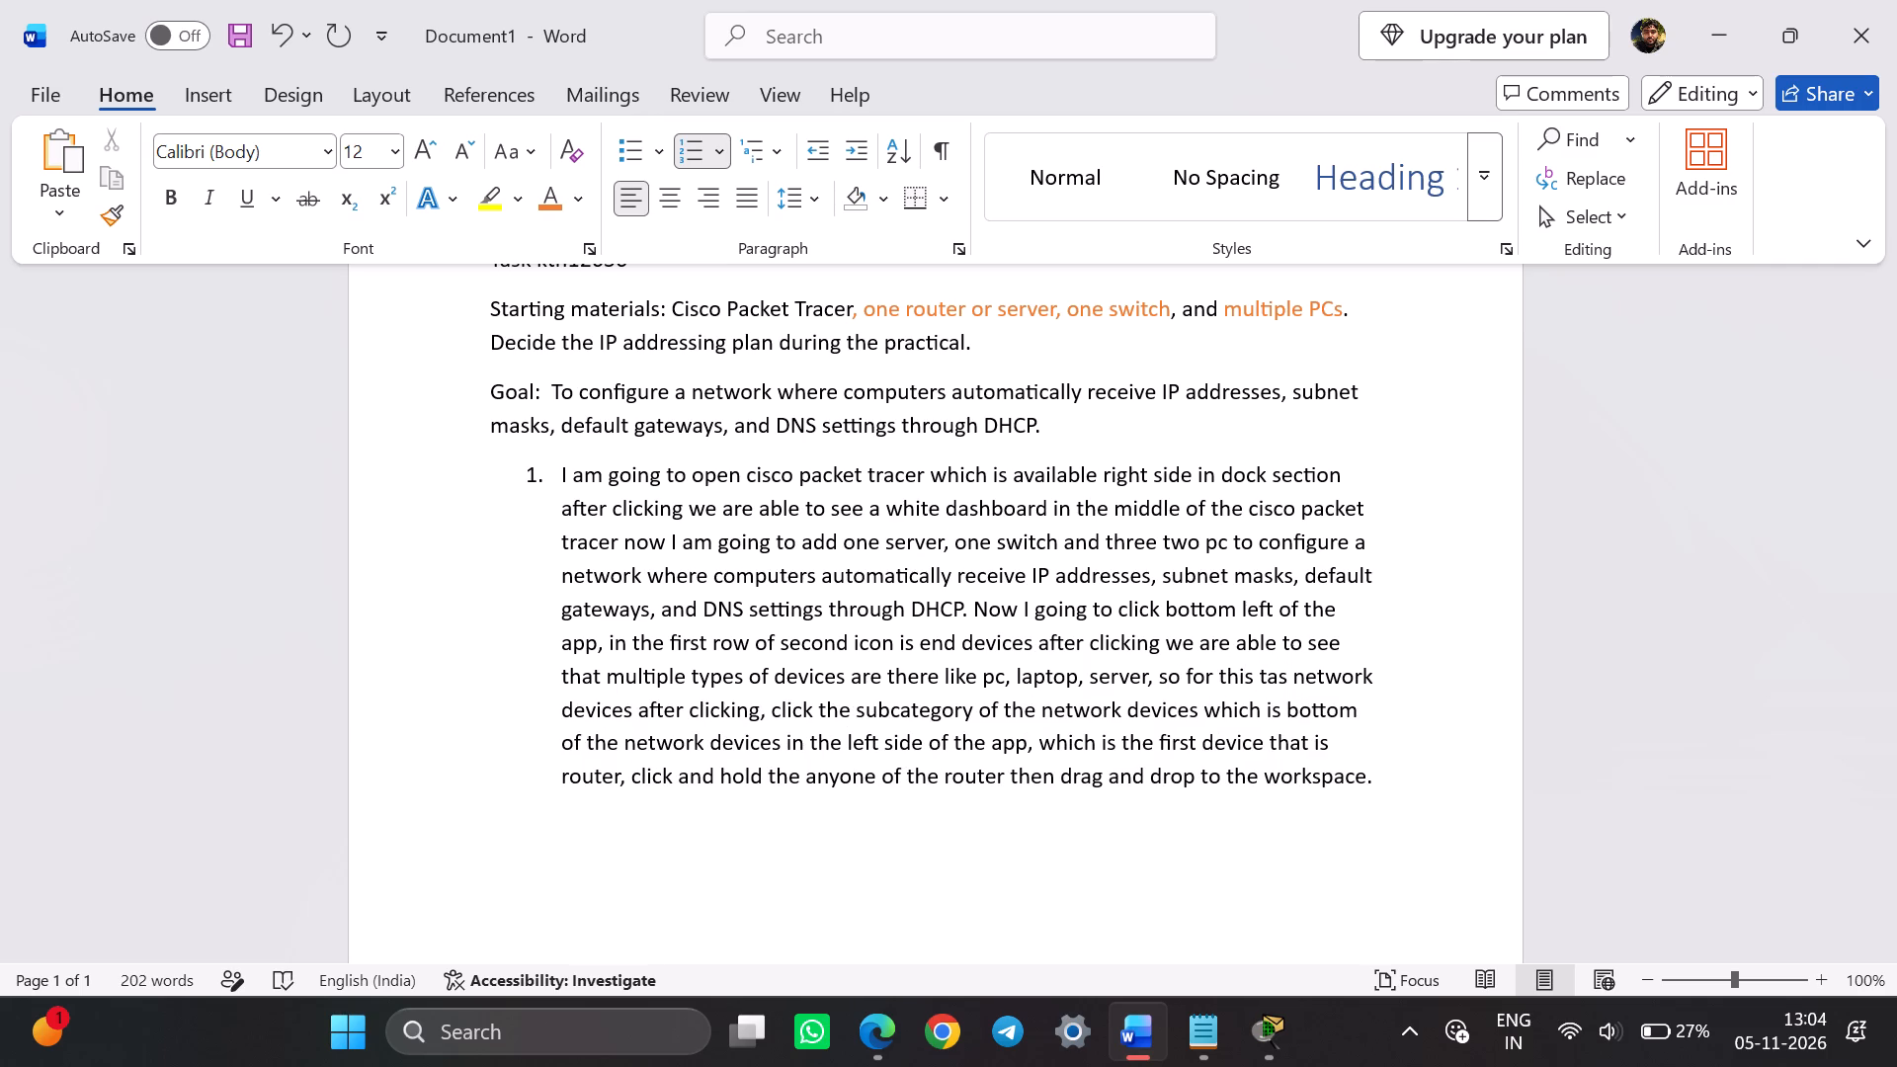
key(BackSpace)
key(BackSpace)
key(BackSpace)
text(goal)
key(space)
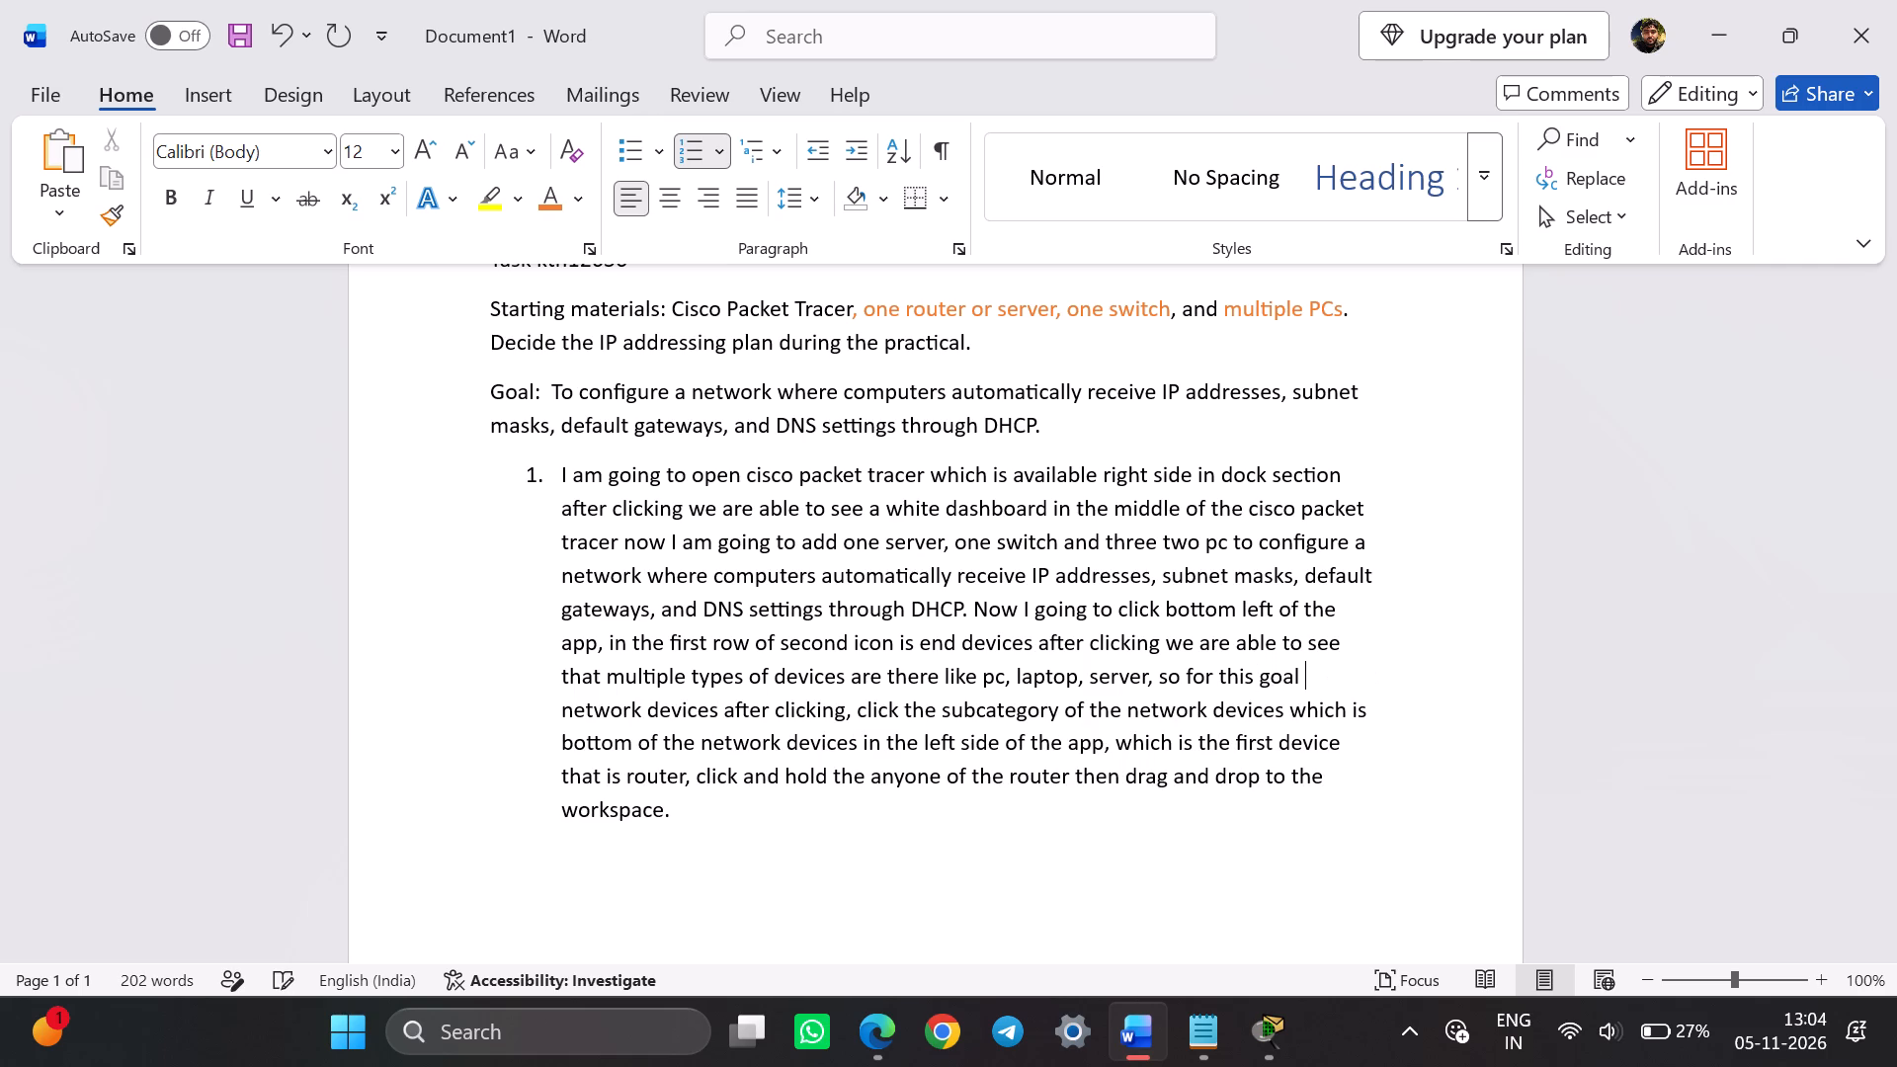
text(i need)
Add "one server, one switch and multiple pc" after "so for this goal I need" in item 1.
key(space)
text(serve)
key(BackSpace)
key(BackSpace)
key(BackSpace)
key(BackSpace)
key(BackSpace)
text(one)
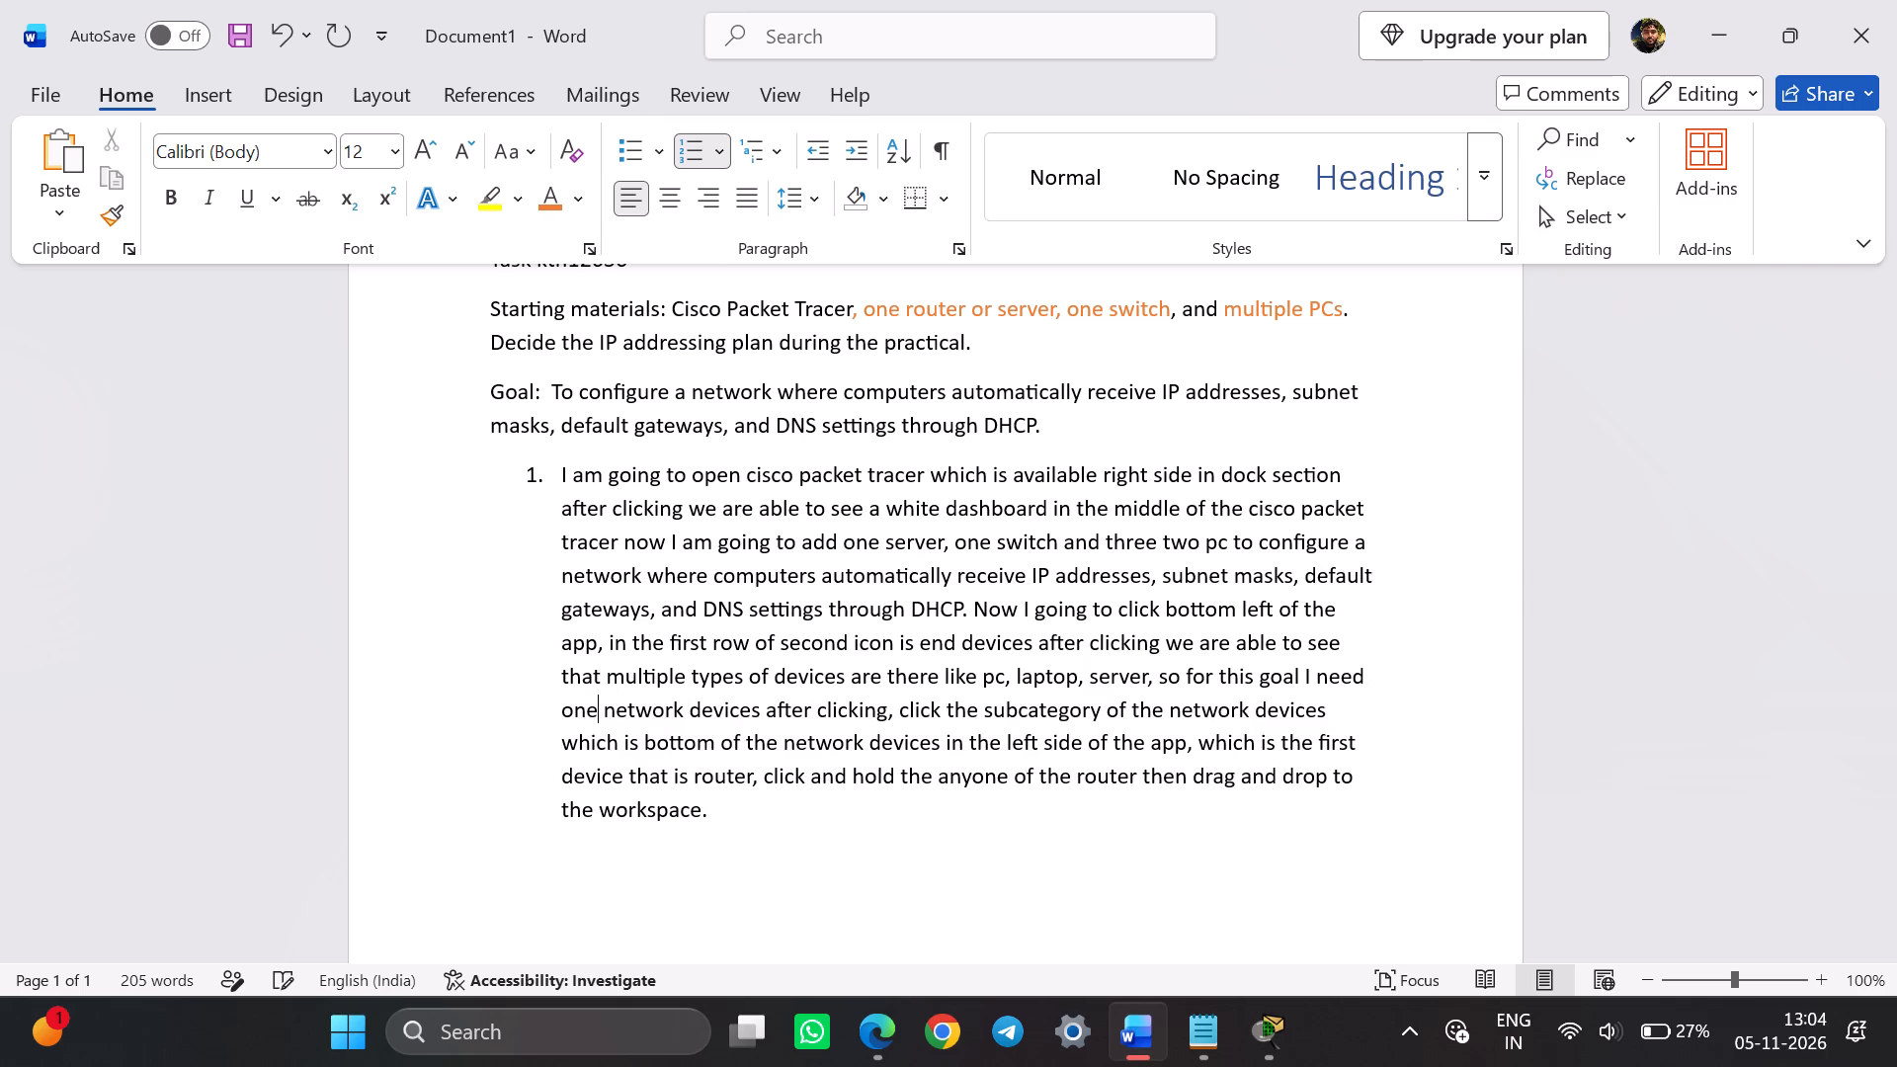
key(space)
text(server)
key(space)
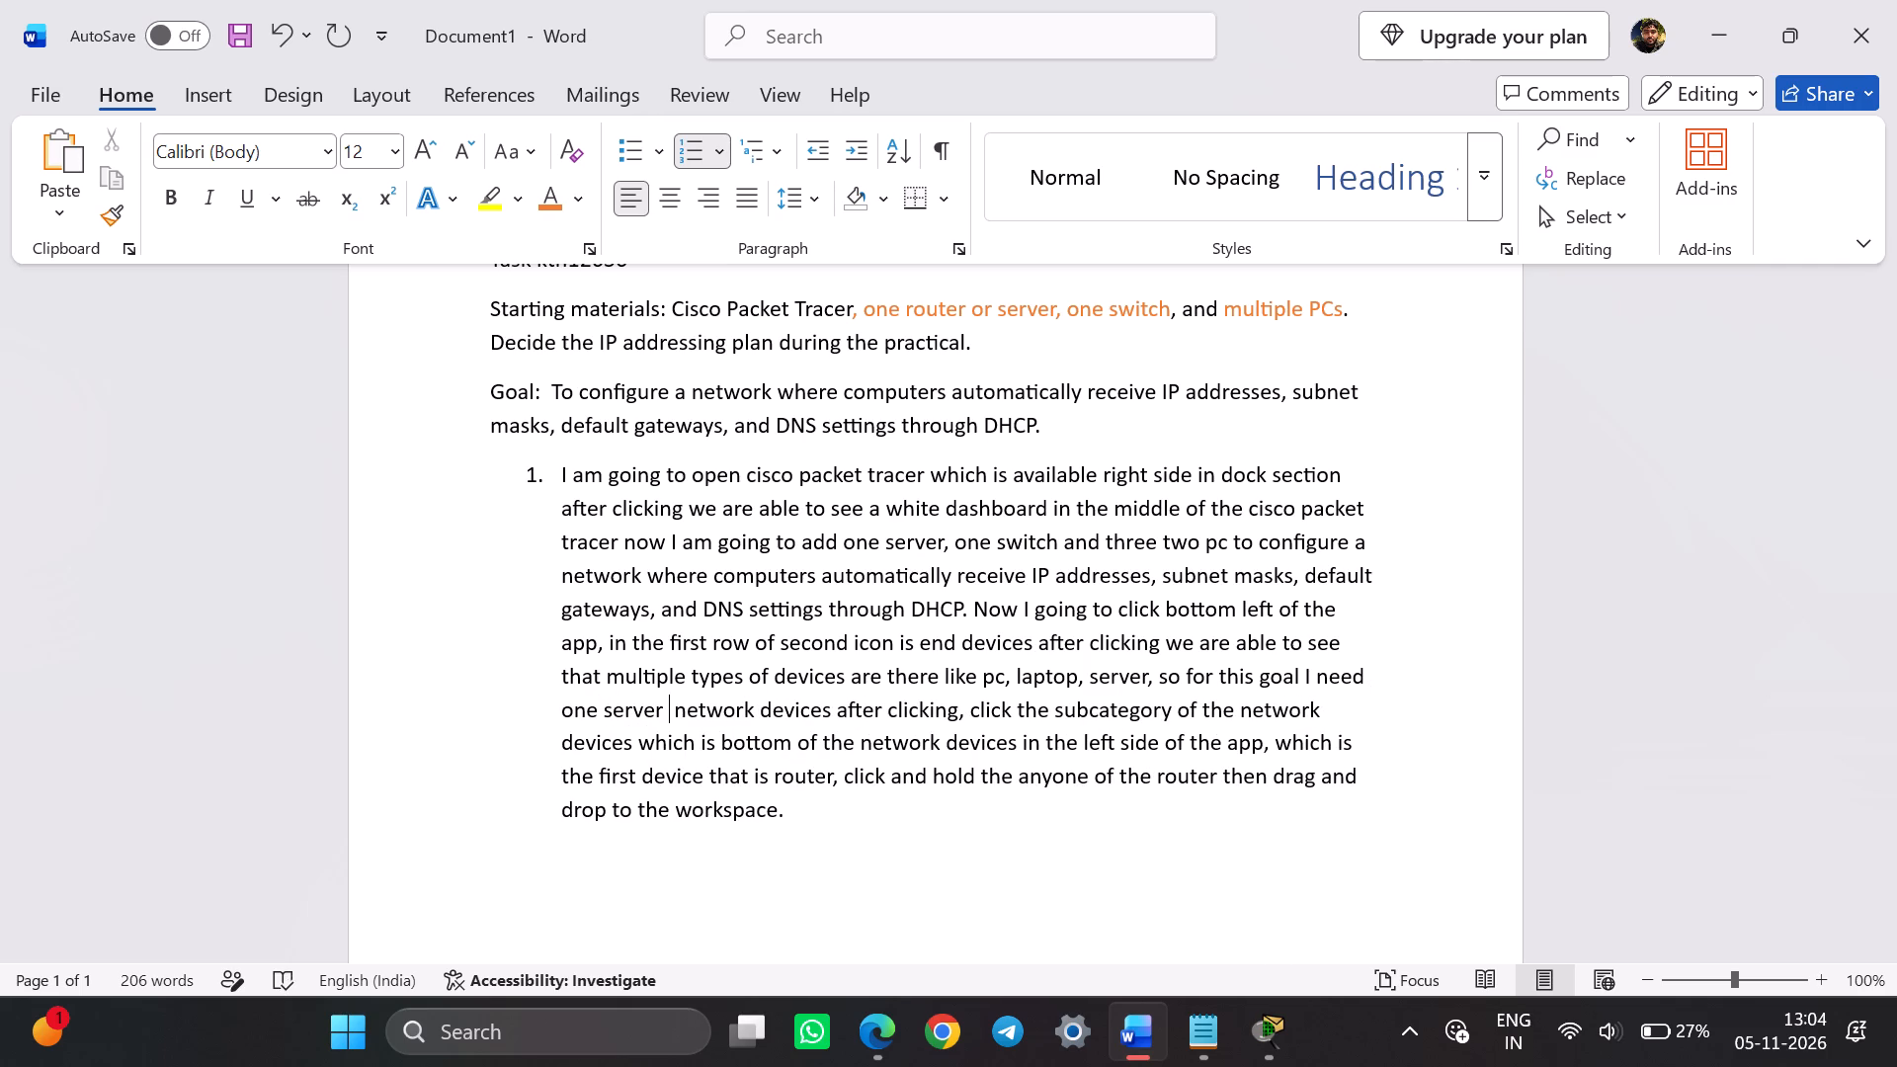
key(BackSpace)
text(, one)
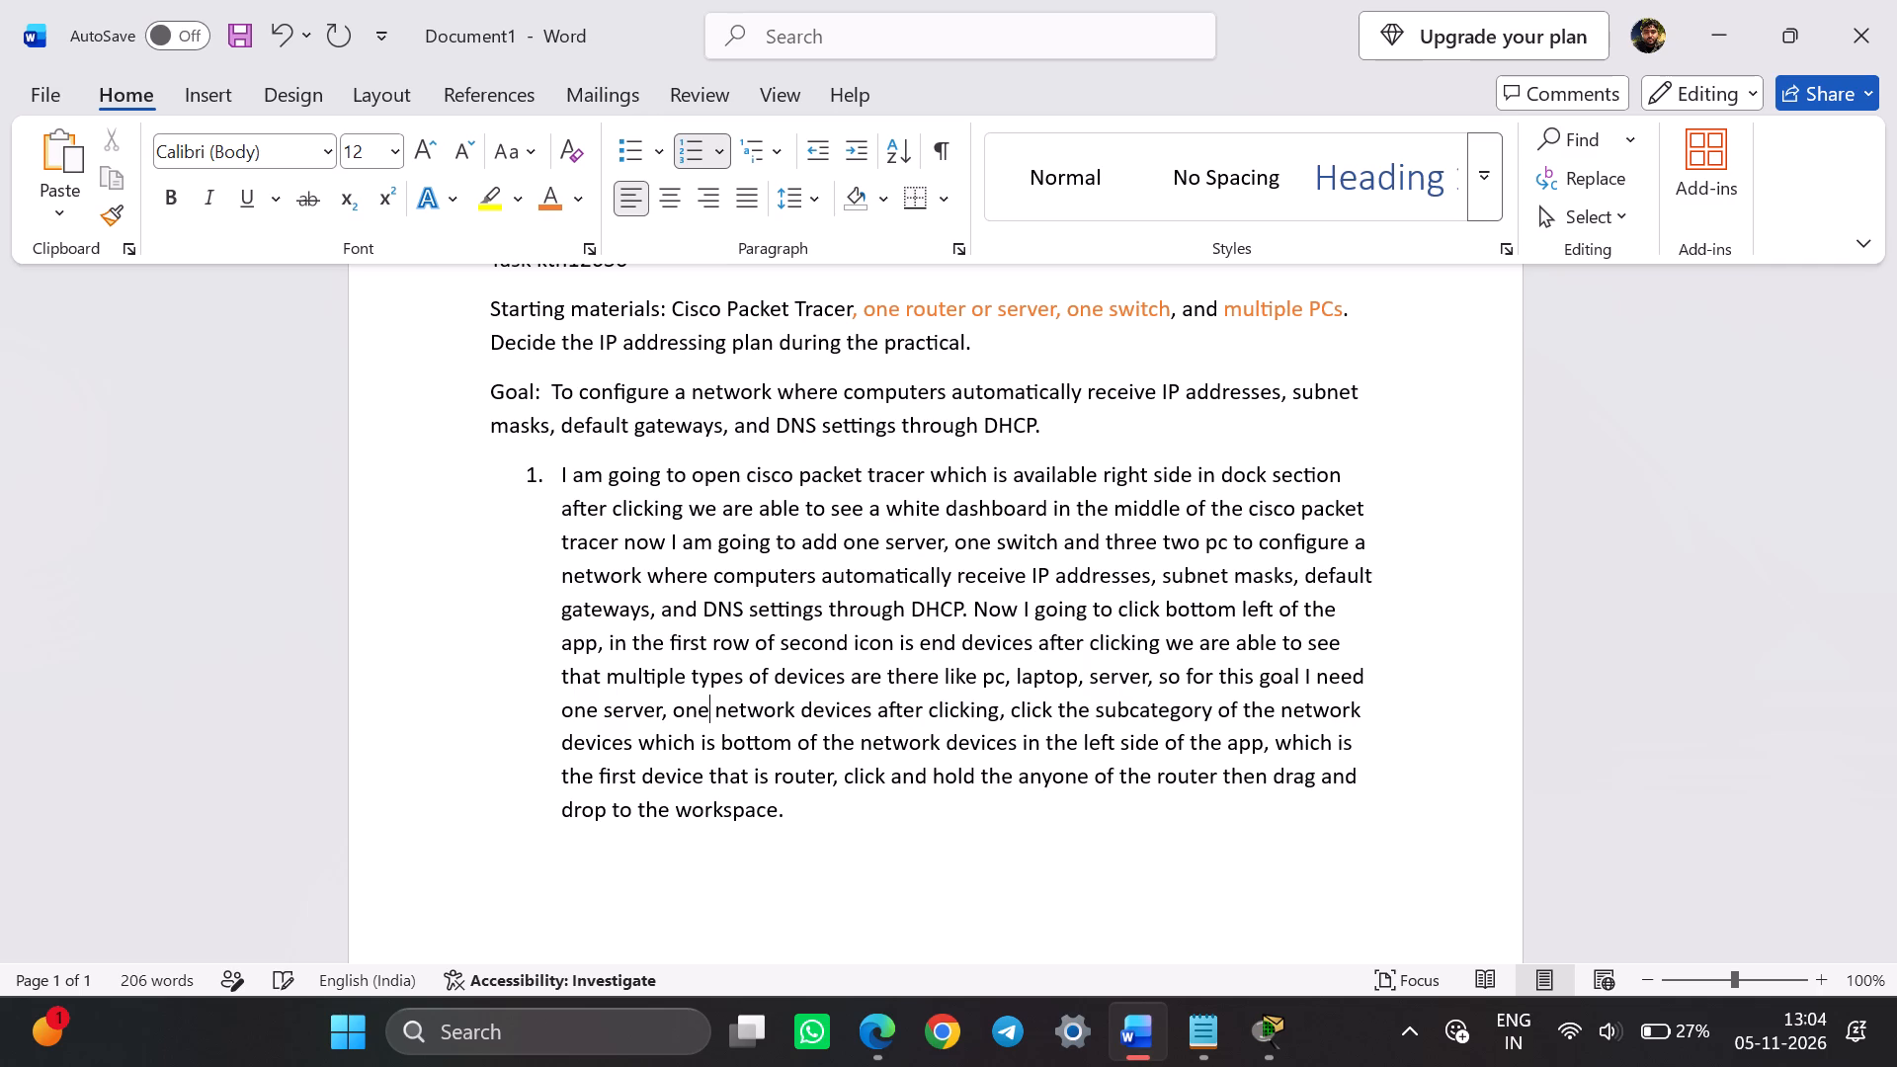
key(space)
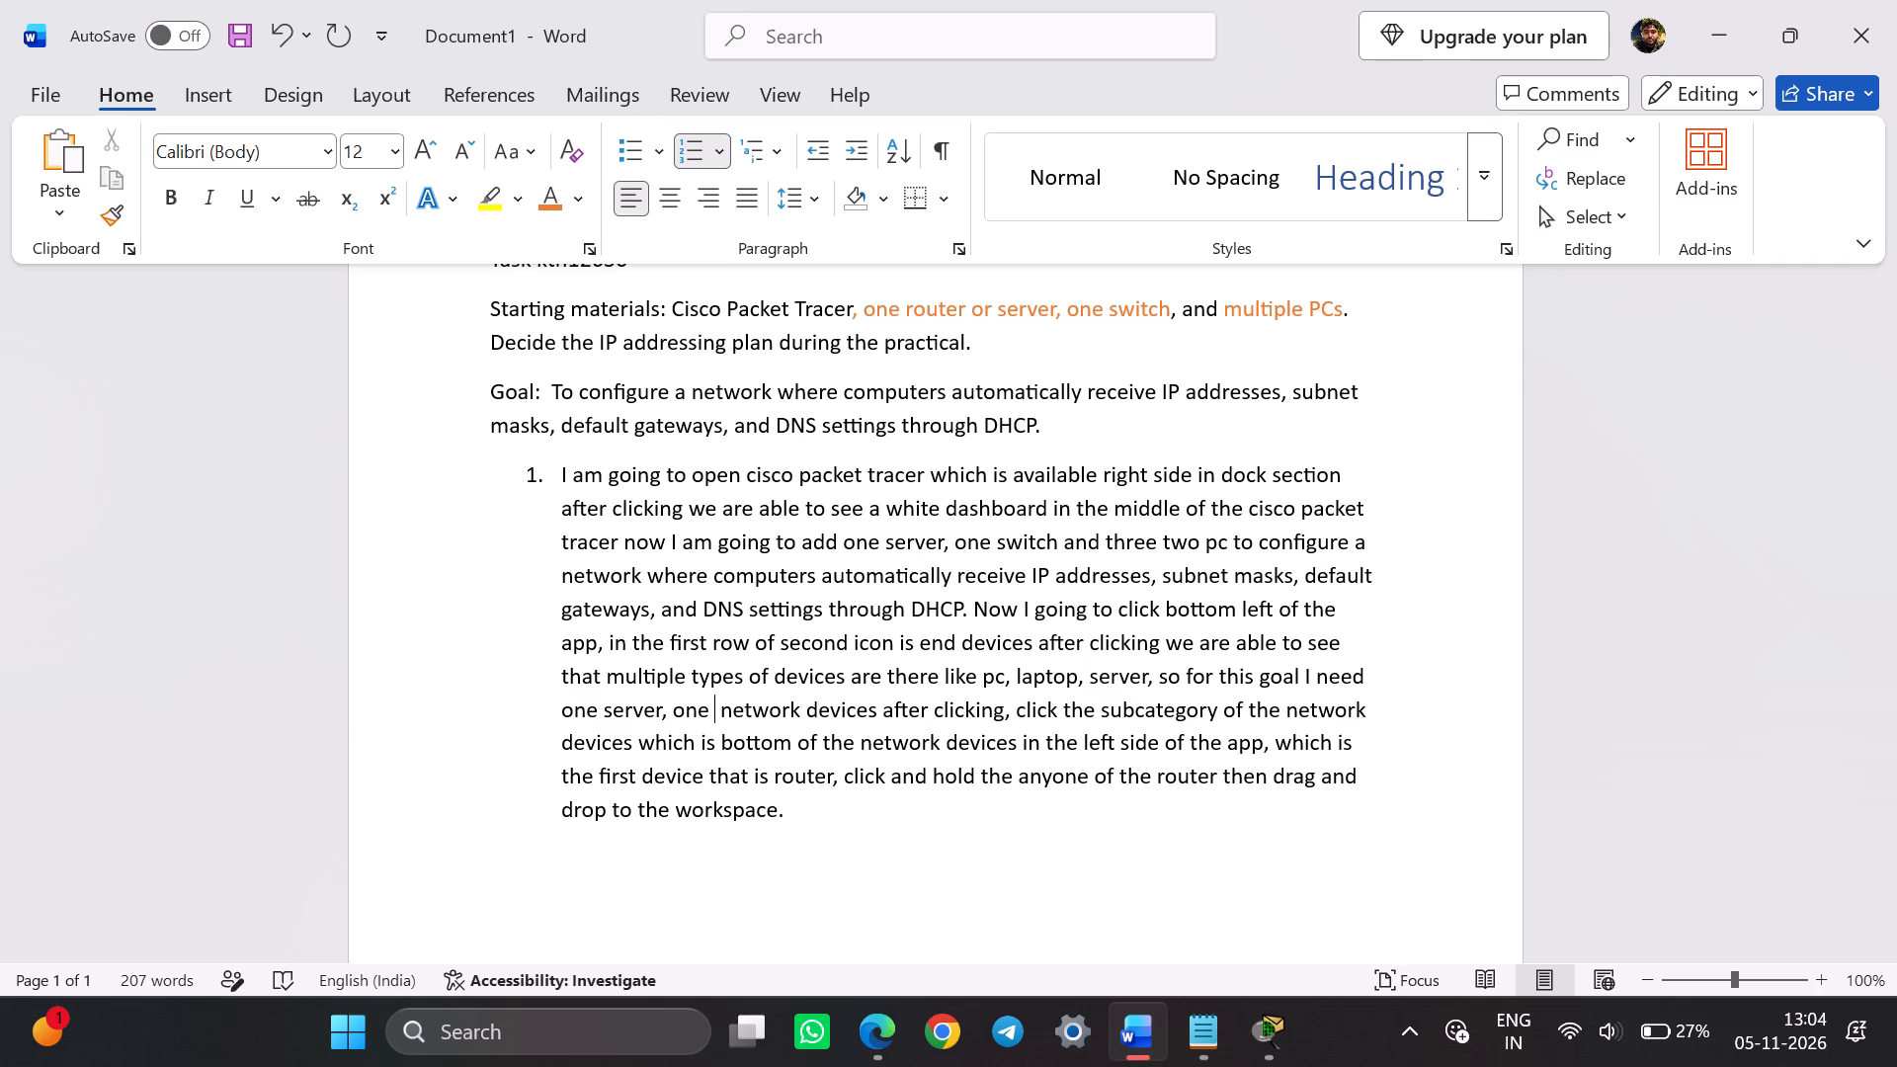
text(sw)
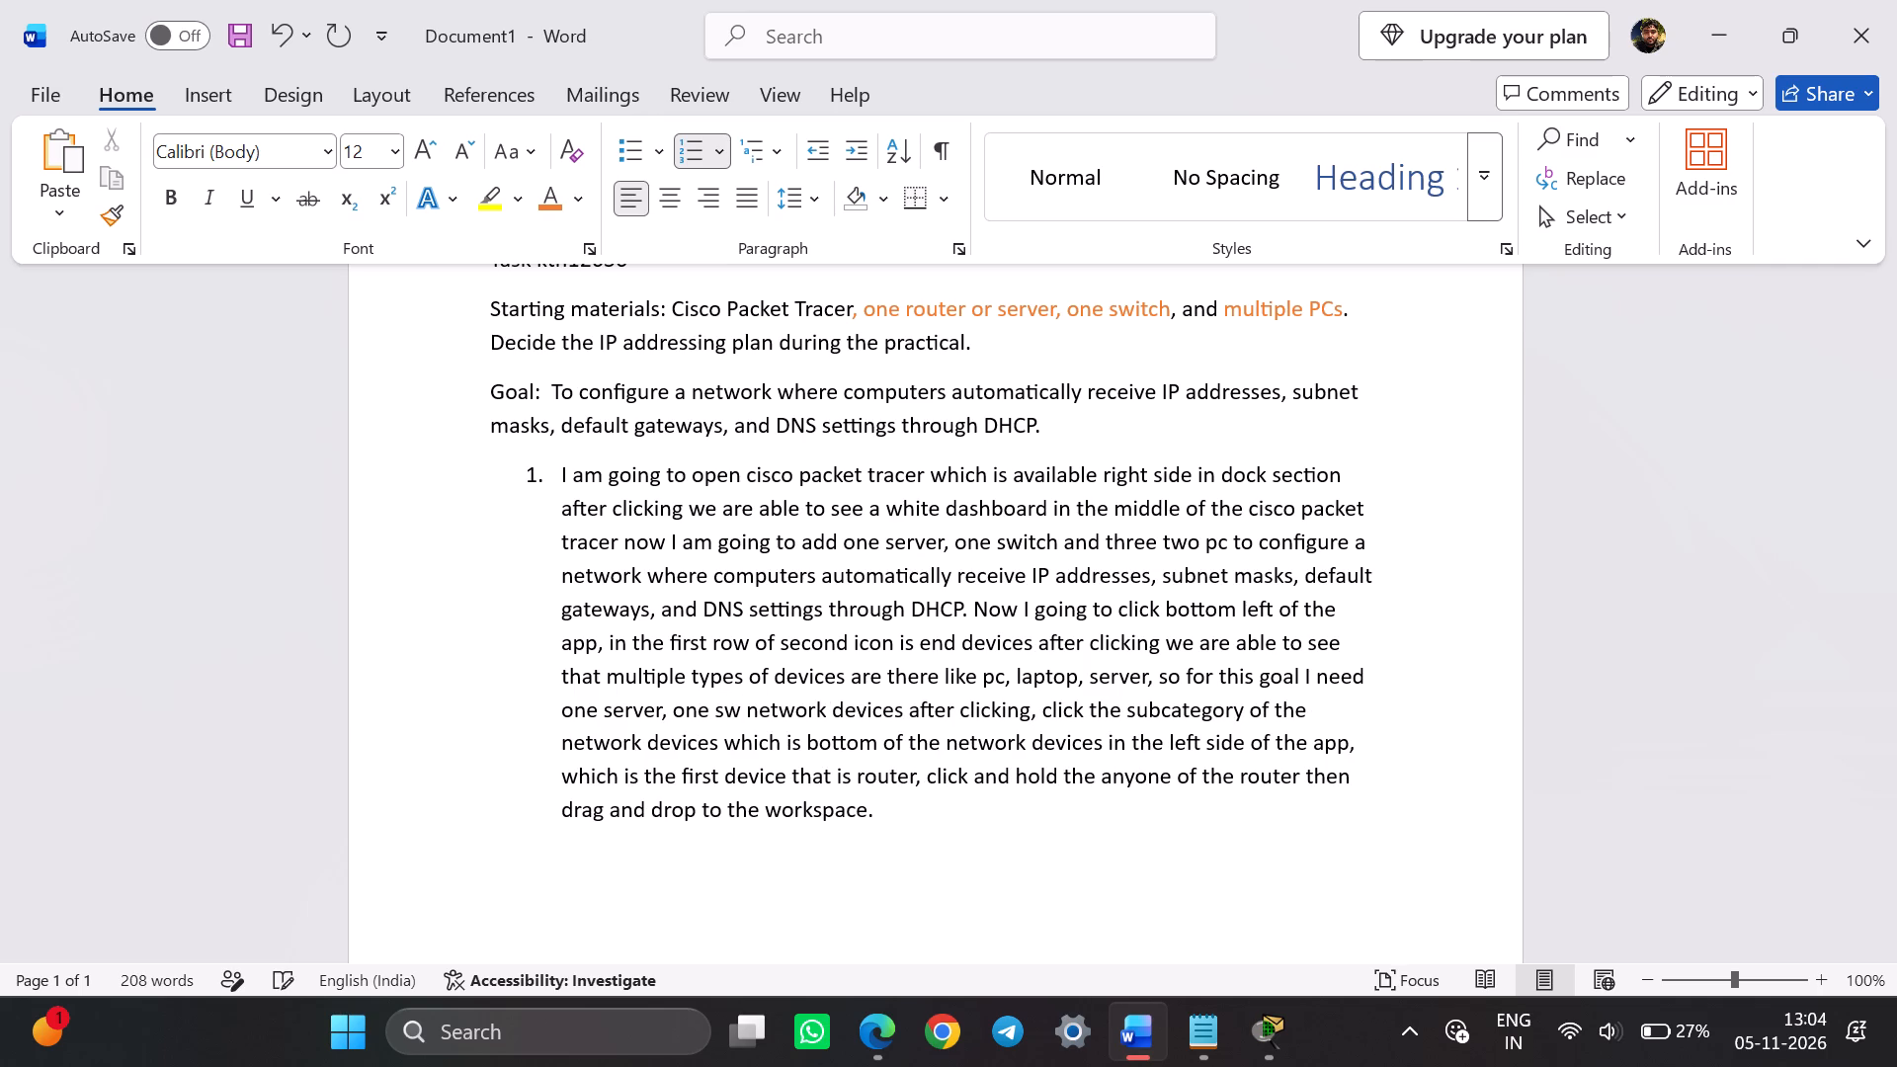
text(itch and multiple pc)
key(space)
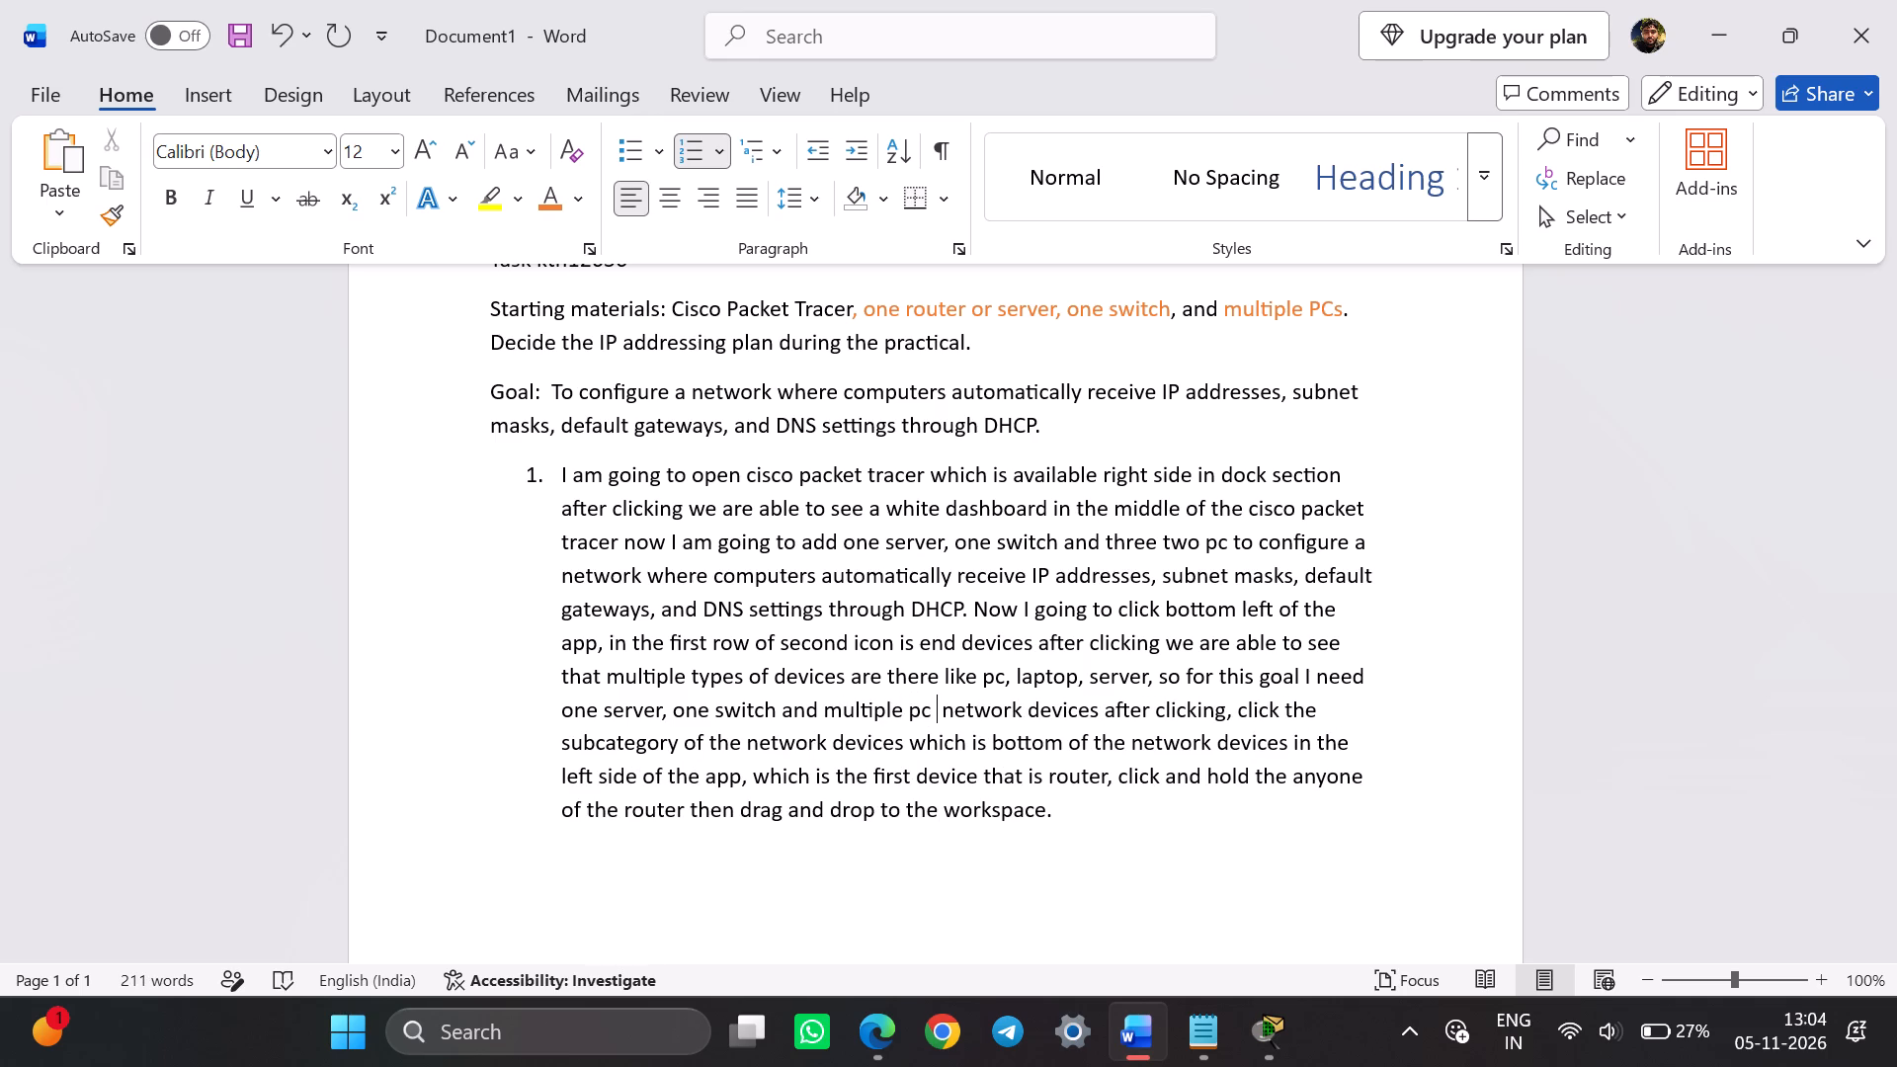
Insert five line breaks before "network devices after clicking" to separate the old router text from the new narration.
key(shift+Return)
key(shift+Return)
key(shift+Return)
key(shift+Return)
key(shift+Return)
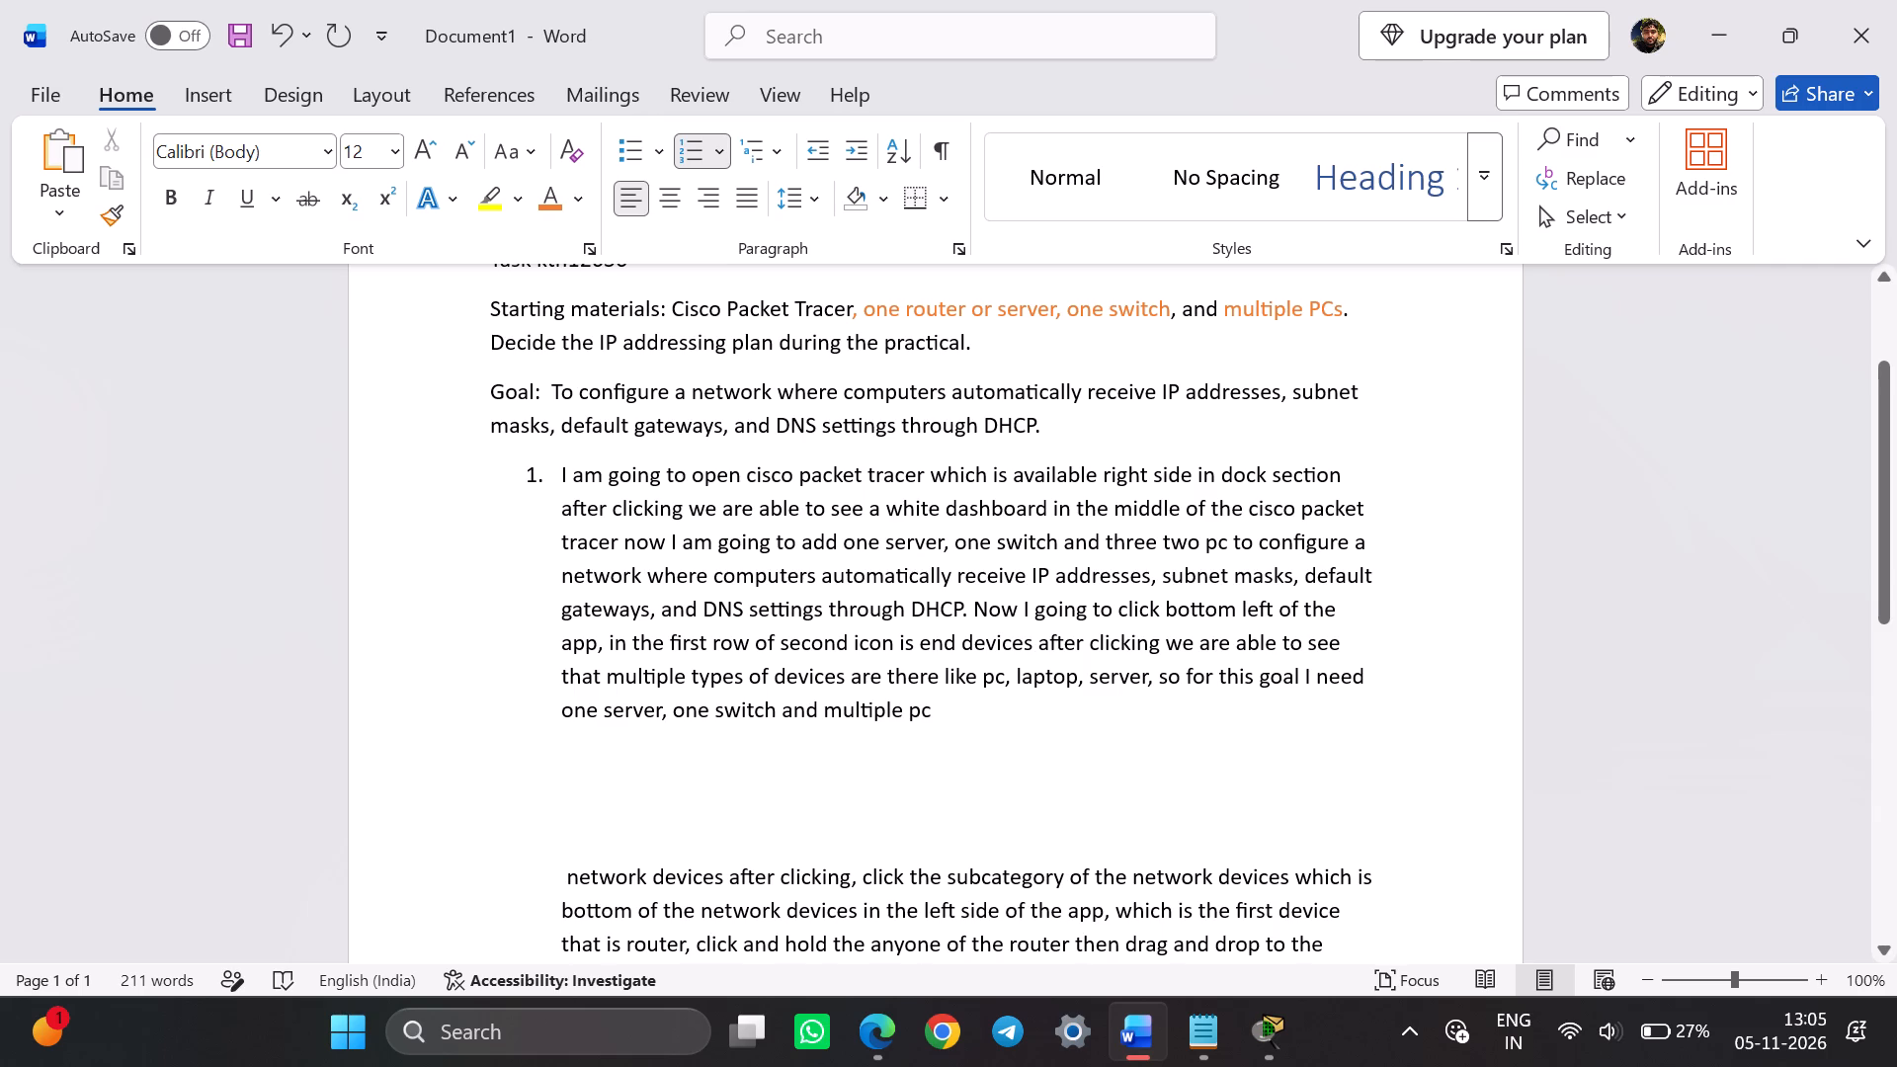
Insert "that" after "second icon" in item 1.
click(891, 647)
key(space)
text(that)
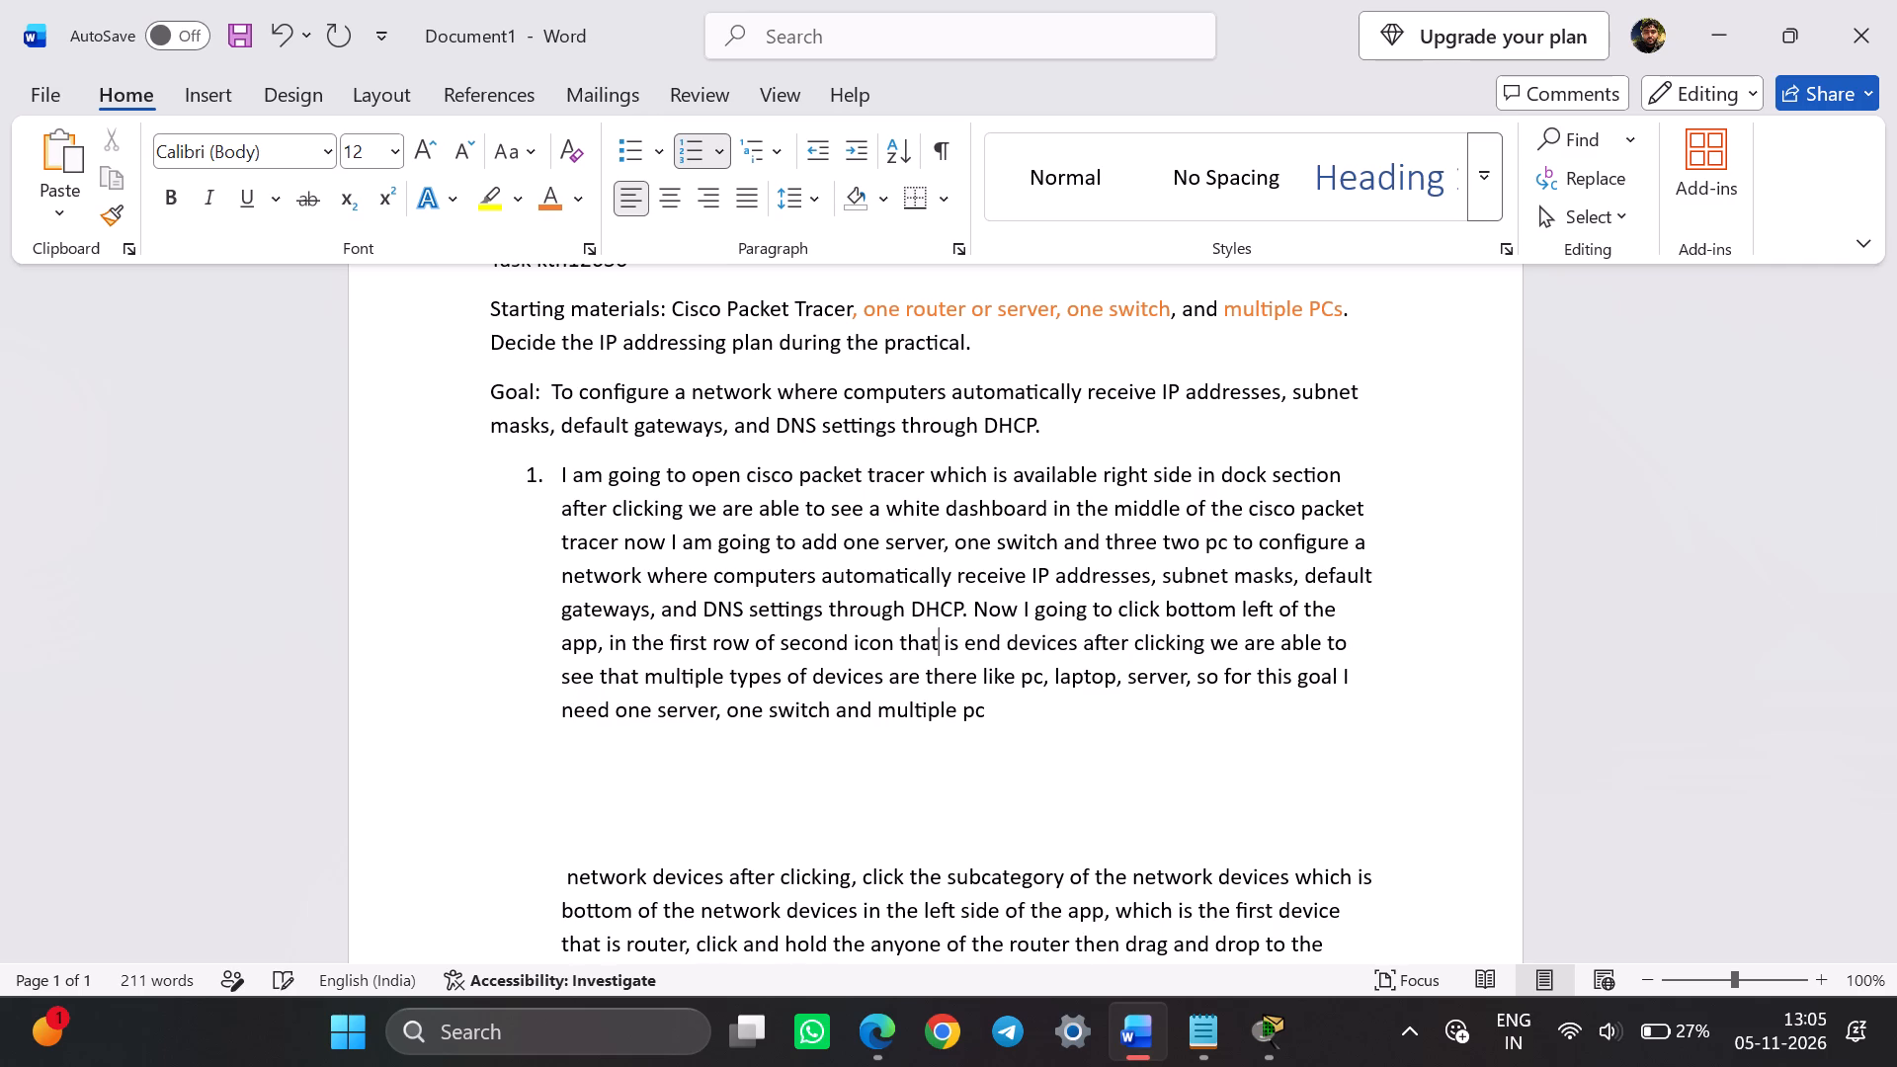
key(space)
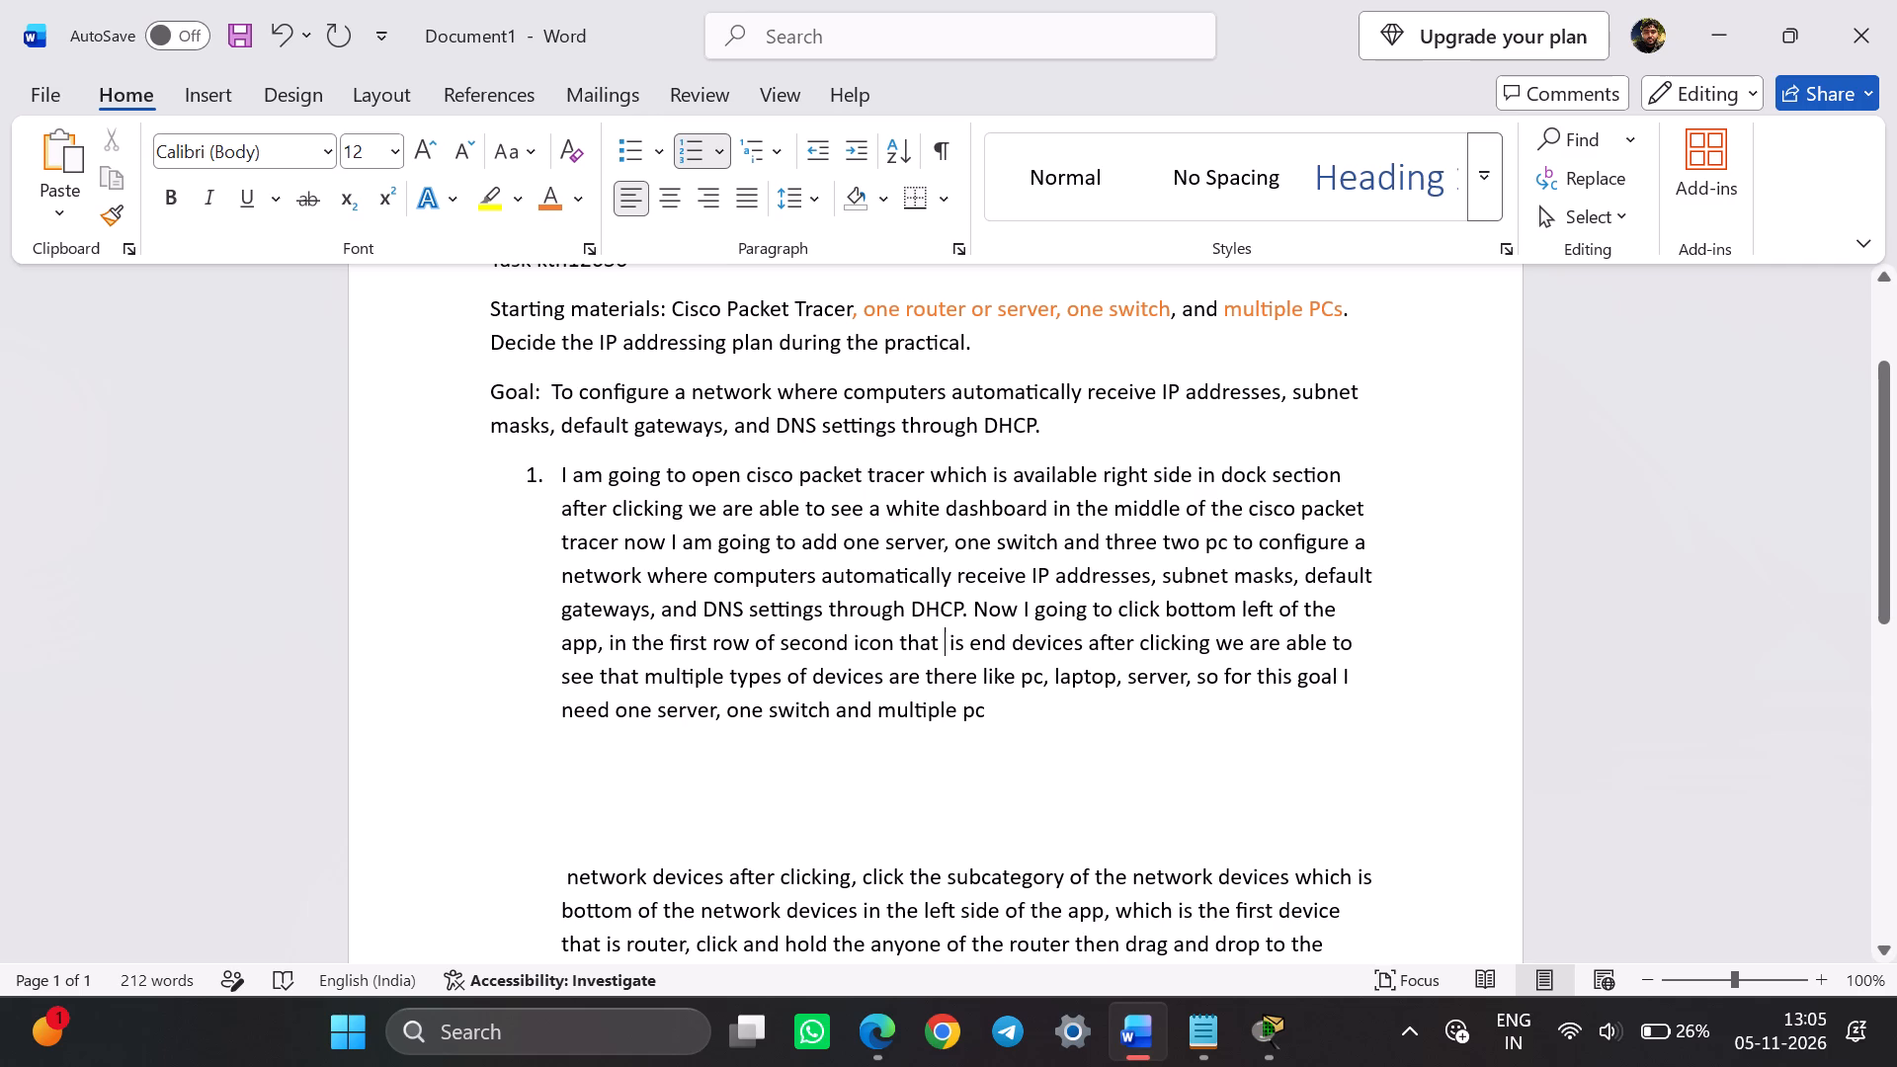
Check the device layout in Cisco Packet Tracer and replace "there" after "devices are" in item 1 with "bottom of the cisco packet tracer".
click(975, 677)
key(BackSpace)
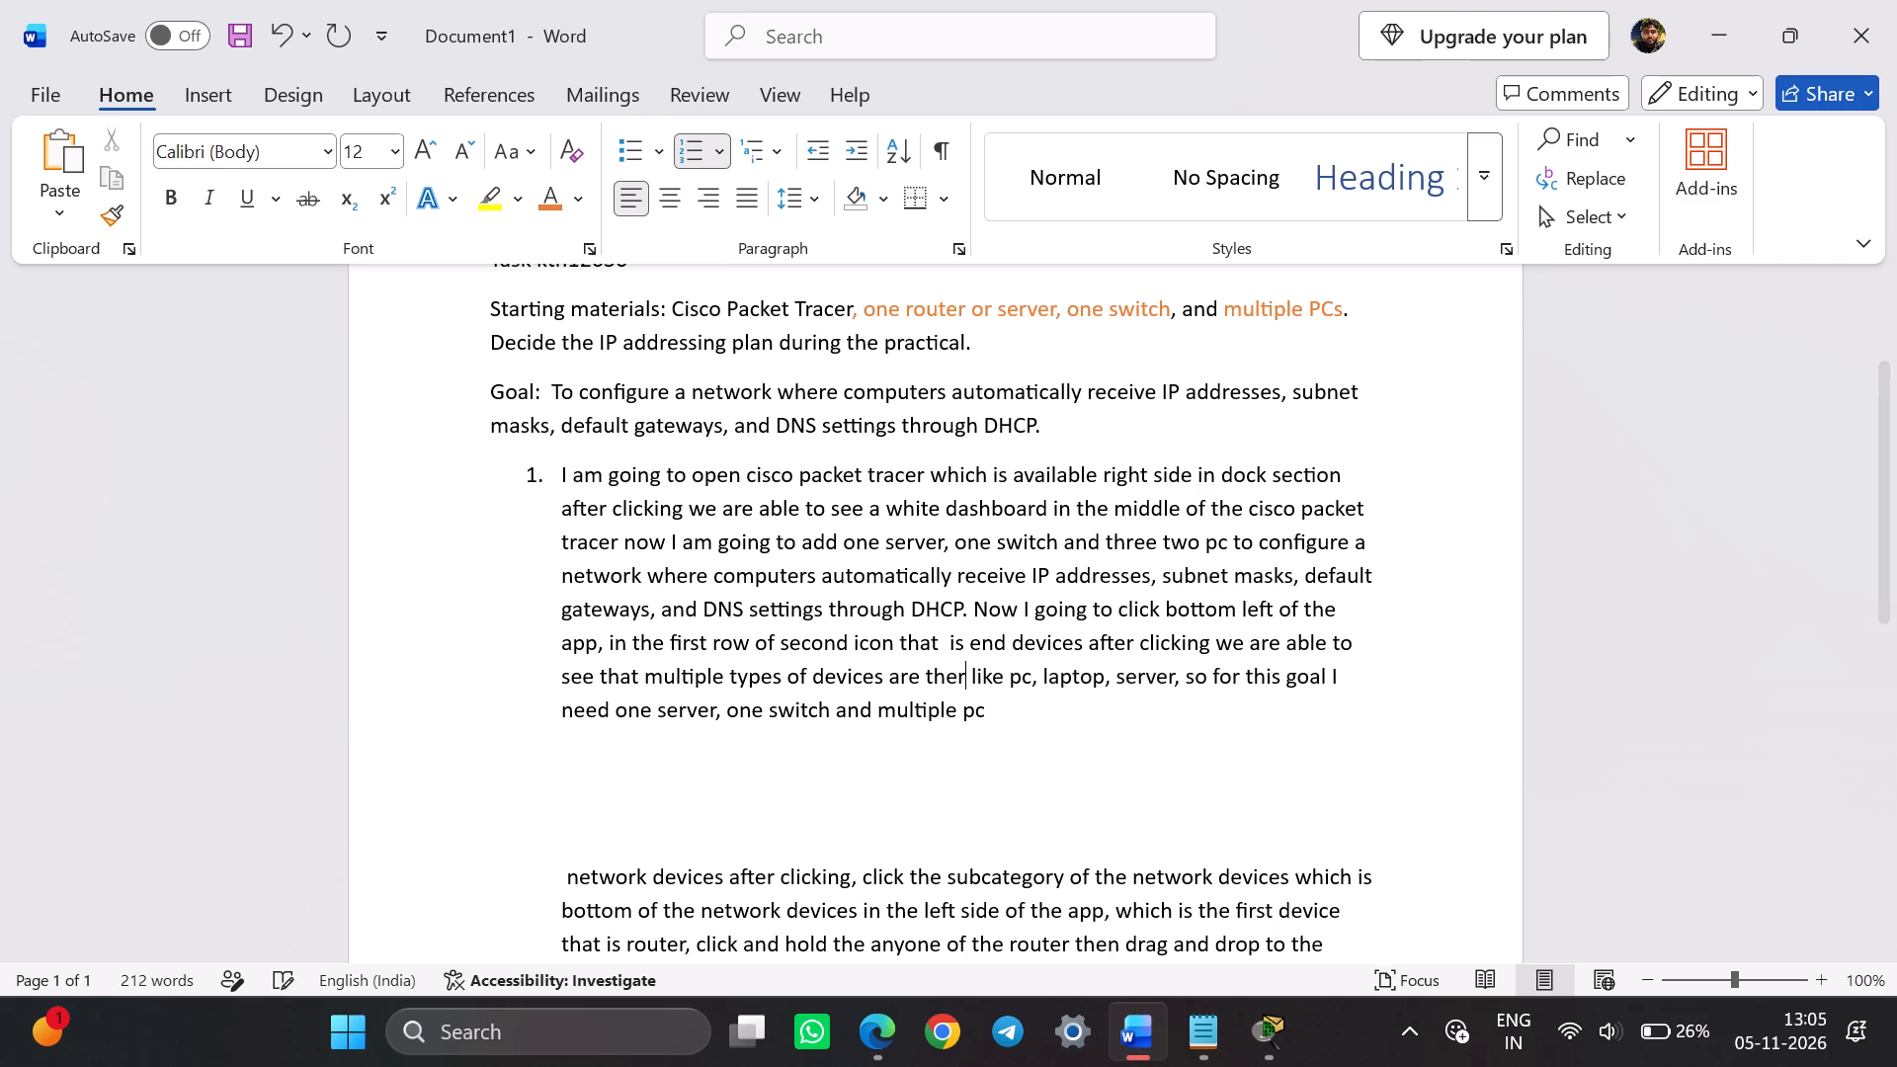
key(BackSpace)
key(BackSpace)
key(BackSpace)
key(BackSpace)
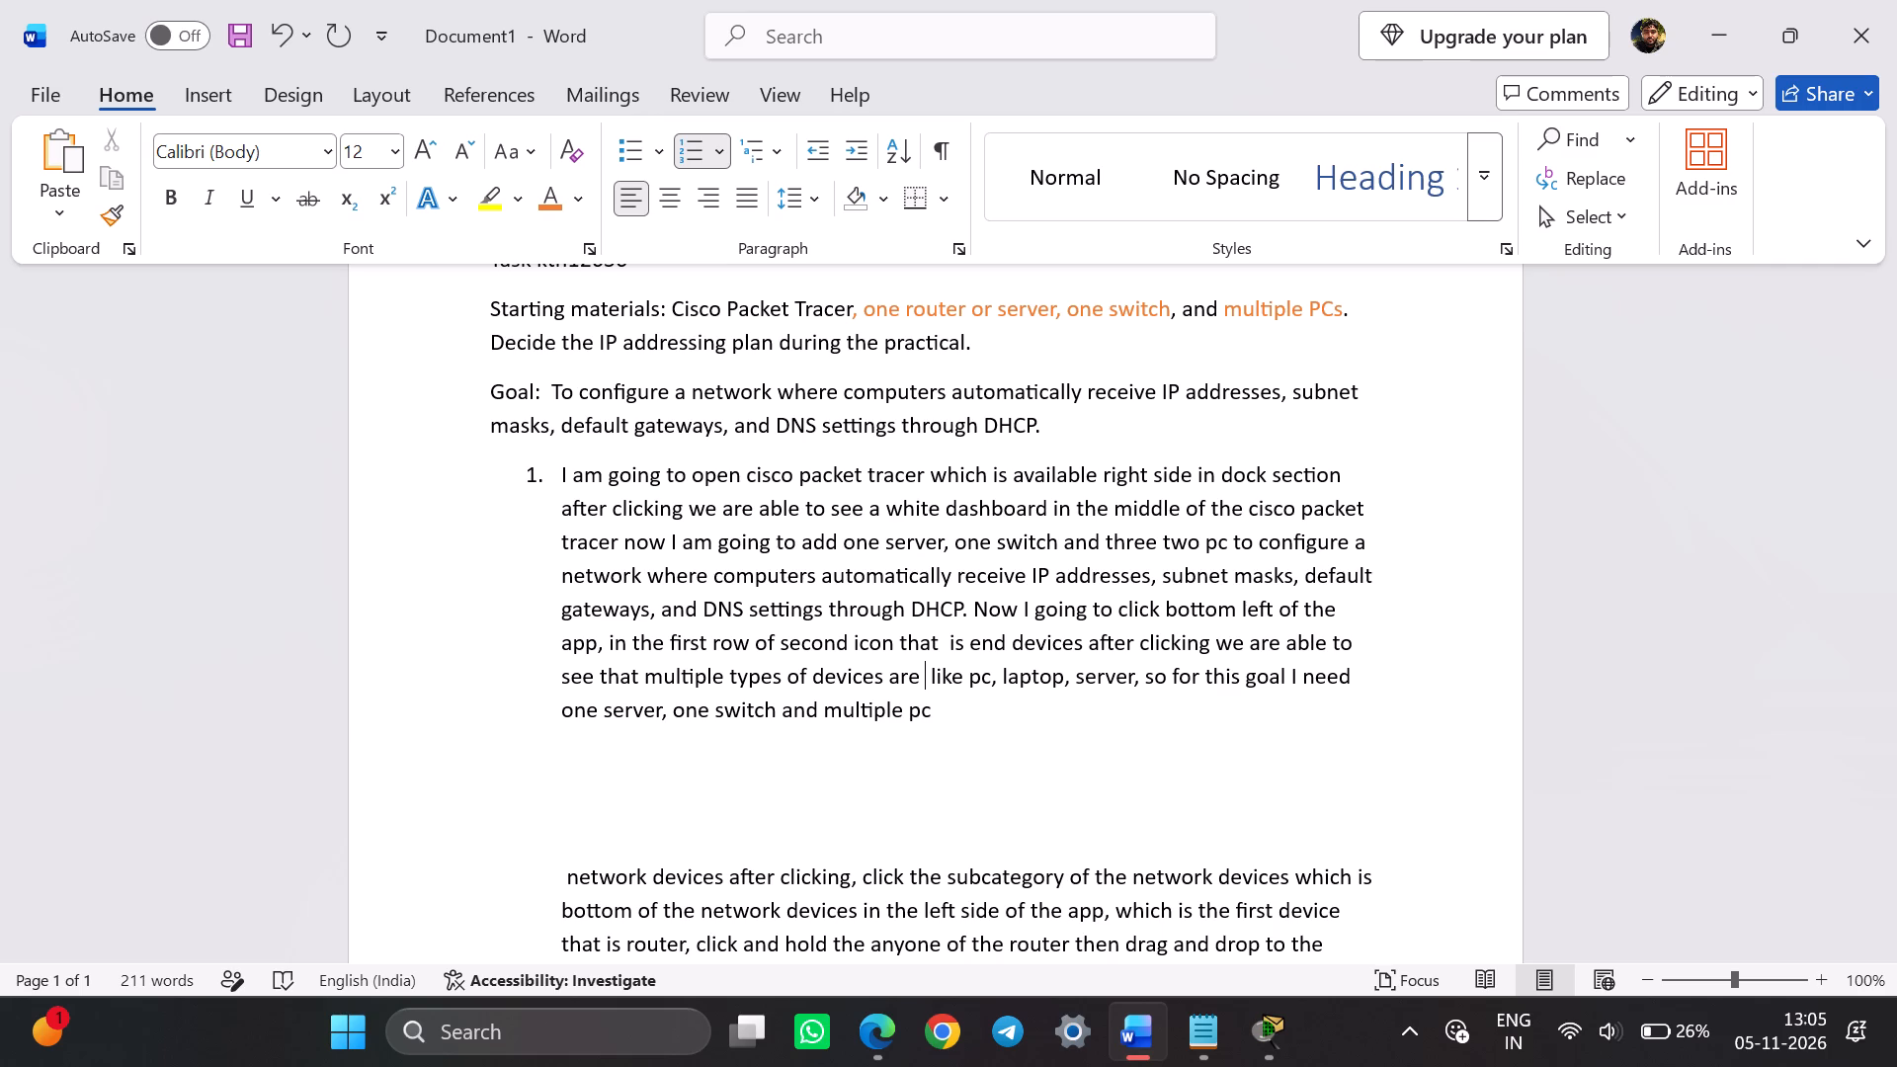
click(1234, 1025)
click(1255, 1025)
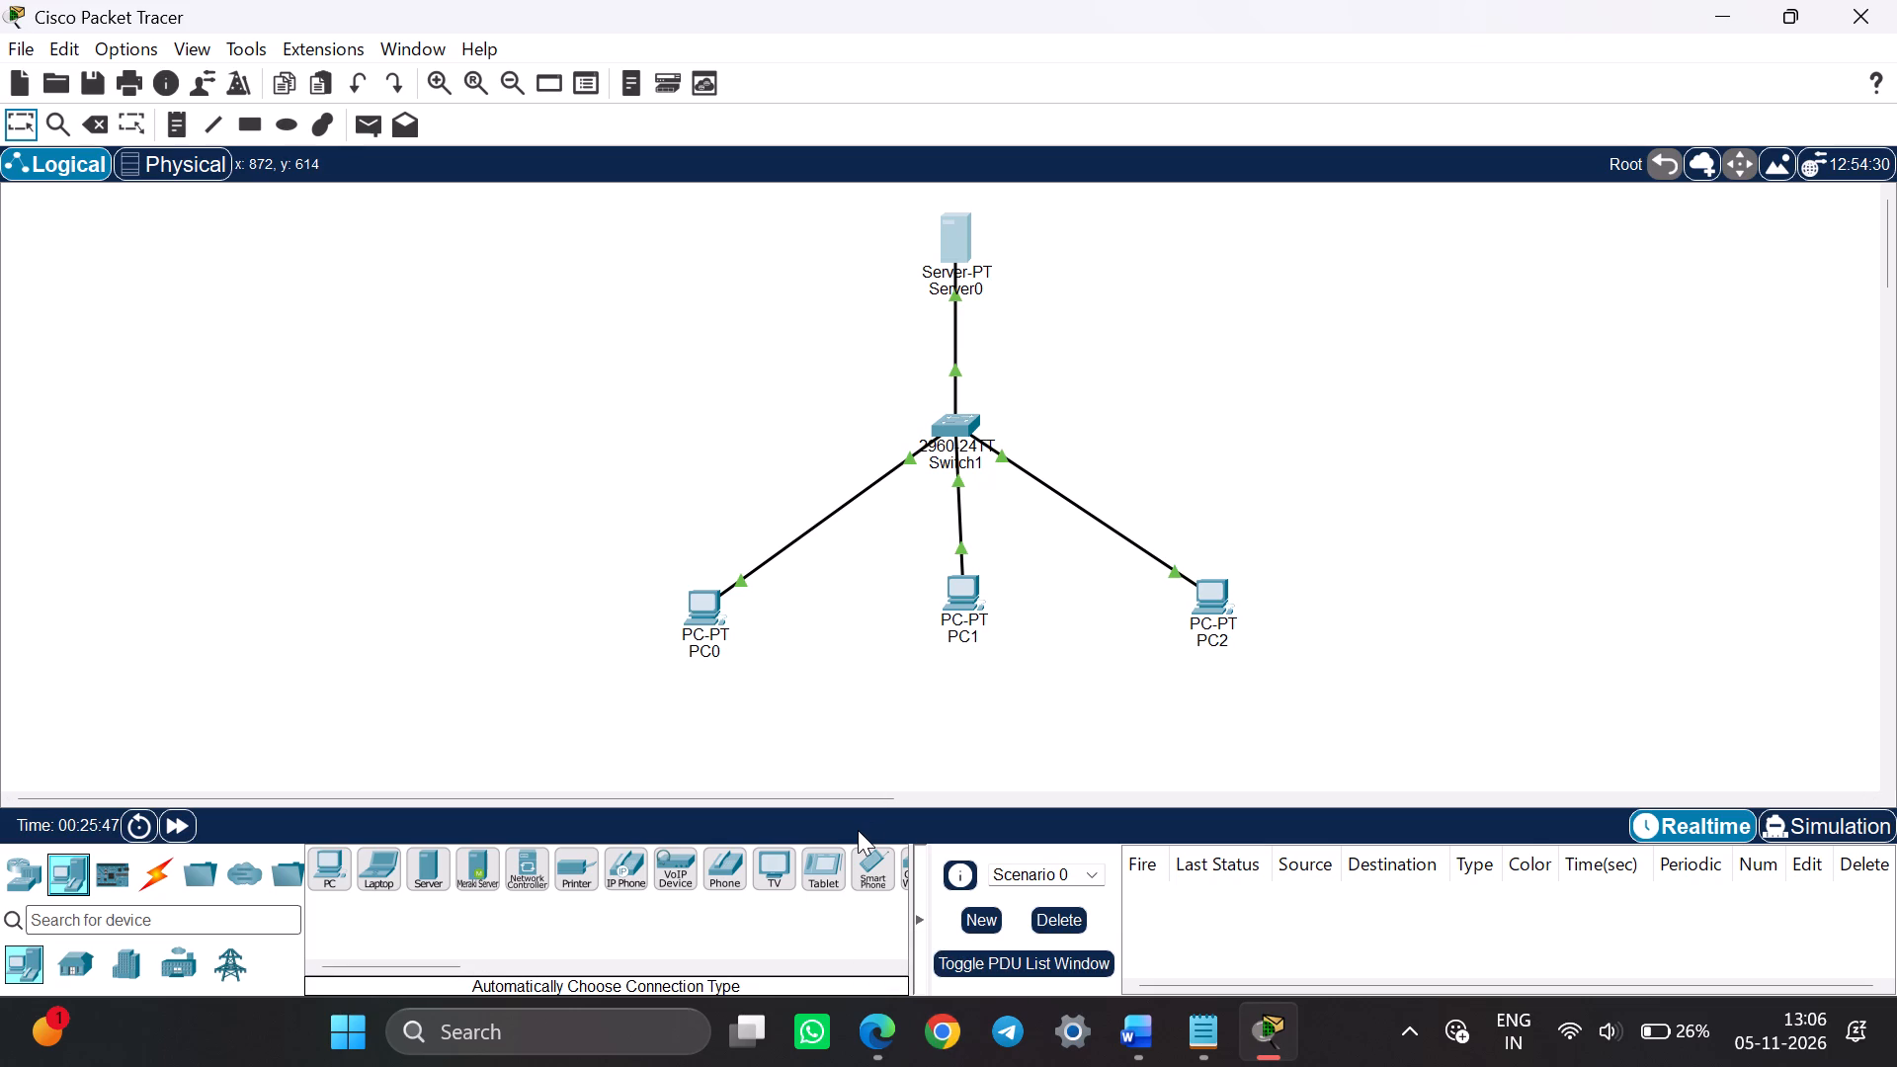
click(1108, 1025)
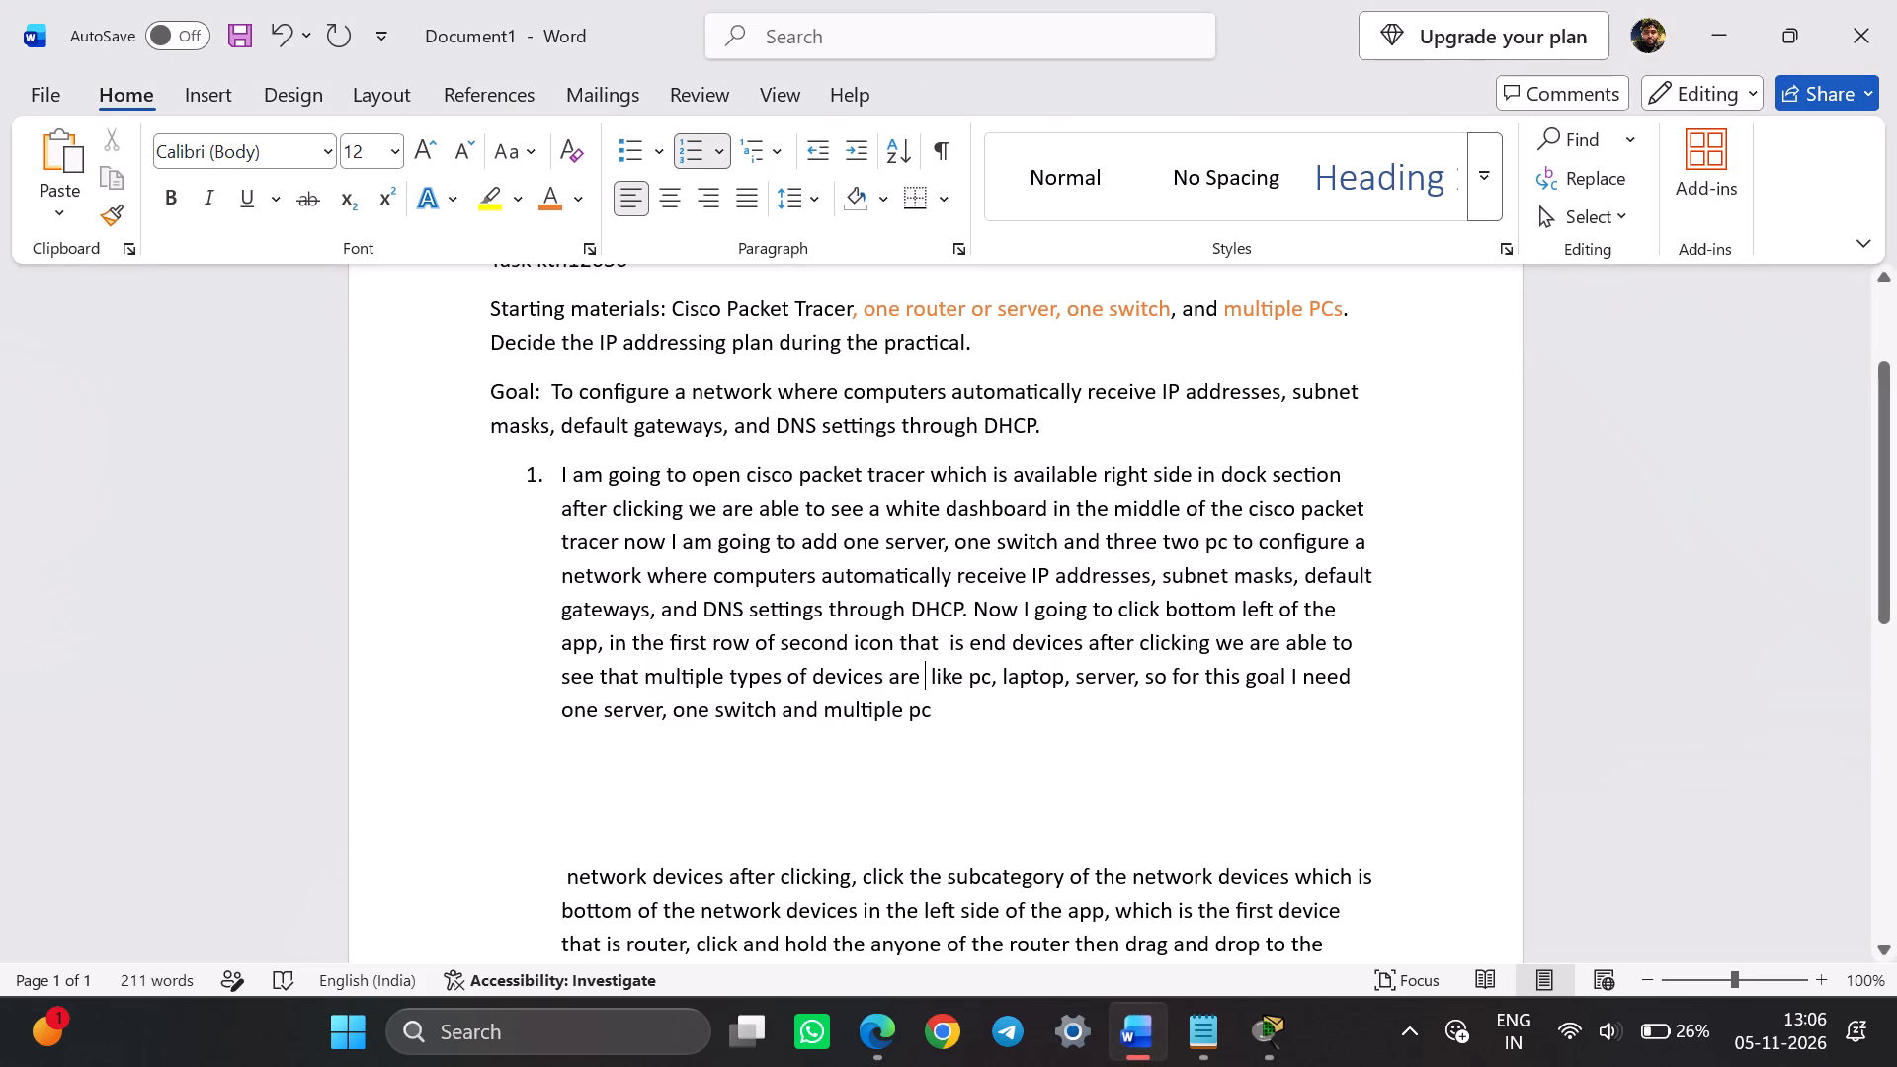
text(bottom)
key(space)
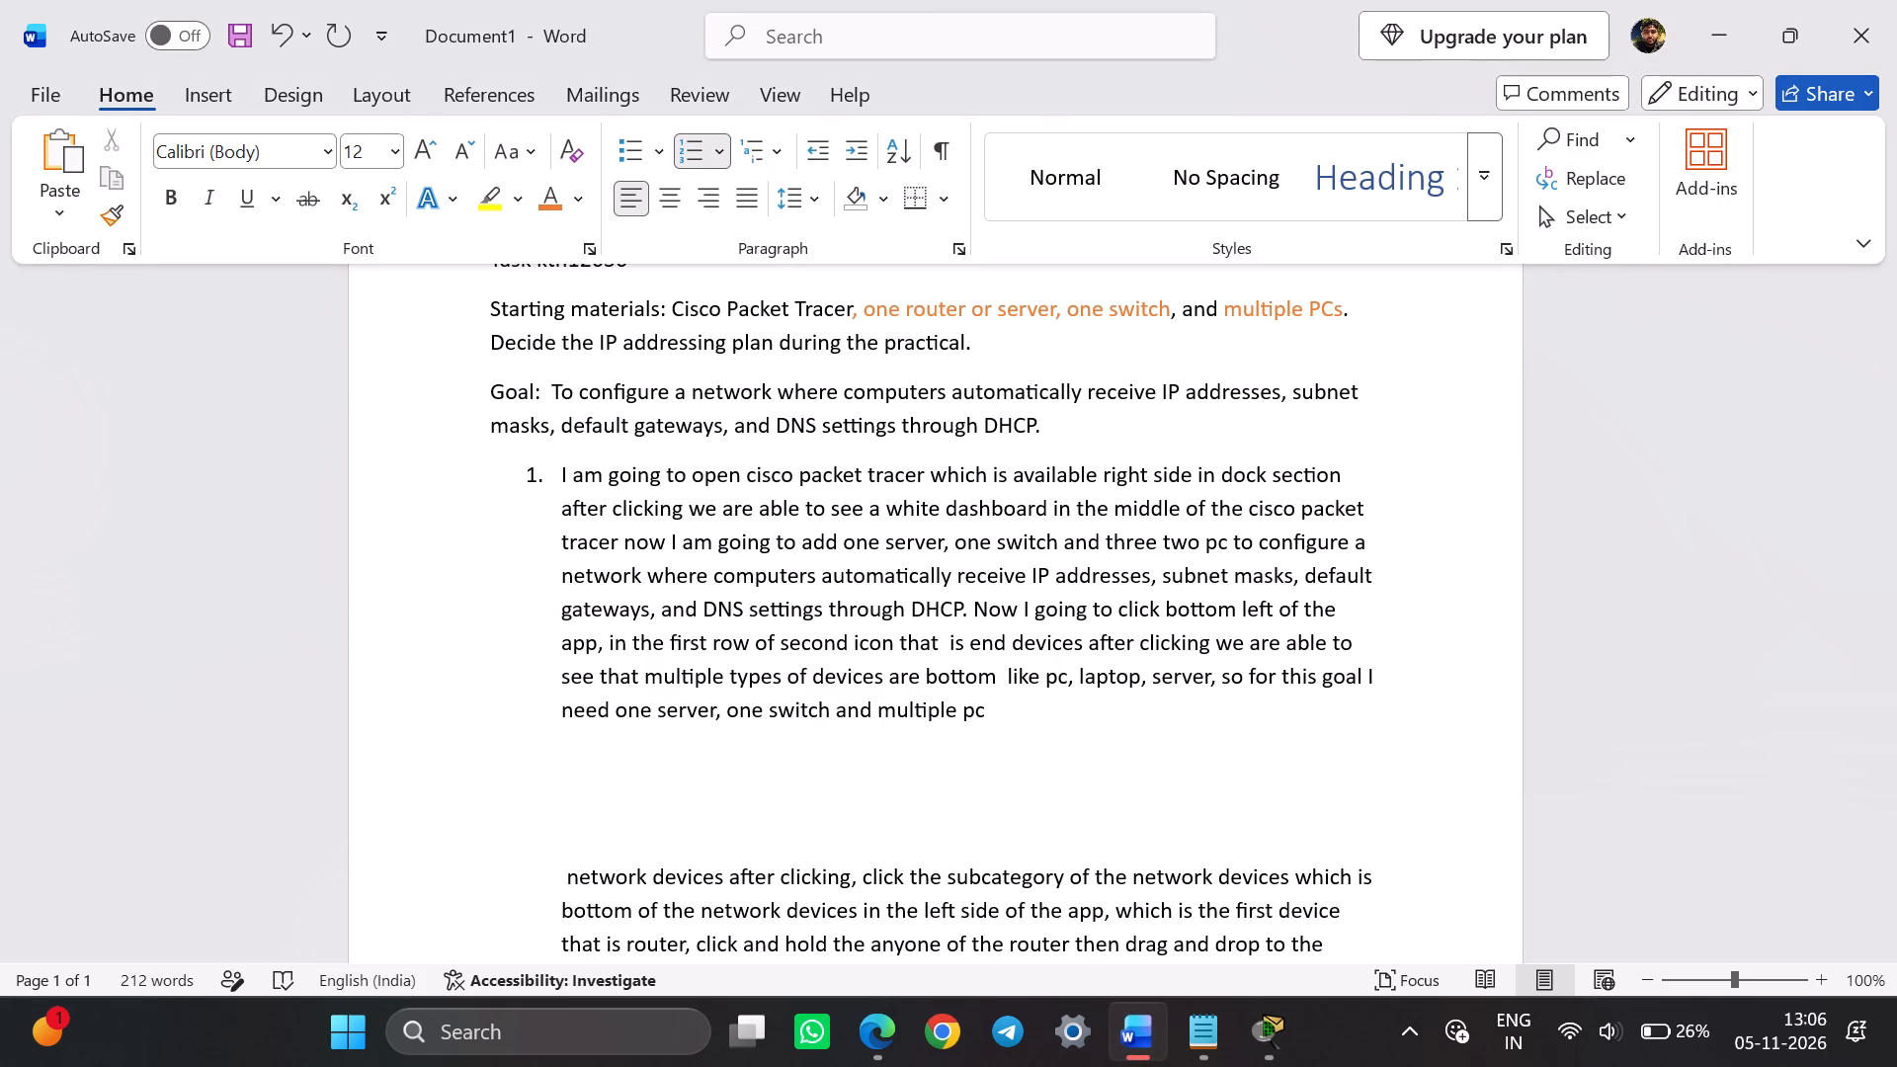
text(of the cico)
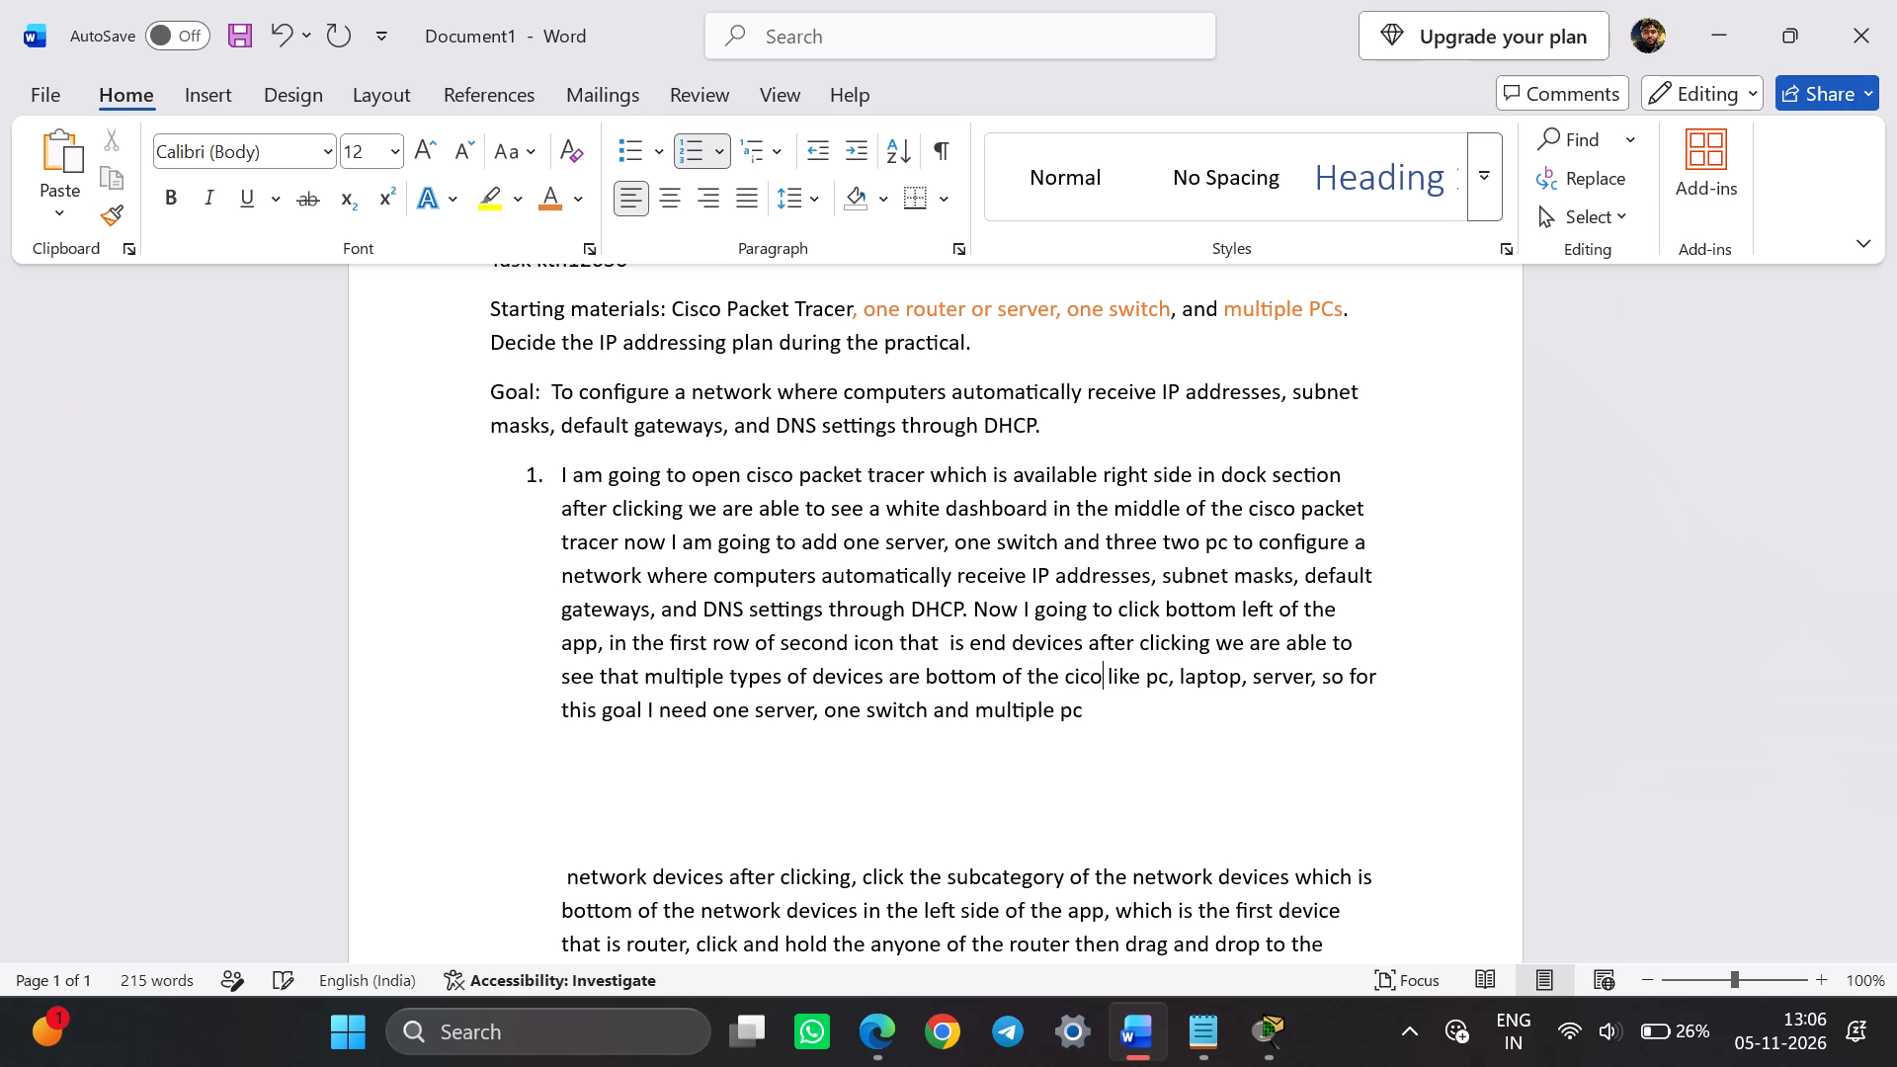
key(BackSpace)
key(BackSpace)
text(sco packet tracer)
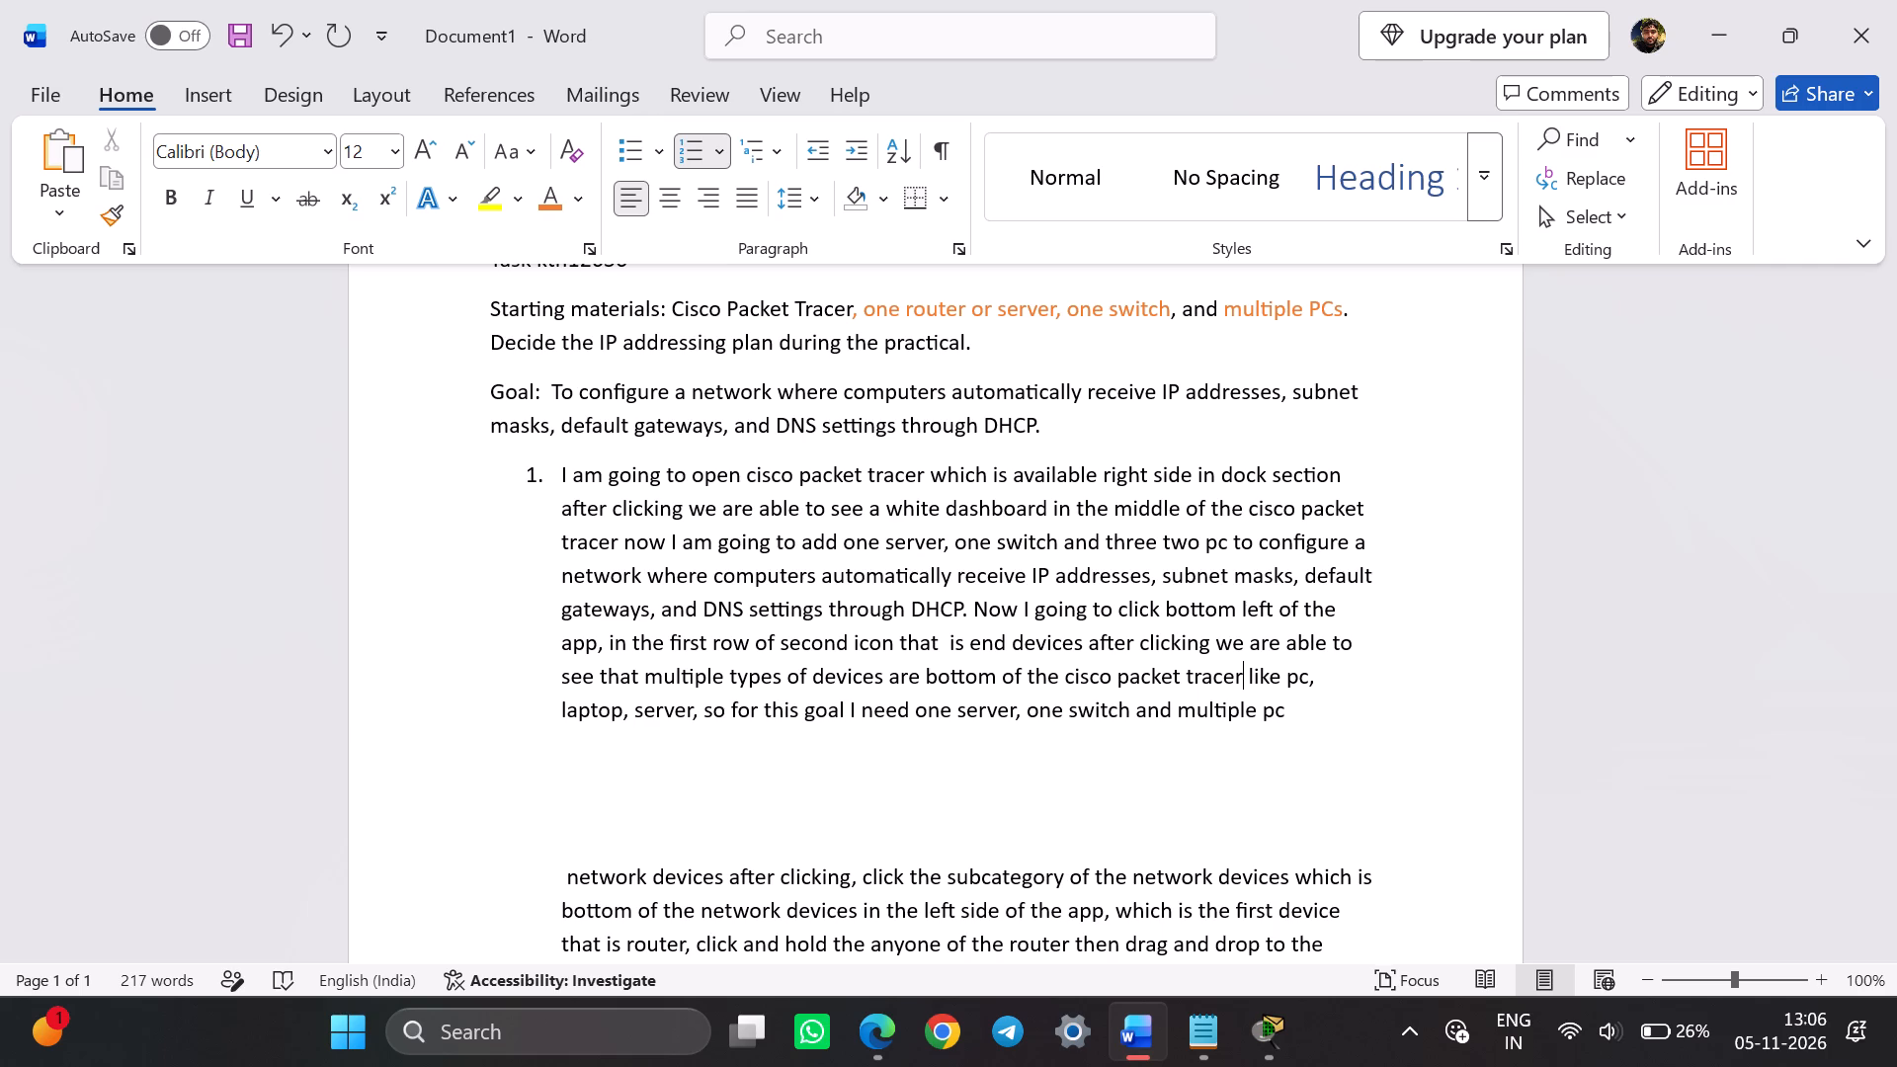
Continue item 1 after "multiple pc" with "so I going to select one server".
click(1314, 709)
text(so i going to selct)
key(space)
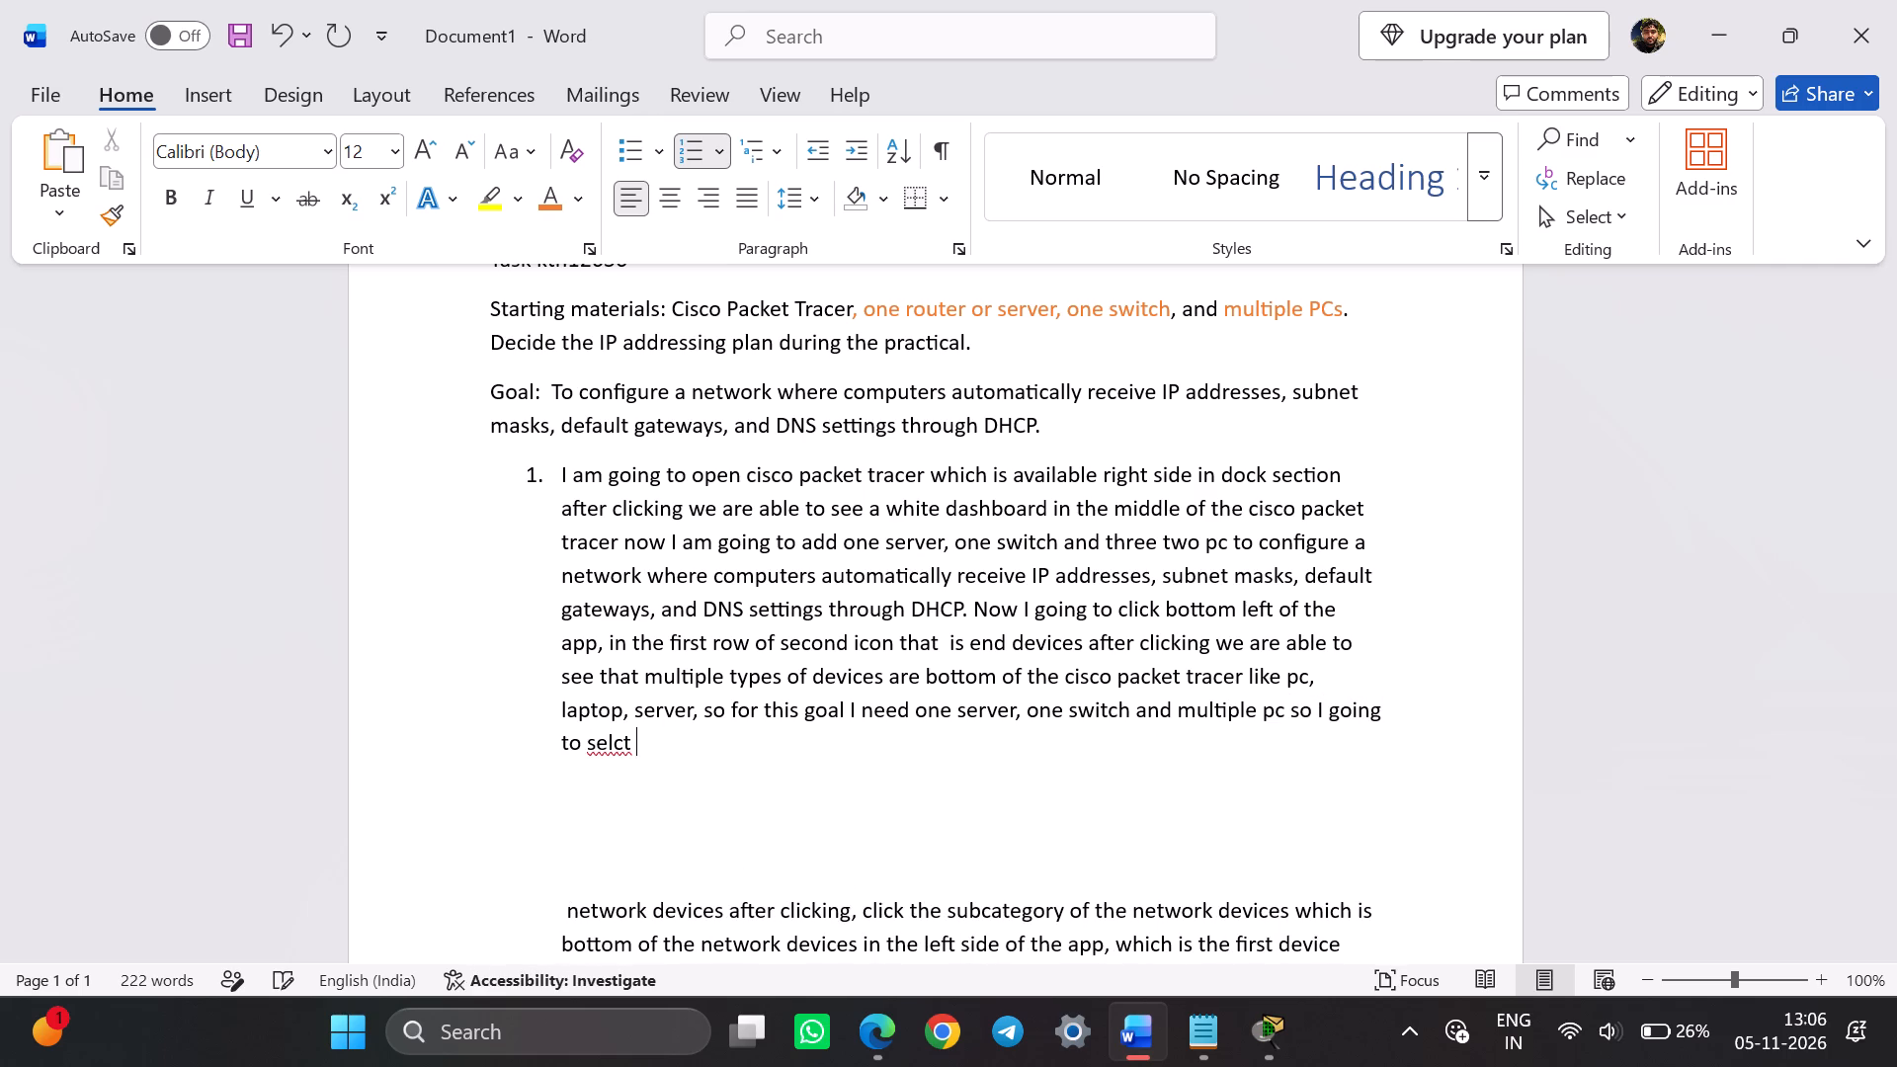
key(BackSpace)
key(BackSpace)
key(BackSpace)
text(ect)
key(space)
text(one ser)
text(ver)
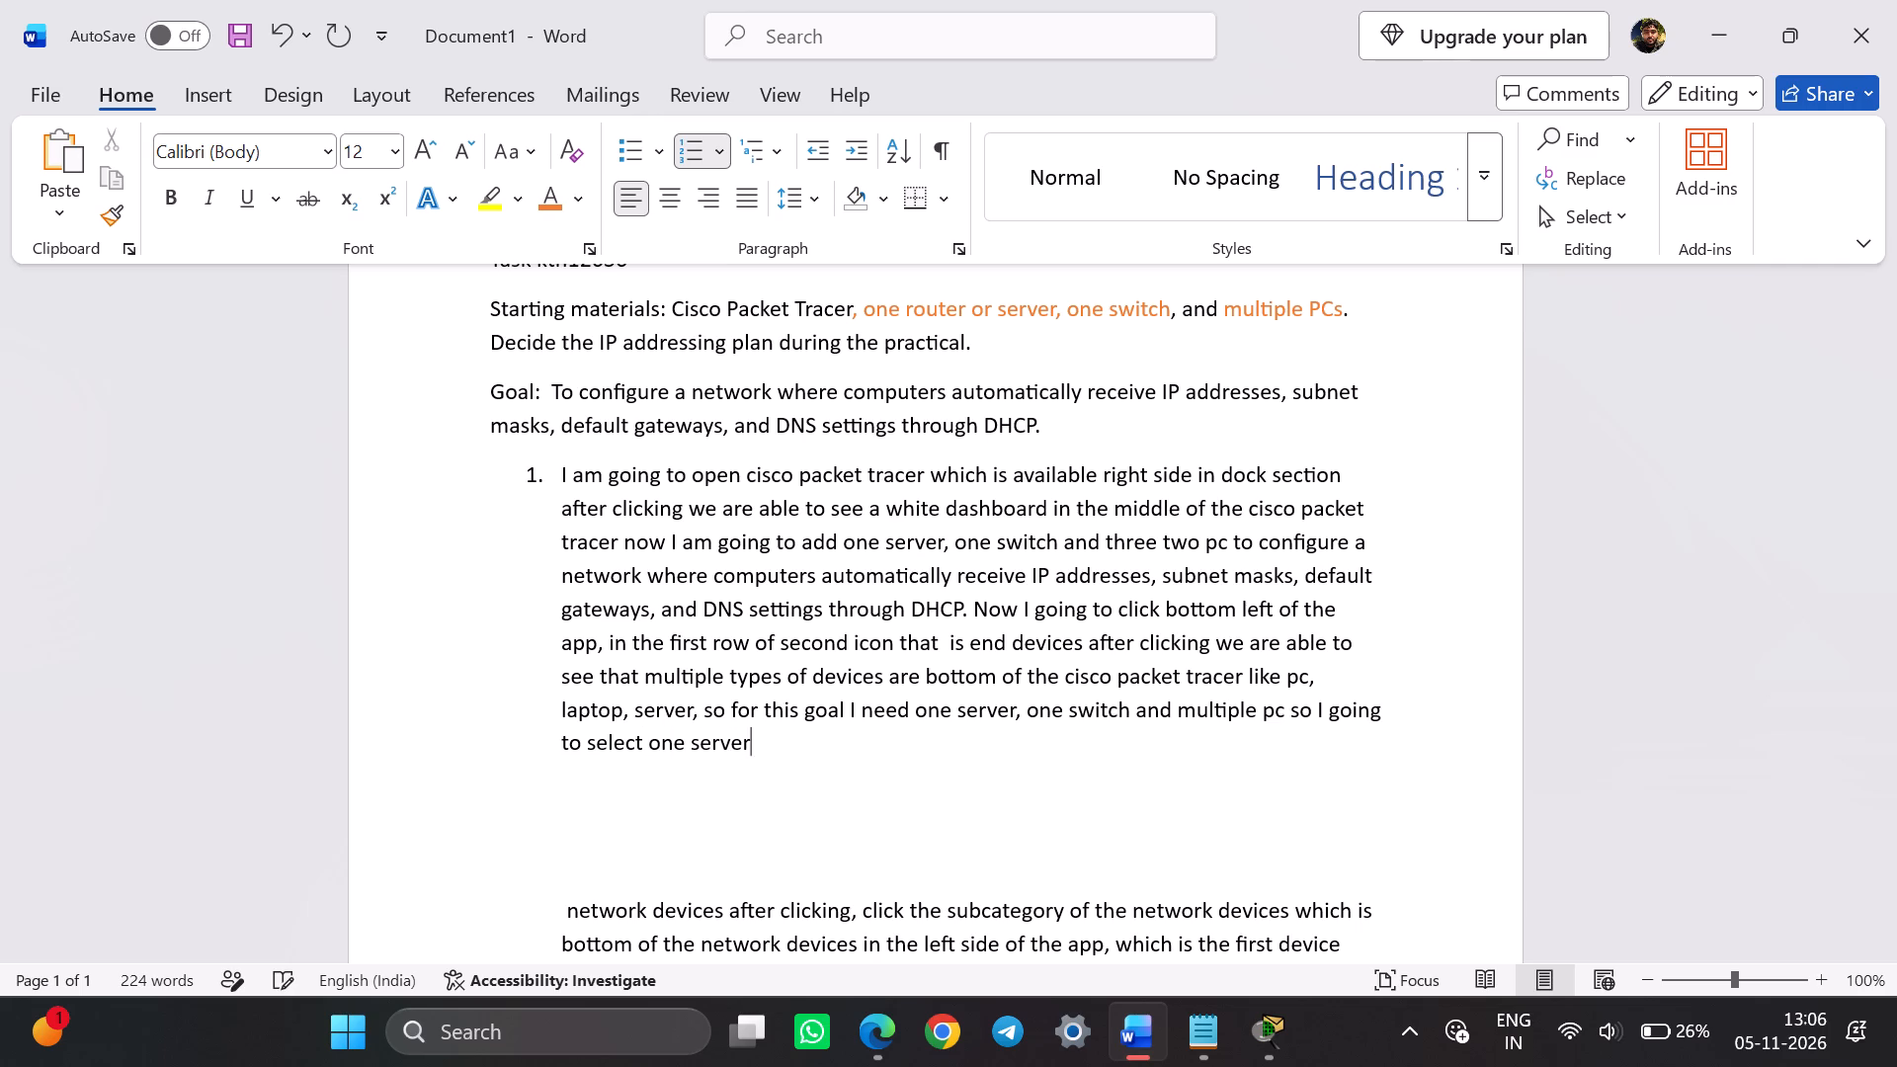
key(space)
Check the server's place in Cisco Packet Tracer and continue item 1 with "that is third device in the end devices bottom of the app".
click(1278, 1059)
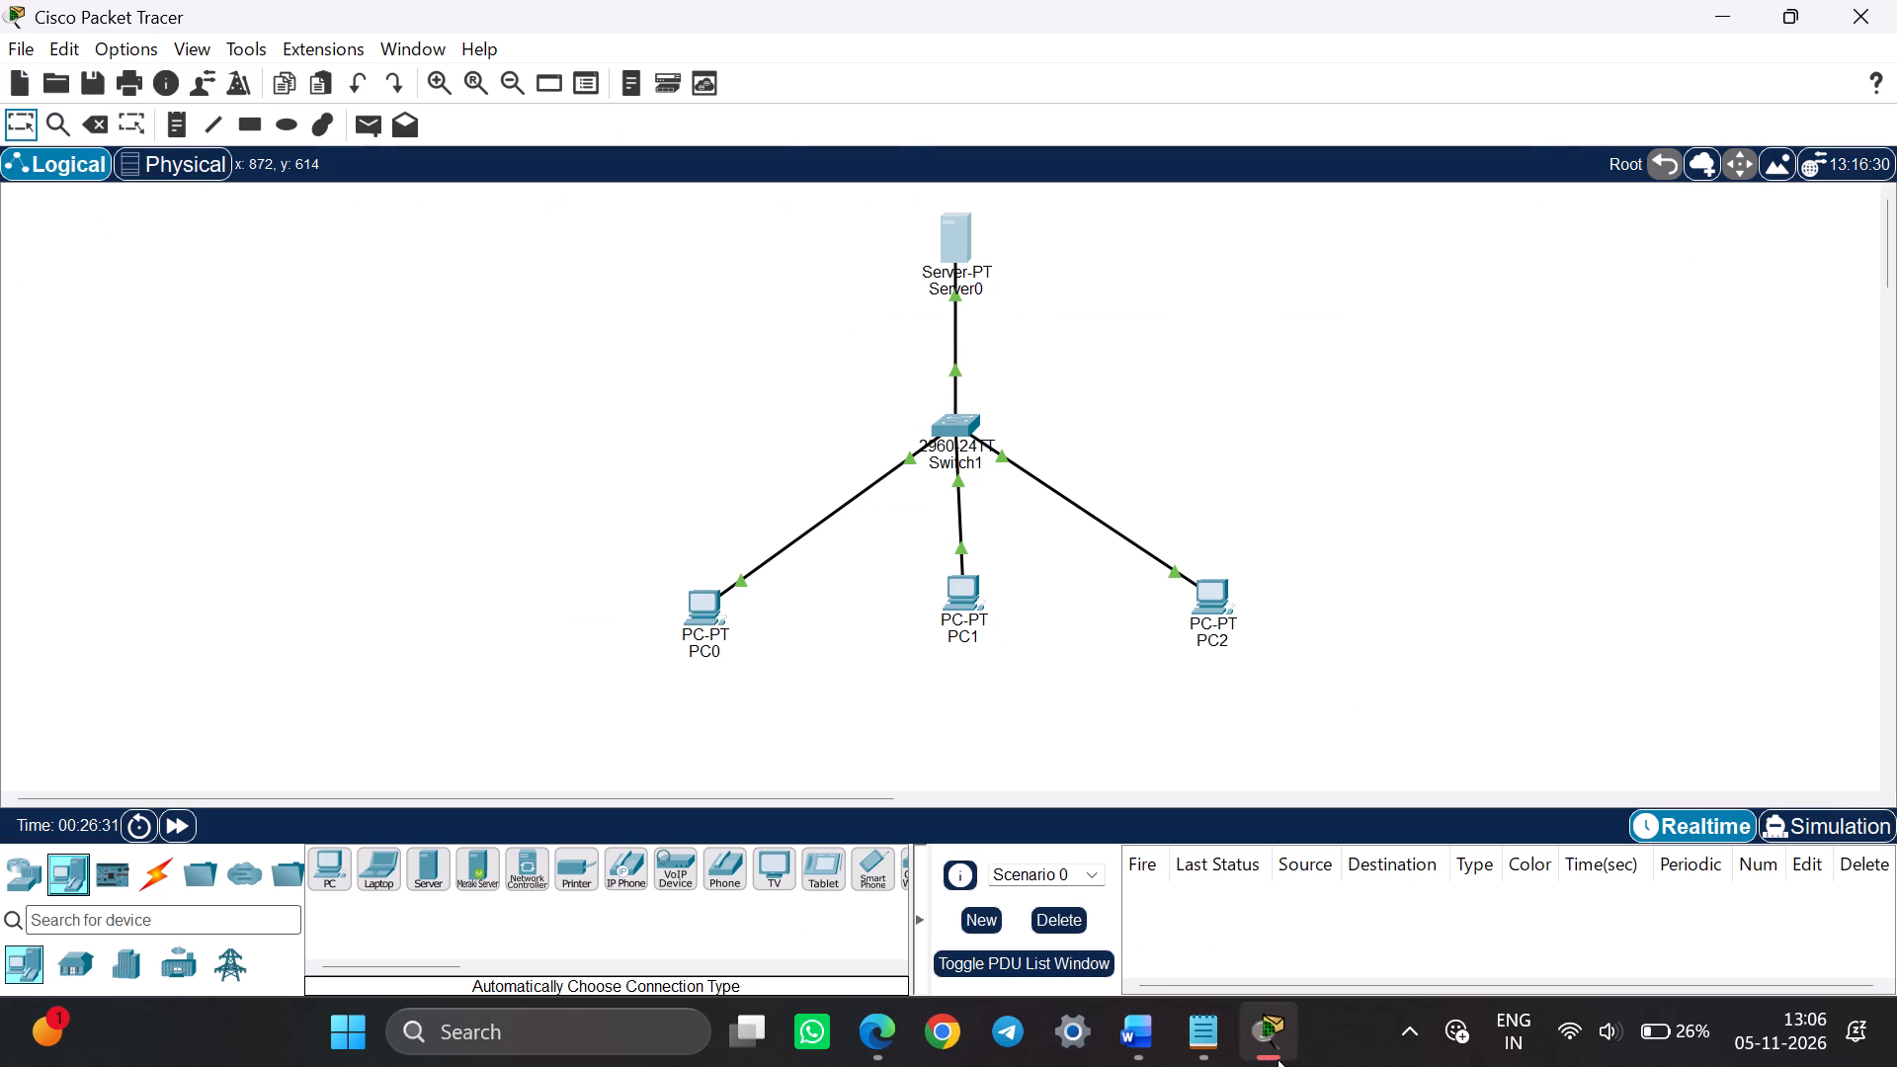
click(1278, 1059)
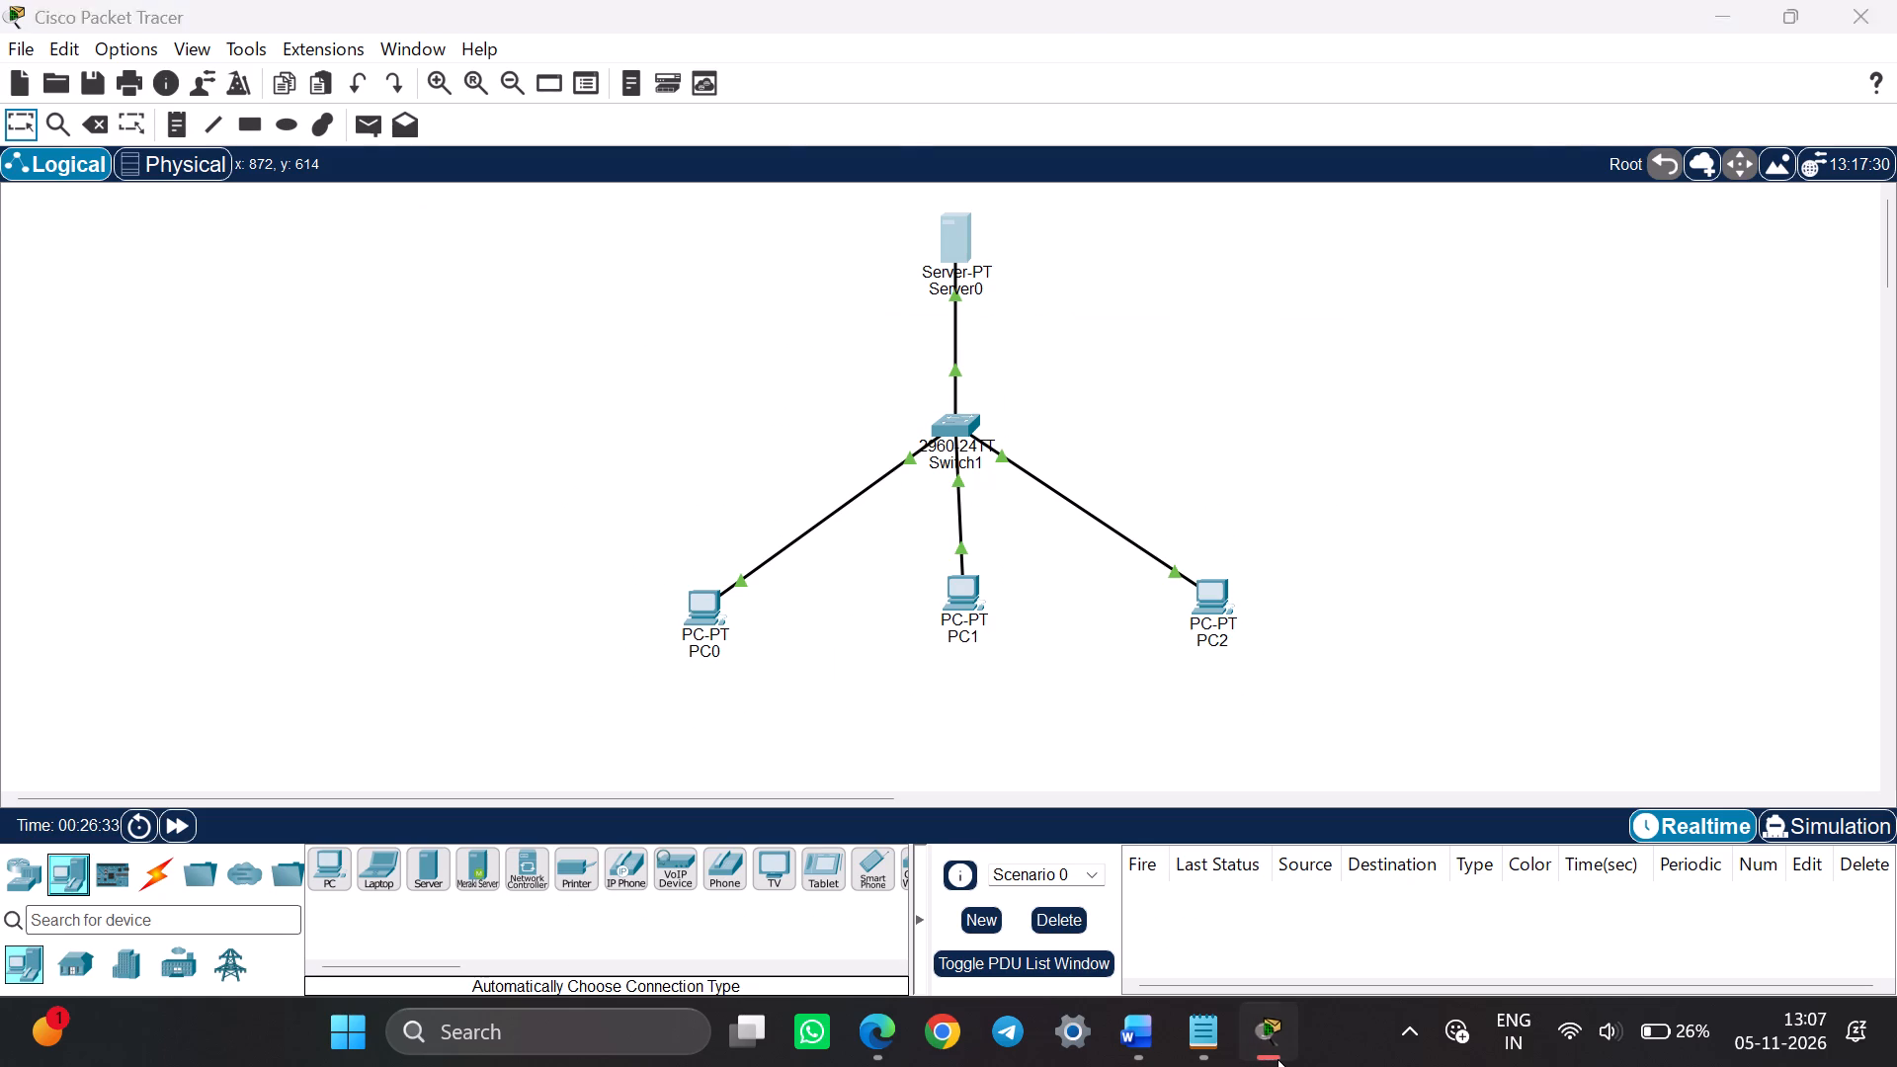
text(that is third)
key(space)
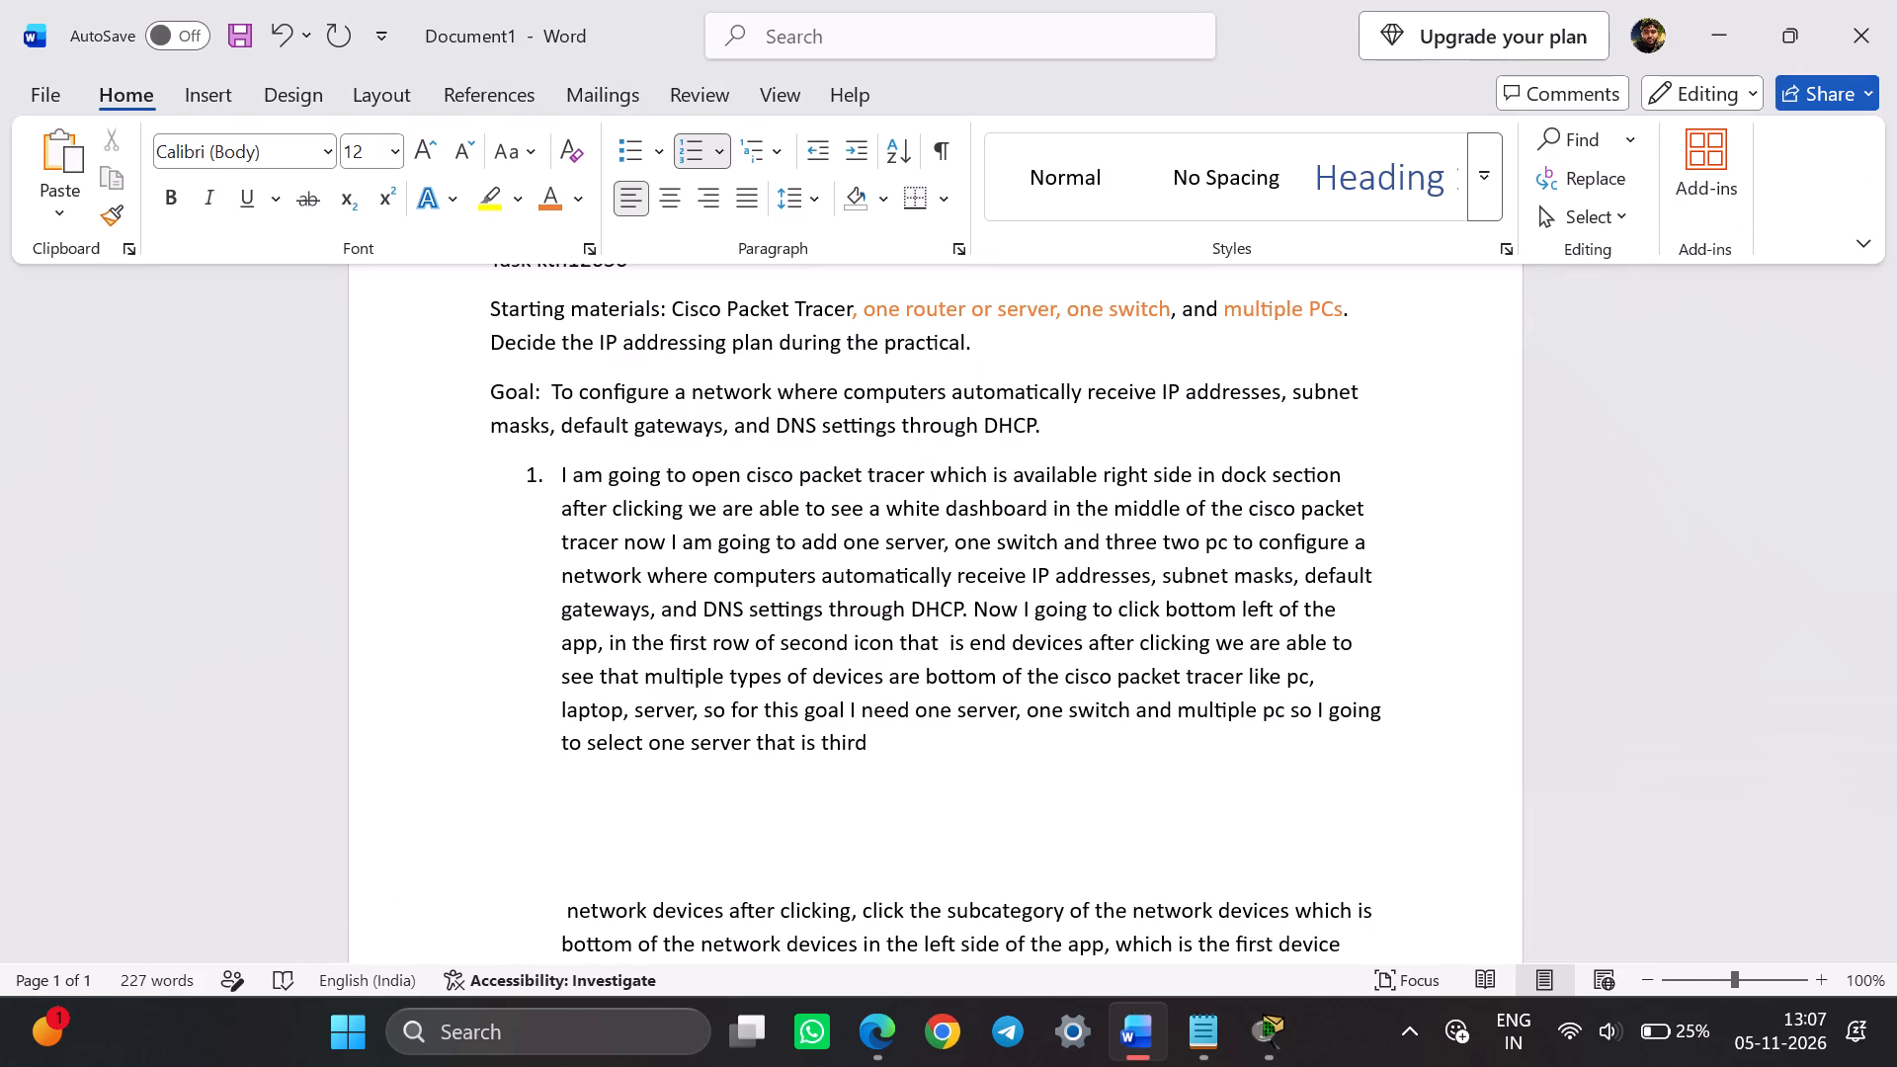
text(device)
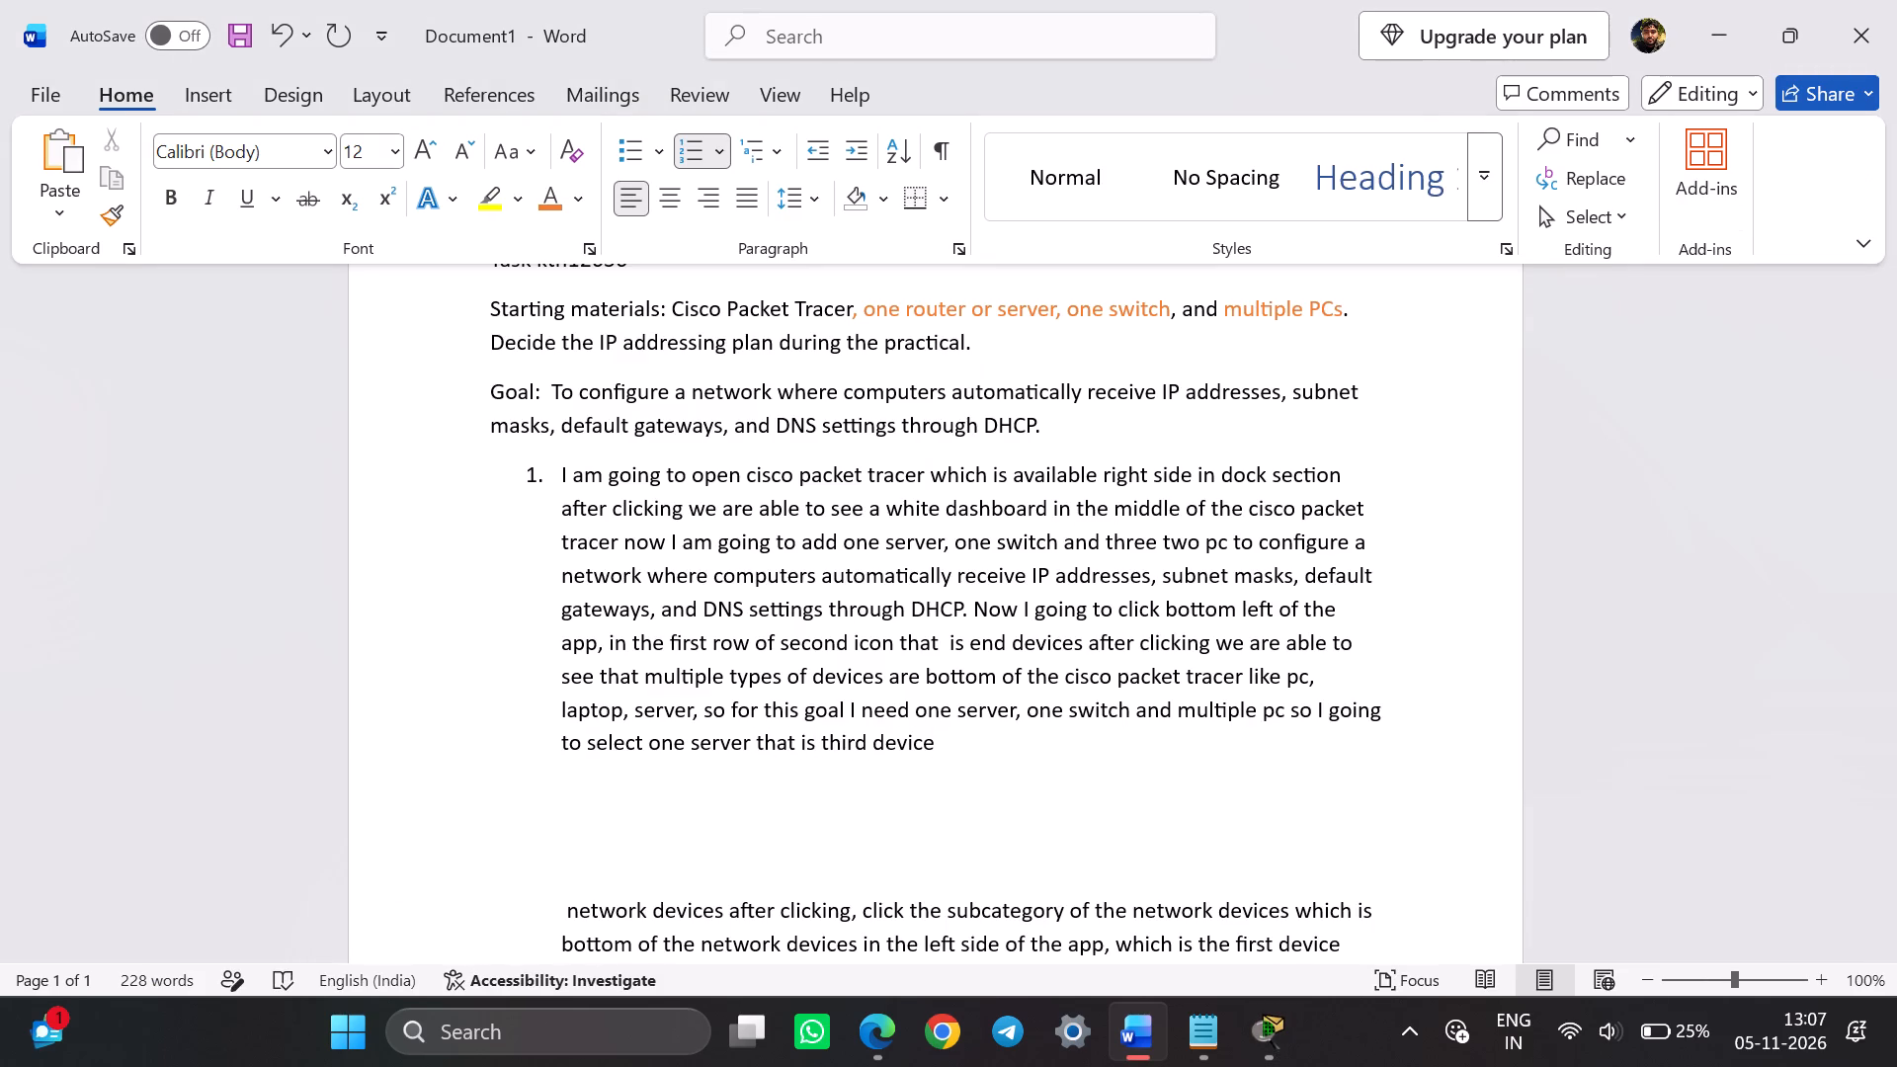
key(space)
text(in the)
key(space)
text(end)
key(space)
text(devices)
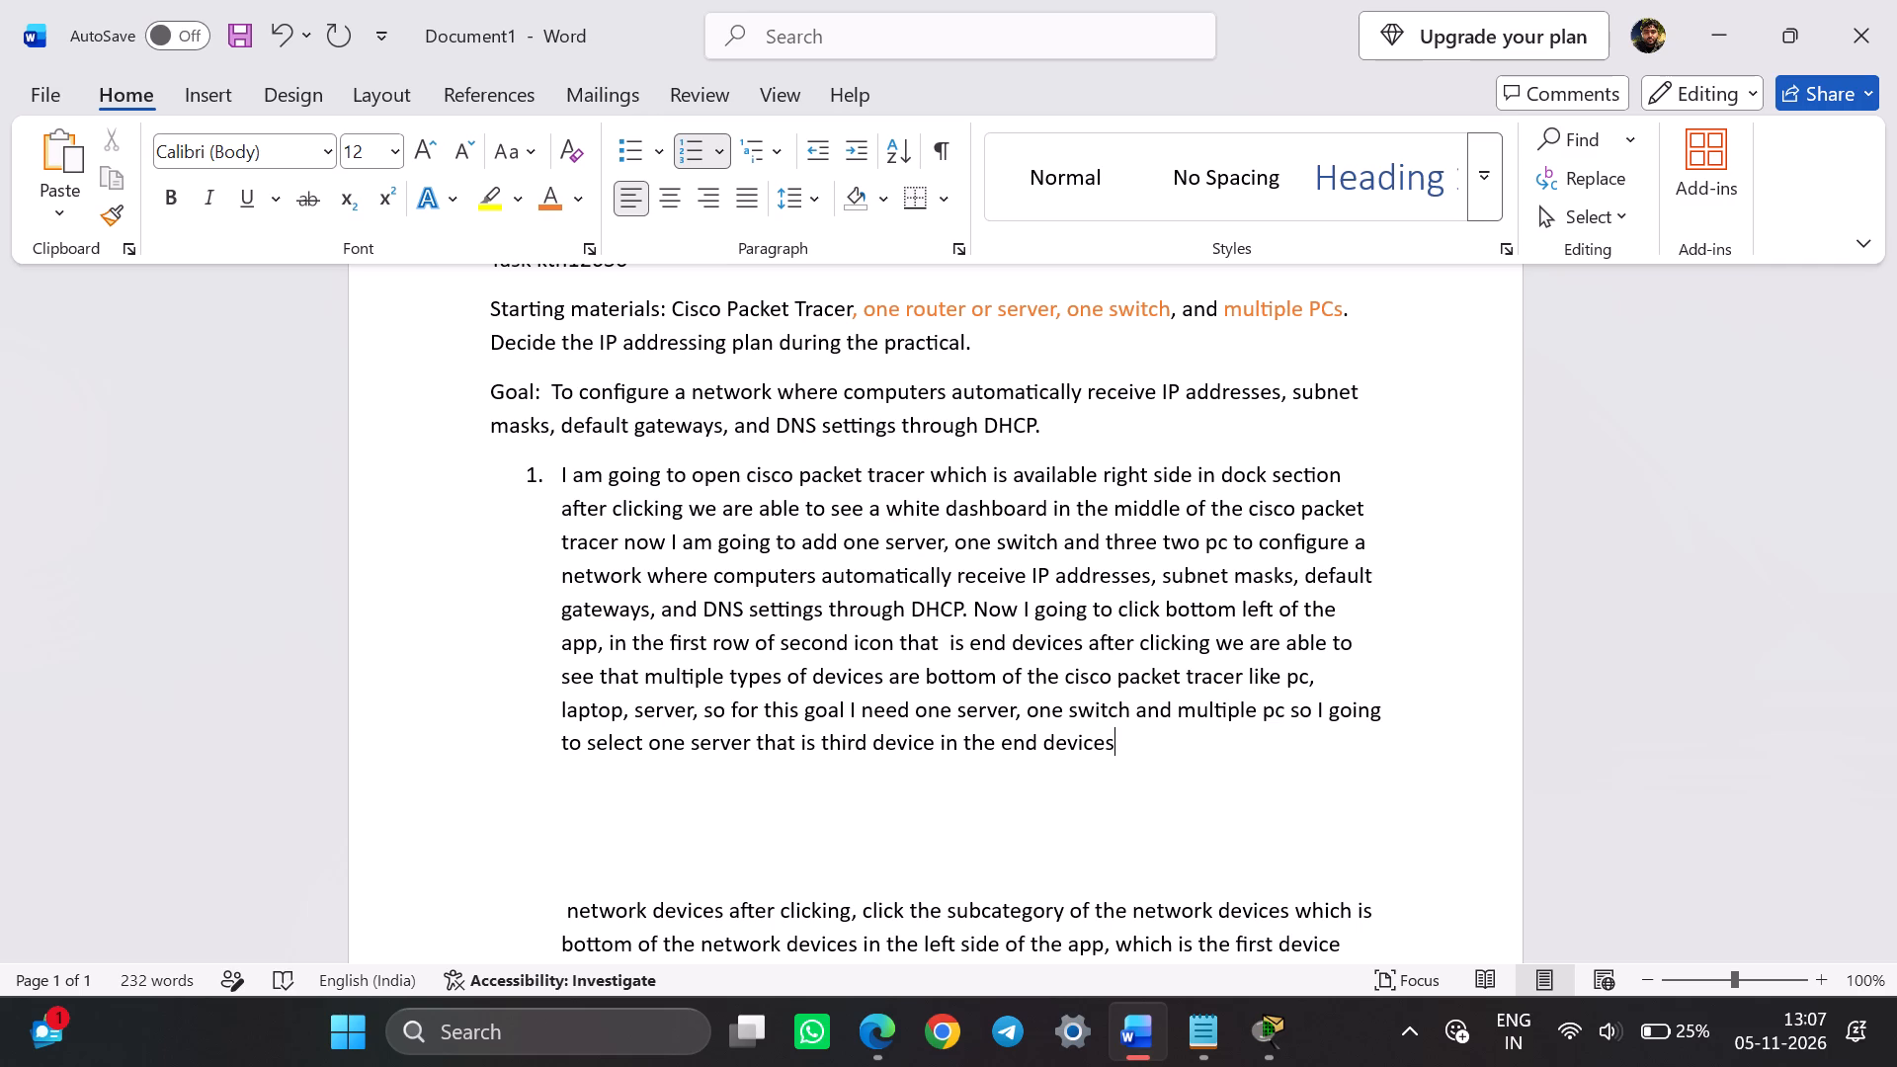
key(space)
text(bottom)
key(space)
text(of the)
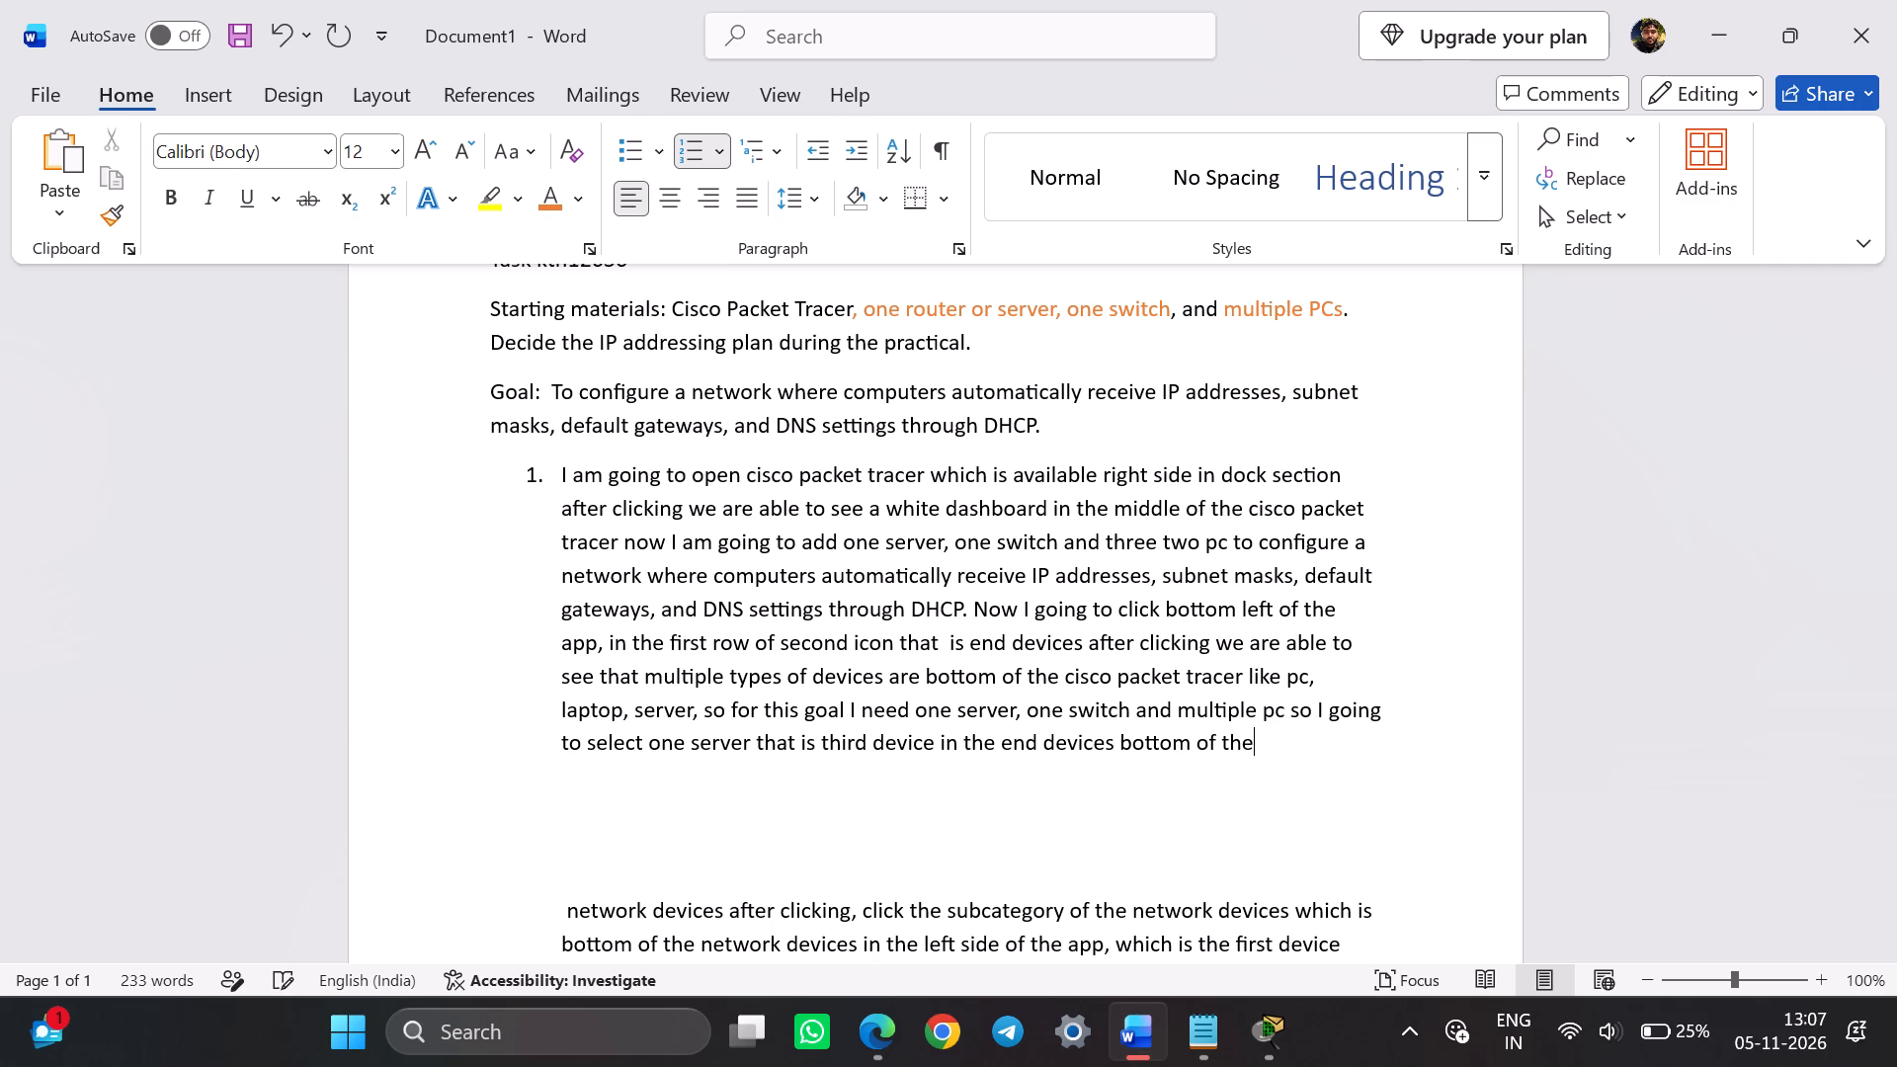
key(space)
text(app)
key(space)
Copy "click and hold the anyone of the router then drag and drop to the workspace" from the old router text to after "app," in item 1.
scroll(1050, 710, down, 1)
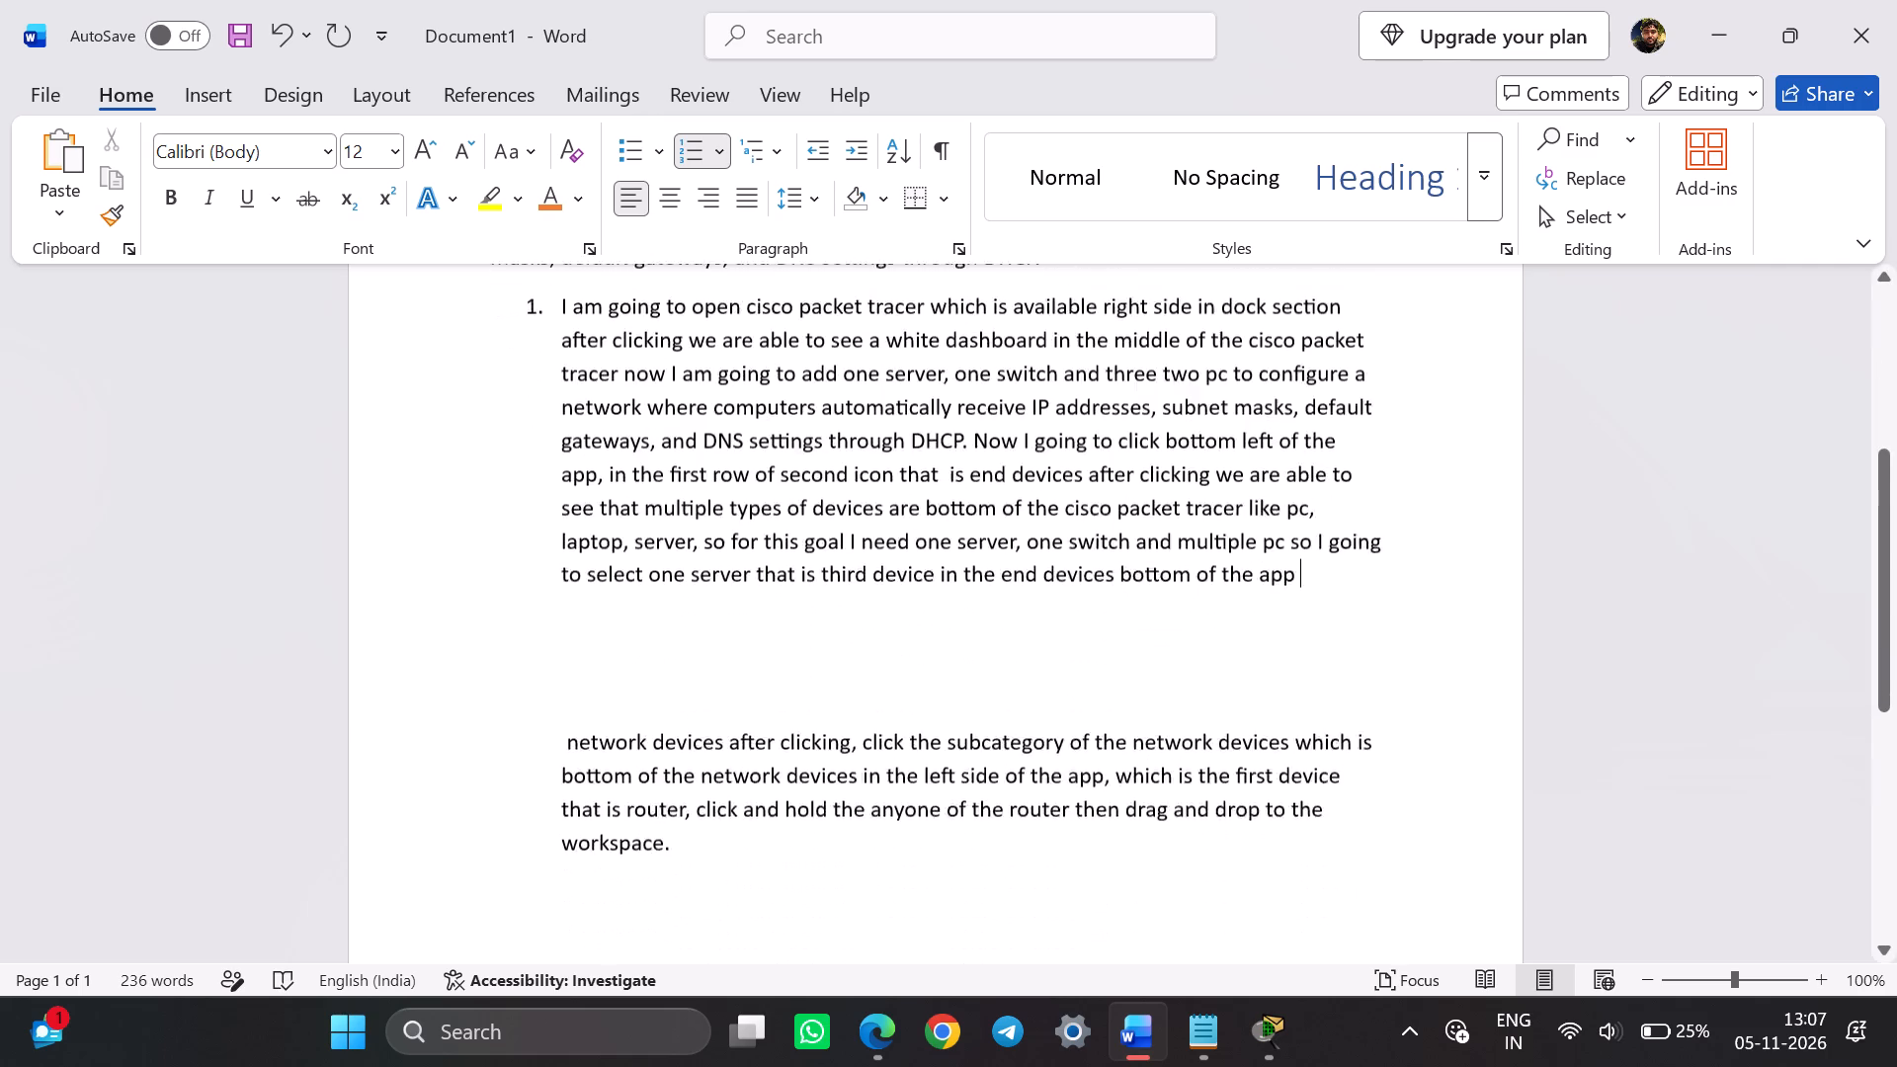
scroll(1050, 710, down, 1)
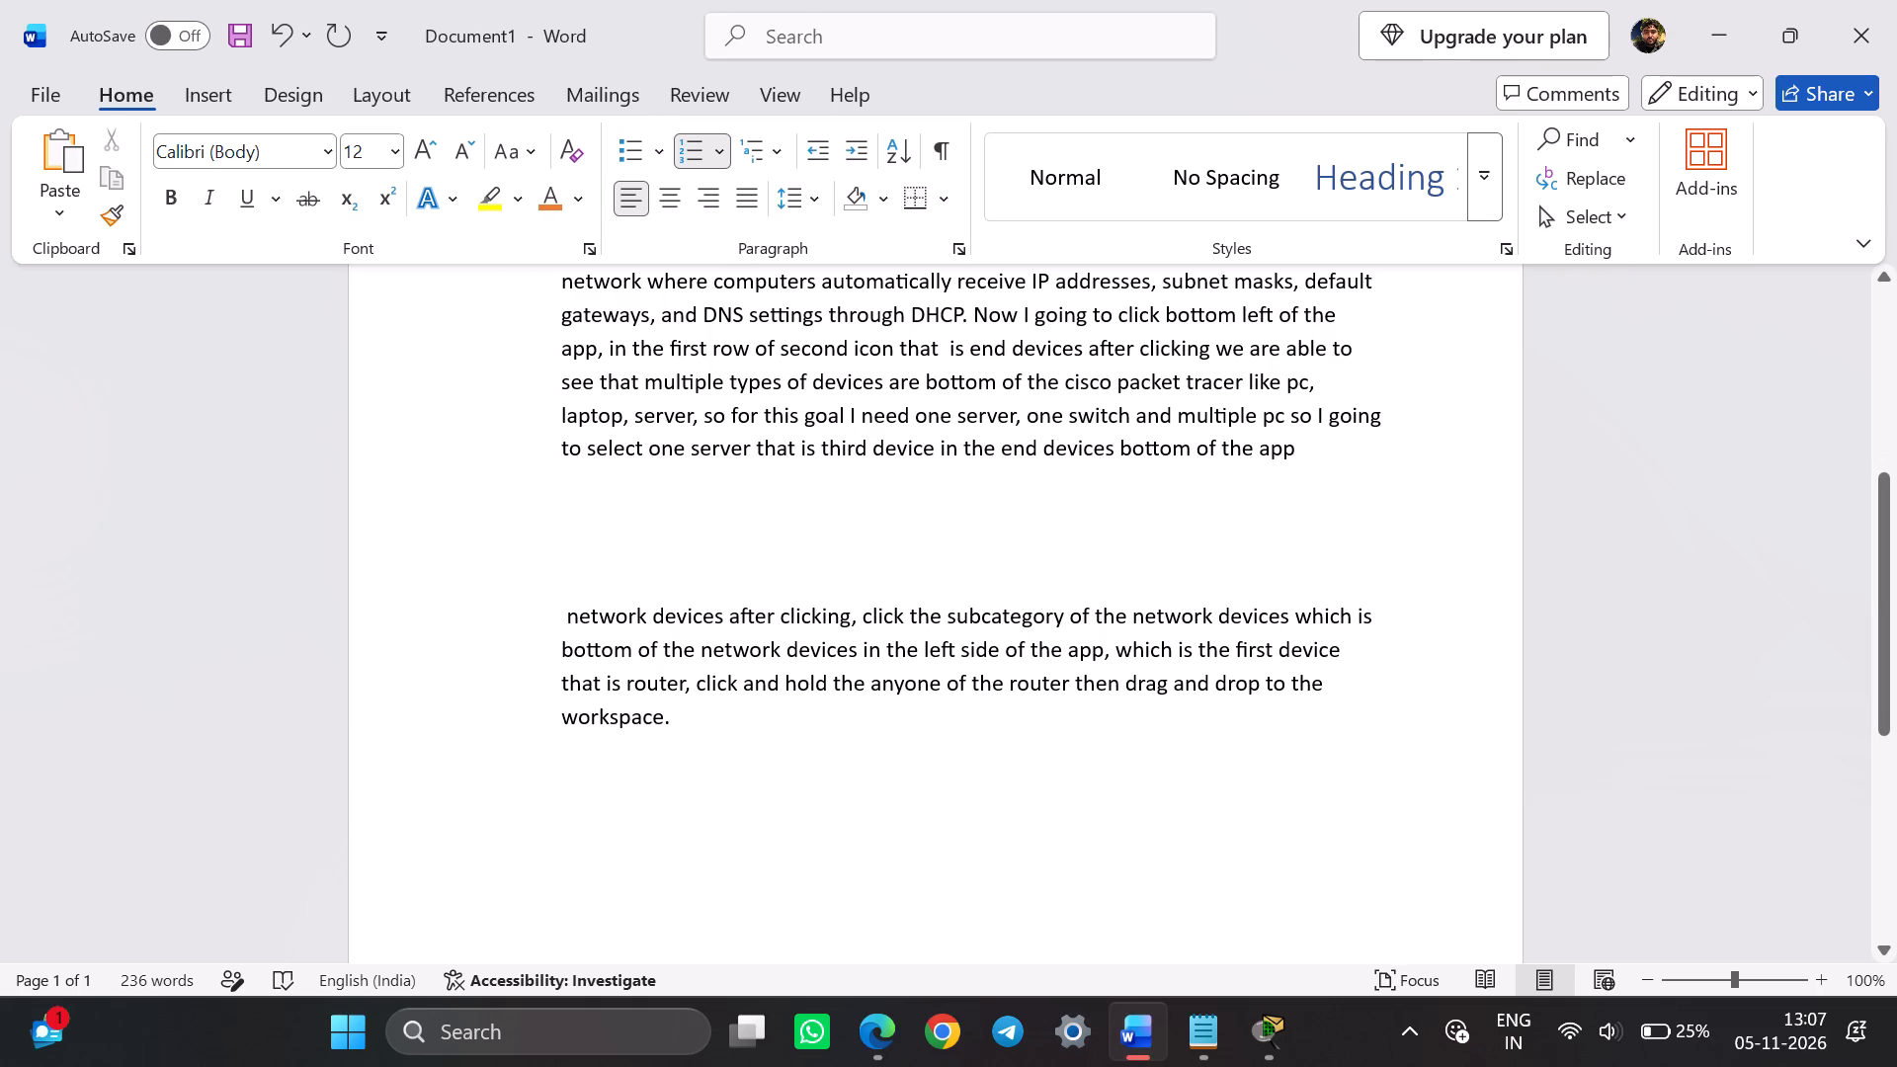
drag(662, 719, 692, 678)
key(ctrl+c)
click(1310, 454)
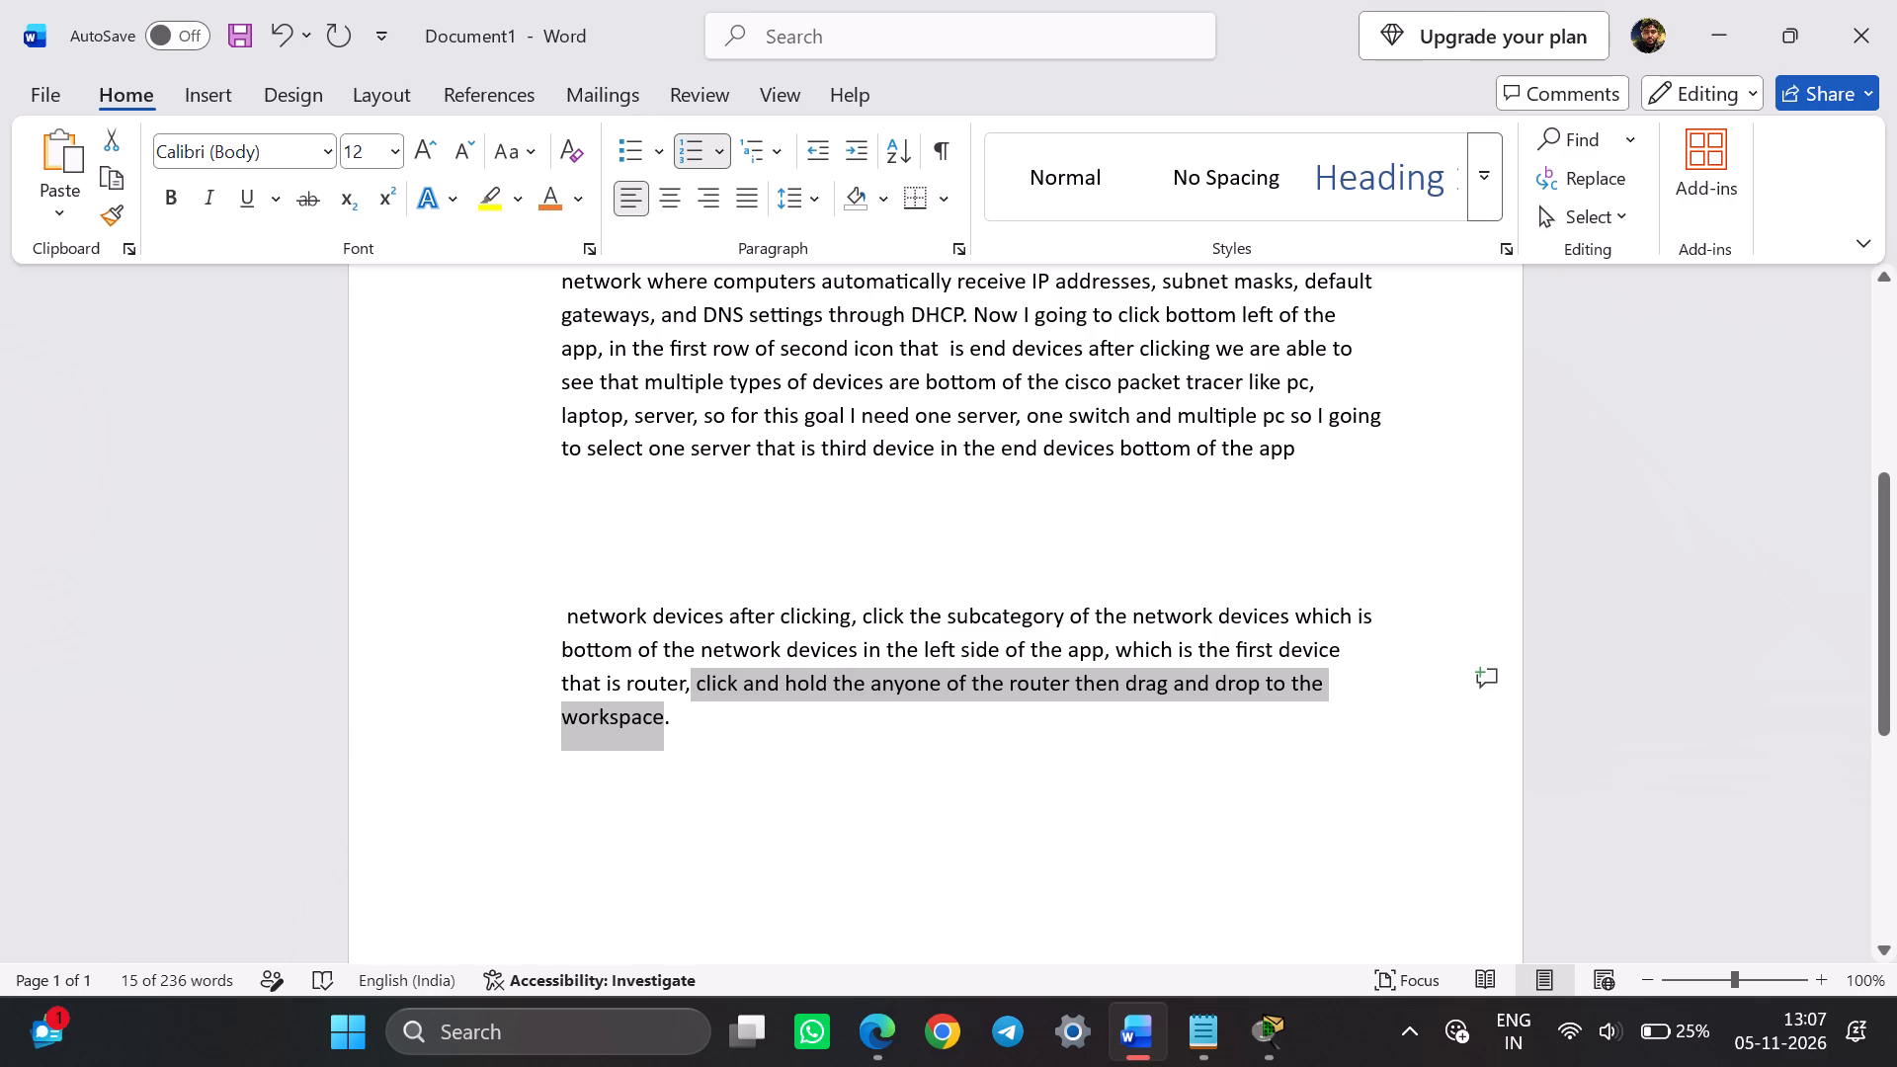
key(BackSpace)
text(,)
key(space)
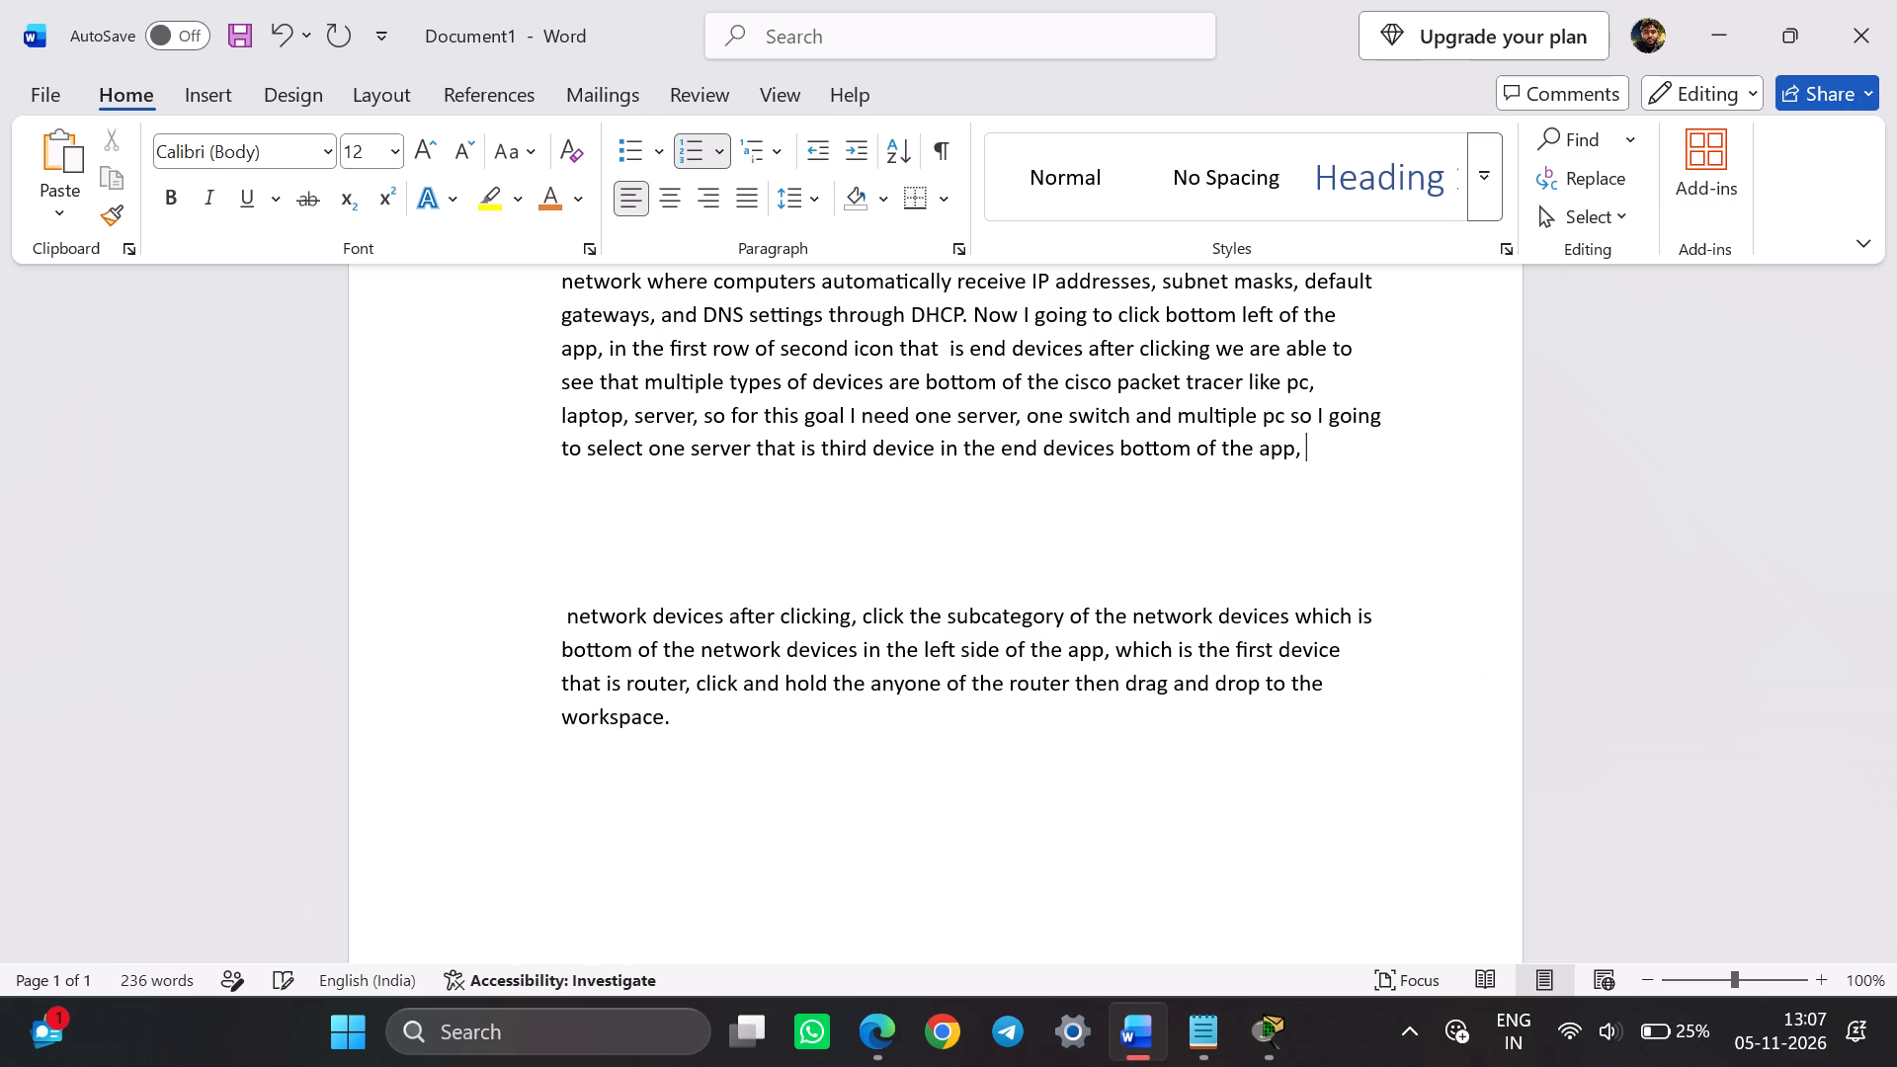
key(ctrl+v)
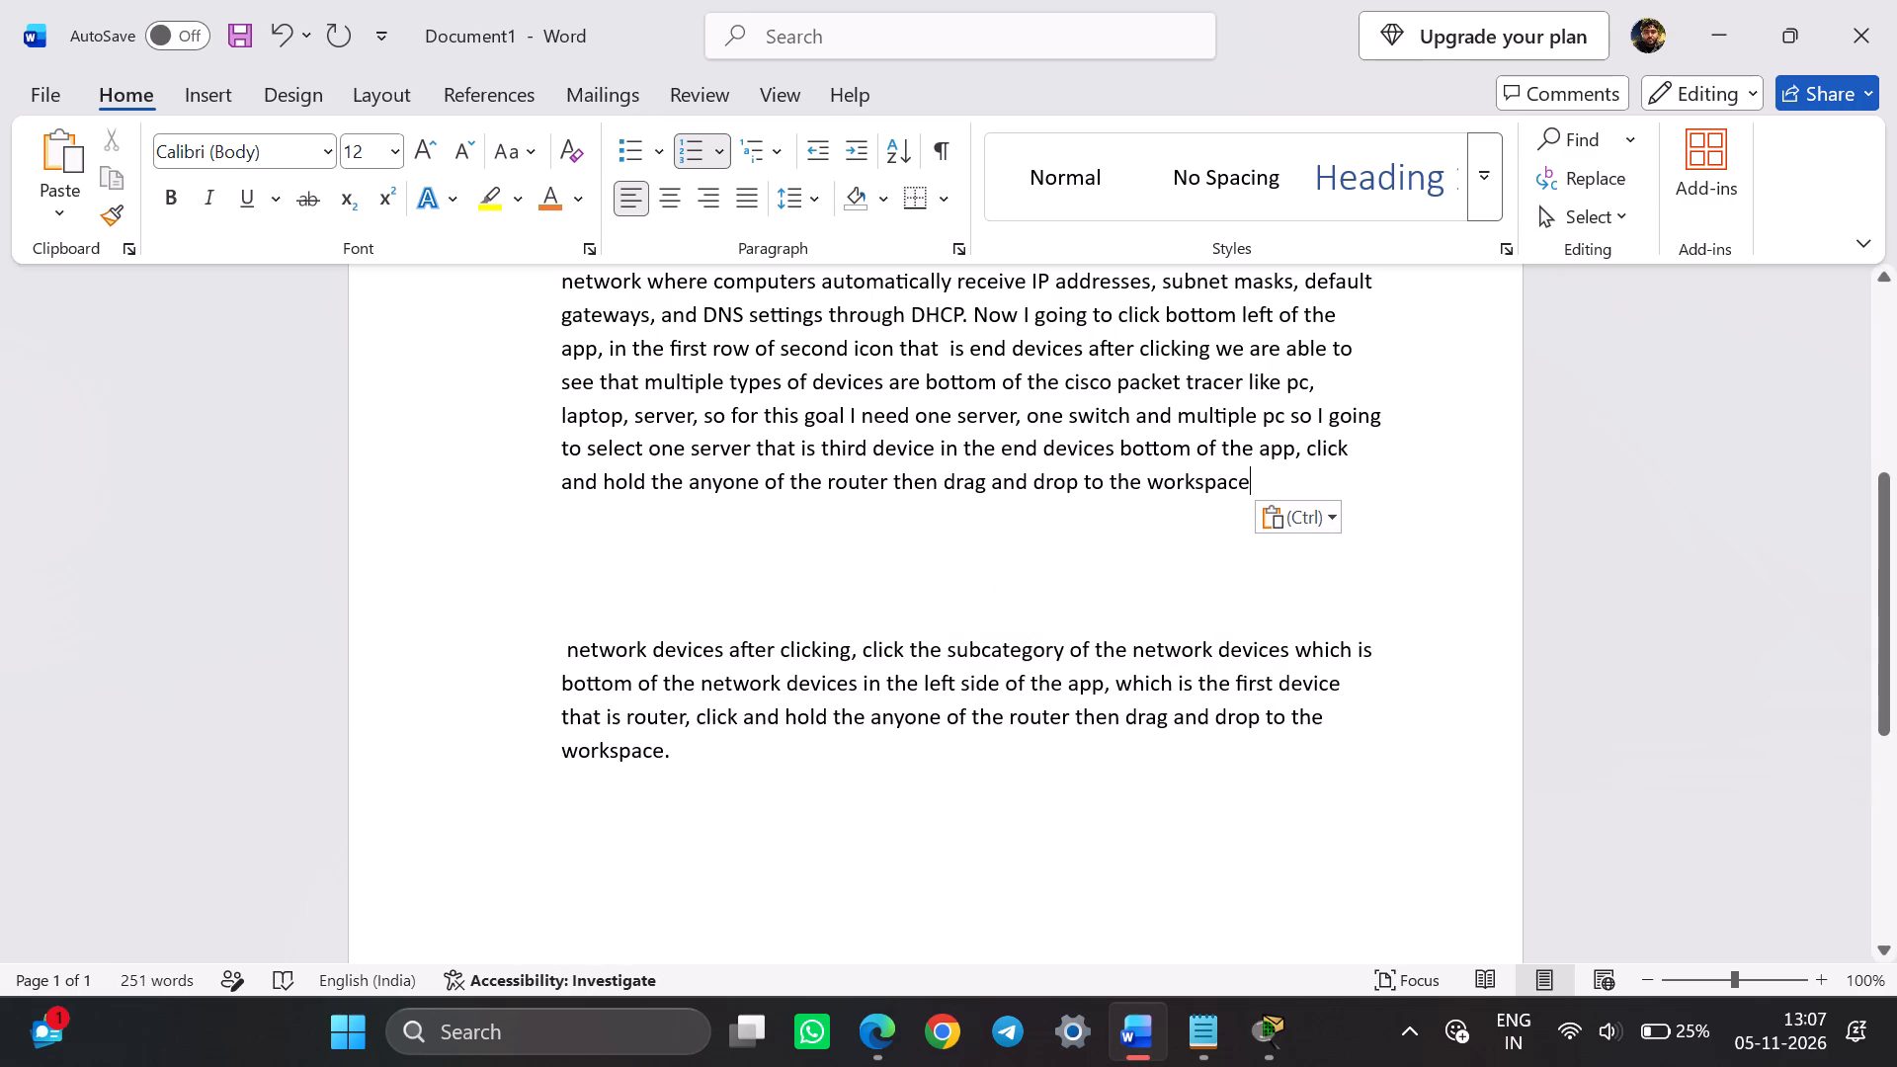
Replace "anyone of the router" with "server" in the copied phrase in item 1 and remove the extra space before "then".
drag(764, 484, 714, 492)
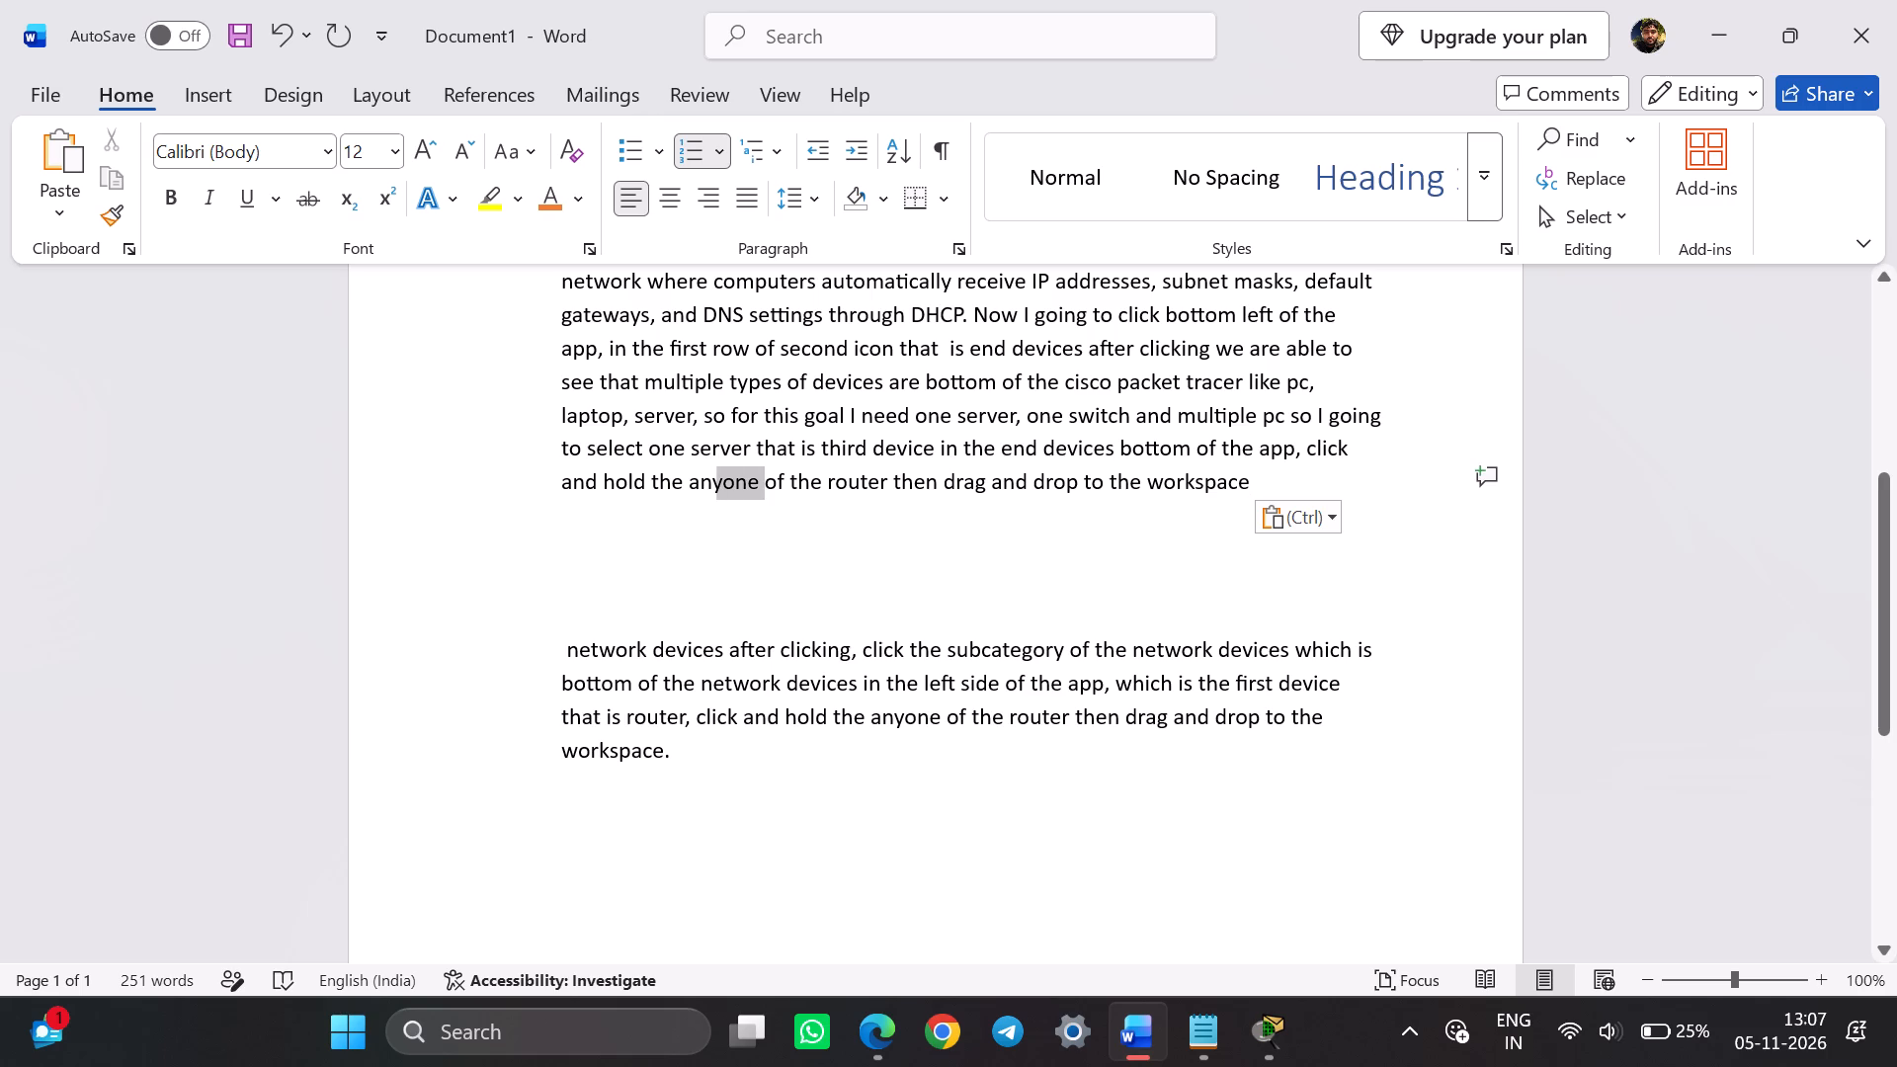
drag(714, 492, 680, 489)
drag(680, 489, 684, 489)
key(BackSpace)
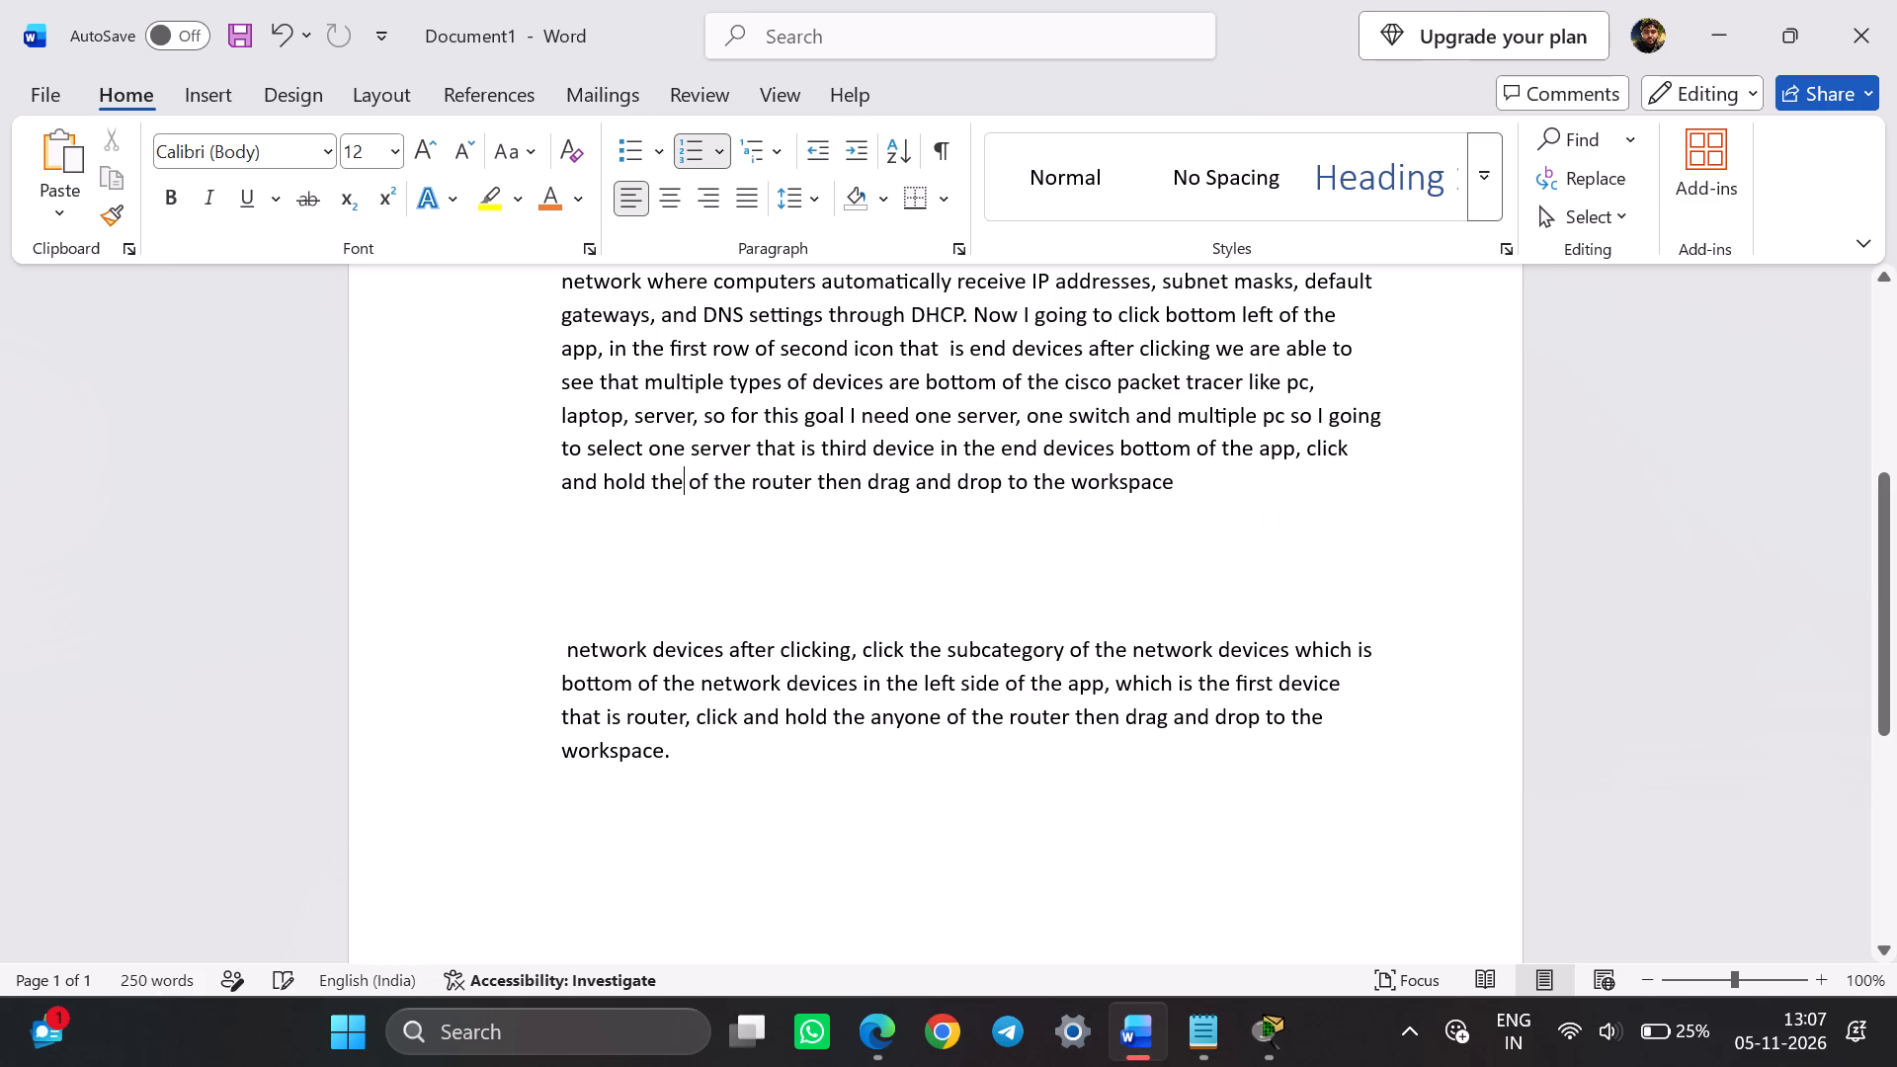
text(server)
key(space)
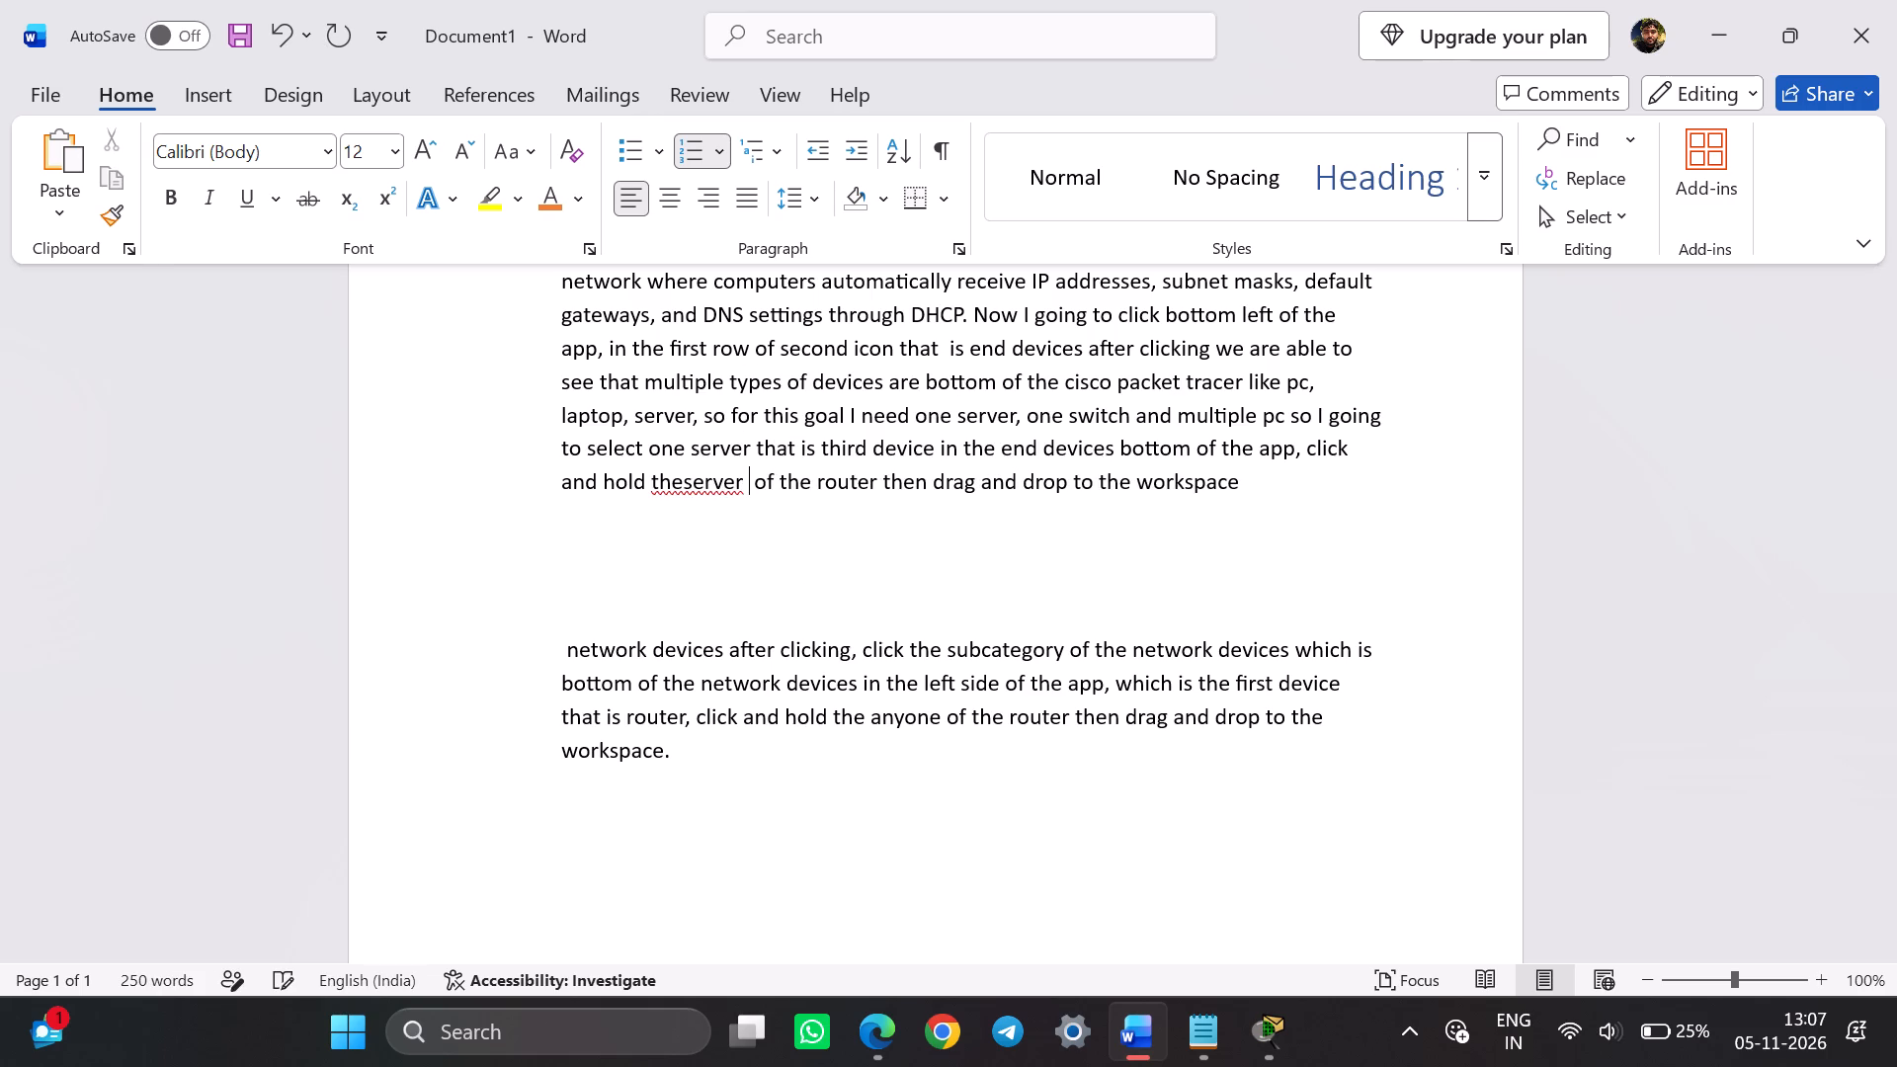
click(679, 482)
key(space)
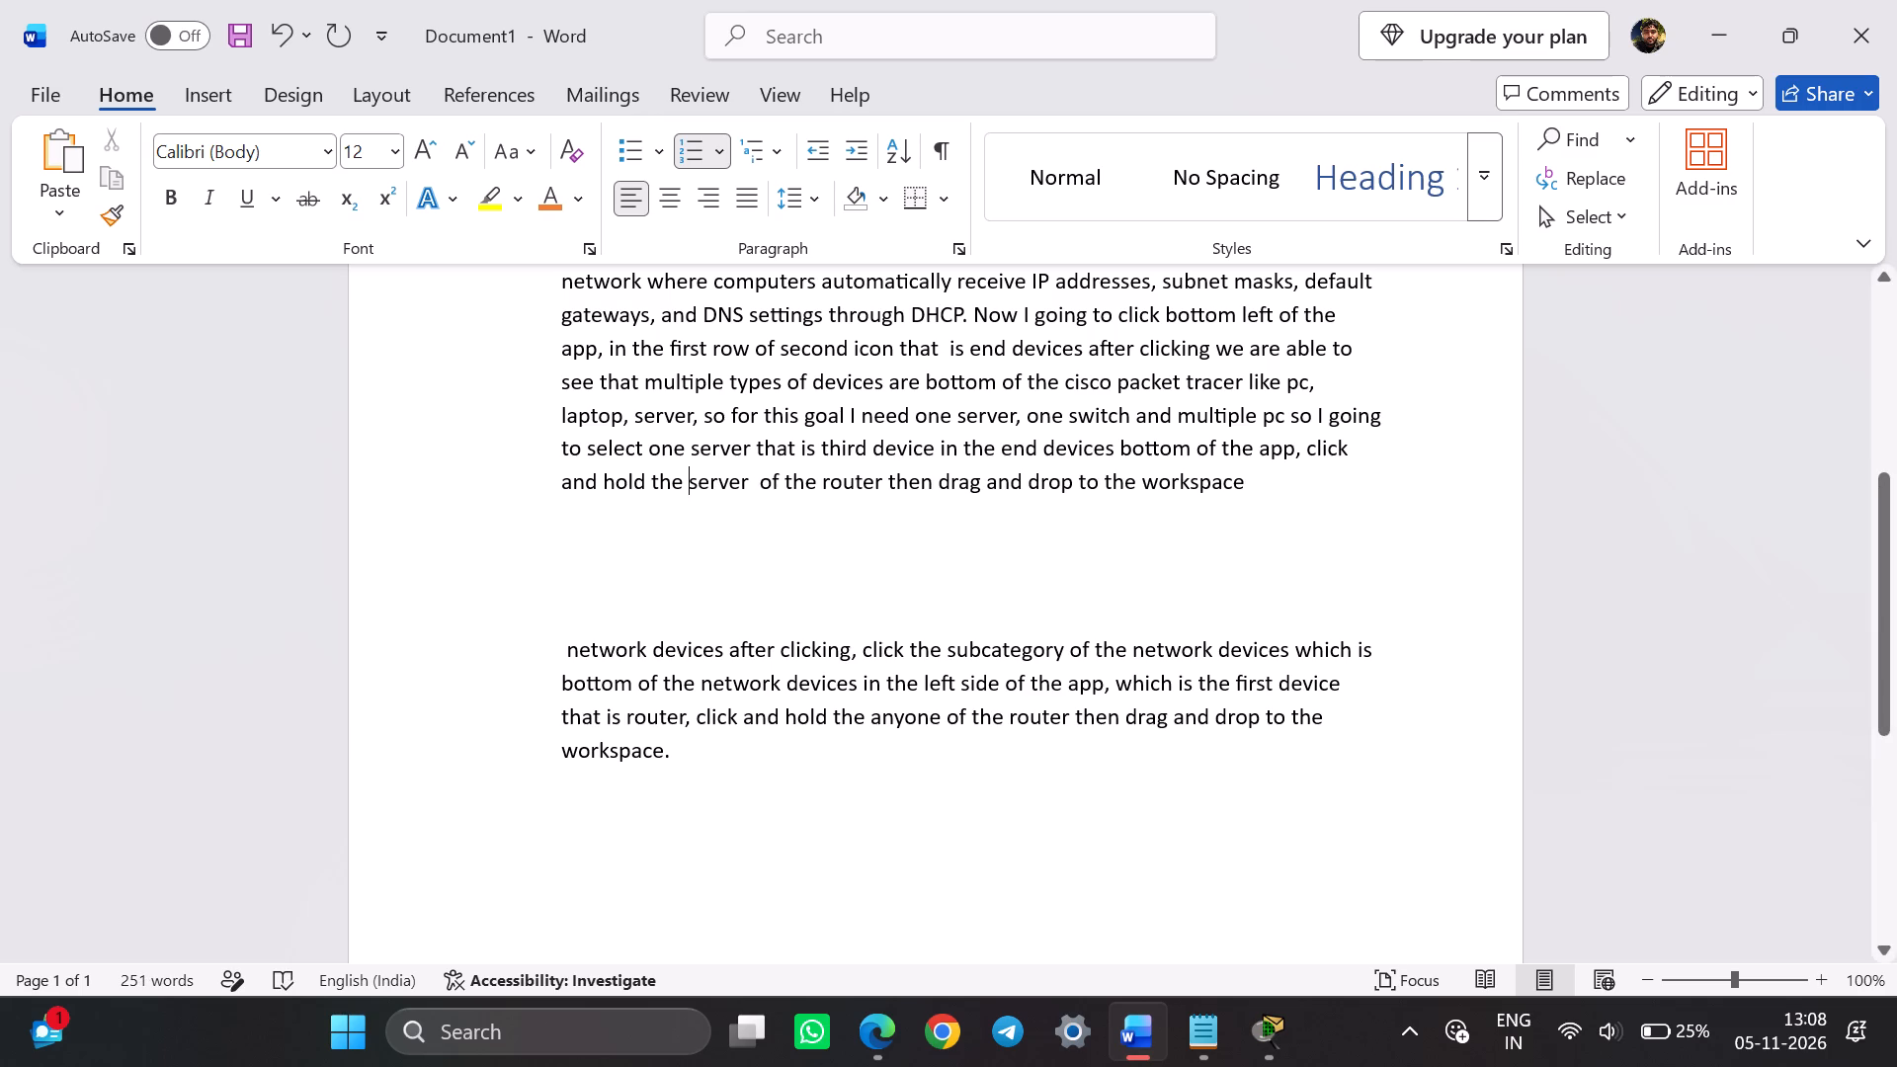
drag(885, 484, 766, 486)
key(BackSpace)
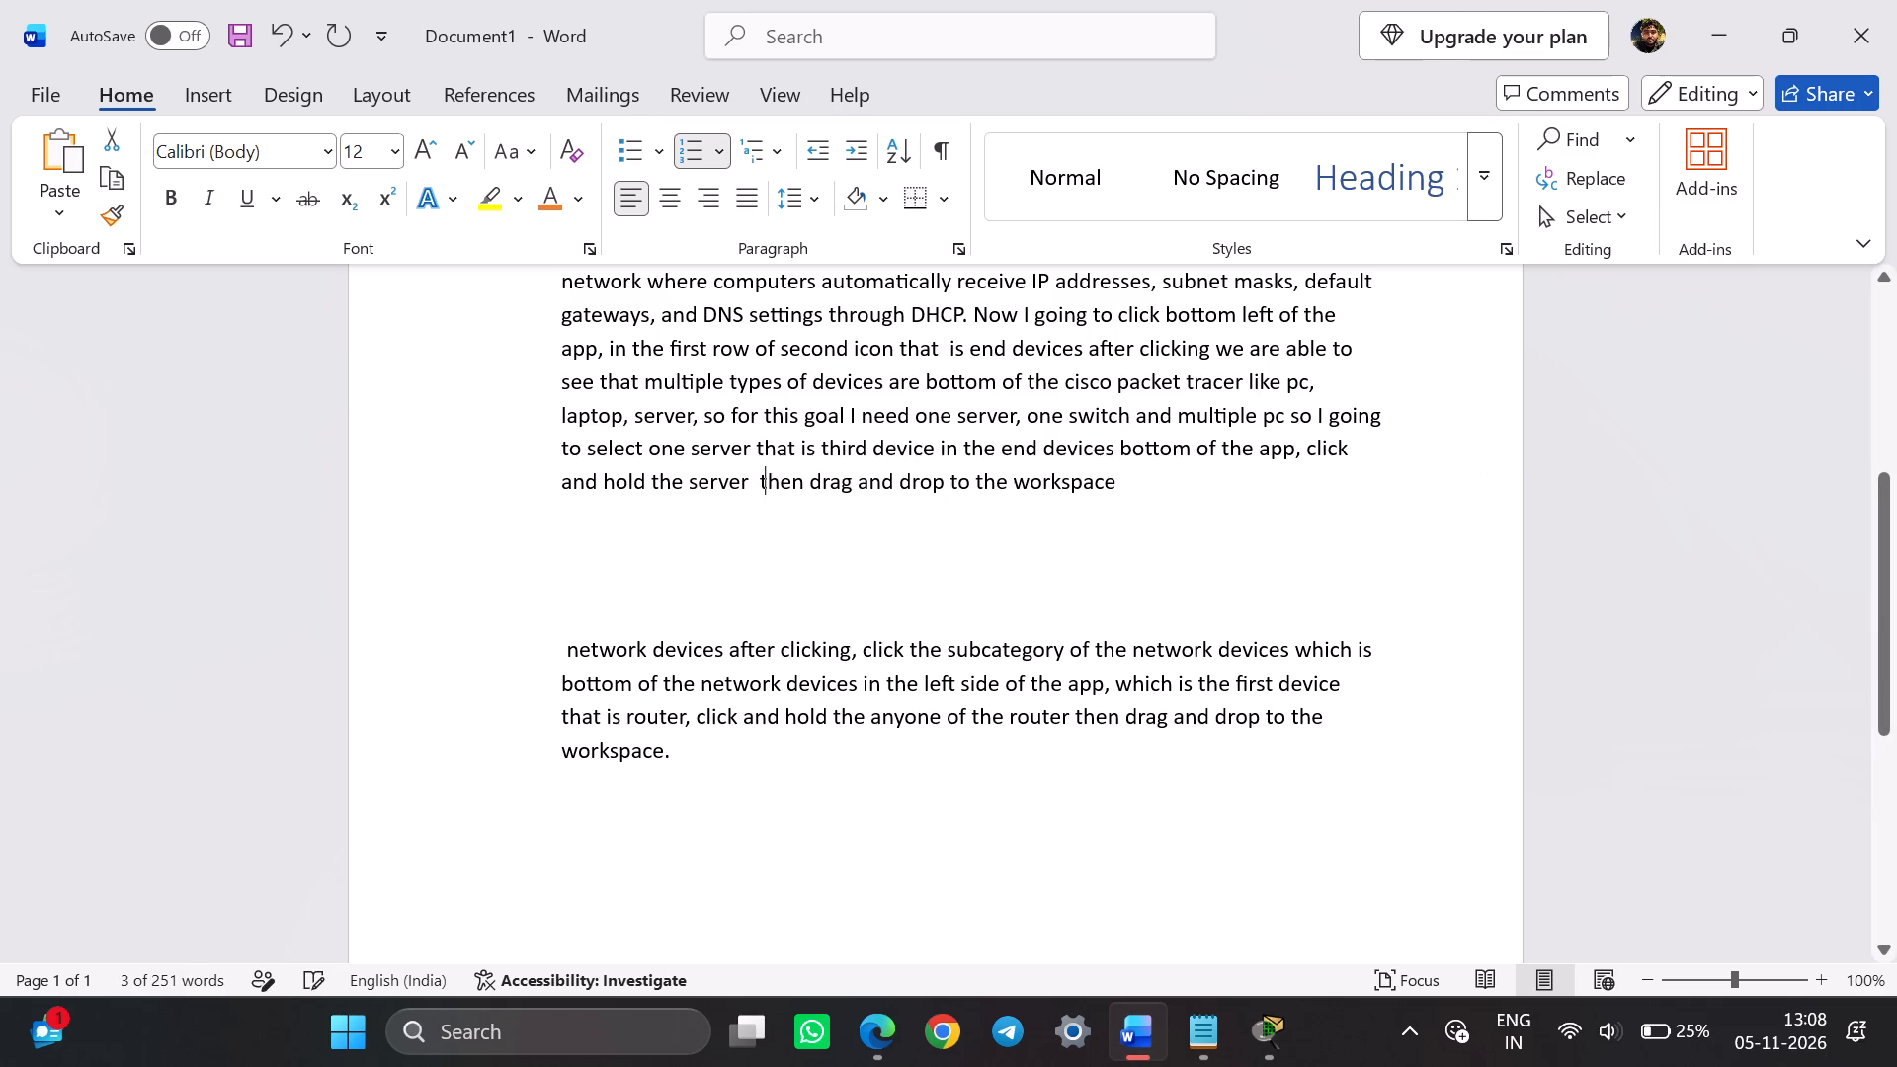
key(BackSpace)
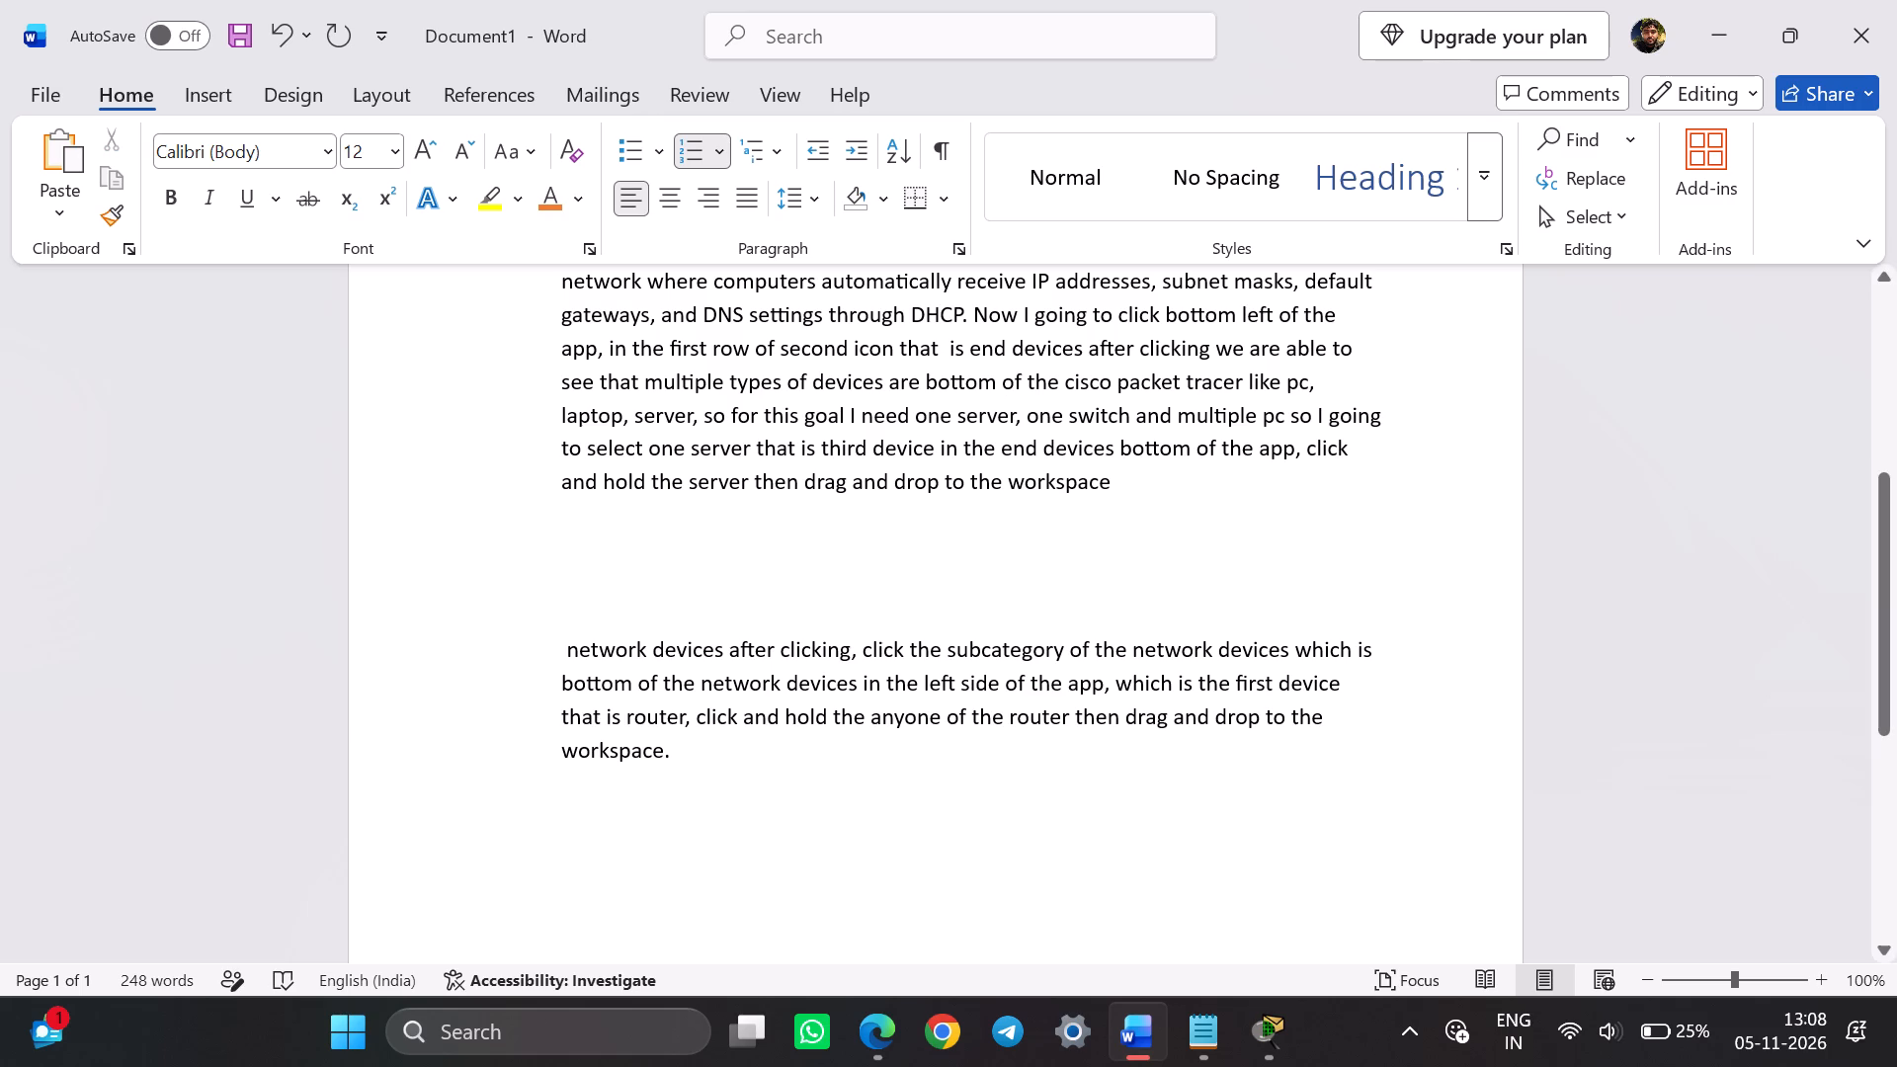
Continue item 1 after "drop to the workspace" with "now I am going to click".
click(1119, 479)
key(space)
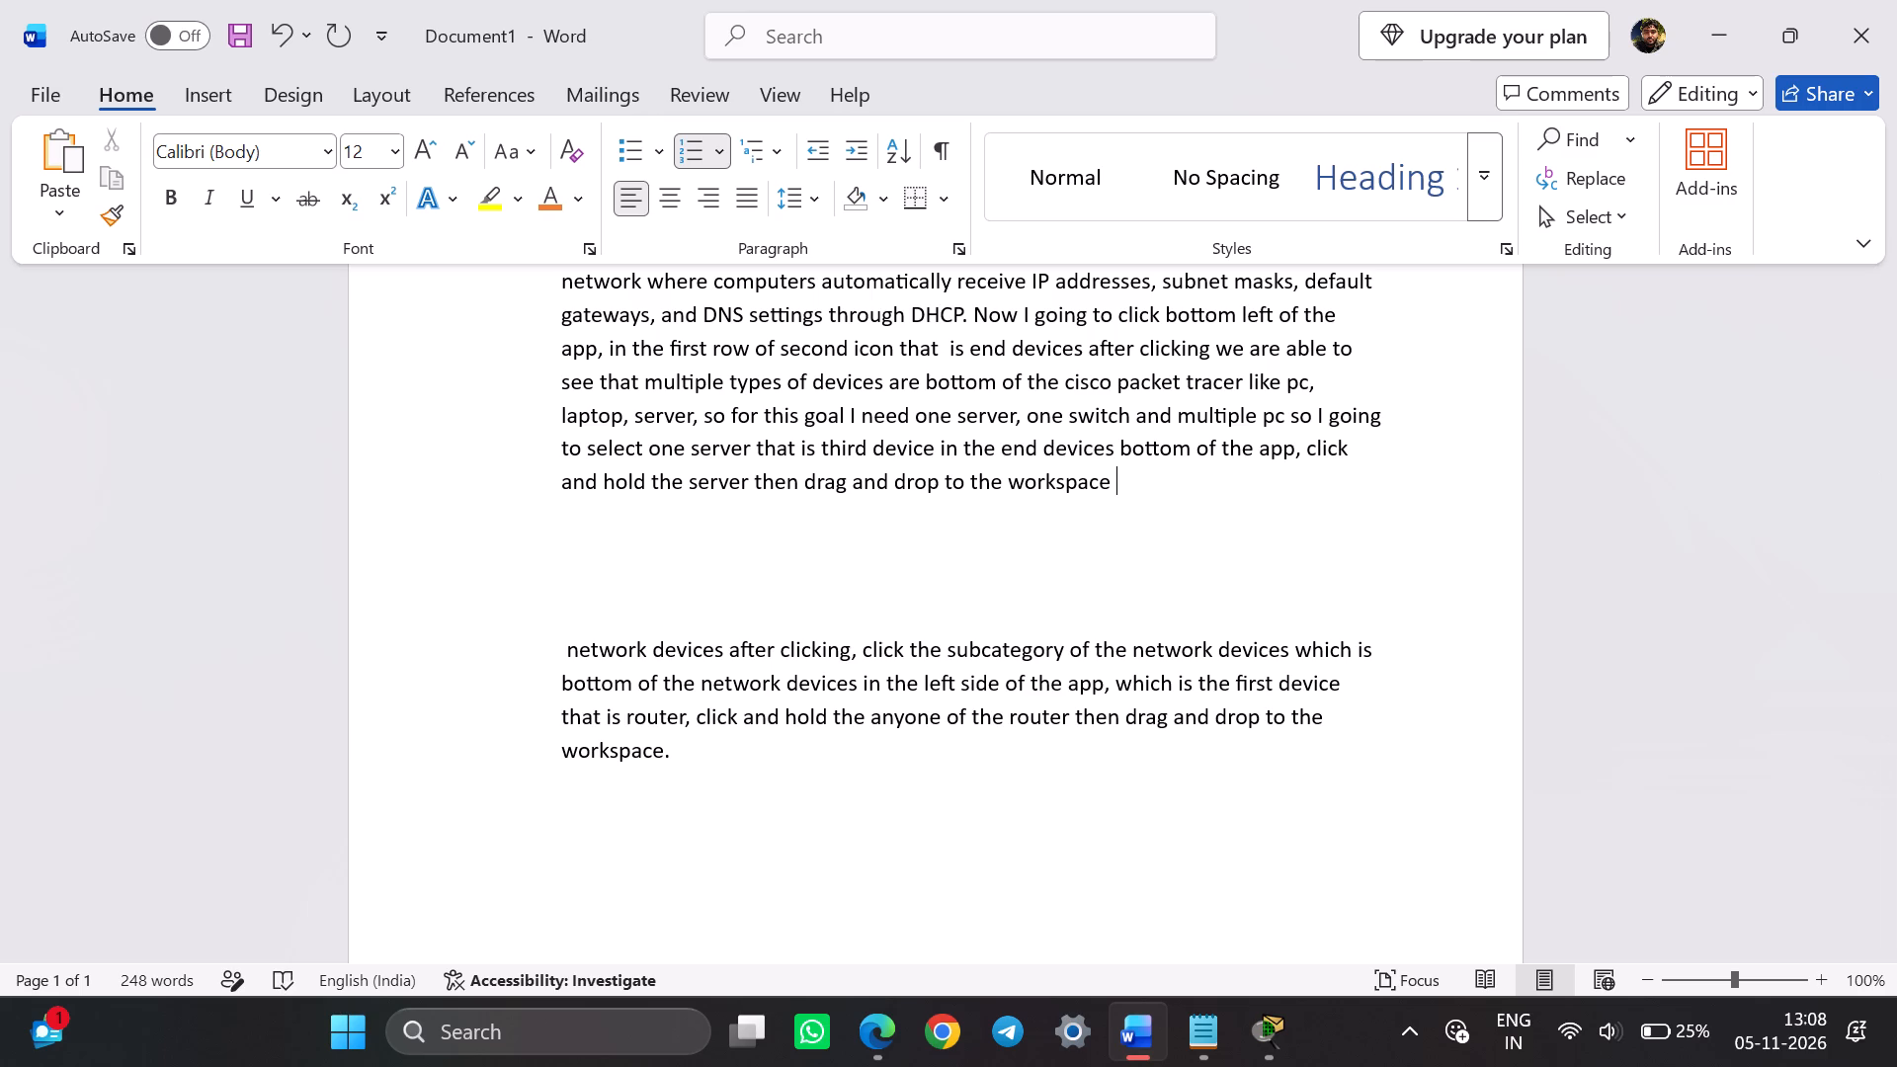
text(now)
key(space)
text(i ahve to)
key(space)
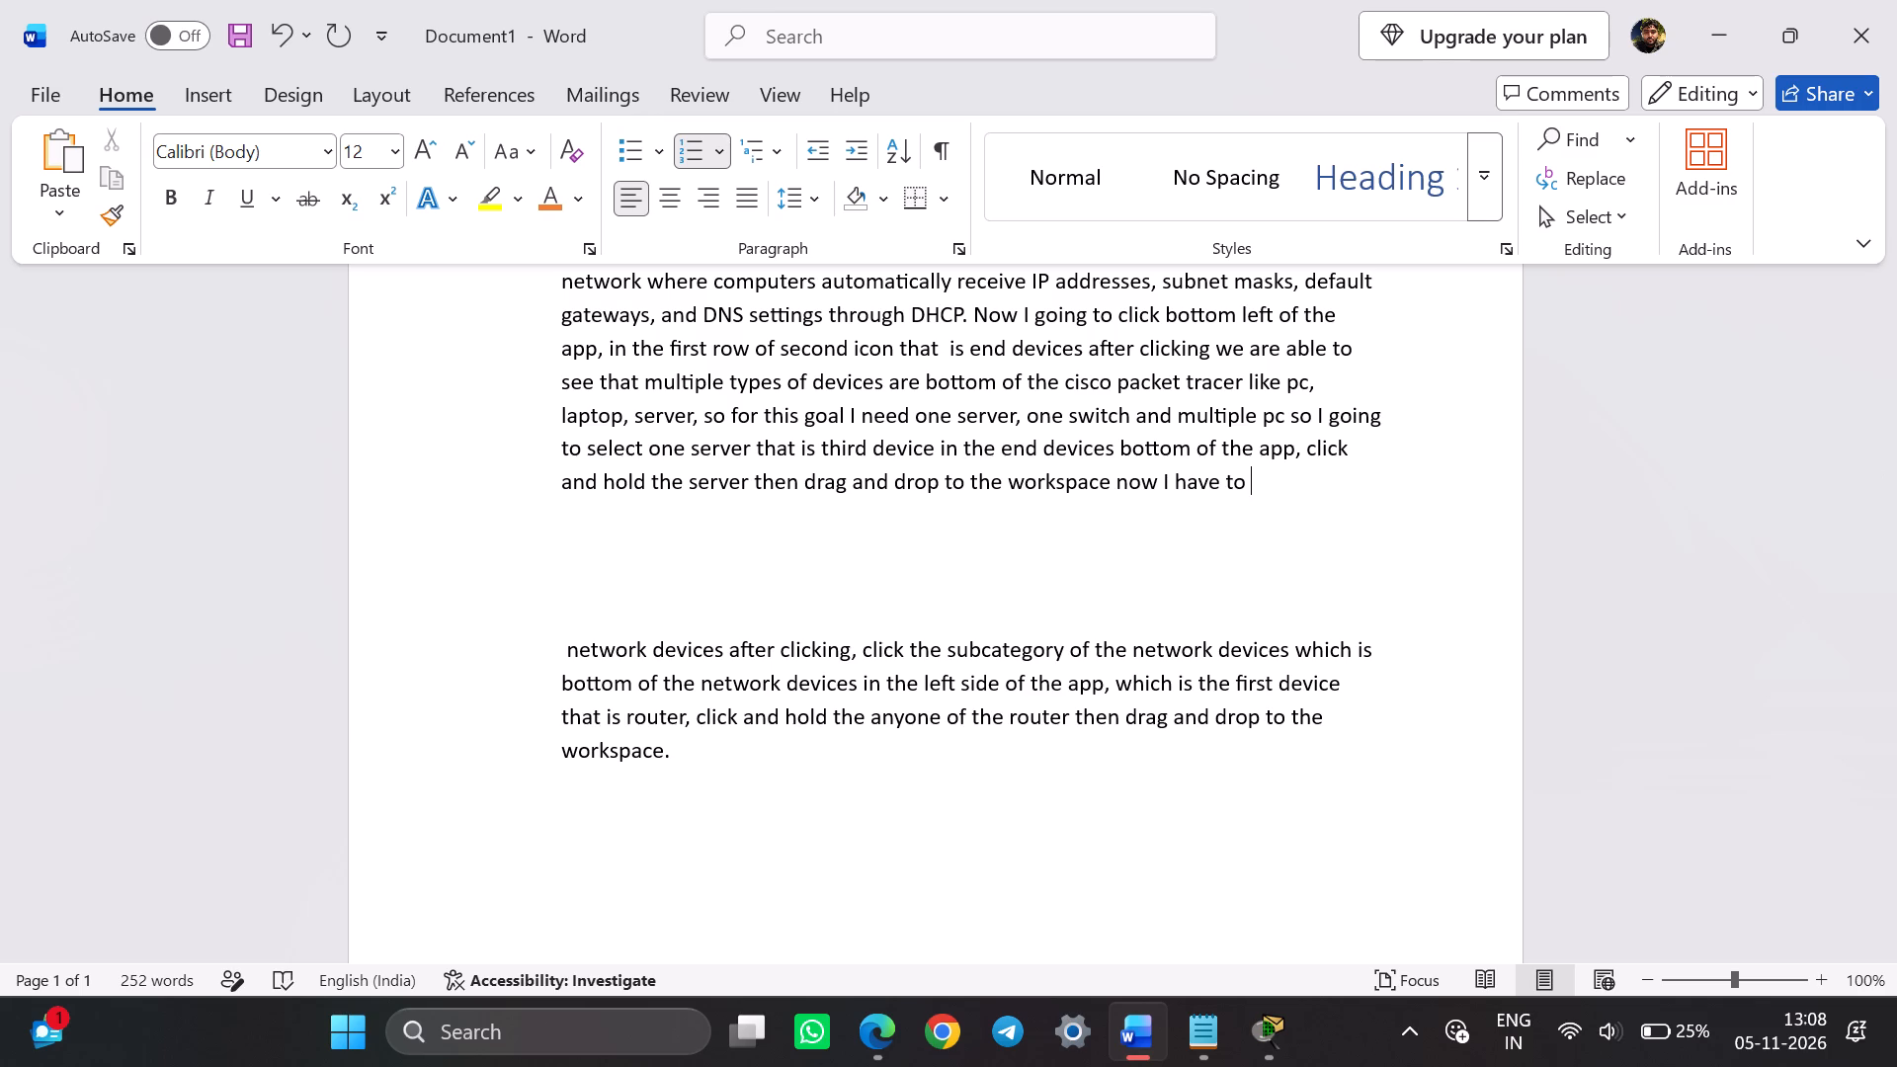
key(BackSpace)
key(BackSpace)
key(BackSpace)
key(BackSpace)
key(BackSpace)
key(BackSpace)
key(BackSpace)
key(BackSpace)
text(am going to)
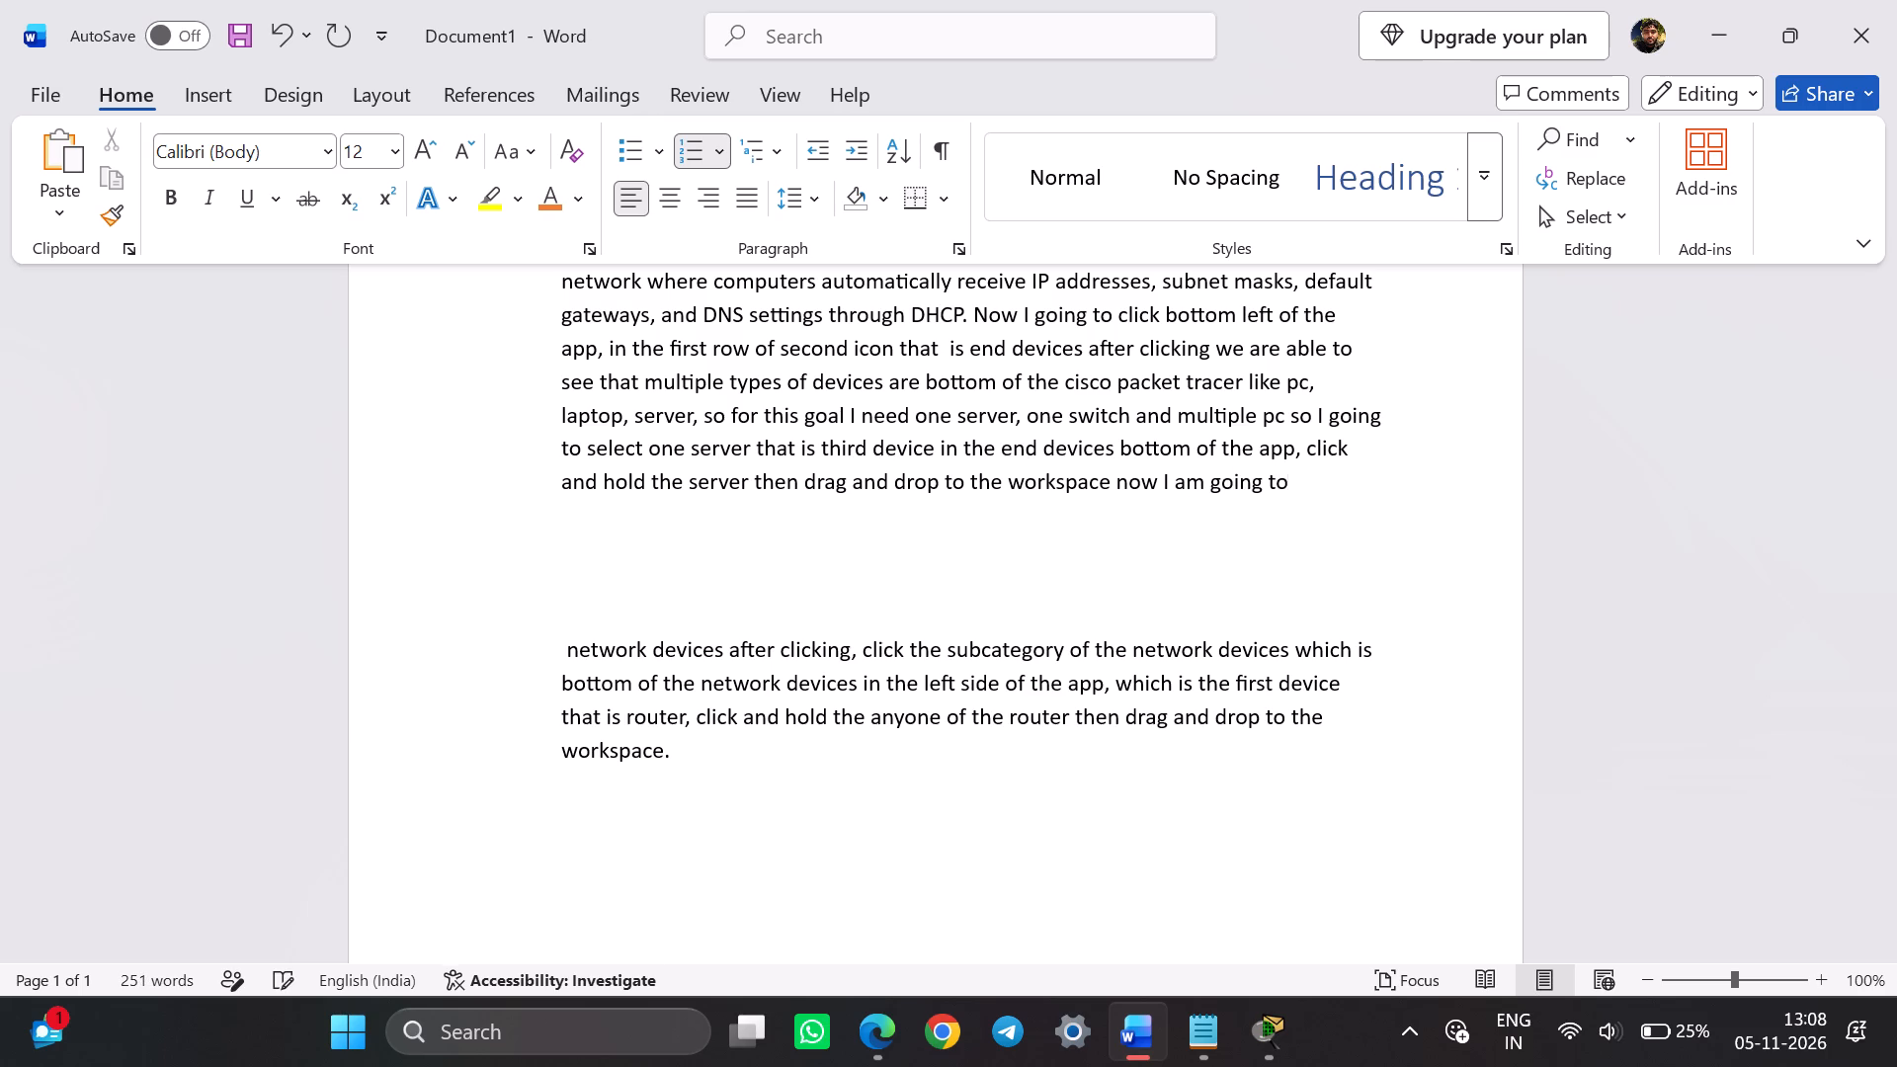
key(space)
text(click)
key(space)
Check the PC's place in Cisco Packet Tracer and continue item 1 in Word with "on pc devices which is first icon".
click(1257, 1049)
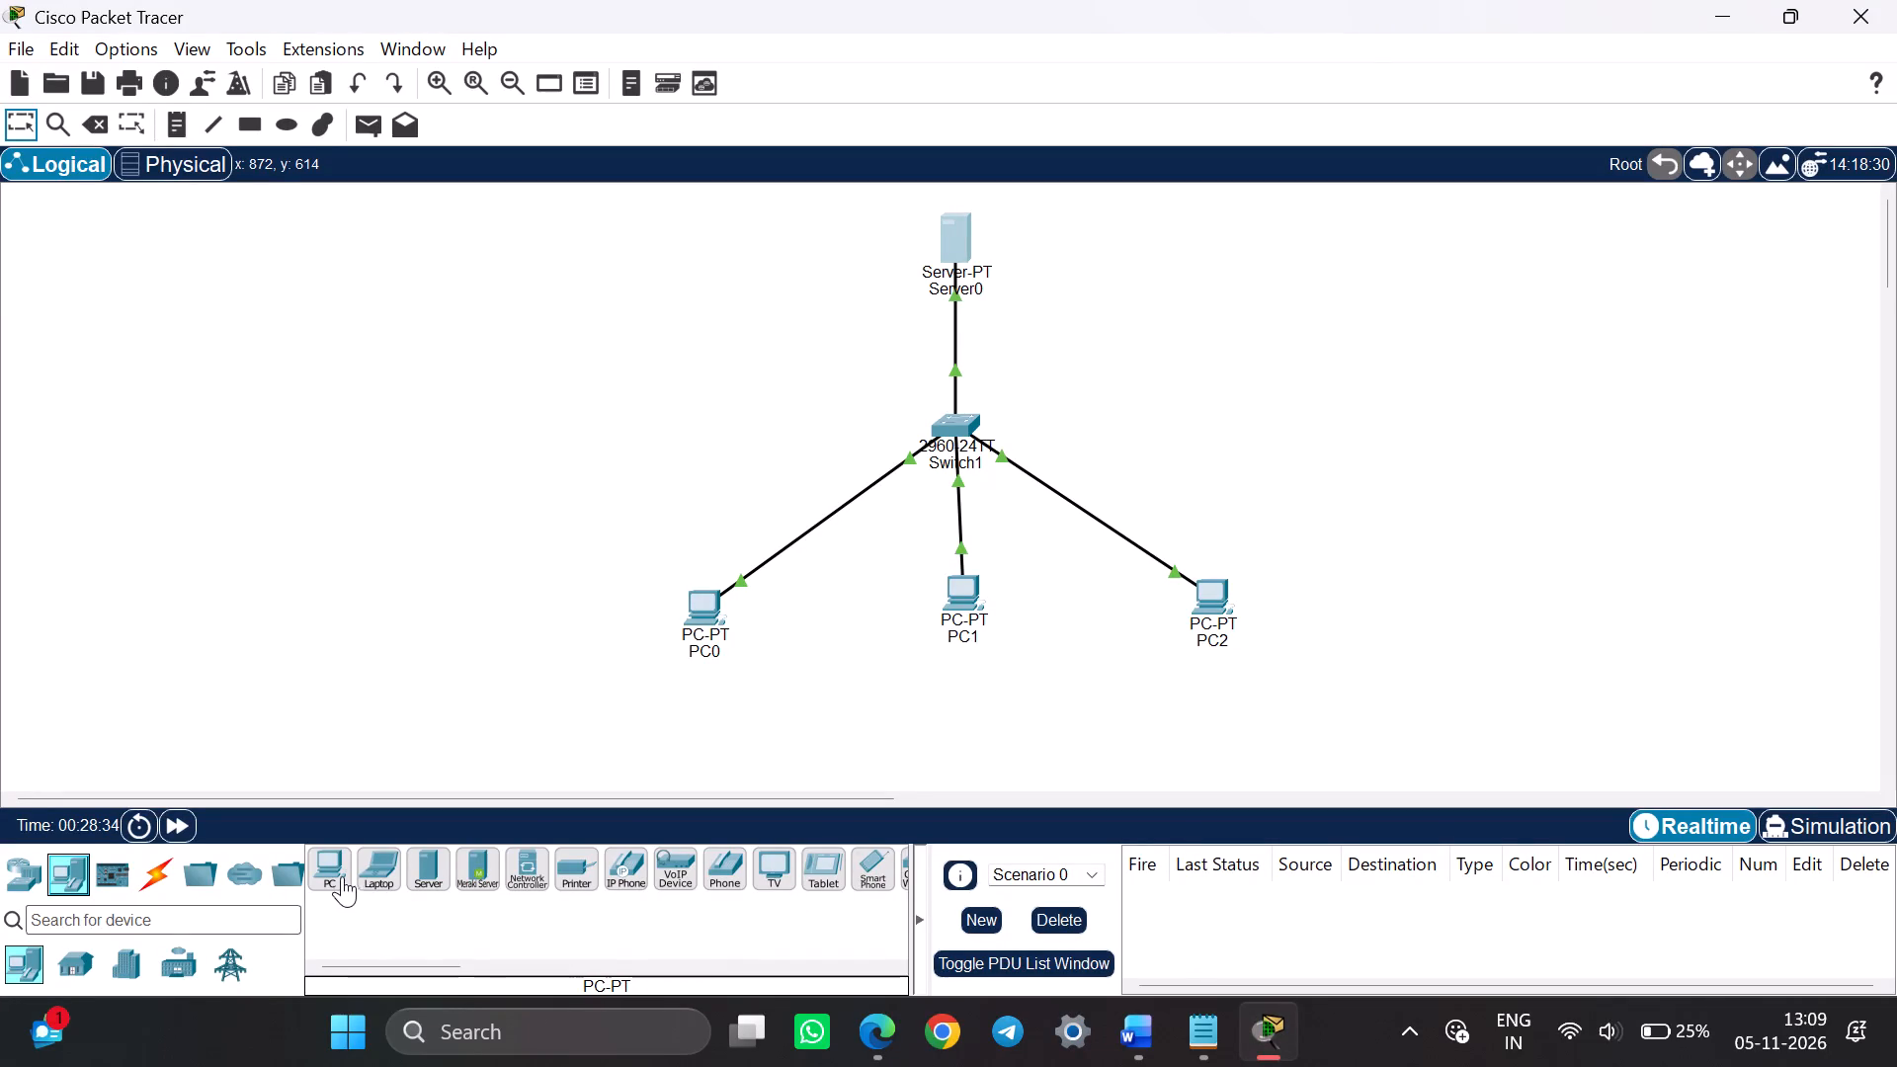
click(335, 876)
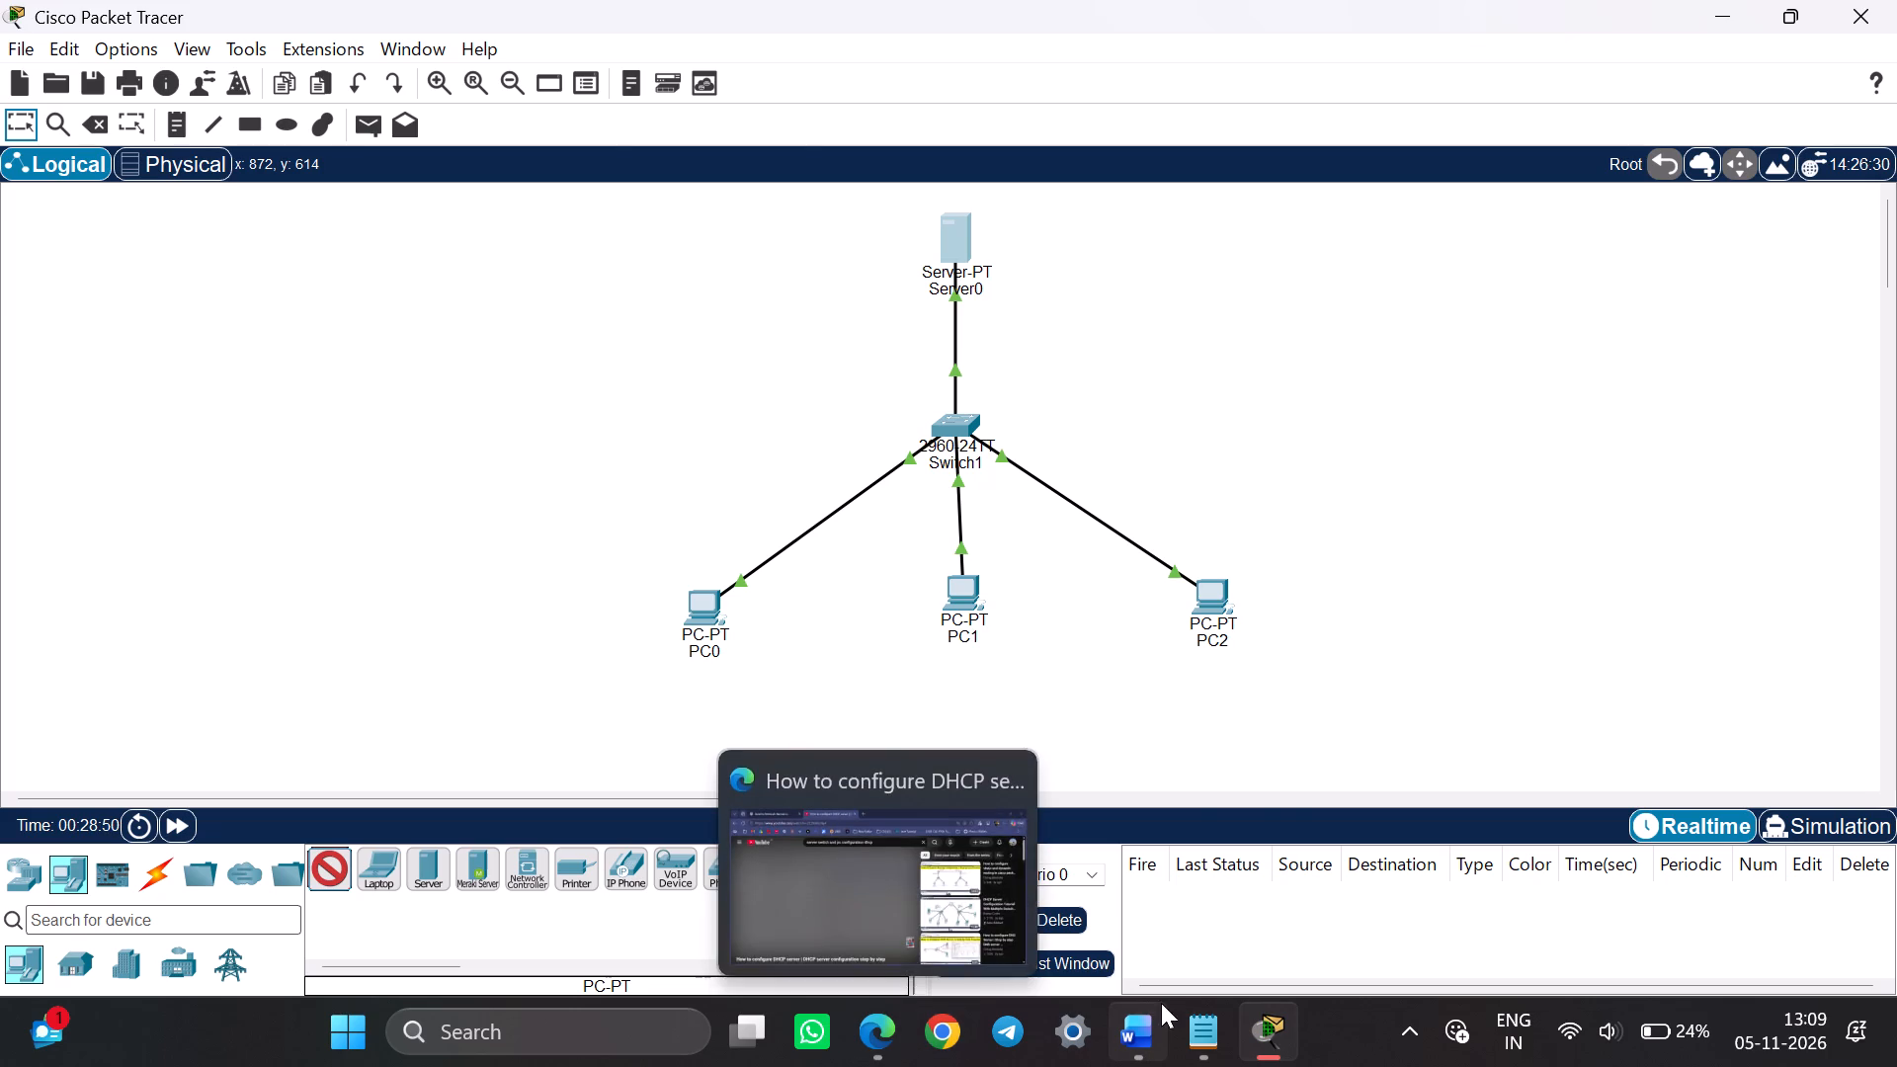
click(1143, 1029)
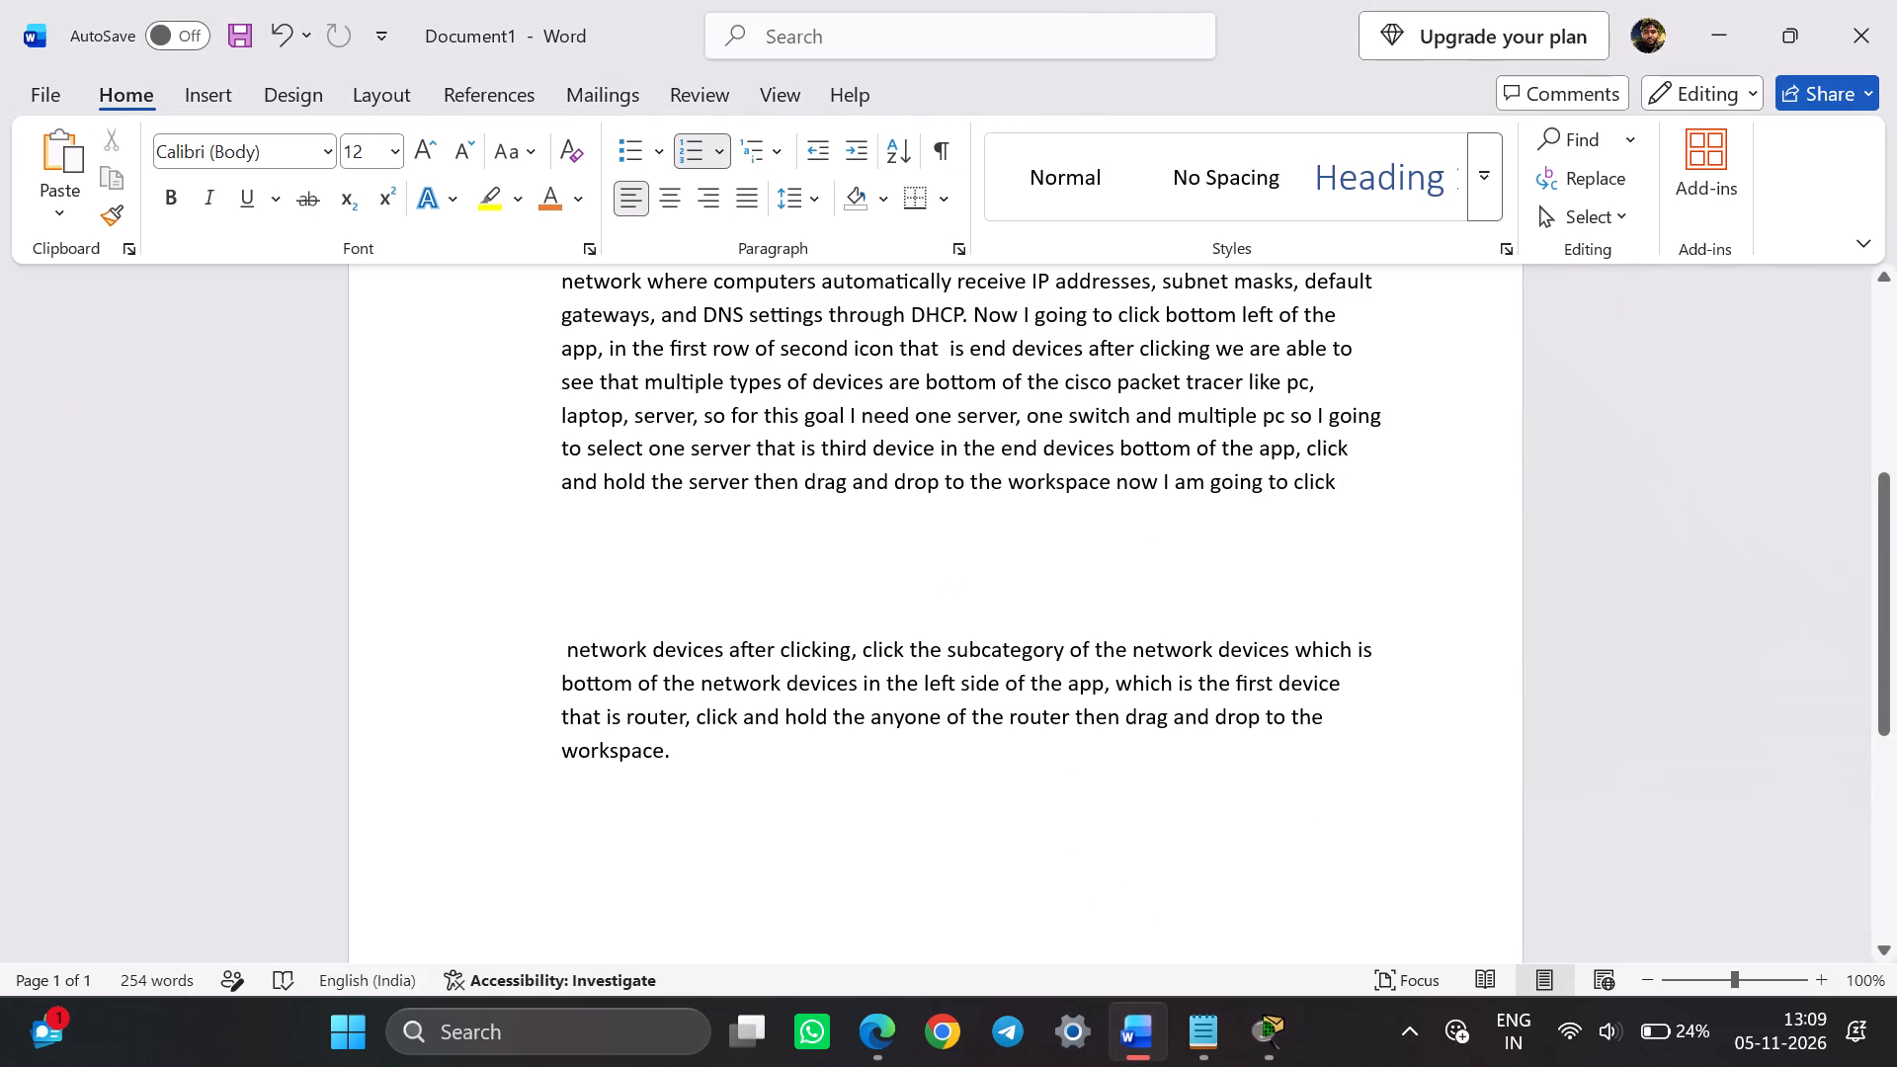
text(on pc devi)
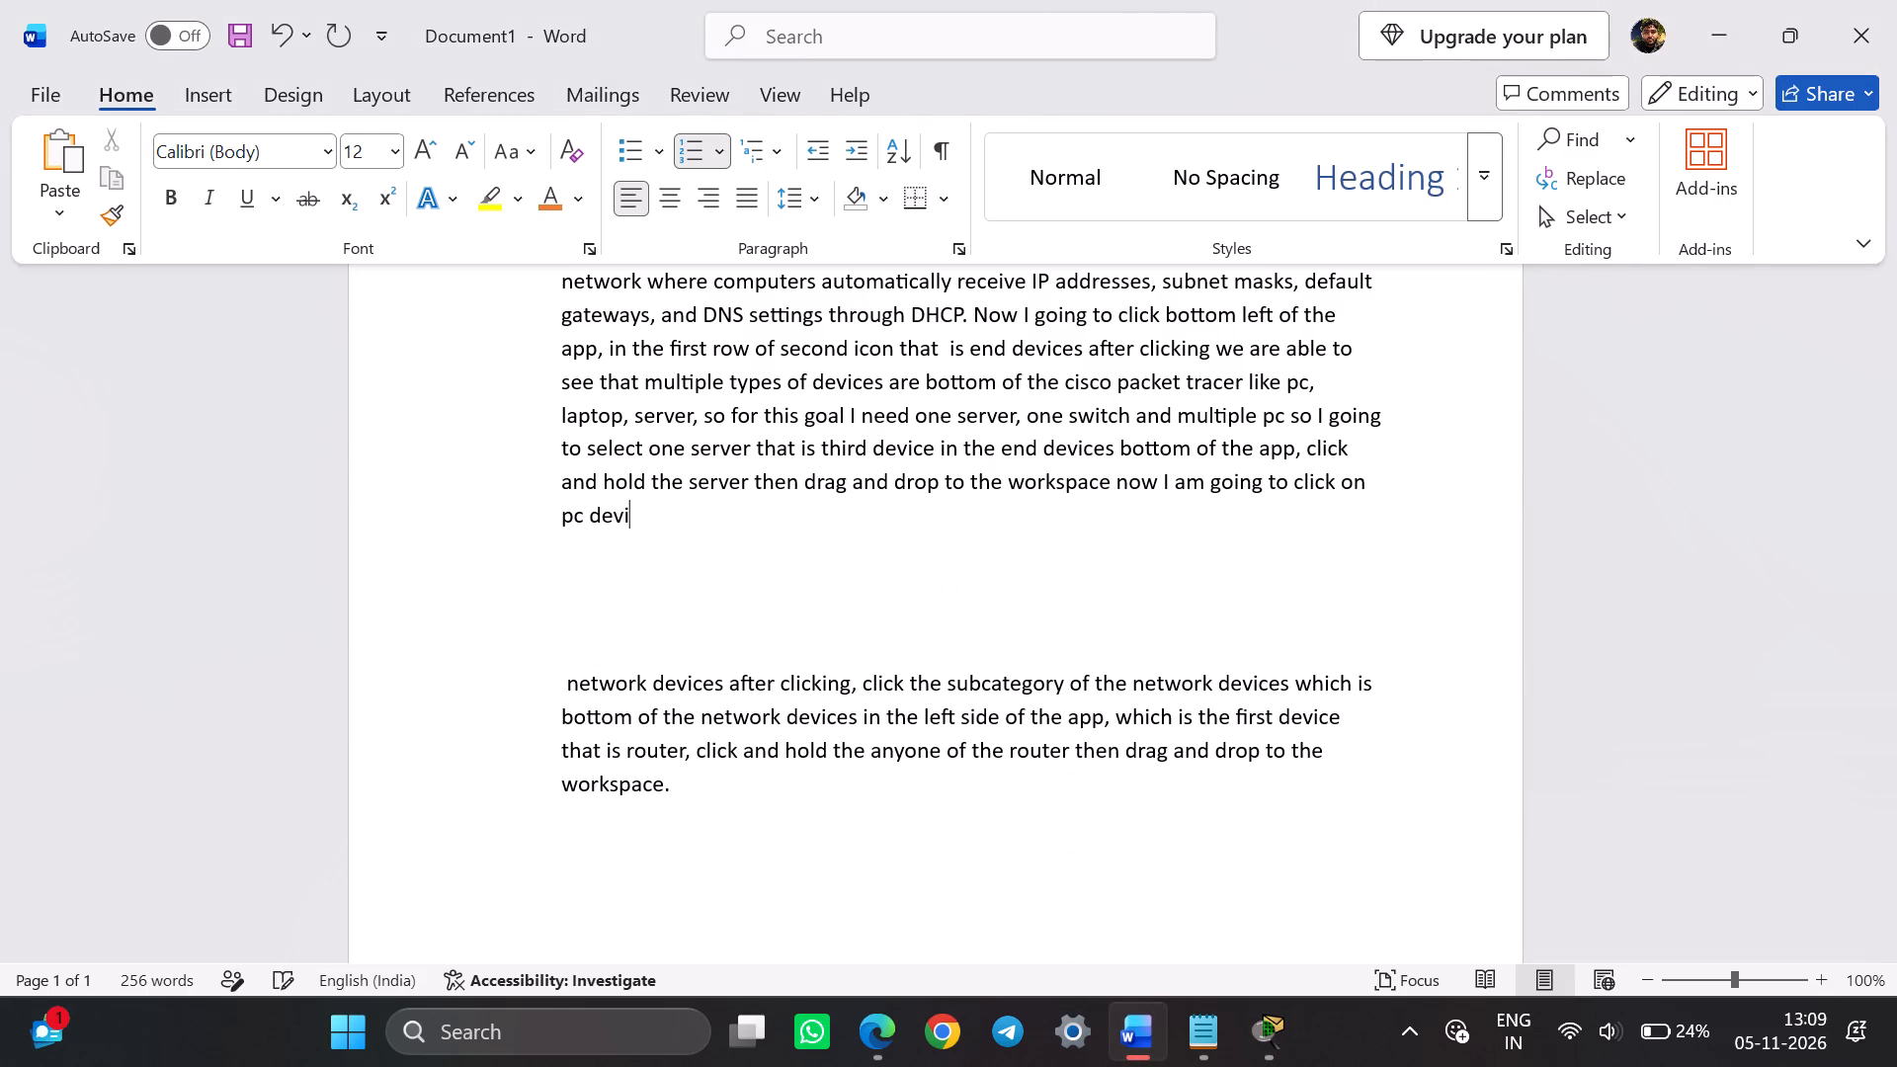
key(BackSpace)
text(ices)
key(space)
text(which is first)
key(space)
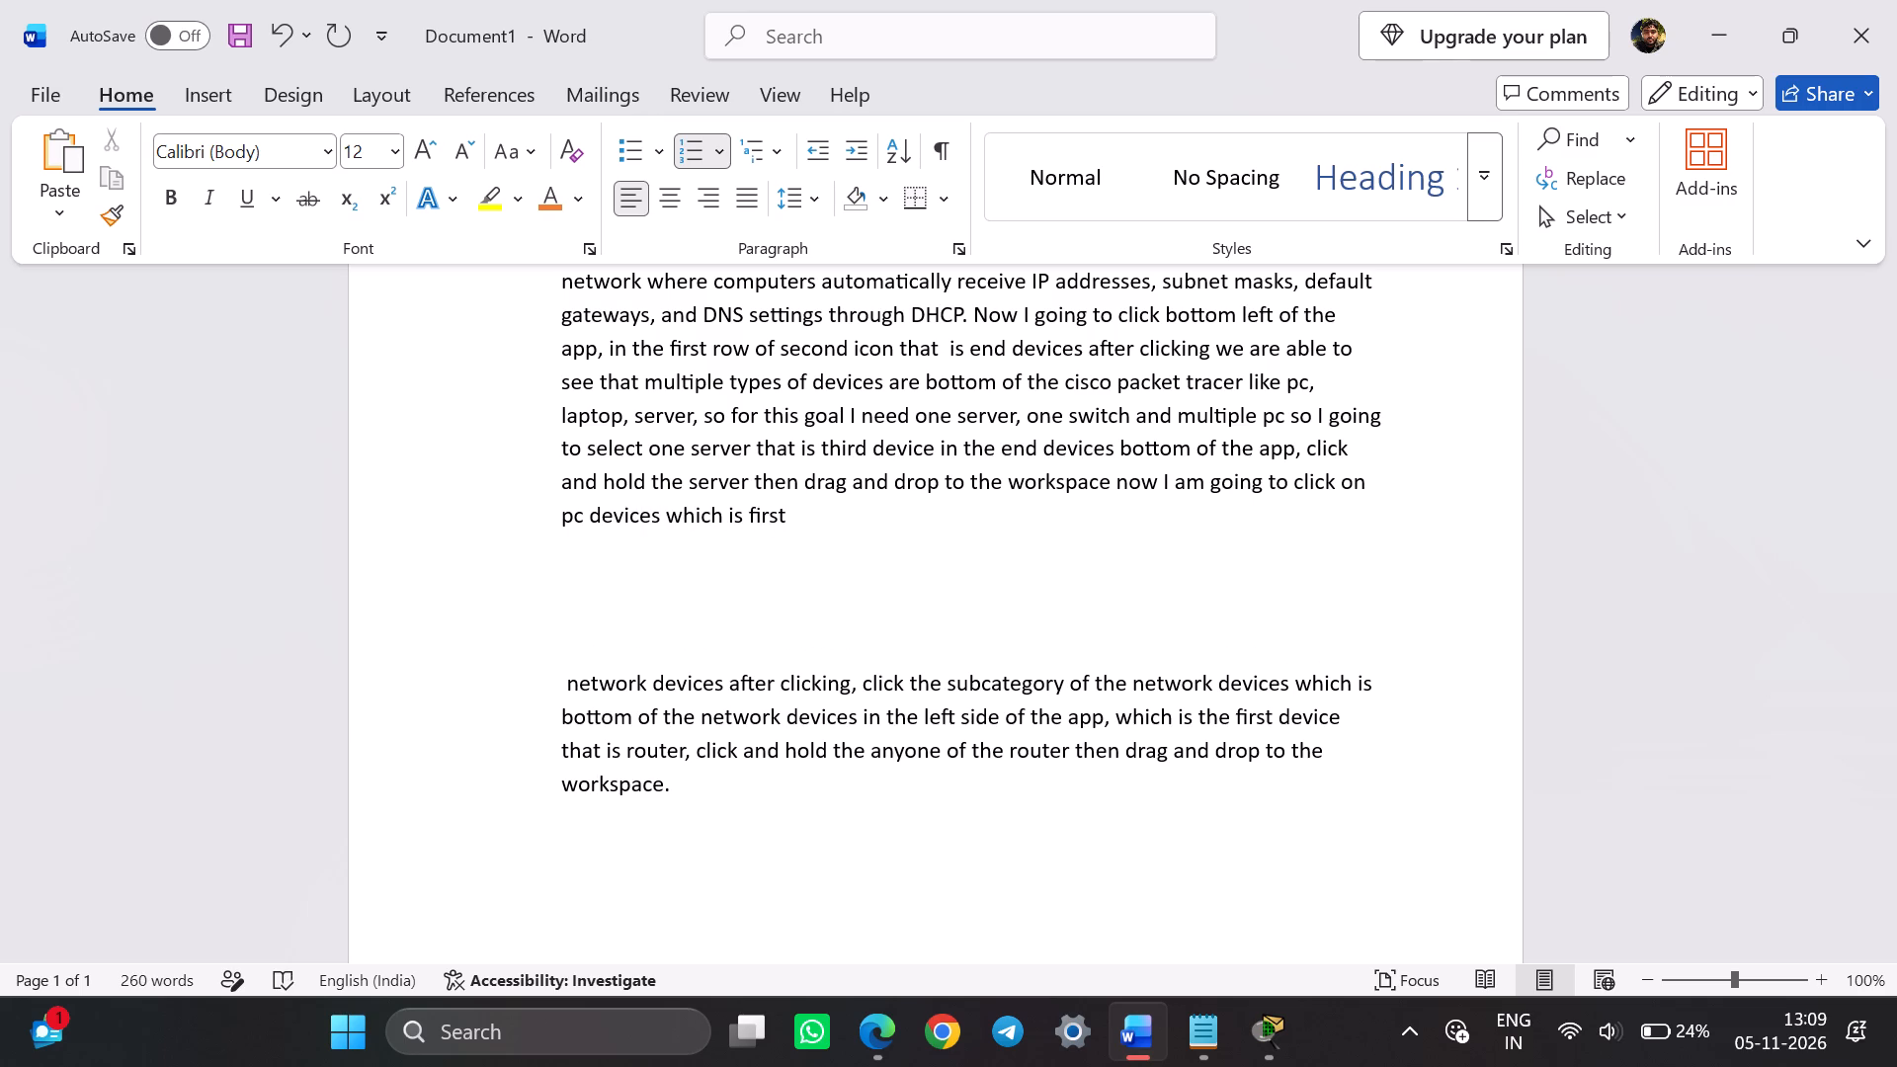
text(icon)
key(space)
Continue item 1 after "first icon" with "in the end devices bottom of the cisco packet tracer".
text(in the end)
key(space)
text(devices)
key(space)
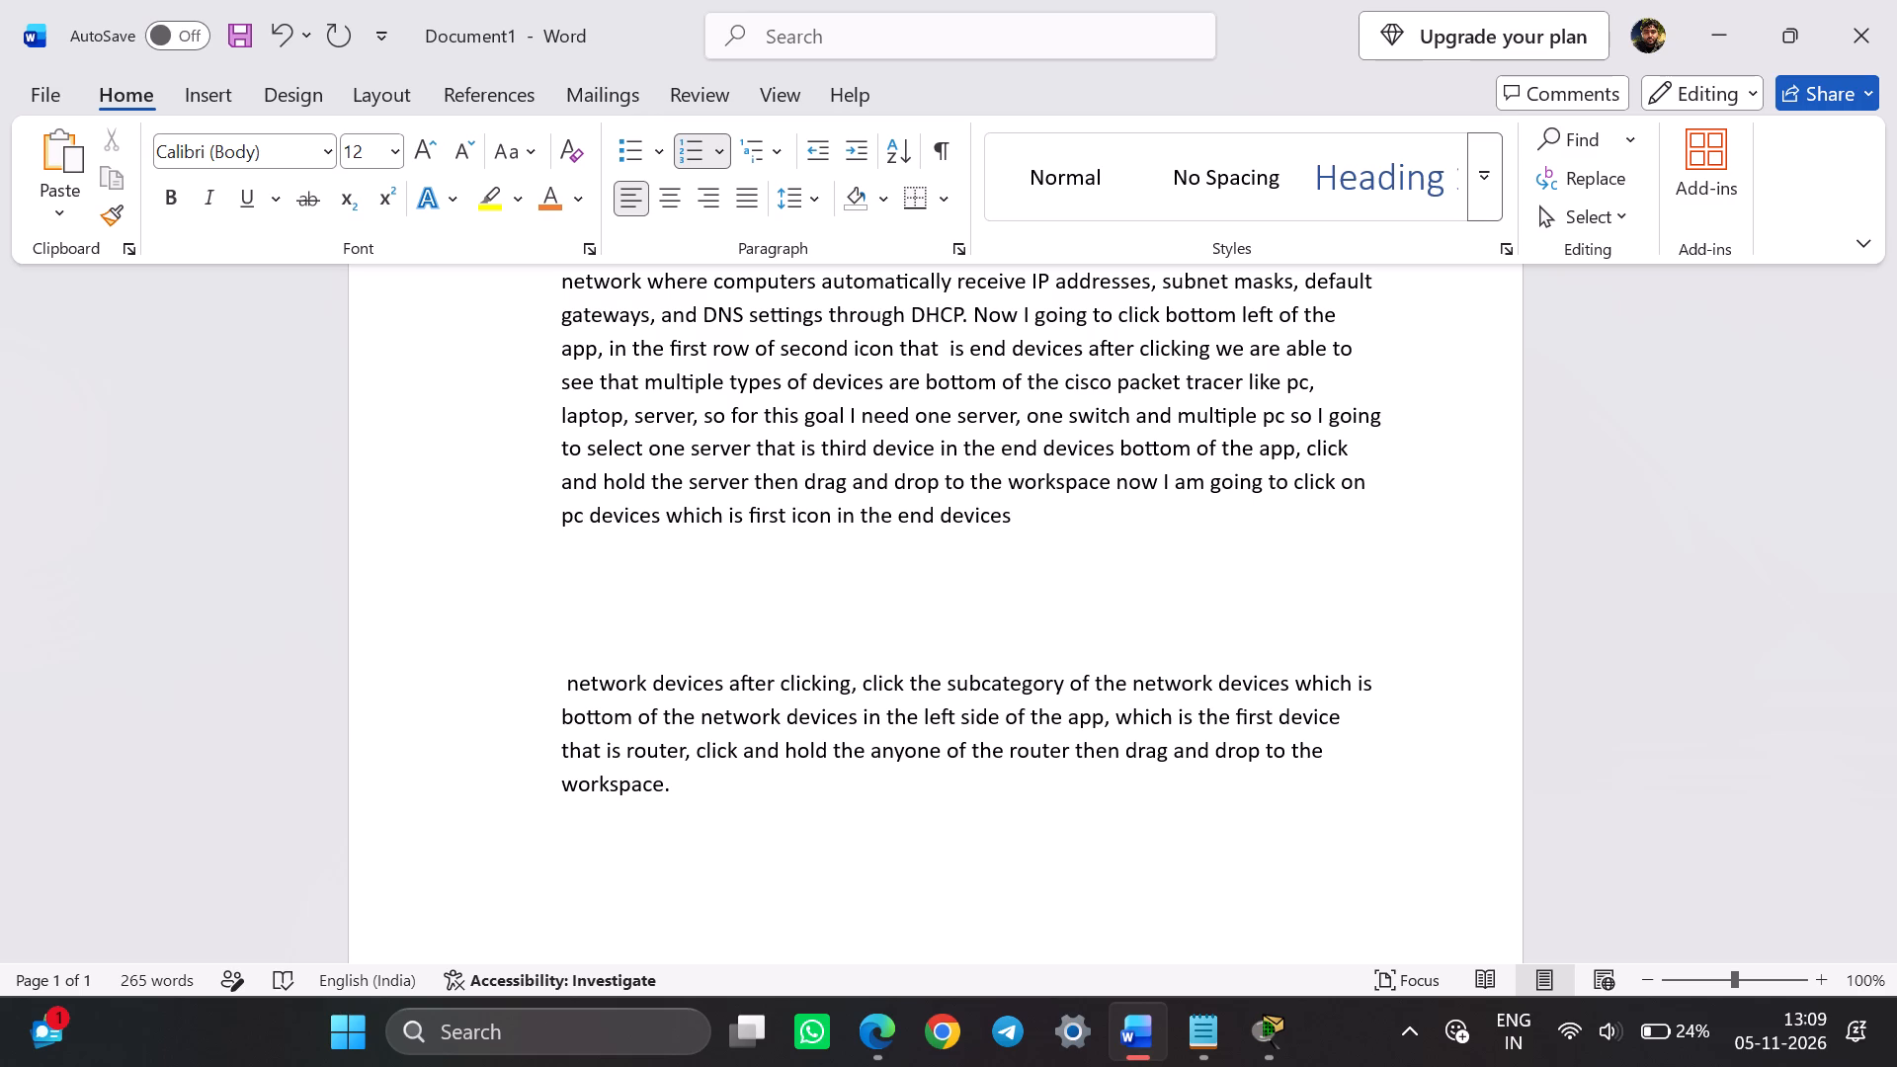
text(bottom of the)
key(space)
text(cisco)
key(space)
text(packet tracer)
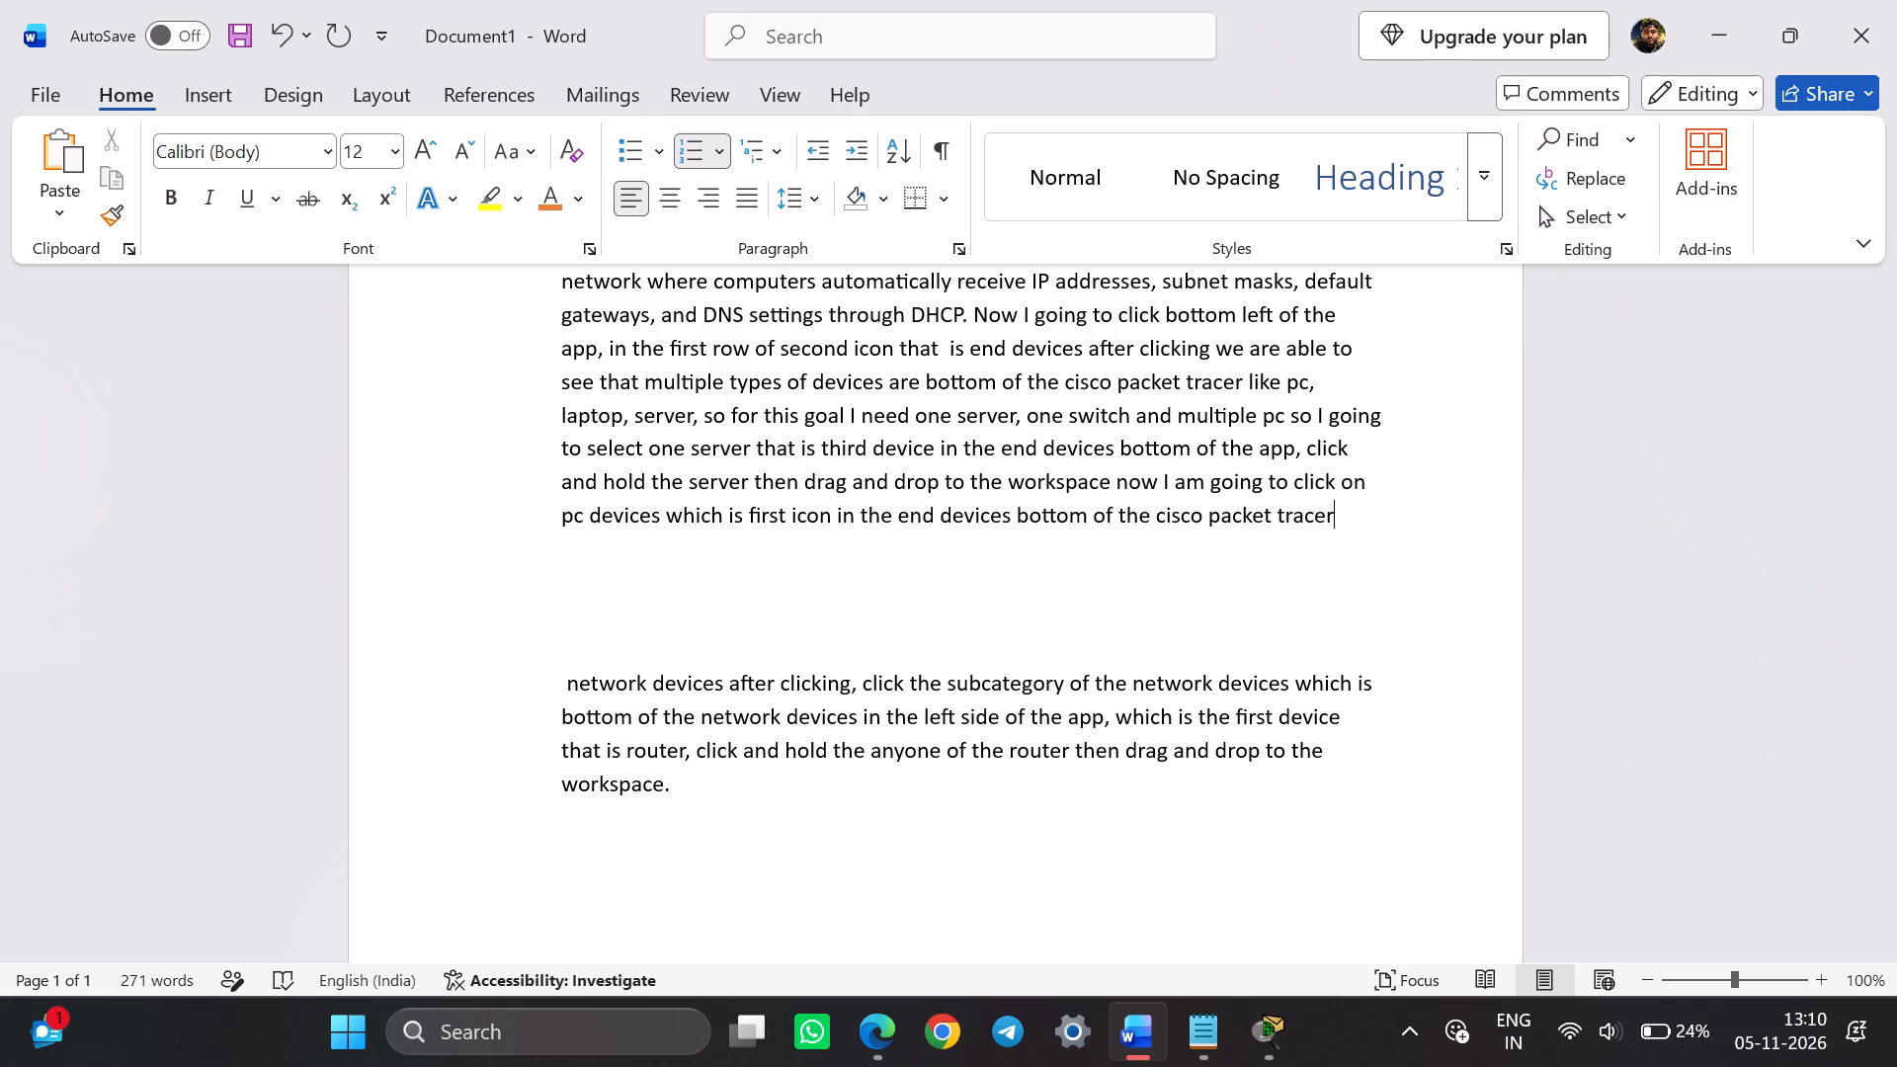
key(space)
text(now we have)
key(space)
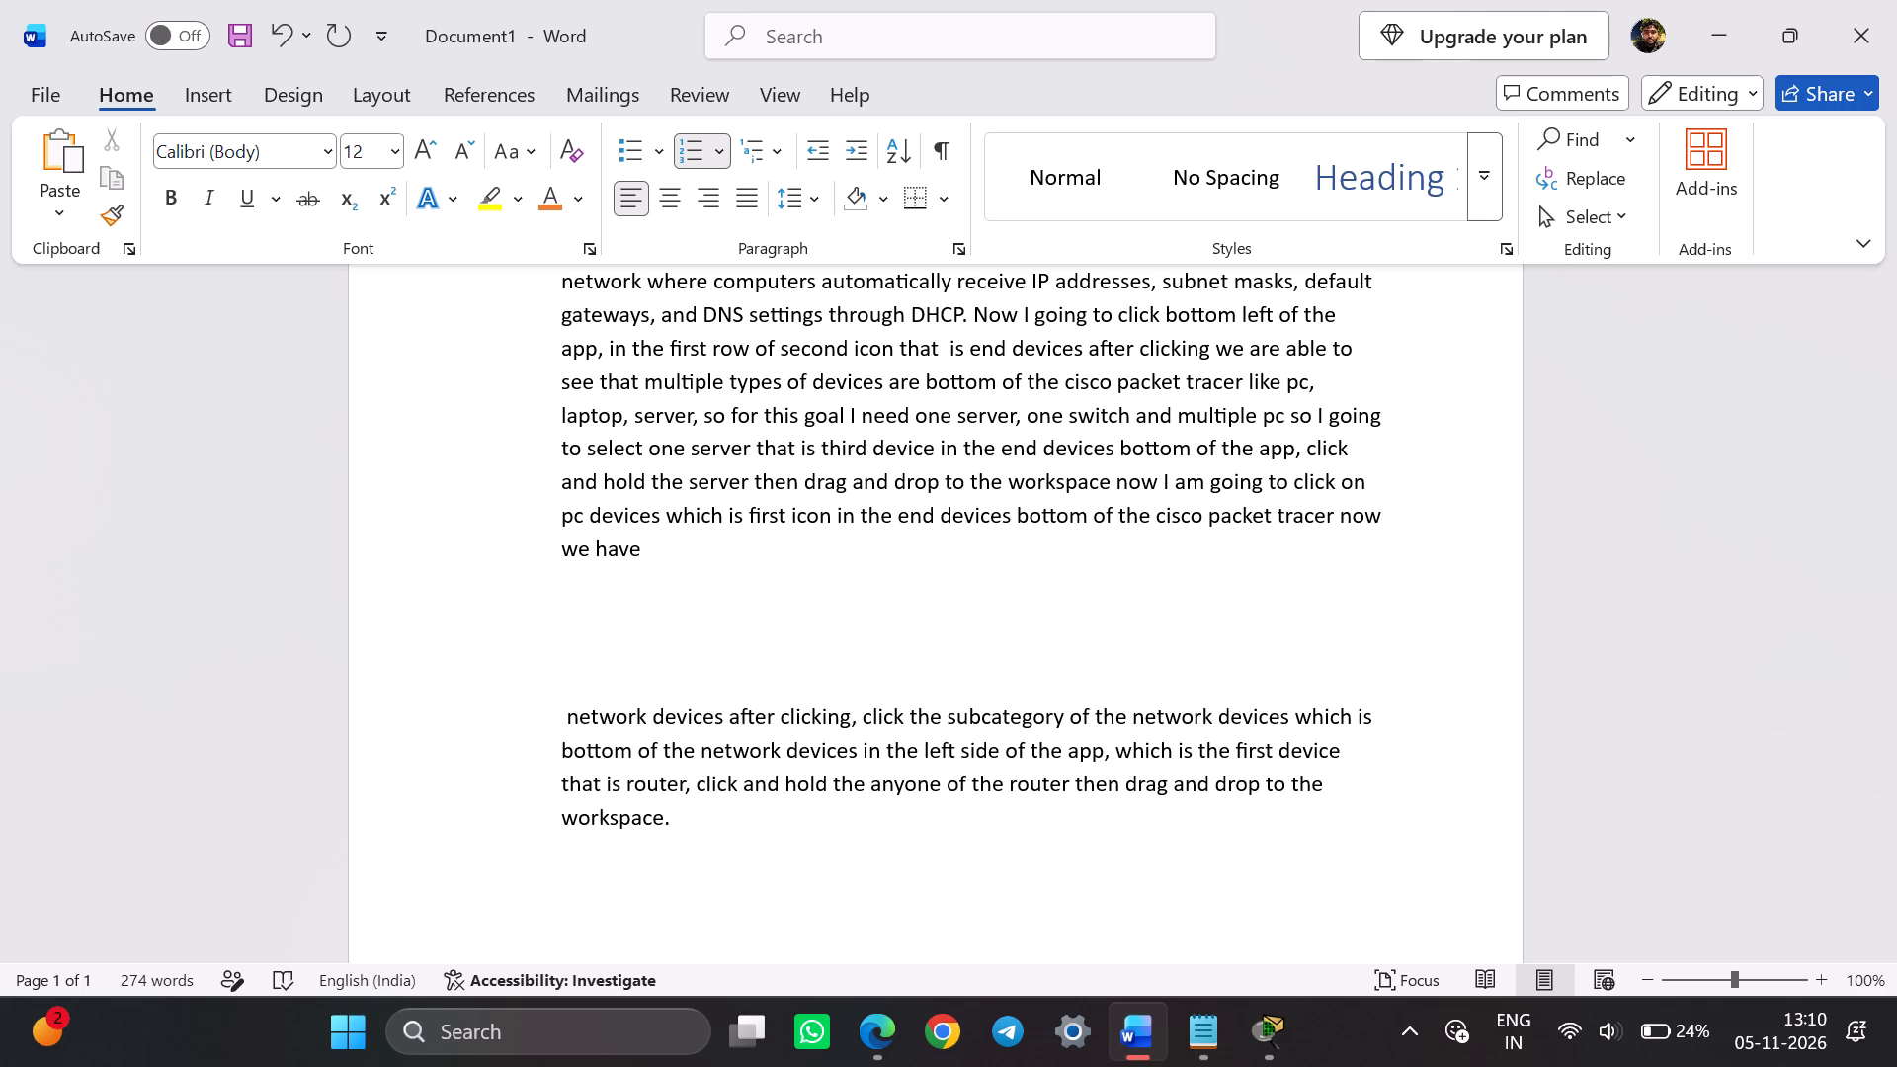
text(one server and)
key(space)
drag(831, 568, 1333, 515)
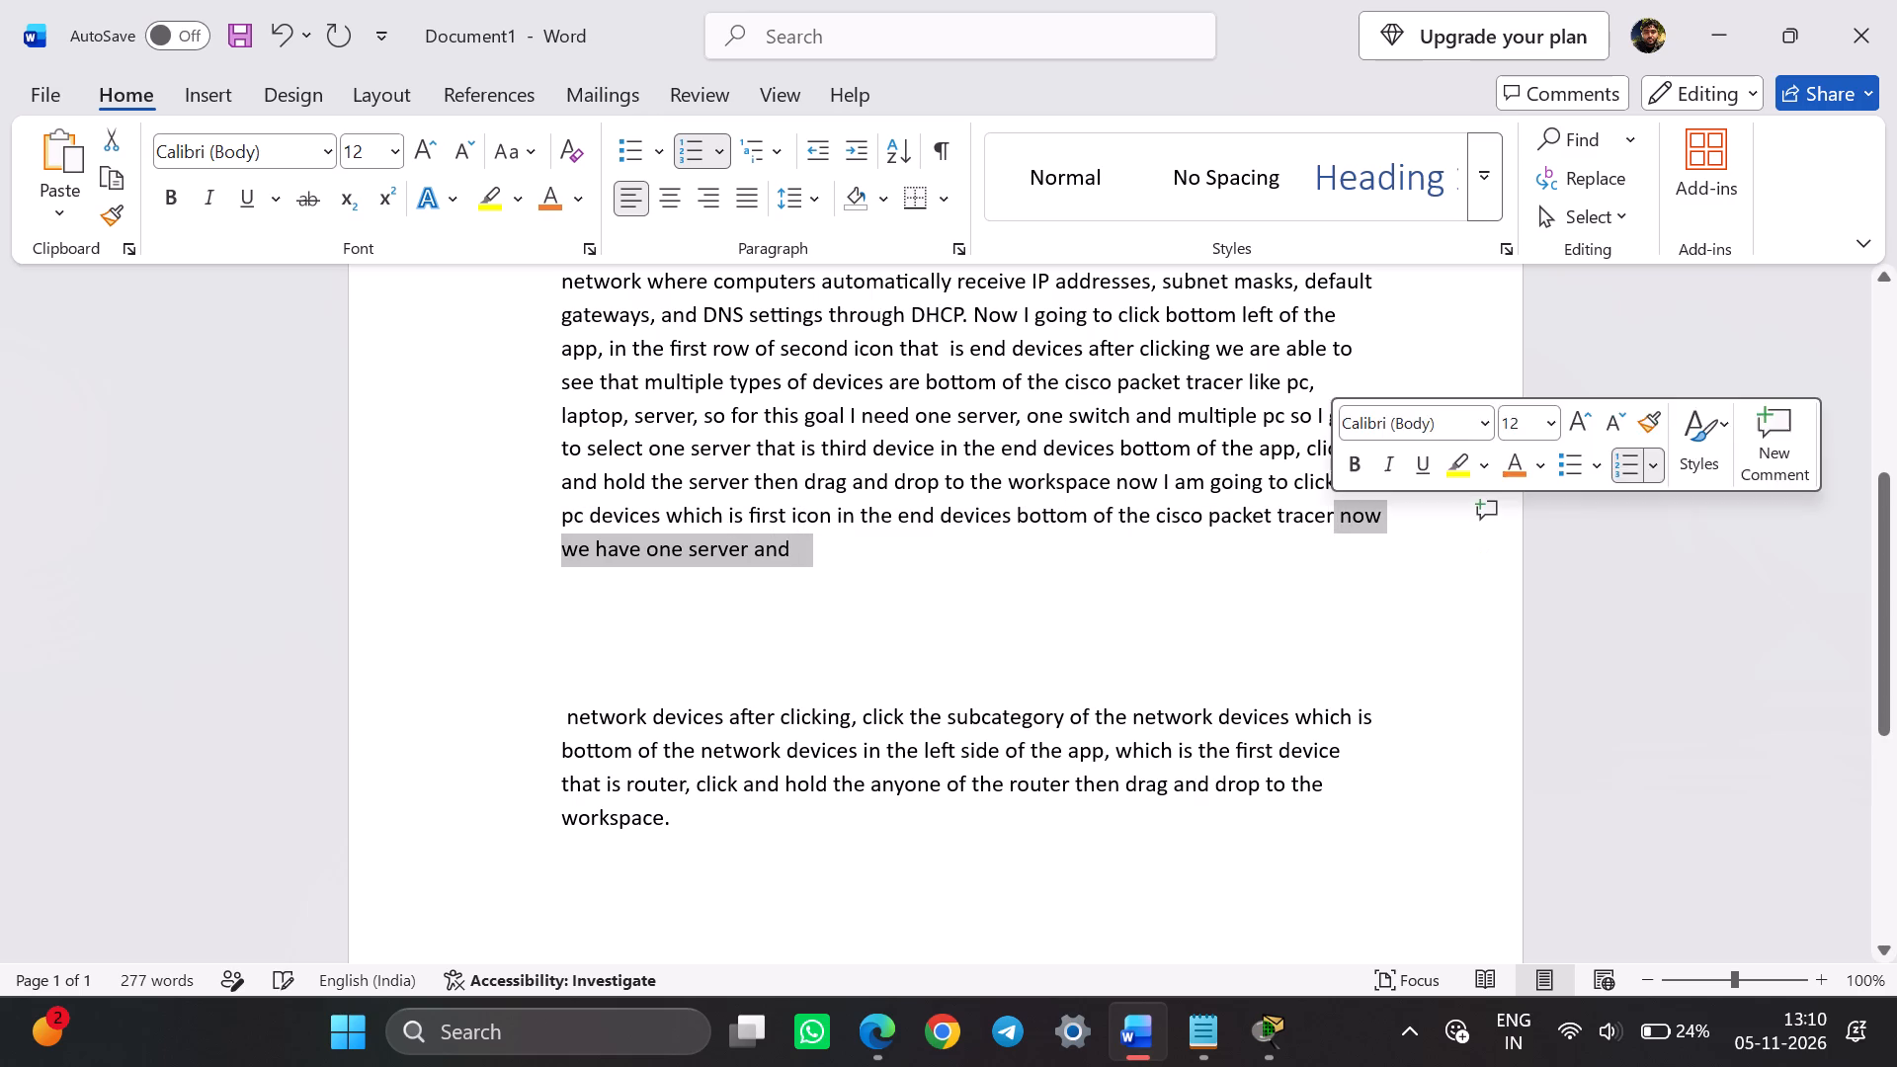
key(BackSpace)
End the item 1 sentence with a period after "cisco packet tracer" and add "Now we need one server for the goal".
key(period)
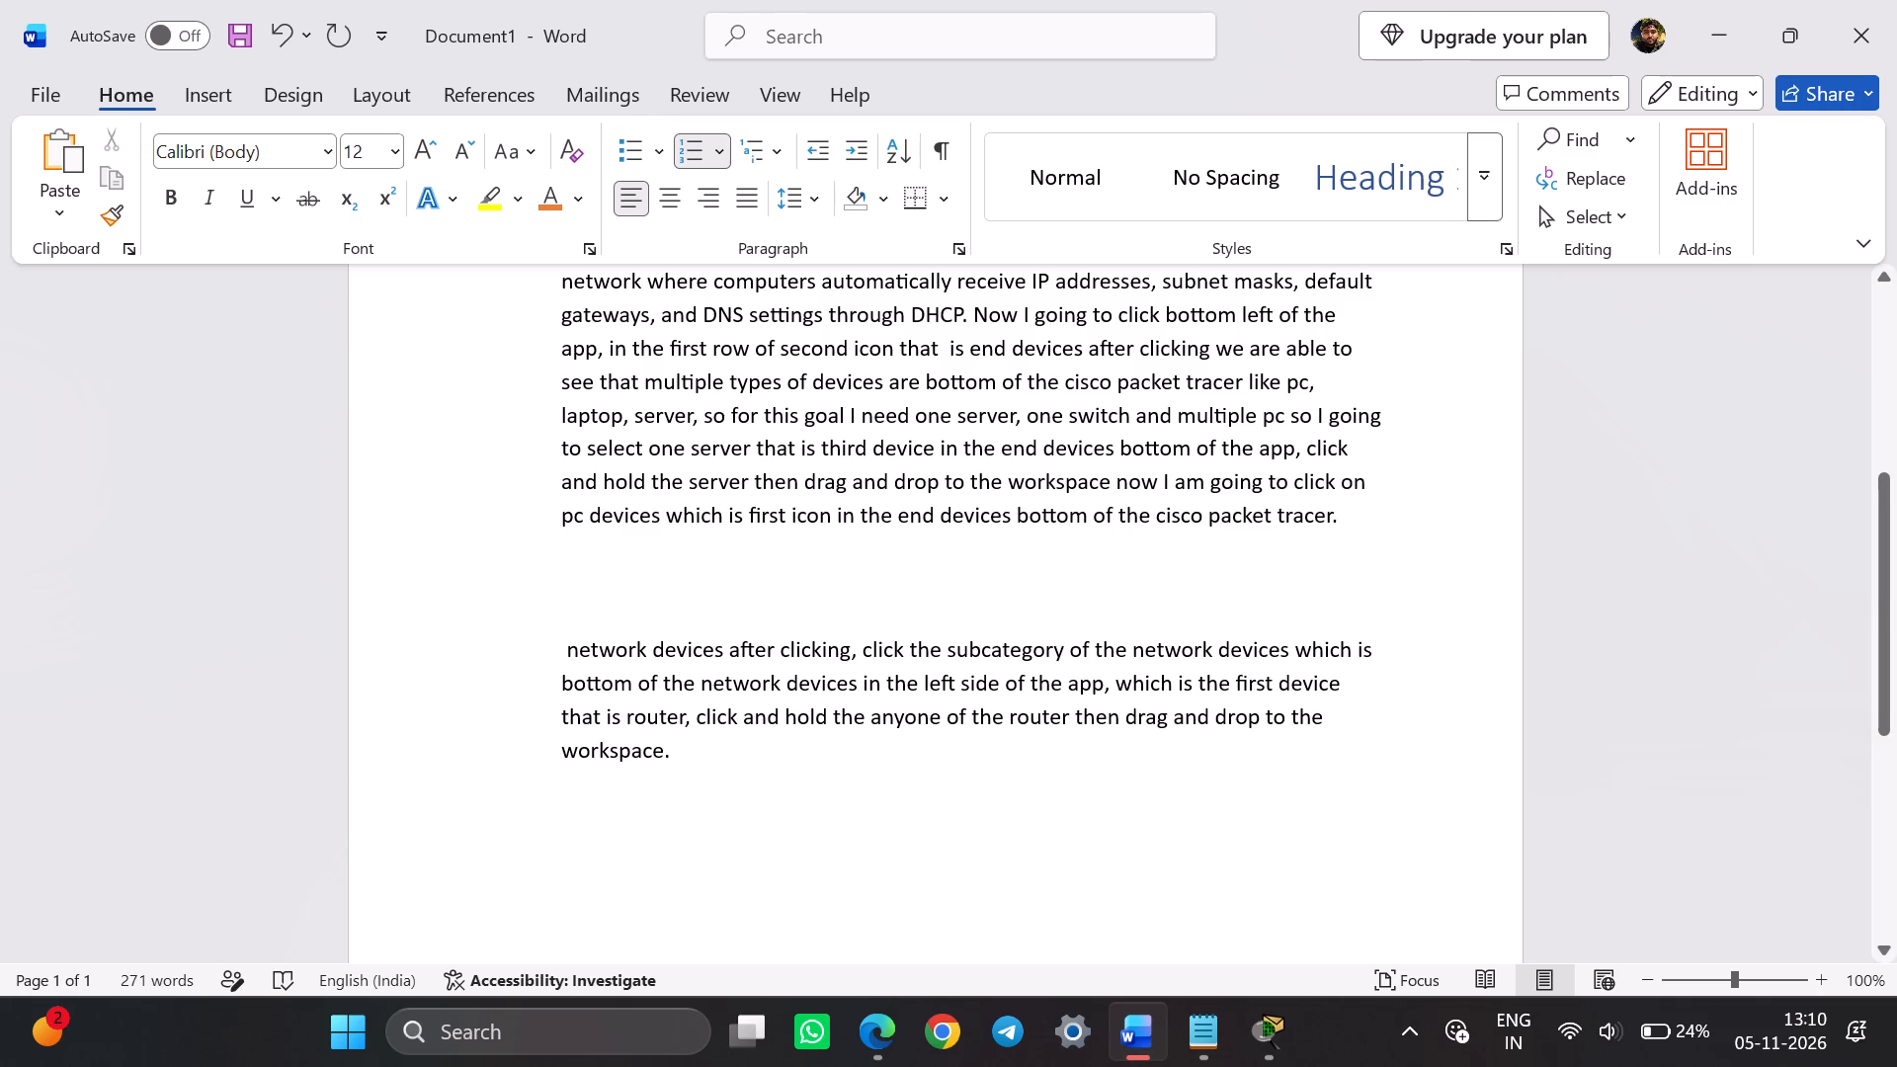
scroll(1286, 480, up, 1)
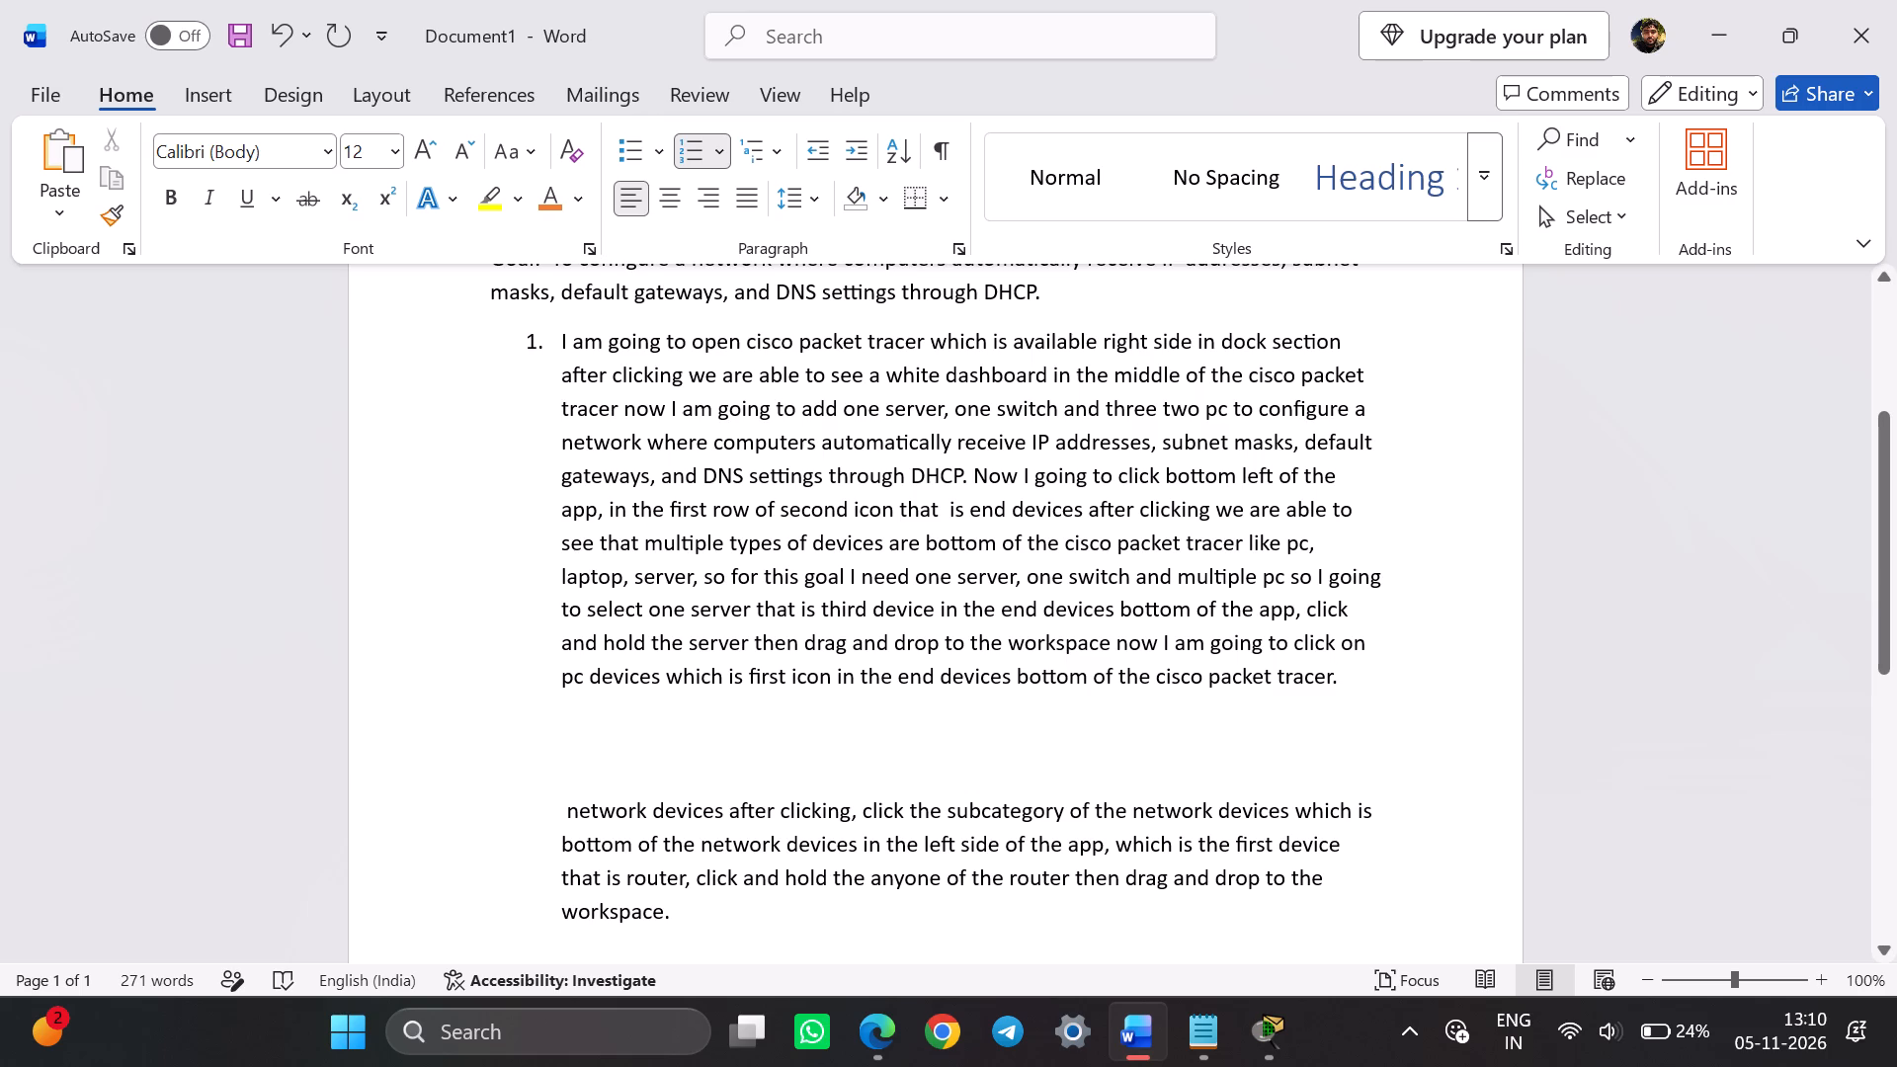
key(space)
text(now)
key(space)
text(we)
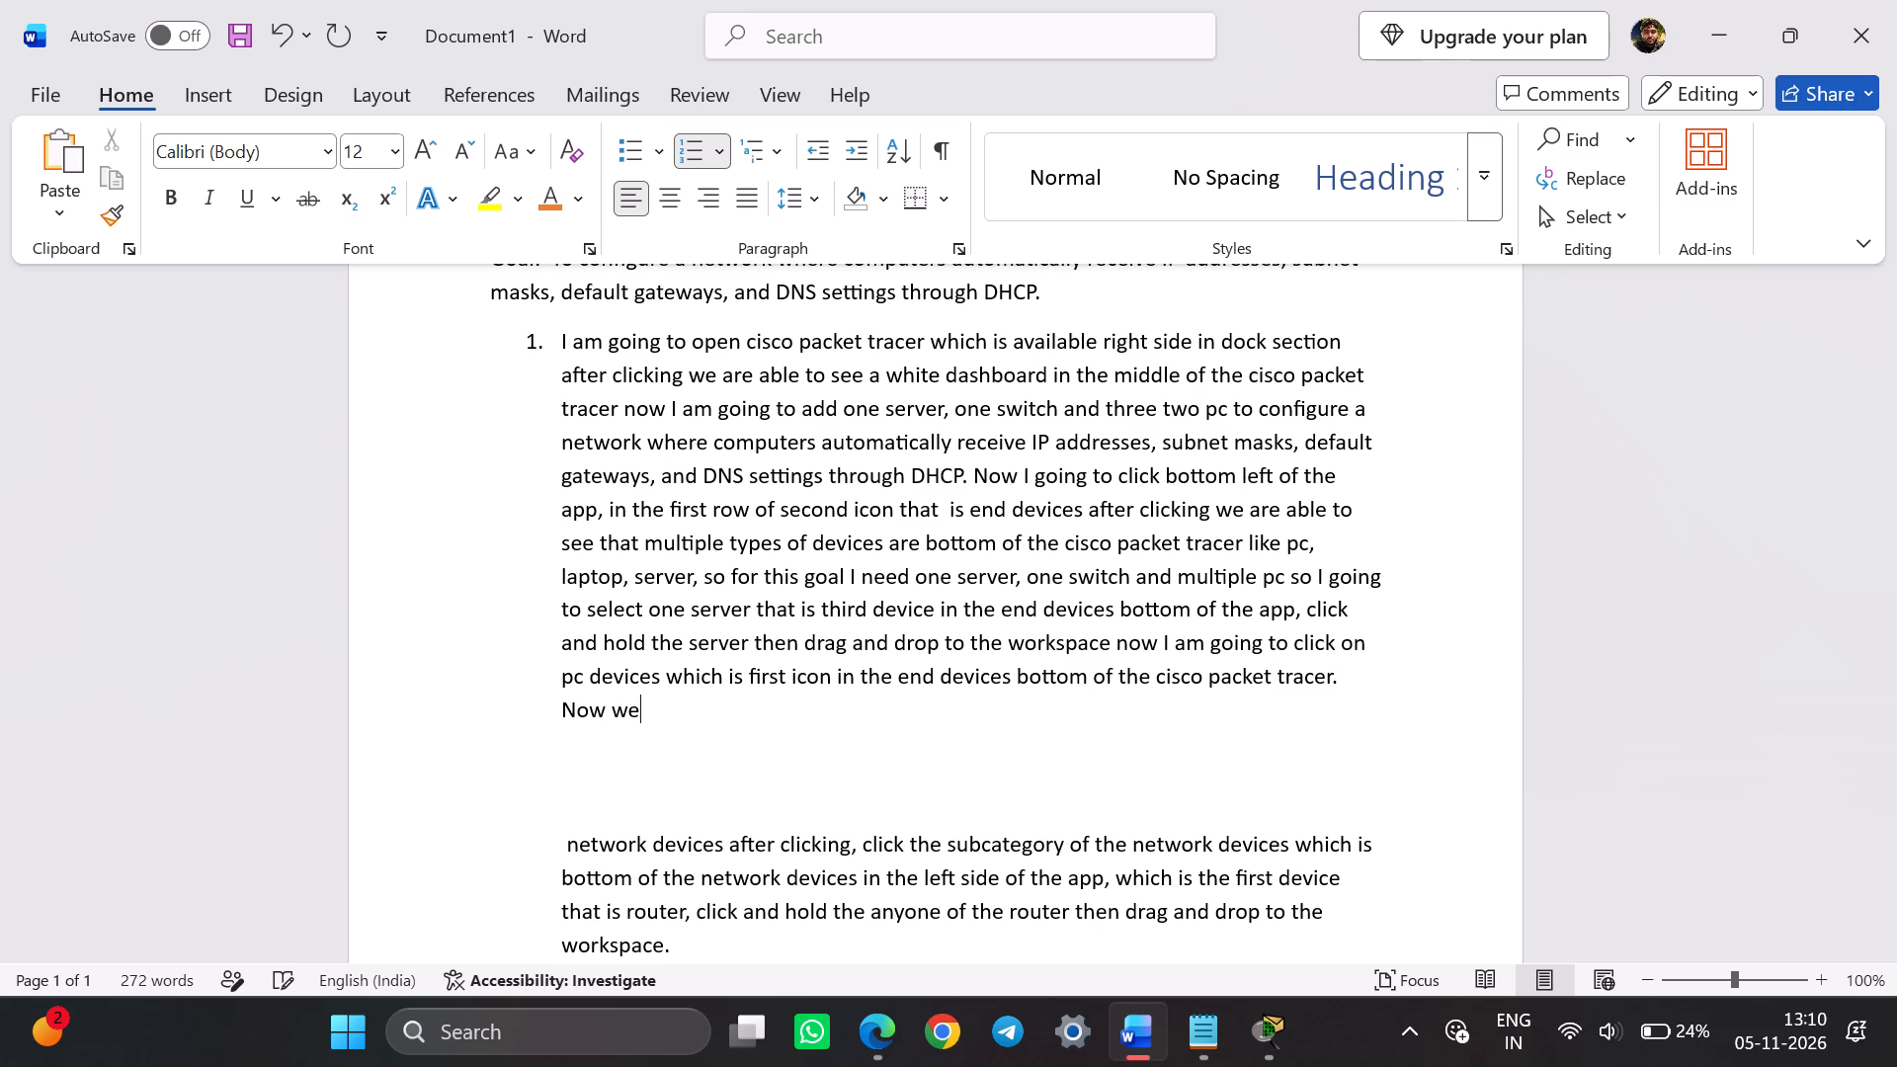
key(space)
text(need one server)
key(space)
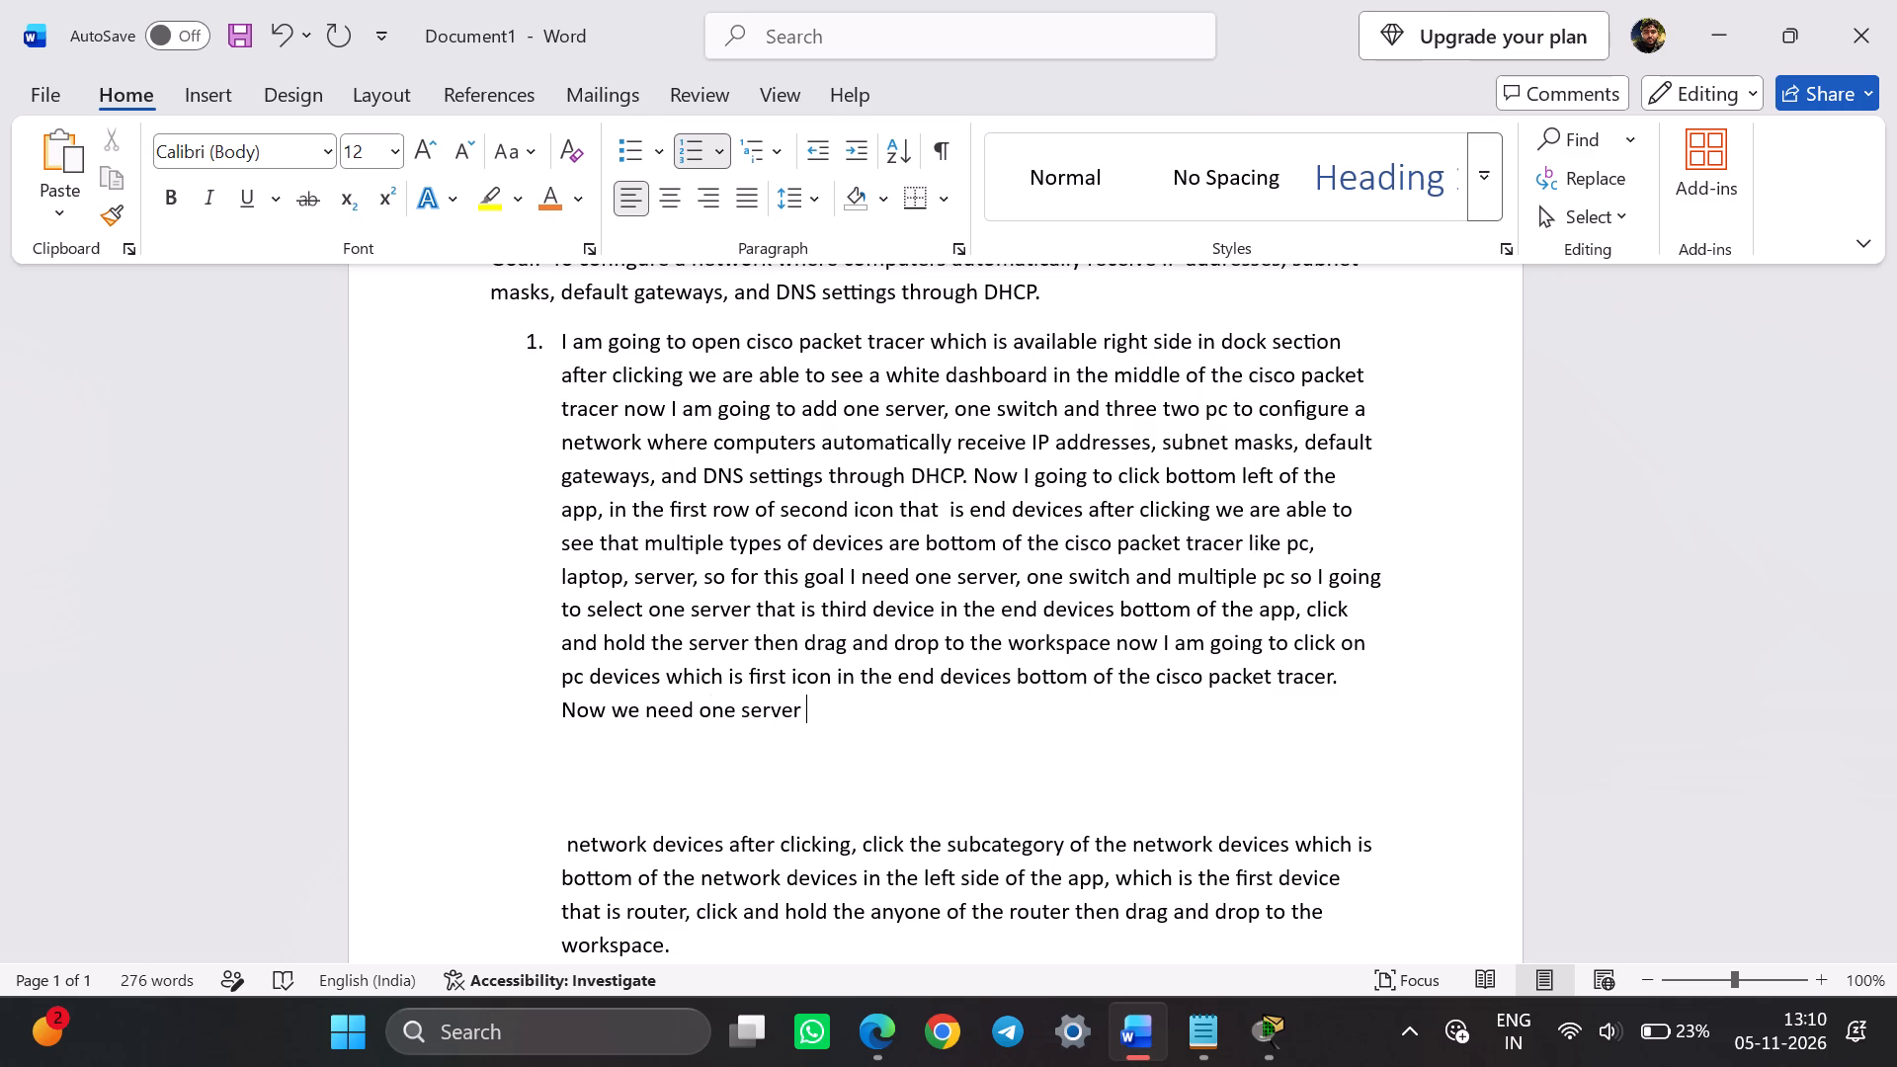
text(to)
key(space)
key(BackSpace)
key(BackSpace)
key(BackSpace)
text(for the goal)
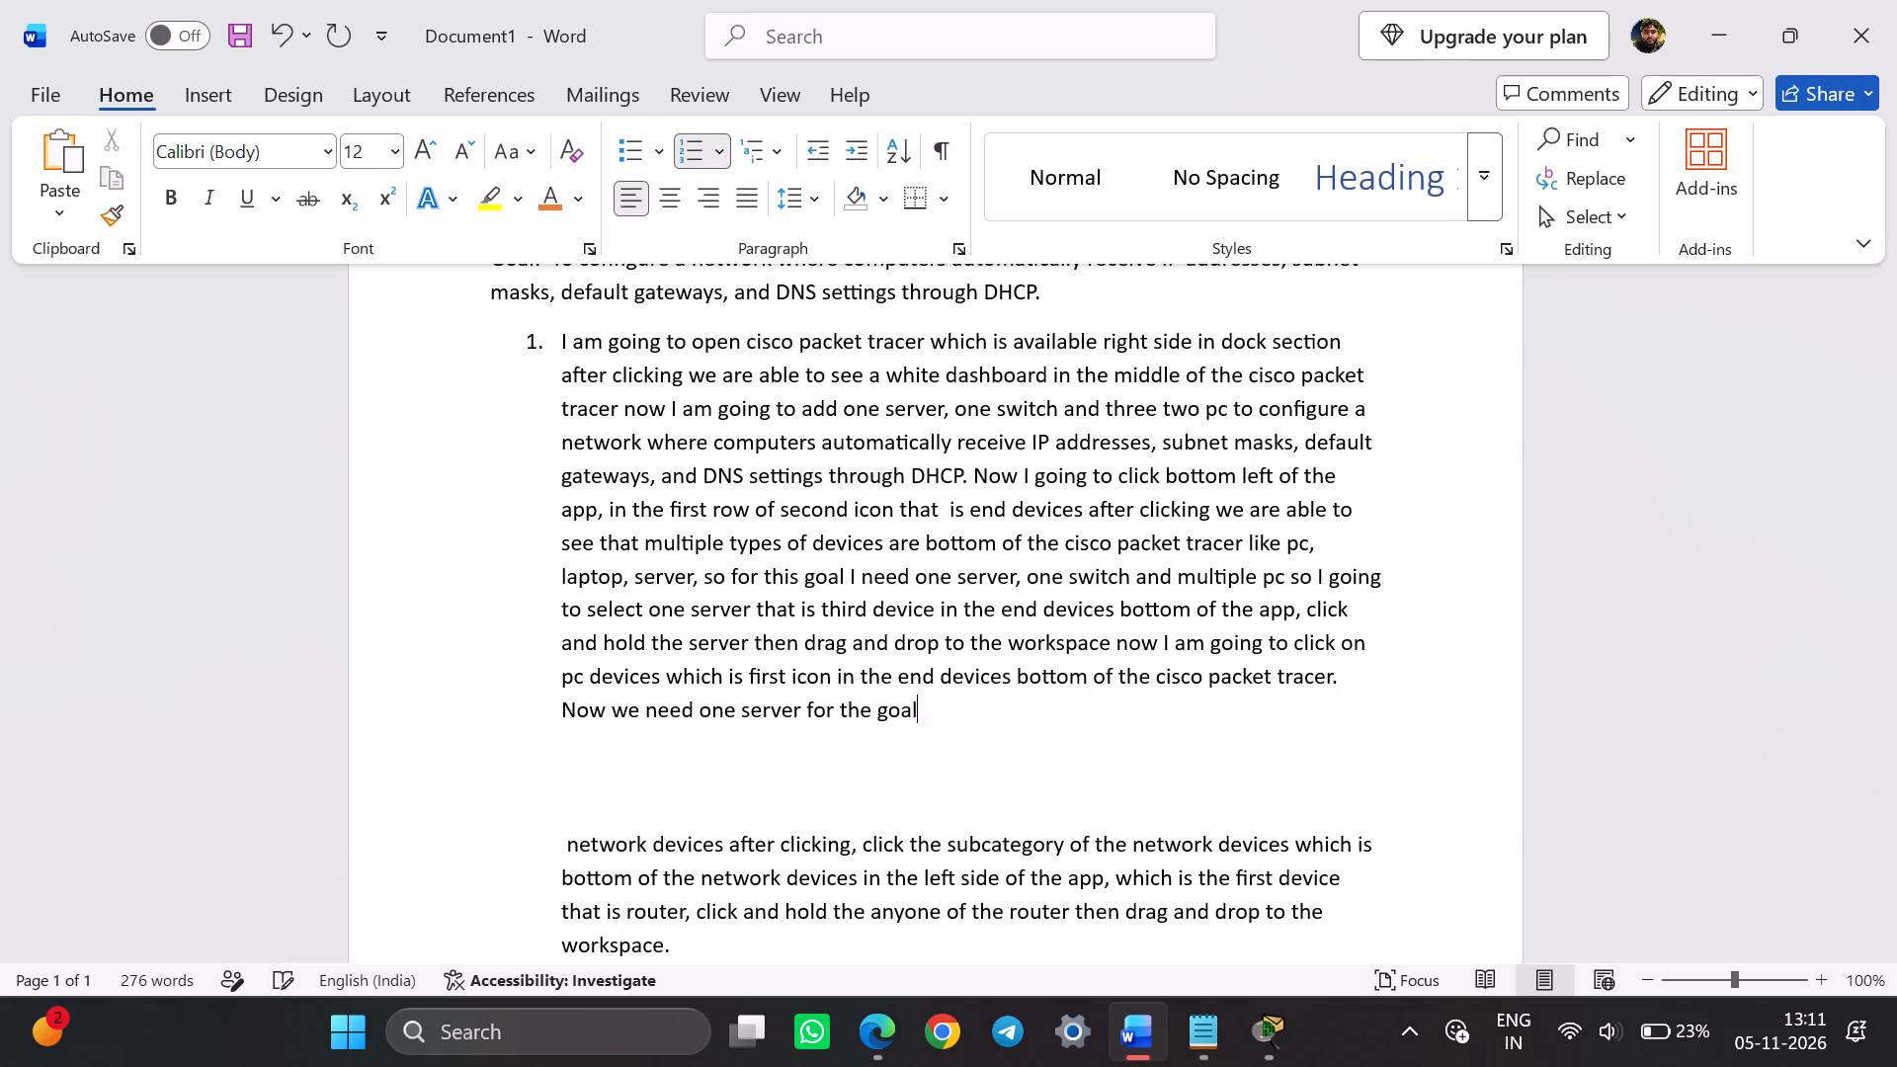
key(space)
Check the network devices in Cisco Packet Tracer and continue item 1 in Word with ", so that I am going to click".
key(BackSpace)
text(, so that)
key(space)
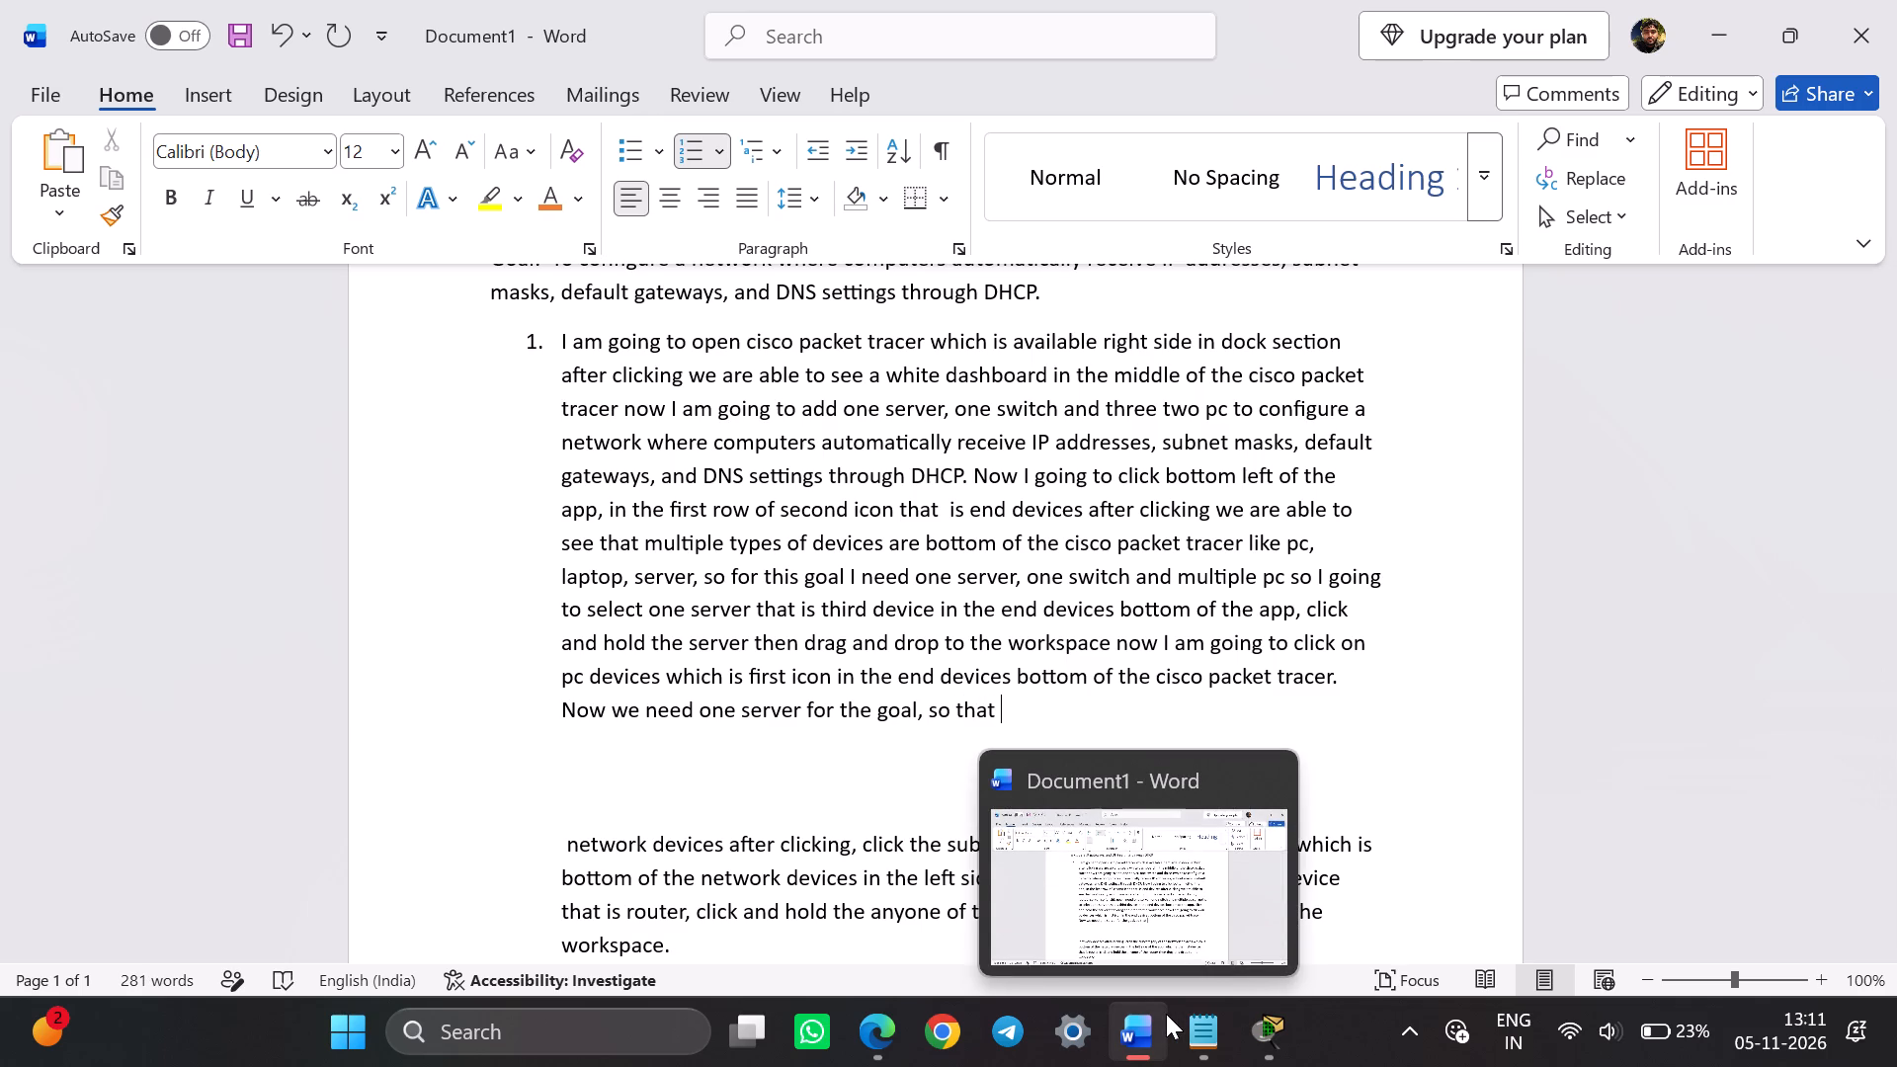
click(1250, 1029)
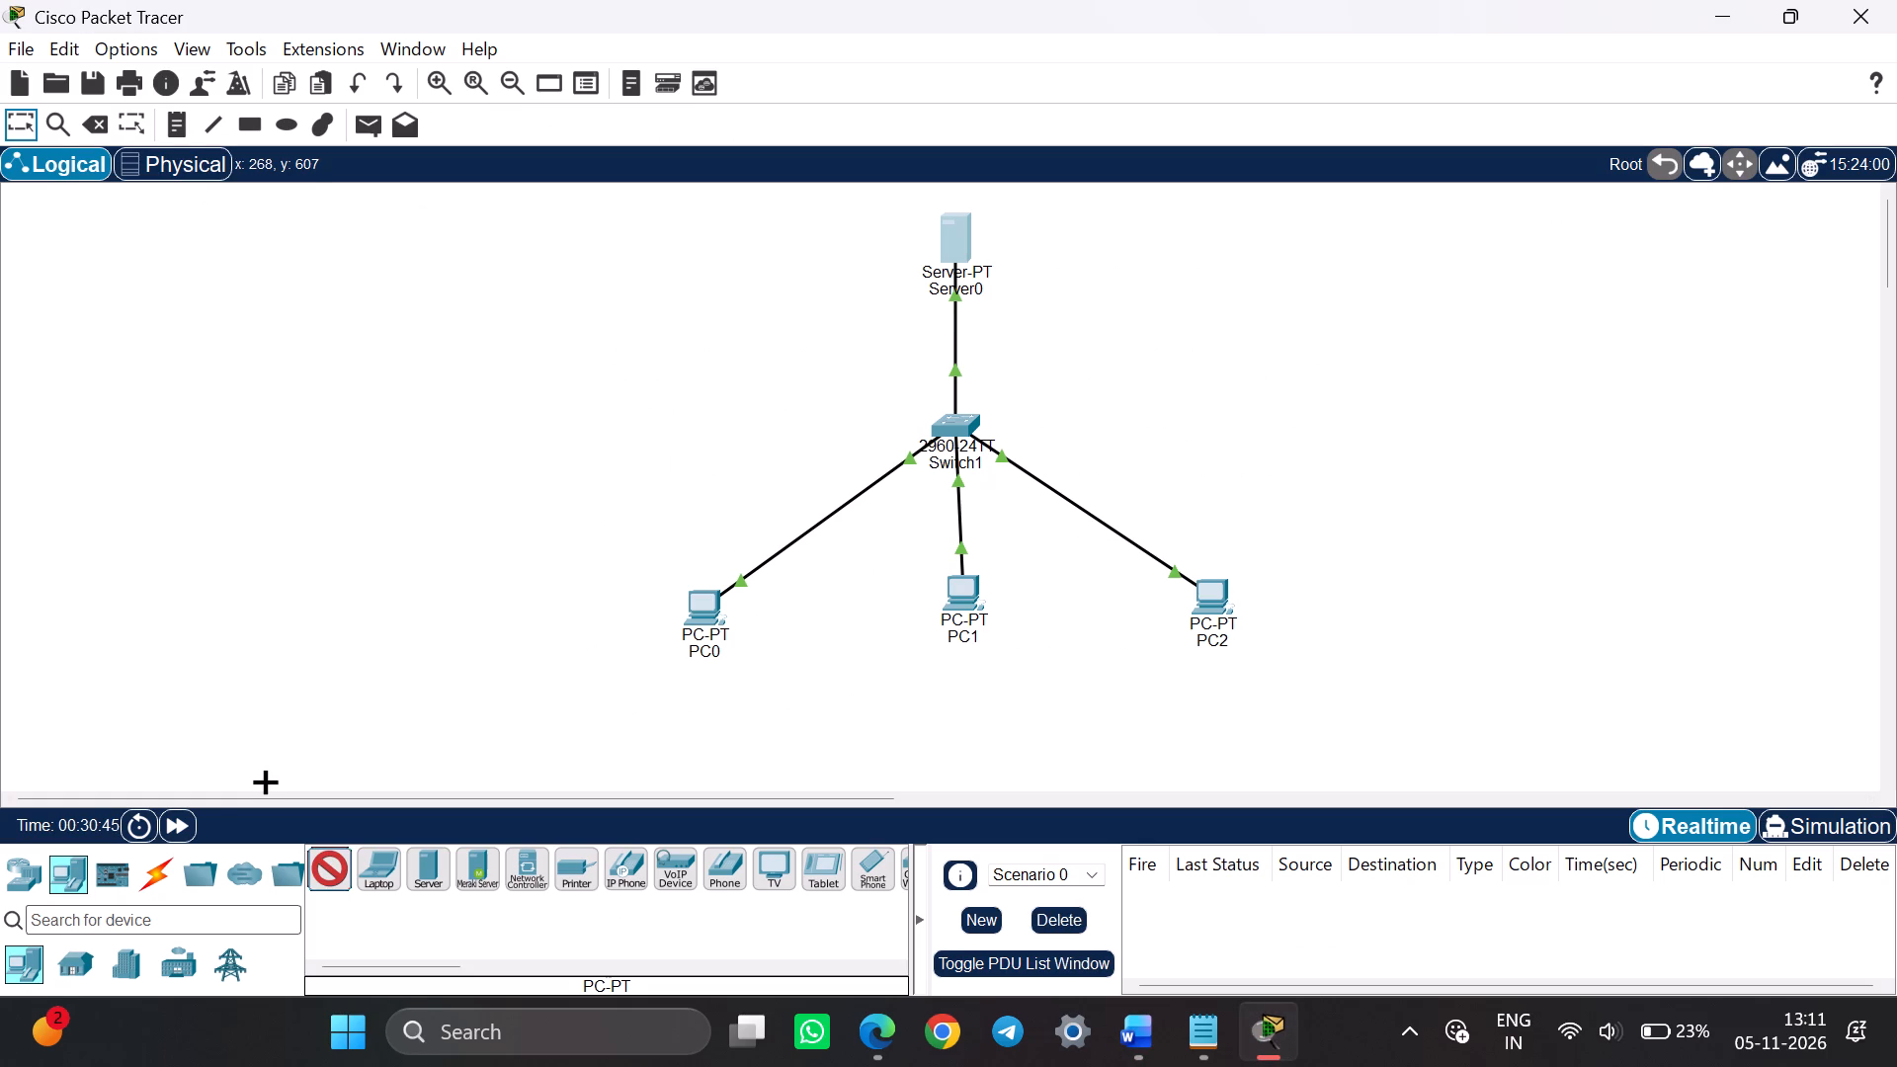
click(15, 879)
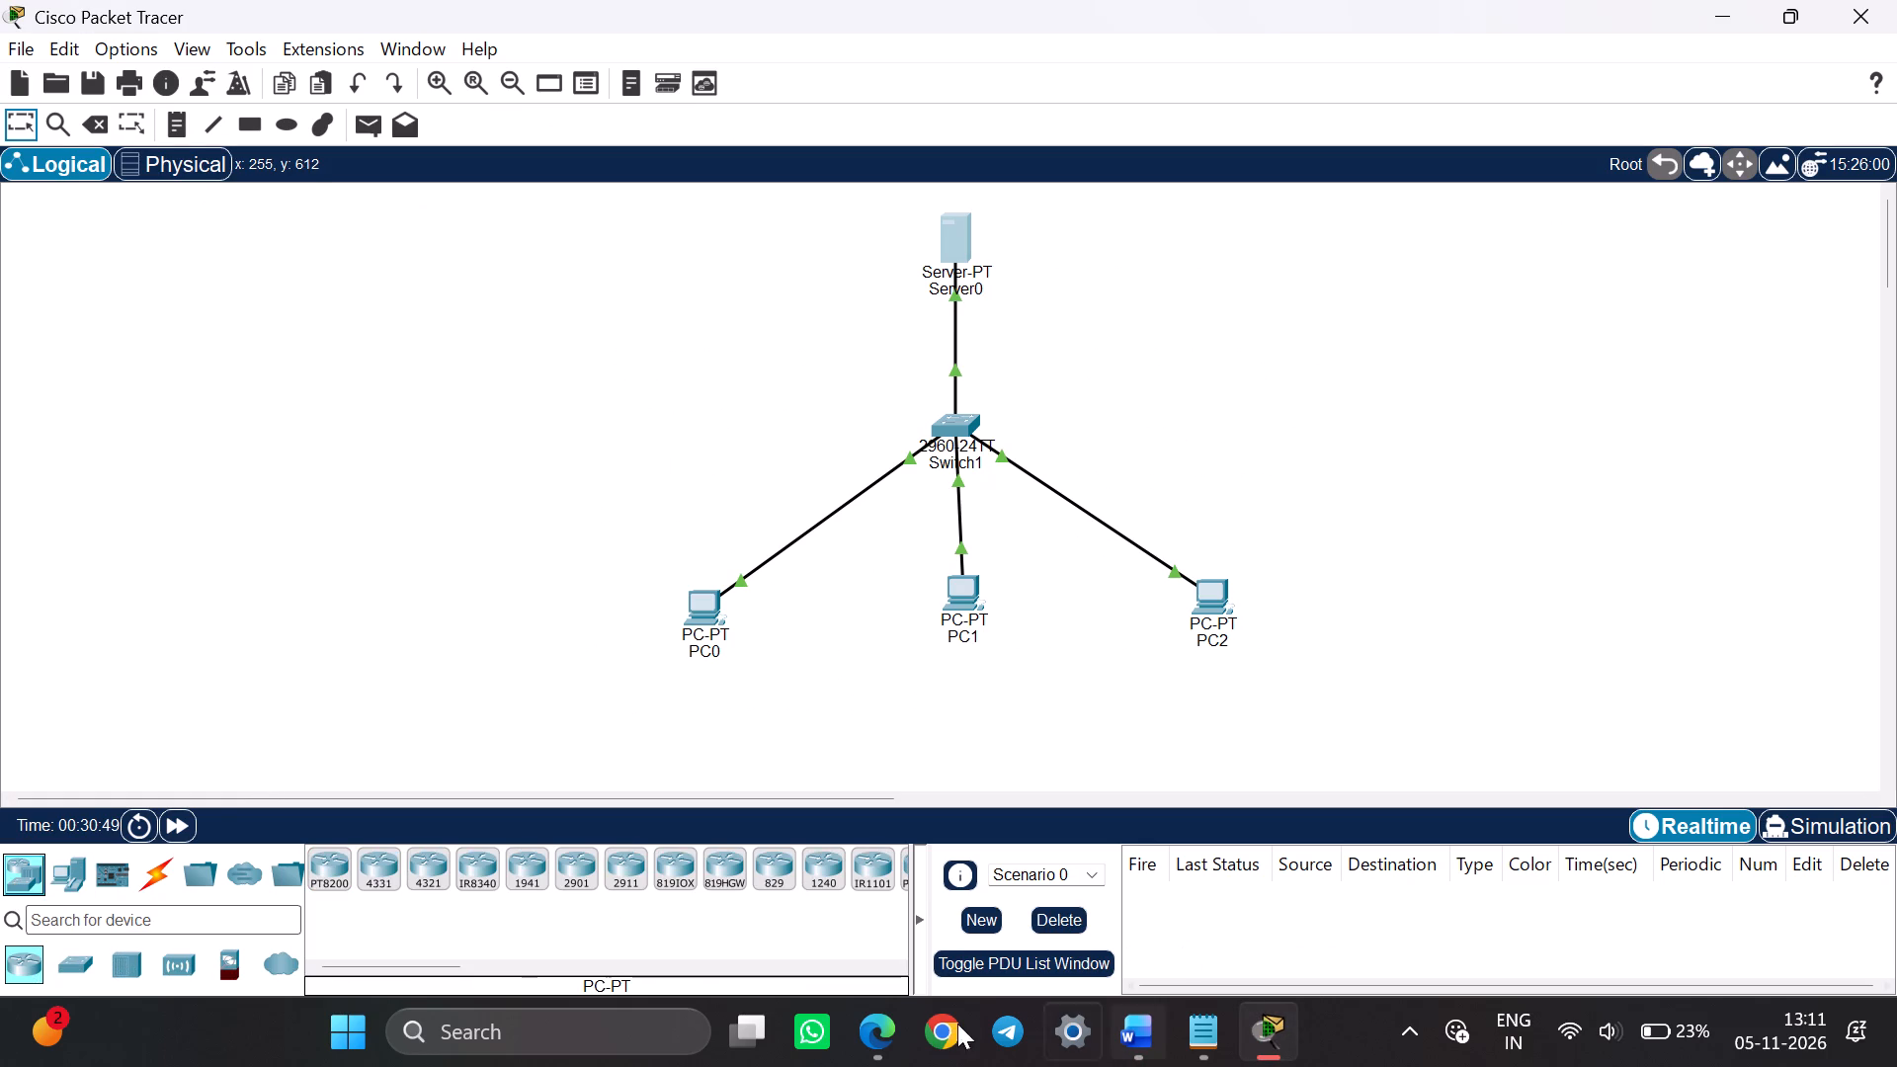
click(878, 1038)
click(1144, 1040)
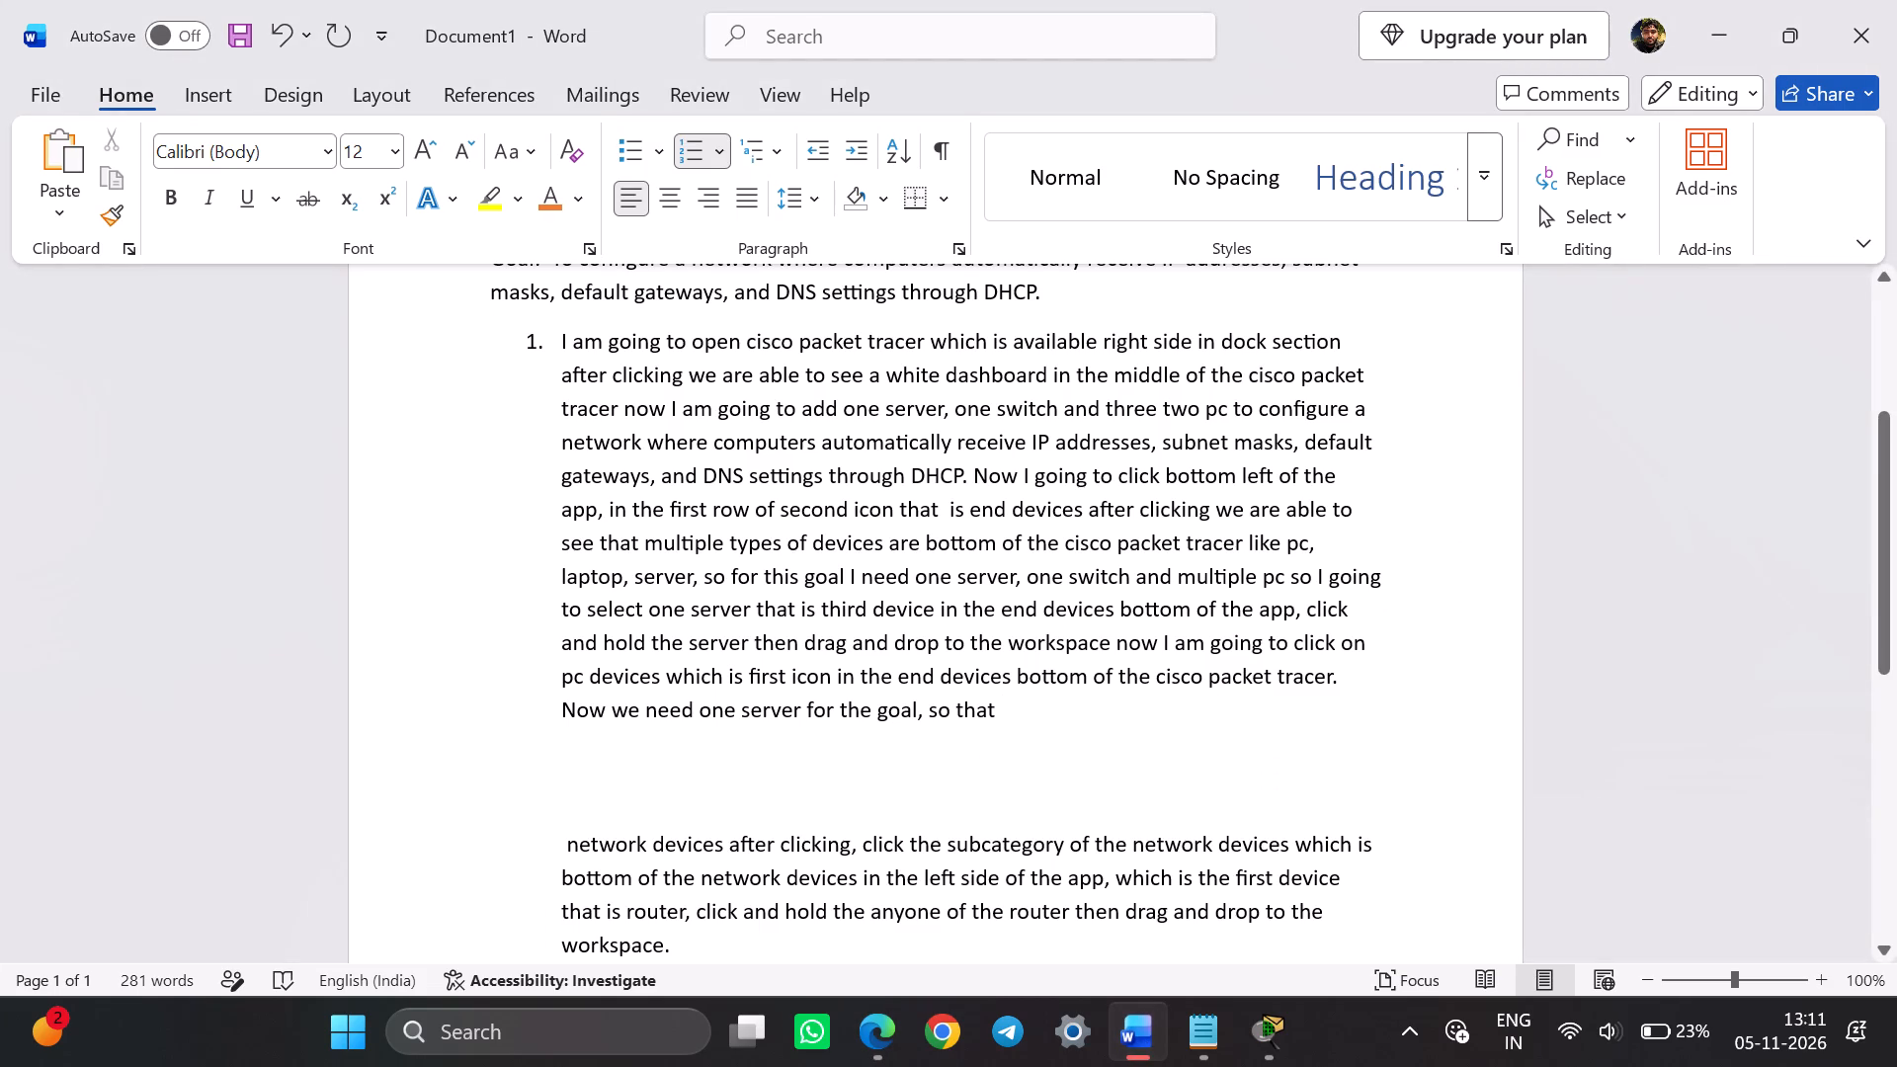
text(i am going to click)
key(space)
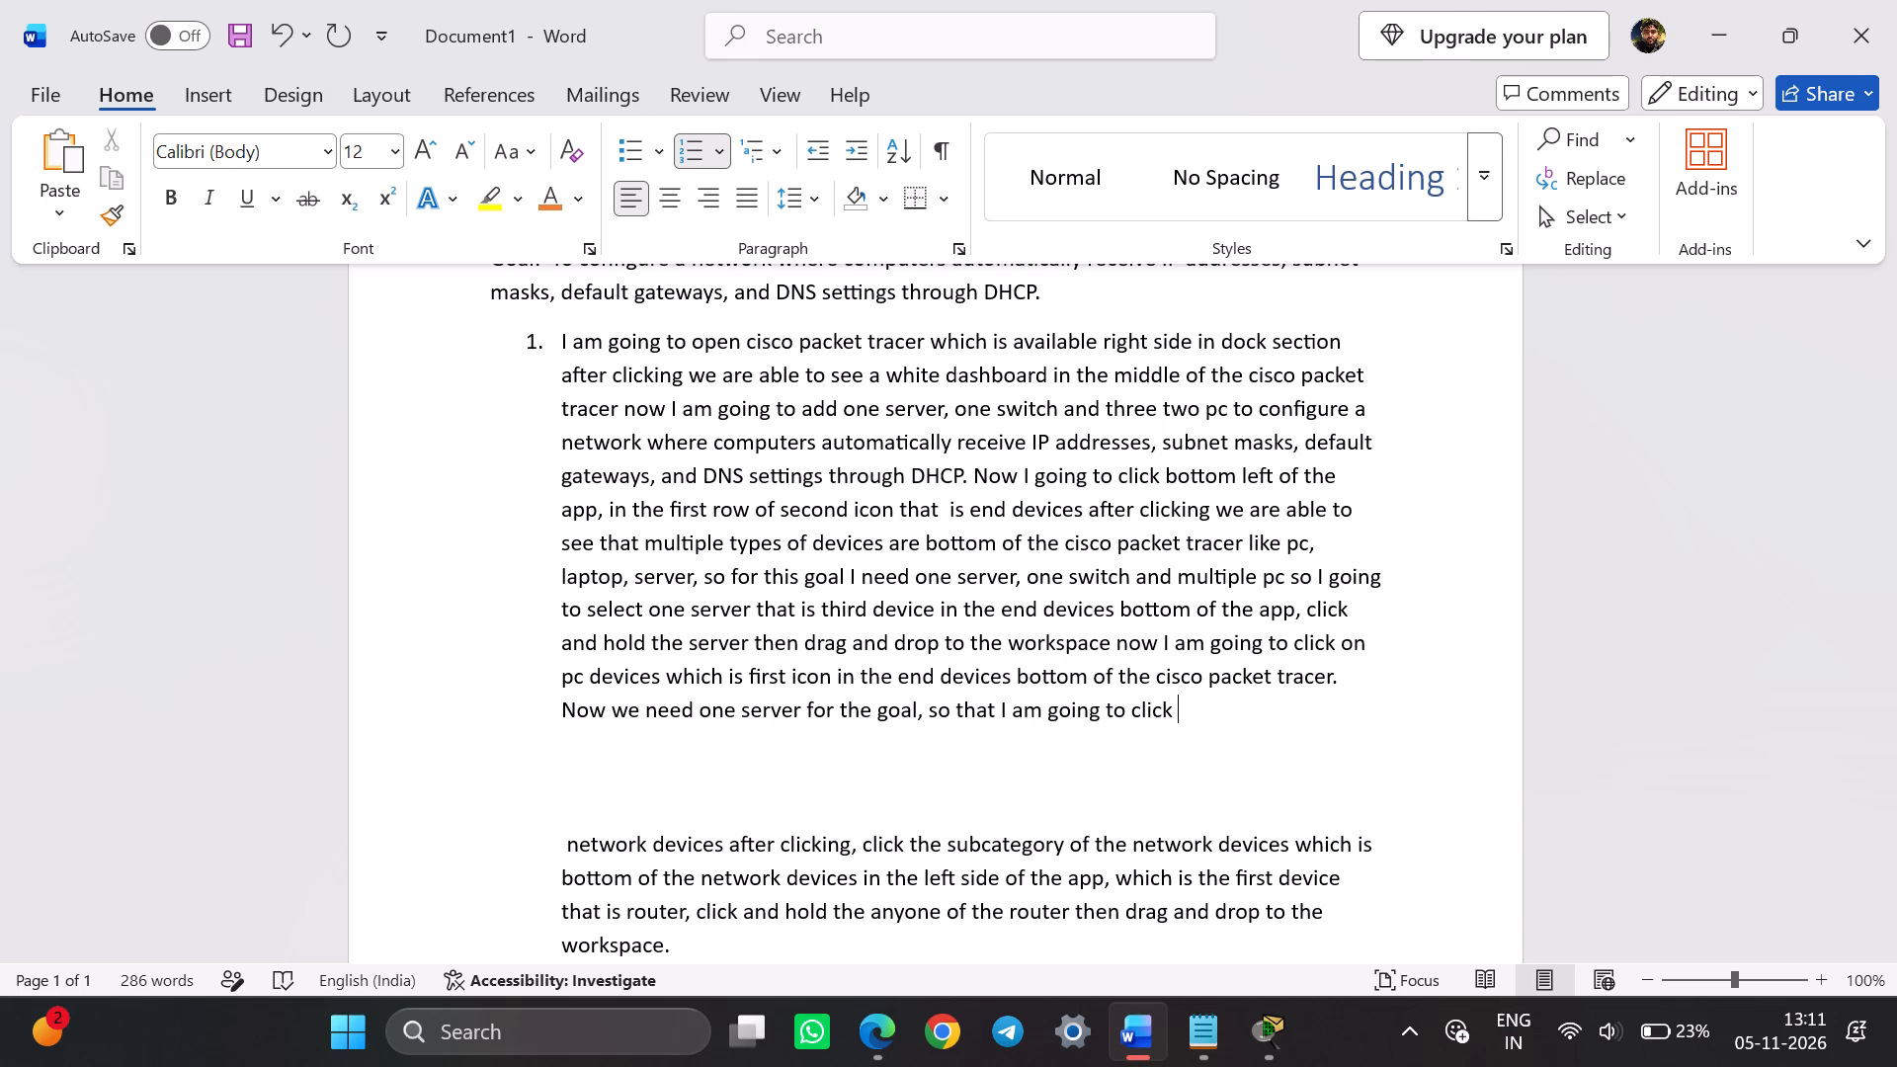
Add "network devices" after "I am going to click" in item 1.
text(netwok devi)
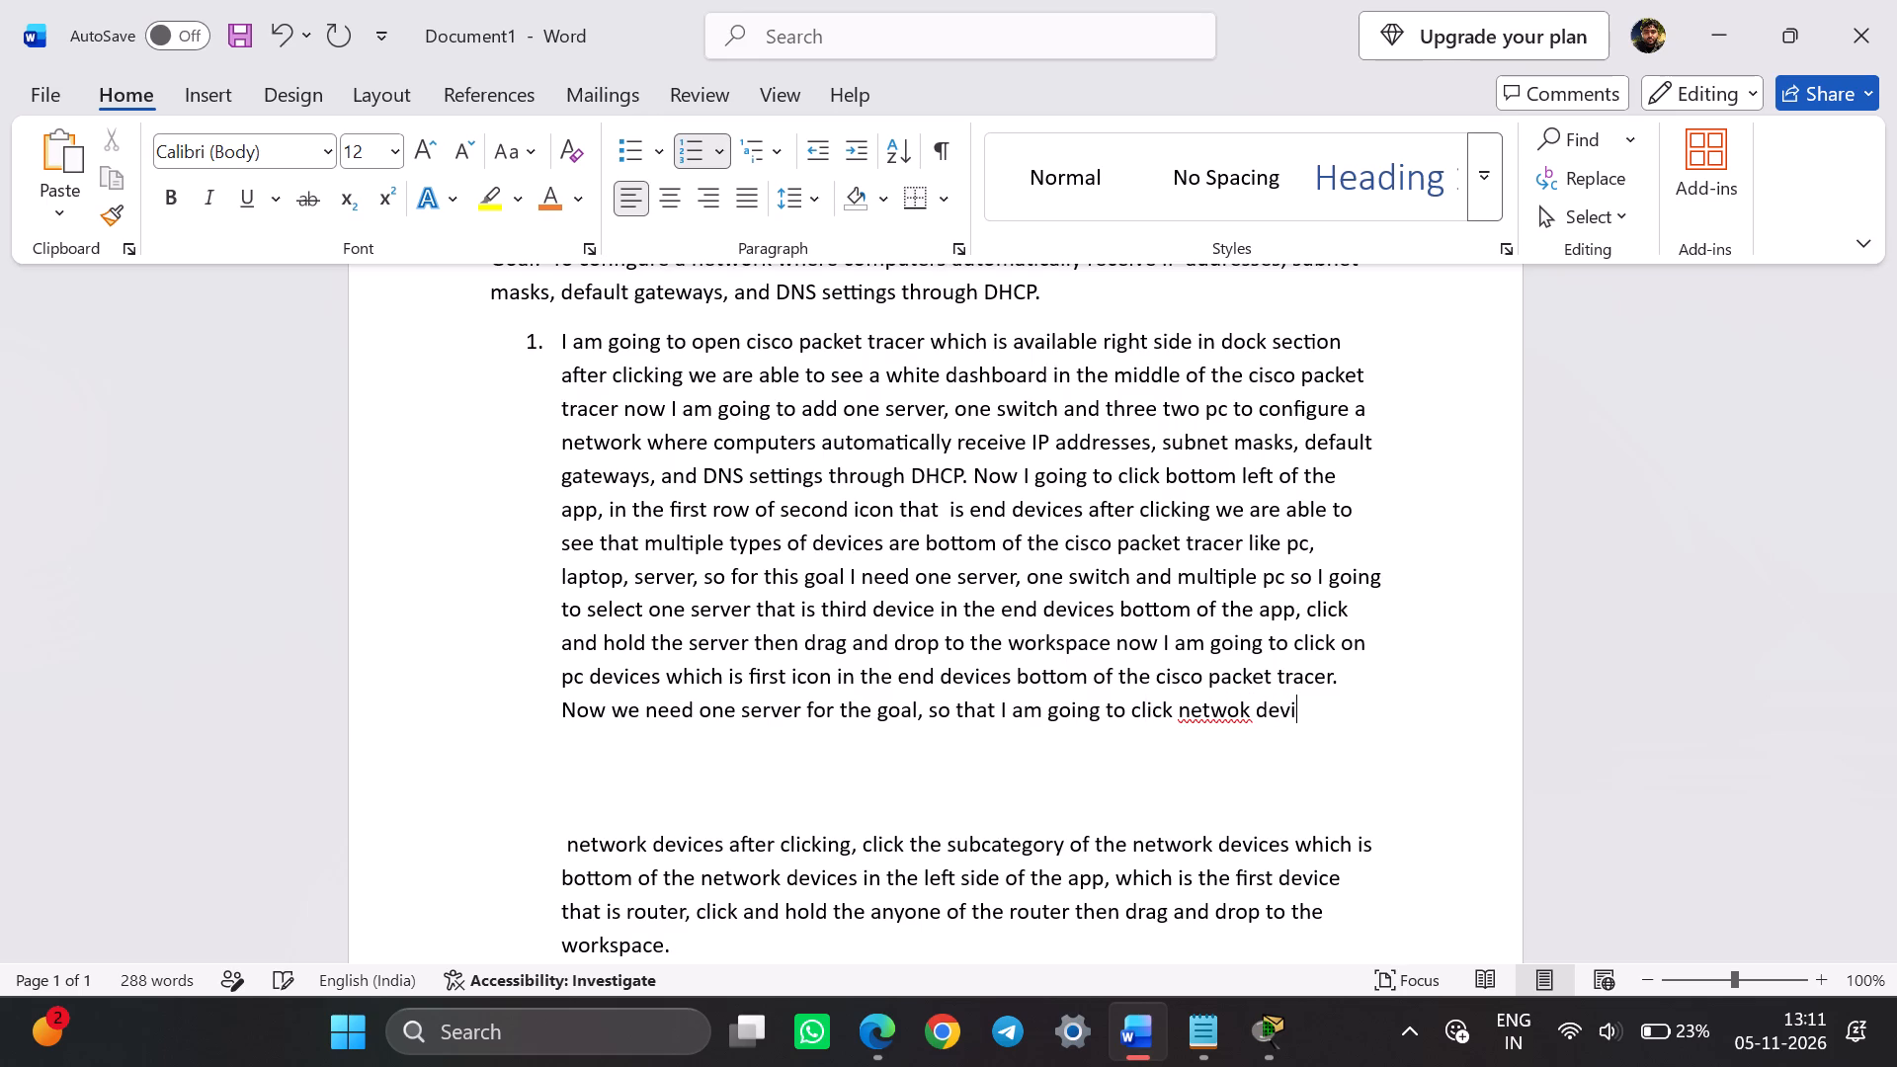
key(BackSpace)
key(BackSpace)
key(BackSpace)
key(BackSpace)
key(BackSpace)
key(BackSpace)
key(BackSpace)
text(ork devices)
key(space)
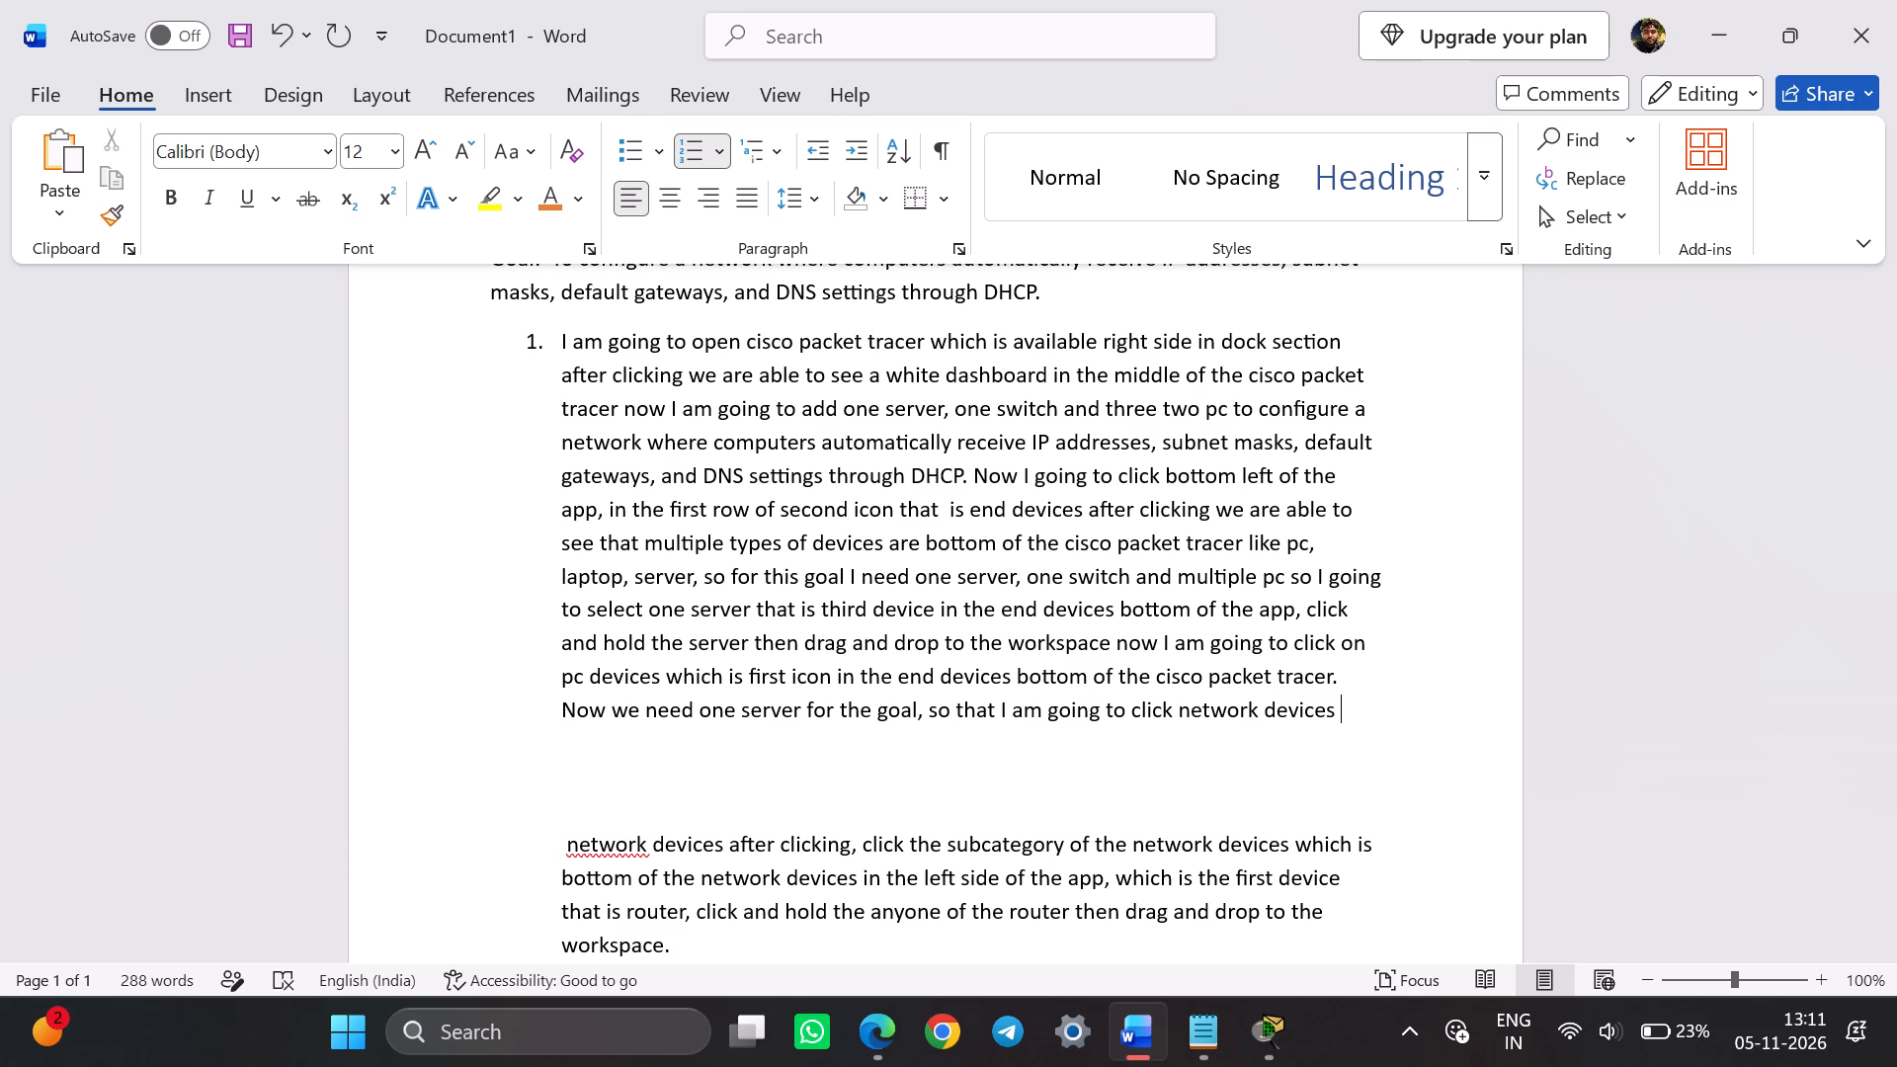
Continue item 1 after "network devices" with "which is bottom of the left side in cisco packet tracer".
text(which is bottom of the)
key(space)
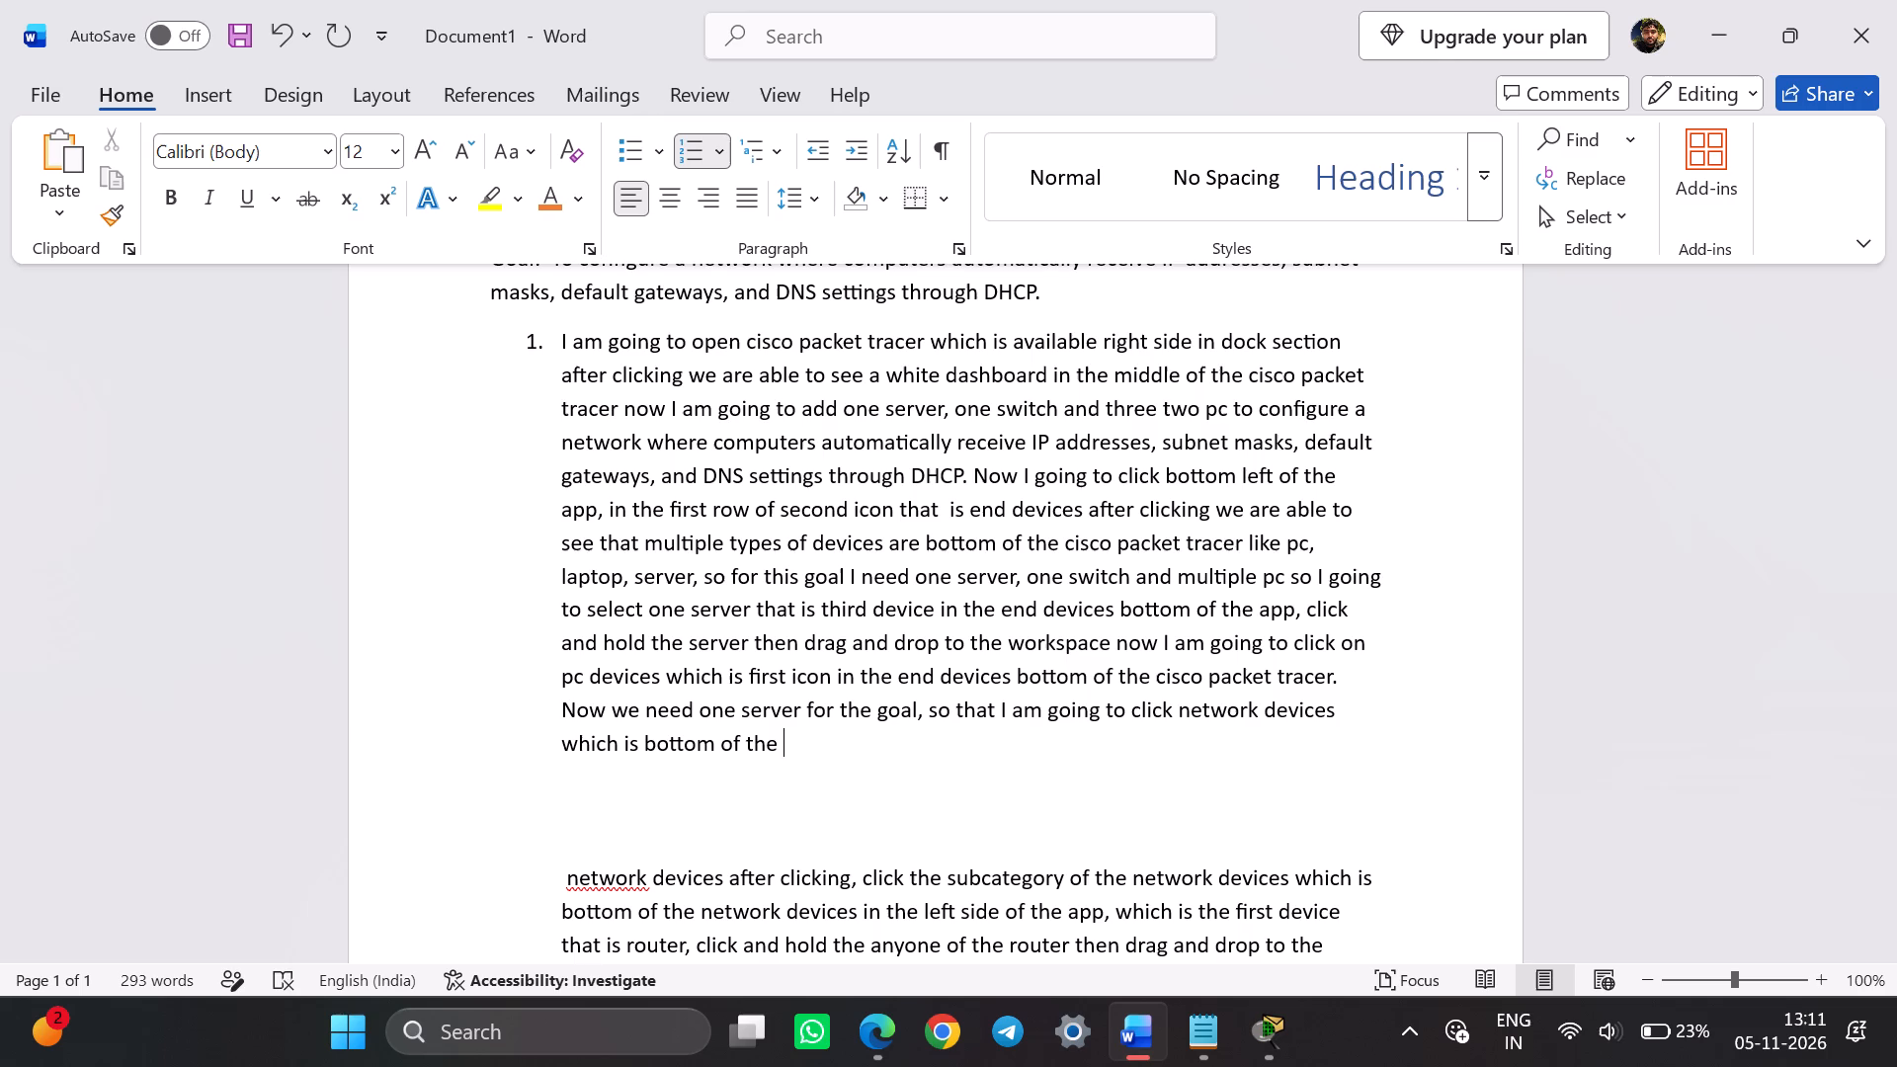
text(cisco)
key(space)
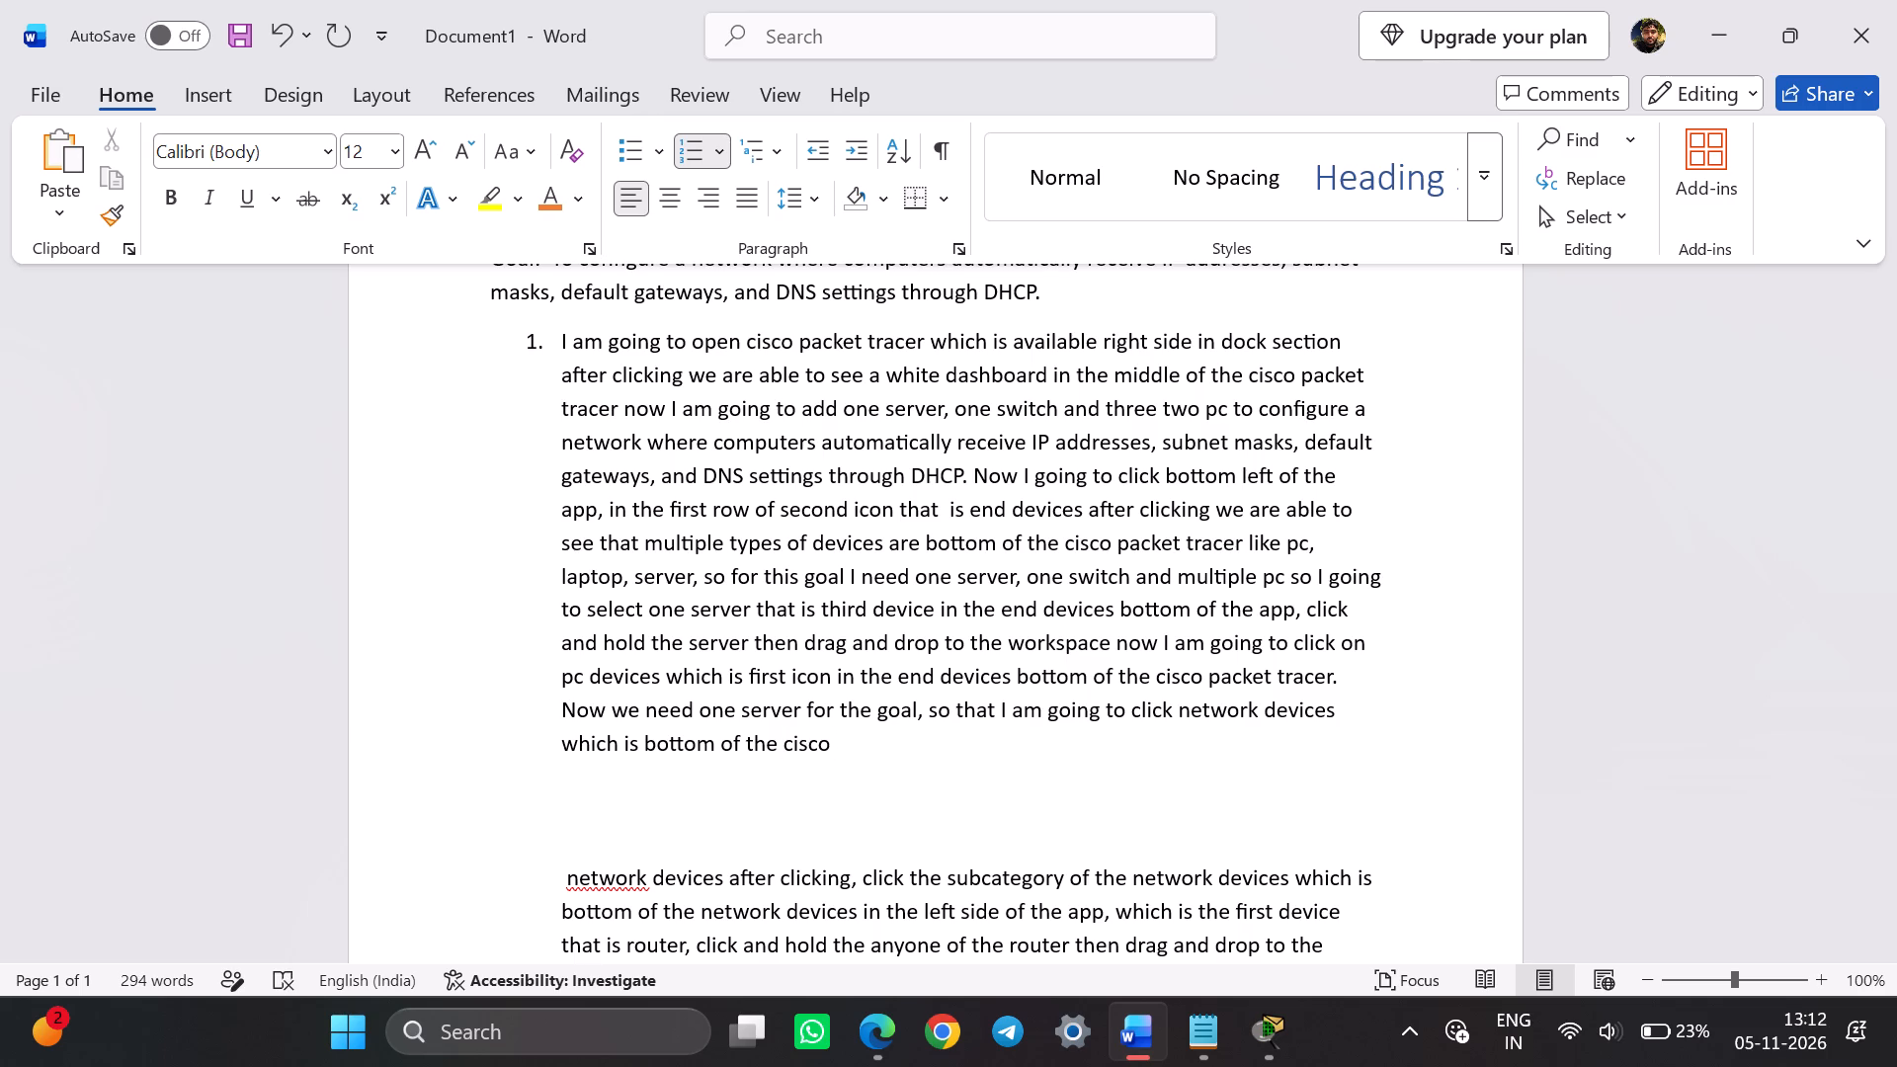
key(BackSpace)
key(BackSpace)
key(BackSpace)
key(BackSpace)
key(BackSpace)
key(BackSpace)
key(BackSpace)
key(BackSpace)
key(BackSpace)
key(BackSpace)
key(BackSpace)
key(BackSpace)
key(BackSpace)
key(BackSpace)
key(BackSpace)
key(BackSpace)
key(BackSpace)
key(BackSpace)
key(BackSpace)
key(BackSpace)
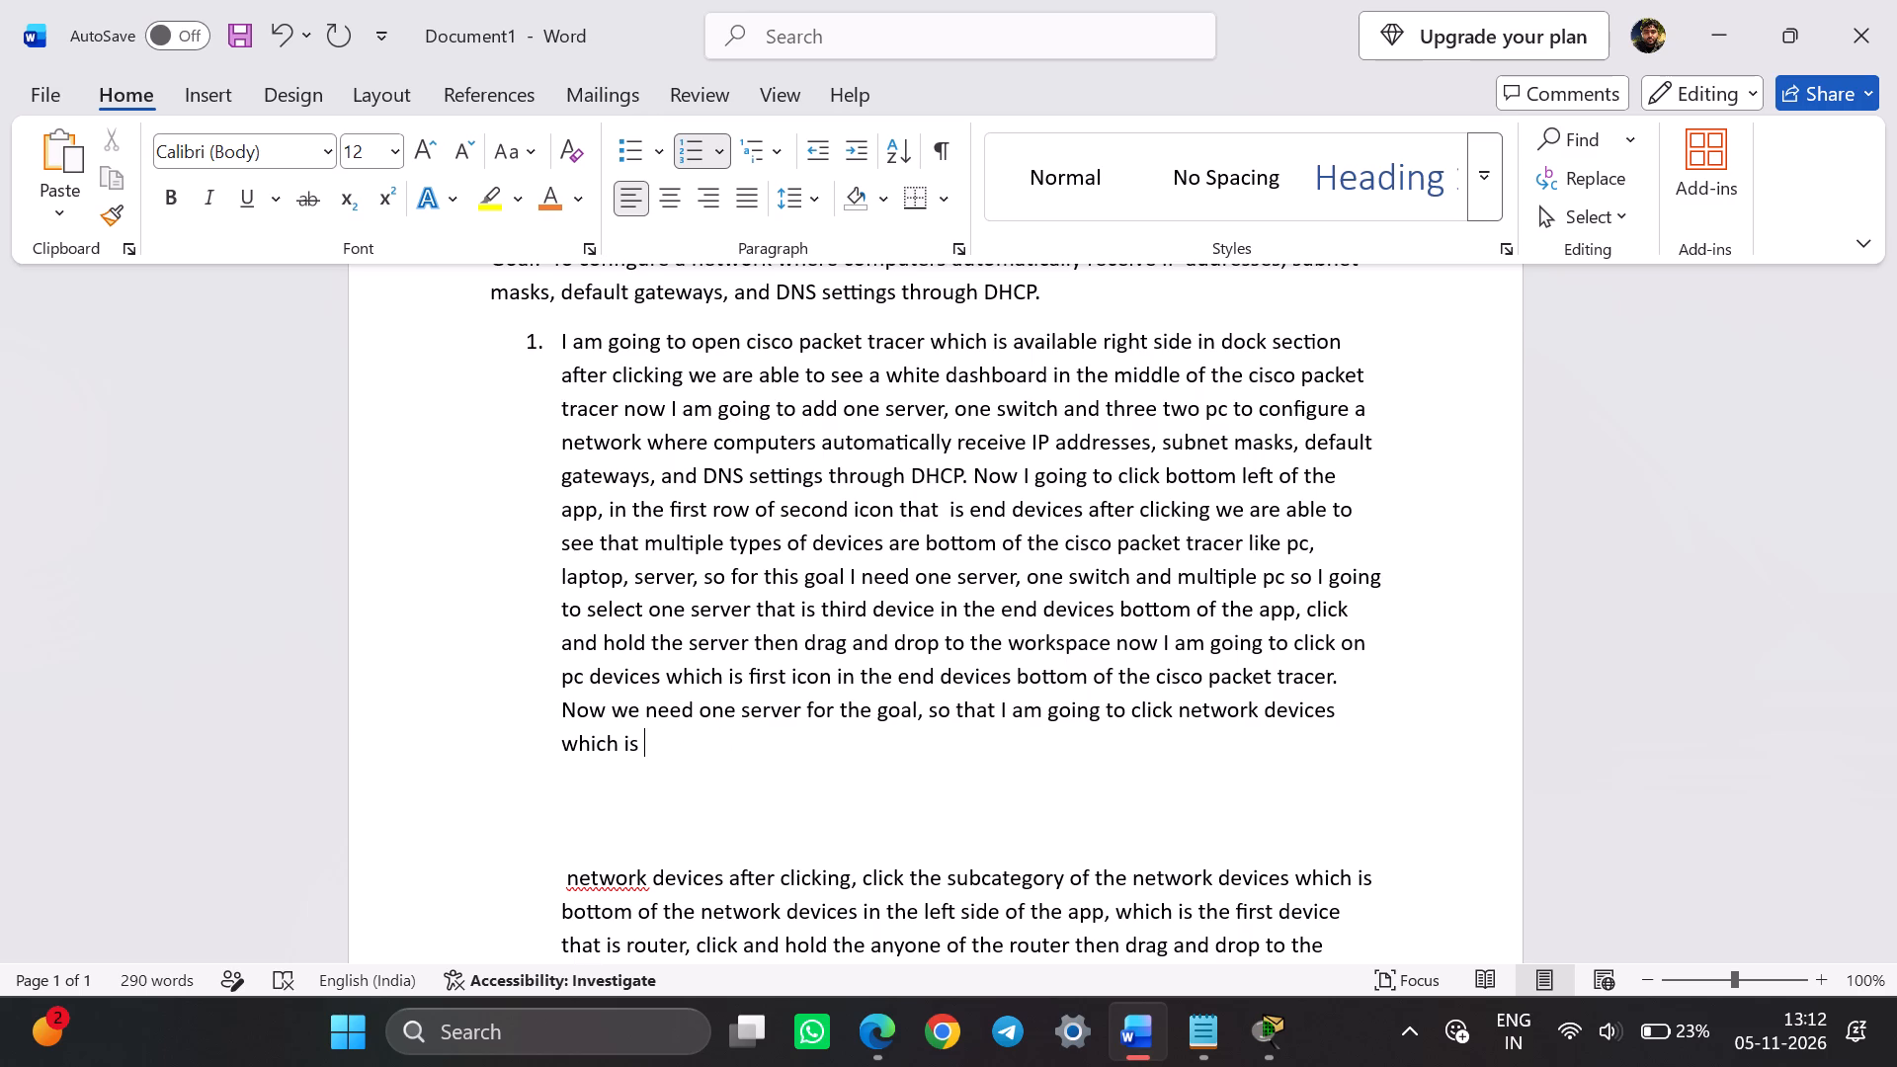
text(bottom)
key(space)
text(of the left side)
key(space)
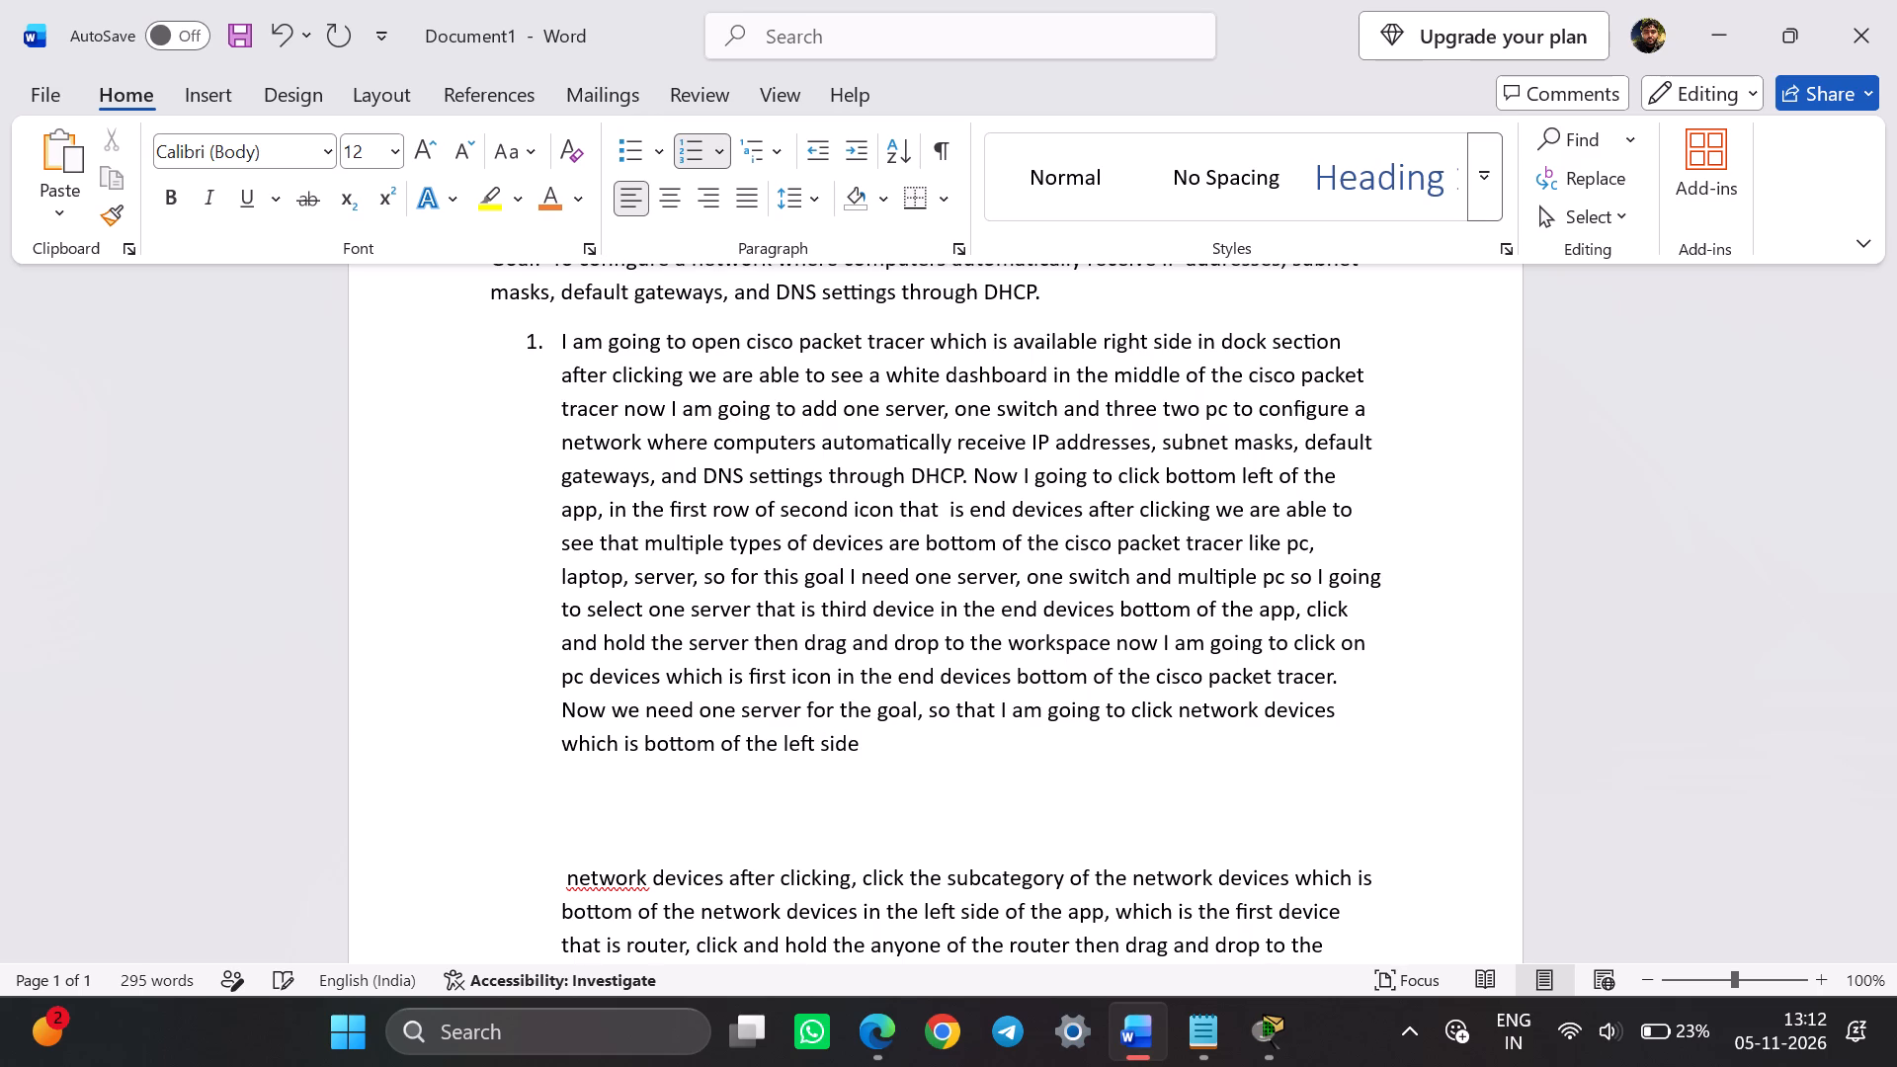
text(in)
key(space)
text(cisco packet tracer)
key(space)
click(899, 1029)
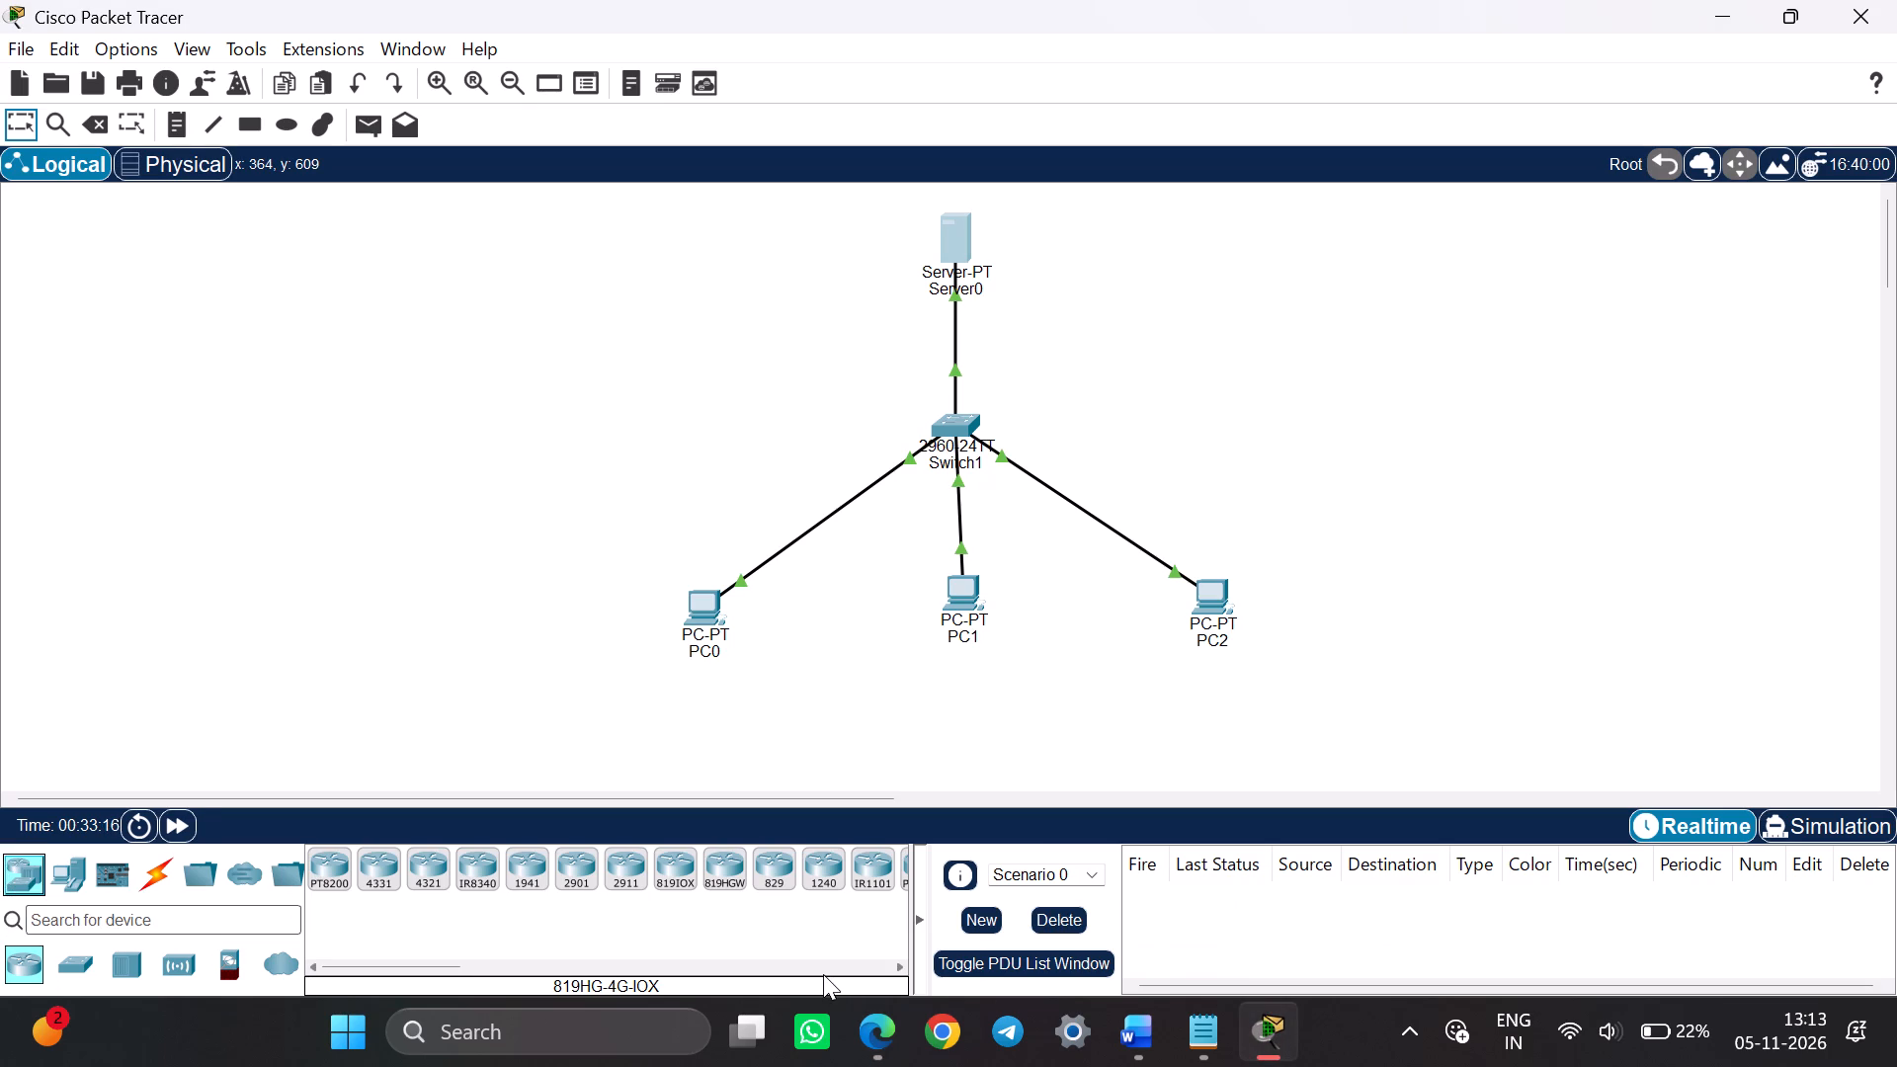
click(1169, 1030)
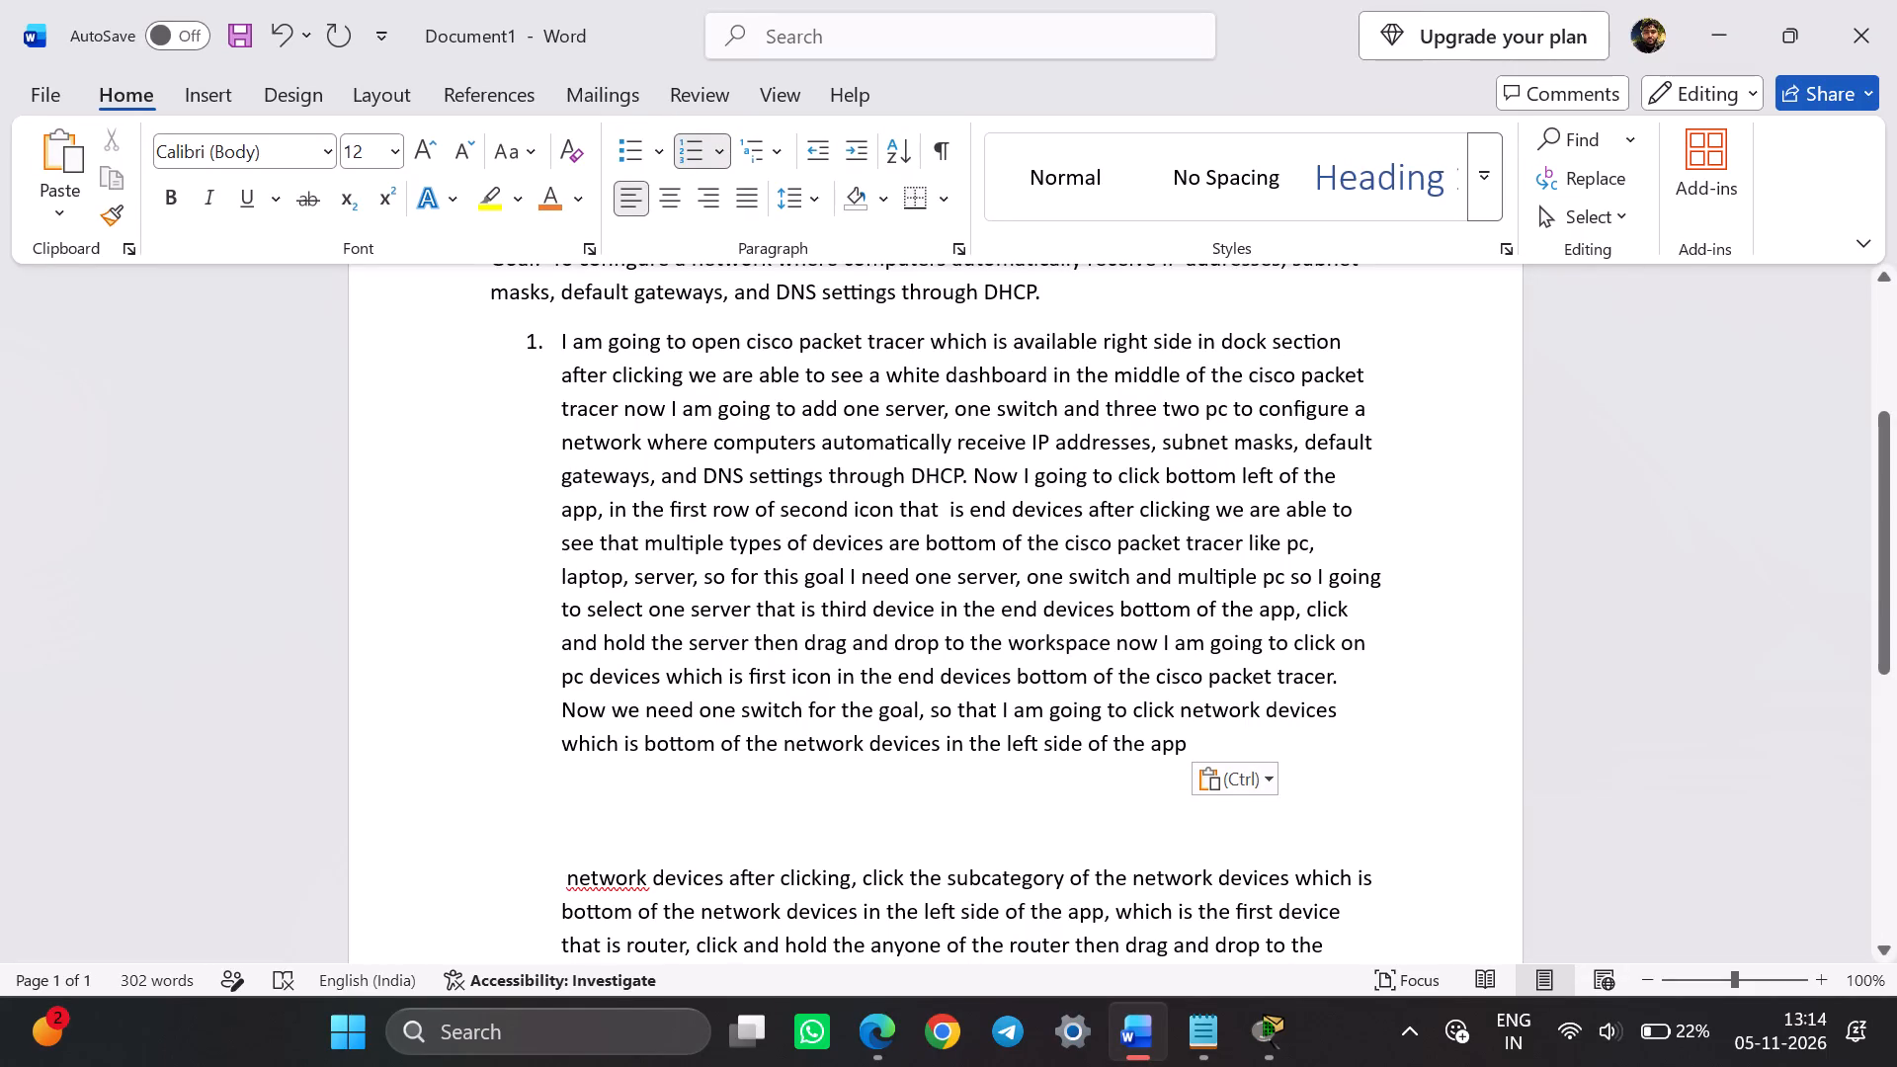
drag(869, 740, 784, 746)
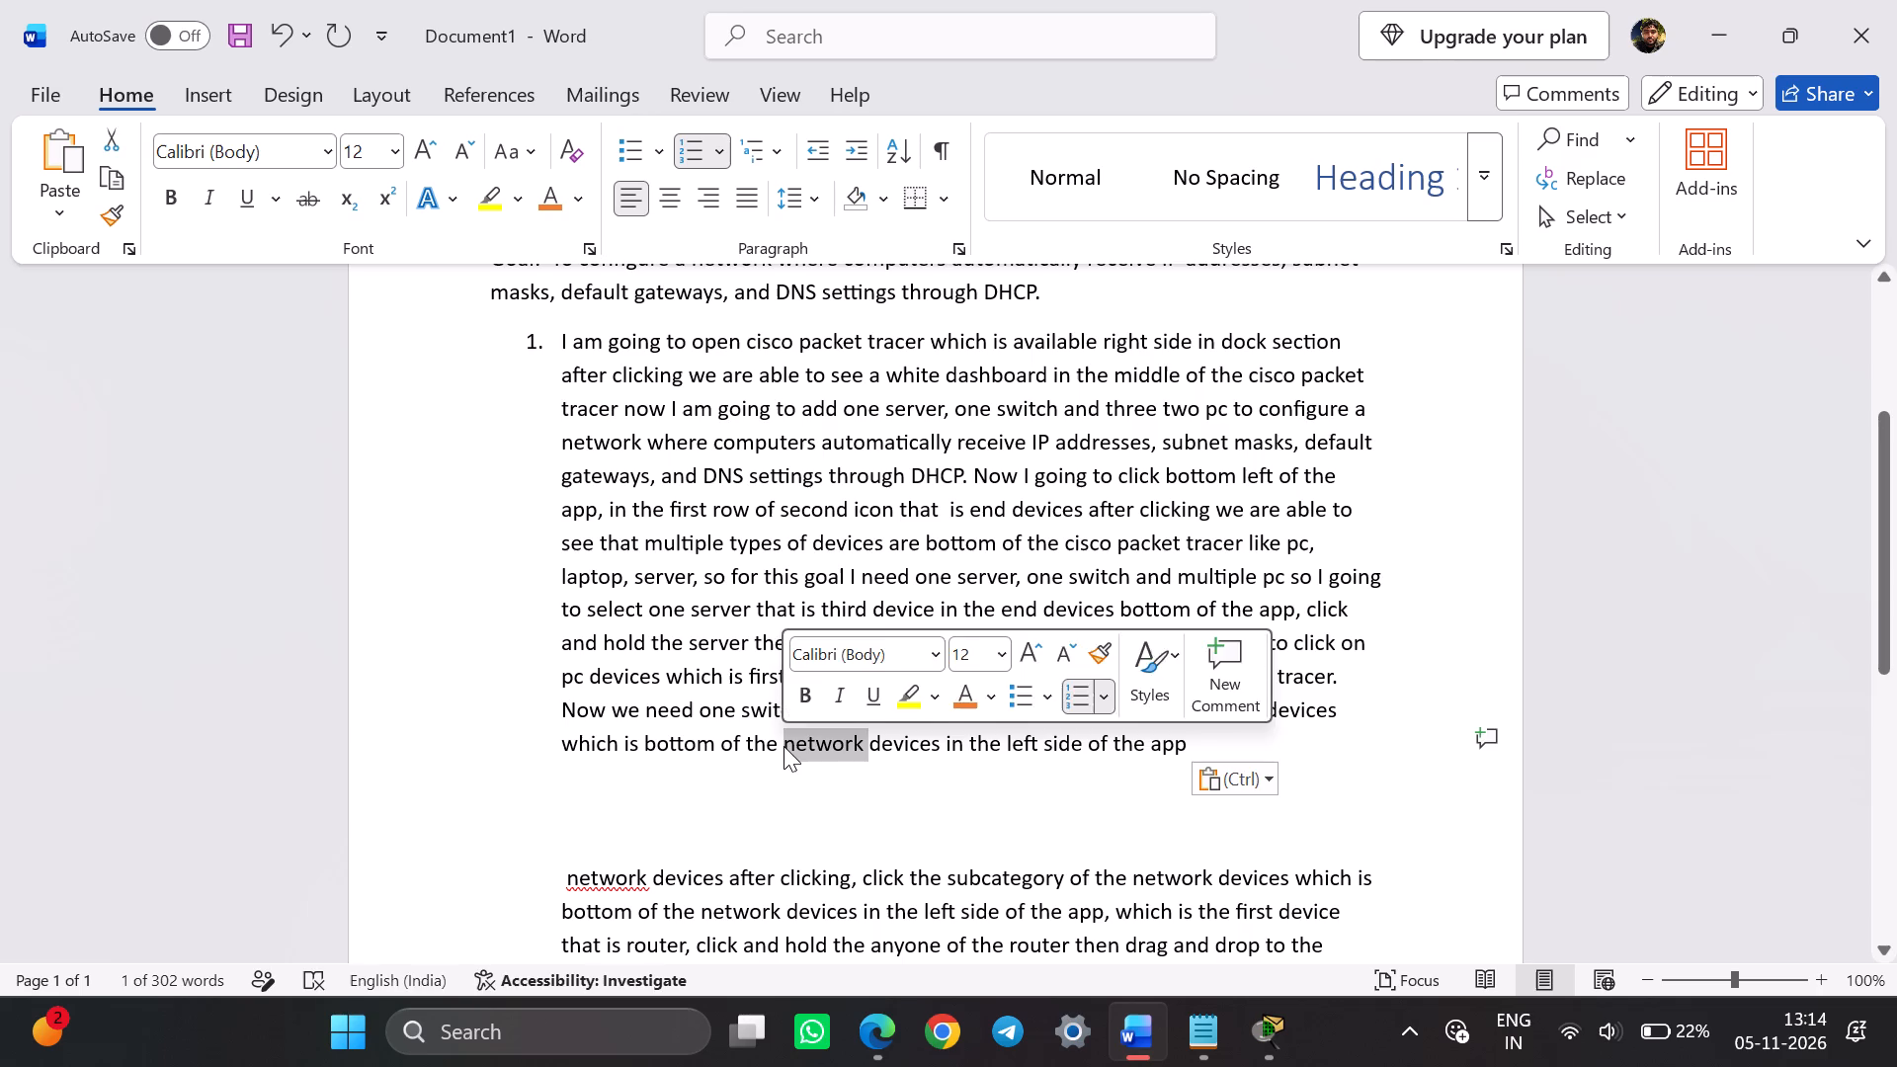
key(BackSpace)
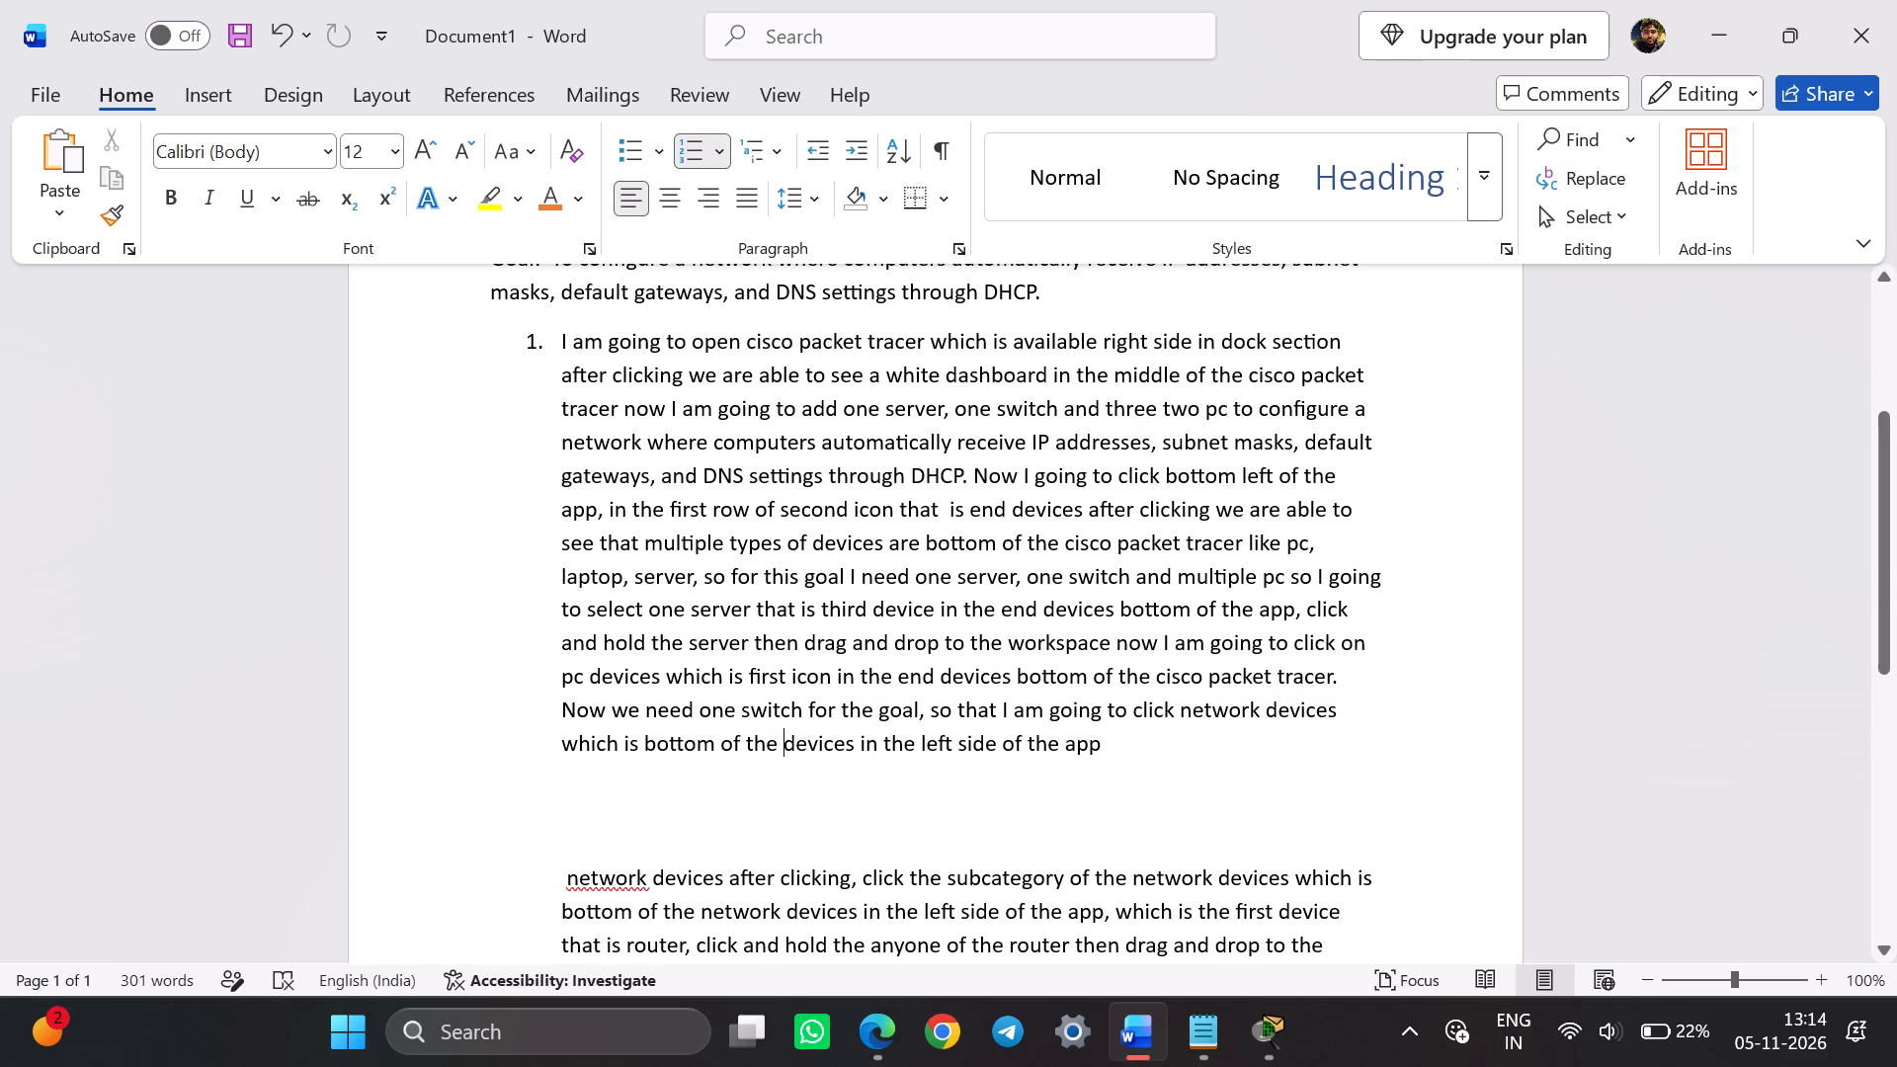
Check Cisco Packet Tracer and reword item 1's ending in Word after "which is bottom of" as "the app in the left side".
click(1250, 1029)
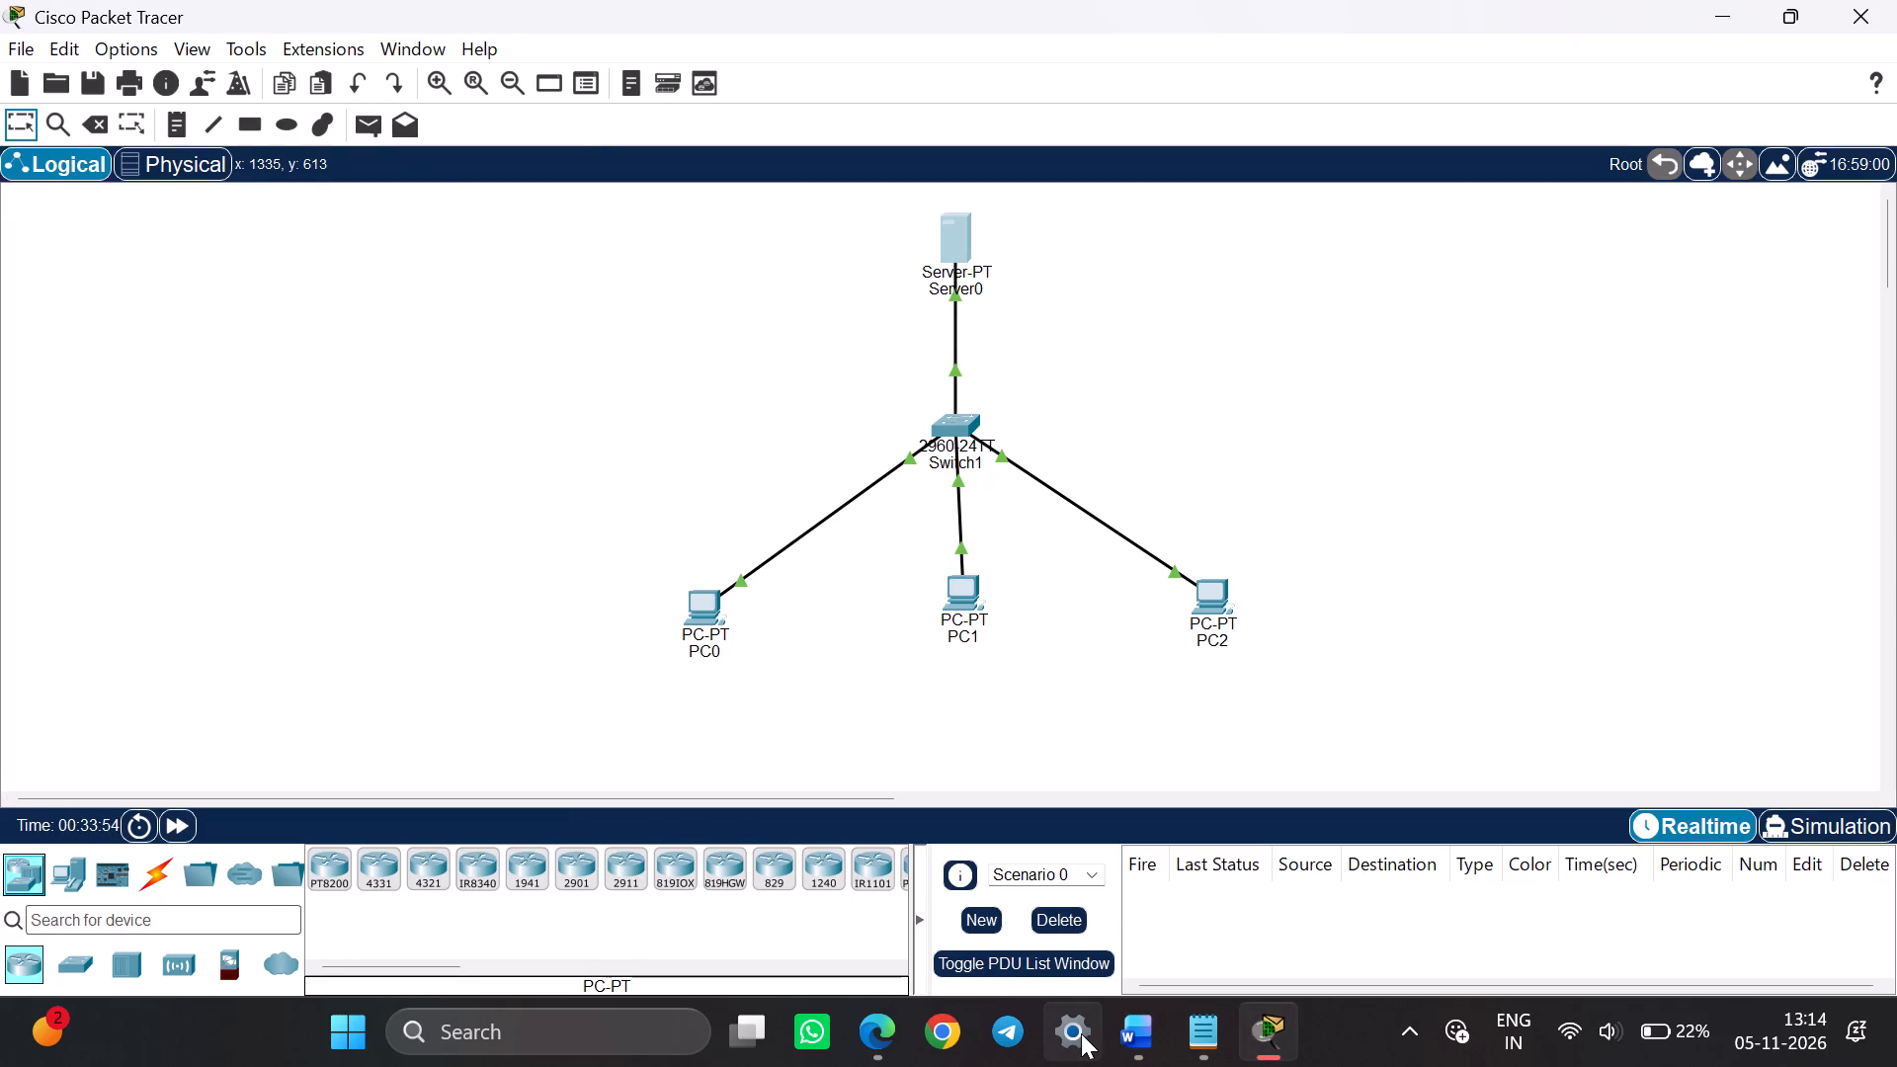
click(1119, 1030)
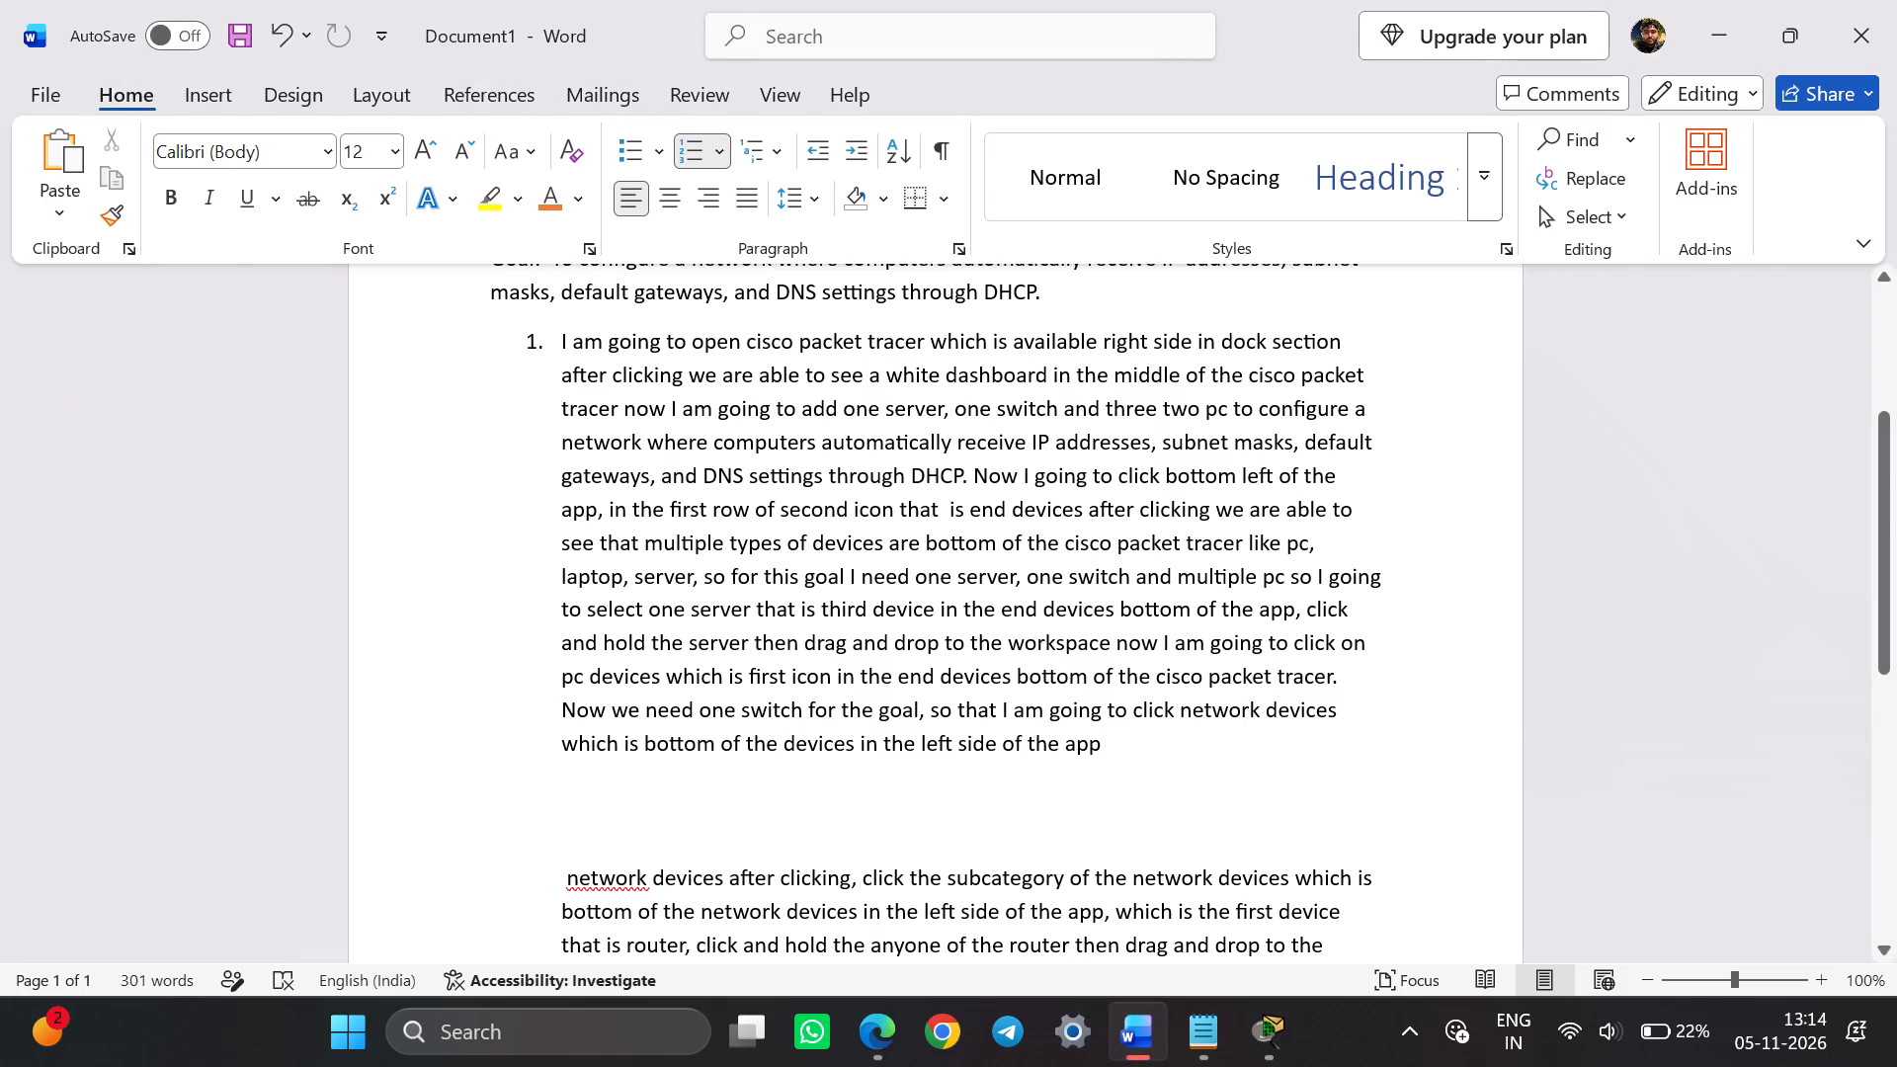
drag(744, 738, 1113, 733)
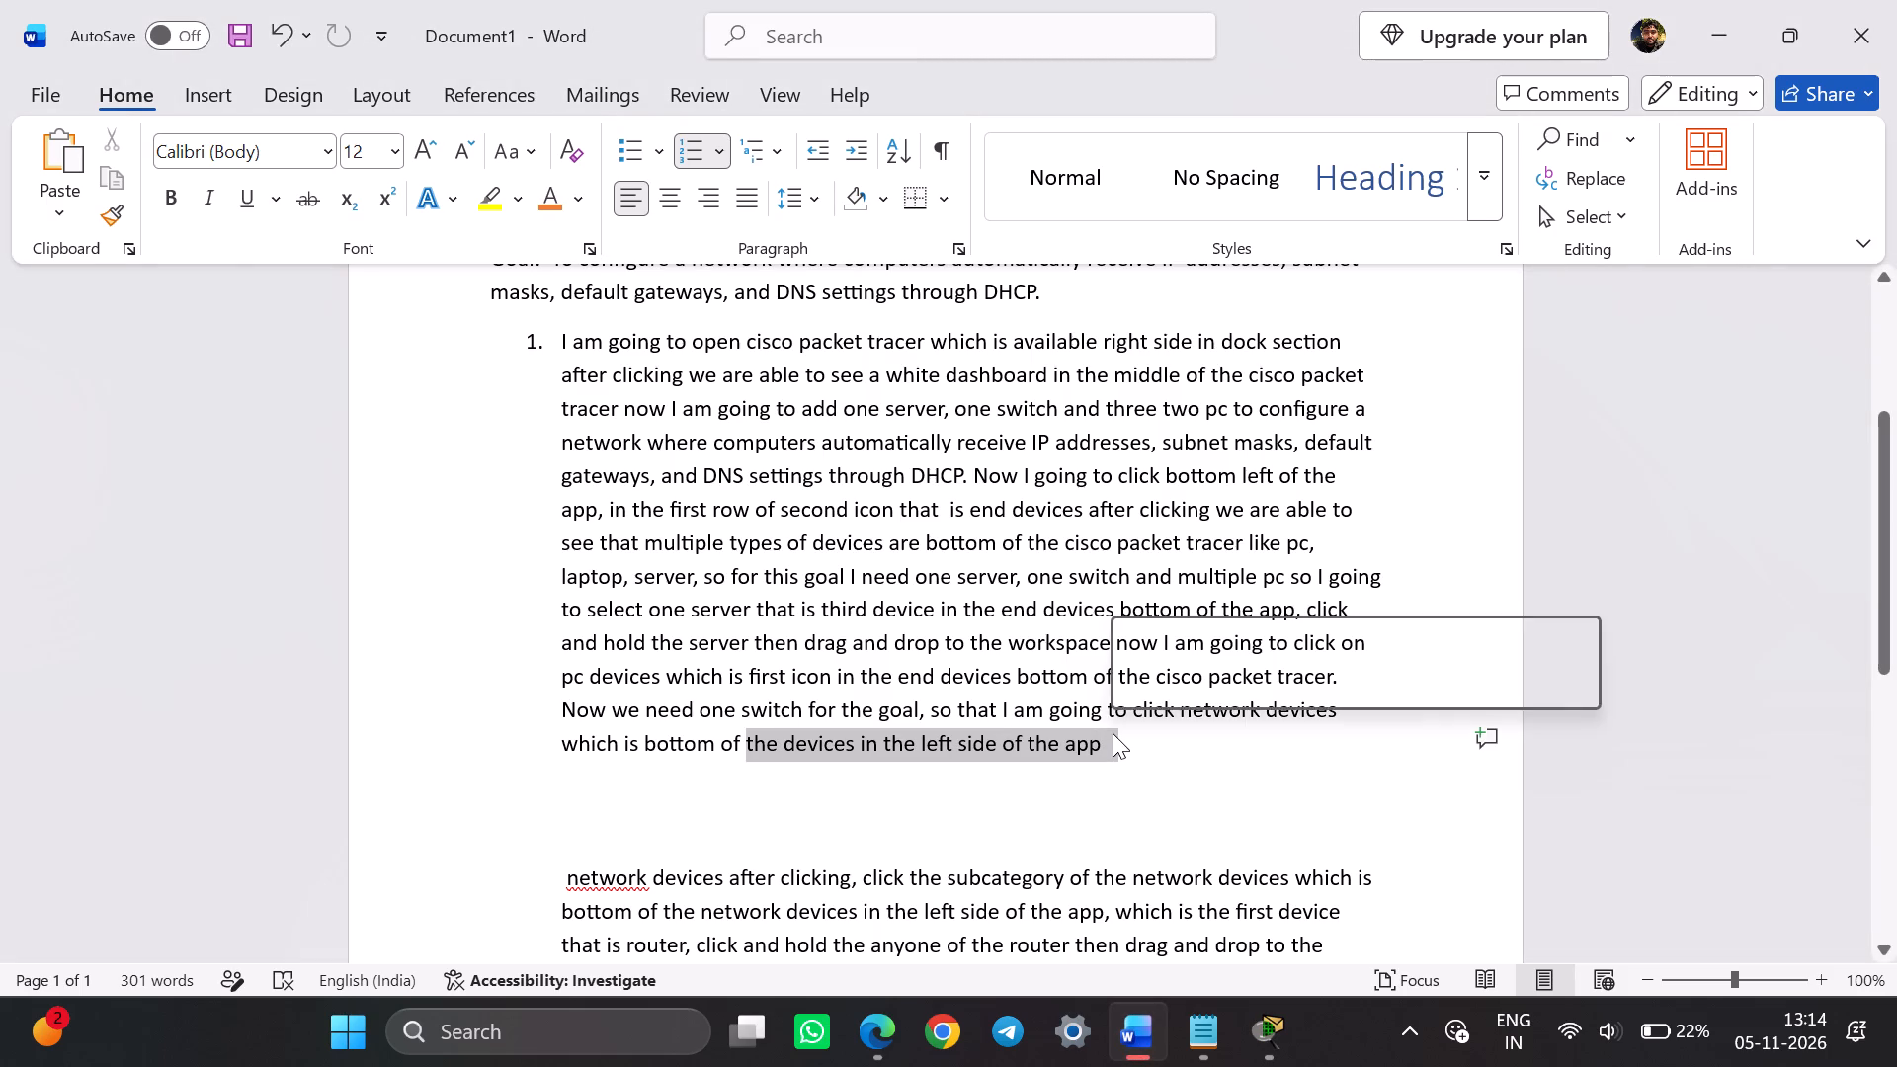
key(BackSpace)
text(the app in the left side)
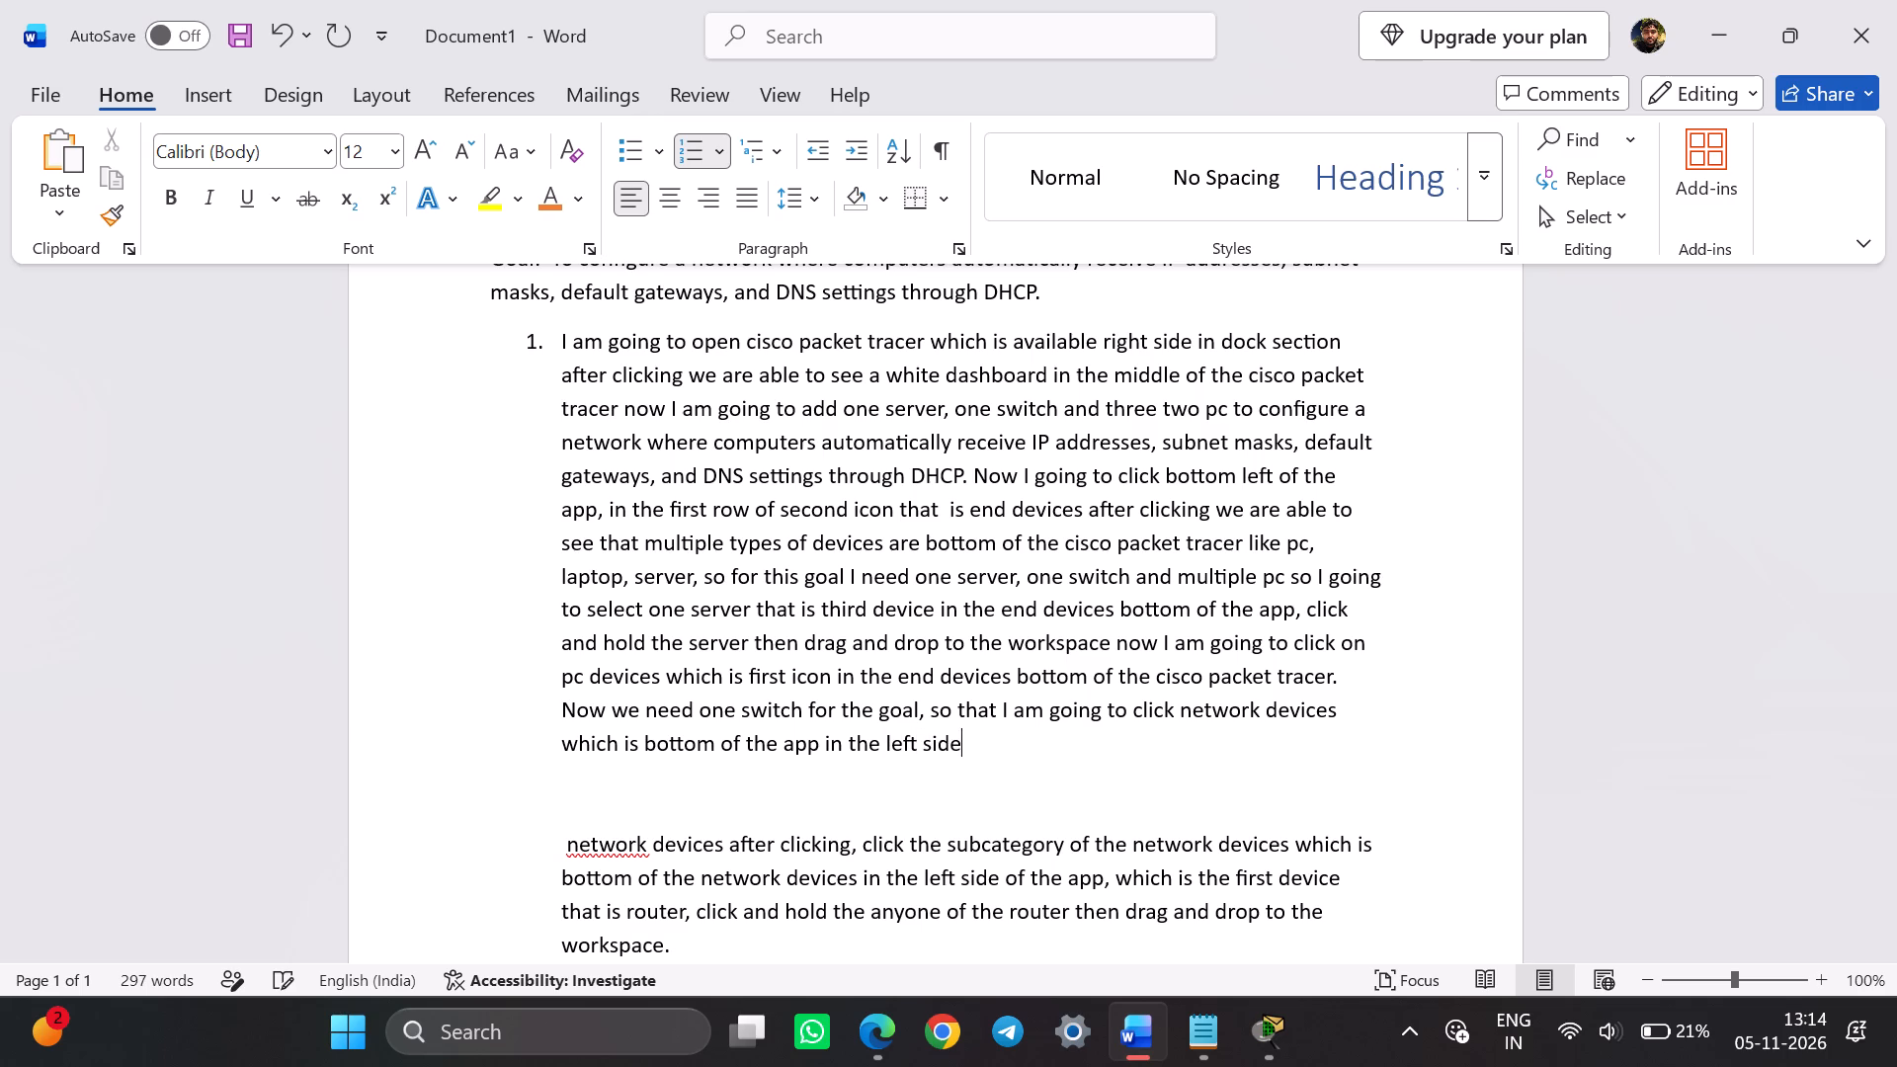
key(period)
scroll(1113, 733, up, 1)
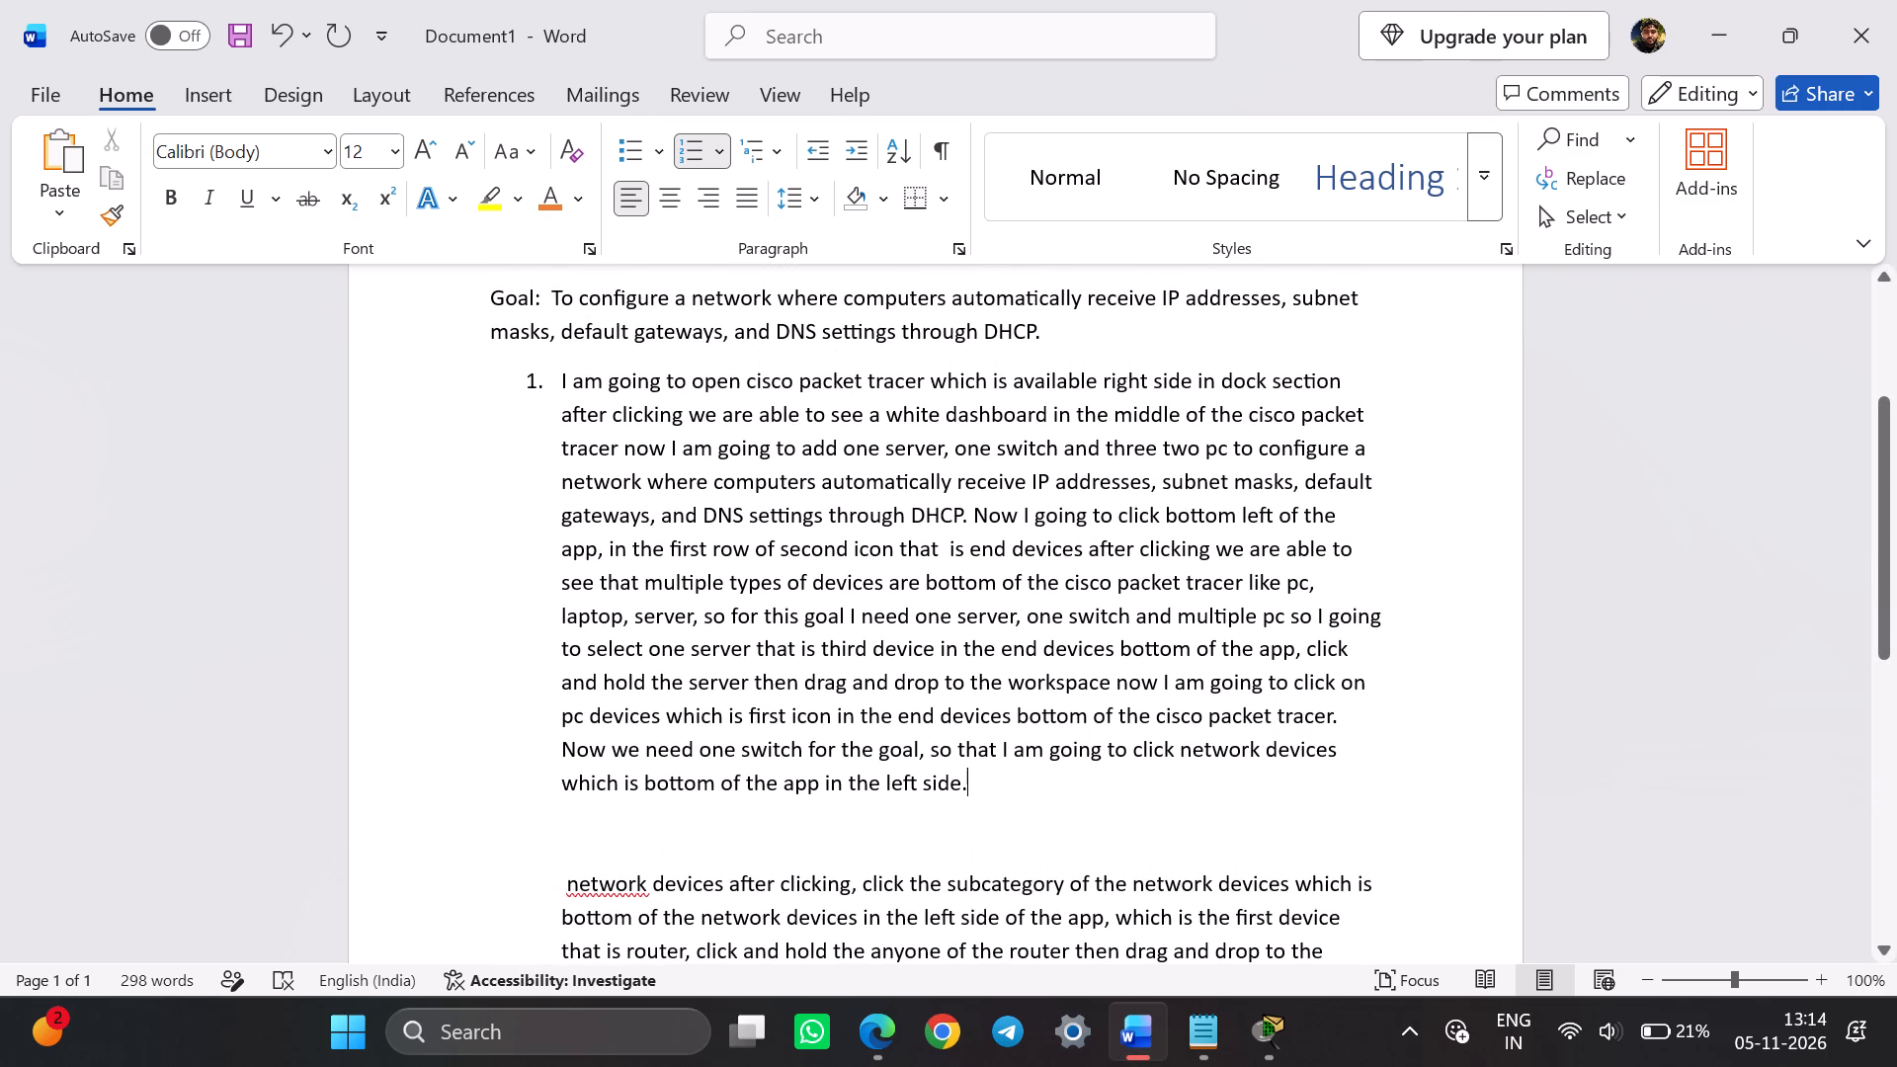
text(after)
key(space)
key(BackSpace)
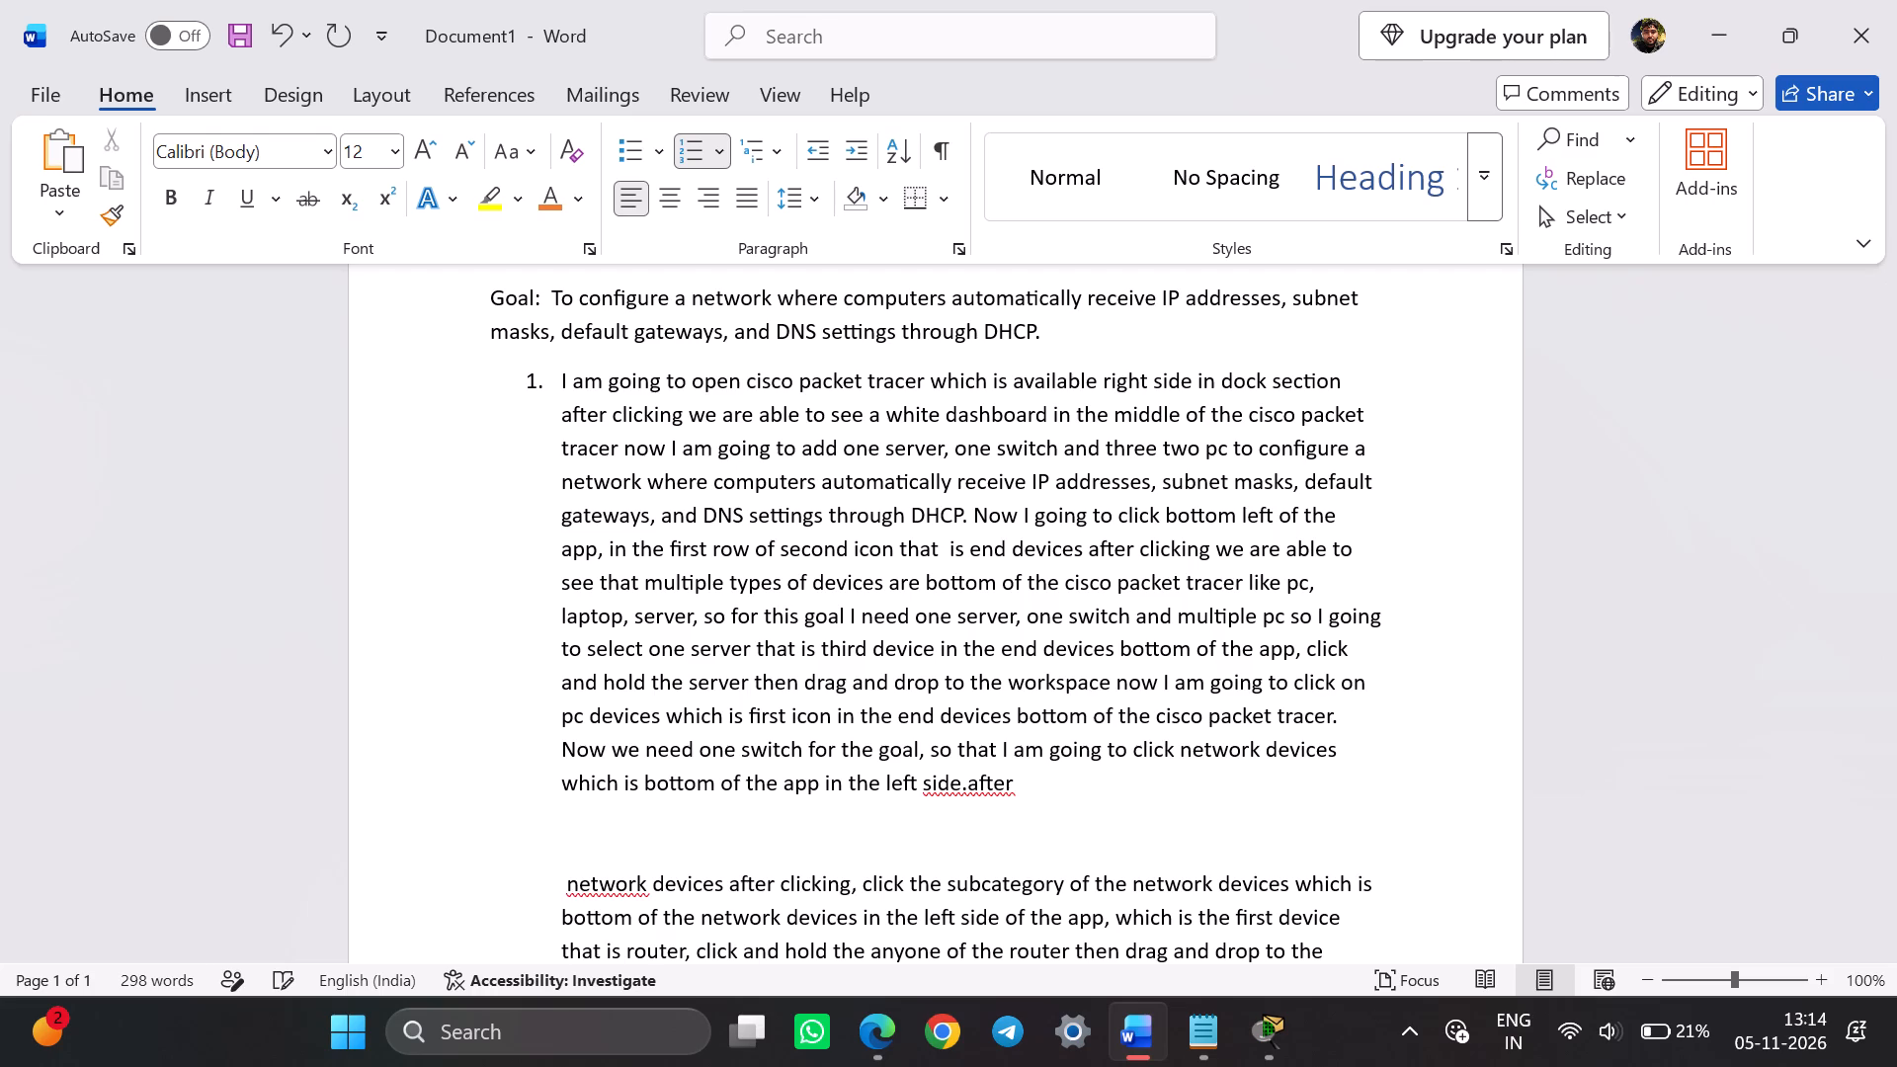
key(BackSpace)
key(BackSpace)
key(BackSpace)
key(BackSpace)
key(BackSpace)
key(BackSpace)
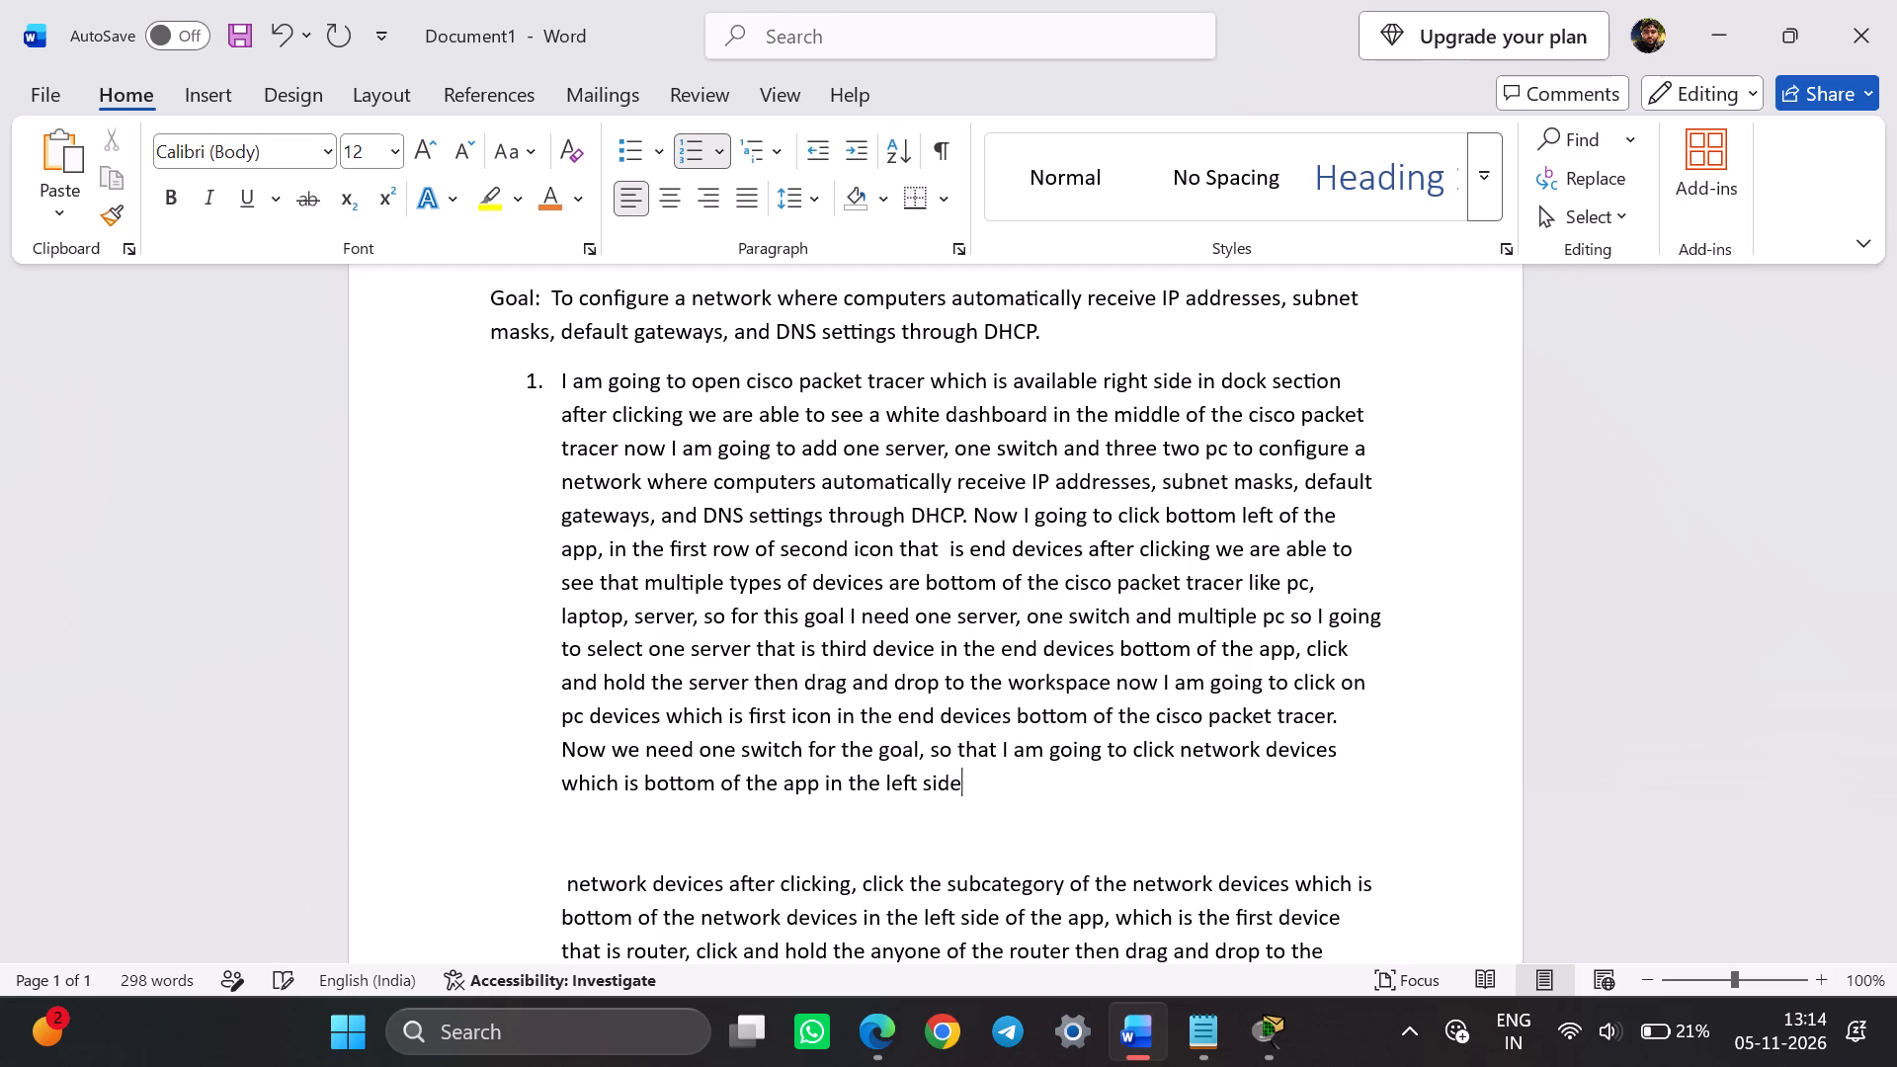
Continue item 1 after "in the left side" with ", after clicking".
text(, afe)
key(BackSpace)
text(ter cl)
text(icking)
key(space)
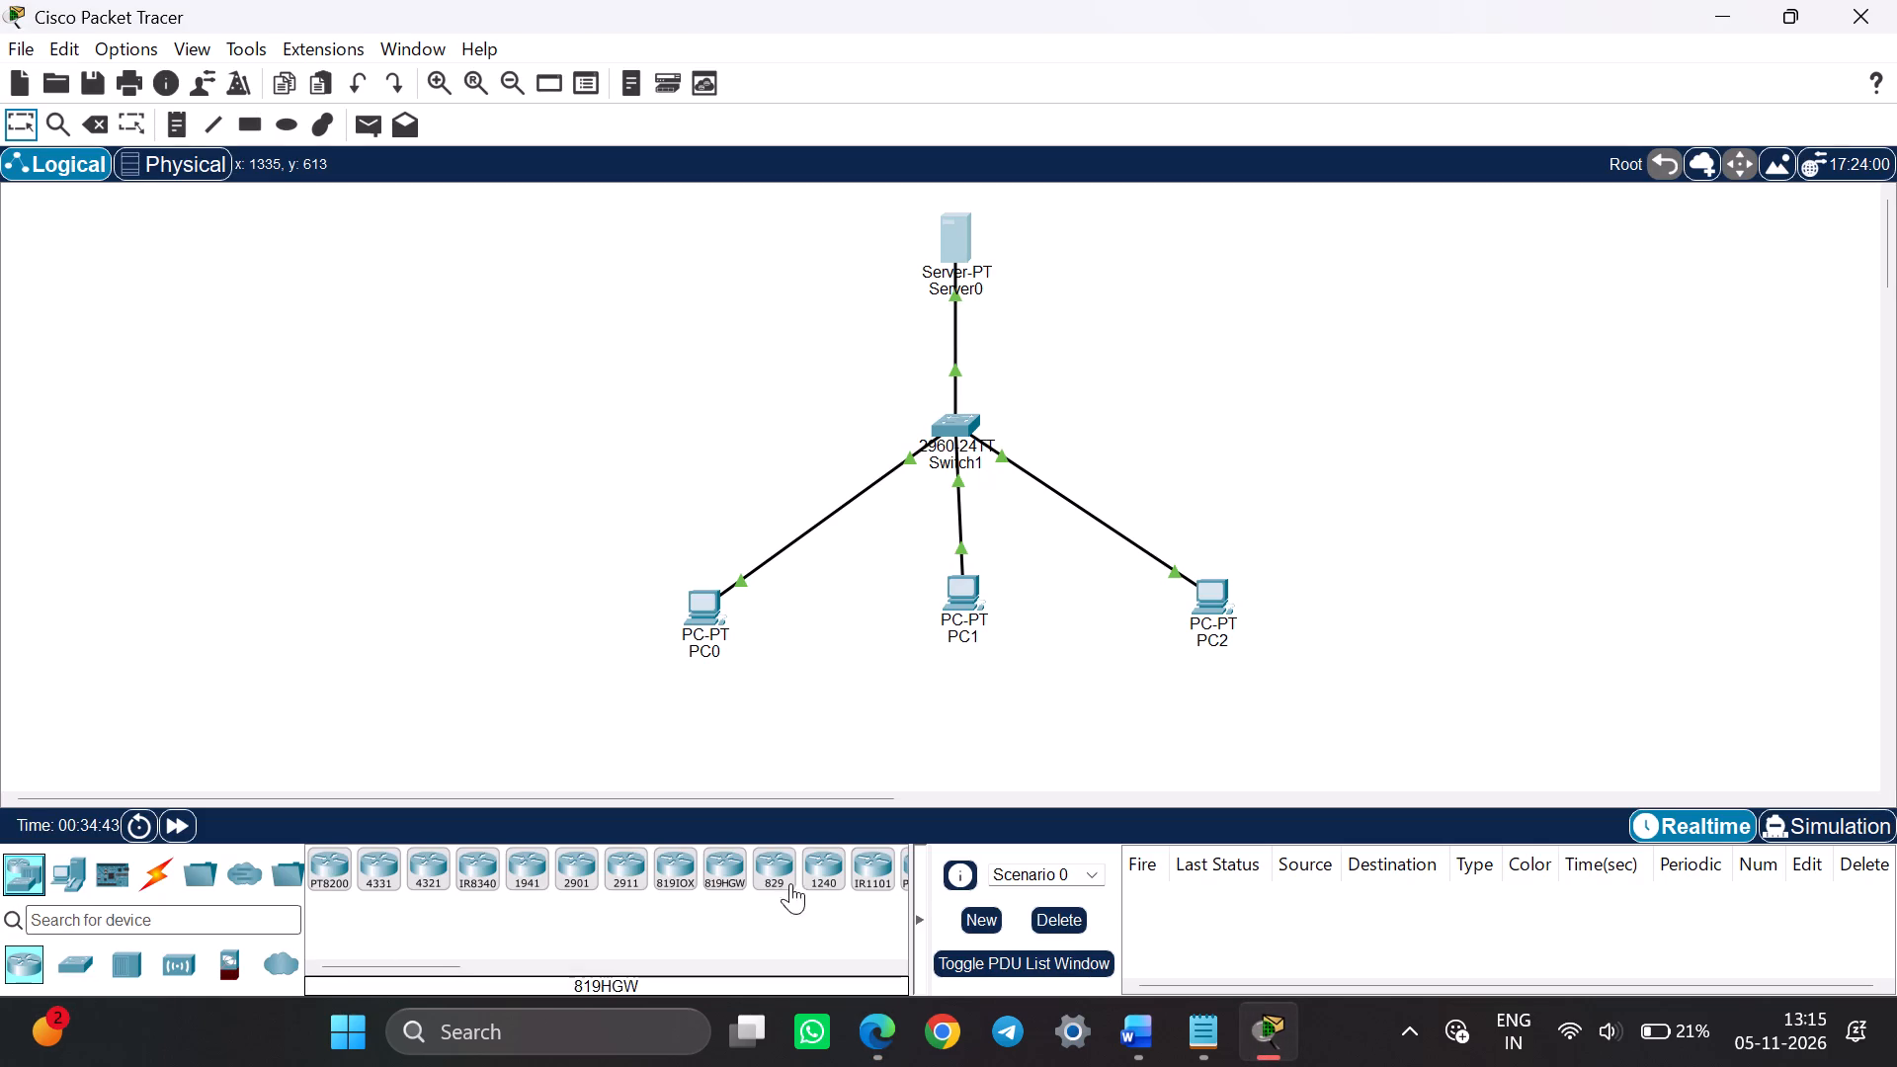
click(878, 1025)
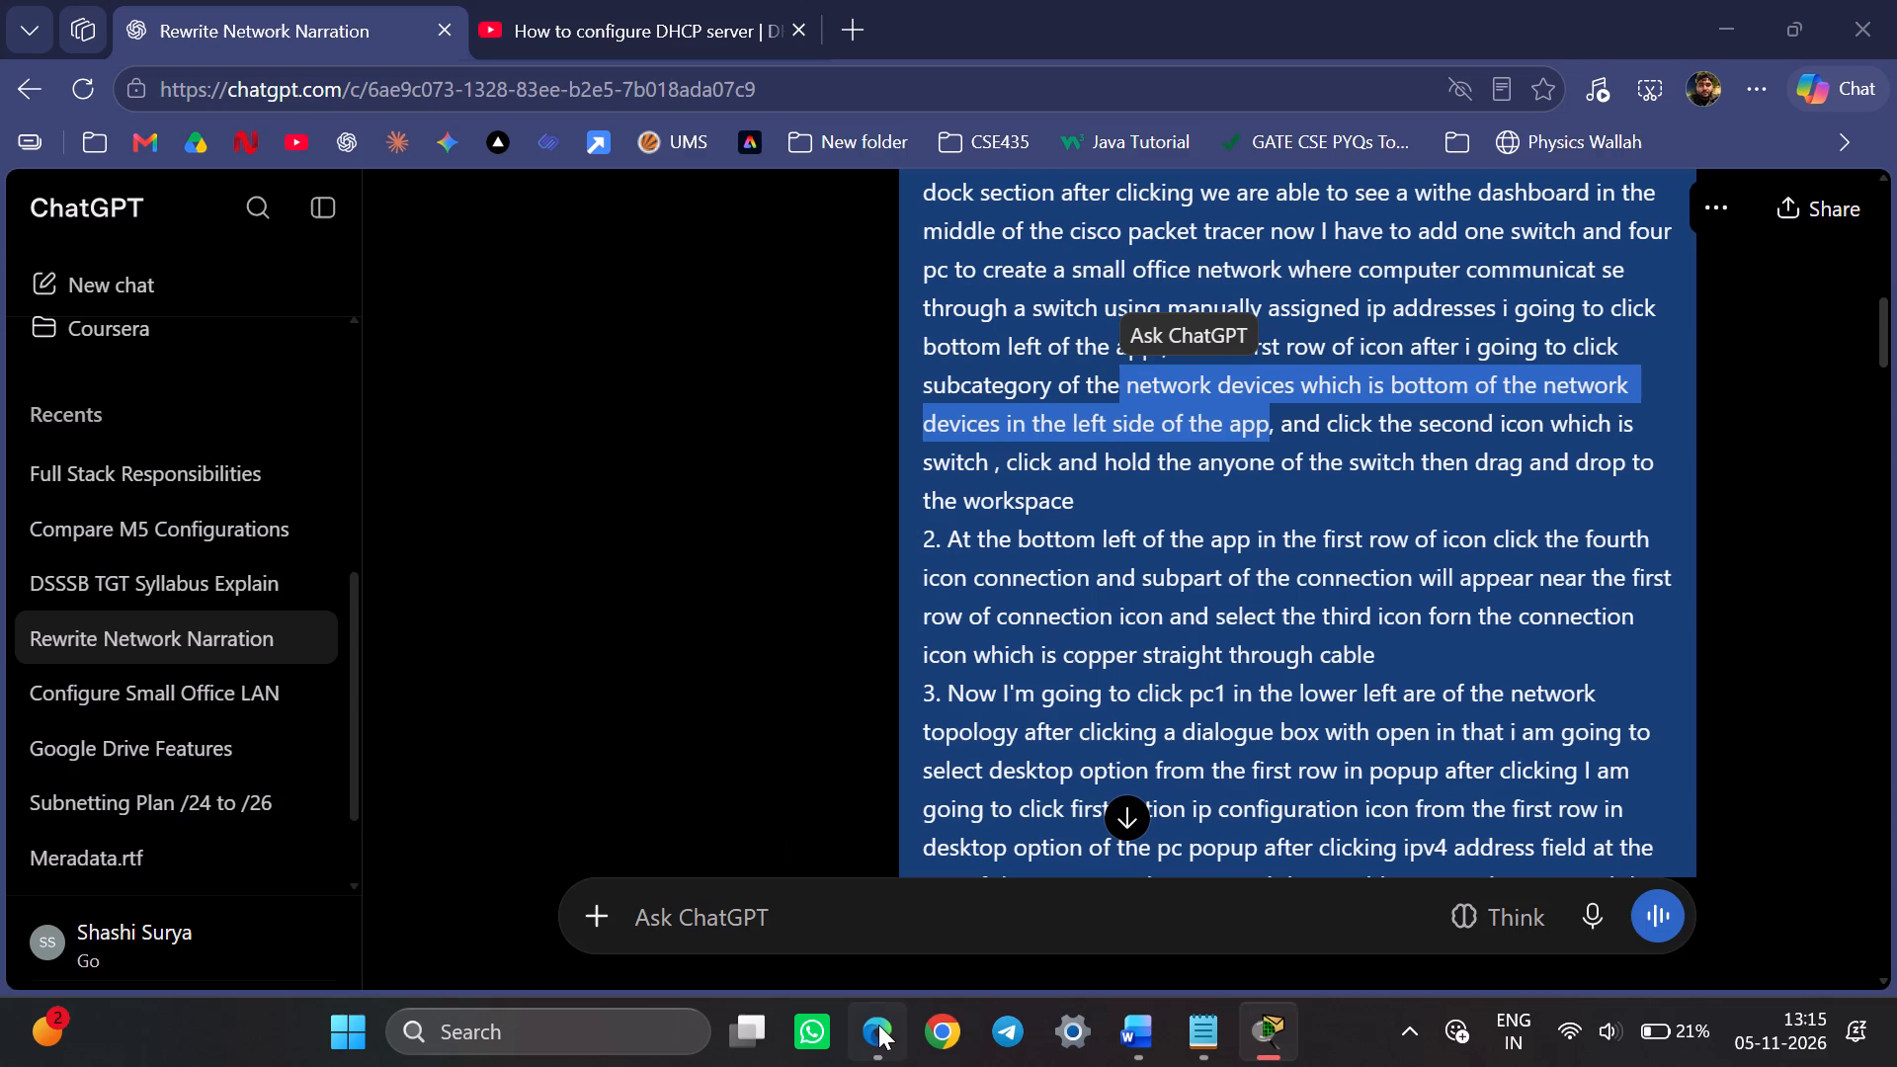
click(1130, 1026)
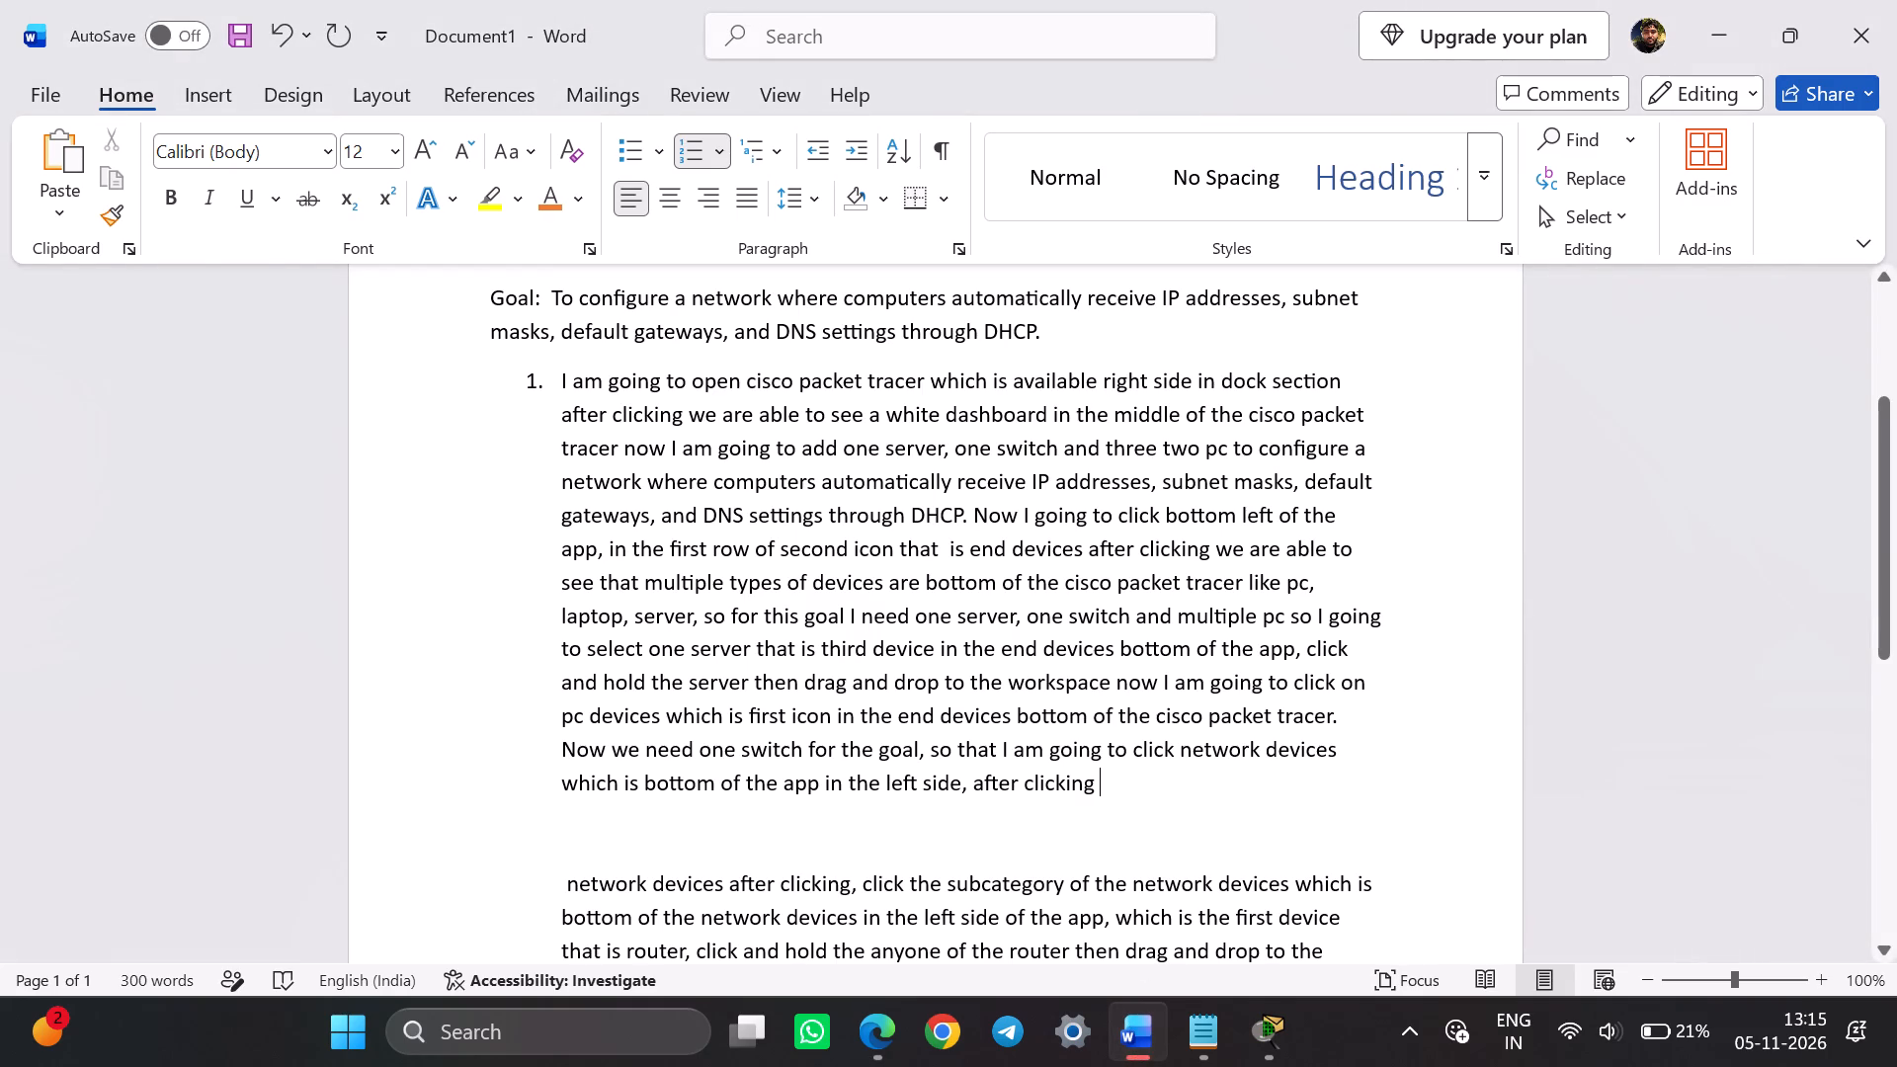
text(cl)
text(ick the sub)
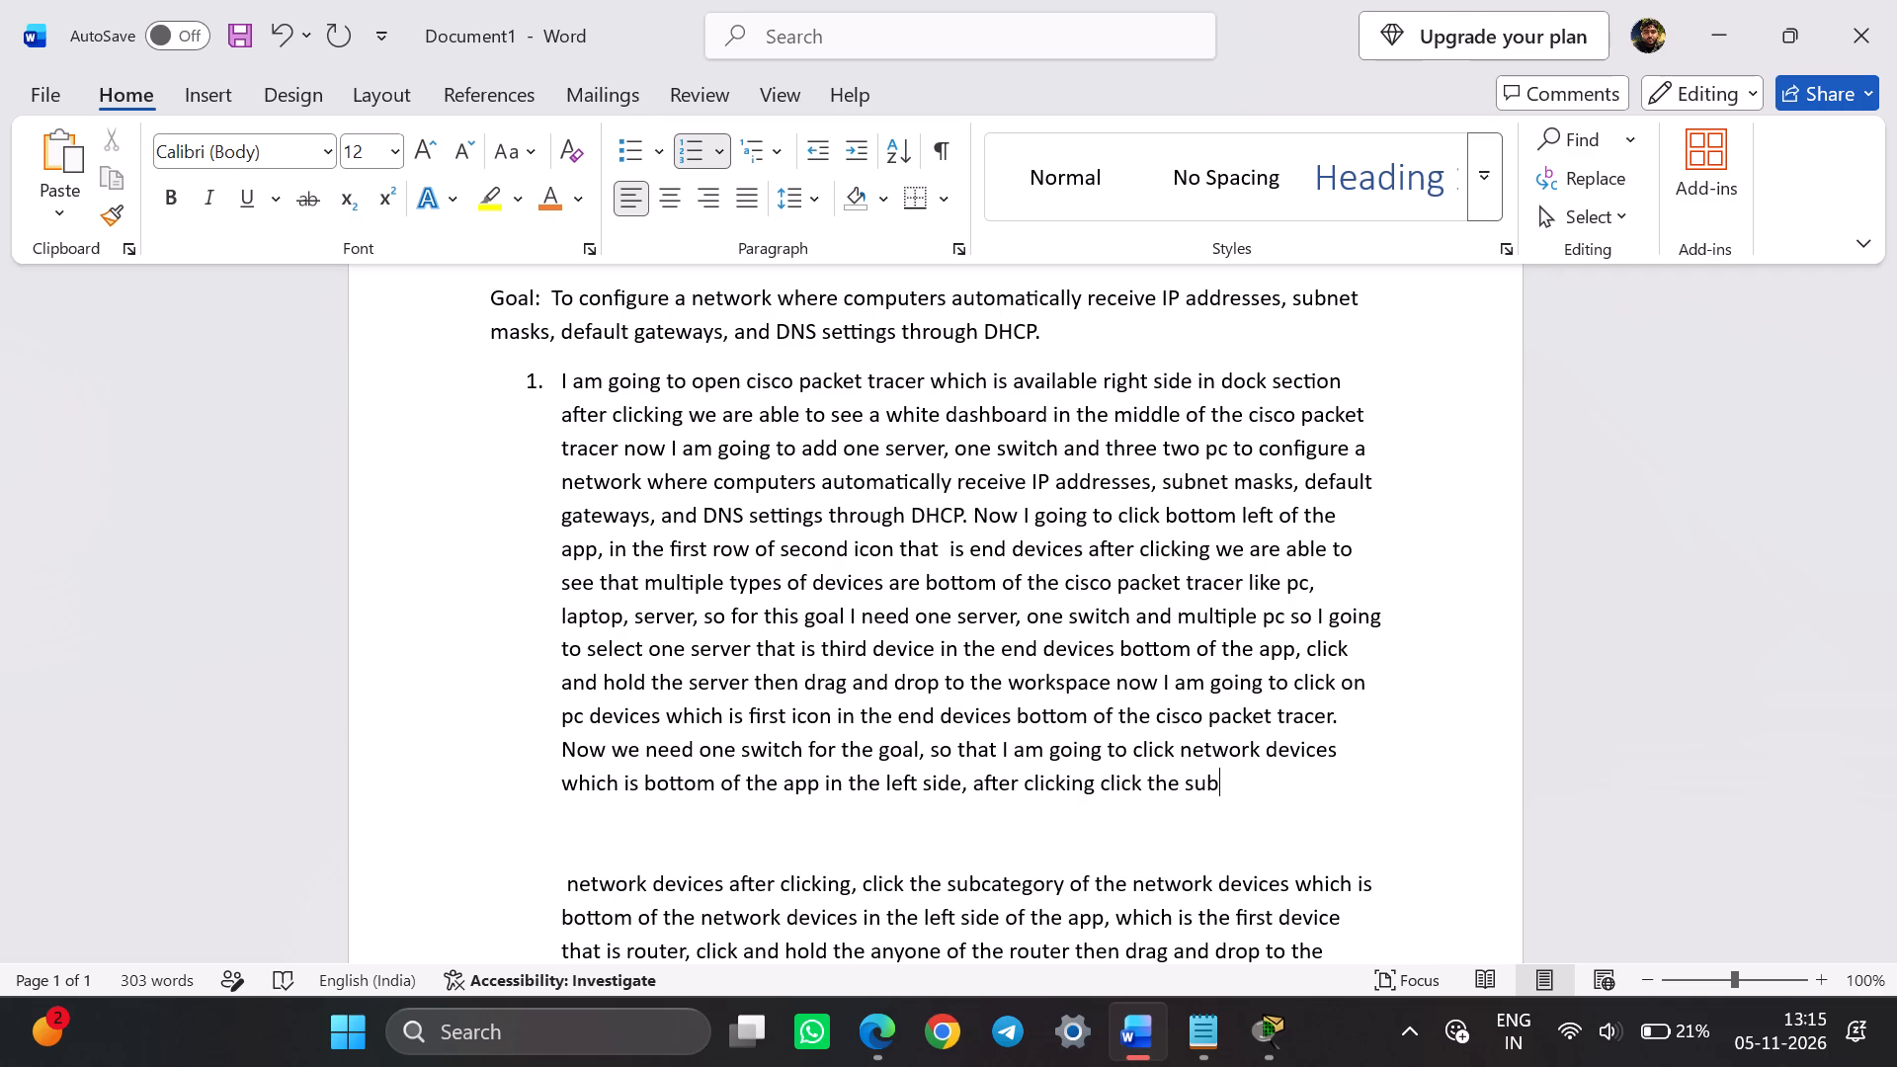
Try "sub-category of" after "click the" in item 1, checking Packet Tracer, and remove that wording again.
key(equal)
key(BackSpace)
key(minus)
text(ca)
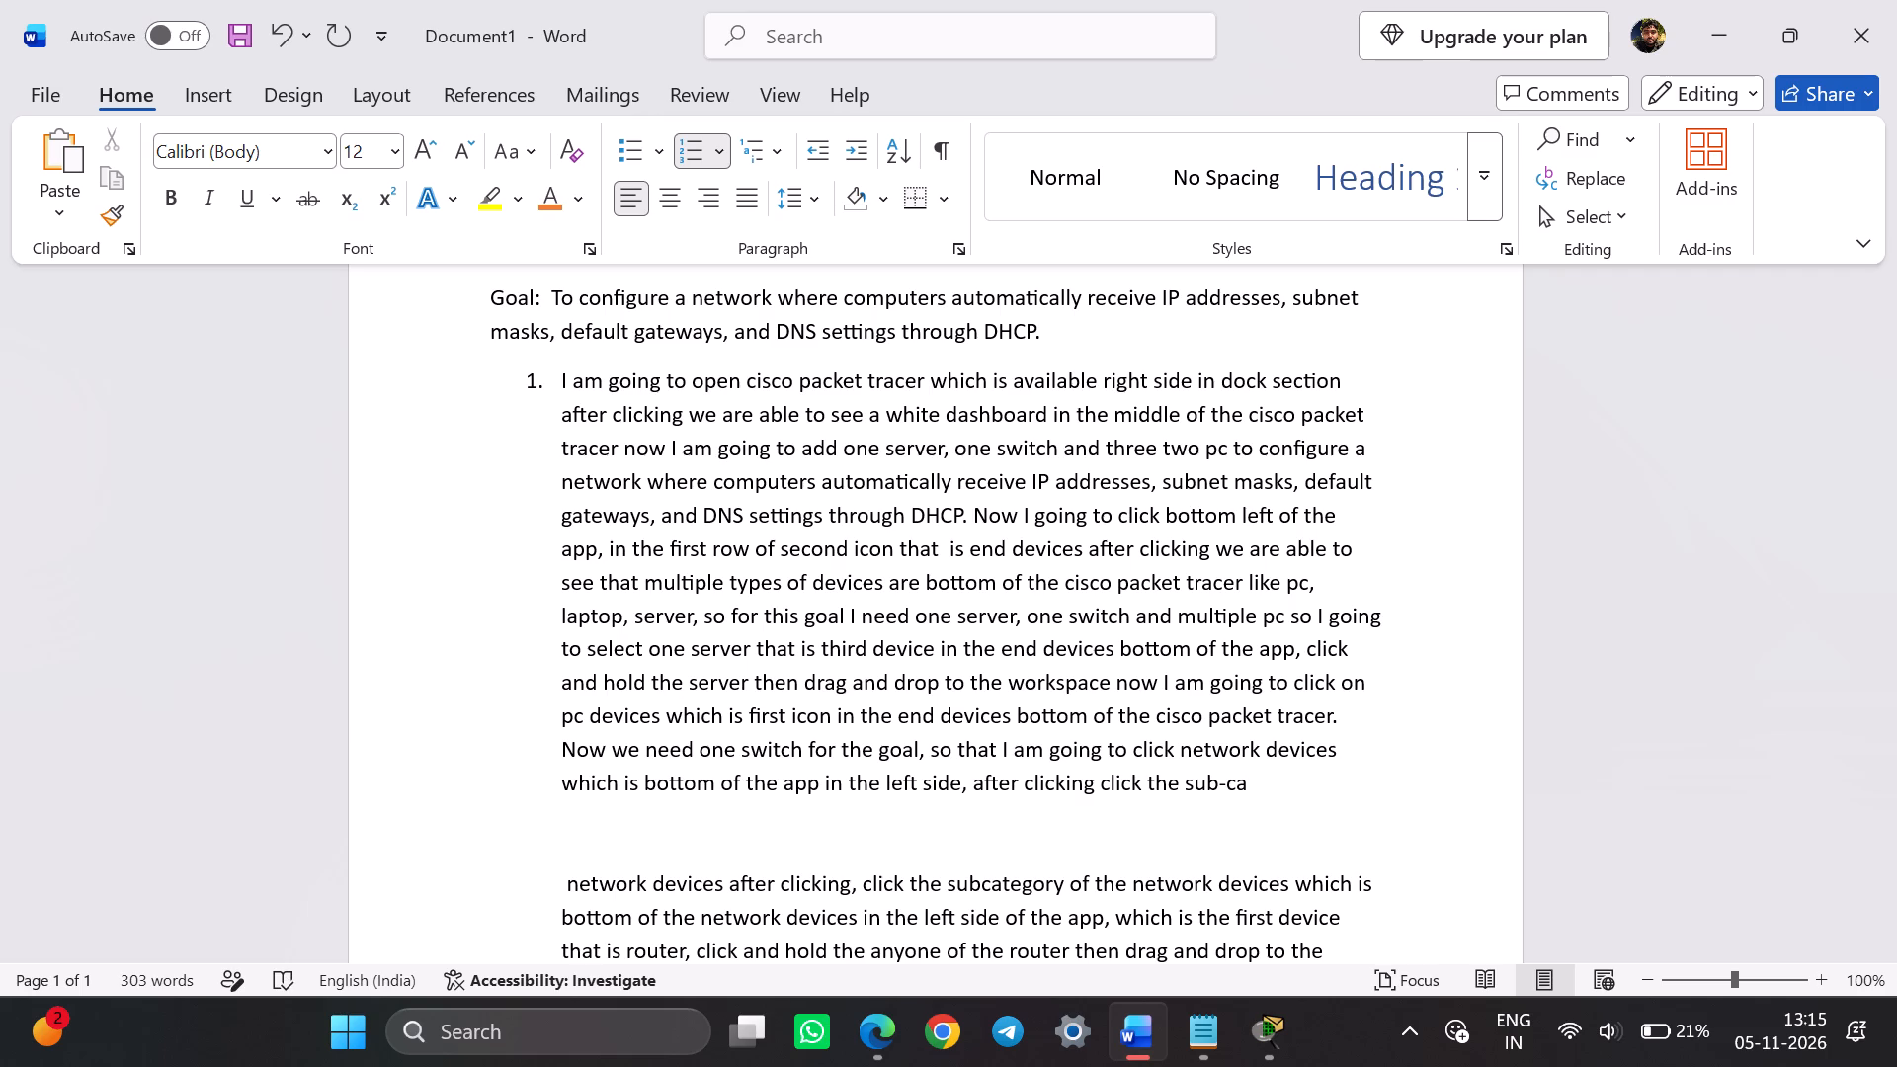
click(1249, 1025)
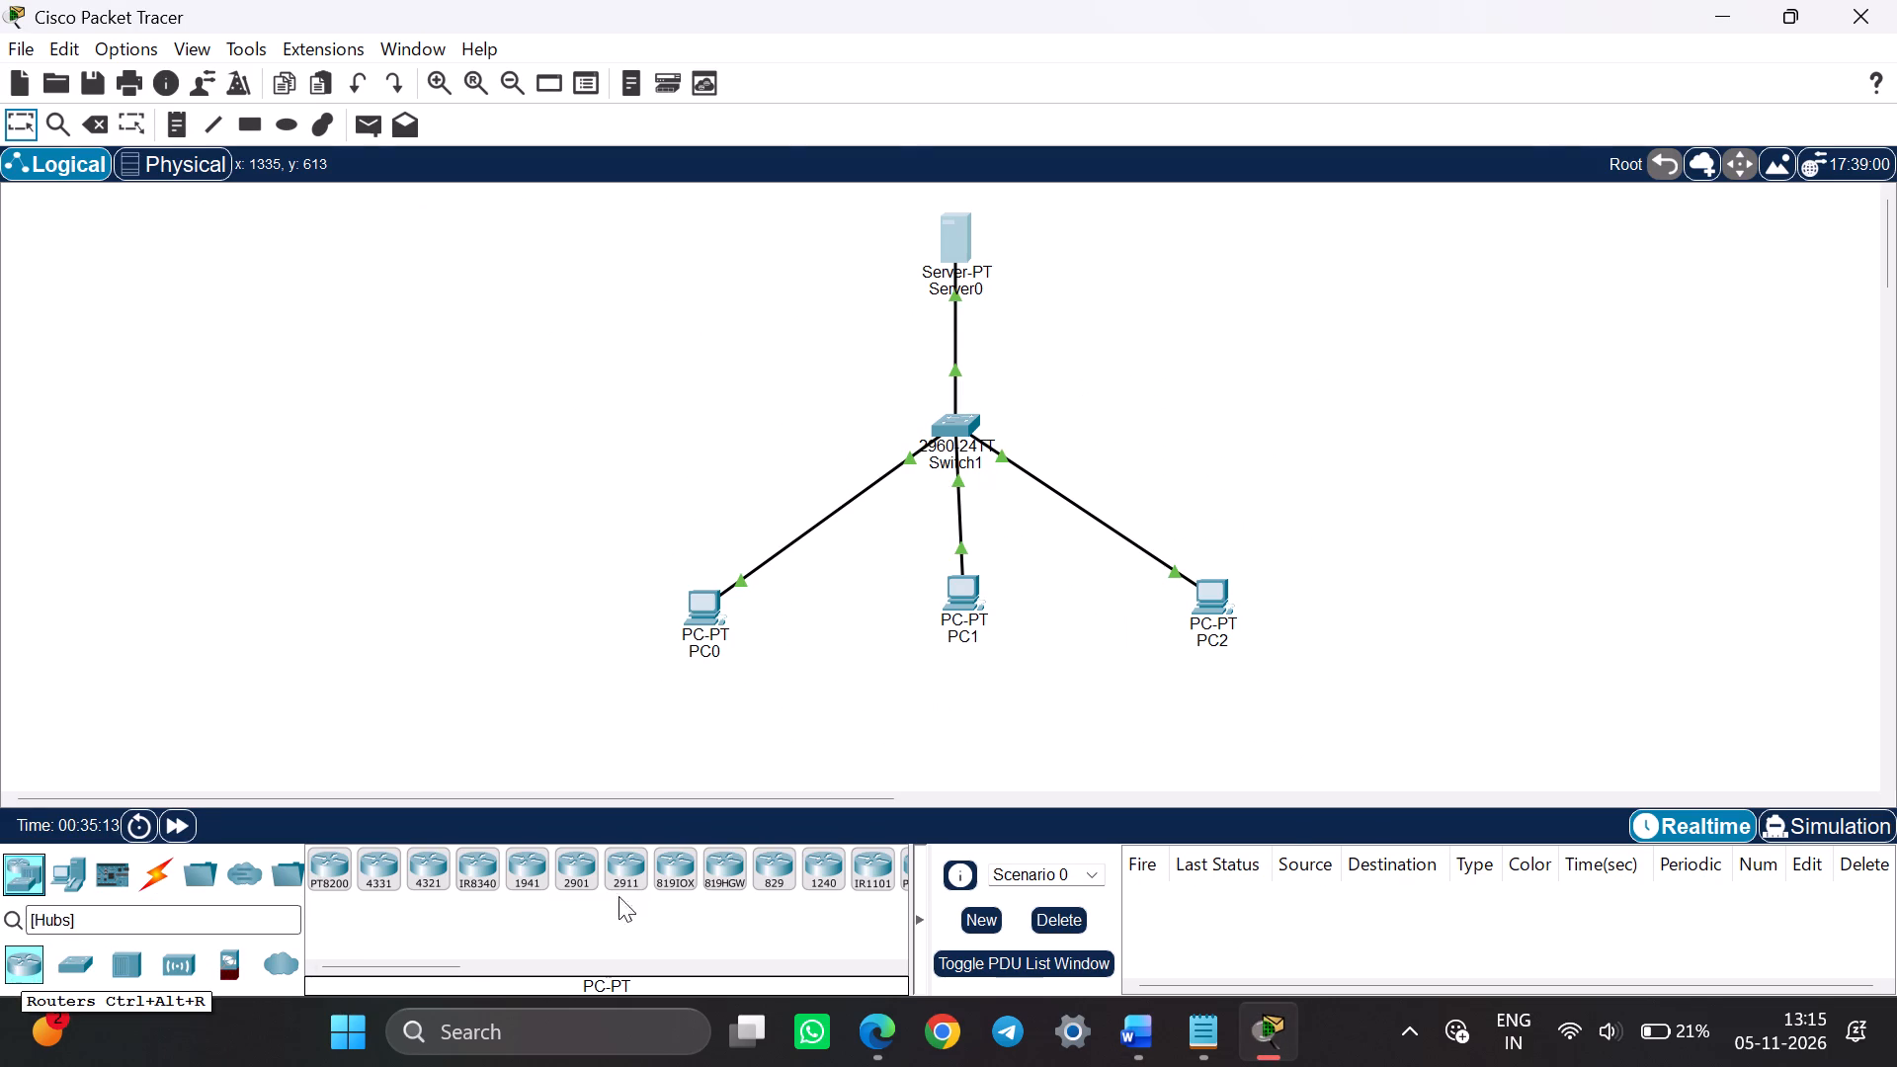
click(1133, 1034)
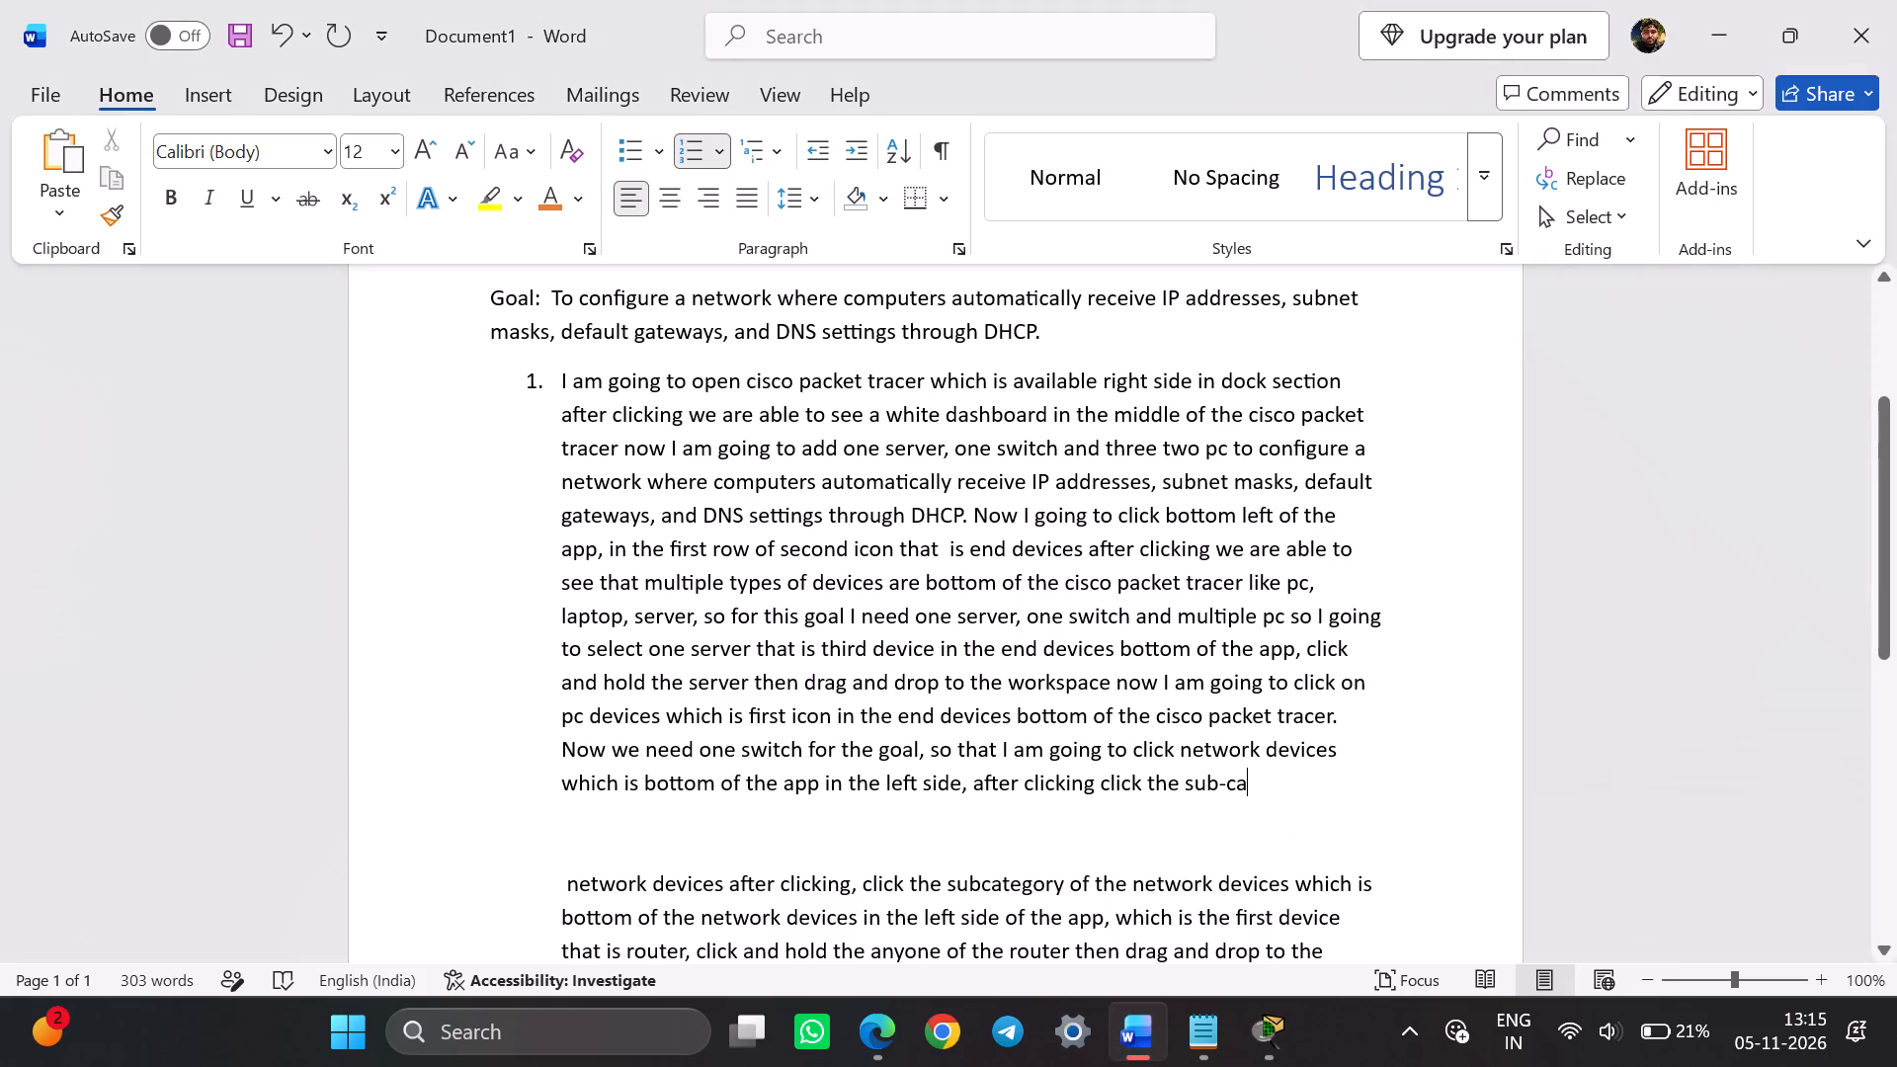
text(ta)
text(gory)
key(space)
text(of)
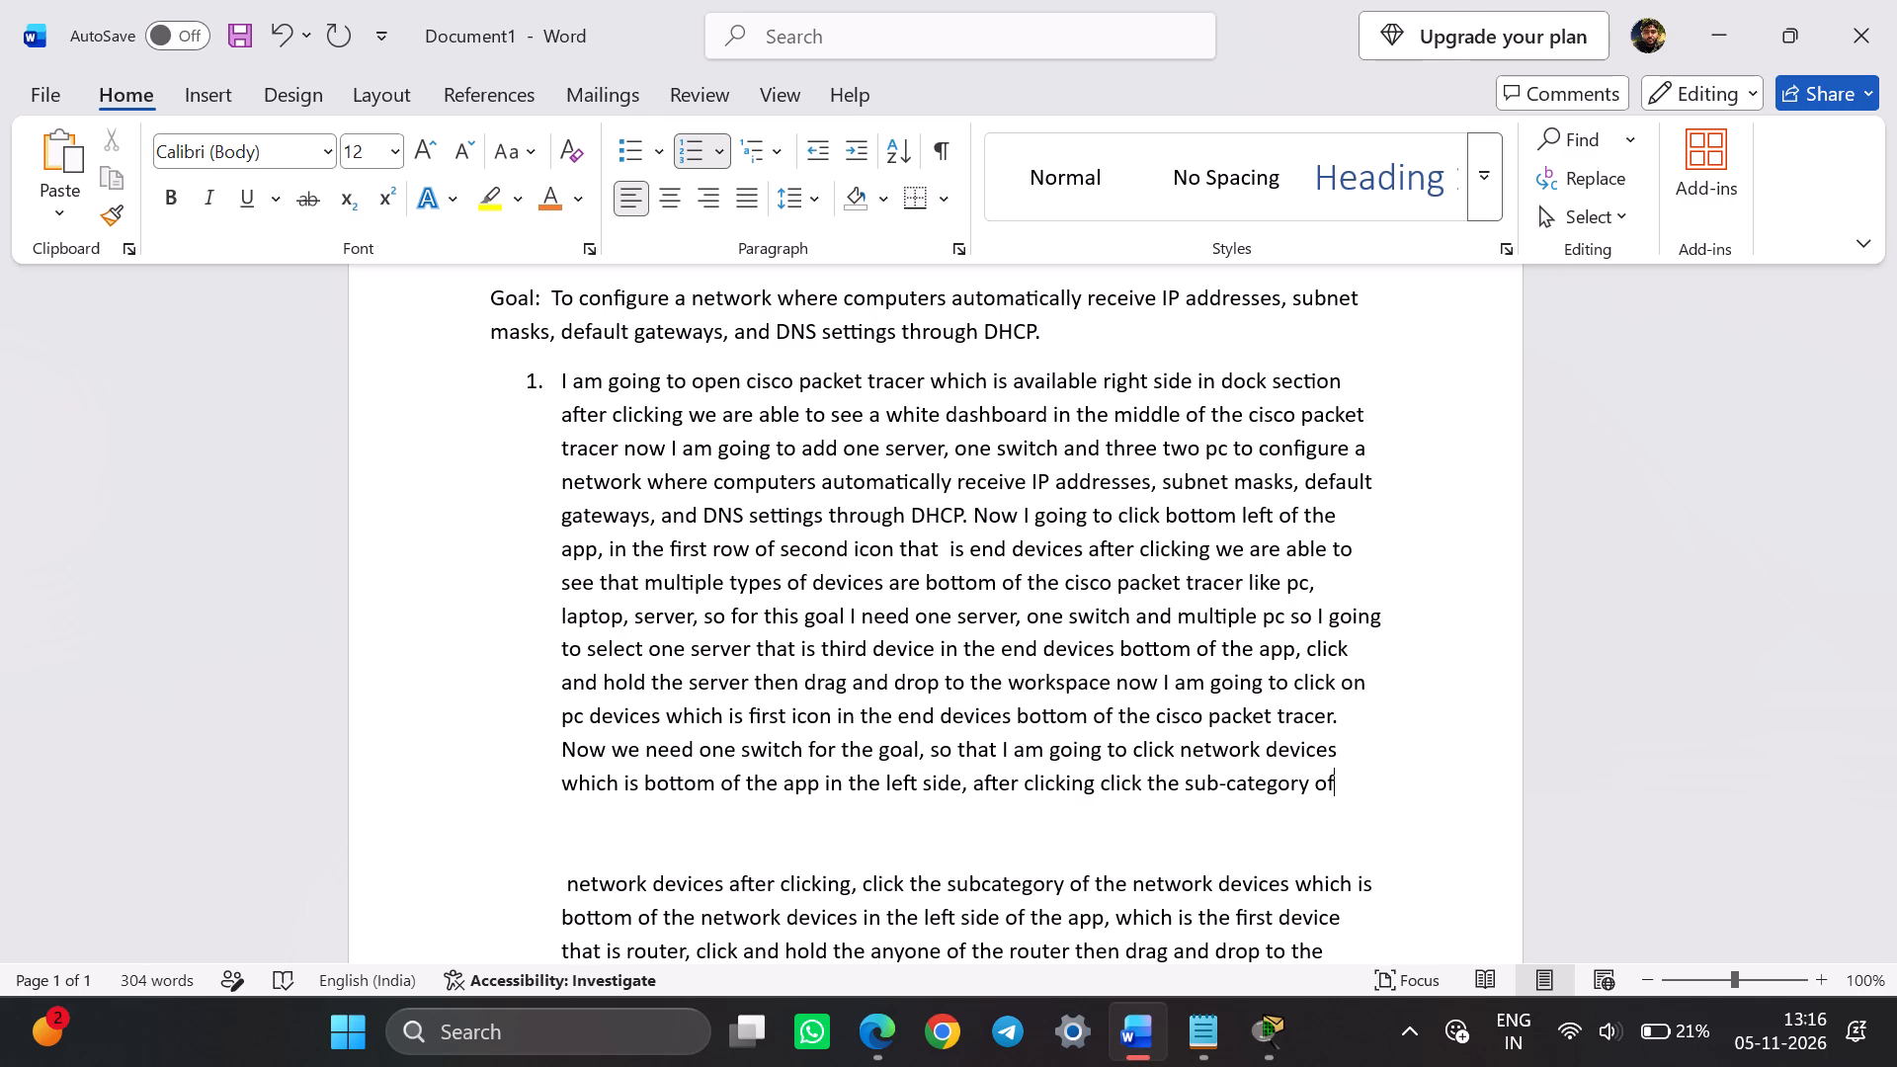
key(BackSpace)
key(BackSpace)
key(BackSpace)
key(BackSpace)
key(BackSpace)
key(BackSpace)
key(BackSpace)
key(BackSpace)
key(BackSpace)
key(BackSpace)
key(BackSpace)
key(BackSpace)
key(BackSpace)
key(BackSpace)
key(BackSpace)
Check the switches category in Packet Tracer and continue item 1 in Word after "click the" with "second icon switch".
click(1293, 1032)
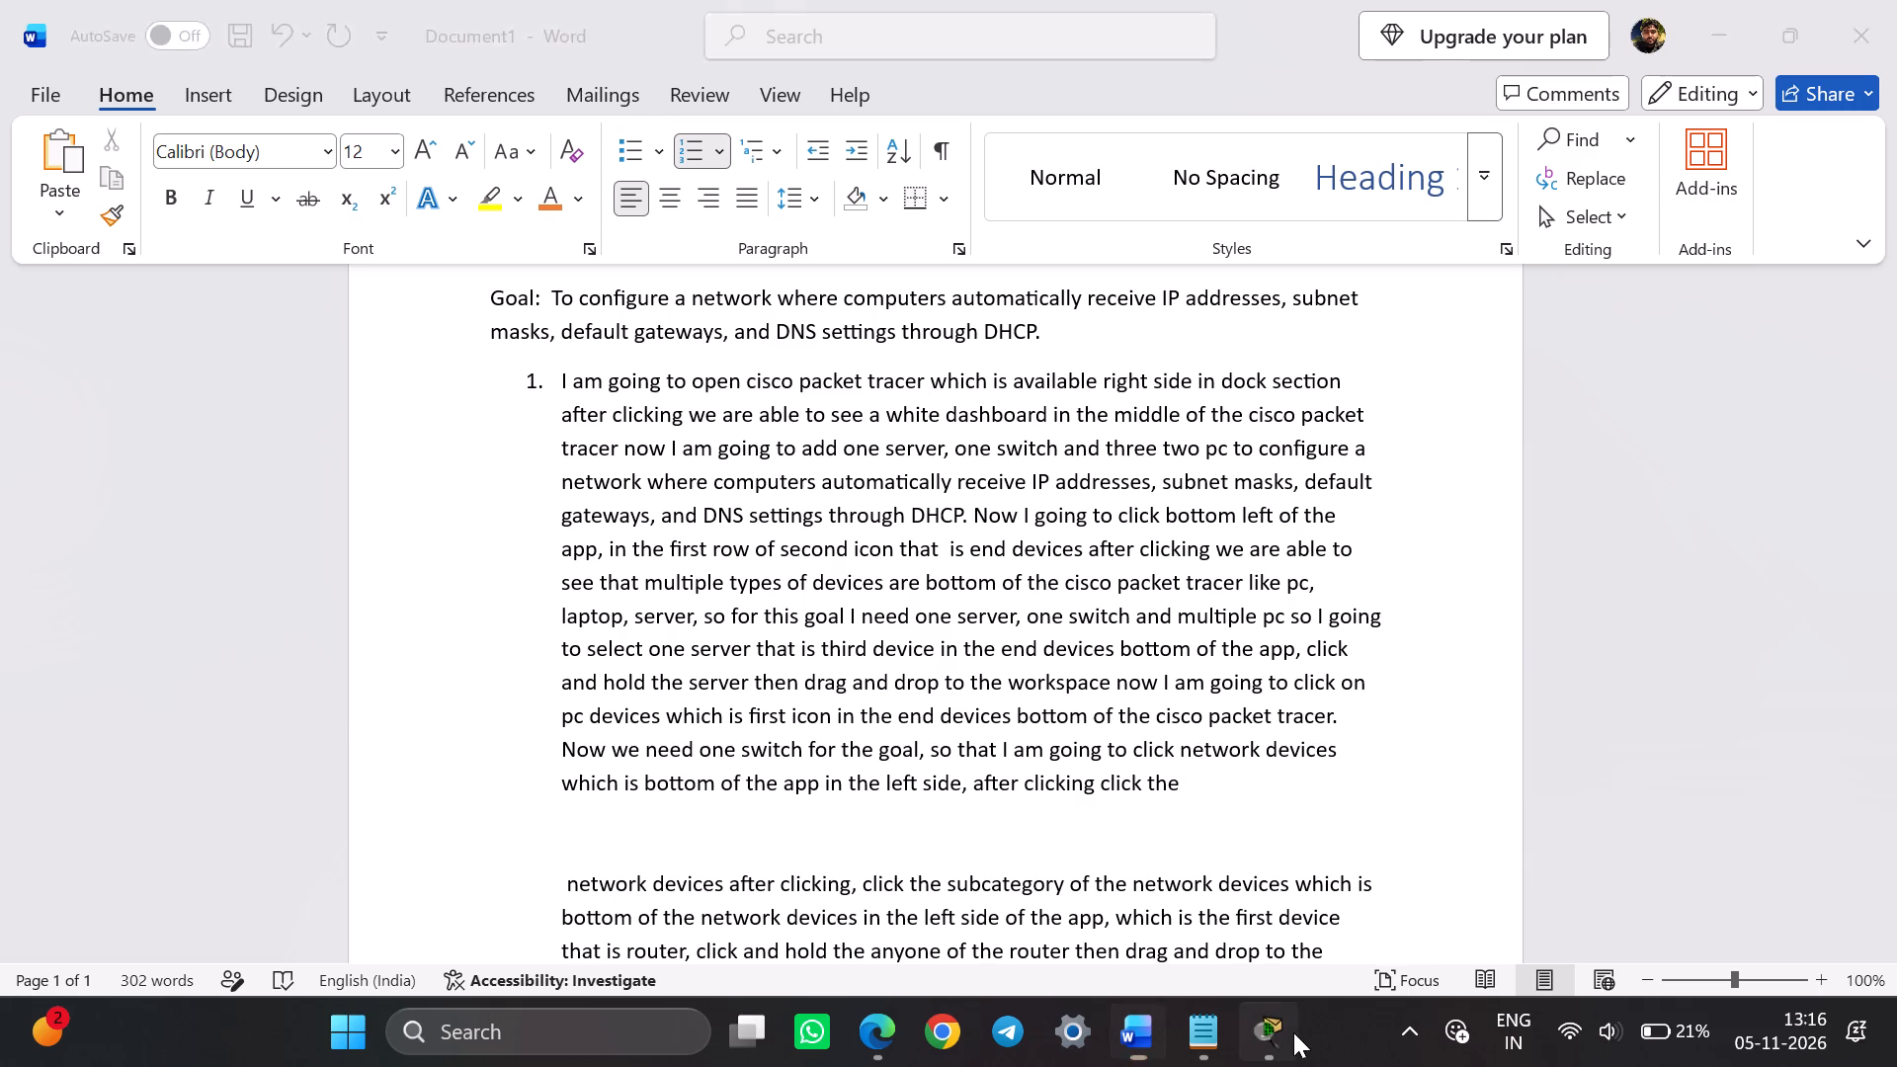
click(63, 962)
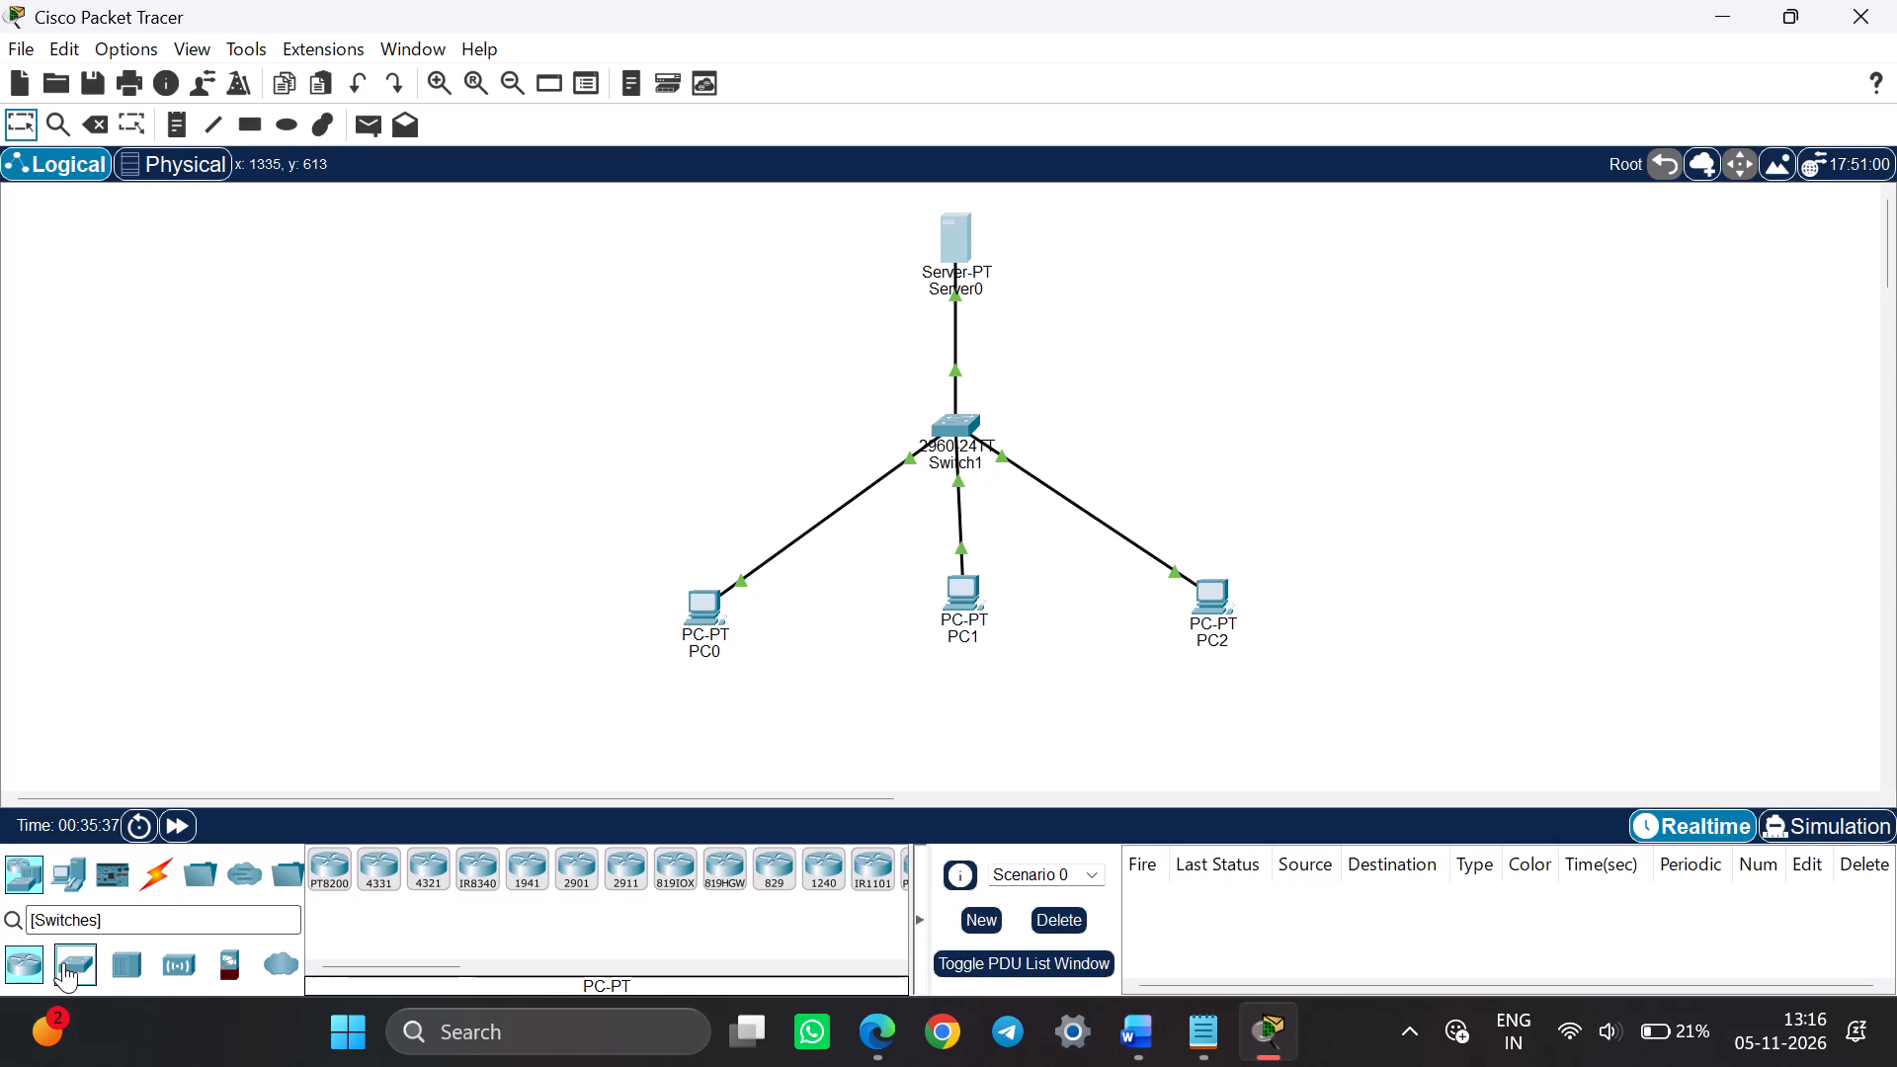
click(1131, 1042)
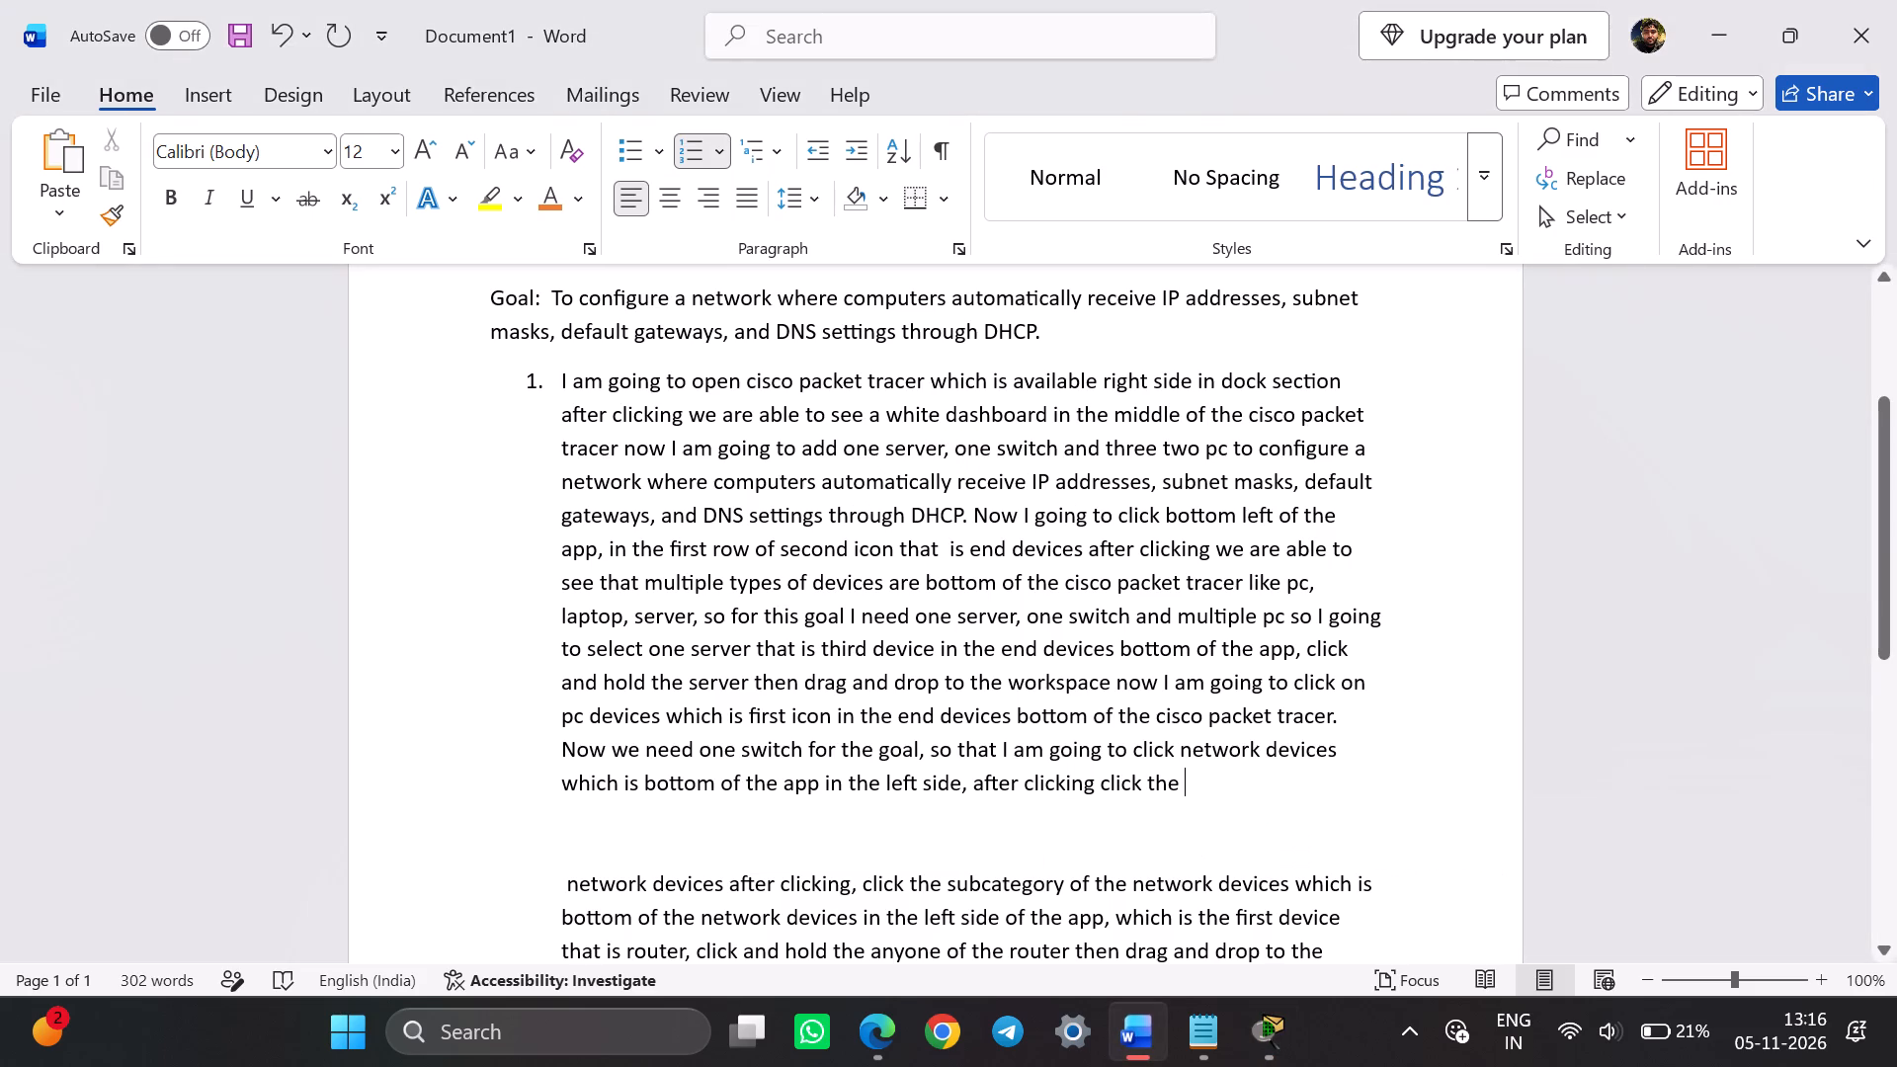
text(second)
key(space)
text(icon)
key(space)
text(sw)
text(itch)
key(space)
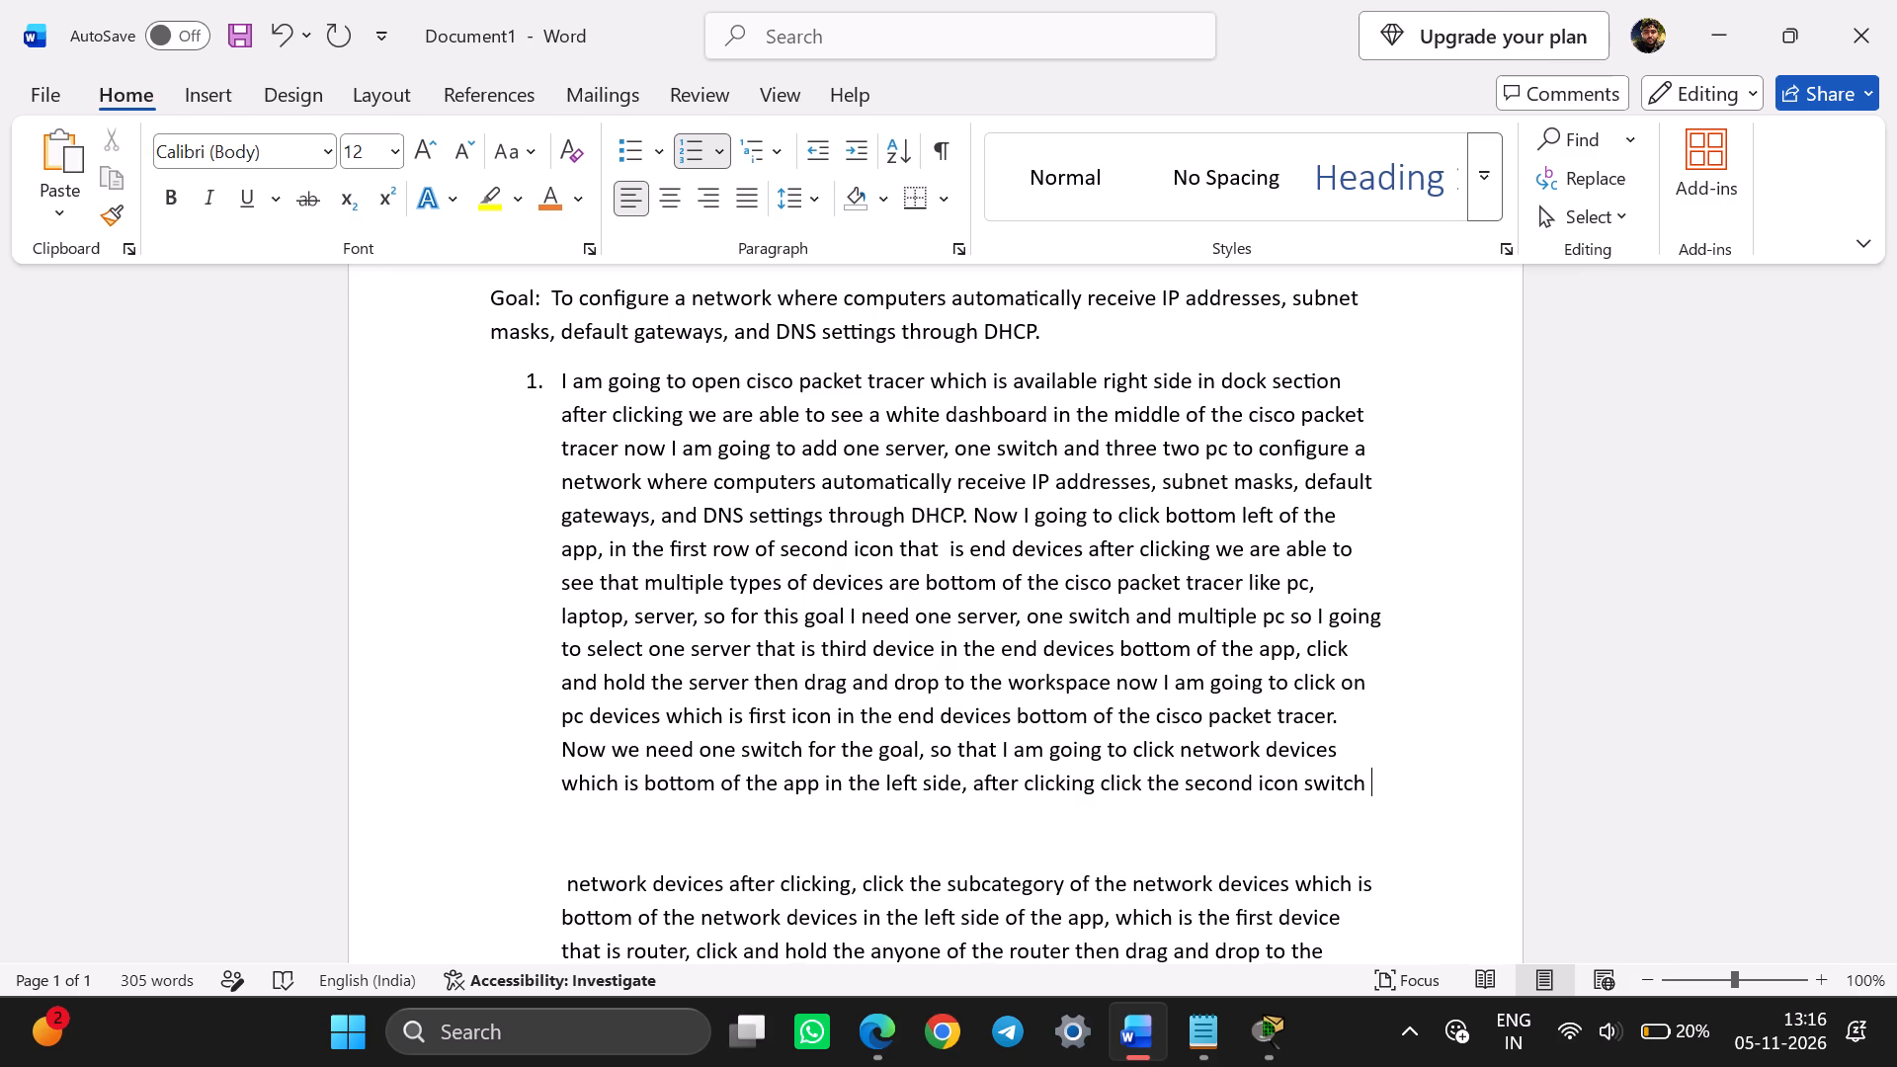
Continue item 1 with "which is sub-category of network devices bottom of the left side in".
text(which is)
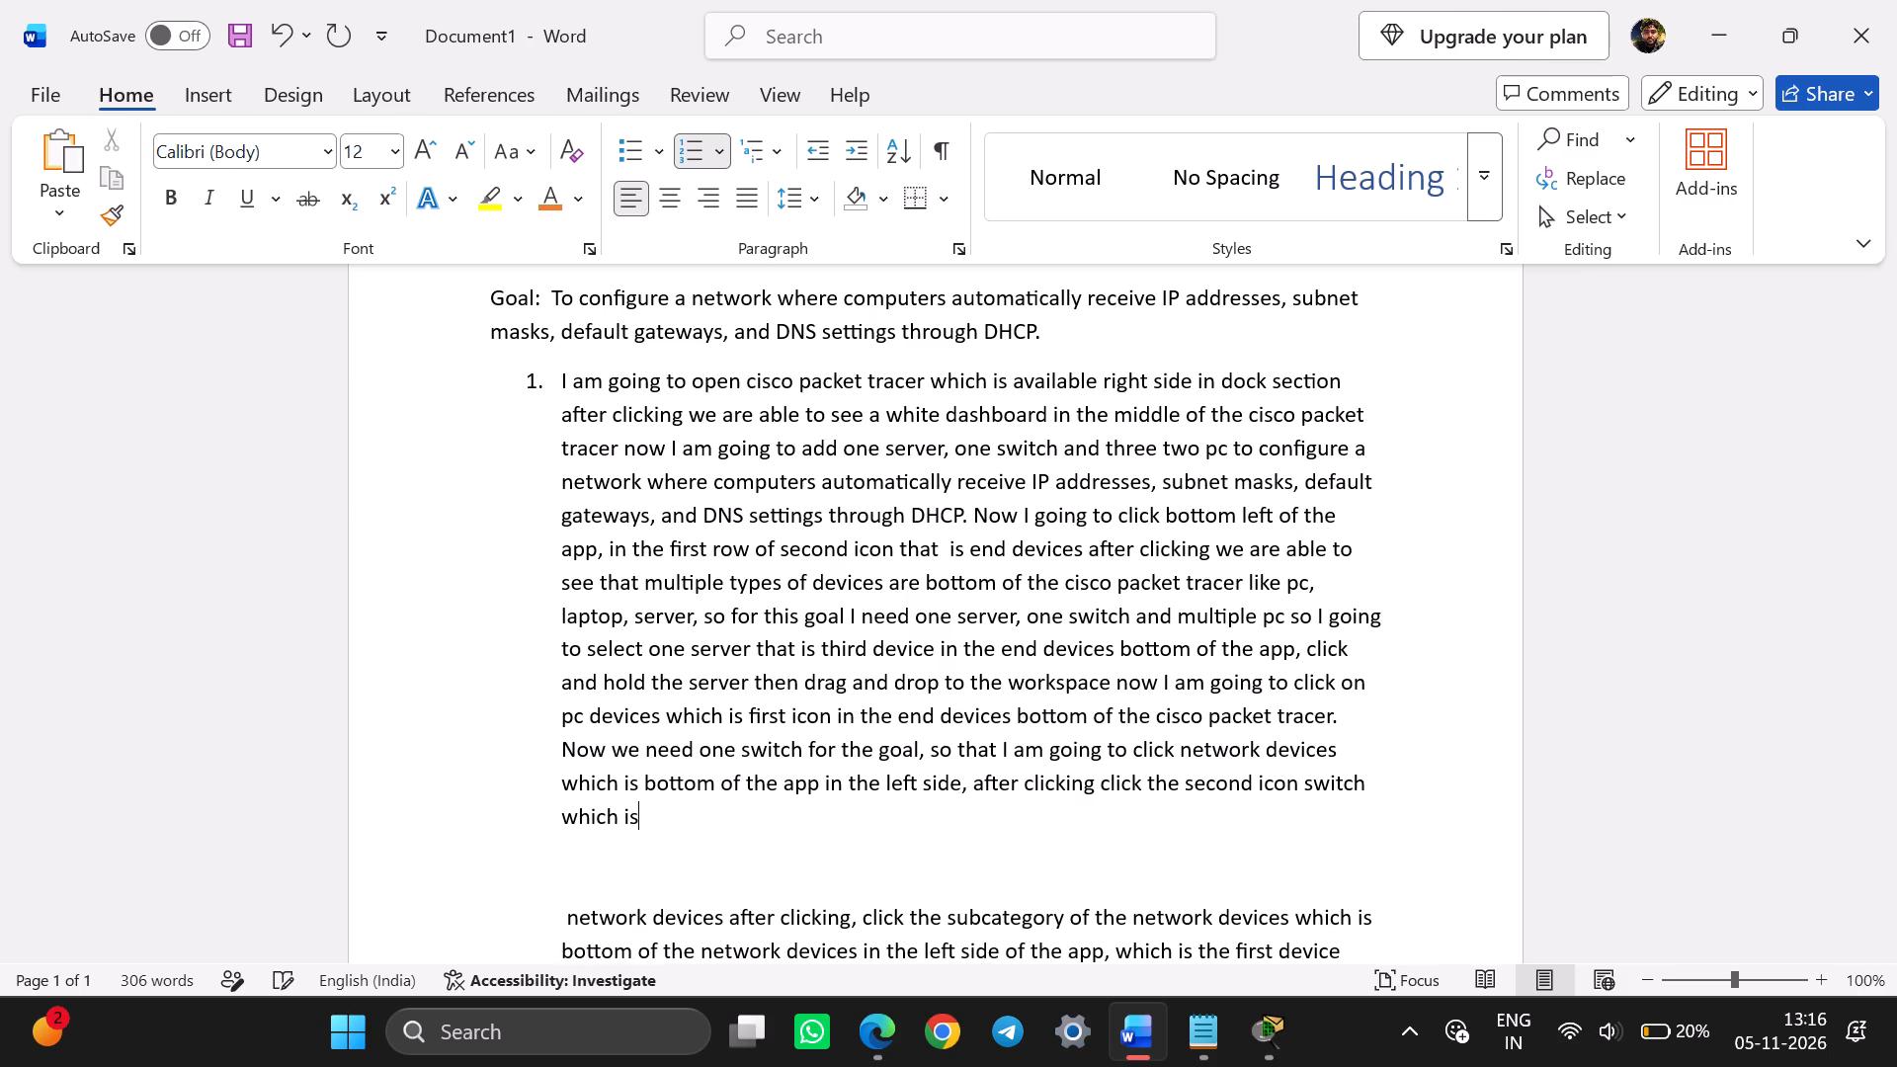
key(space)
text(su)
text(b-category)
key(space)
text(of network)
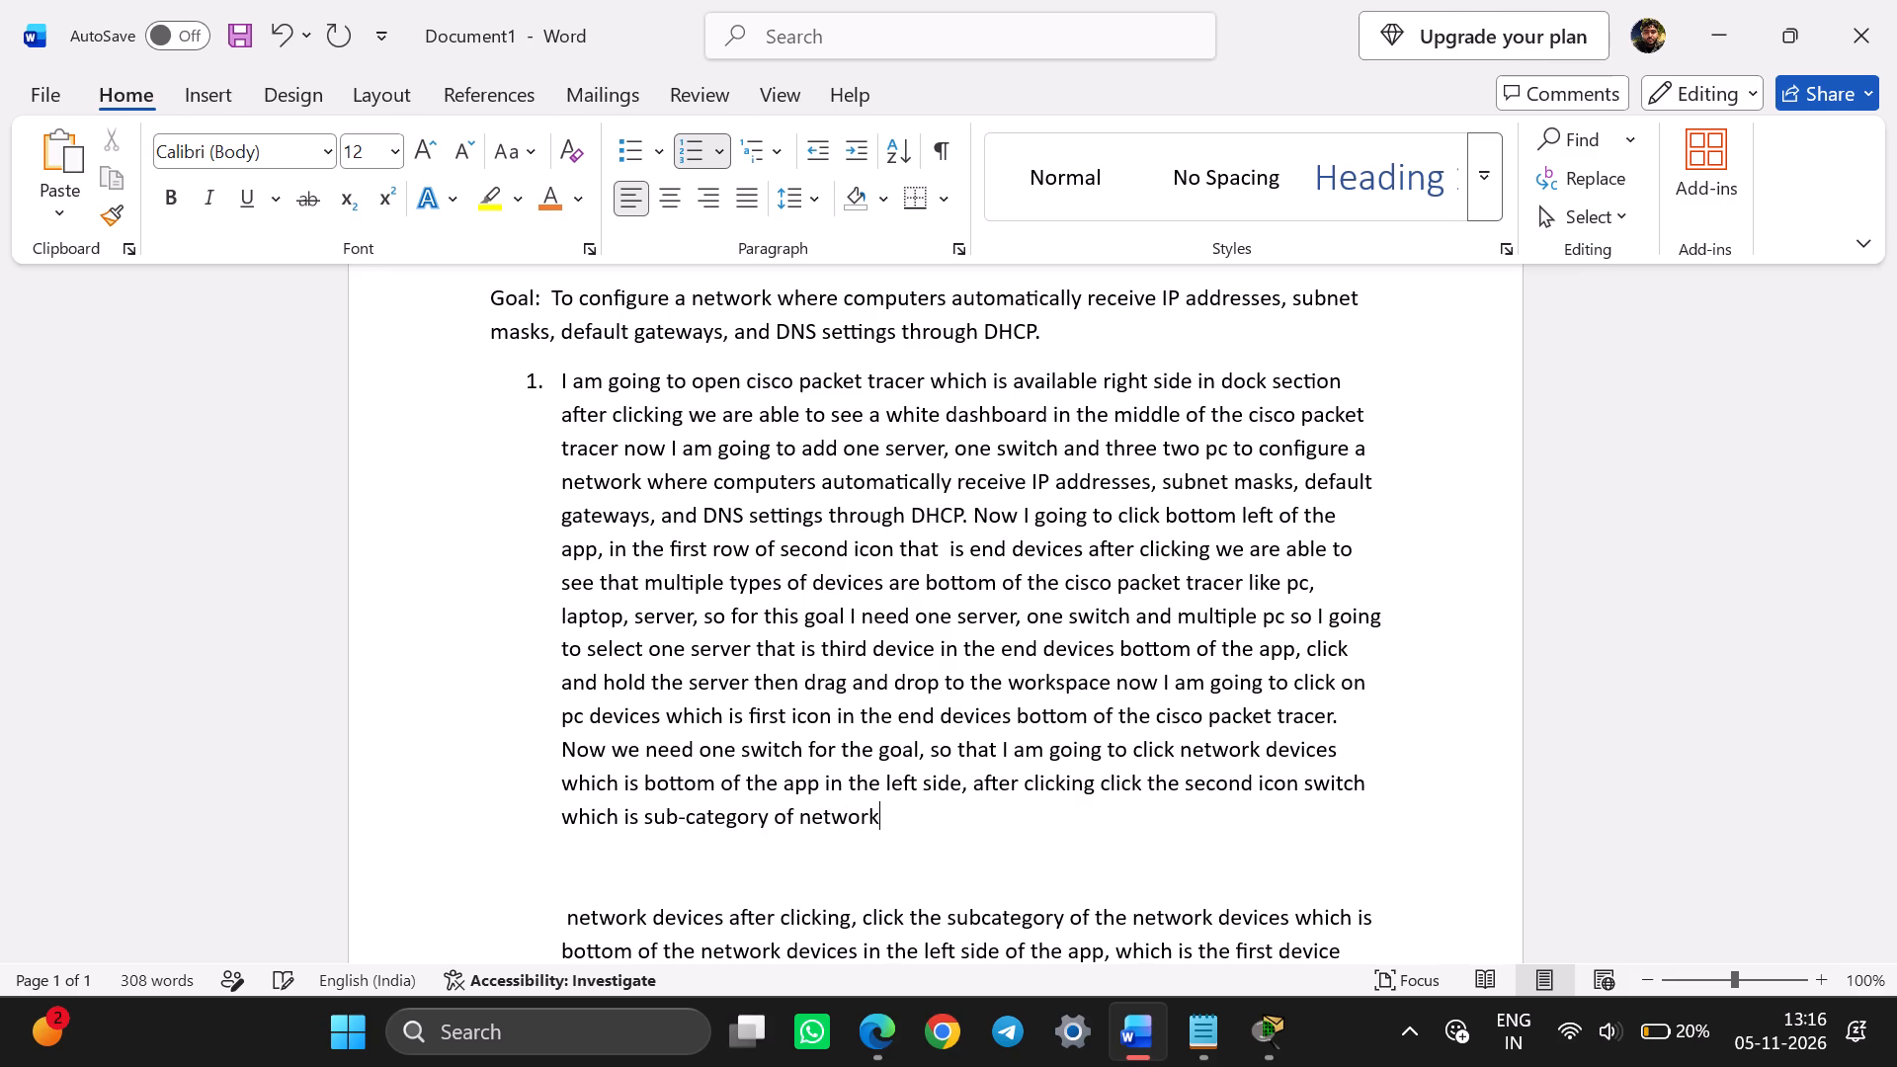
key(space)
text(devices)
key(space)
text(bot)
text(tom of the)
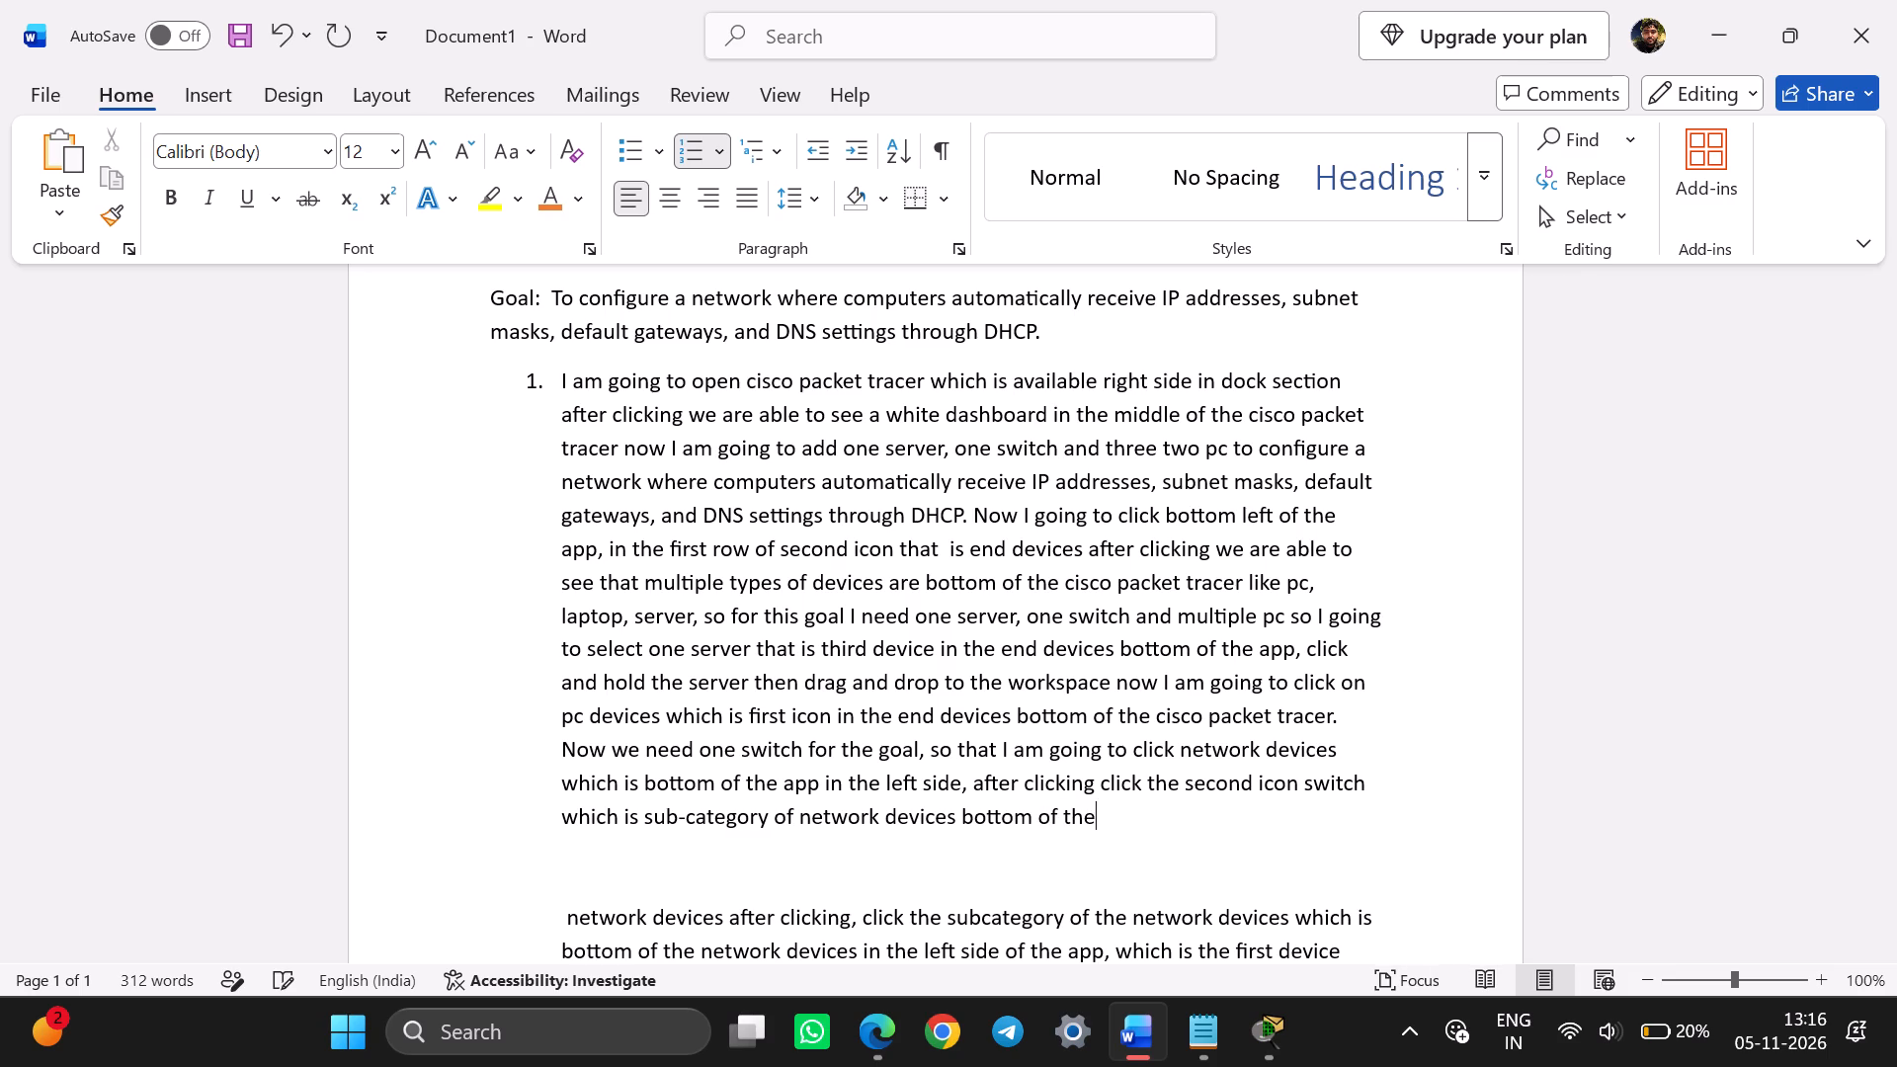
key(space)
text(left side in s)
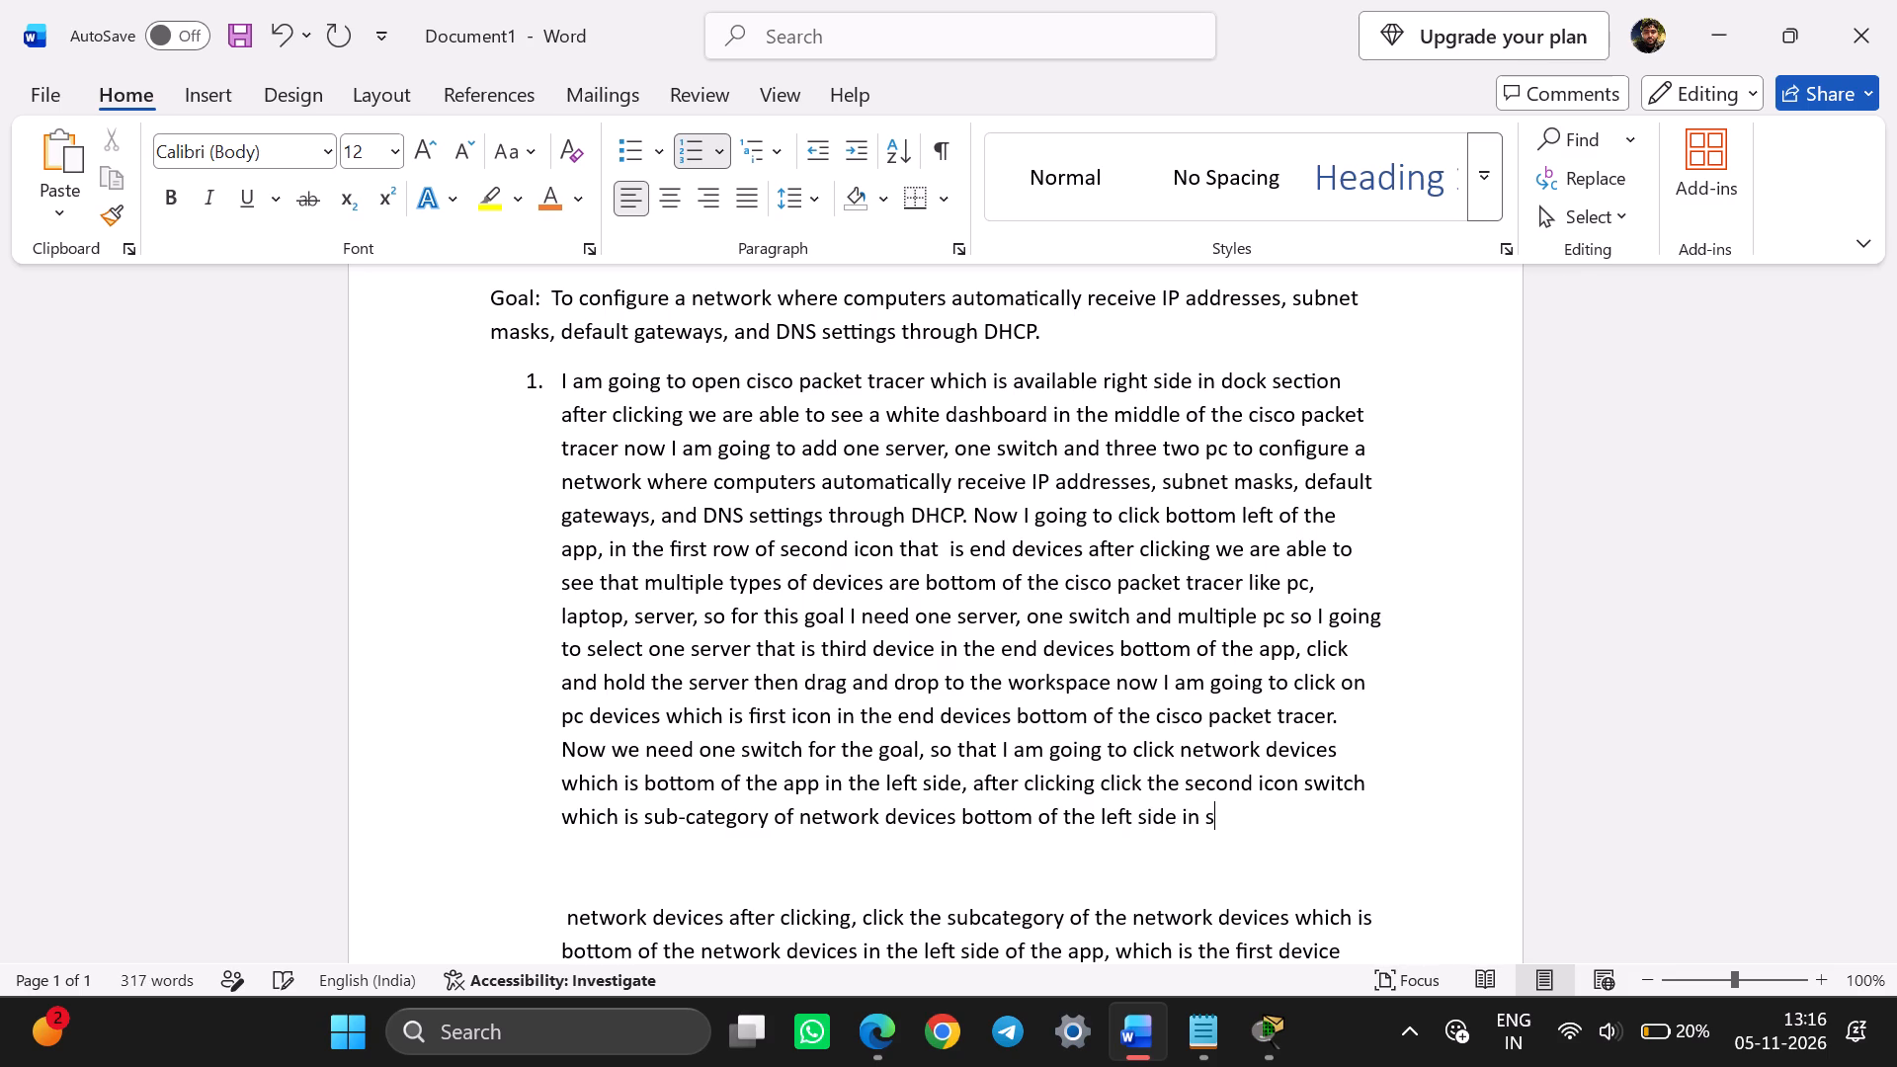
key(BackSpace)
key(i)
key(BackSpace)
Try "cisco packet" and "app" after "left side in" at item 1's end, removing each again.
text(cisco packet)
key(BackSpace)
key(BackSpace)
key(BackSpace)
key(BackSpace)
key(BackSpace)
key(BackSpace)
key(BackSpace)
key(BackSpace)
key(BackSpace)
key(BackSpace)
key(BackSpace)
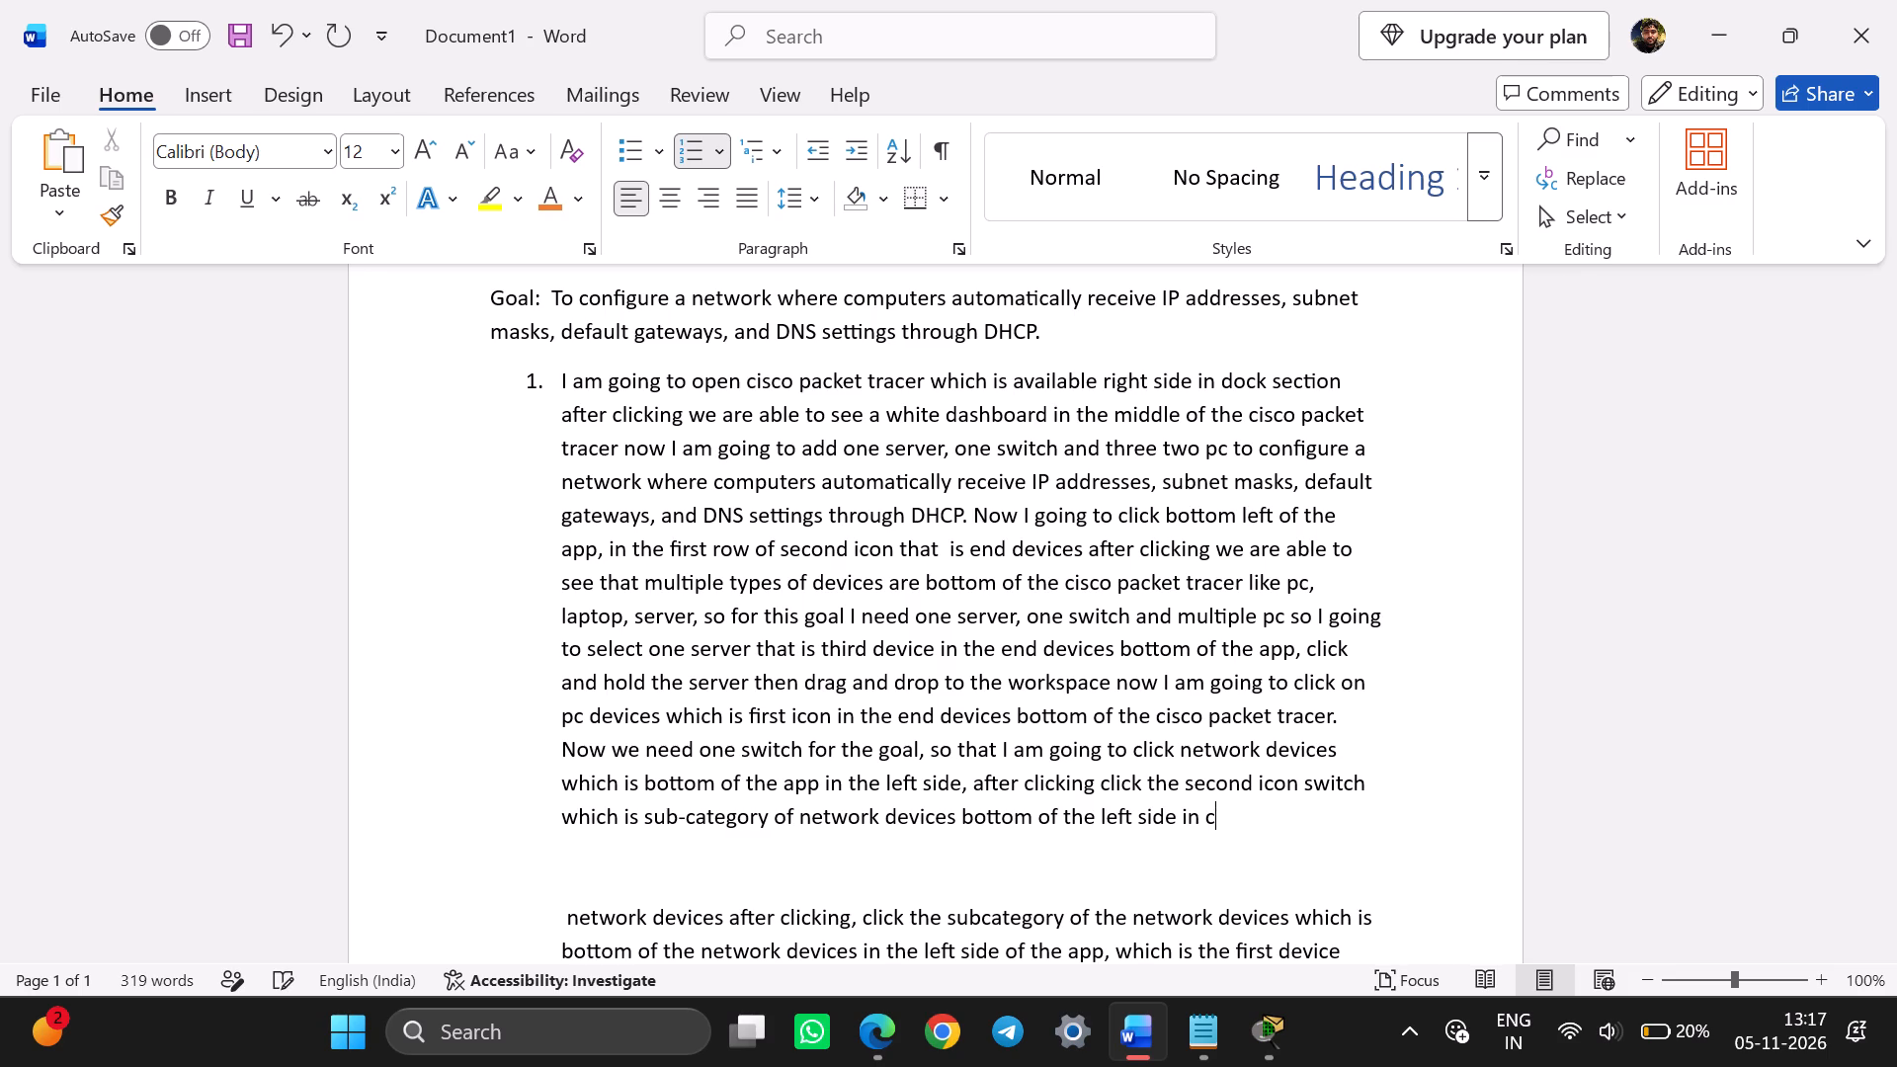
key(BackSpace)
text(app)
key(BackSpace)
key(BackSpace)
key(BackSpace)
End item 1's switch sentence after "left side in" with "cisco packet tracer".
text(cisco packet tracer)
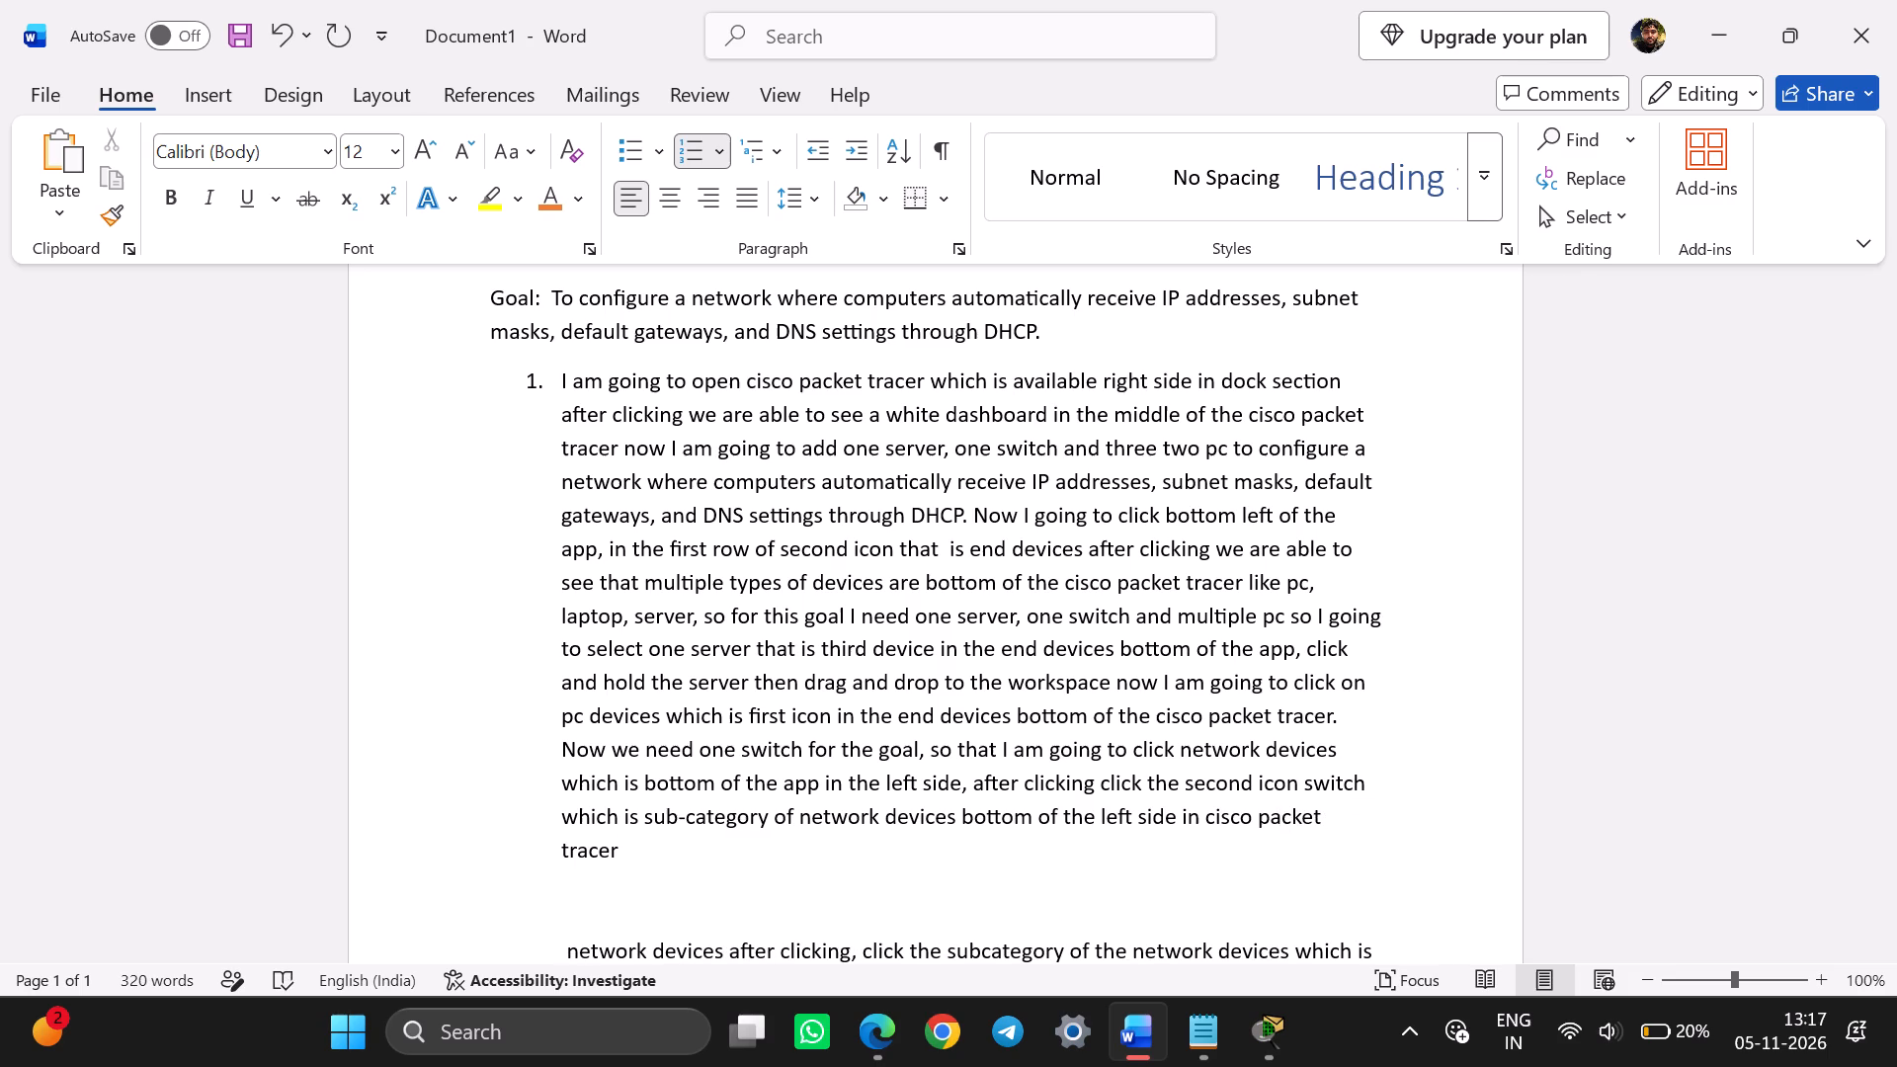
key(space)
Add a comma after "cisco packet tracer" in item 1 and append the leftover paragraph's ending, copied from "click and hold" to "workspace.".
scroll(1292, 831, down, 2)
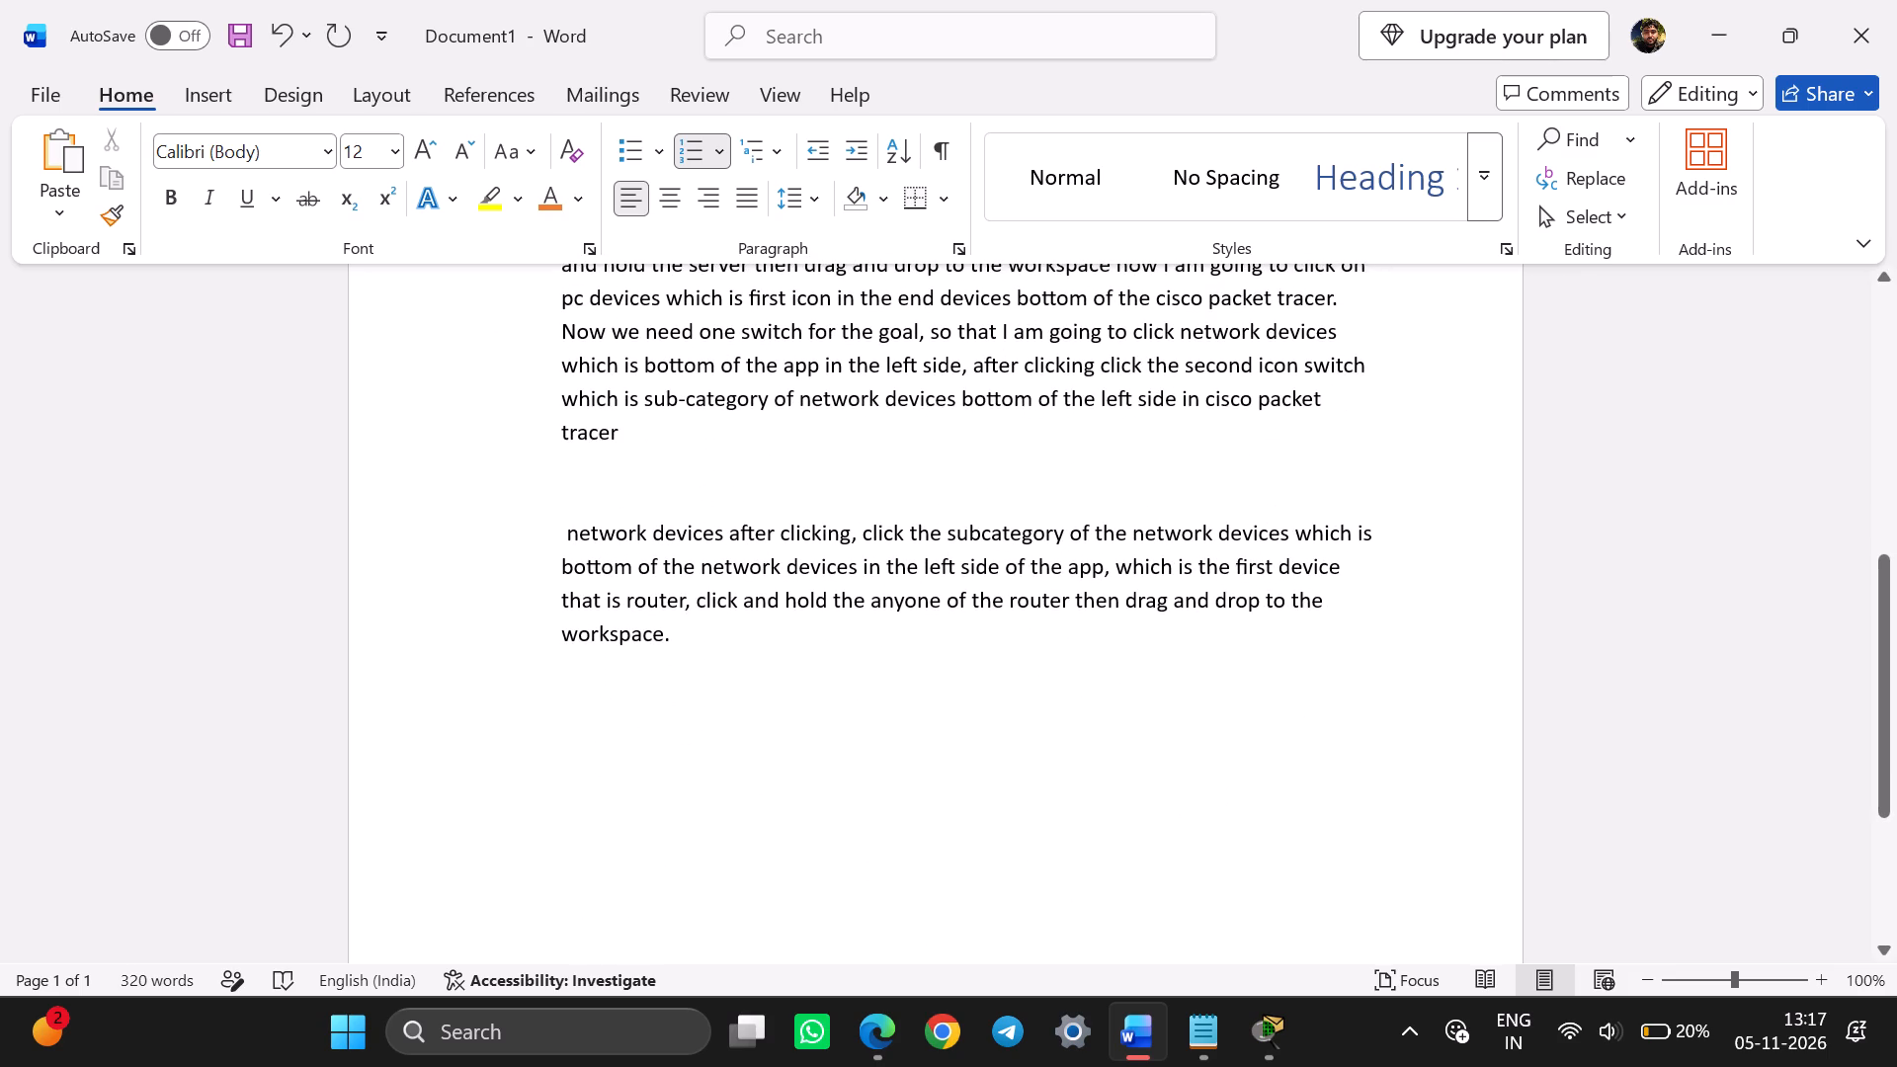
drag(672, 644, 696, 595)
key(ctrl+c)
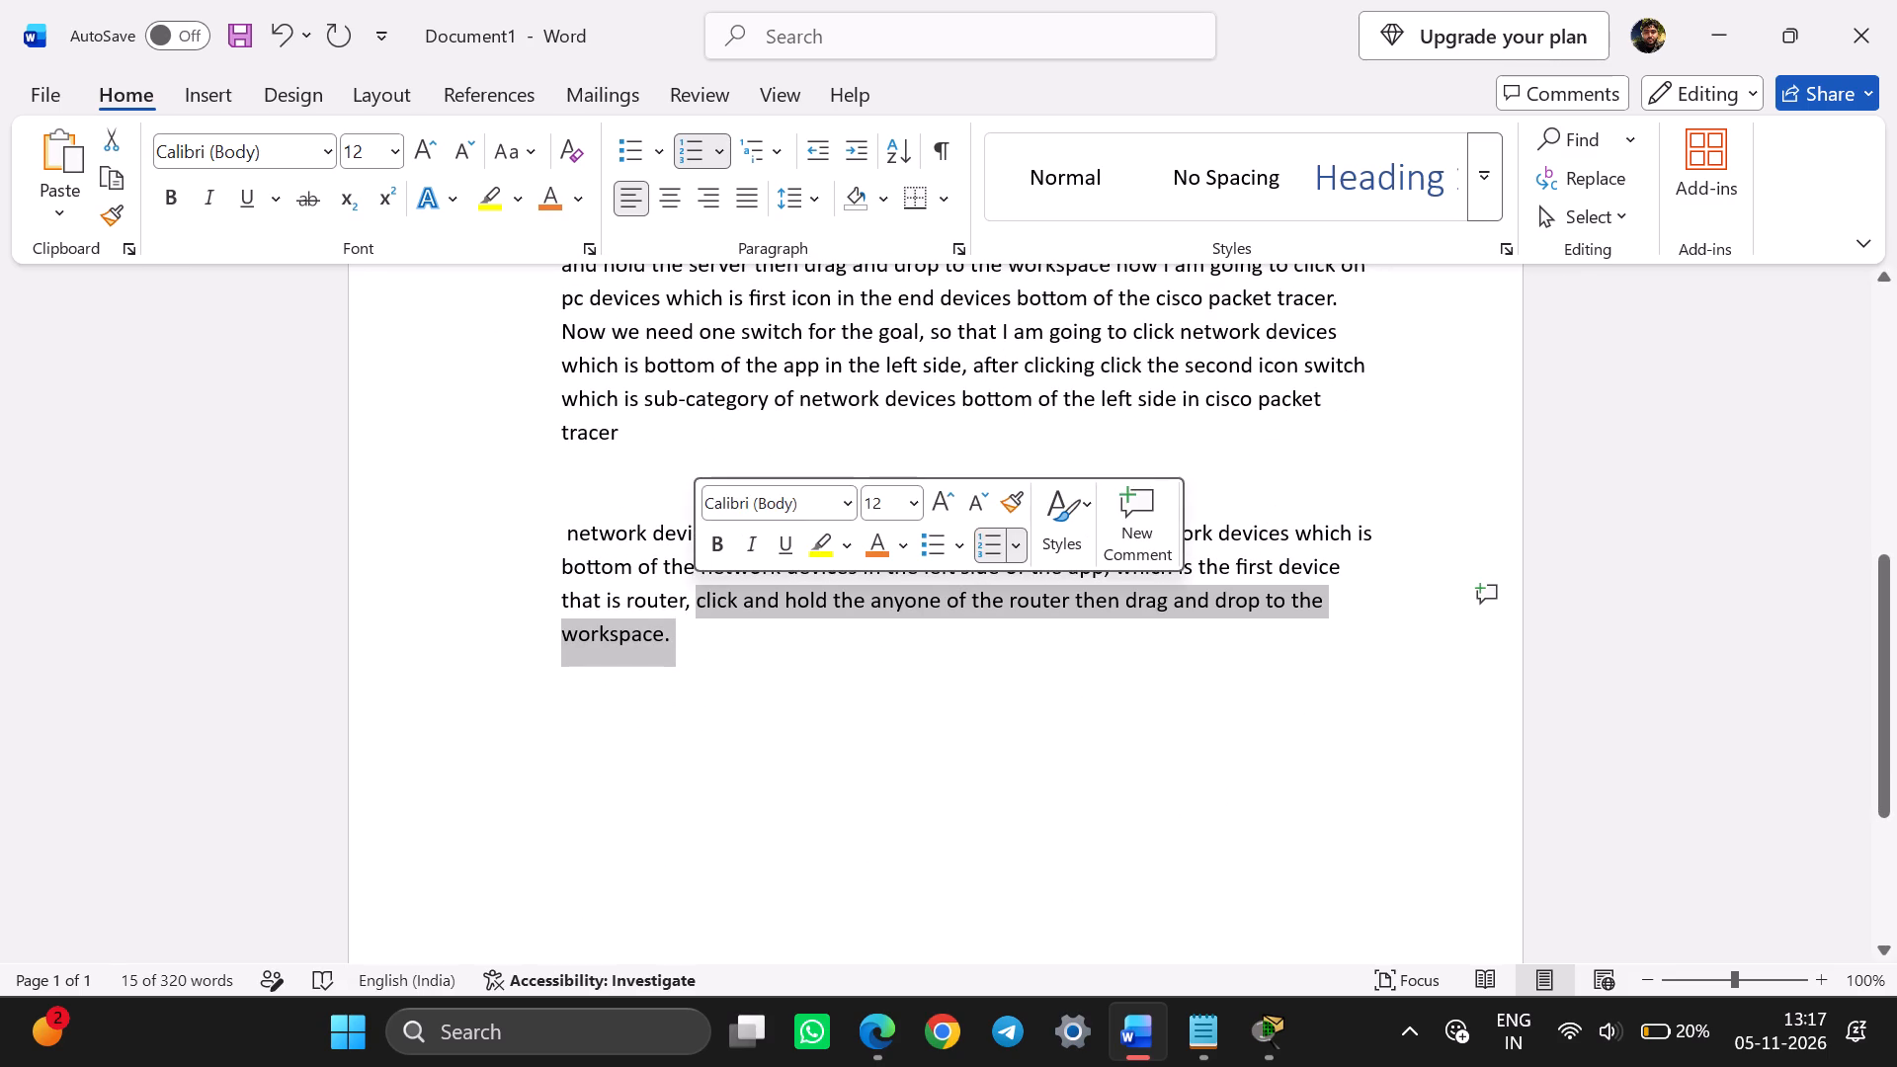
click(640, 432)
key(BackSpace)
text(,)
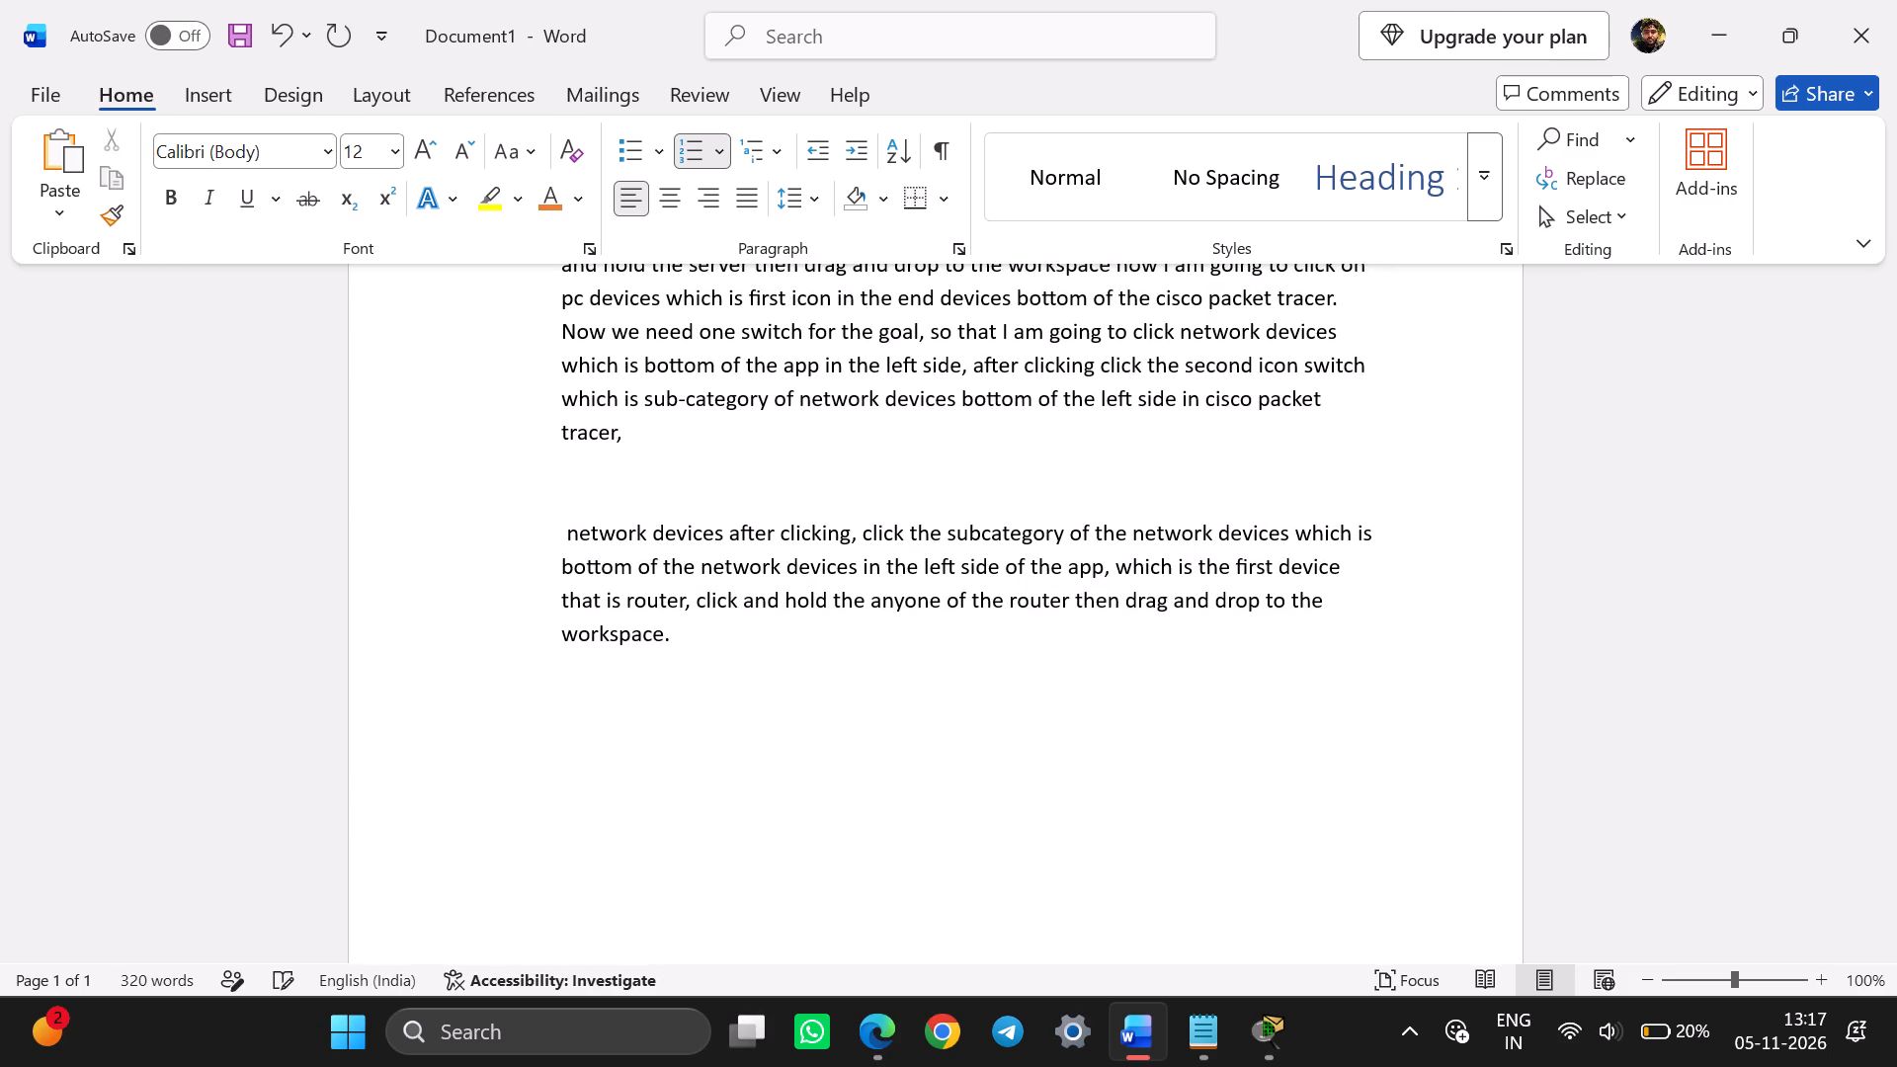
key(space)
key(ctrl+v)
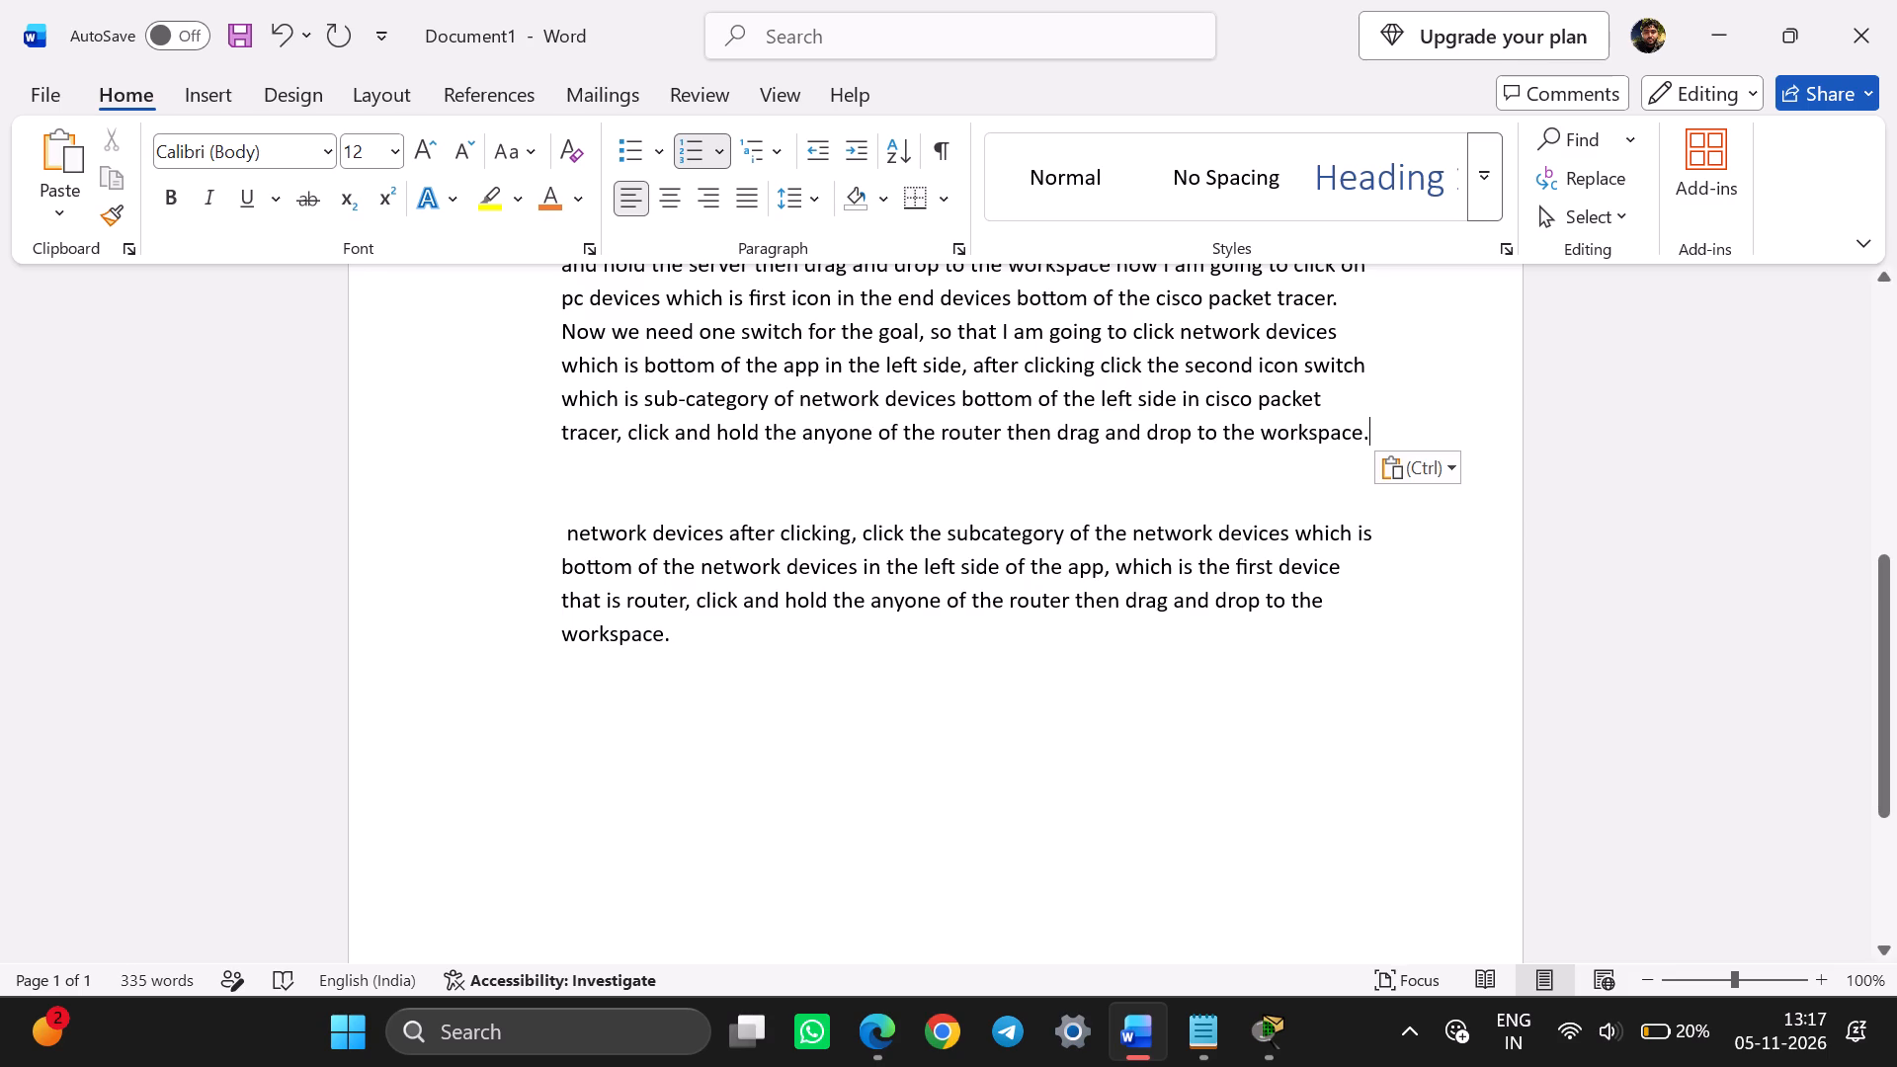
Shorten "hold the anyone of the router" in item 1's last line to "hold the router".
drag(905, 434, 805, 435)
key(BackSpace)
key(BackSpace)
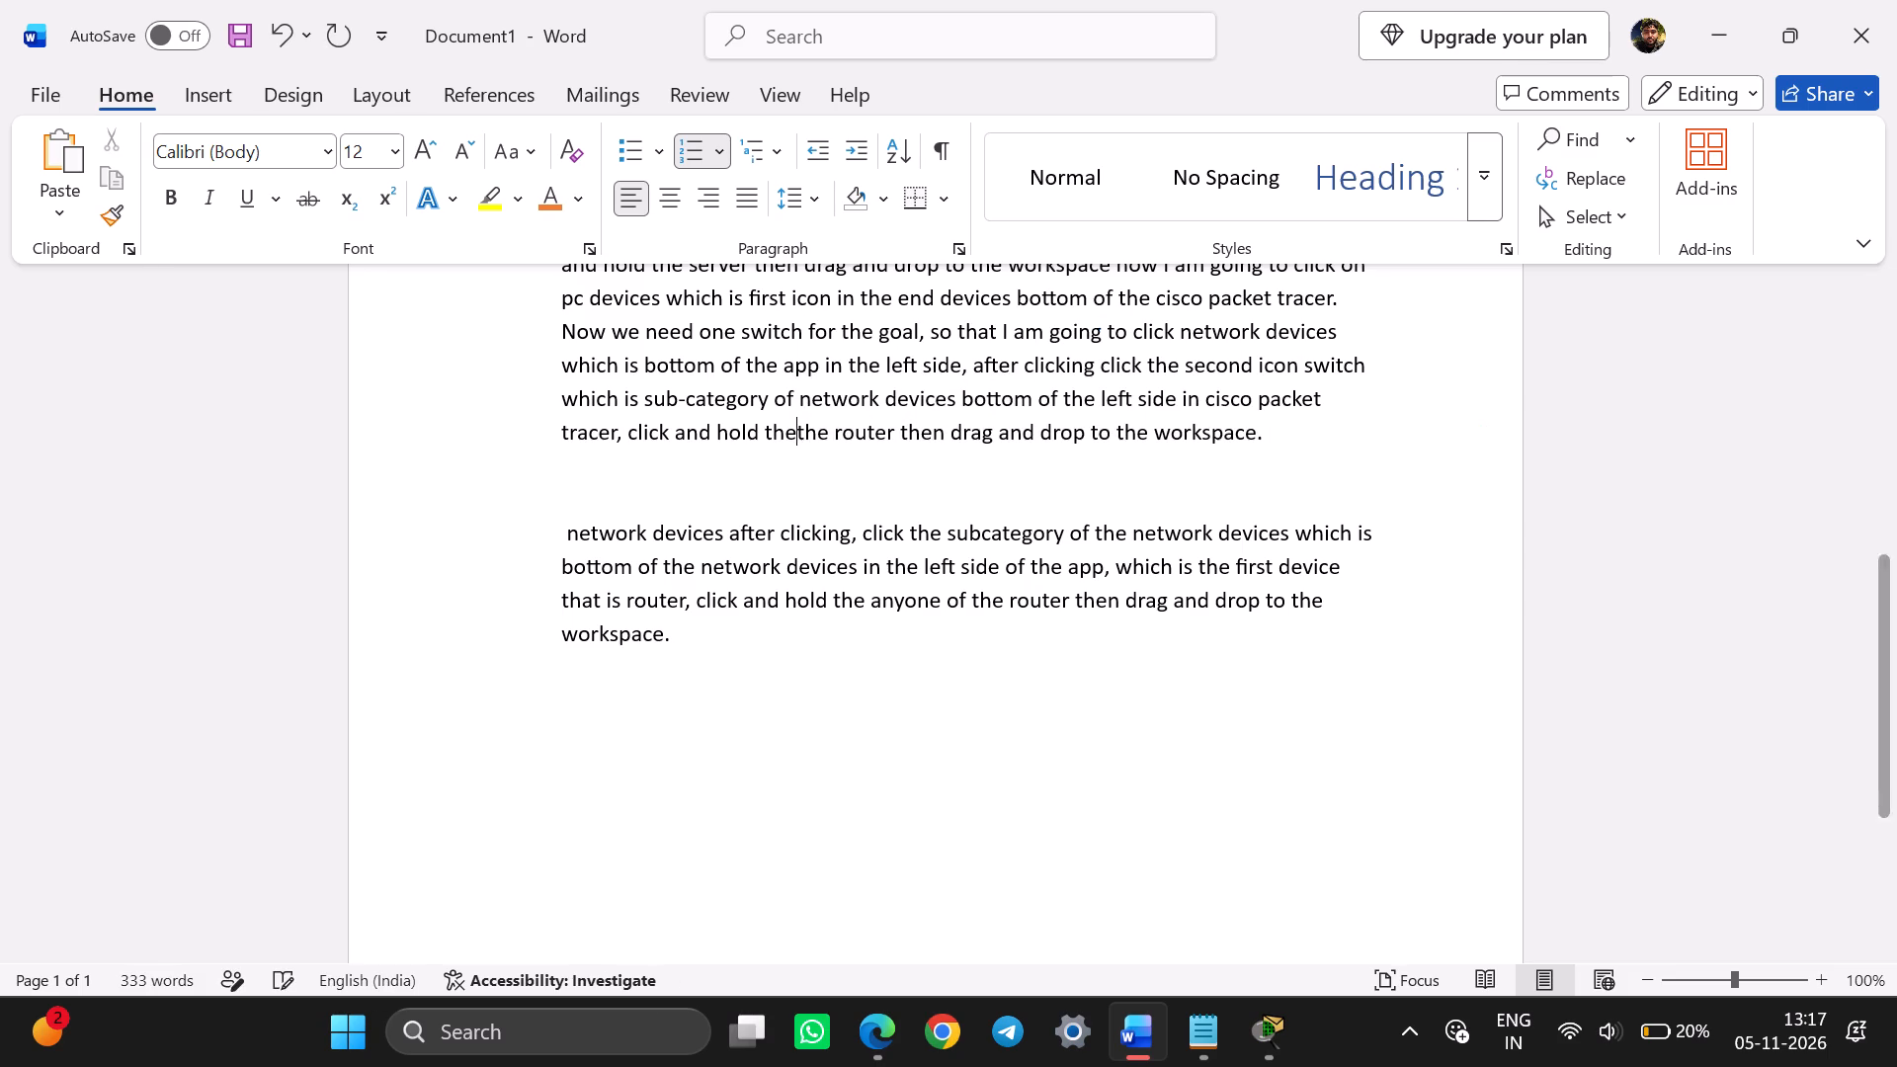
key(BackSpace)
key(BackSpace)
key(BackSpace)
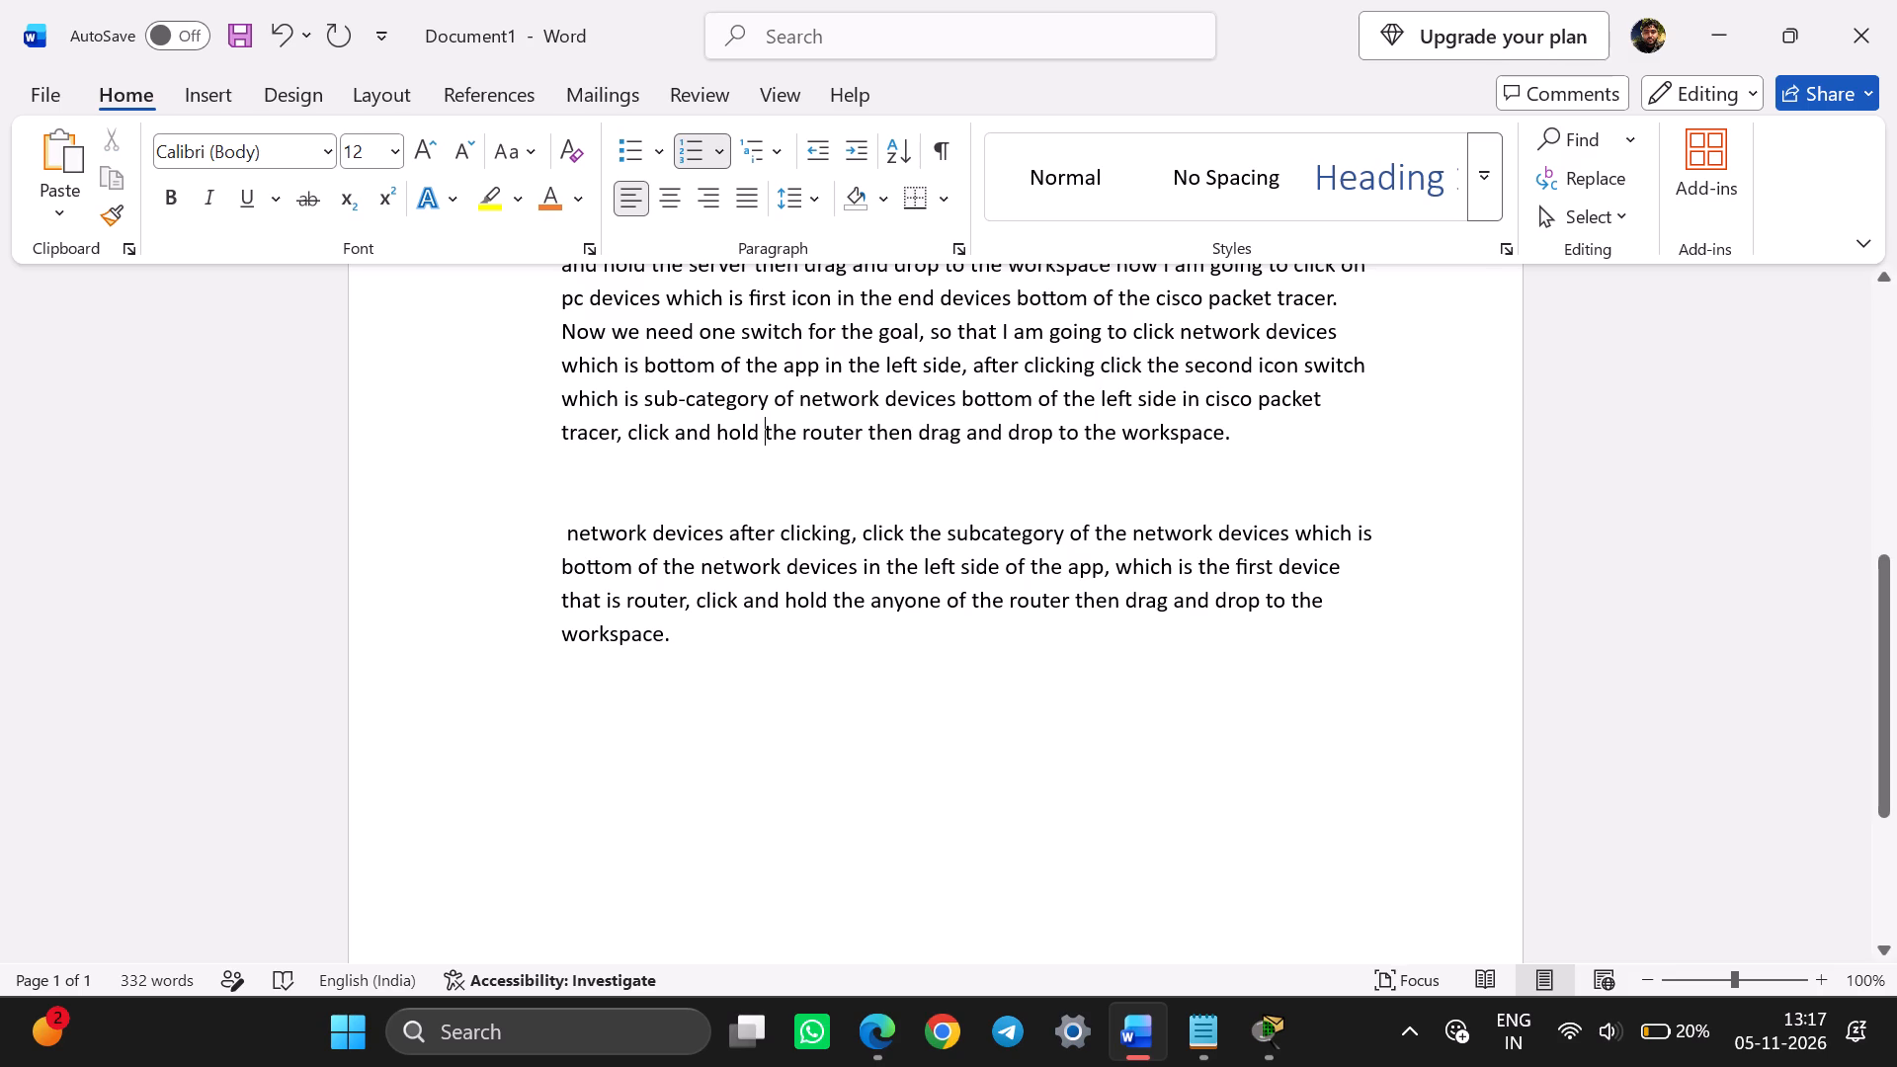
Replace "router" with "switch" in item 1's last line.
click(860, 435)
key(BackSpace)
key(BackSpace)
key(BackSpace)
key(BackSpace)
key(BackSpace)
key(BackSpace)
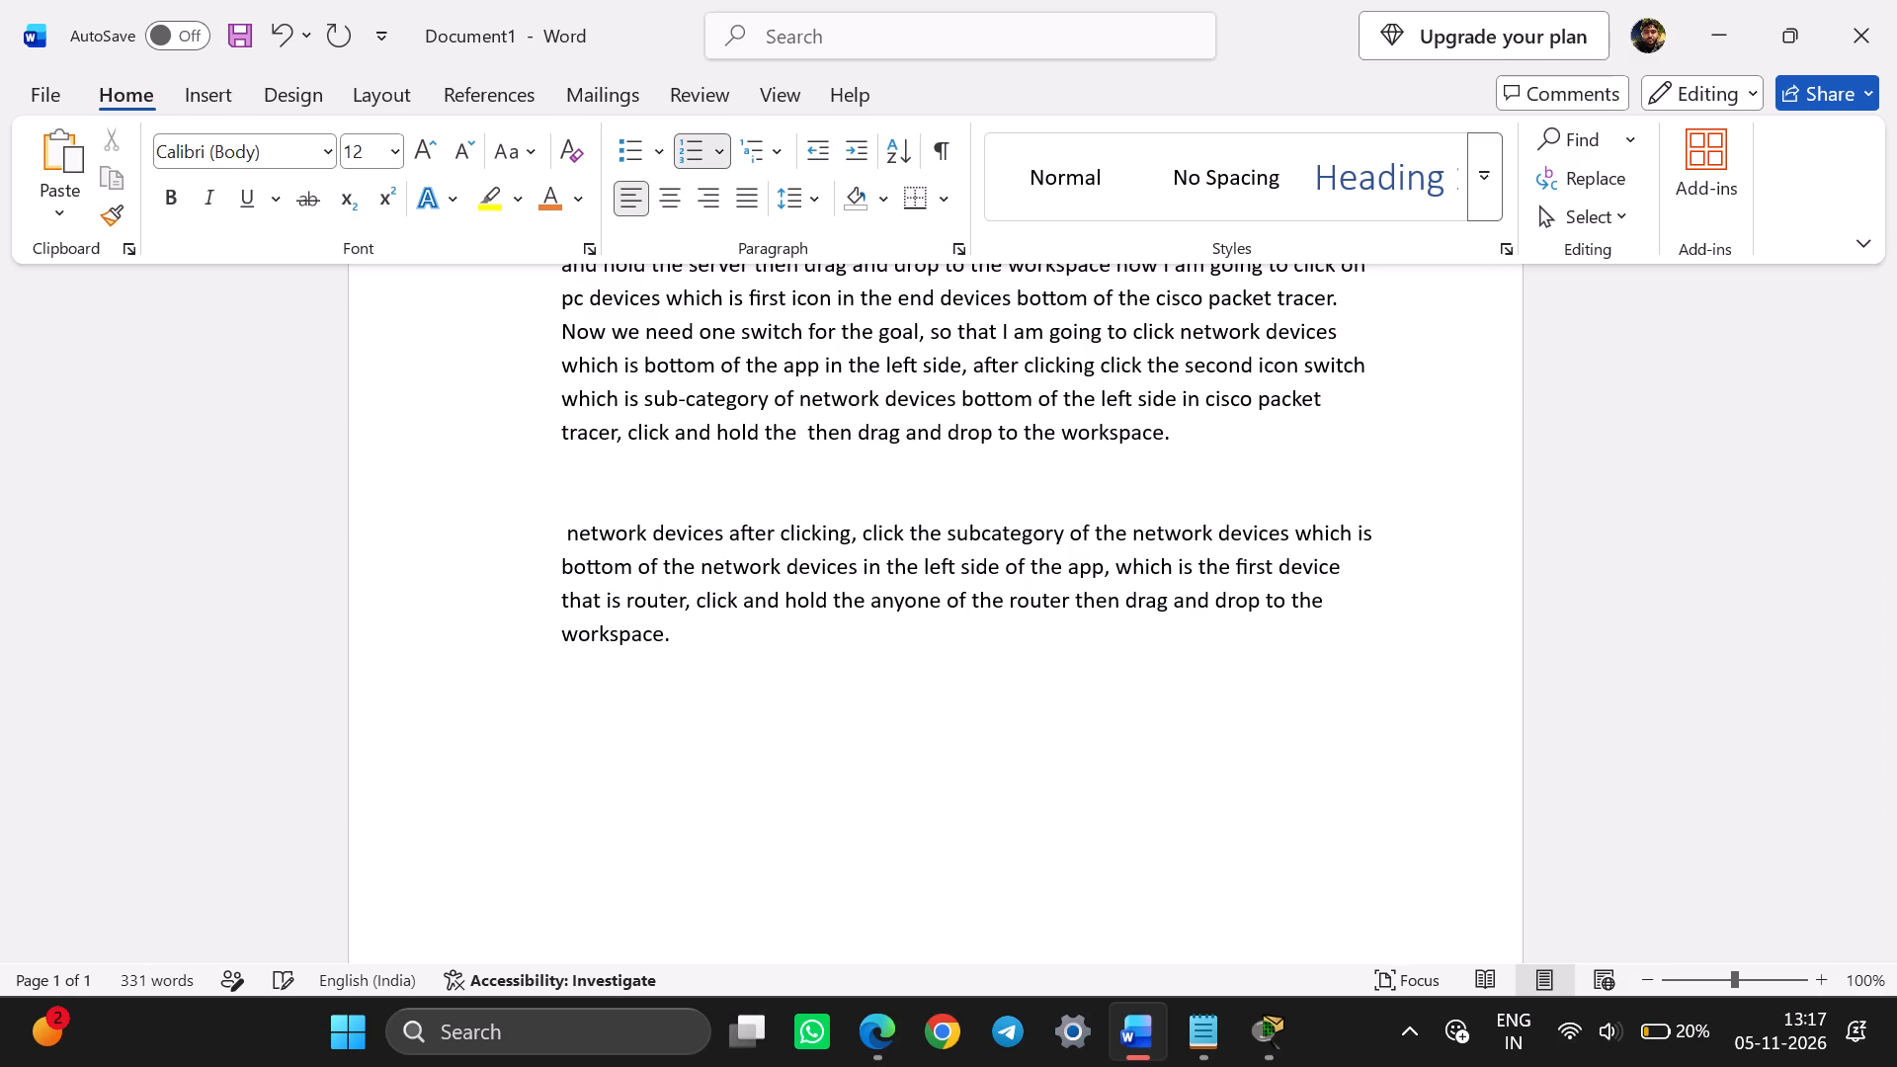
key(s)
text(witch)
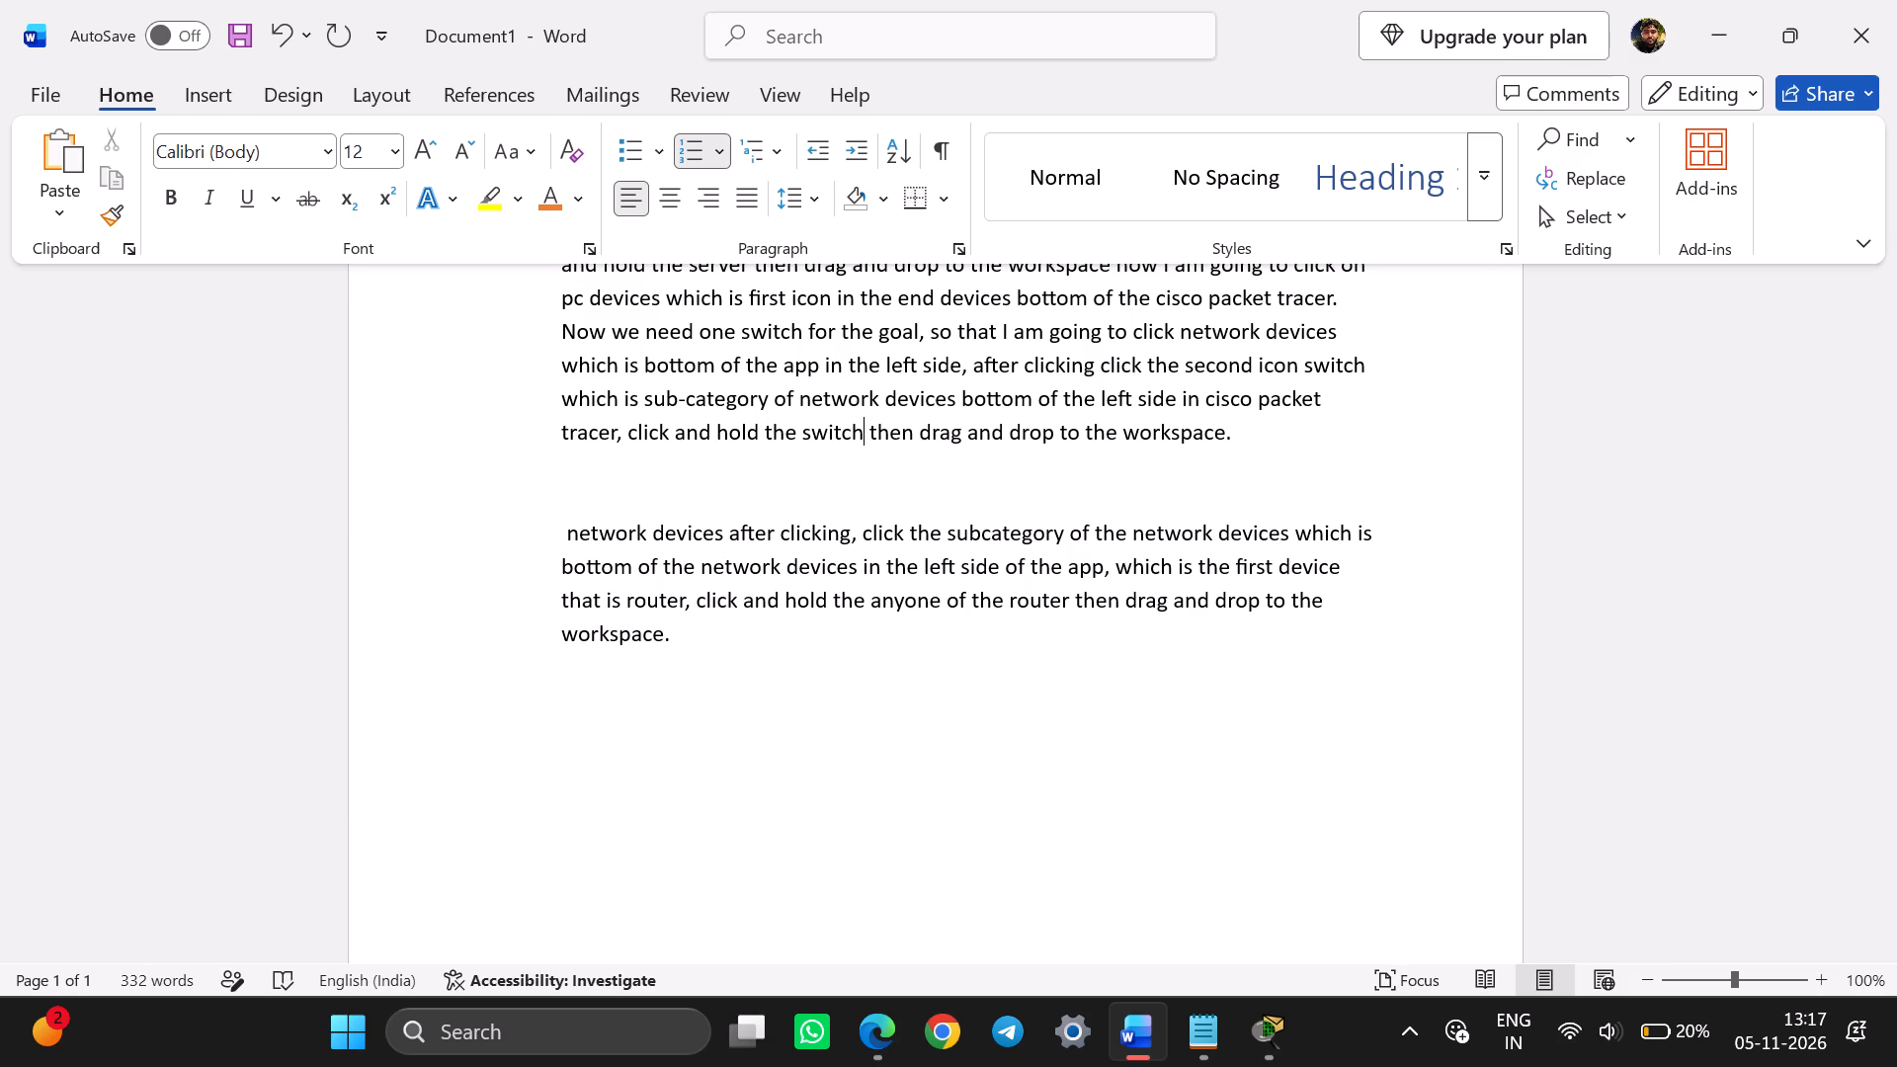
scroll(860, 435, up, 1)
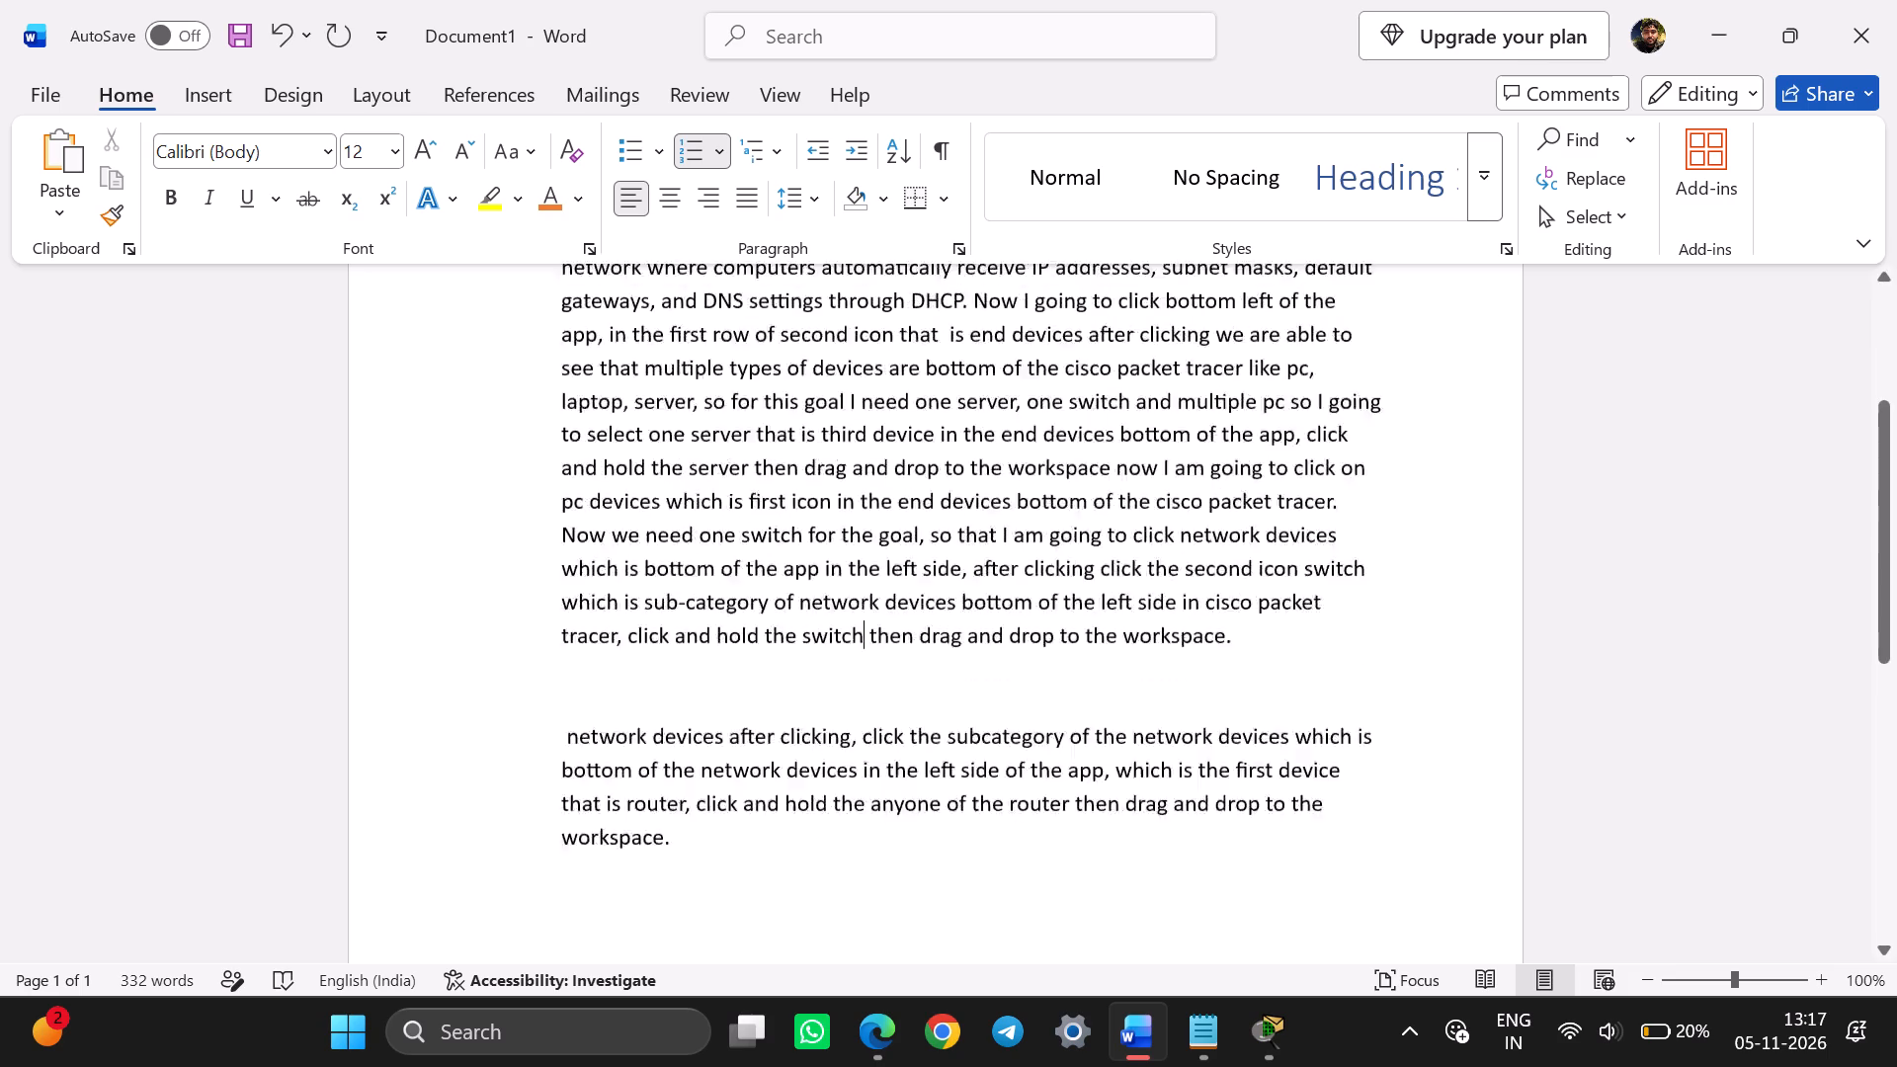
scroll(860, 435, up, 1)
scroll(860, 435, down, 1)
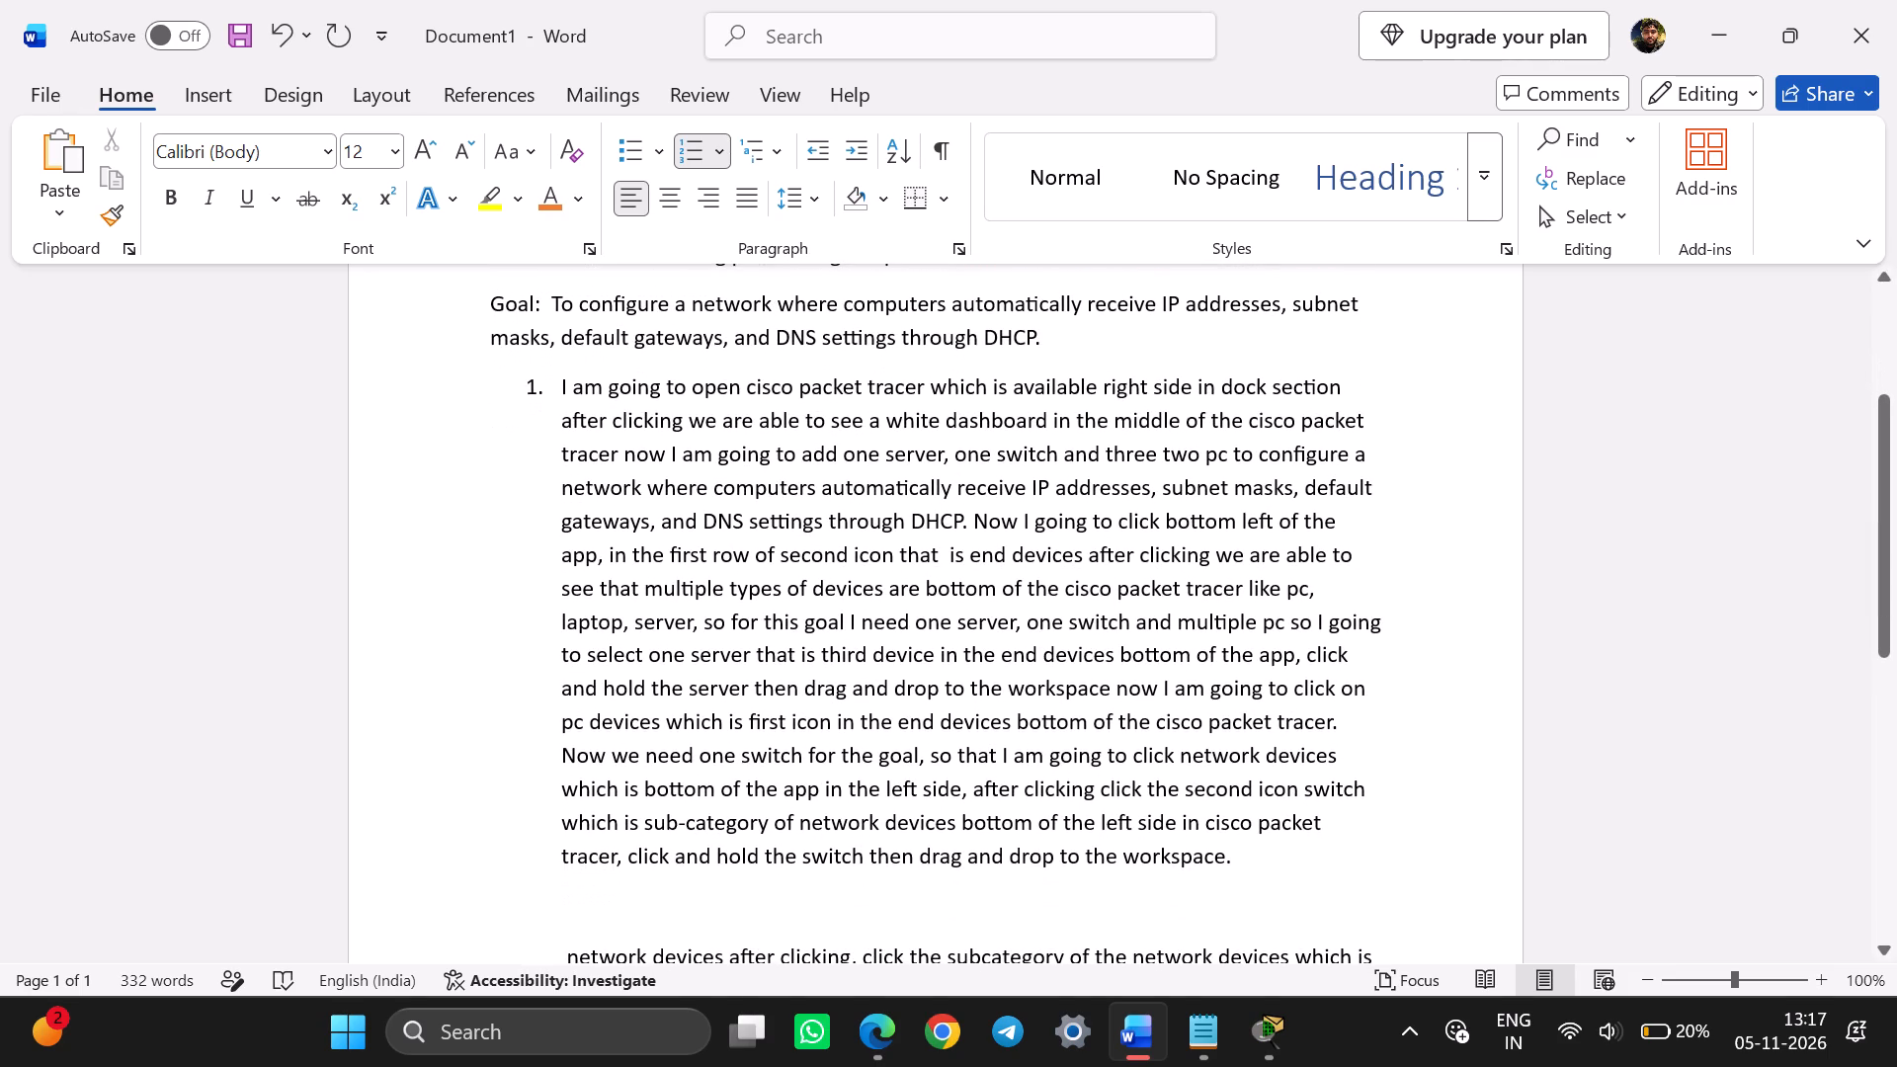
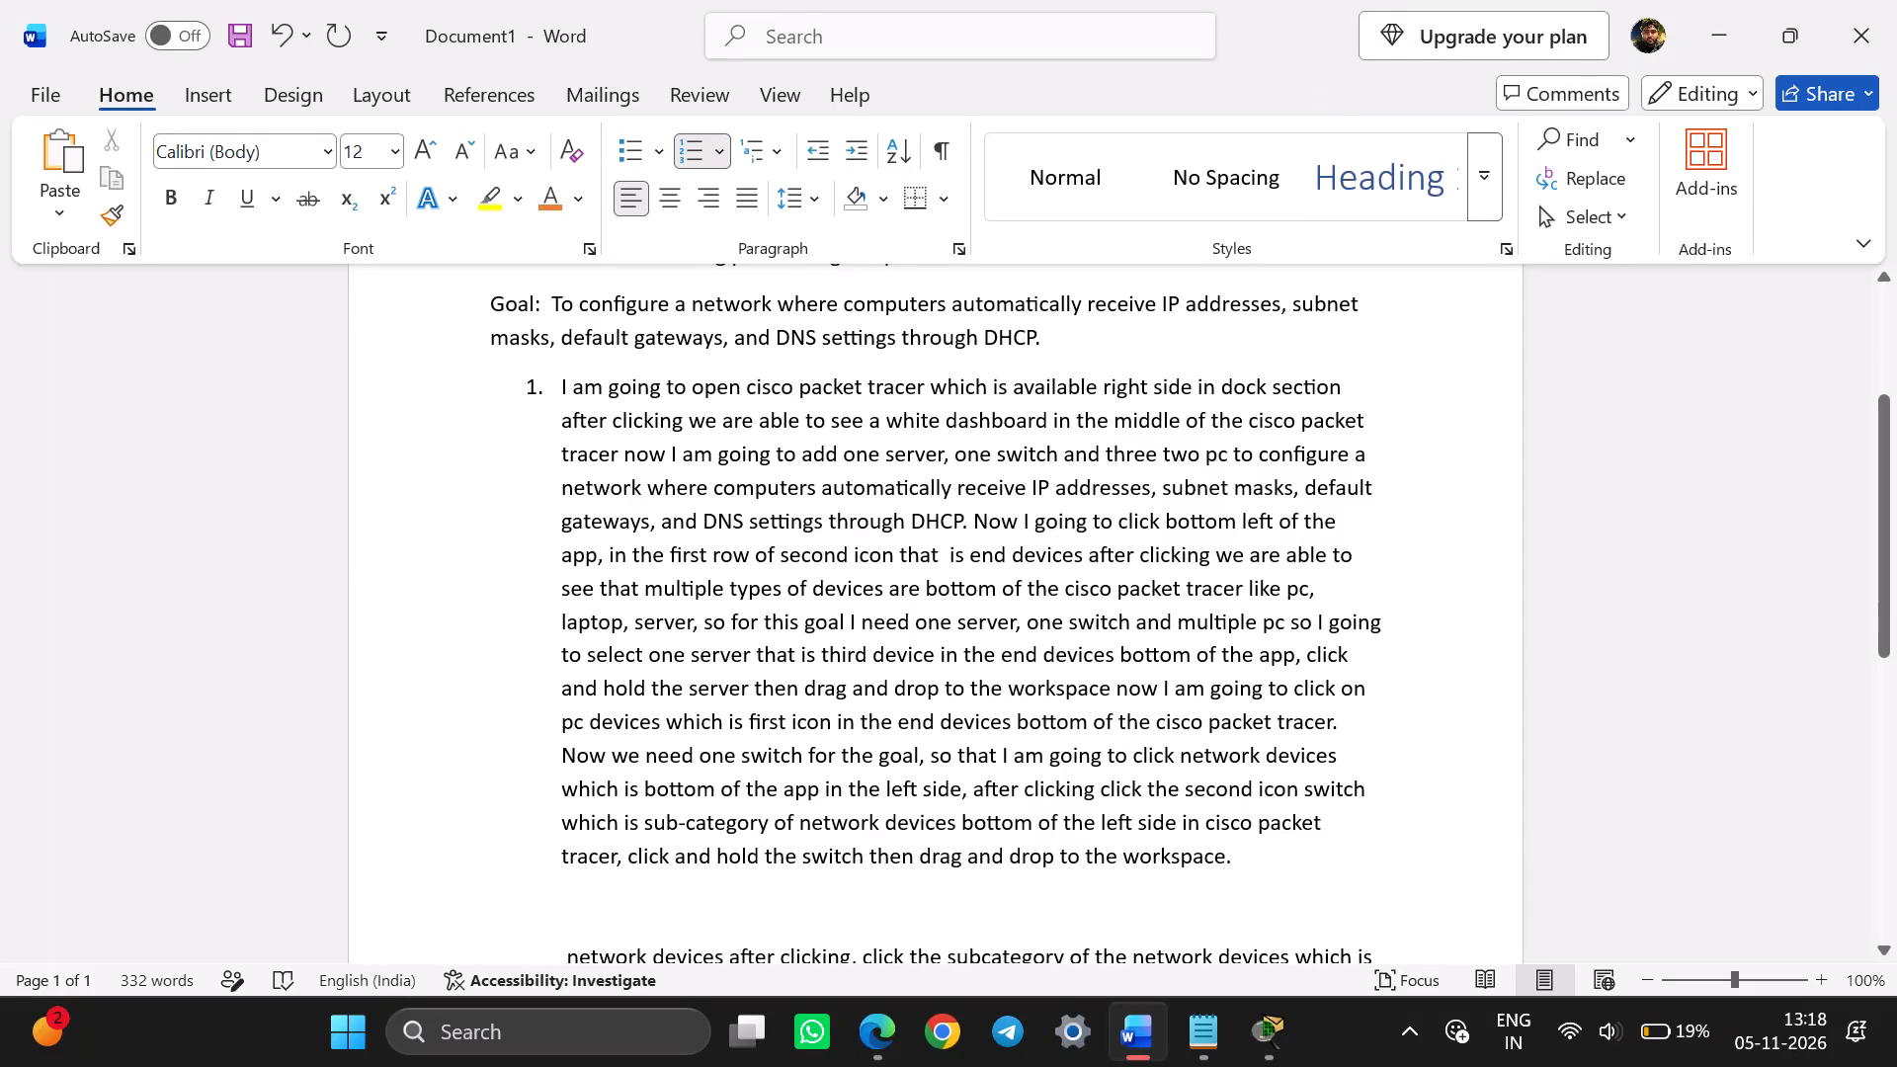
Delete the stray word "two" from "three two pc" in item 1.
click(1203, 455)
key(BackSpace)
key(BackSpace)
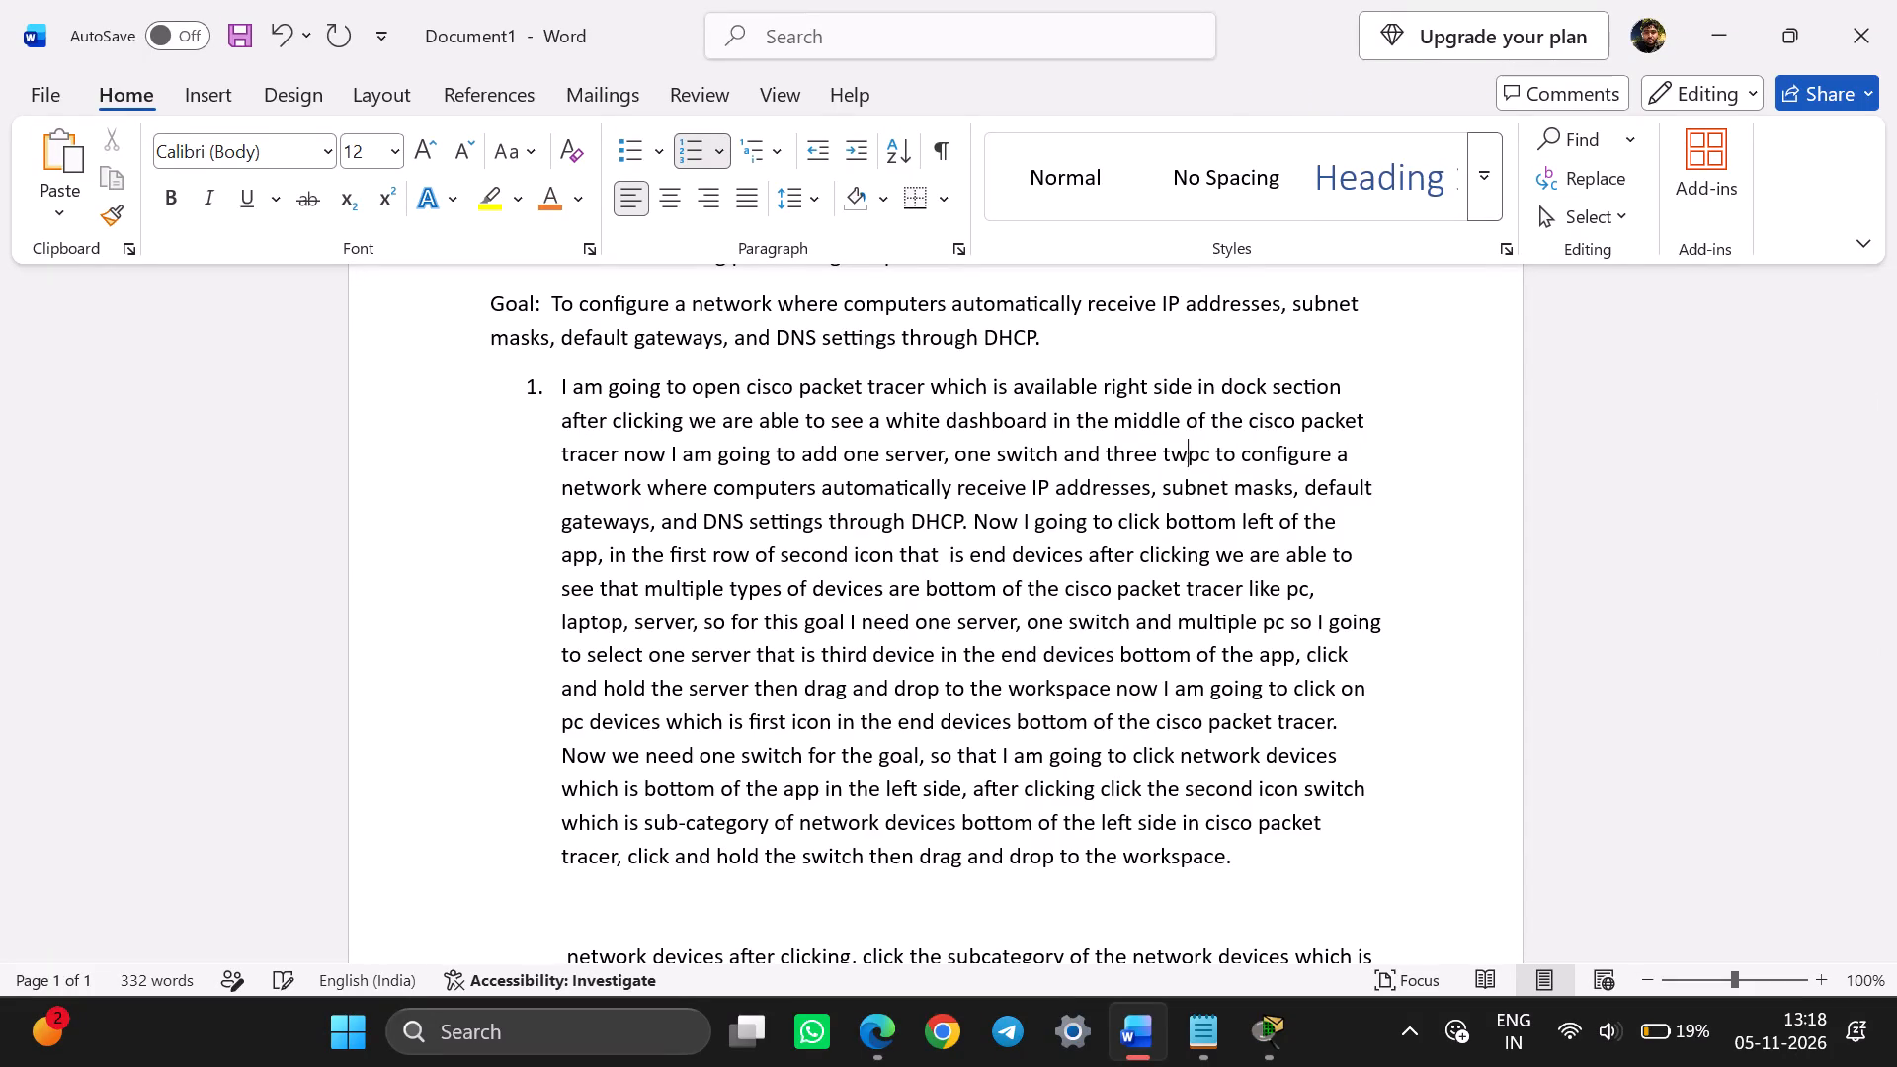
key(BackSpace)
key(BackSpace)
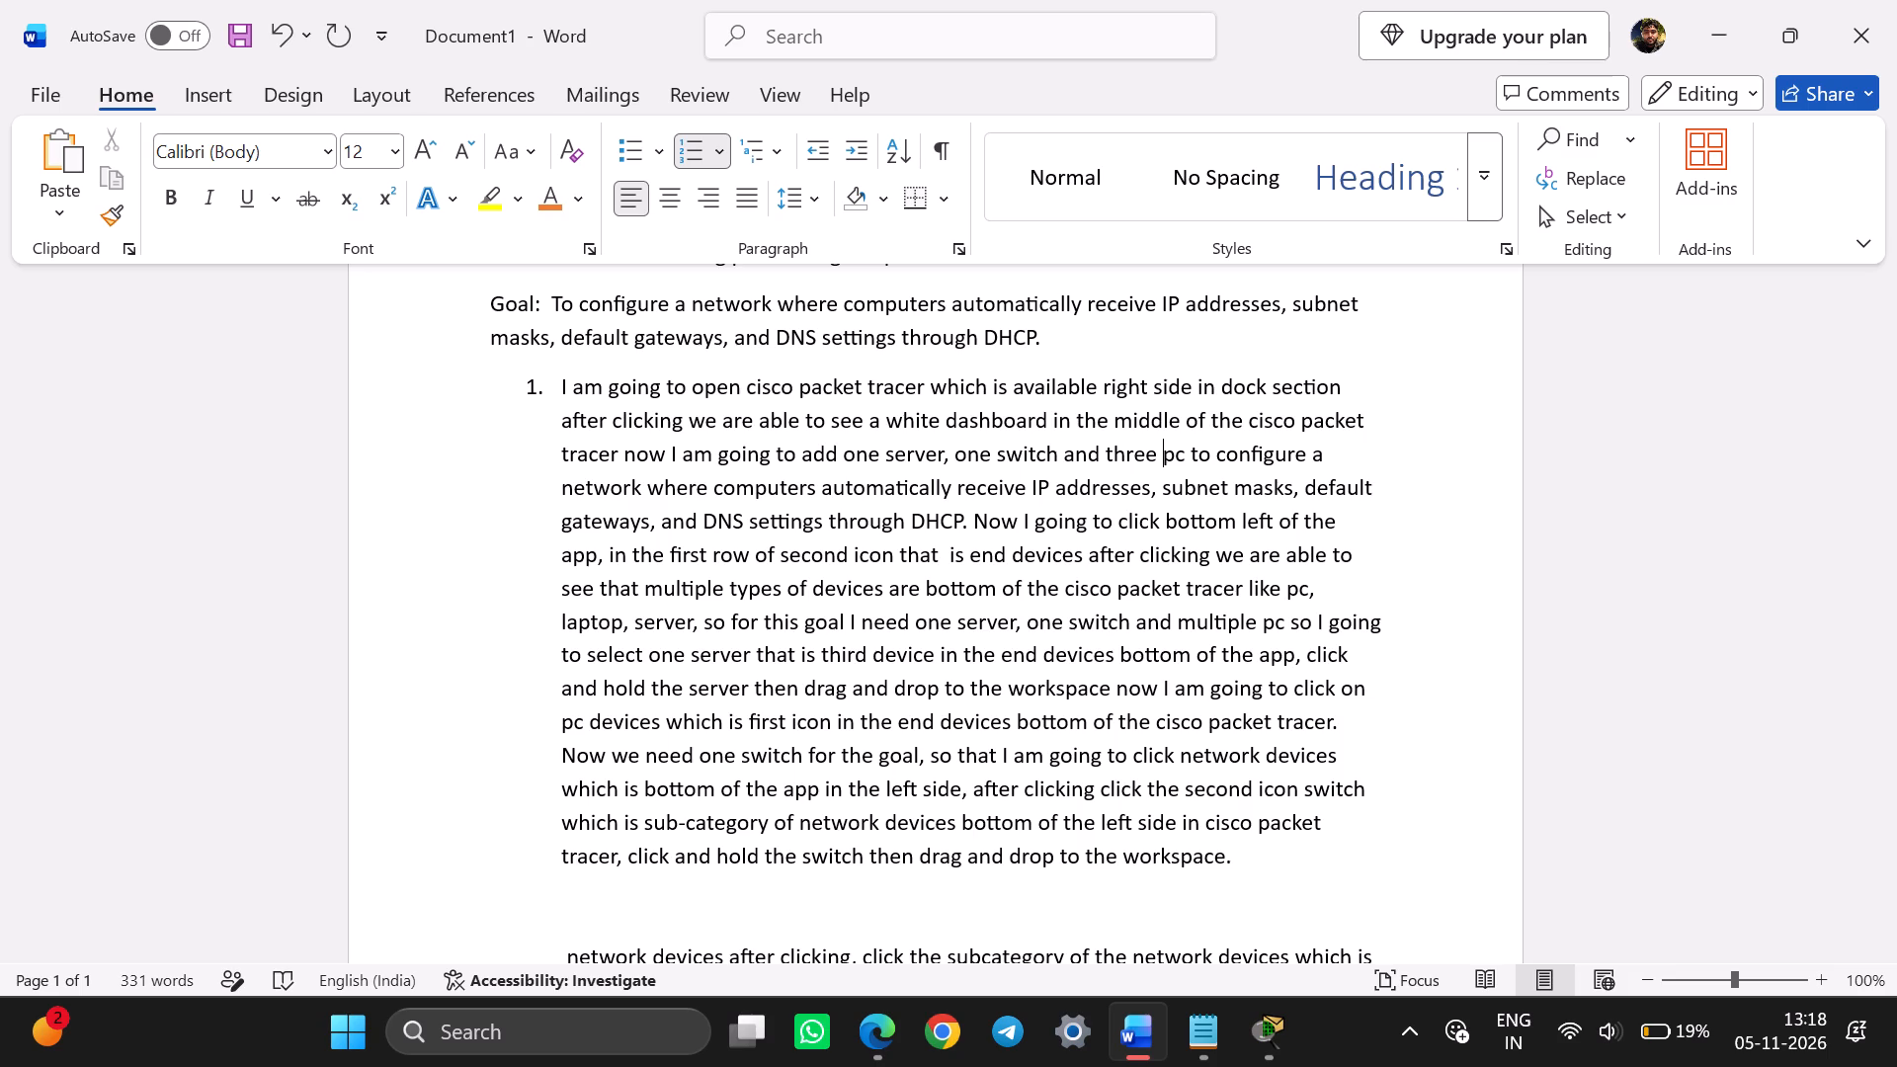
Insert "am" in item 1's "Now I going to click bottom left" so it reads "Now I am going".
click(1031, 526)
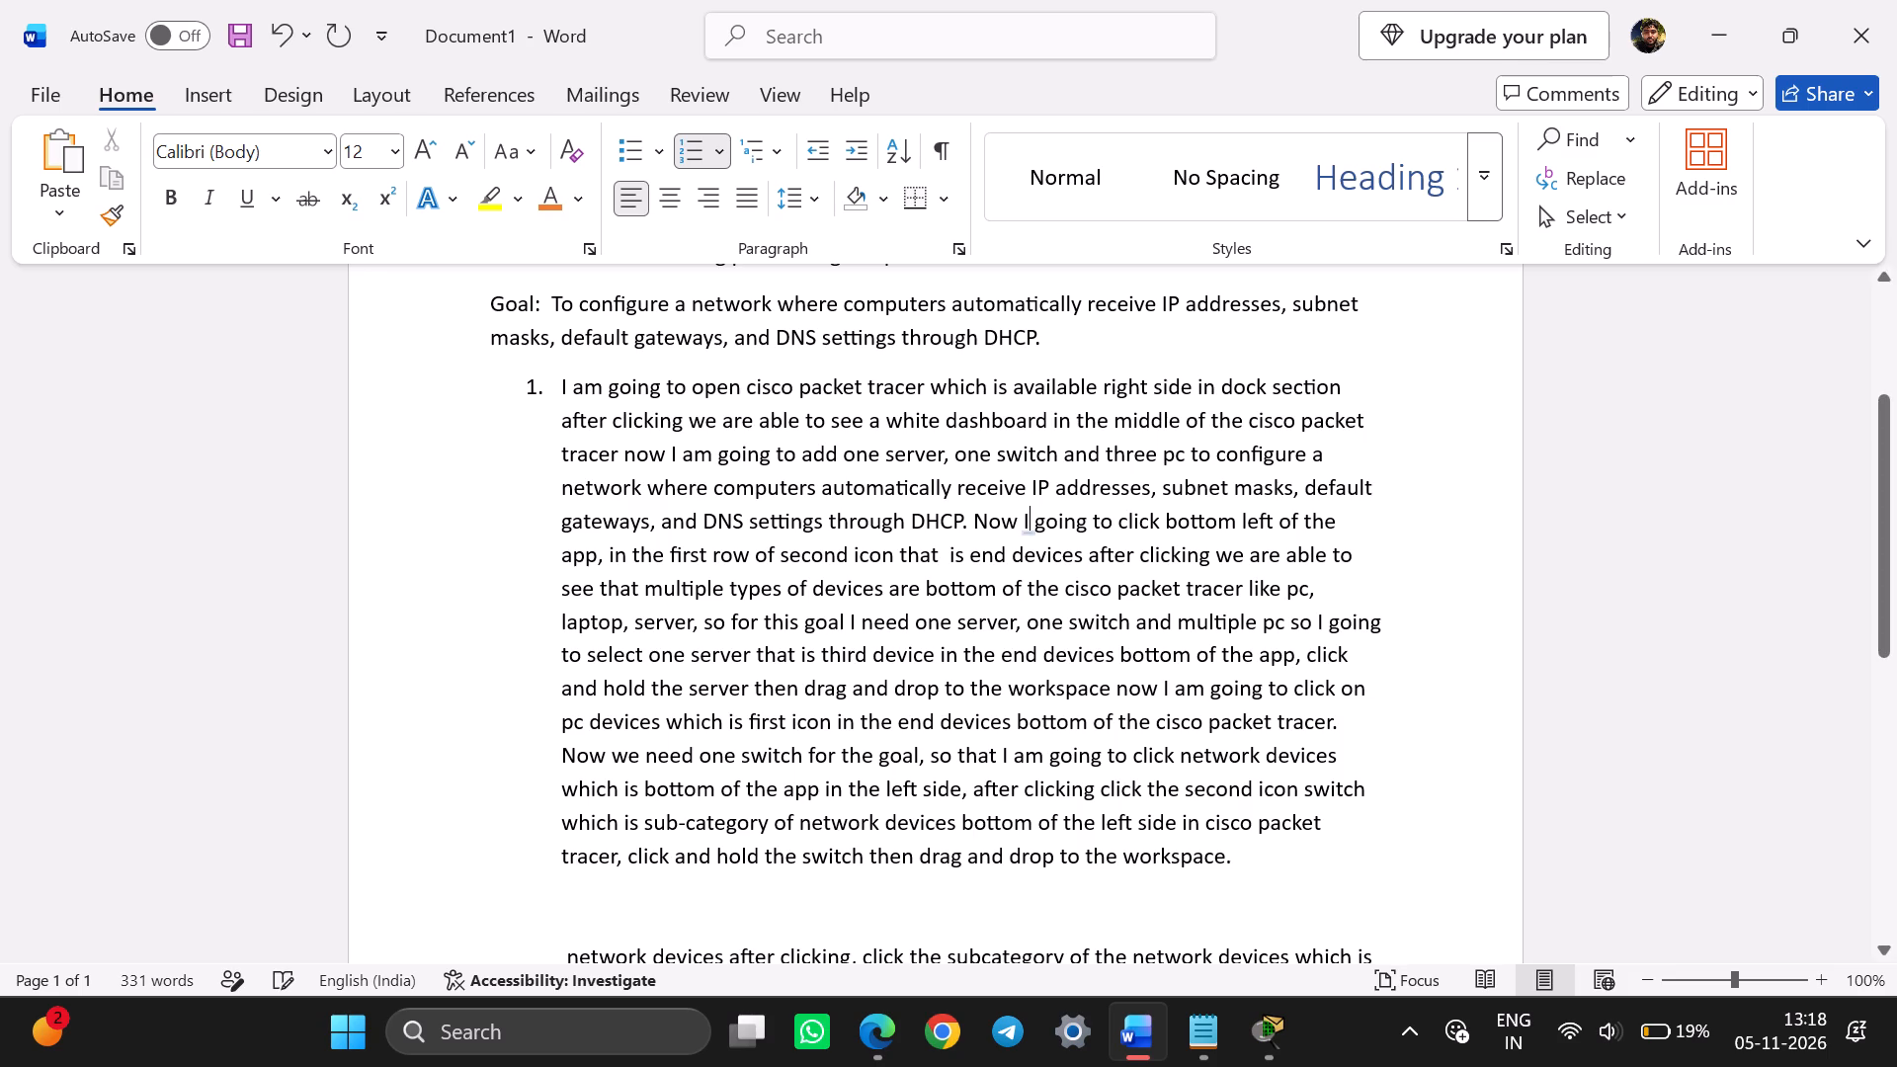
key(space)
text(am)
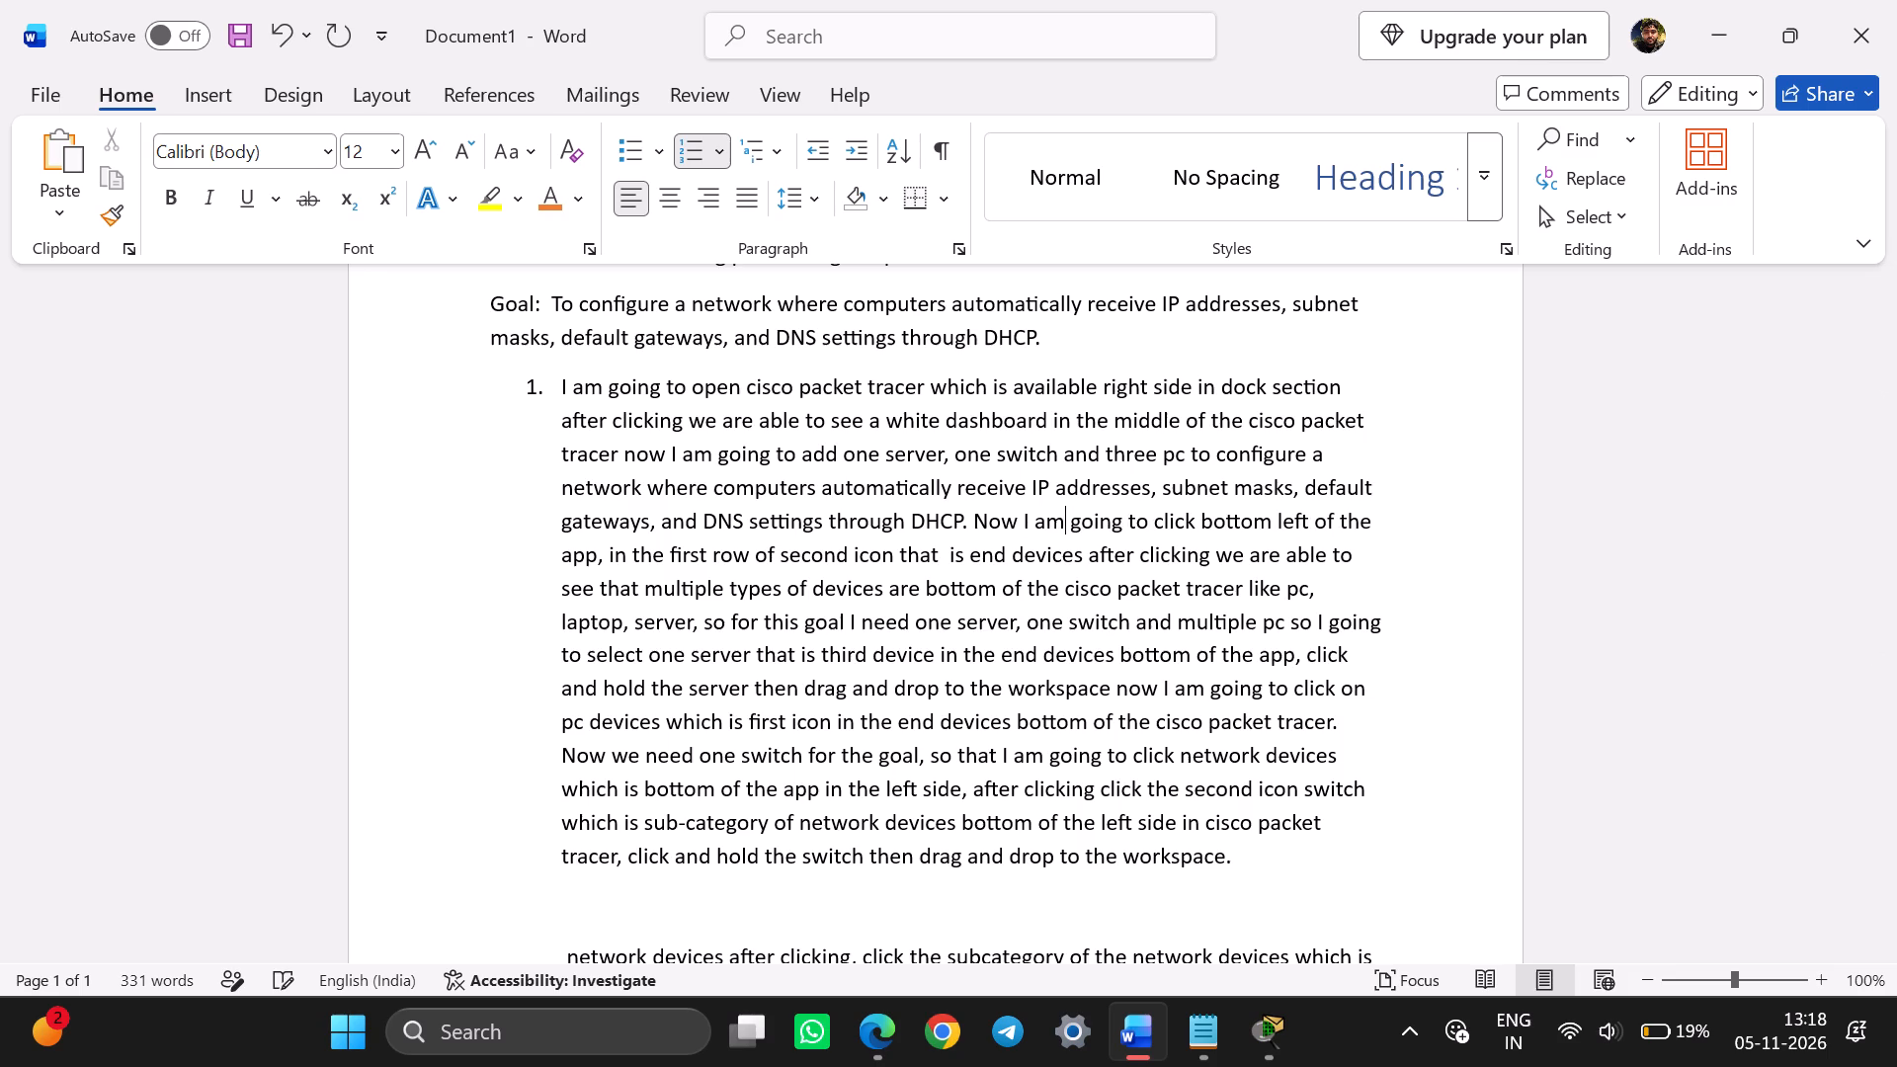
key(space)
key(BackSpace)
Insert "am" after "so I" in item 1's phrase about selecting one server.
click(1326, 613)
key(space)
text(am)
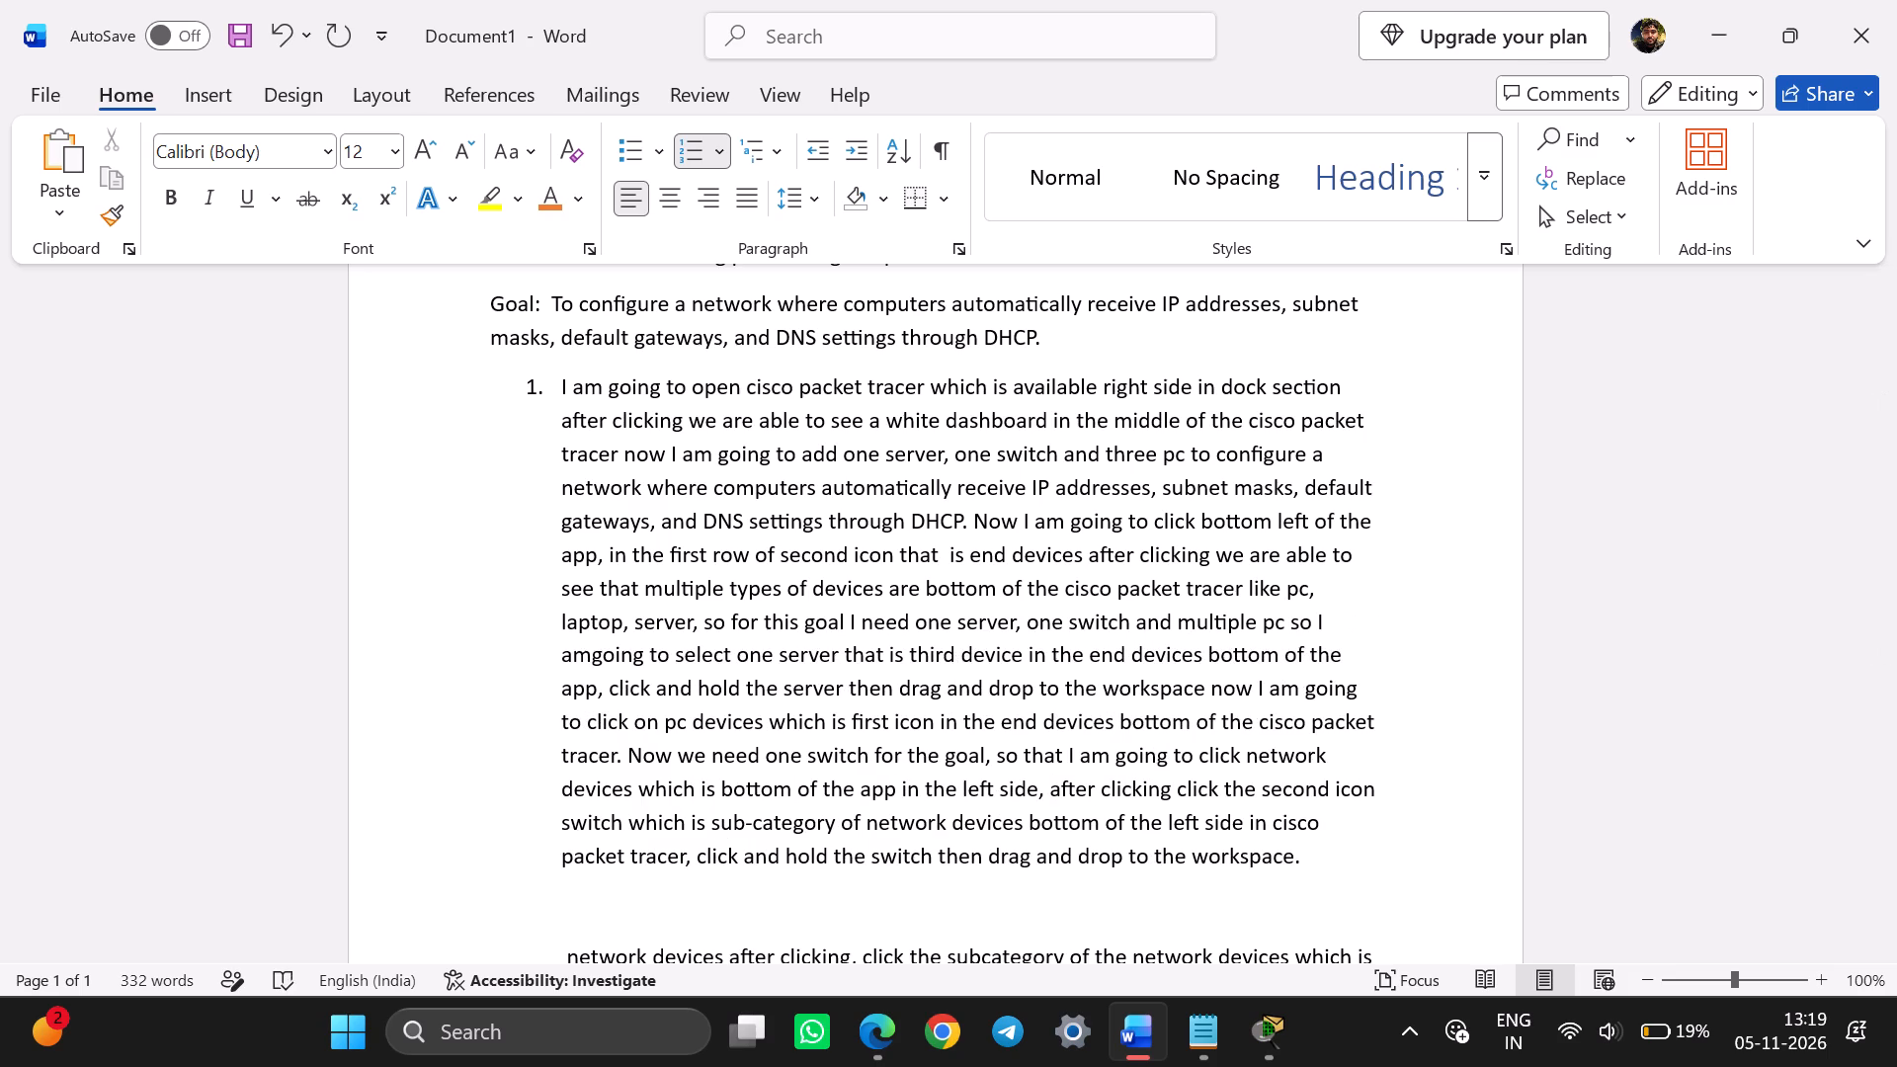
key(space)
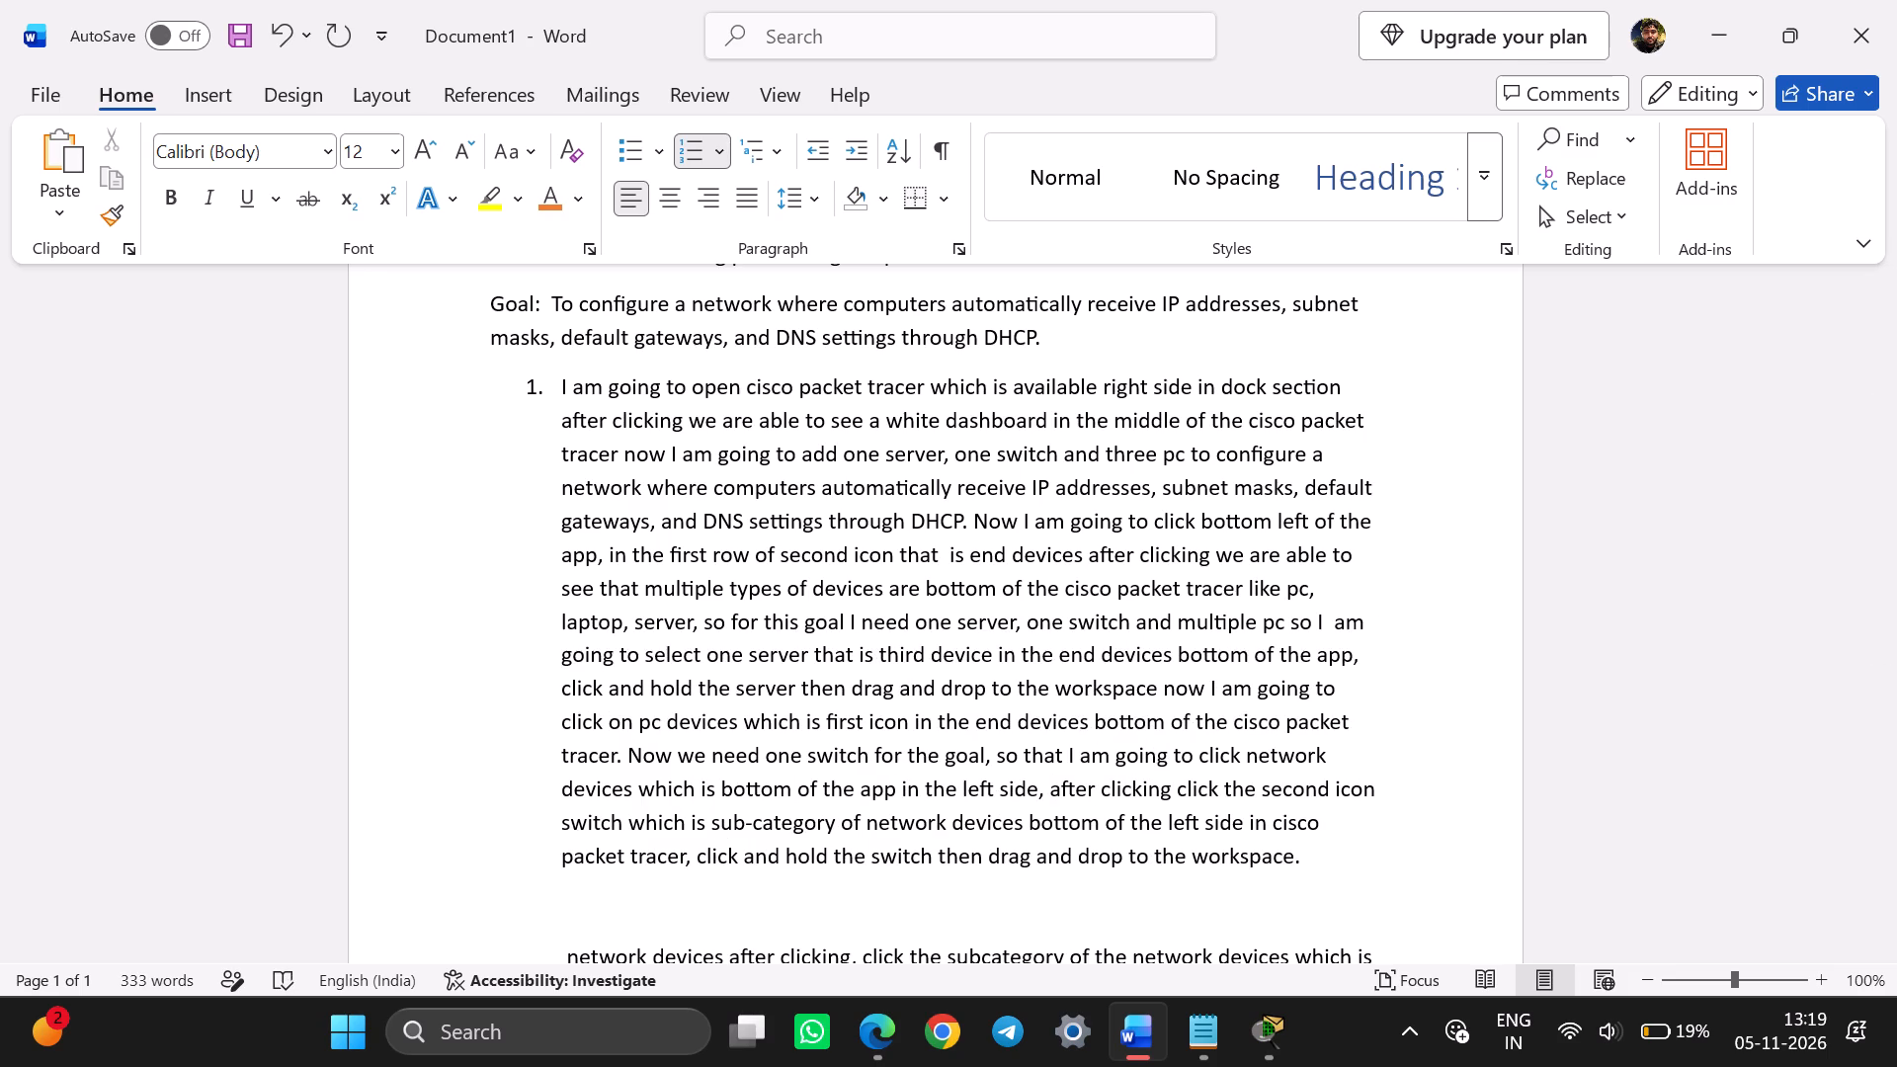
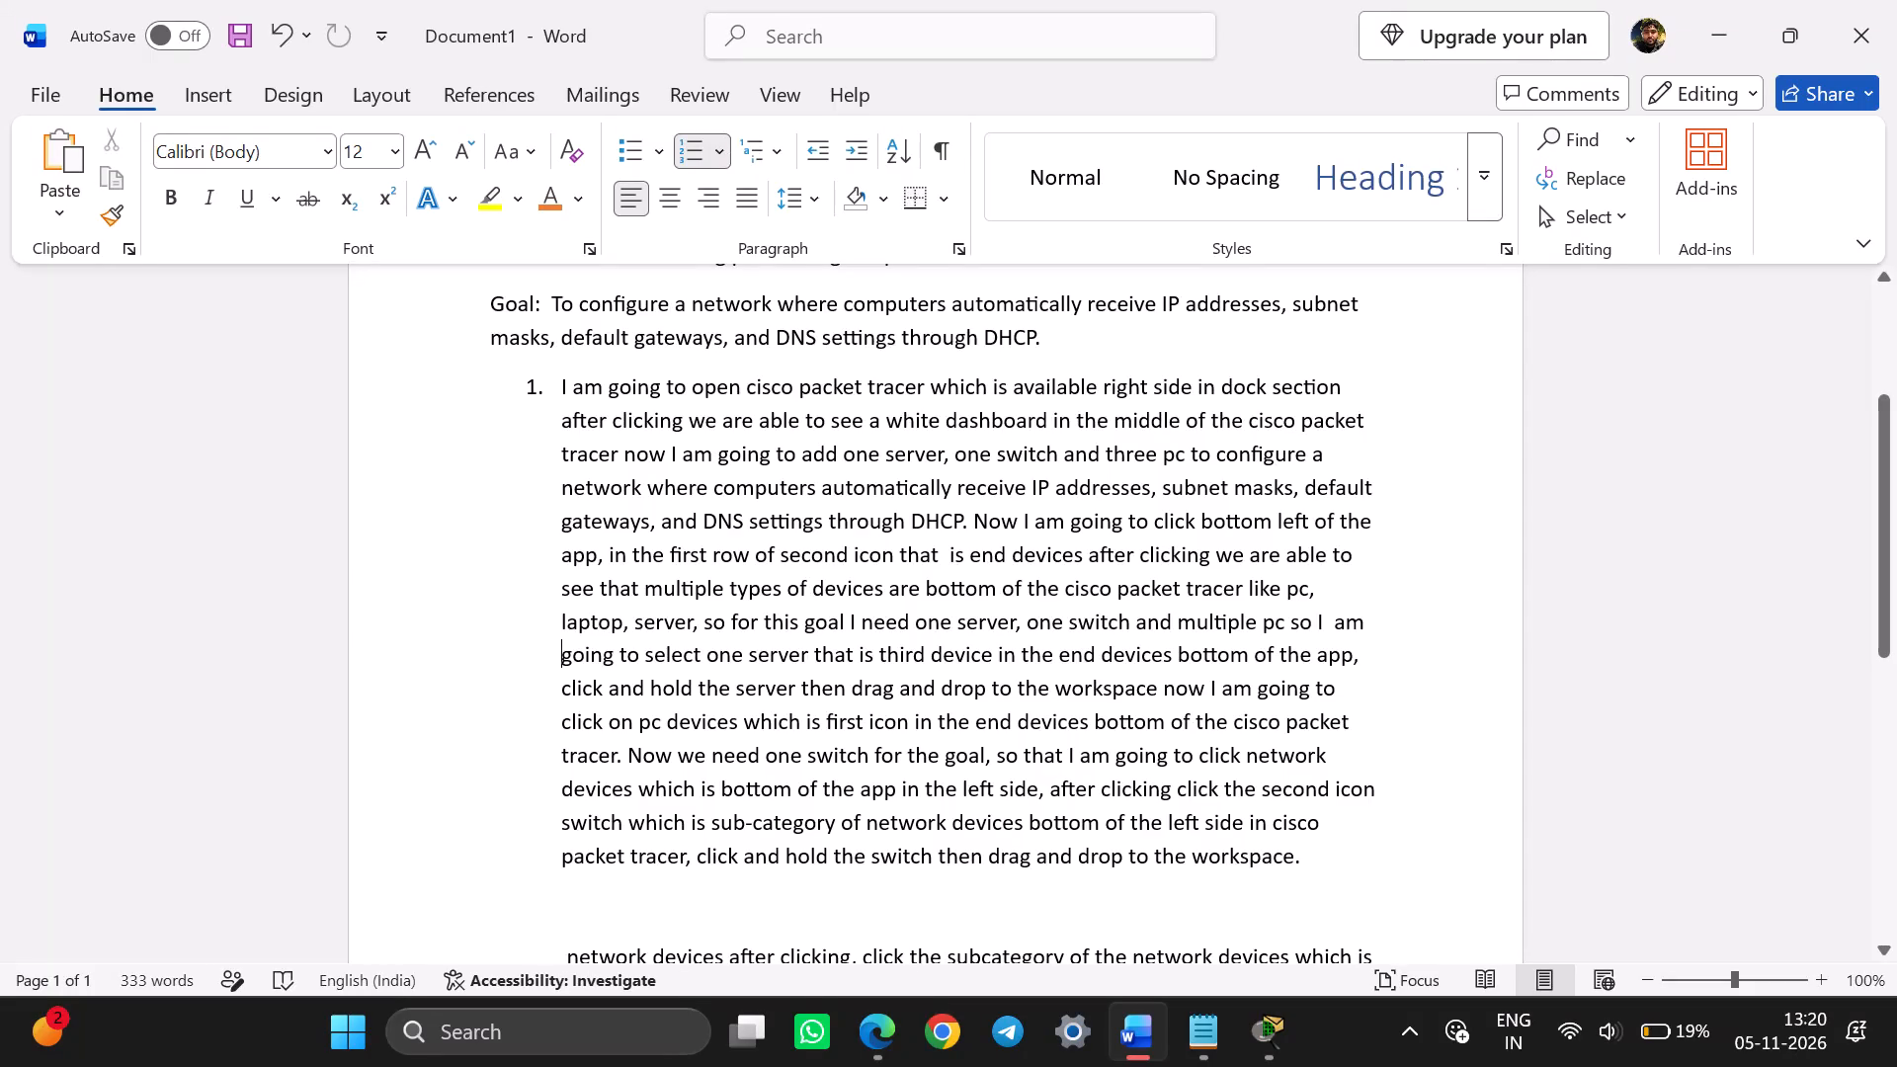
Extend item 1's last sentence after "workspace" with "between pc and server middle of the network topology.", correcting the final word's spelling.
click(1316, 863)
key(BackSpace)
key(space)
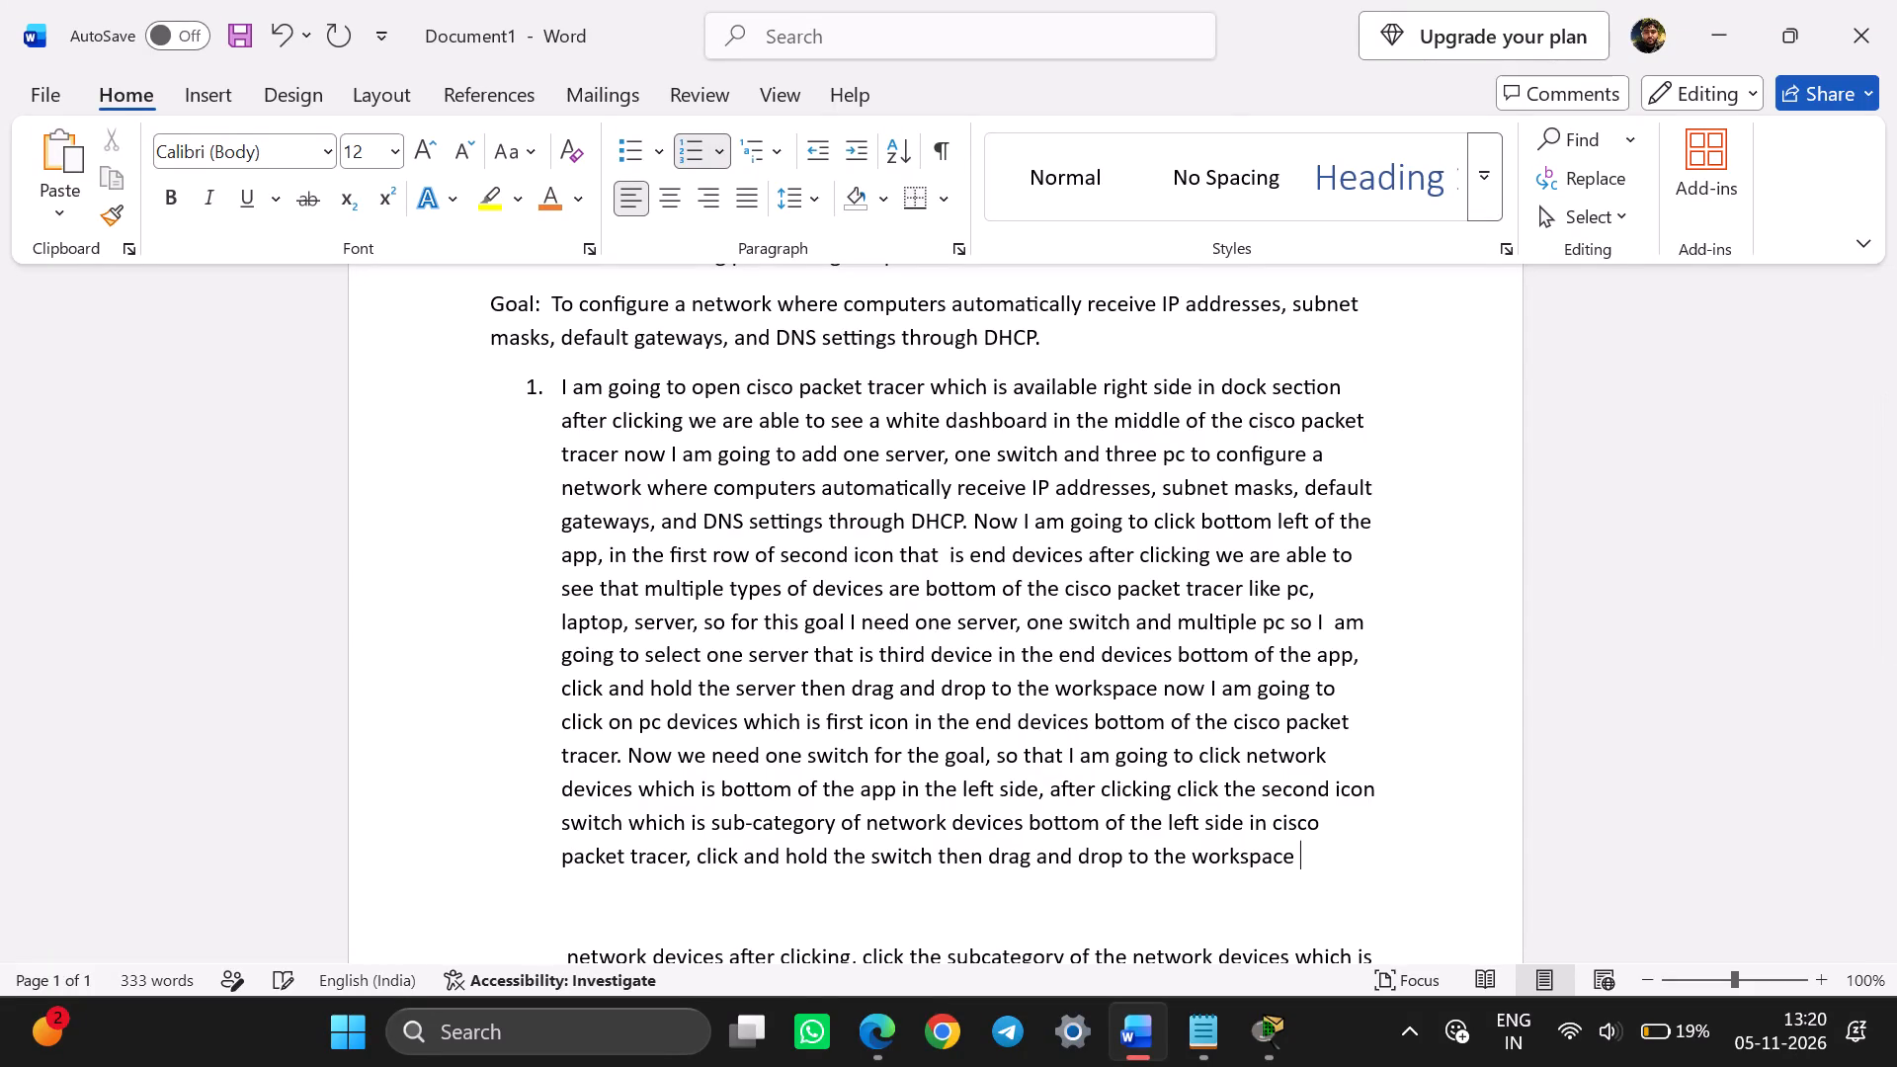
text(between)
key(space)
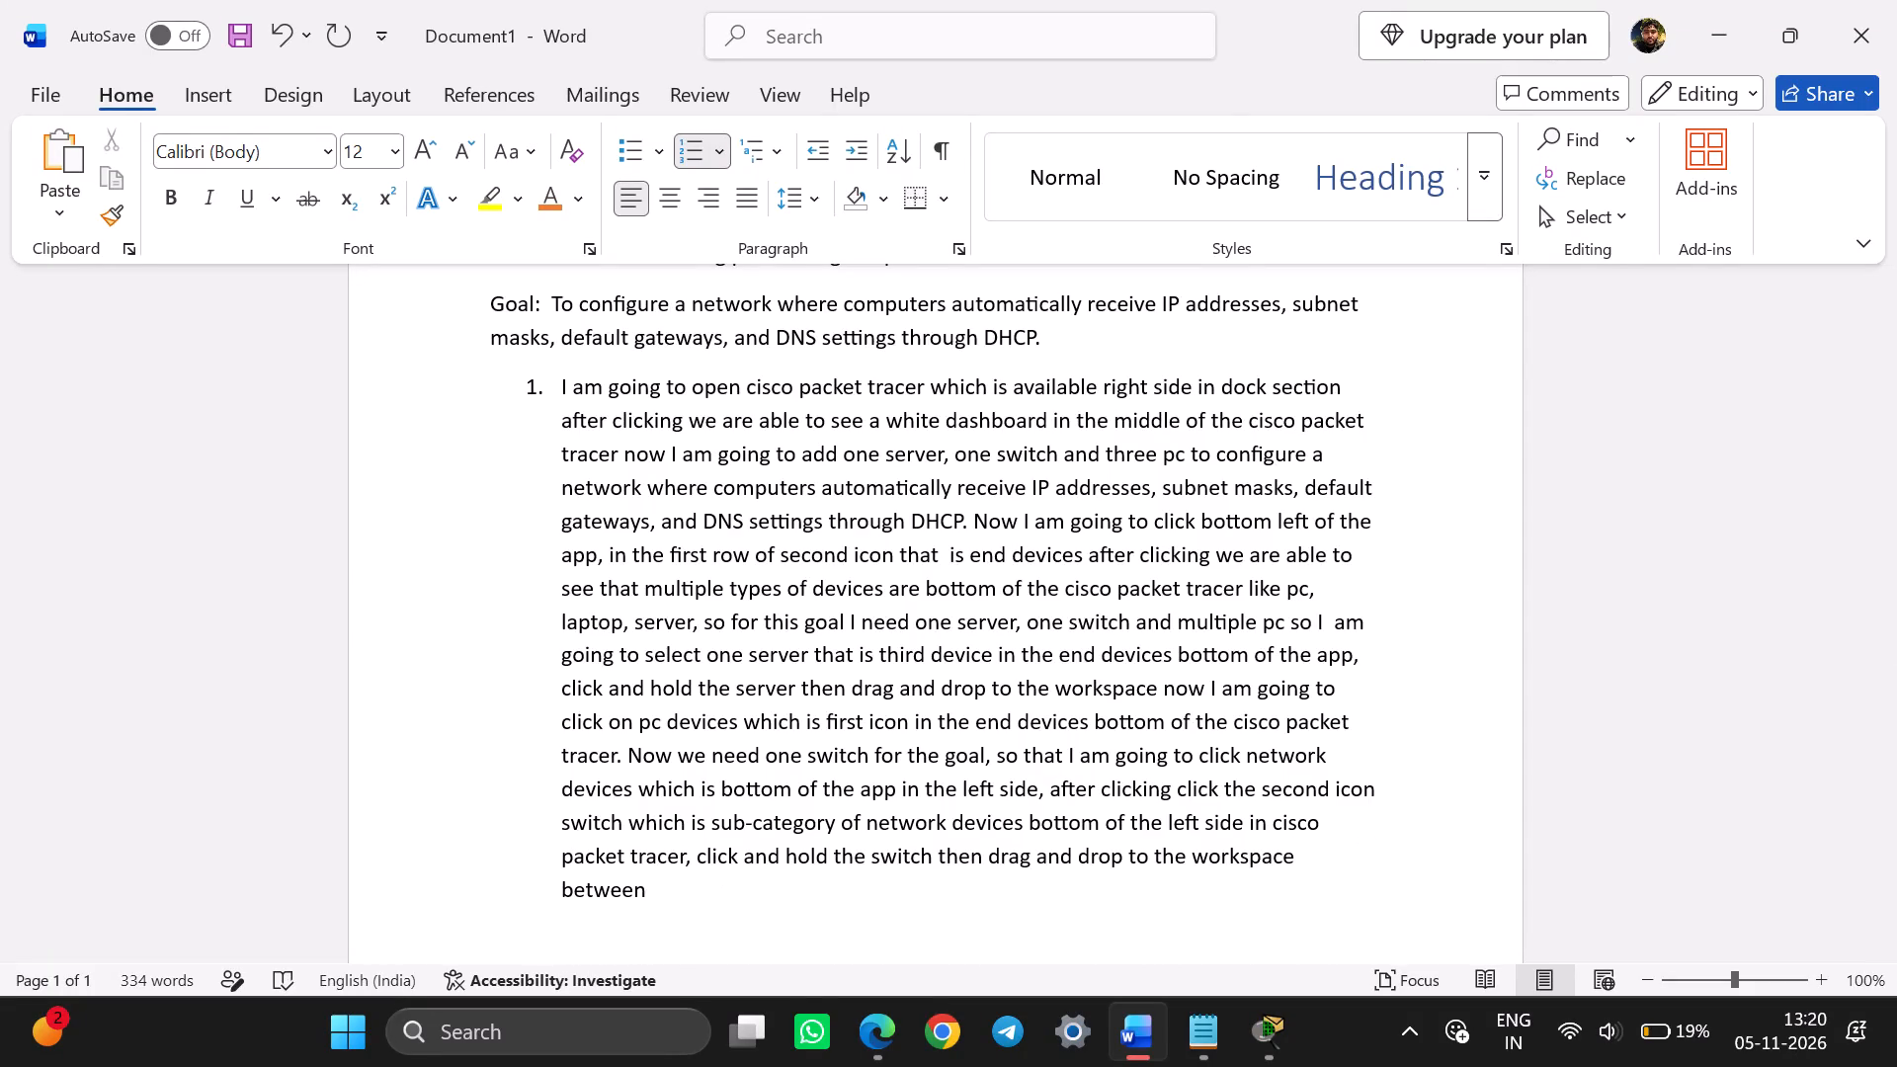
text(pc and server)
key(space)
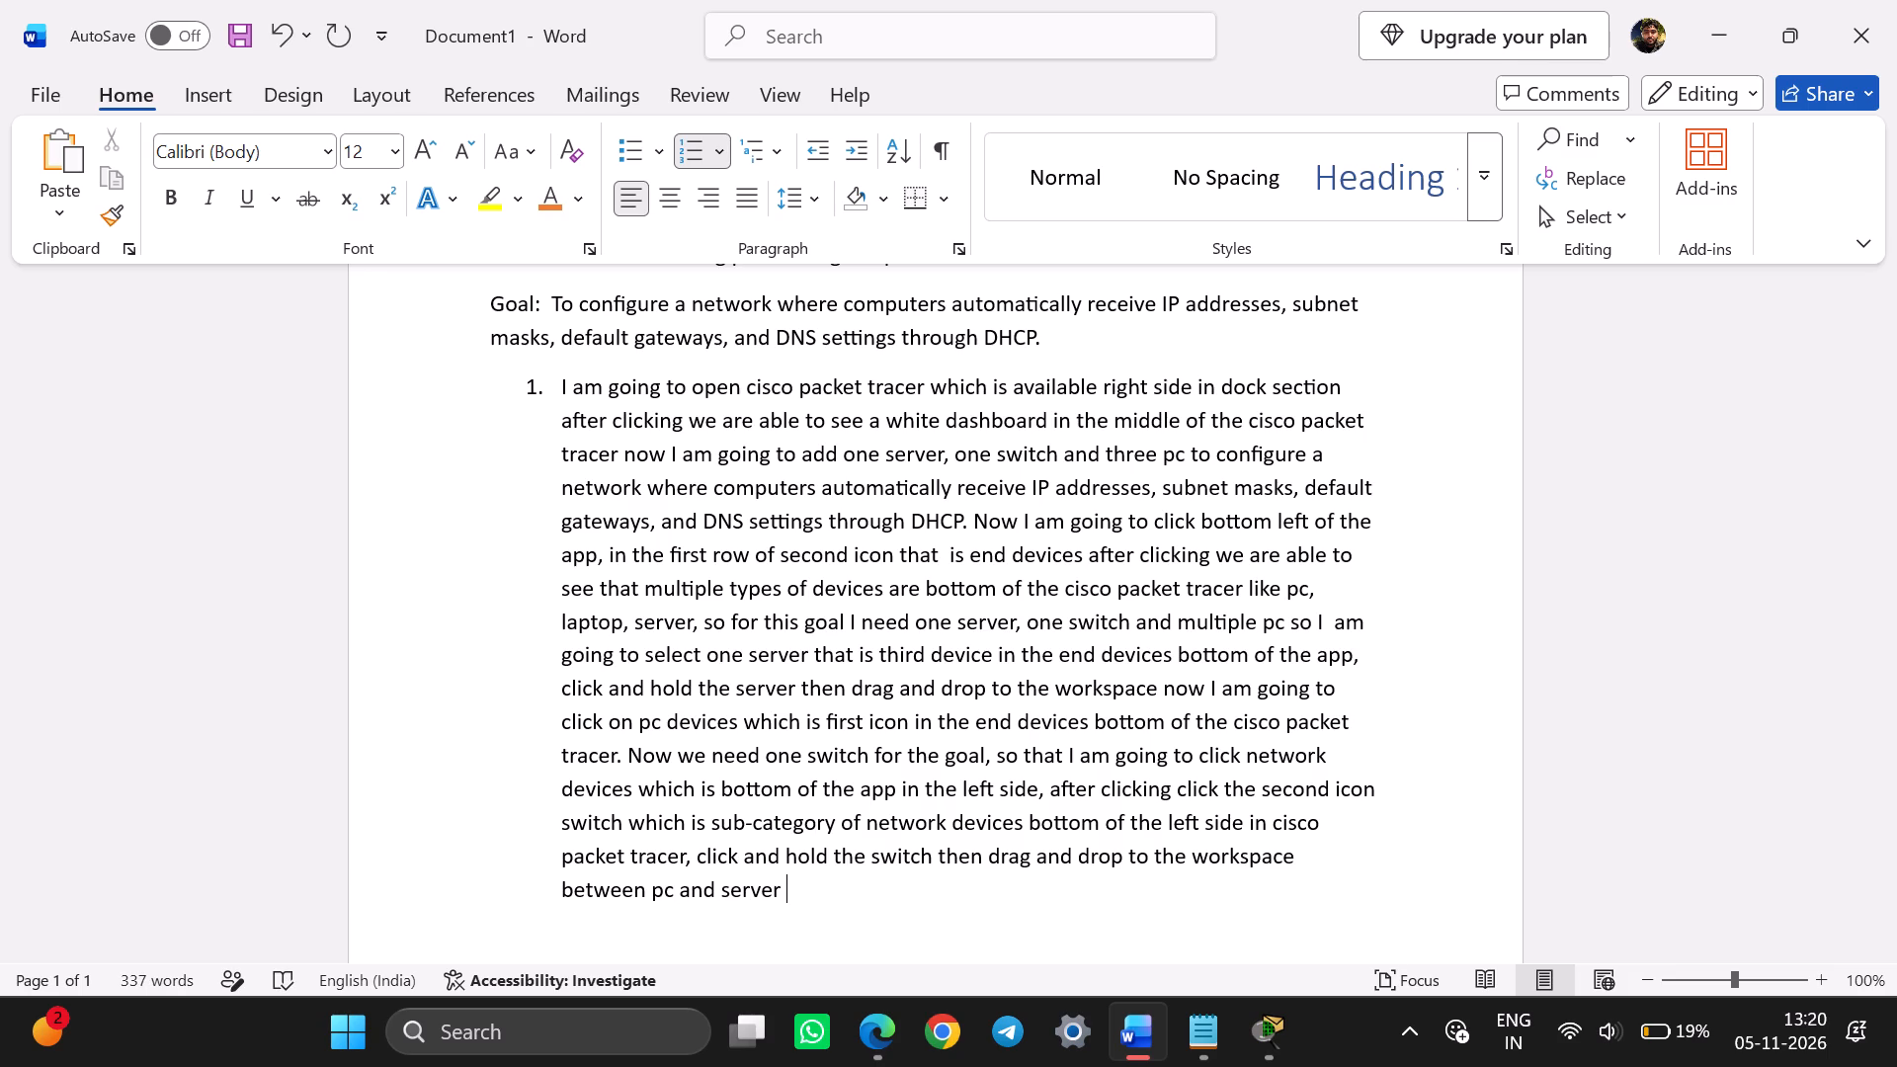
text(middle of the)
key(space)
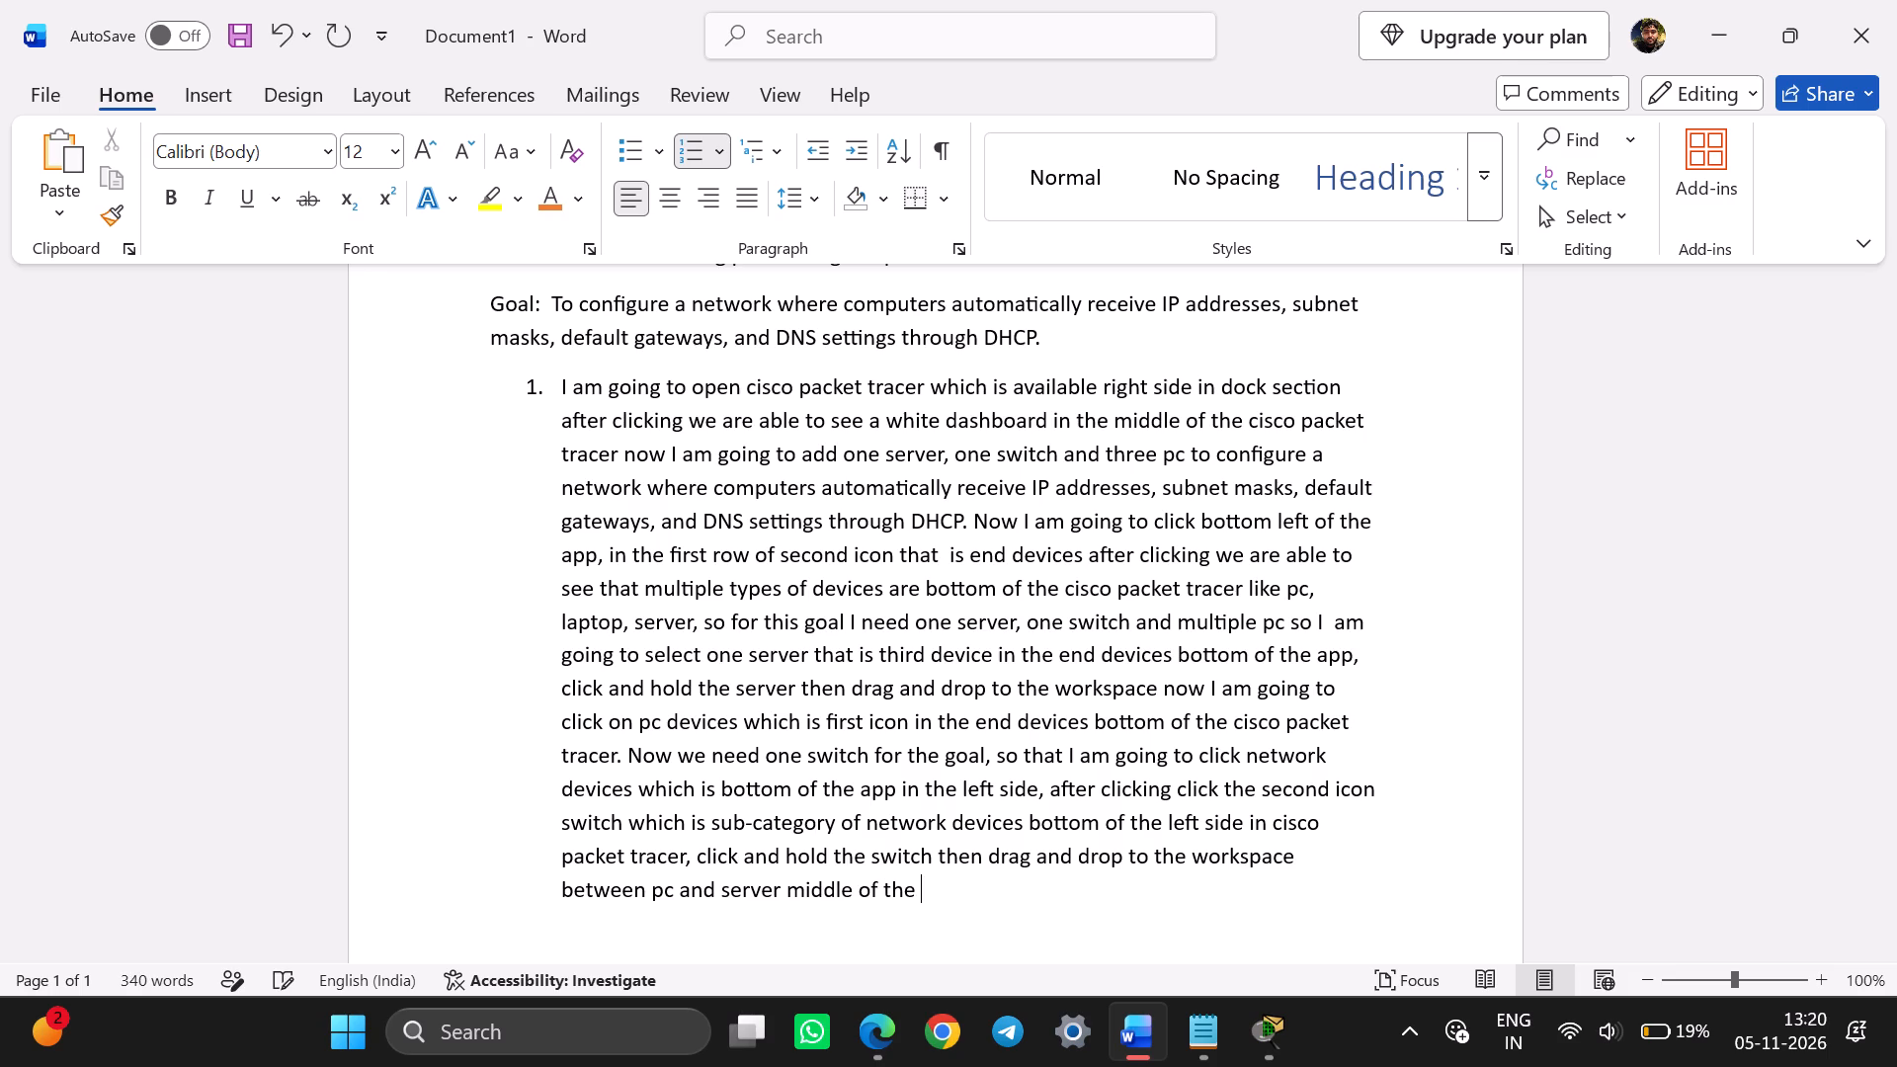
text(network)
key(space)
text(topo)
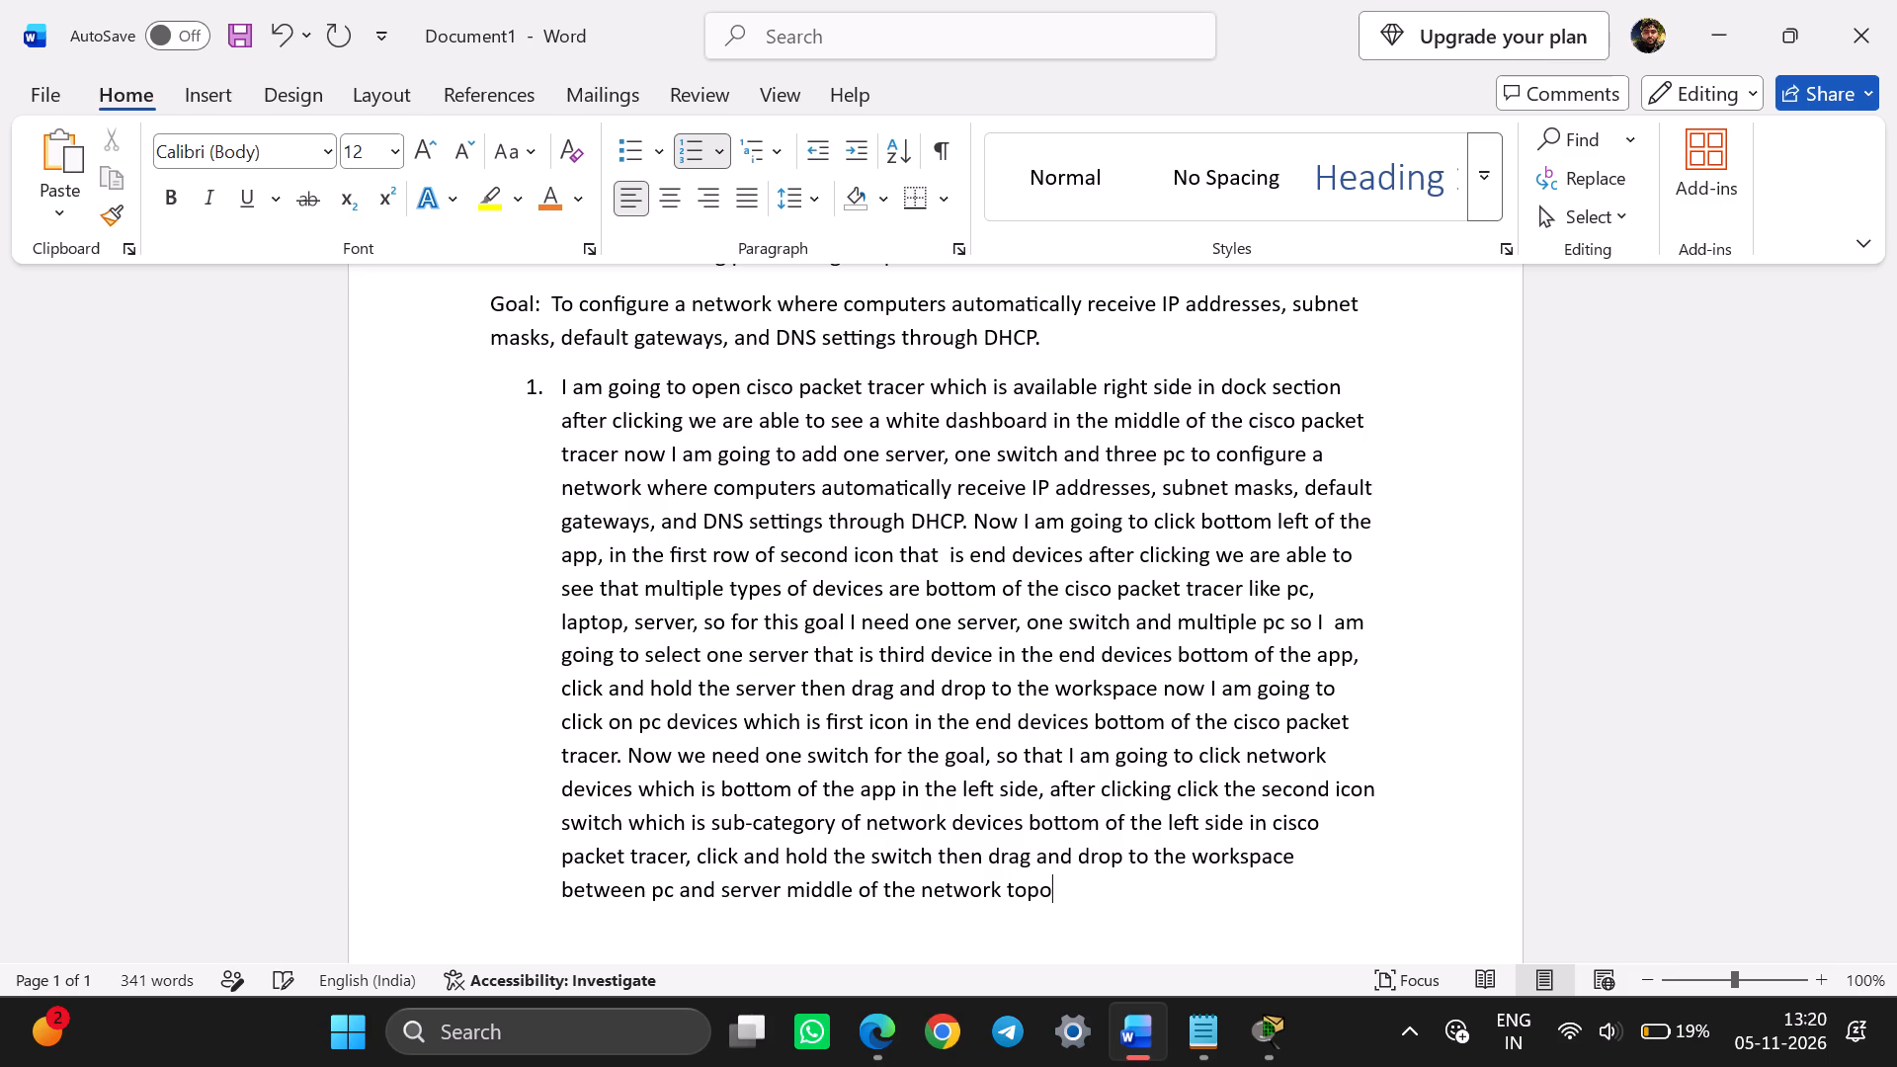
text(go)
key(h)
key(BackSpace)
text(gy)
key(period)
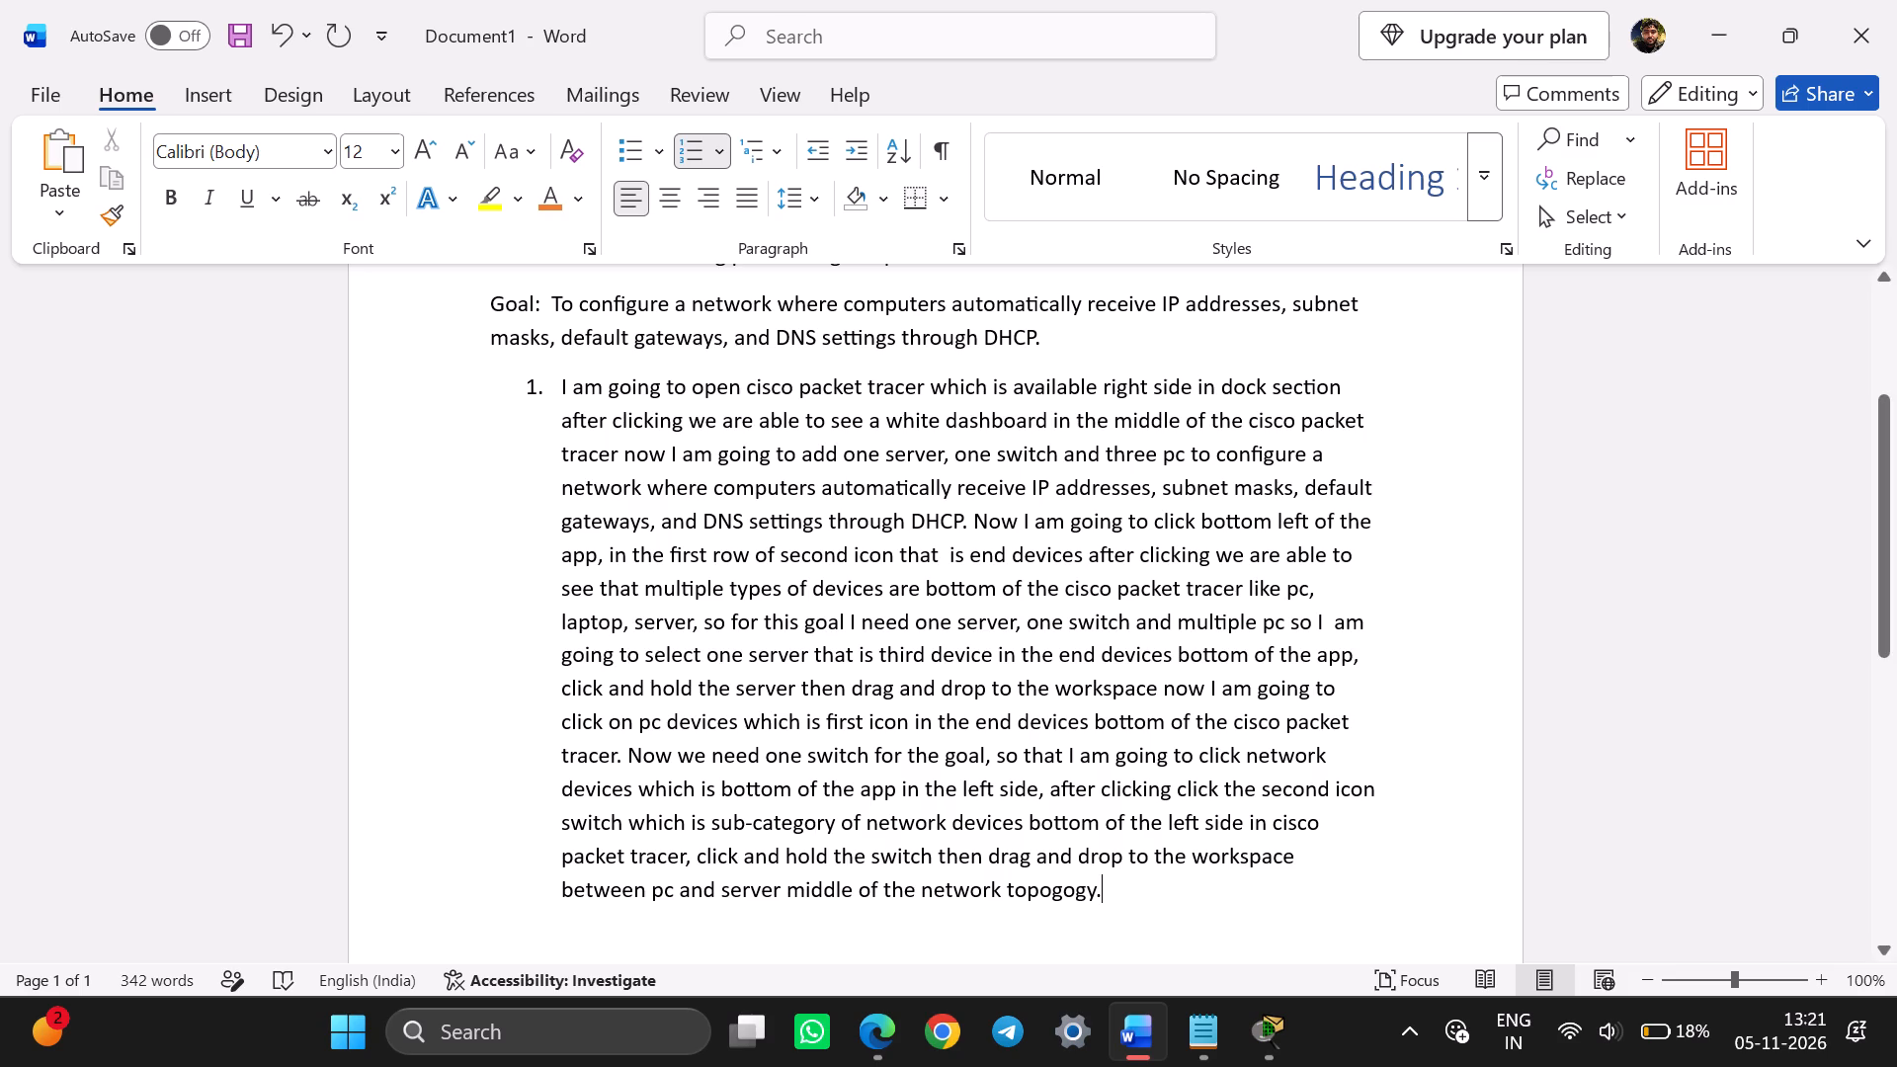
key(space)
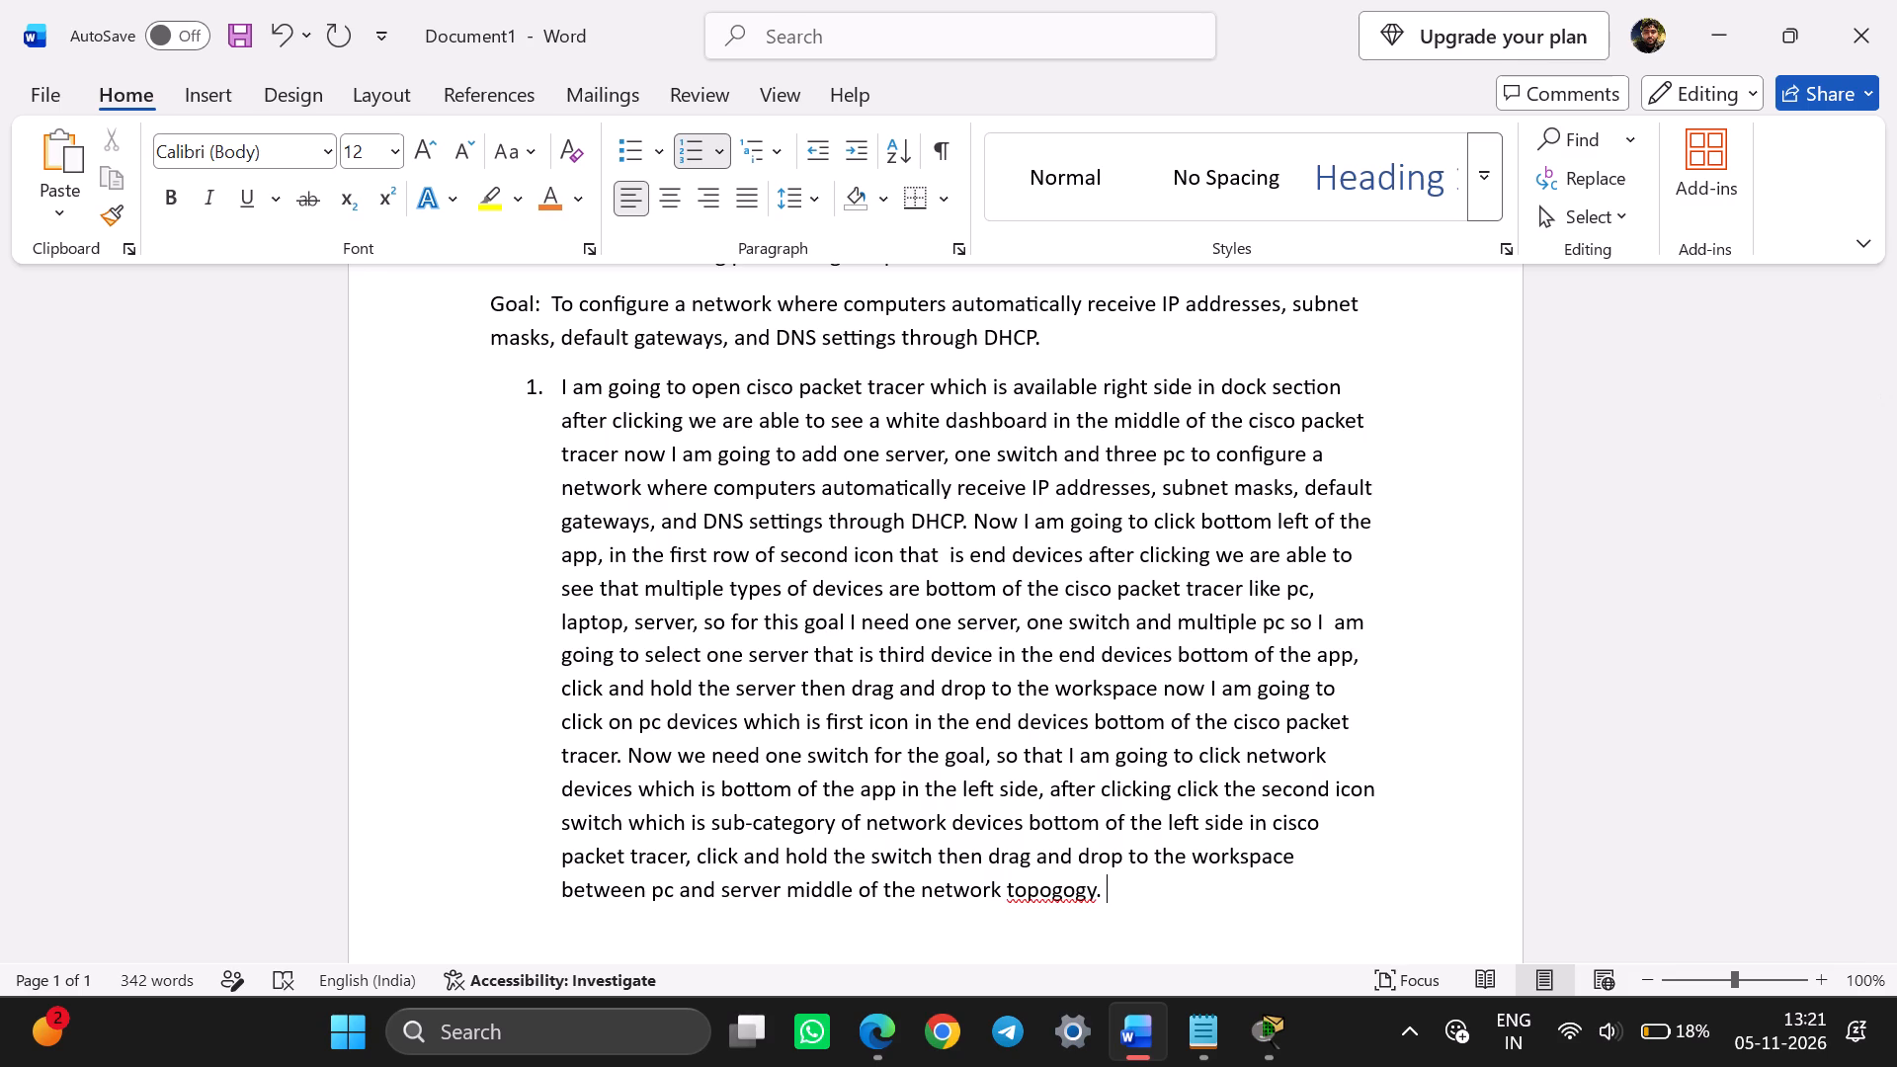
click(1081, 891)
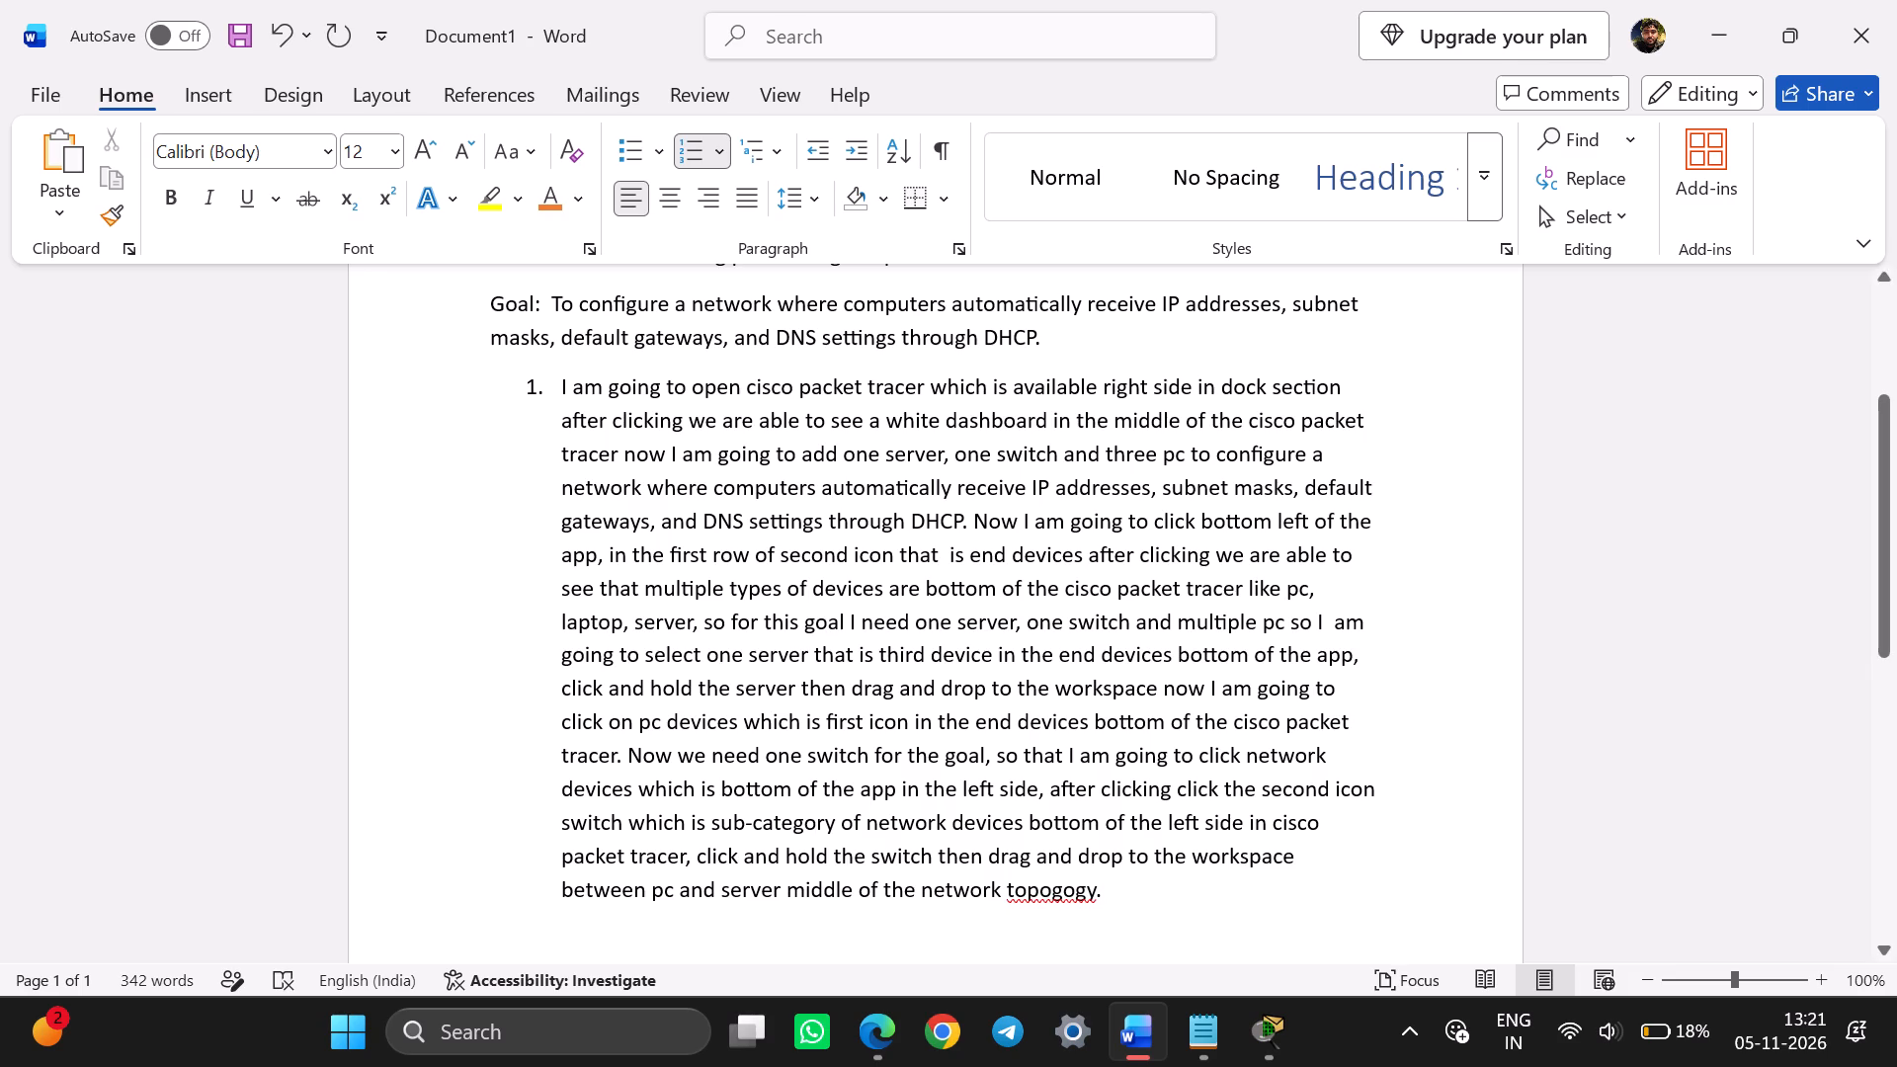
right_click(1081, 891)
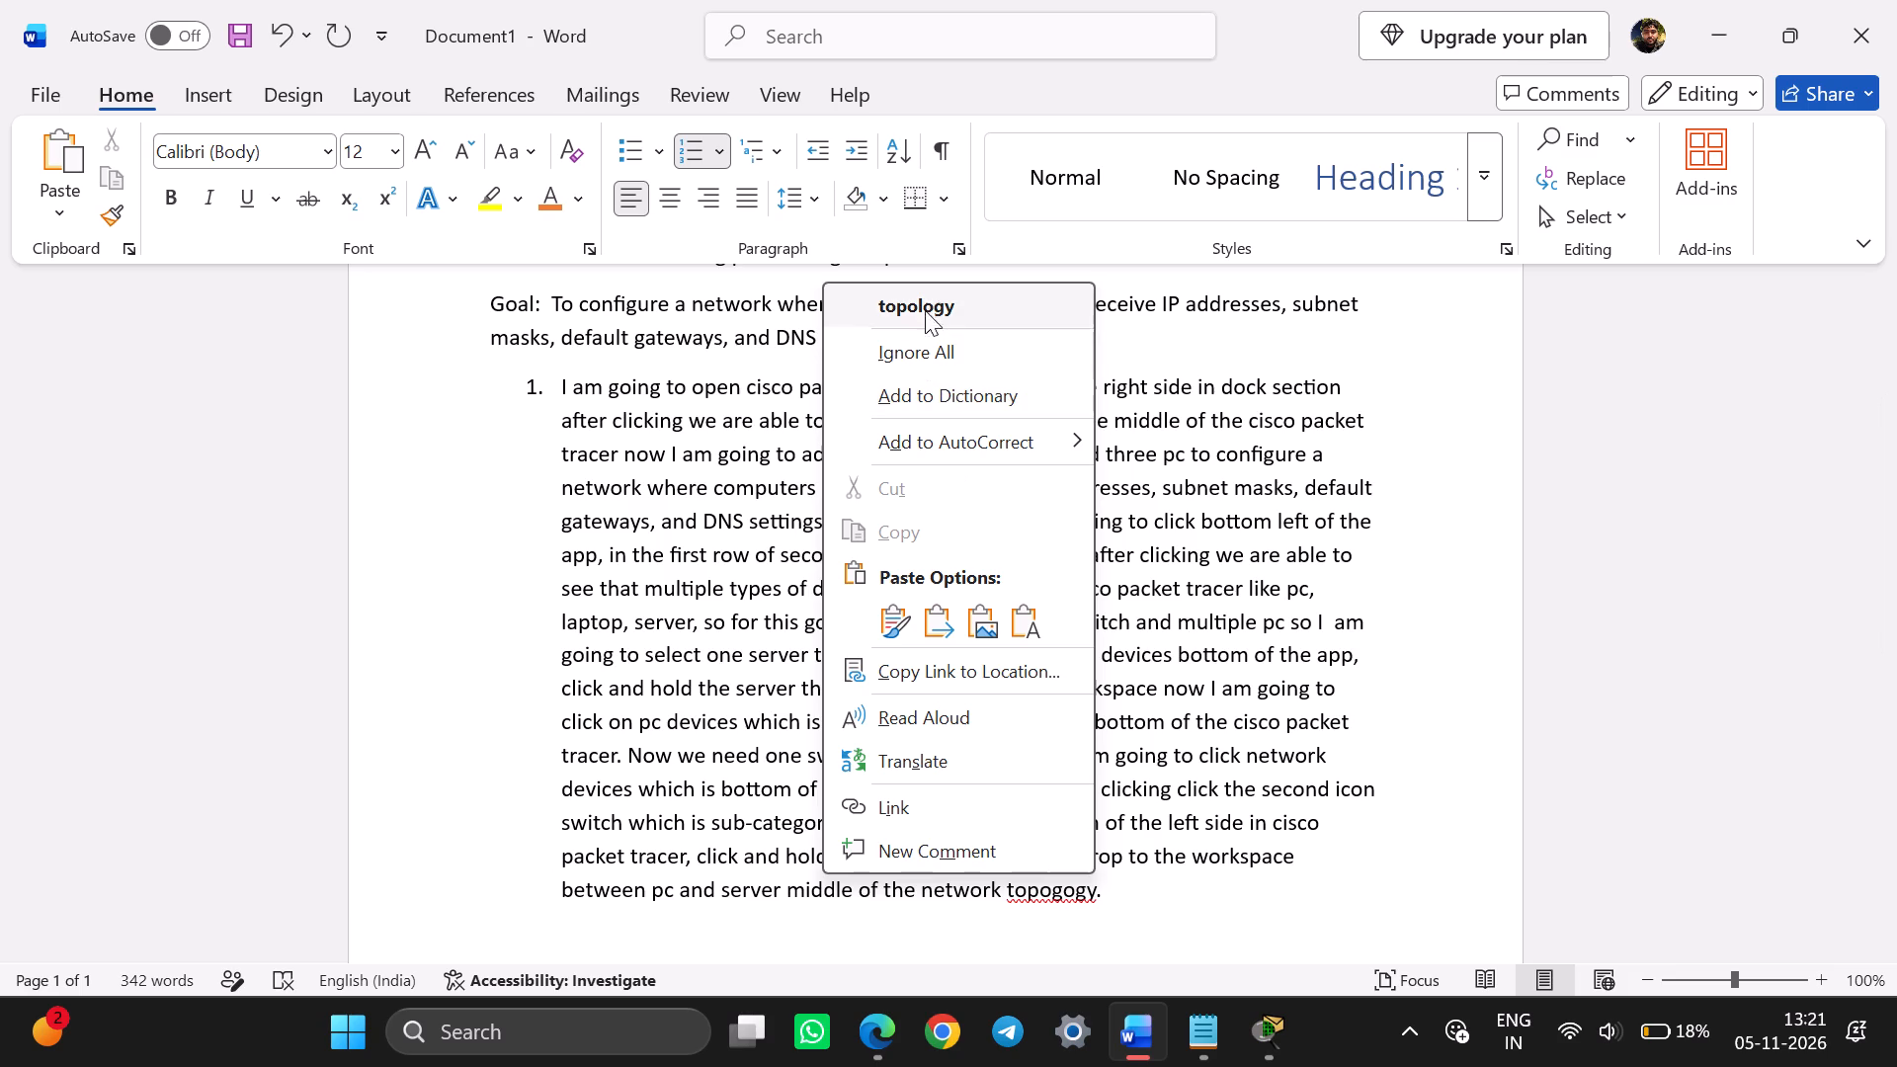
click(925, 294)
Start a new closing sentence in item 1: "Now for the goal we have one server, one switch and multiple pc".
key(Right)
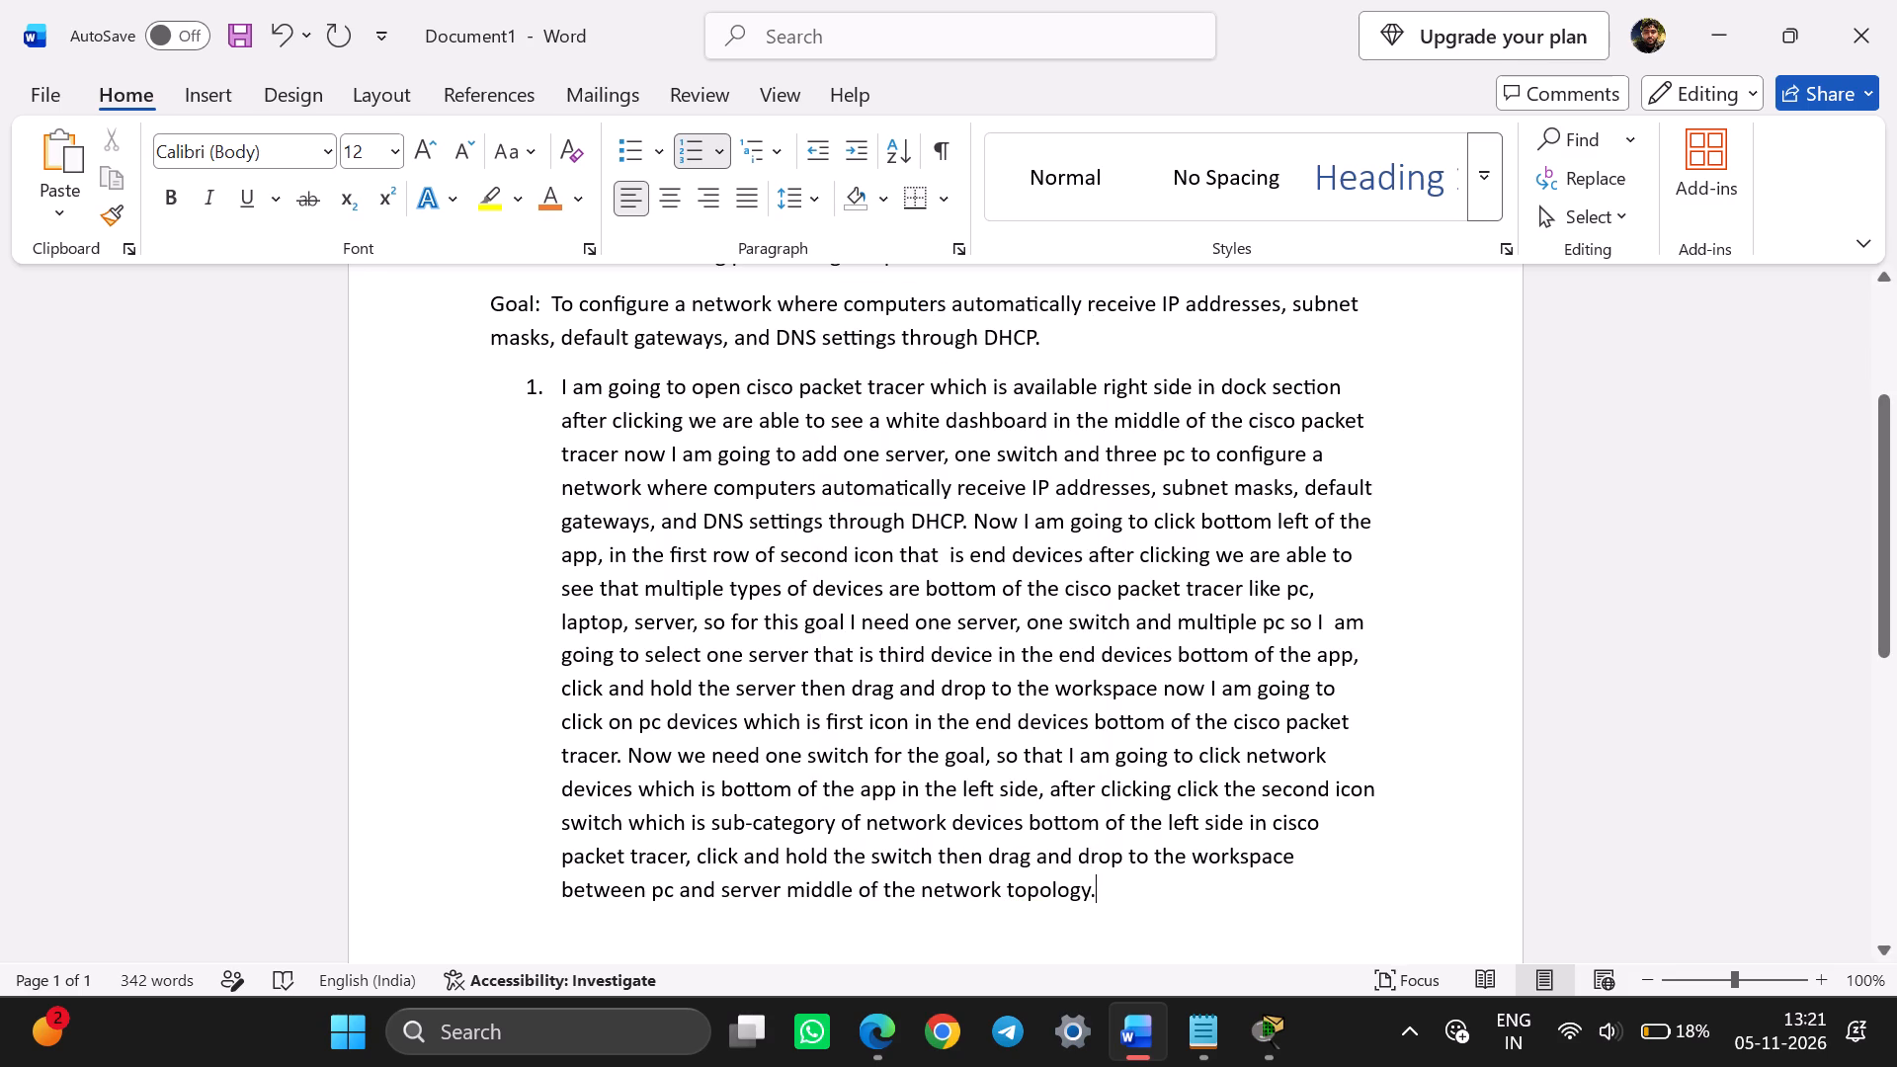
key(space)
text(now for)
key(space)
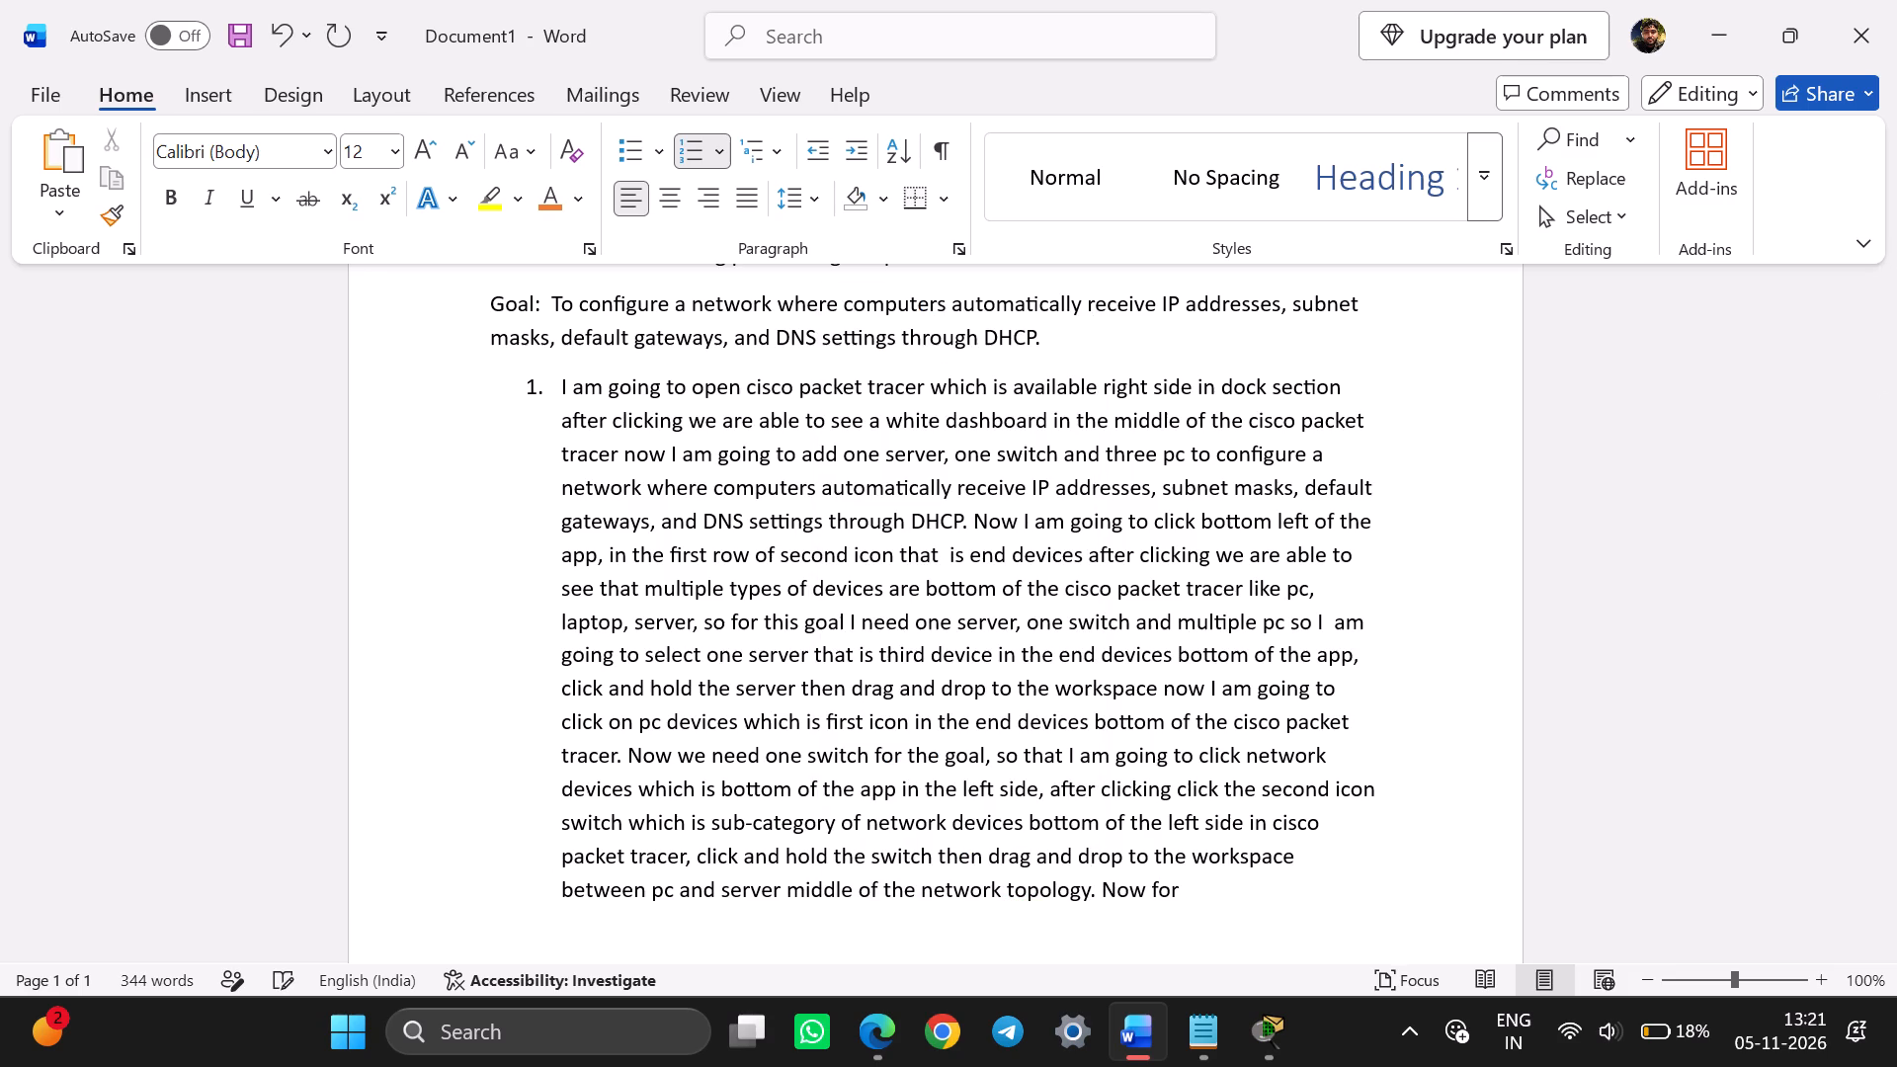
text(the go)
text(al we have)
key(space)
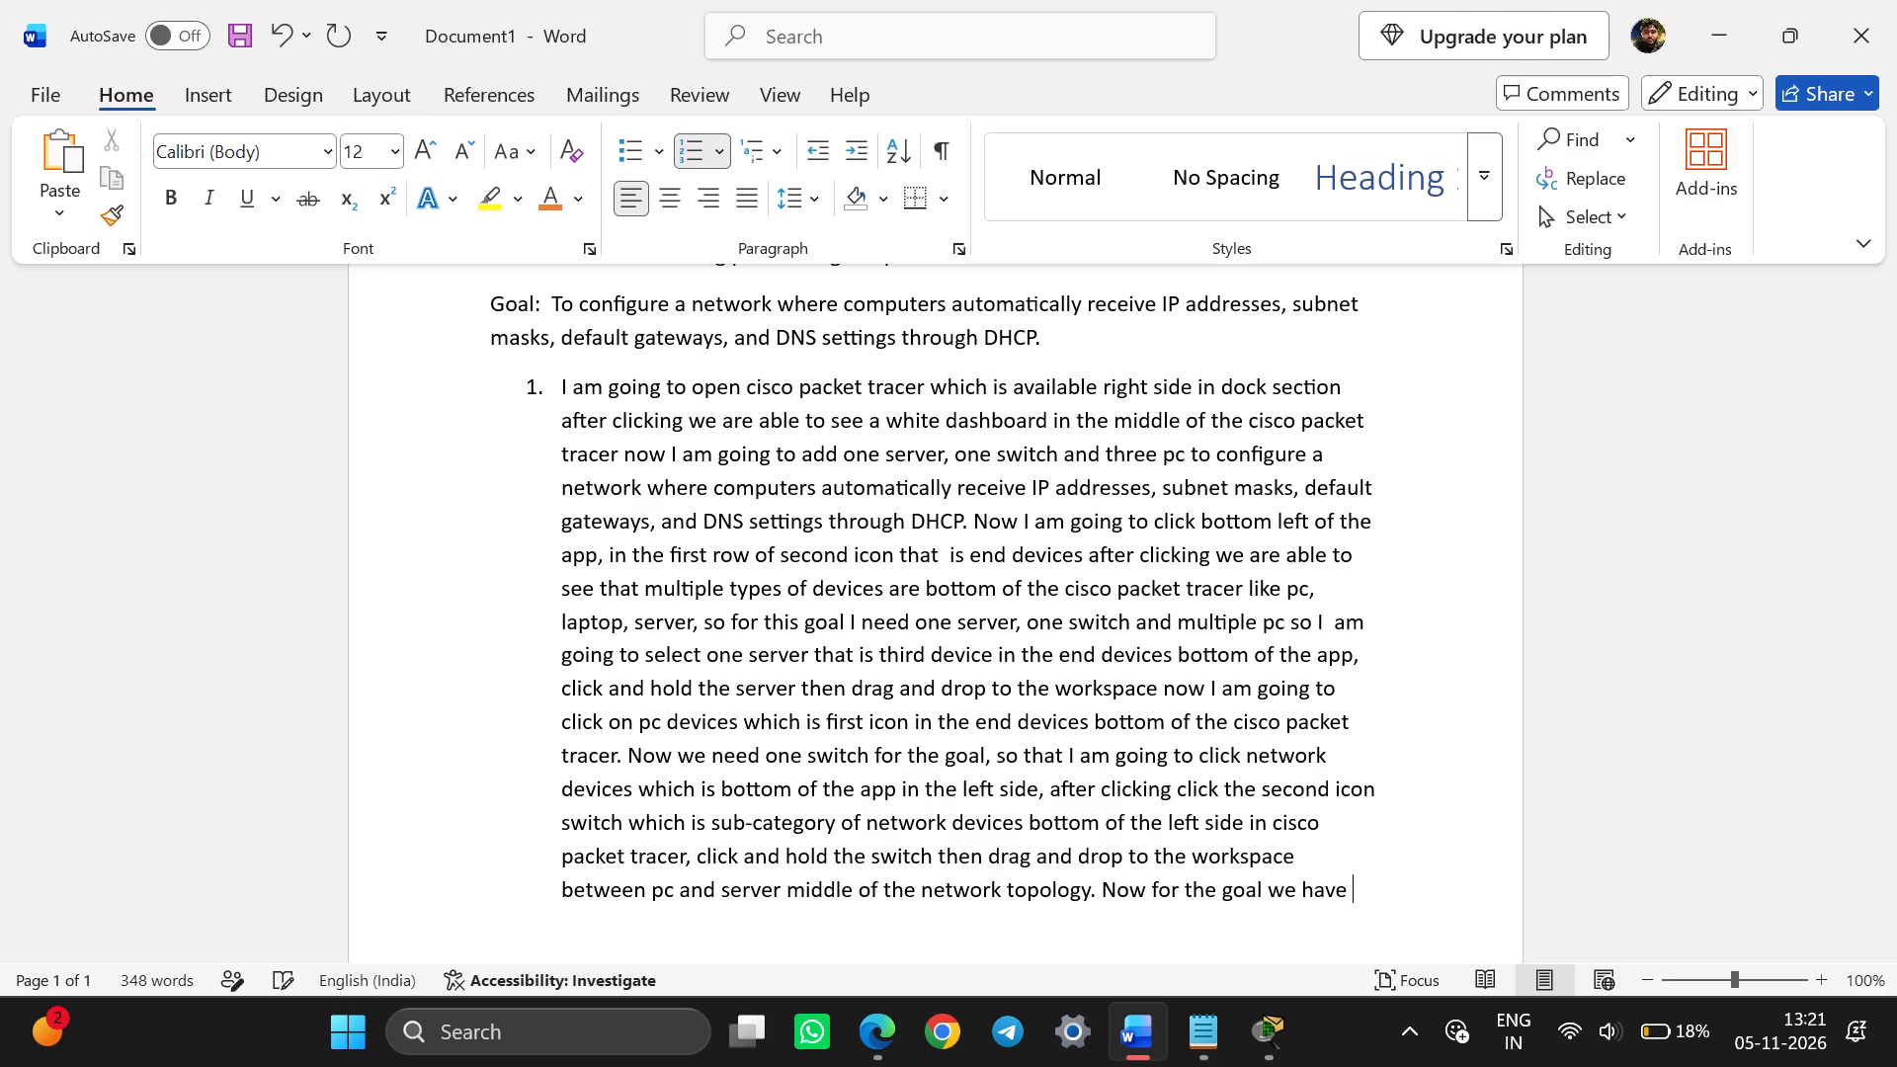
text(oneserver)
key(space)
key(BackSpace)
key(BackSpace)
key(BackSpace)
key(BackSpace)
key(BackSpace)
key(BackSpace)
key(BackSpace)
key(space)
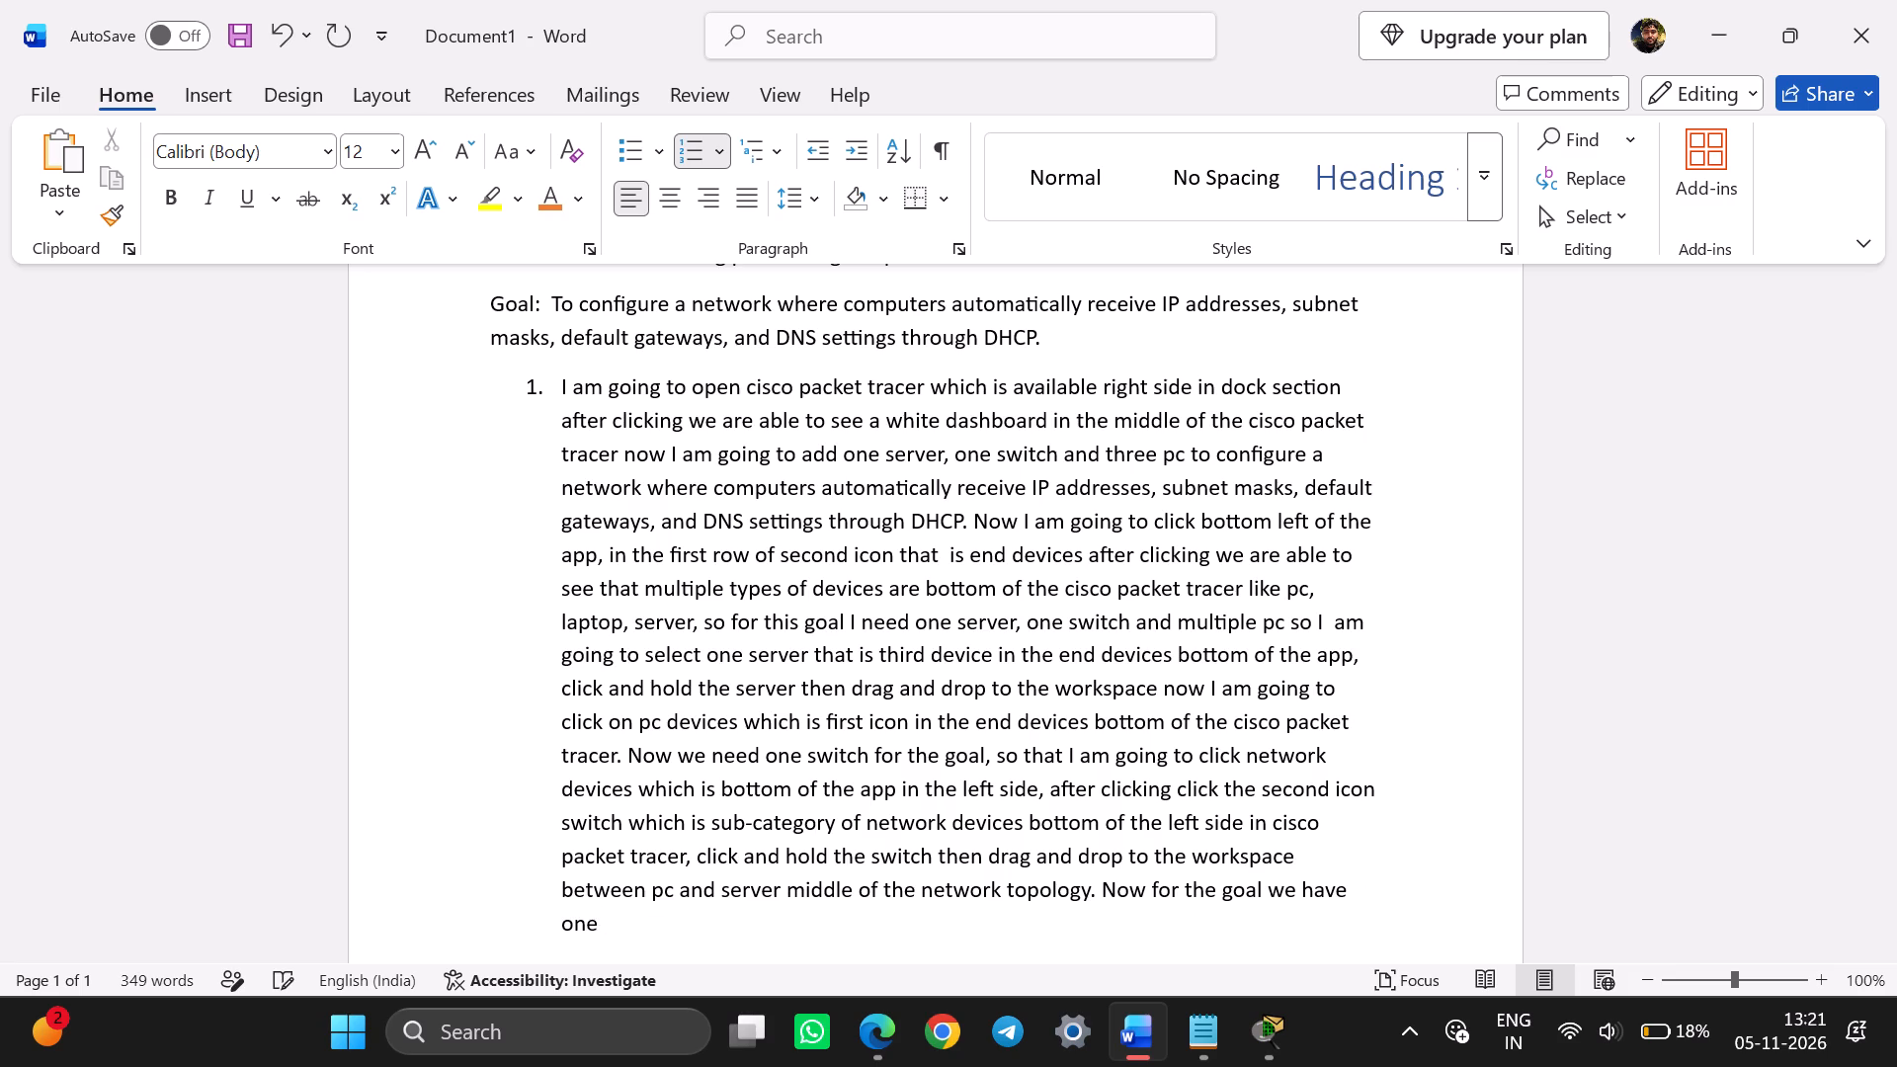
text(server)
key(space)
key(BackSpace)
text(, one)
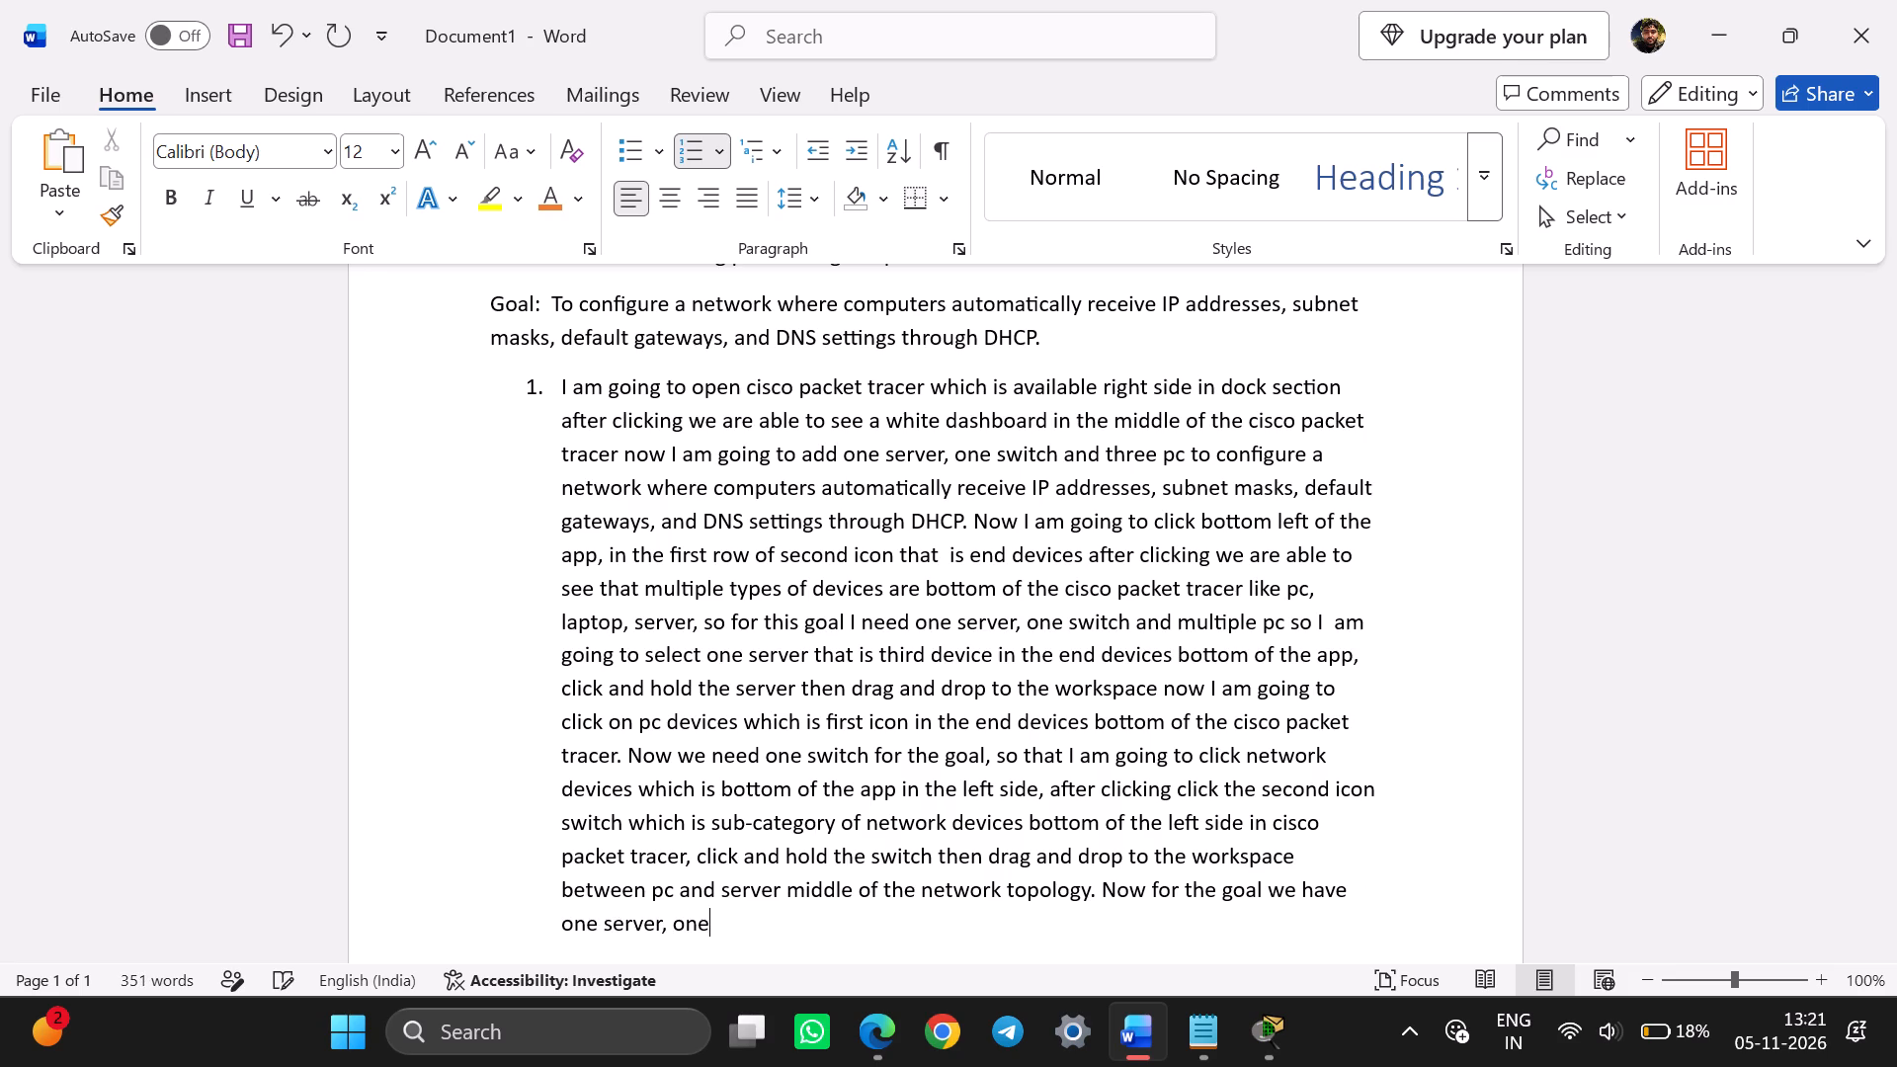
key(space)
text(switch and)
key(space)
text(mu)
text(ltiple pc)
key(space)
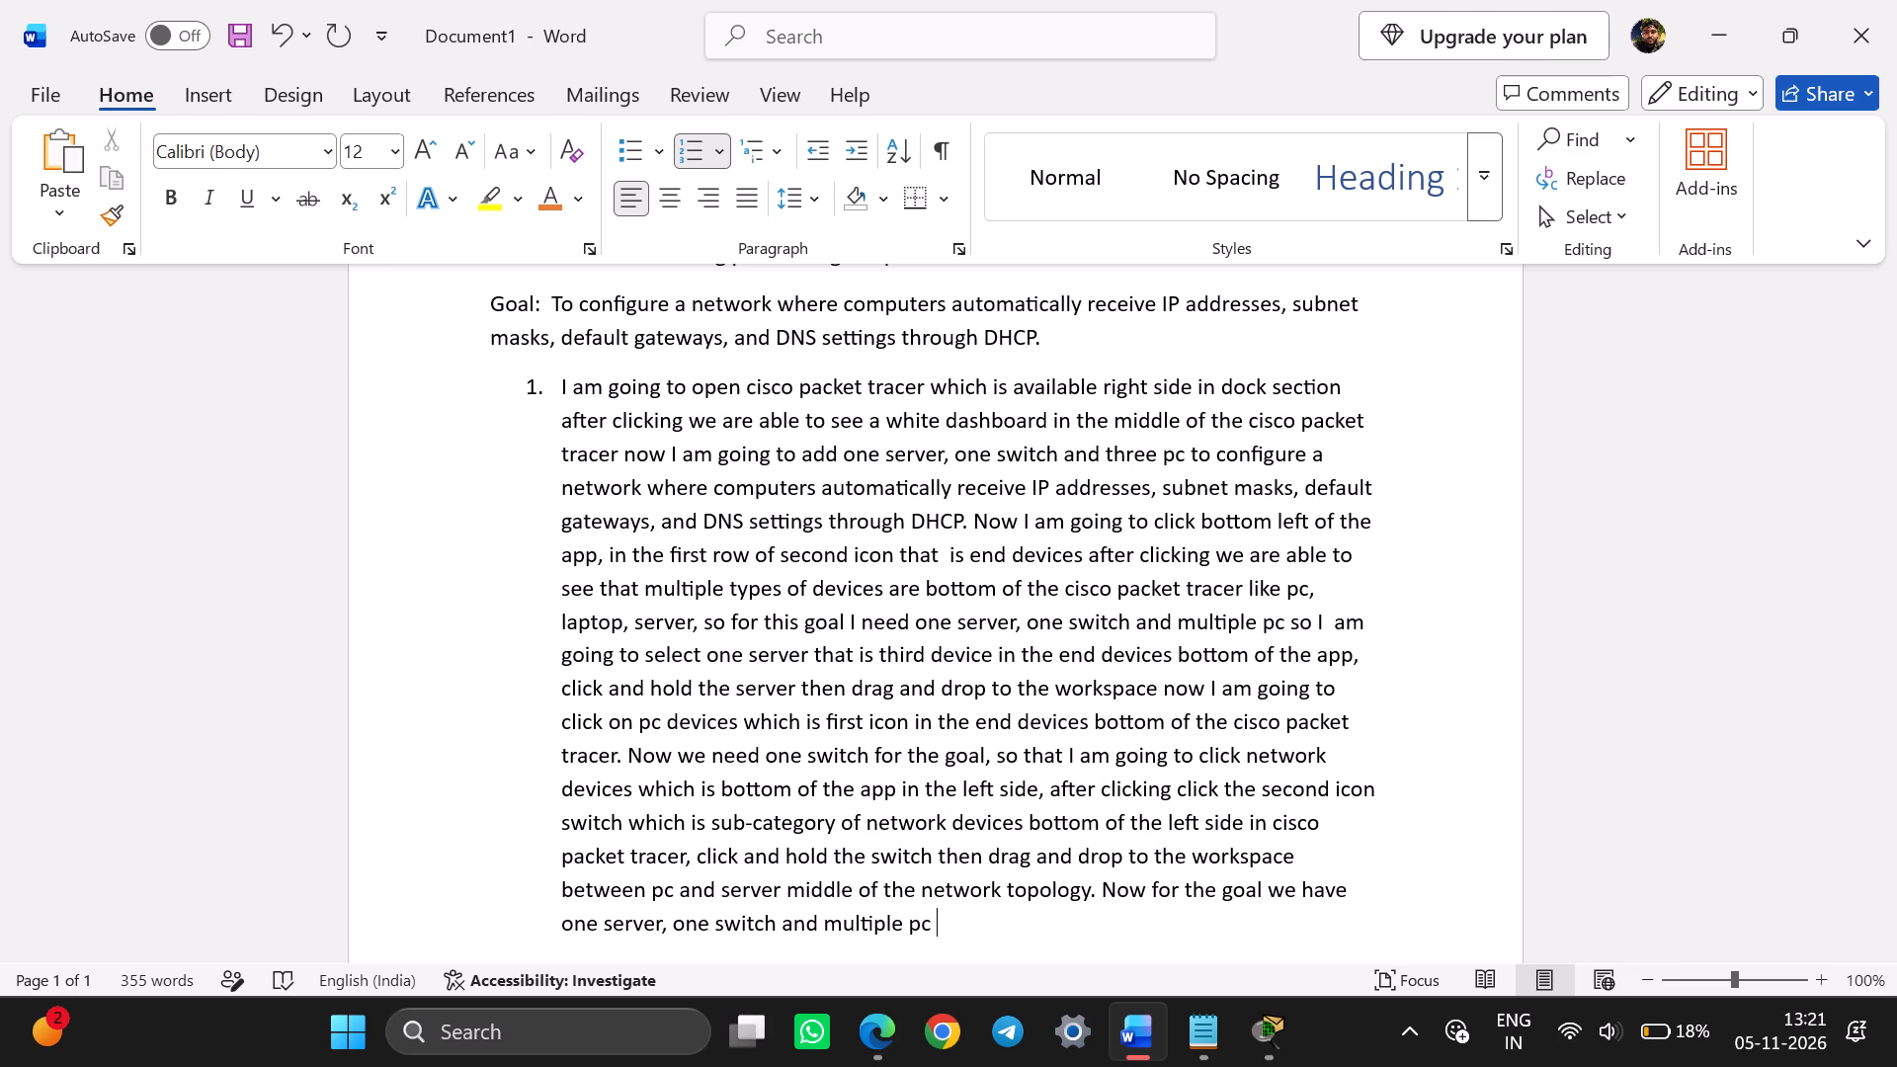
Finish item 1's closing sentence with "in the middle of the workspace of the app.".
text(in the midd)
text(le of the with)
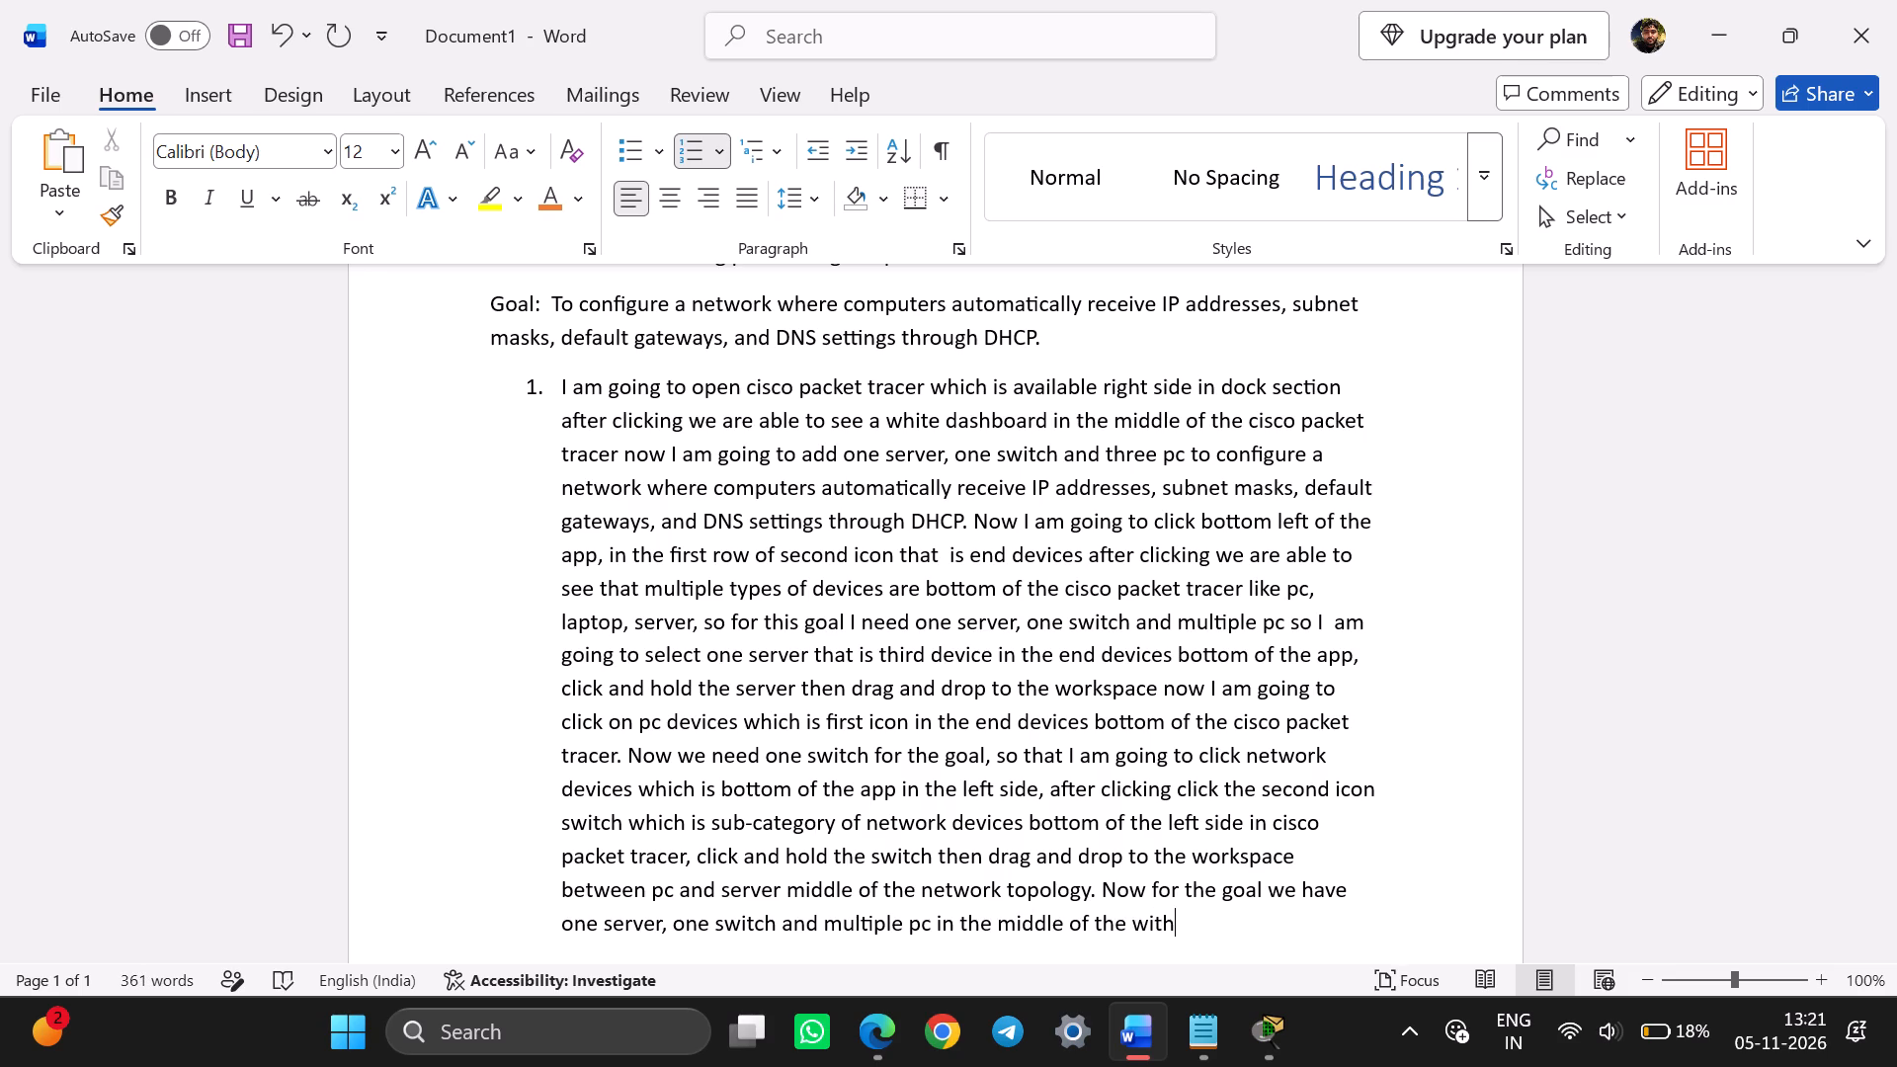
key(BackSpace)
key(BackSpace)
key(BackSpace)
text(hite)
key(space)
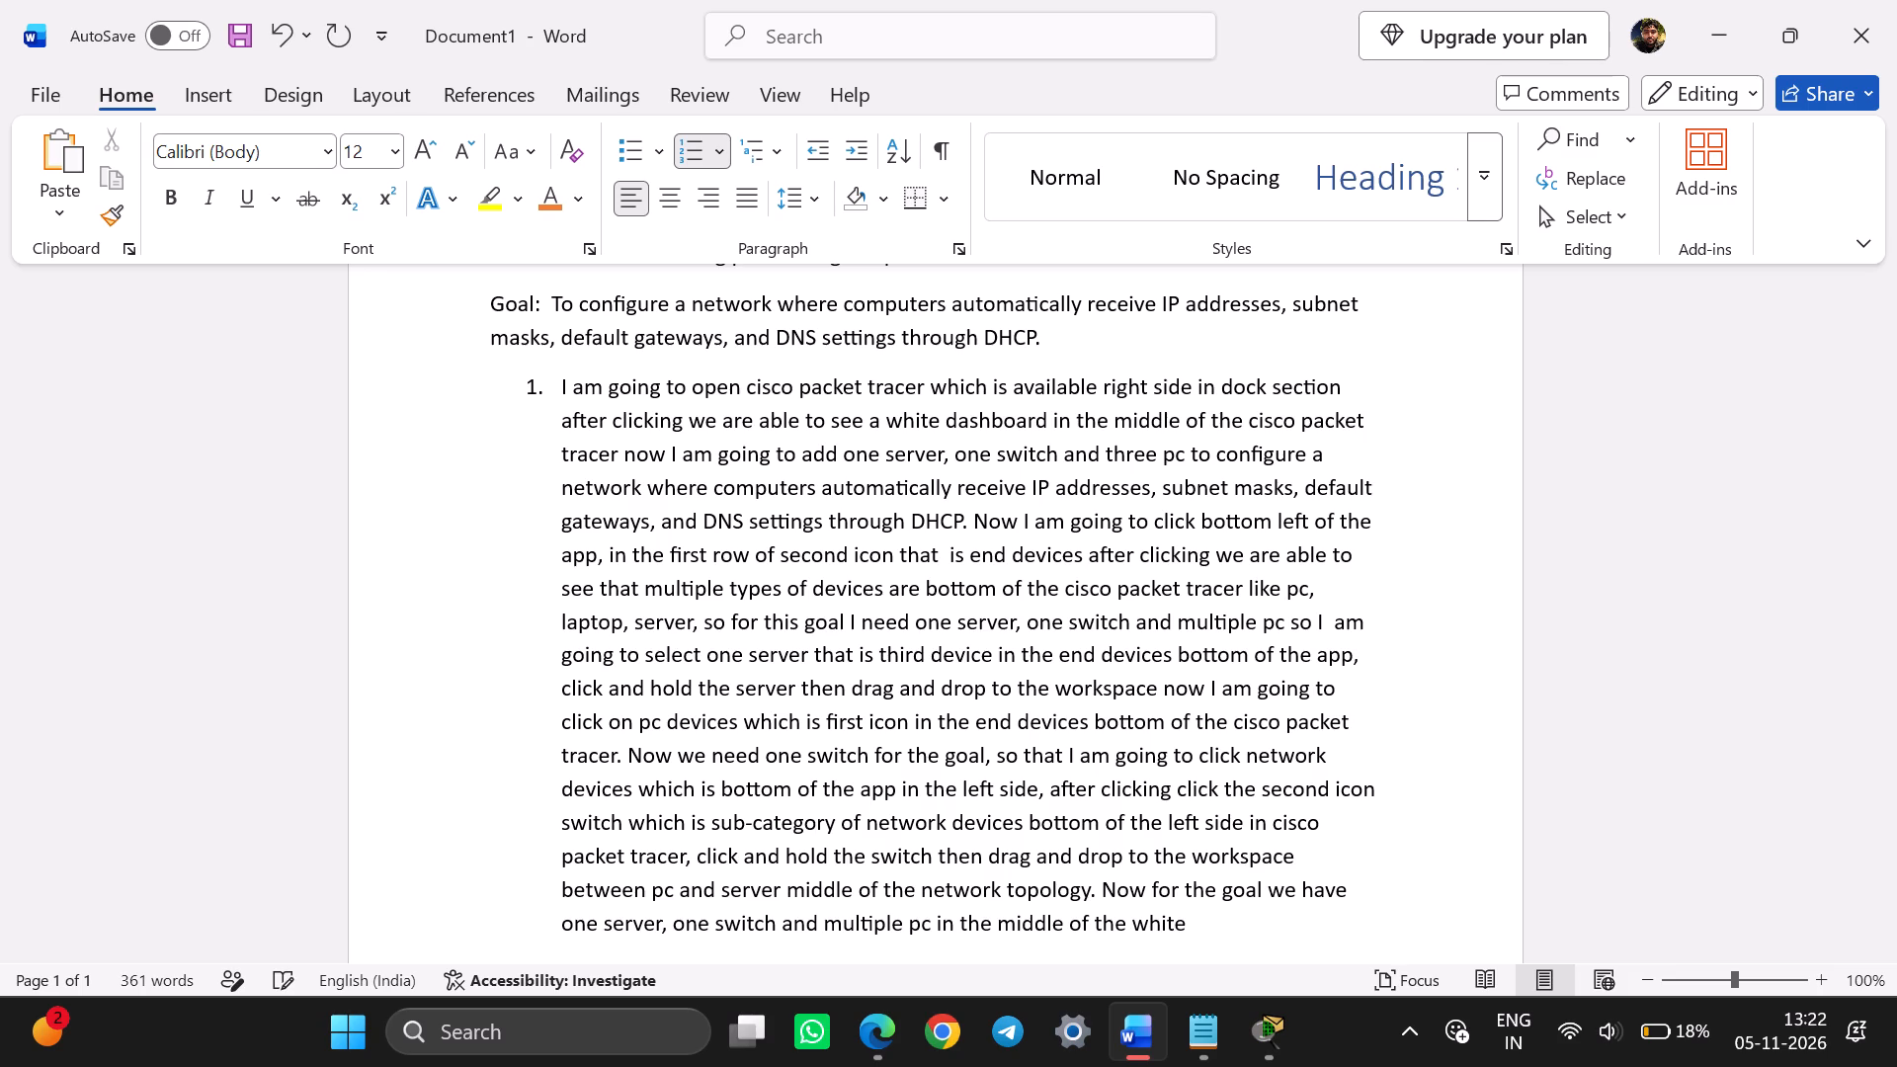
key(w)
key(BackSpace)
key(BackSpace)
key(BackSpace)
key(BackSpace)
key(BackSpace)
key(BackSpace)
key(BackSpace)
text(works)
text(pace)
key(space)
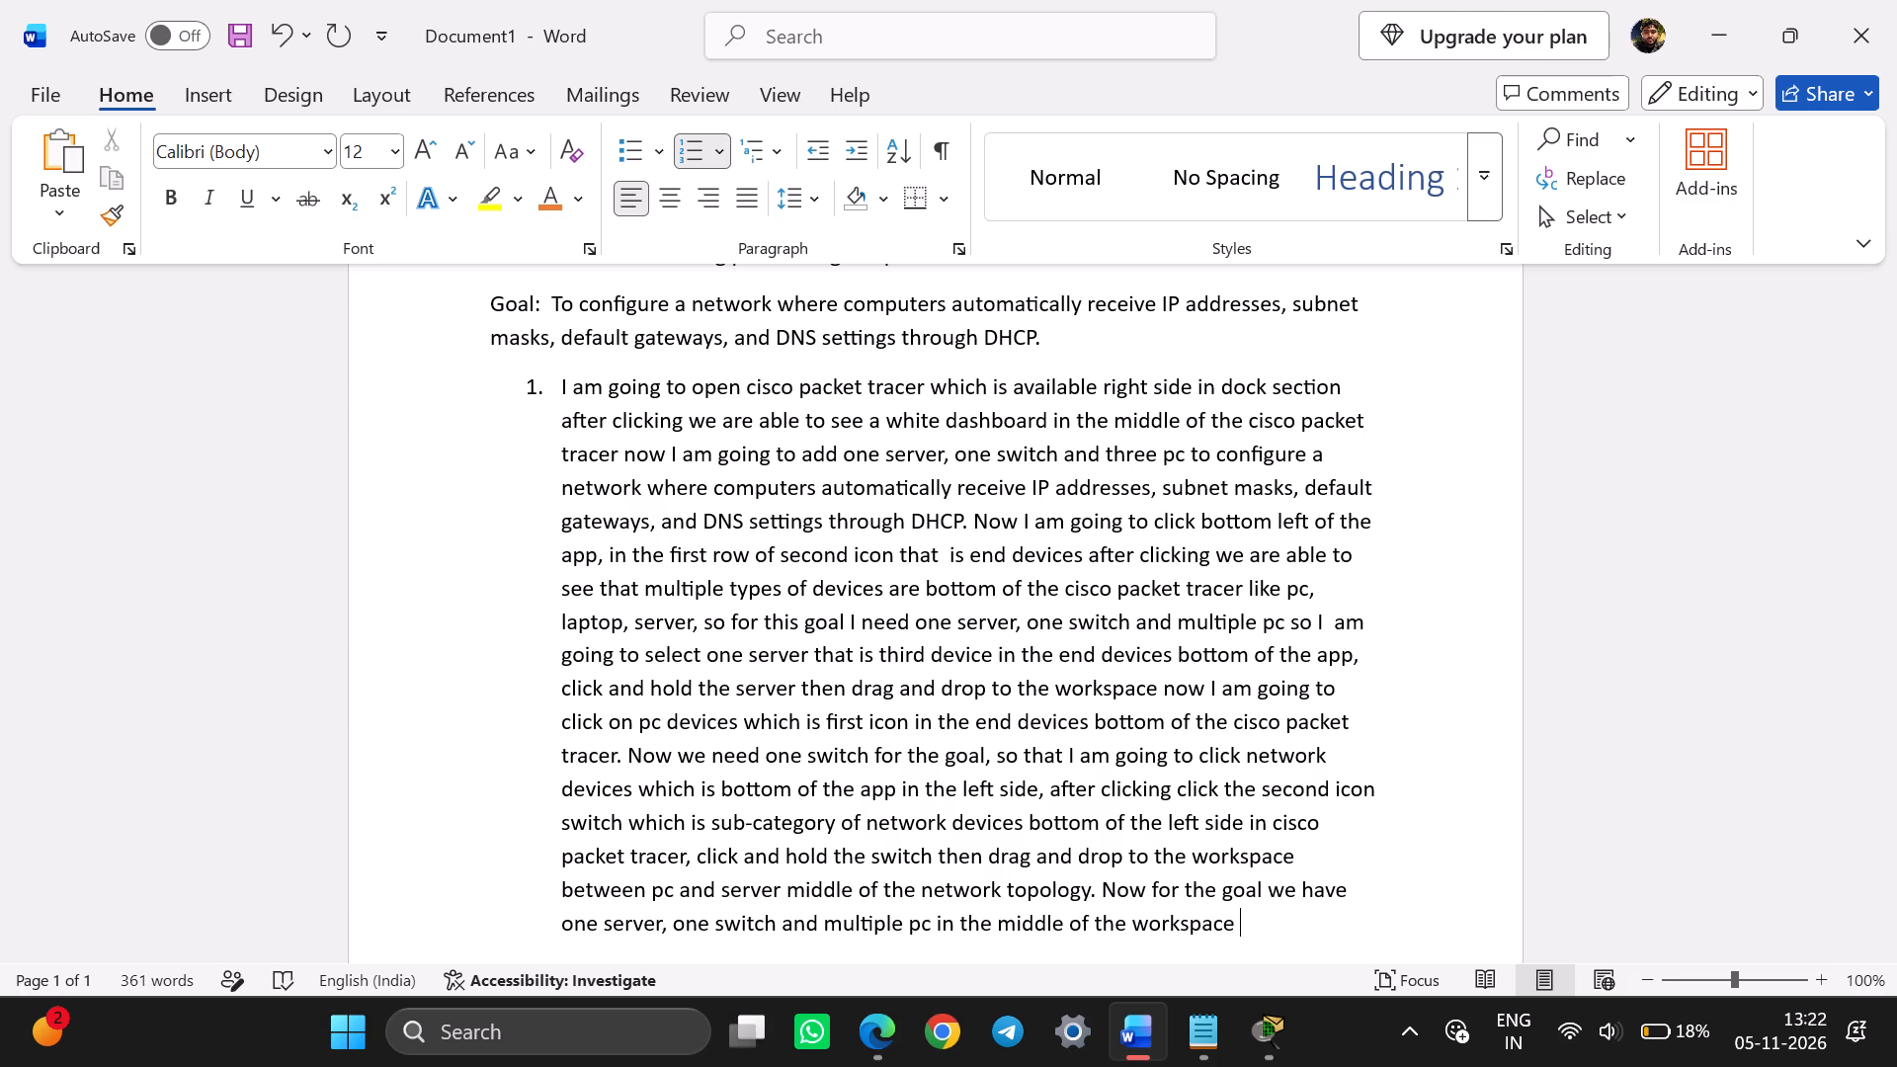
text(of th)
key(BackSpace)
key(BackSpace)
key(BackSpace)
key(BackSpace)
key(BackSpace)
text(of)
key(space)
text(the app)
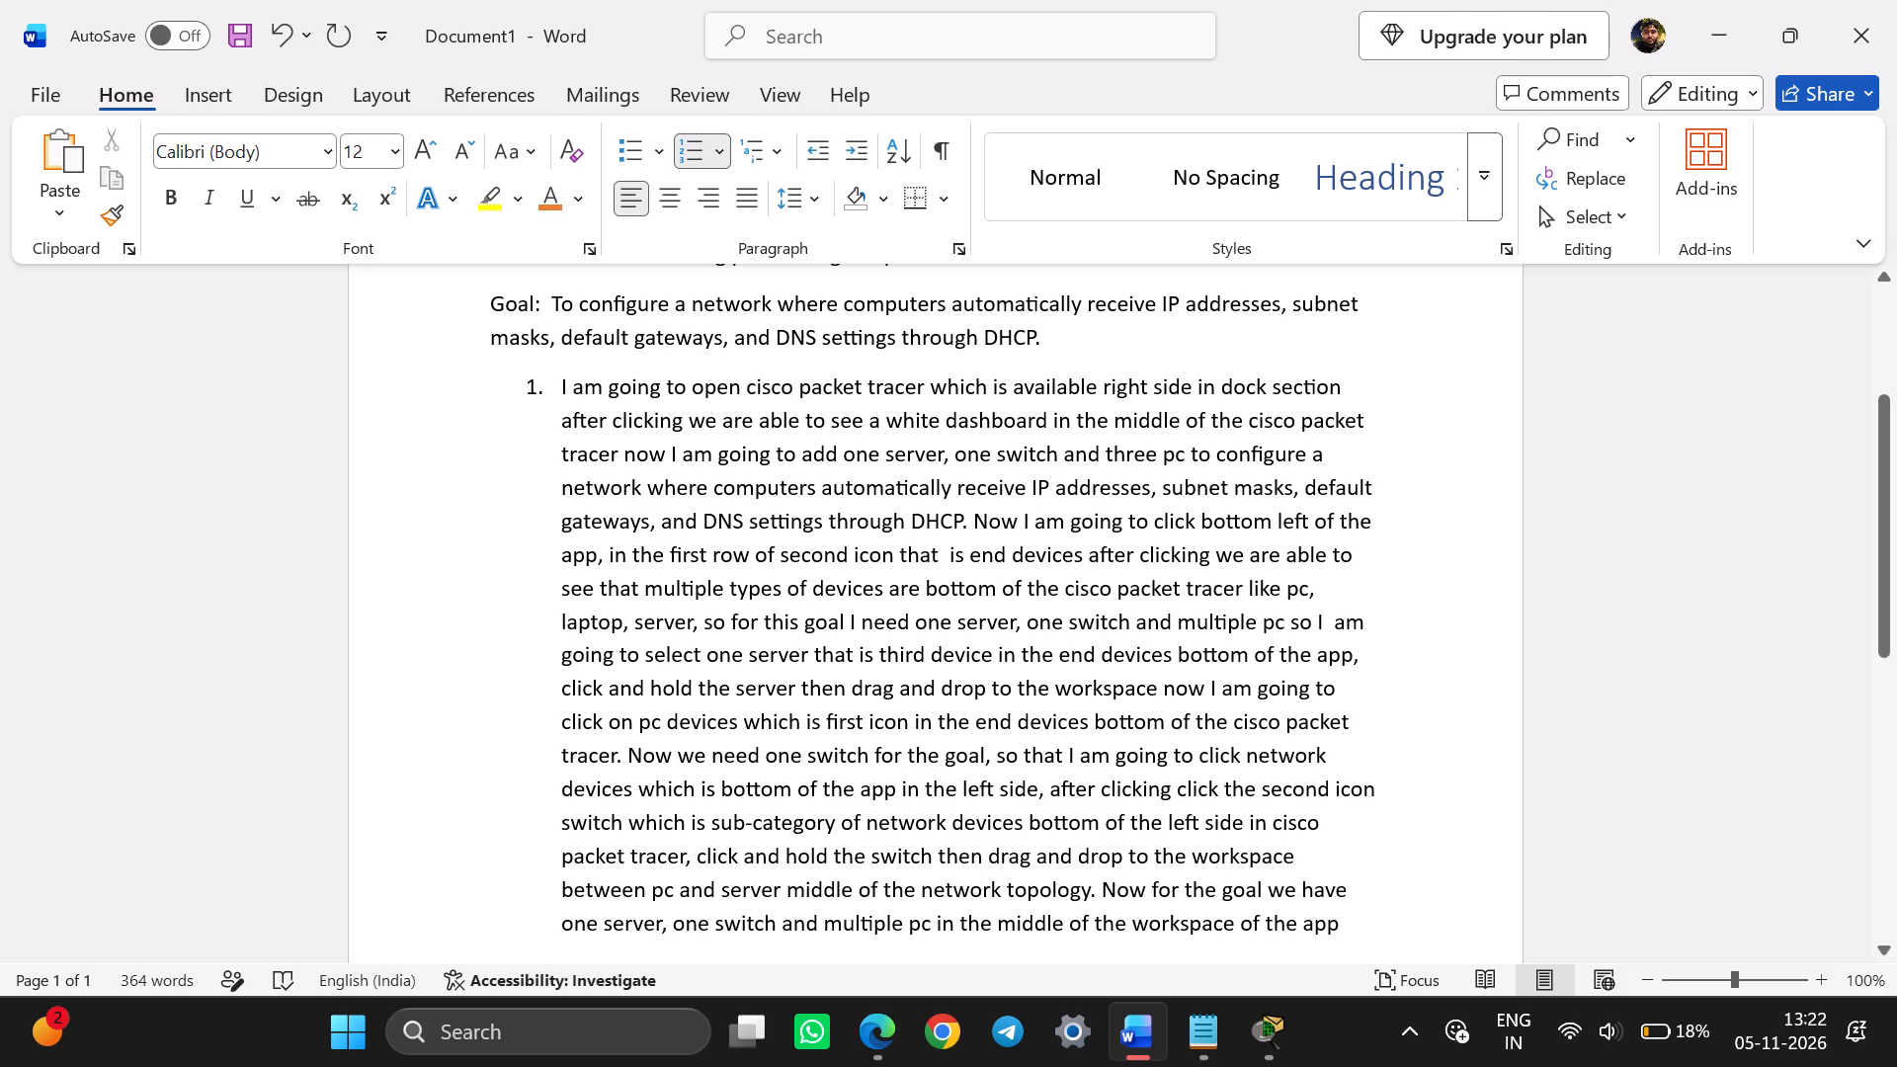
key(period)
drag(1350, 926, 543, 484)
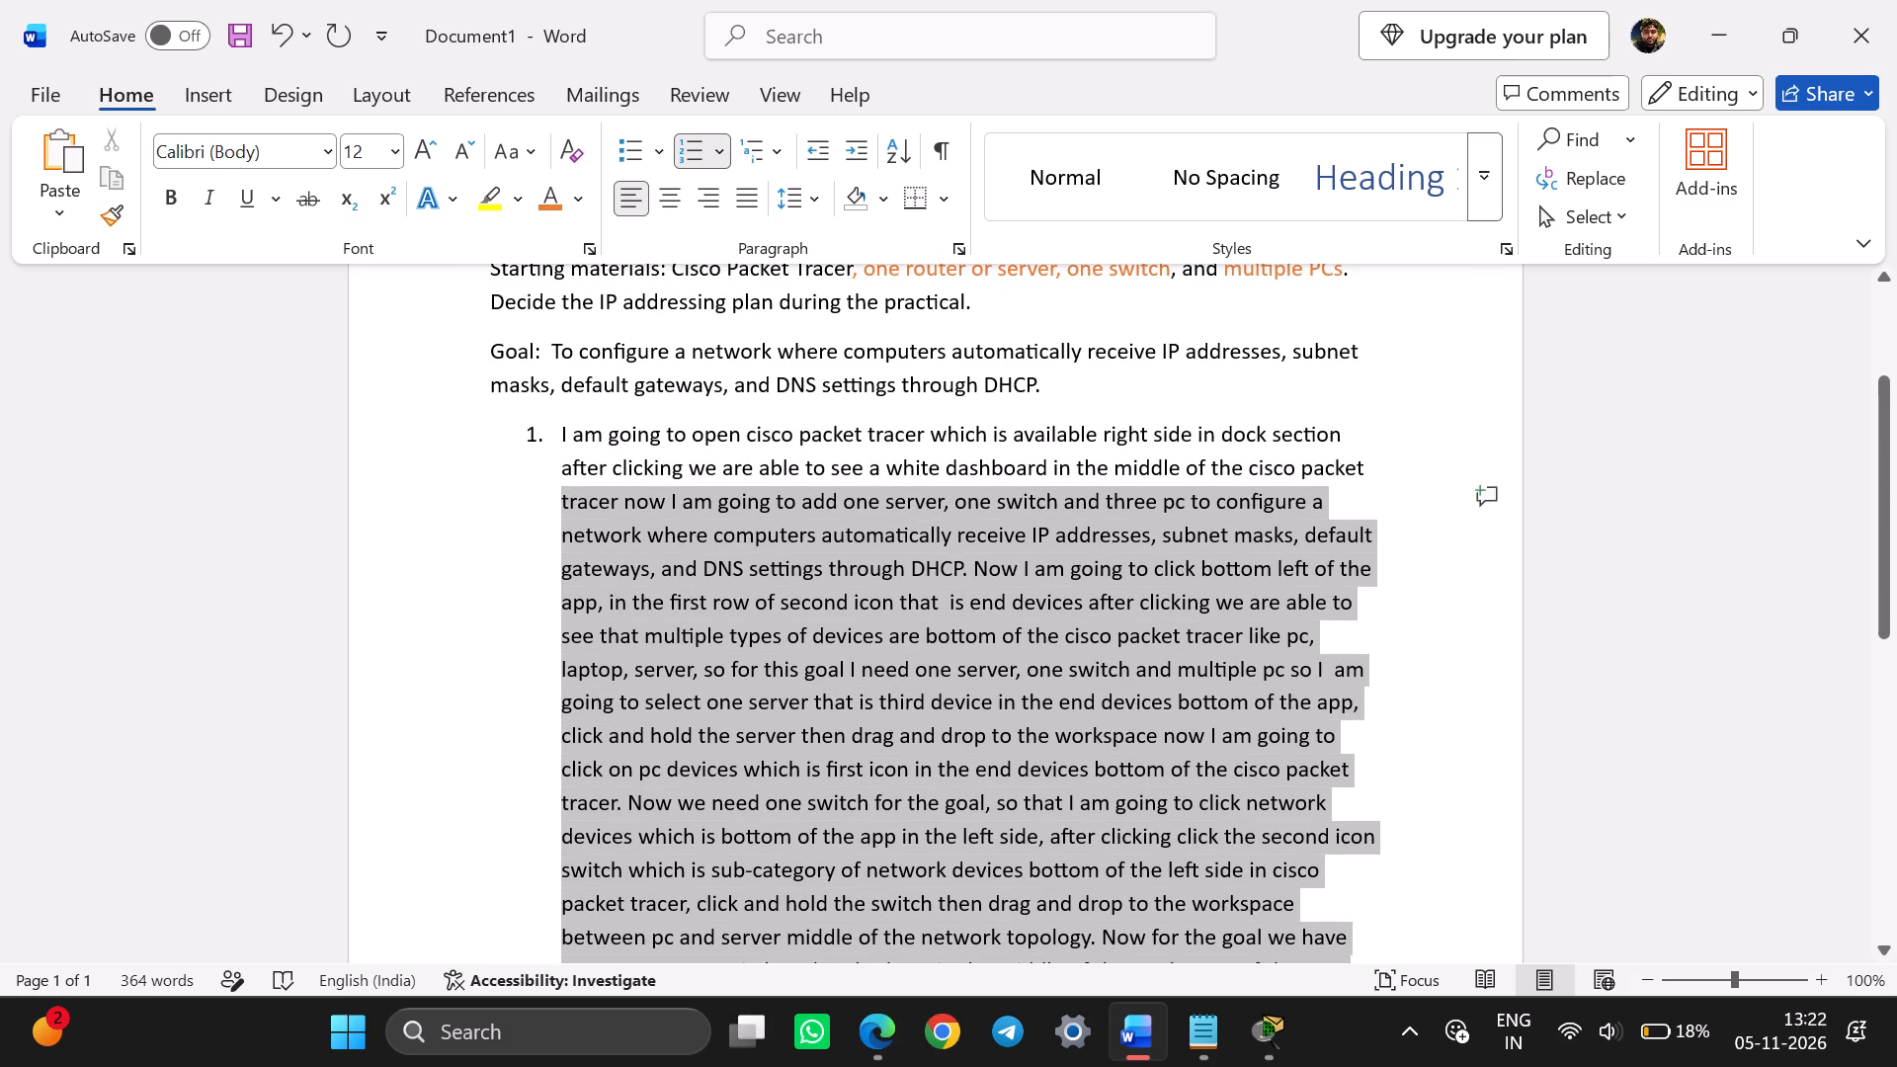
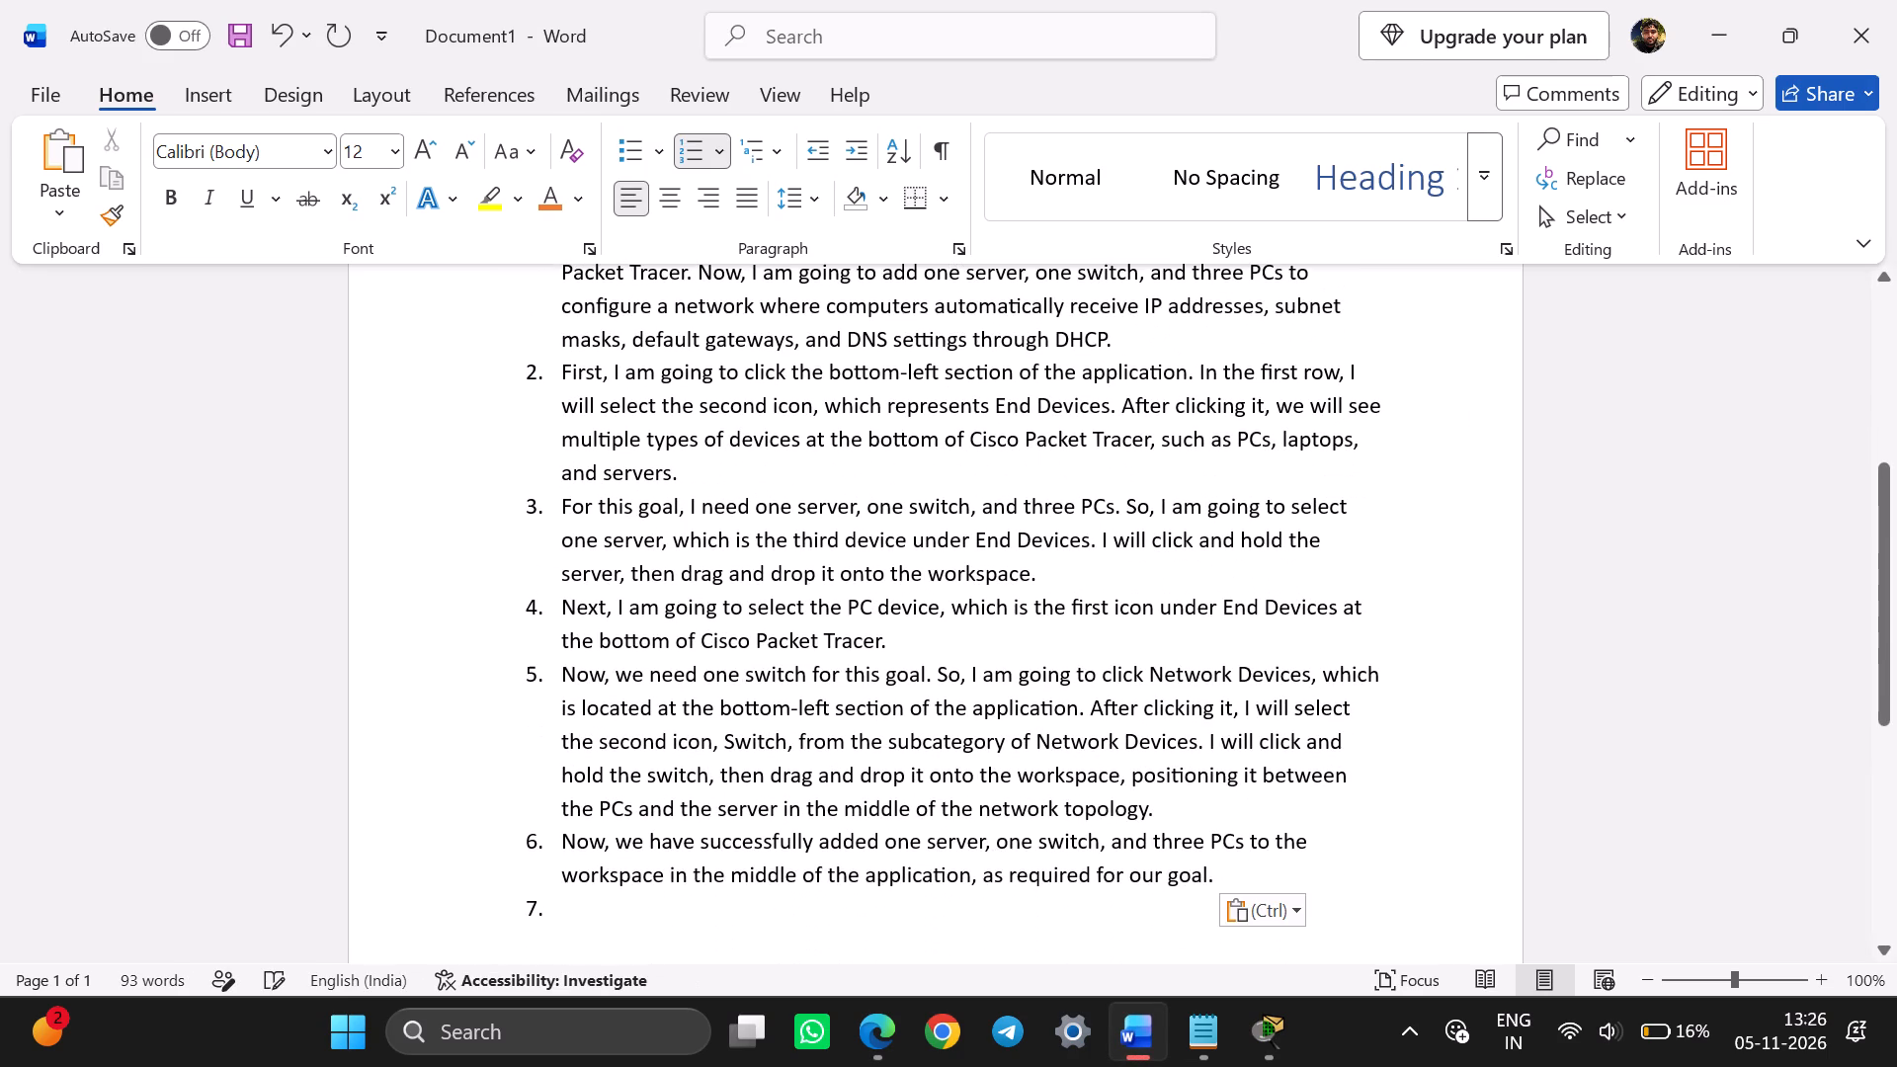
Remove the list numbers from pasted items 2 to 6 so that they become unnumbered paragraphs under item 1.
scroll(866, 526, up, 1)
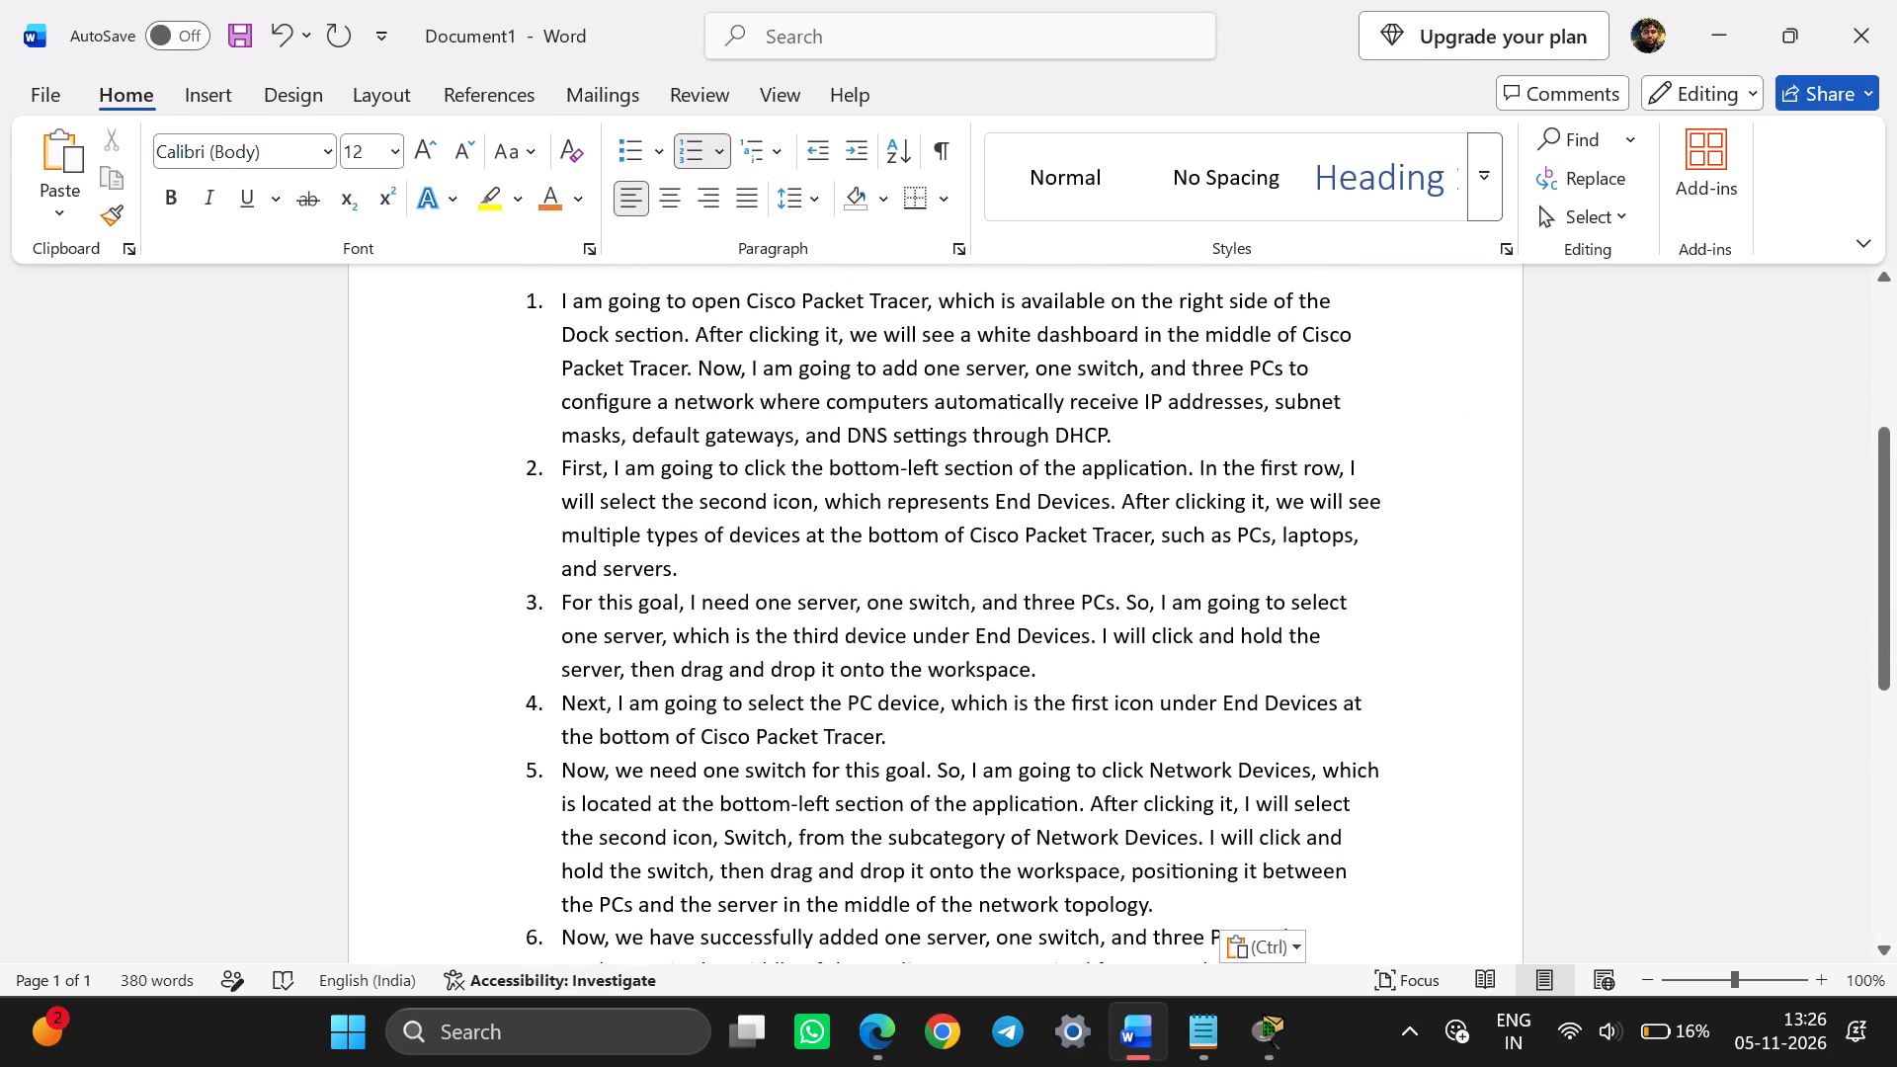
click(548, 927)
key(BackSpace)
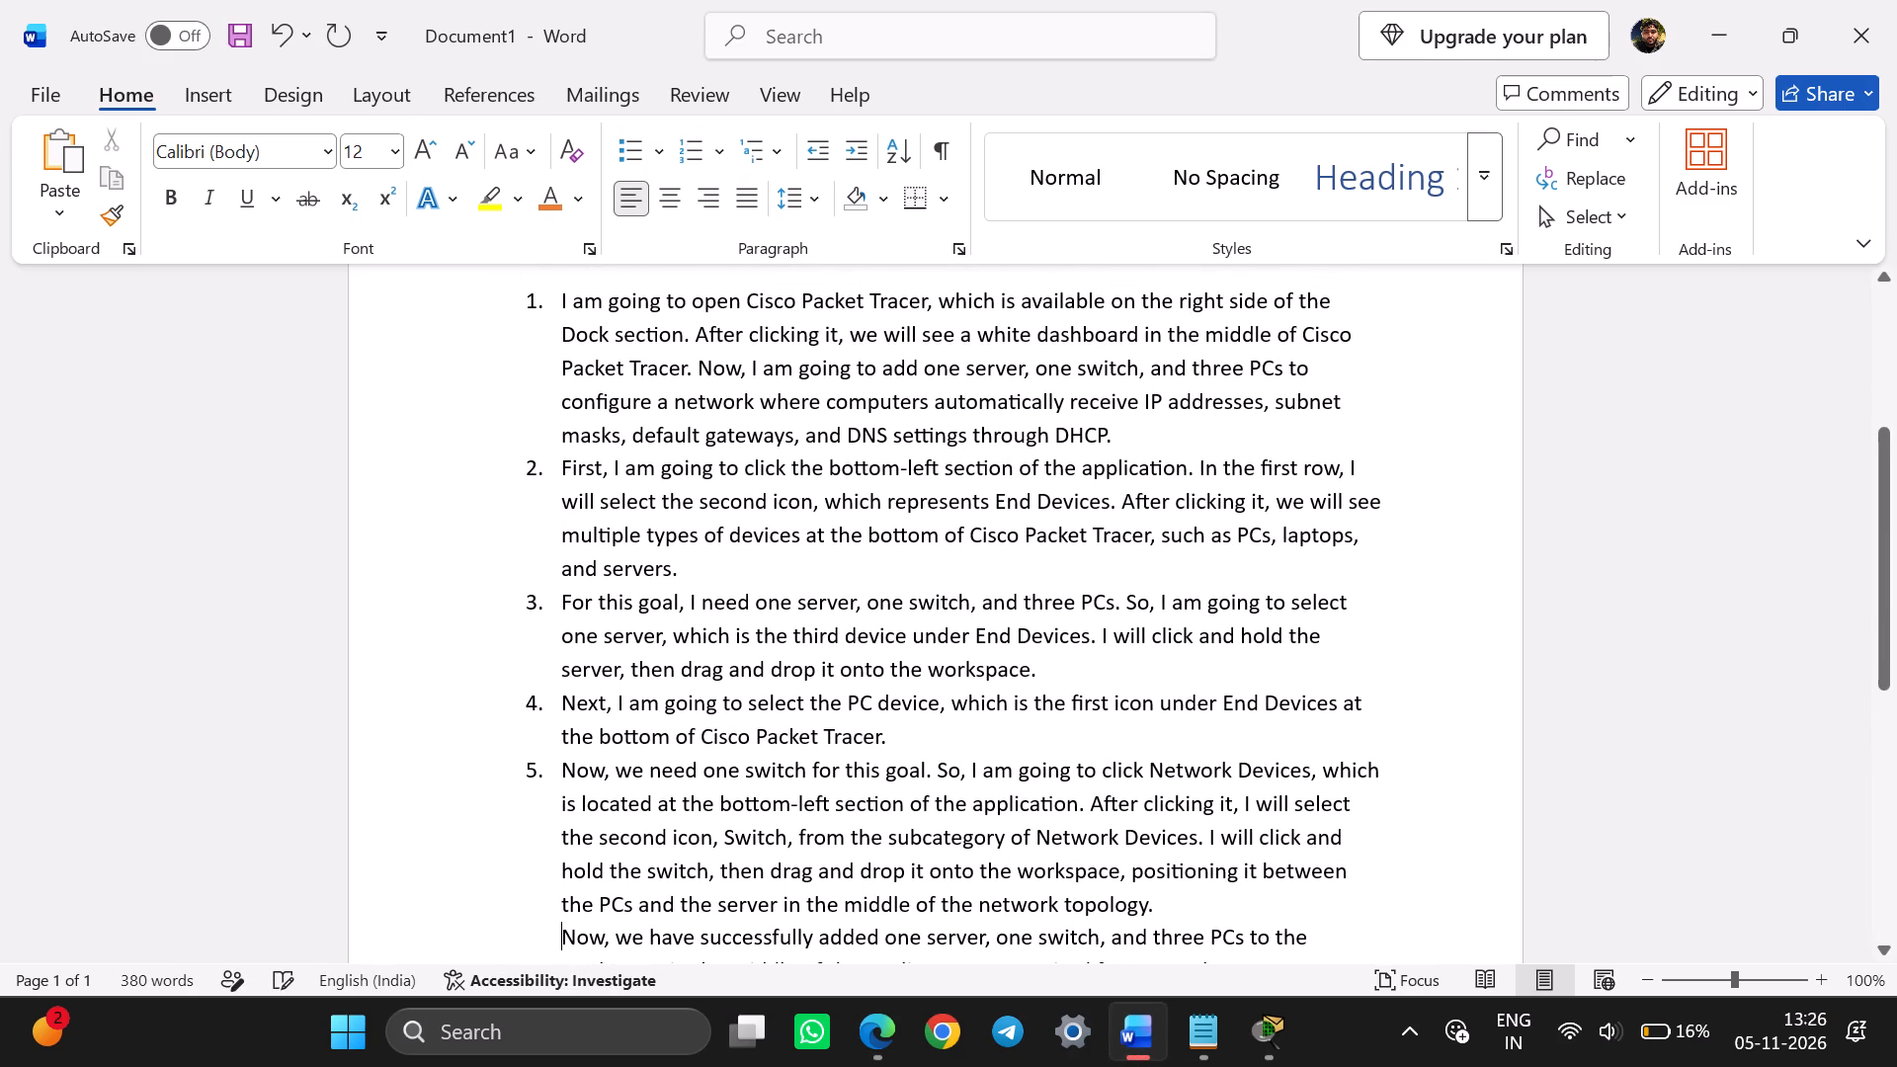
click(554, 772)
key(BackSpace)
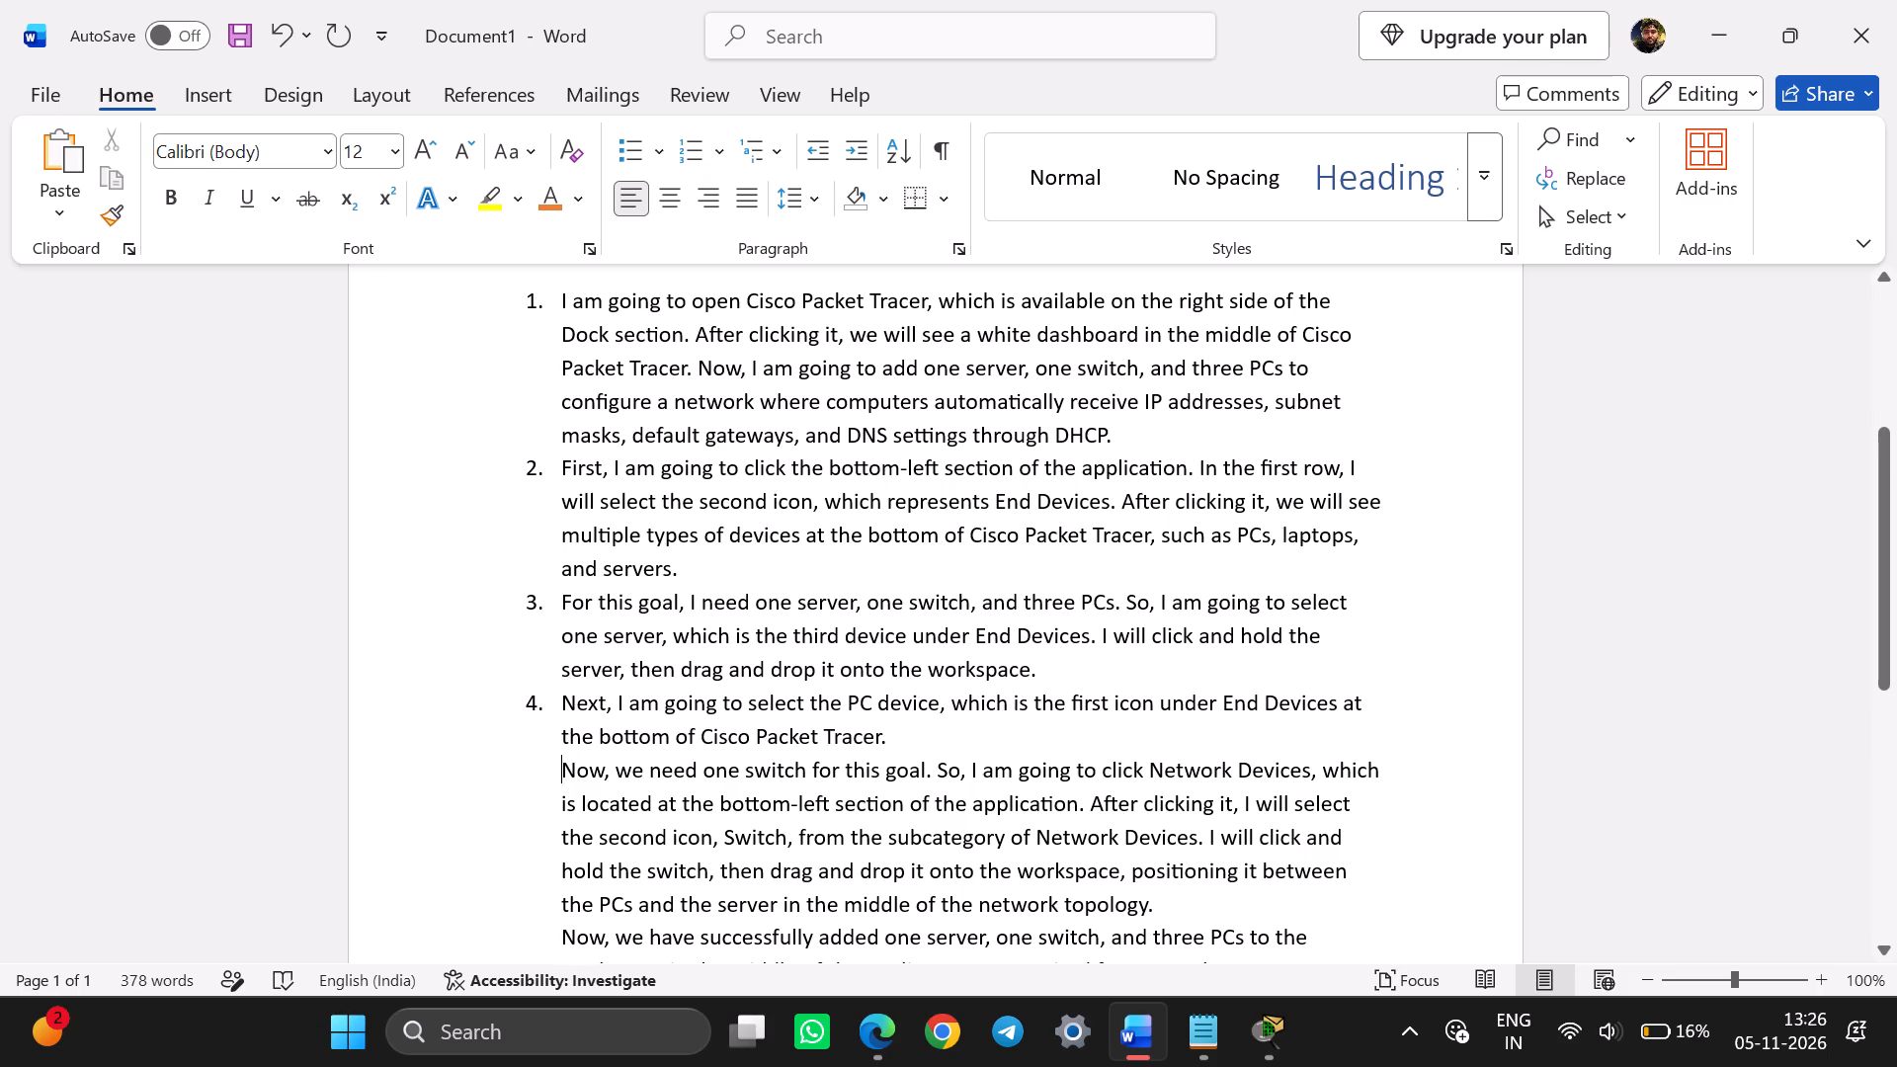
click(554, 701)
key(BackSpace)
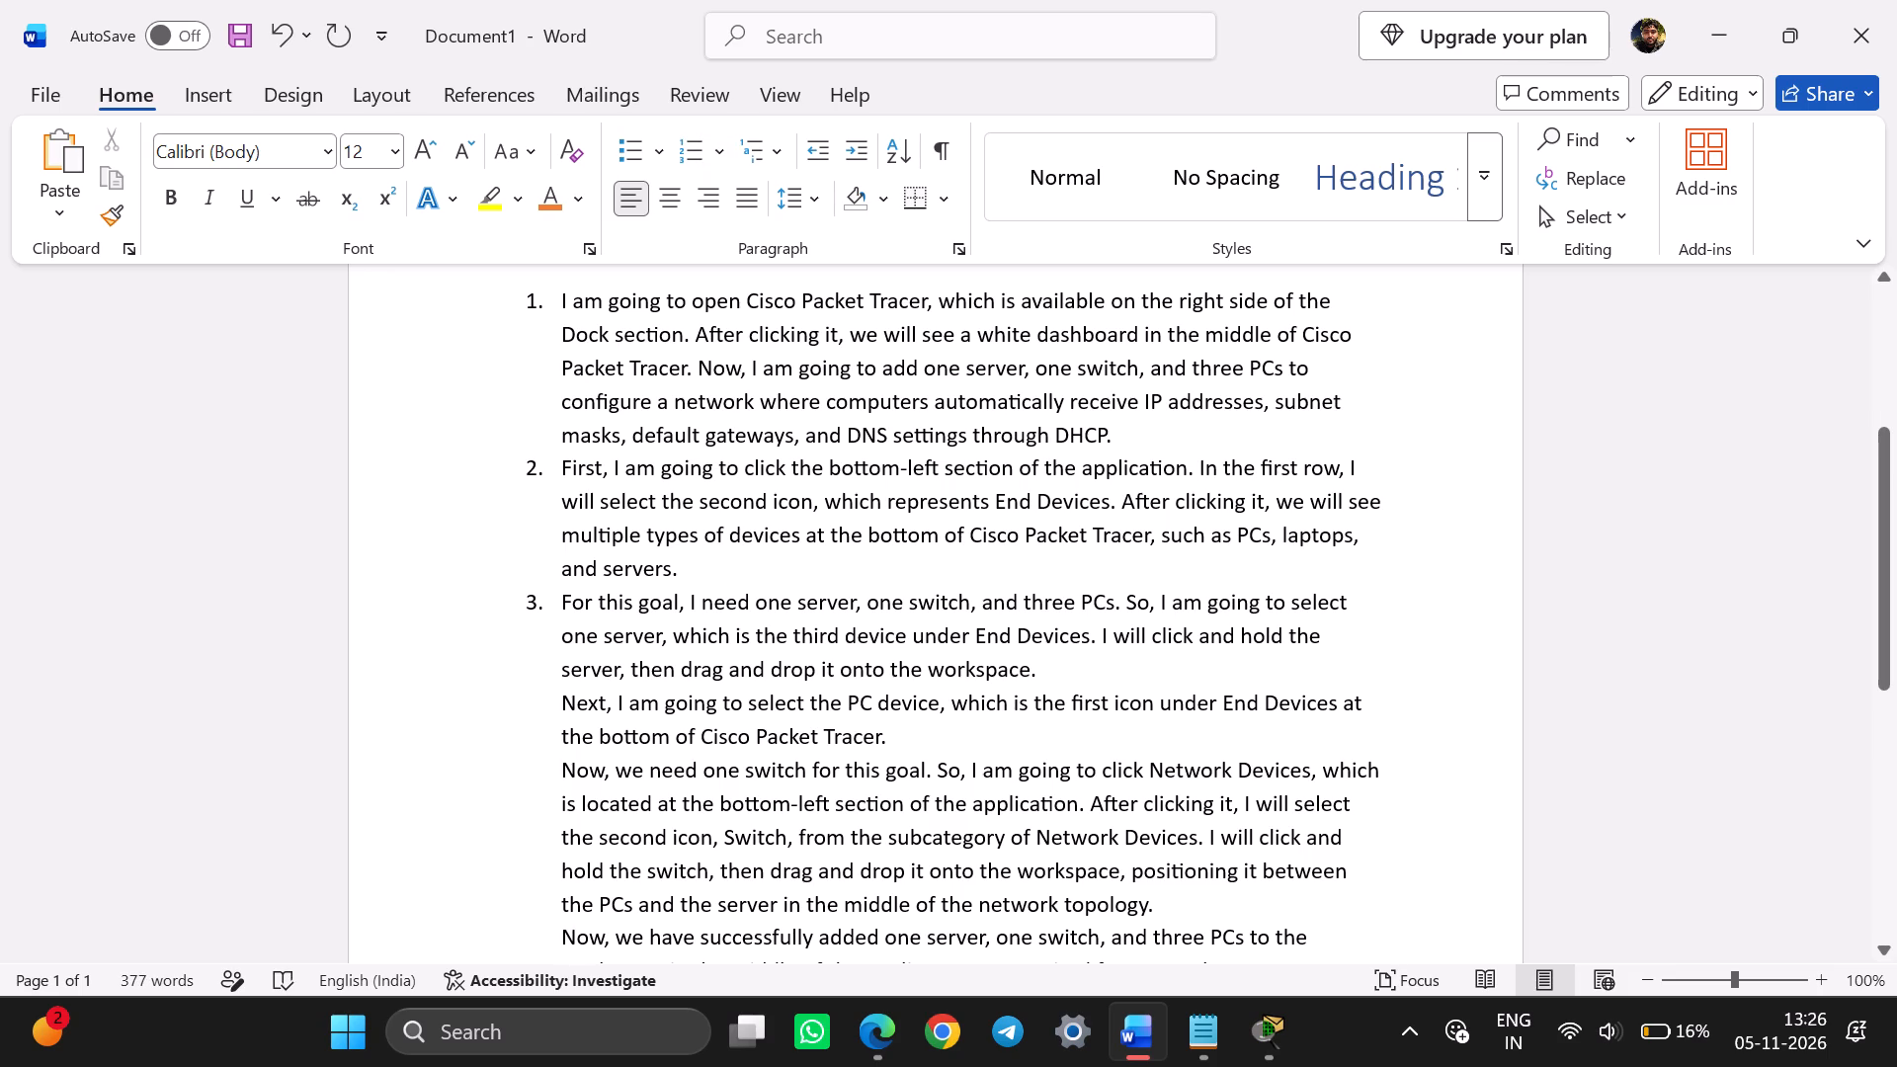
click(555, 603)
key(BackSpace)
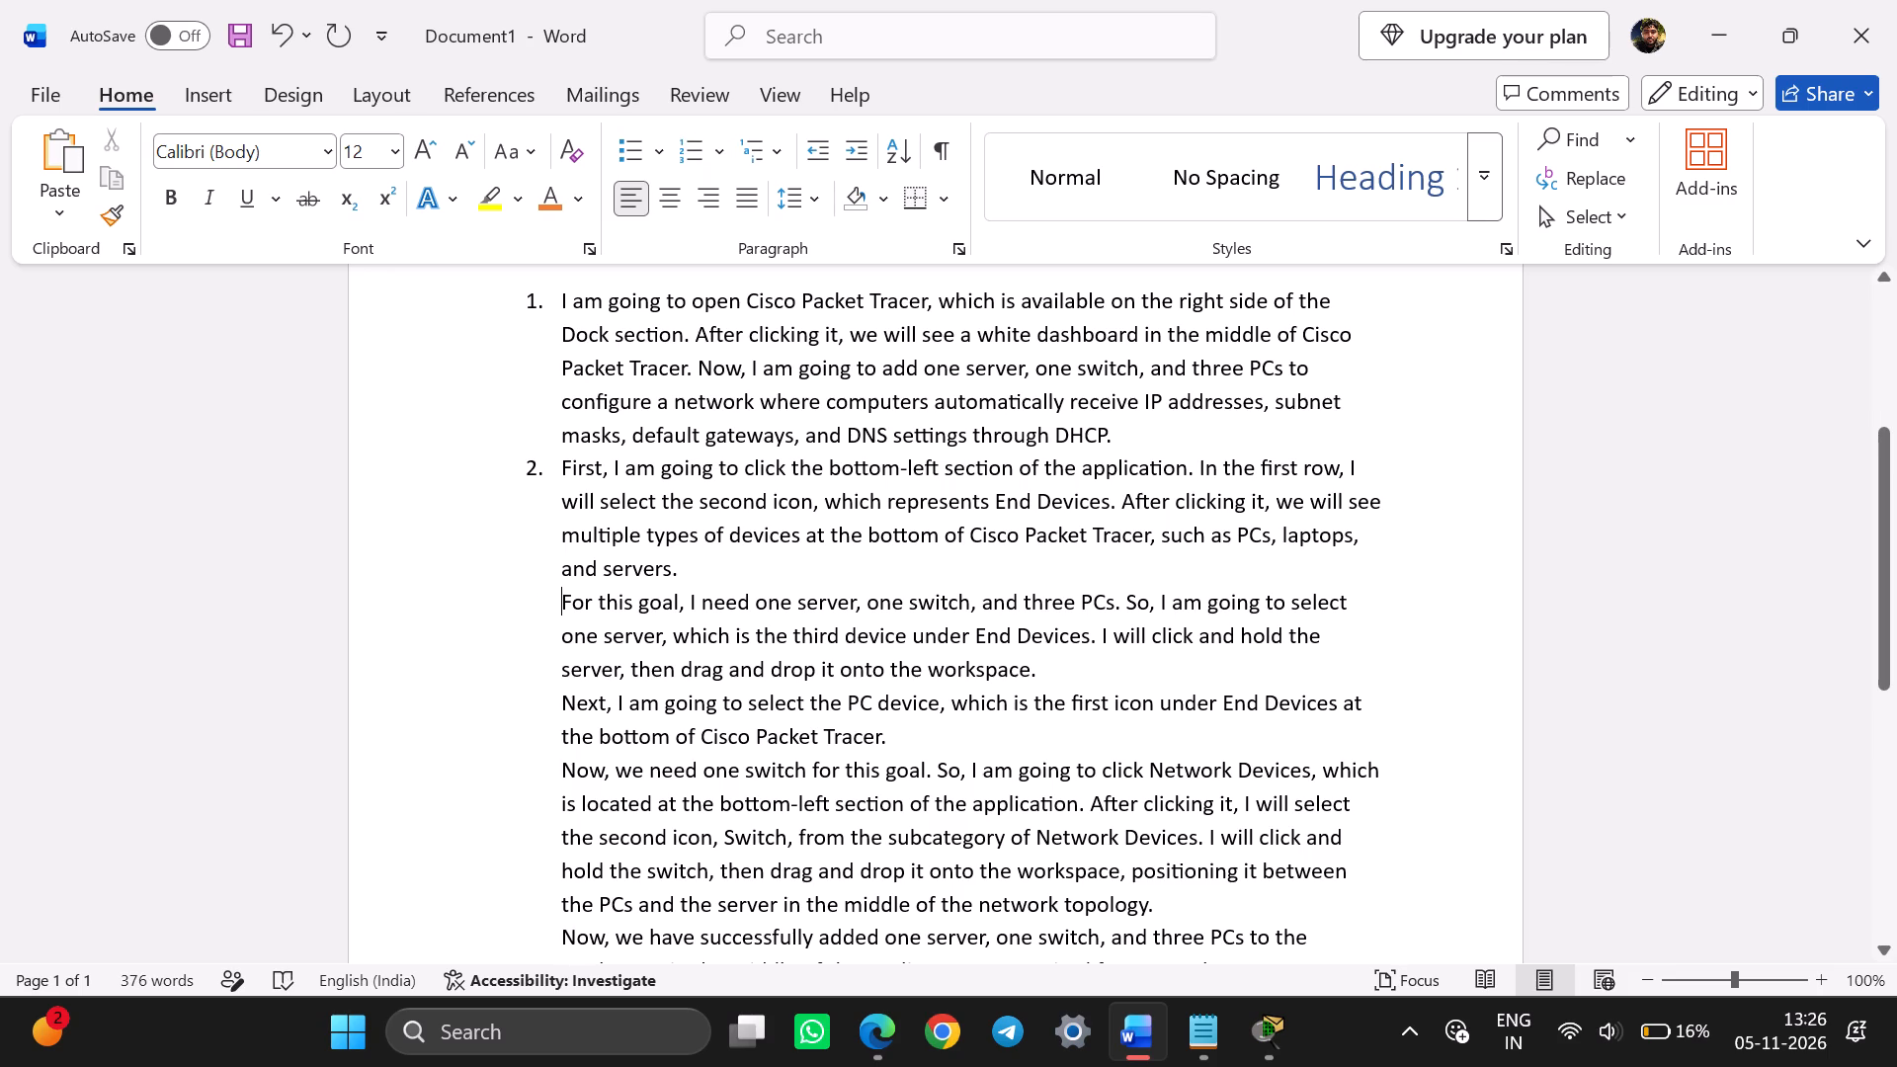
click(560, 461)
key(BackSpace)
Add one unnumbered blank line below the empty item 2 and four blank lines after item 1's closing sentence.
scroll(556, 354, up, 1)
scroll(556, 354, down, 1)
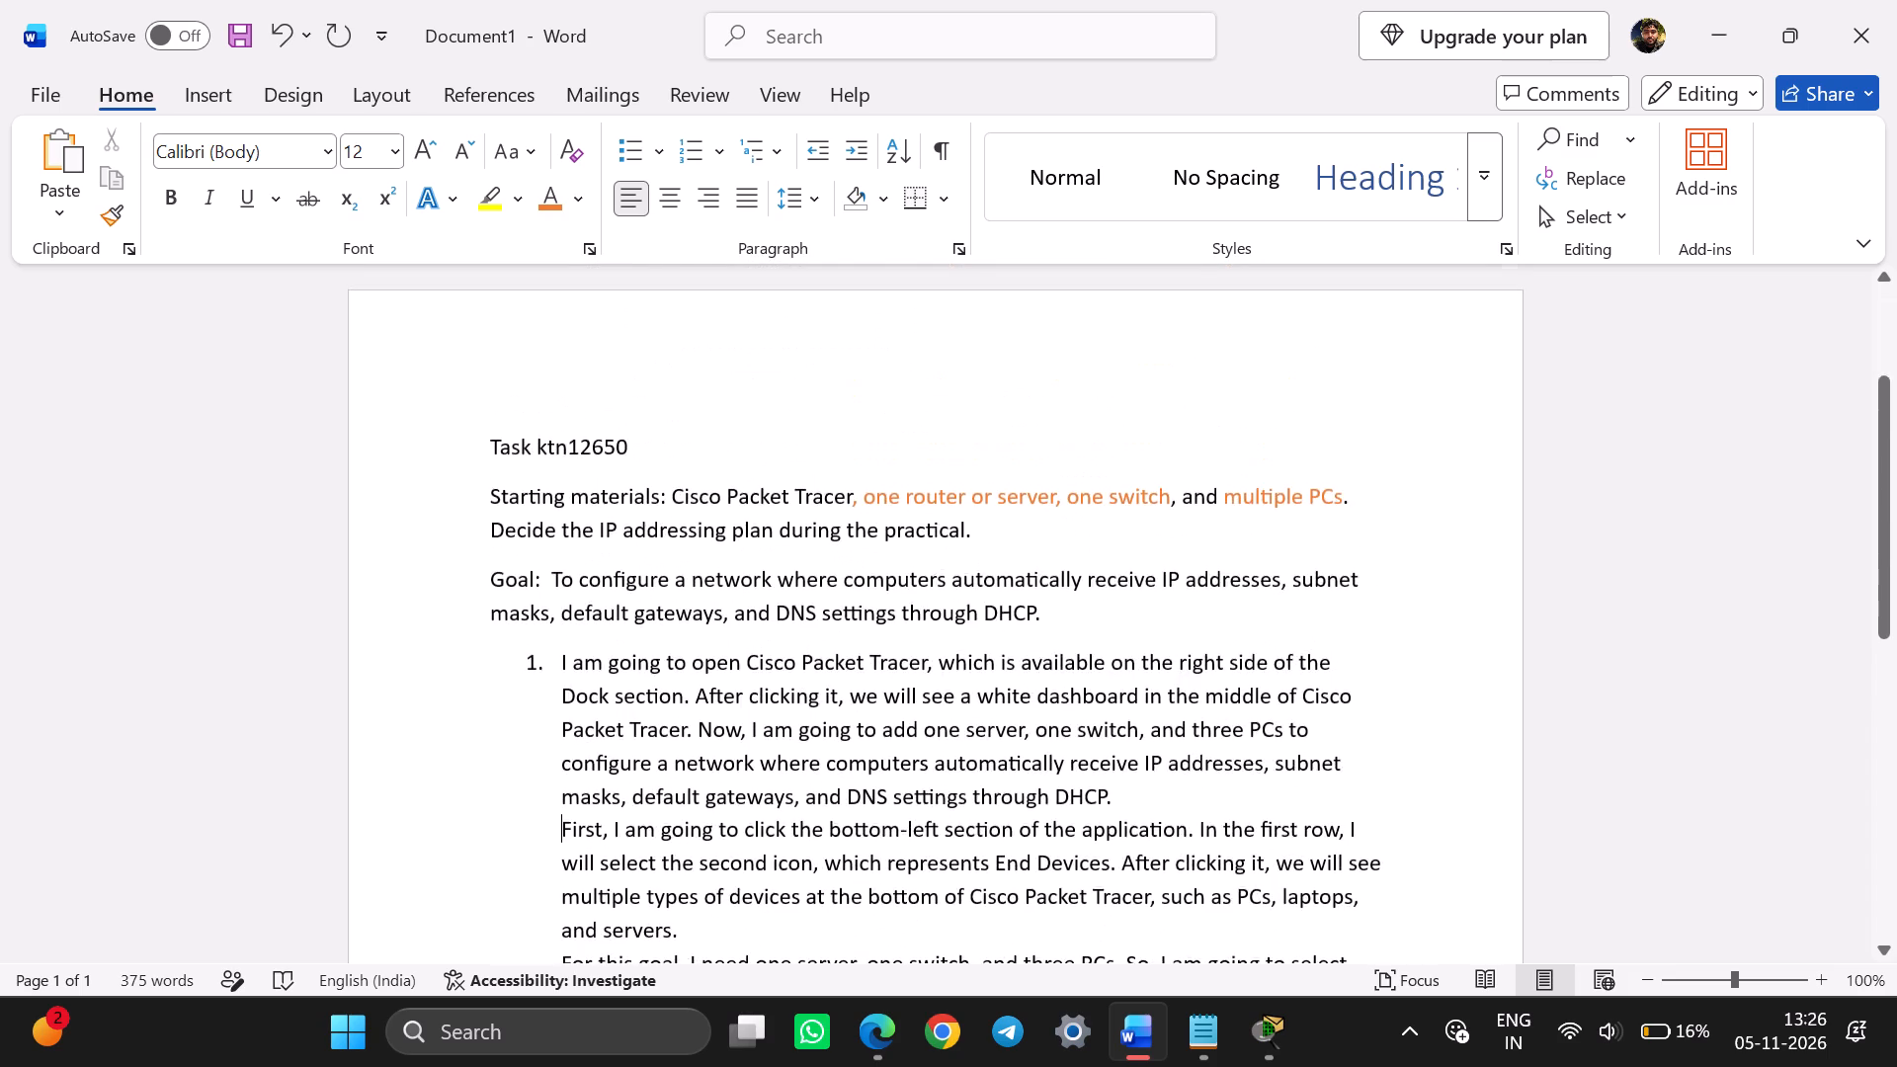
scroll(556, 354, down, 2)
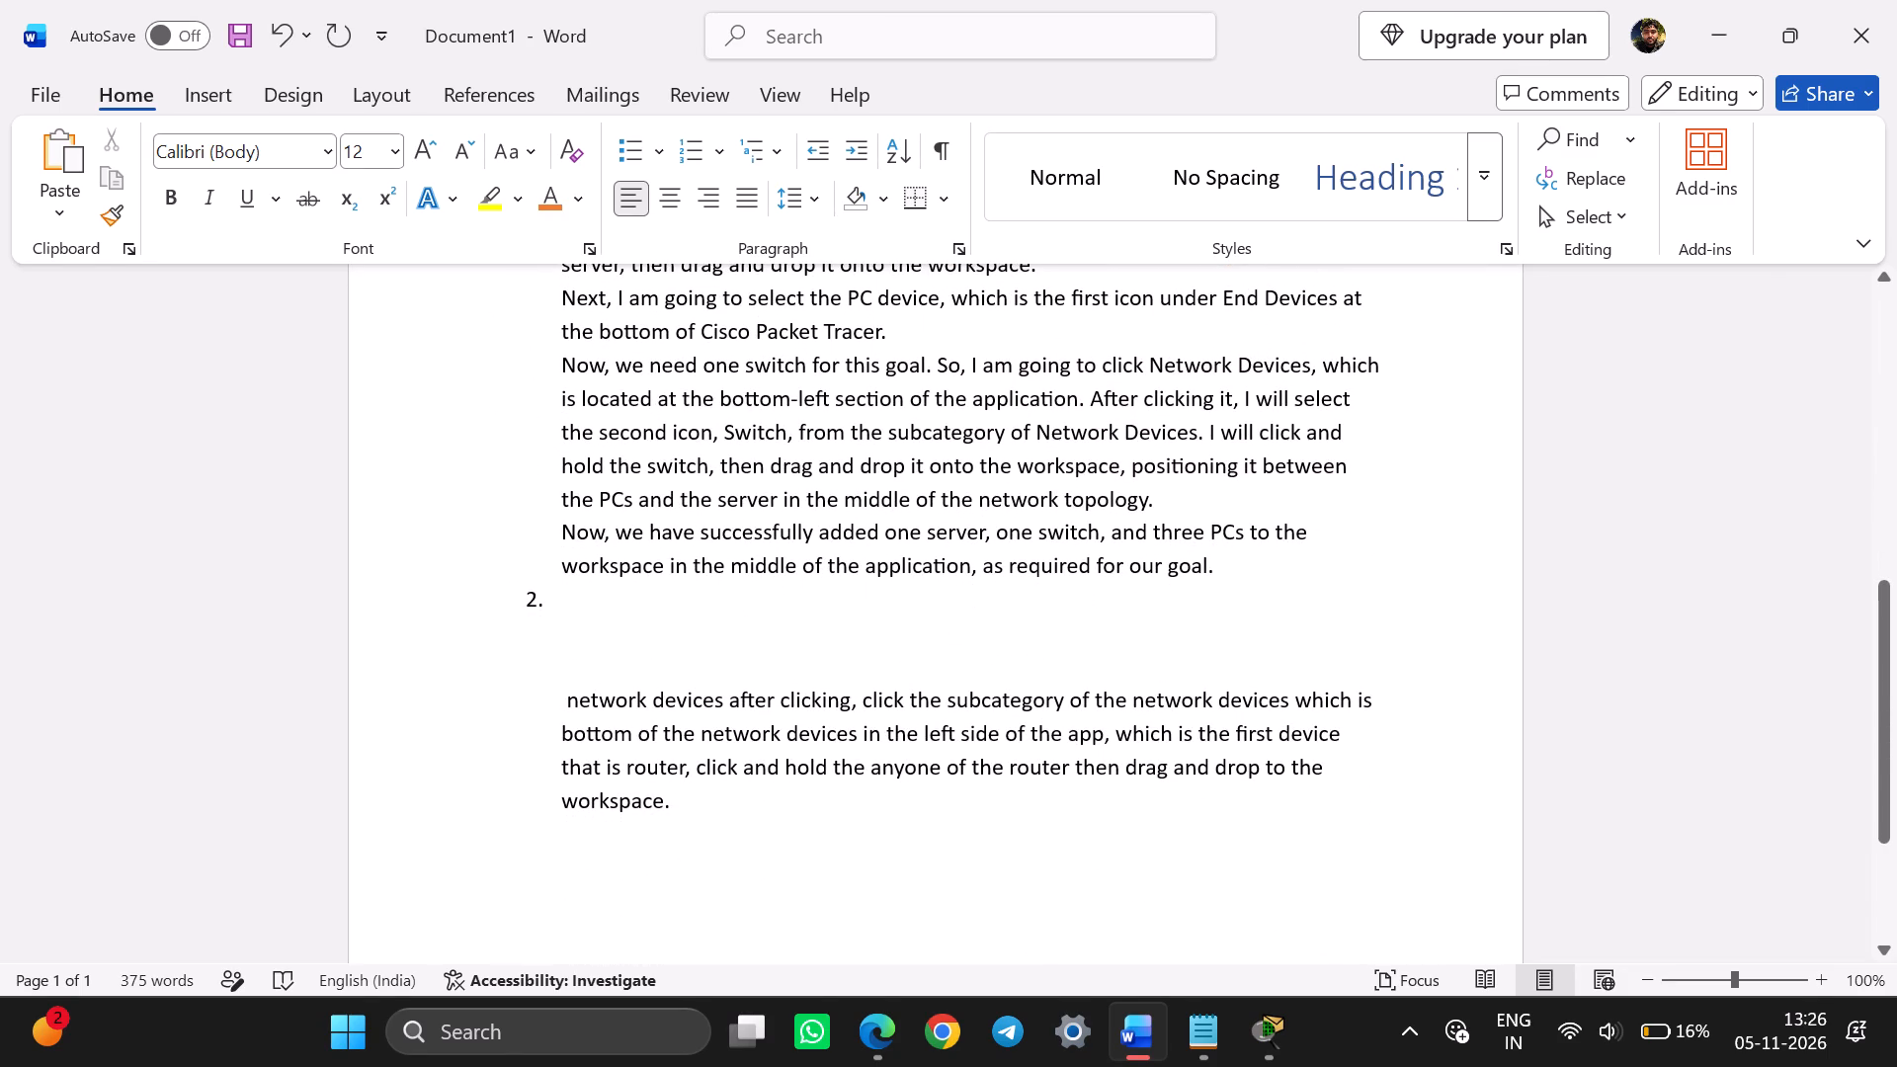
click(563, 591)
key(Return)
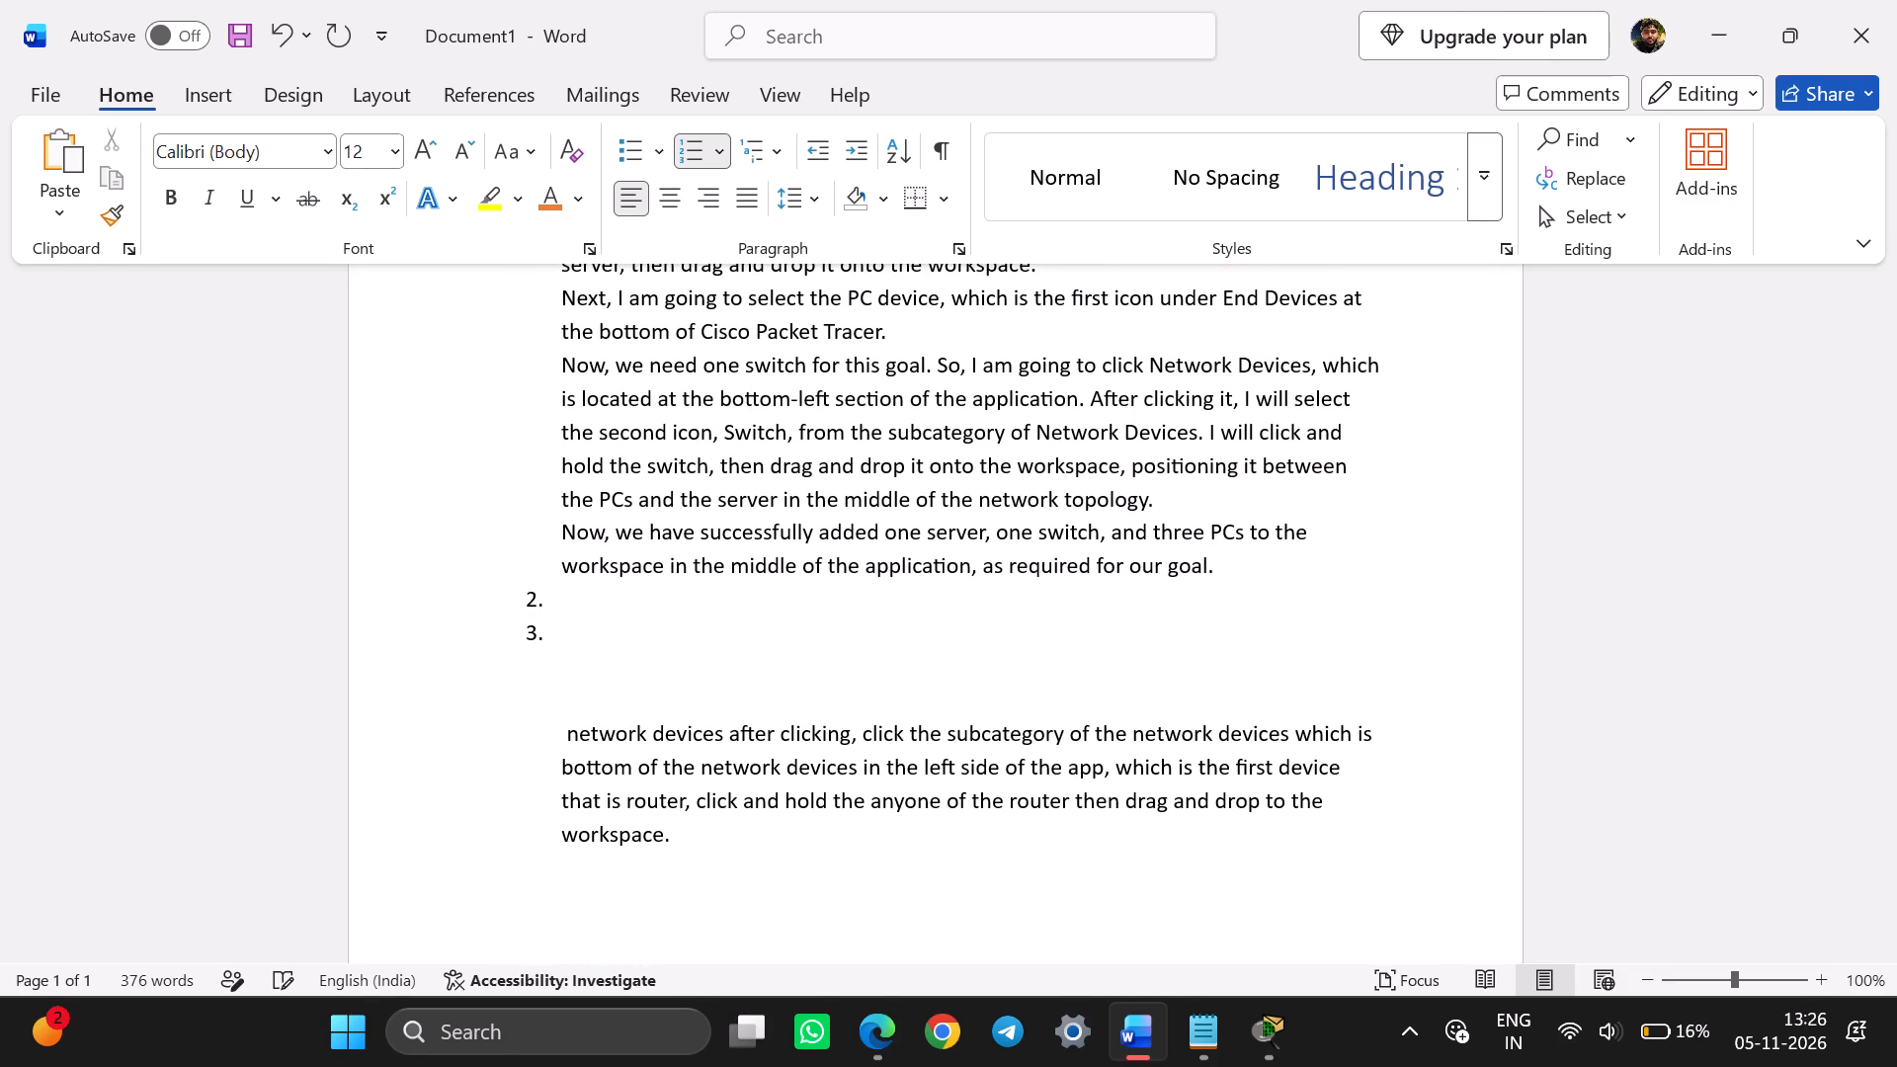
key(BackSpace)
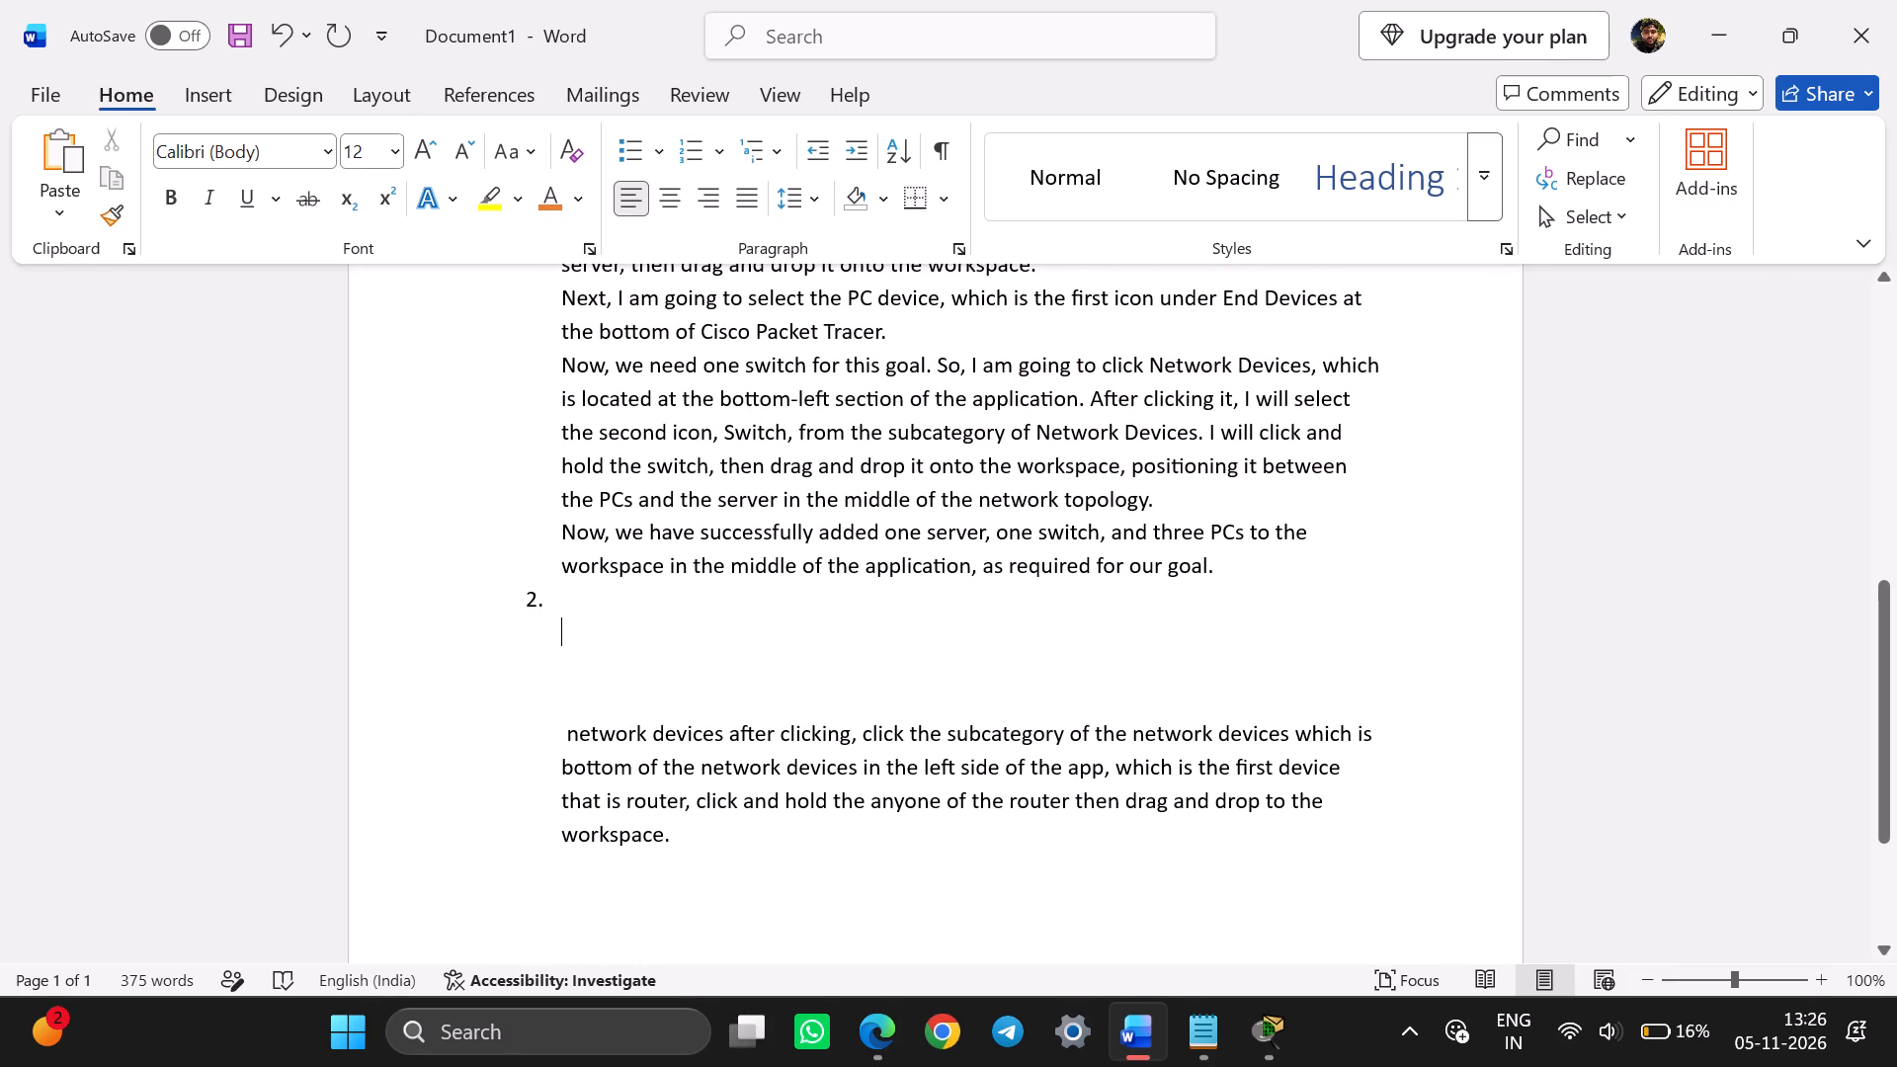
click(1241, 575)
key(Return)
key(Return)
key(Return)
key(Return)
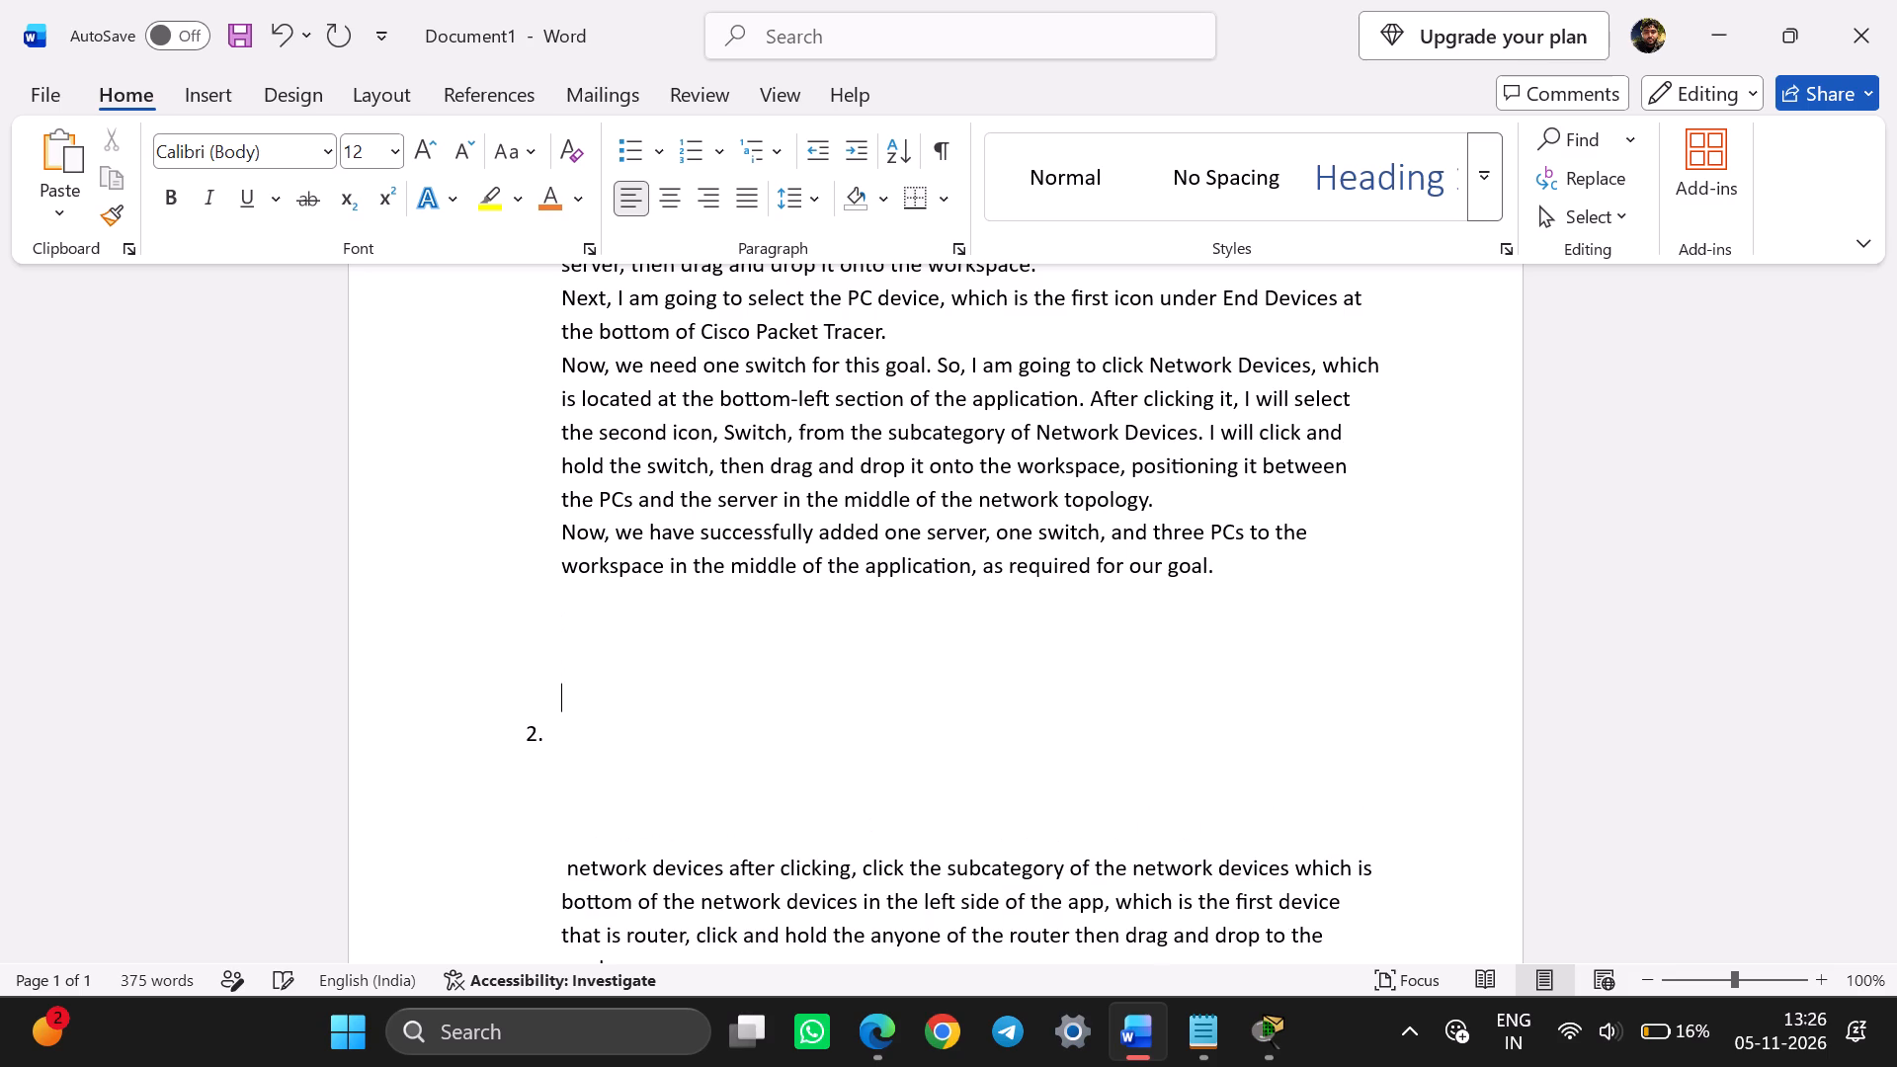
Replace "three" with "multiple" before "PCs" in the opening paragraph of item 1.
scroll(1301, 559, up, 2)
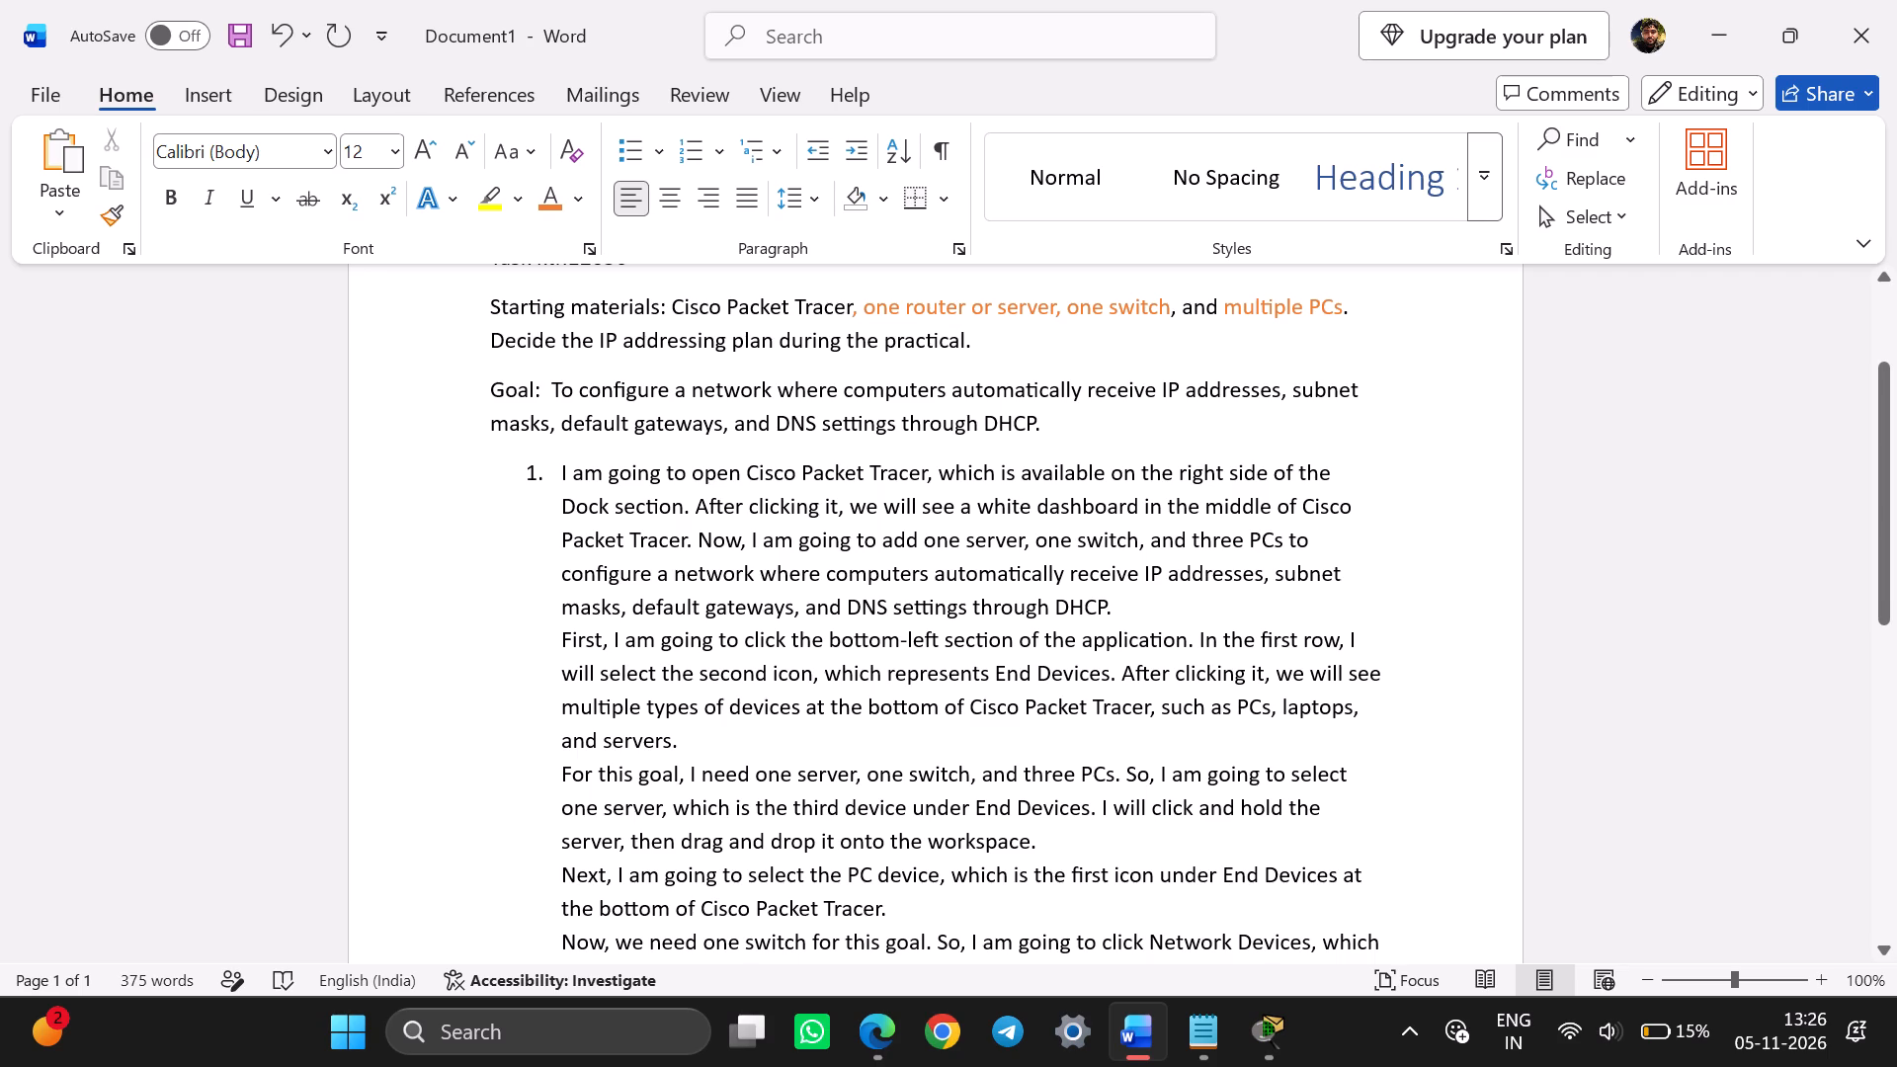
click(1243, 531)
key(BackSpace)
key(BackSpace)
key(BackSpace)
key(BackSpace)
key(BackSpace)
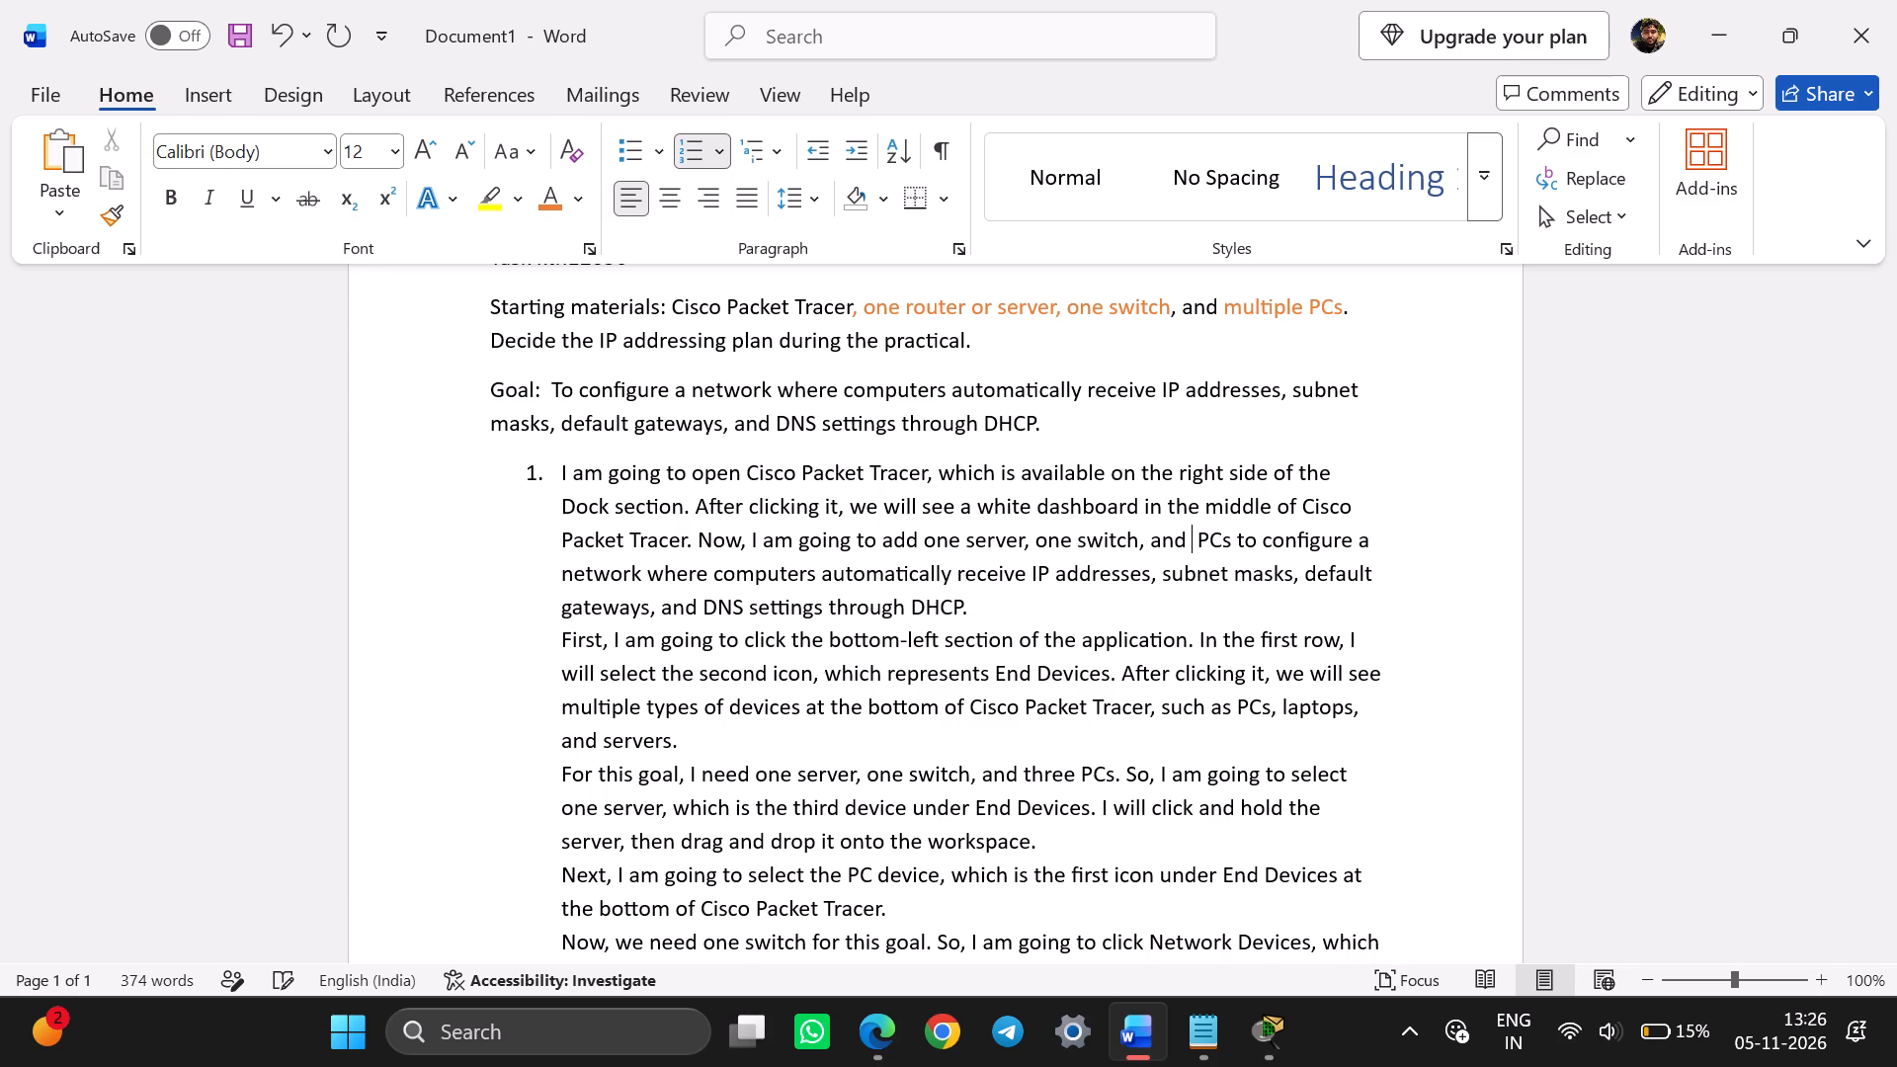
text(multiple)
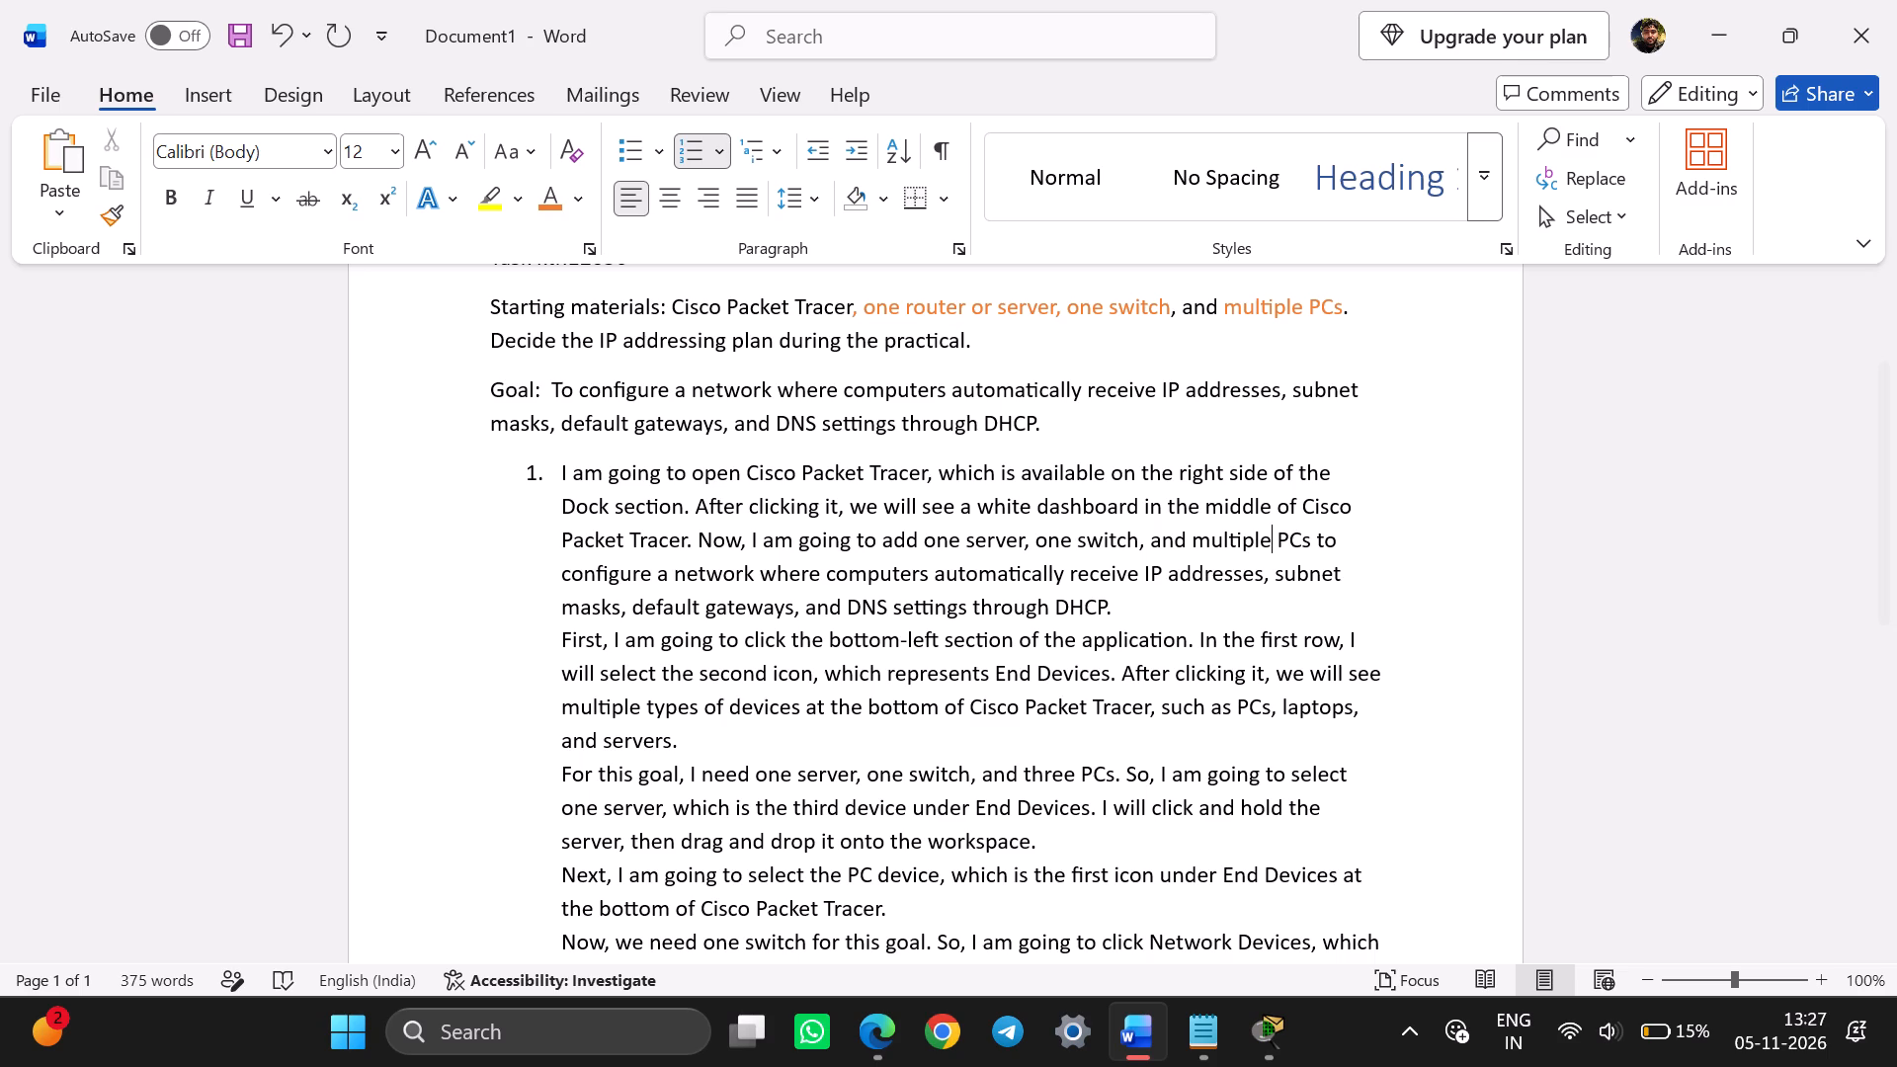
Replace "three" with "multiple" before "PCs" in the paragraph starting "For this goal".
scroll(964, 577, down, 1)
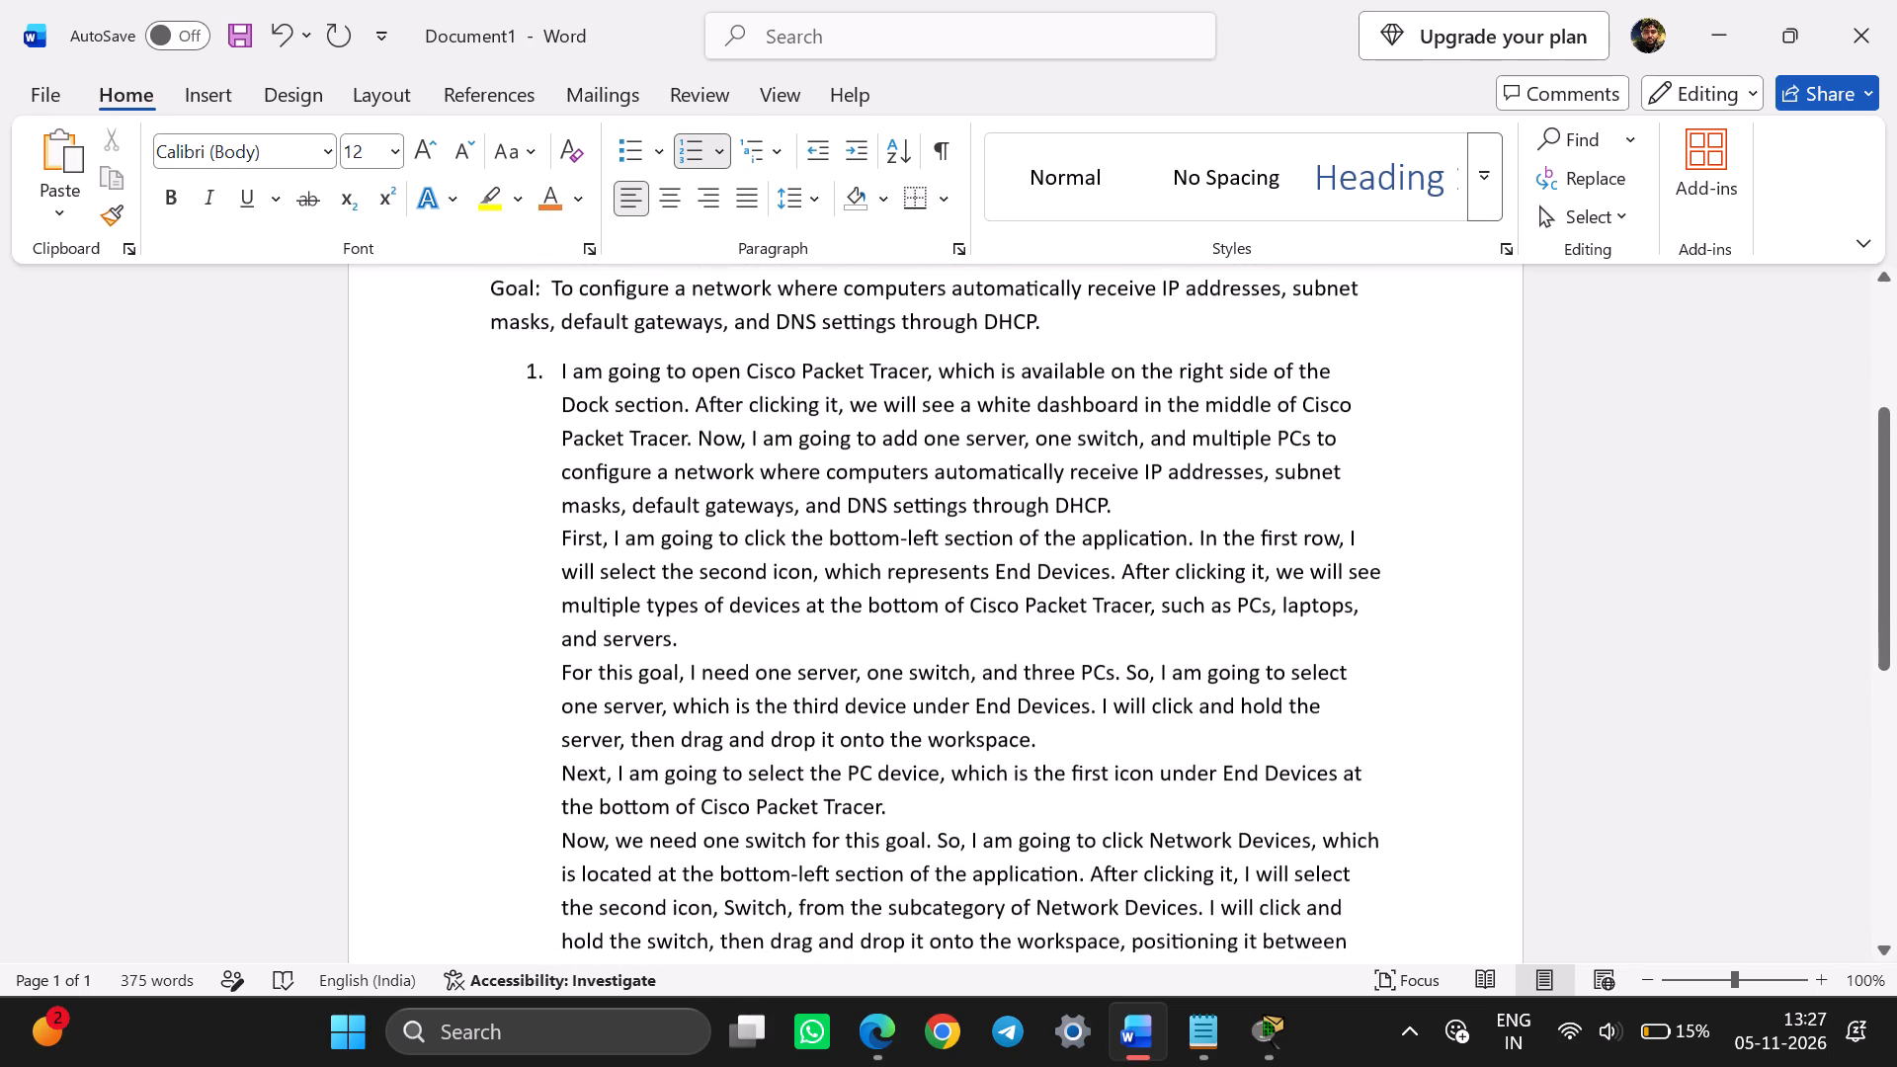
scroll(964, 577, down, 1)
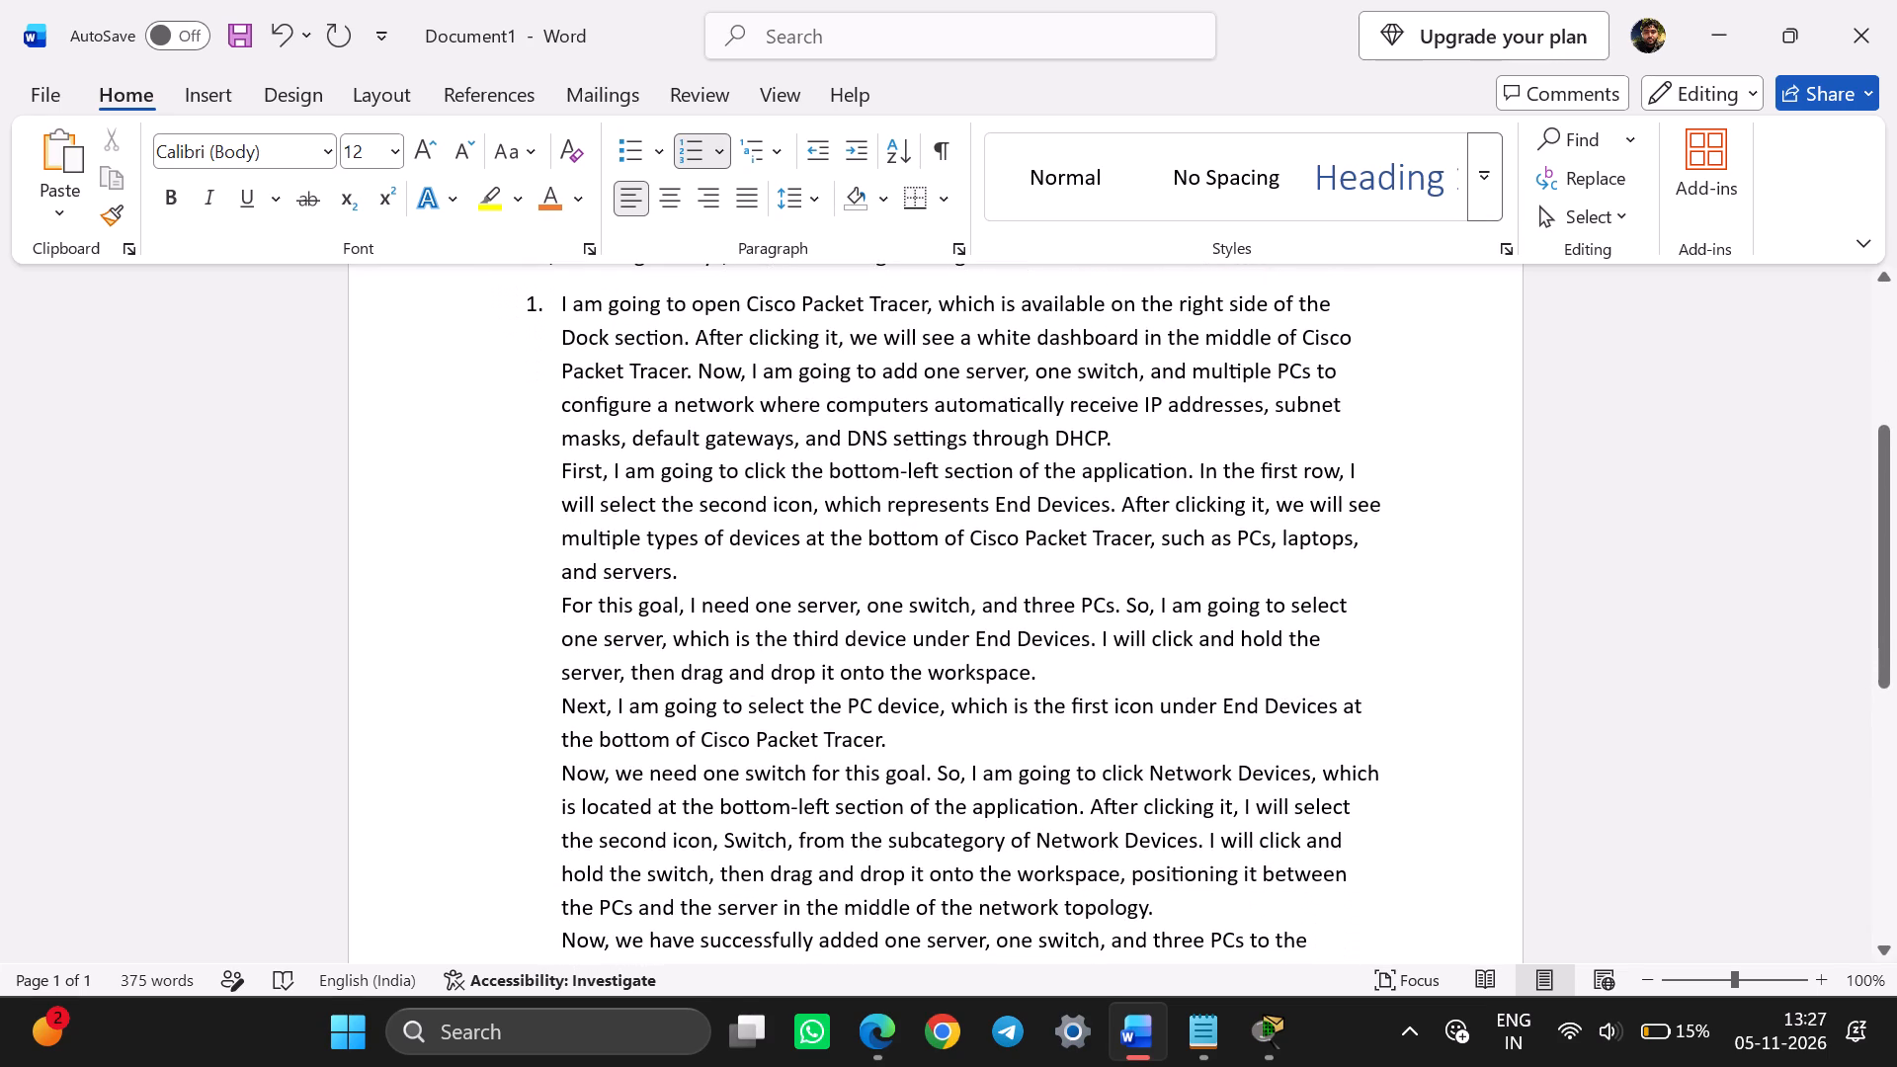
click(1080, 604)
key(BackSpace)
key(BackSpace)
key(BackSpace)
key(BackSpace)
key(BackSpace)
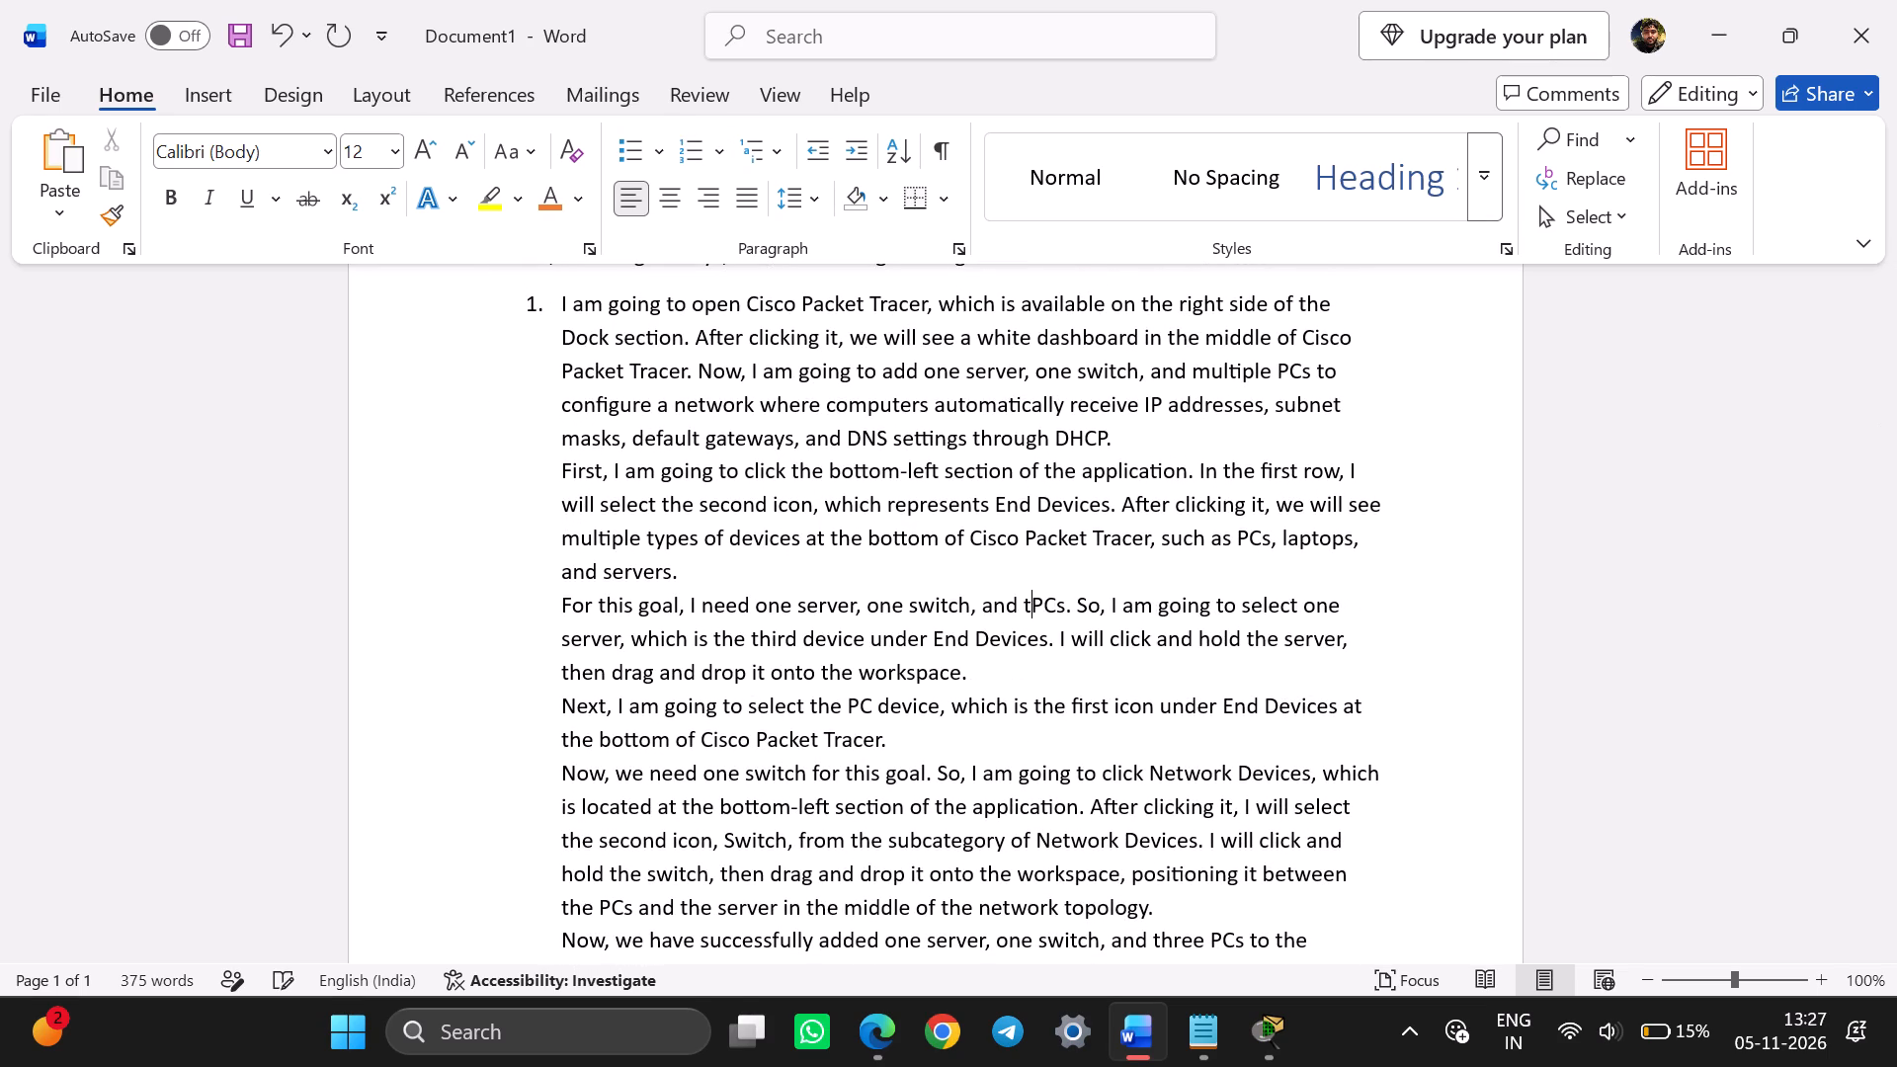
key(BackSpace)
text(multiple)
key(space)
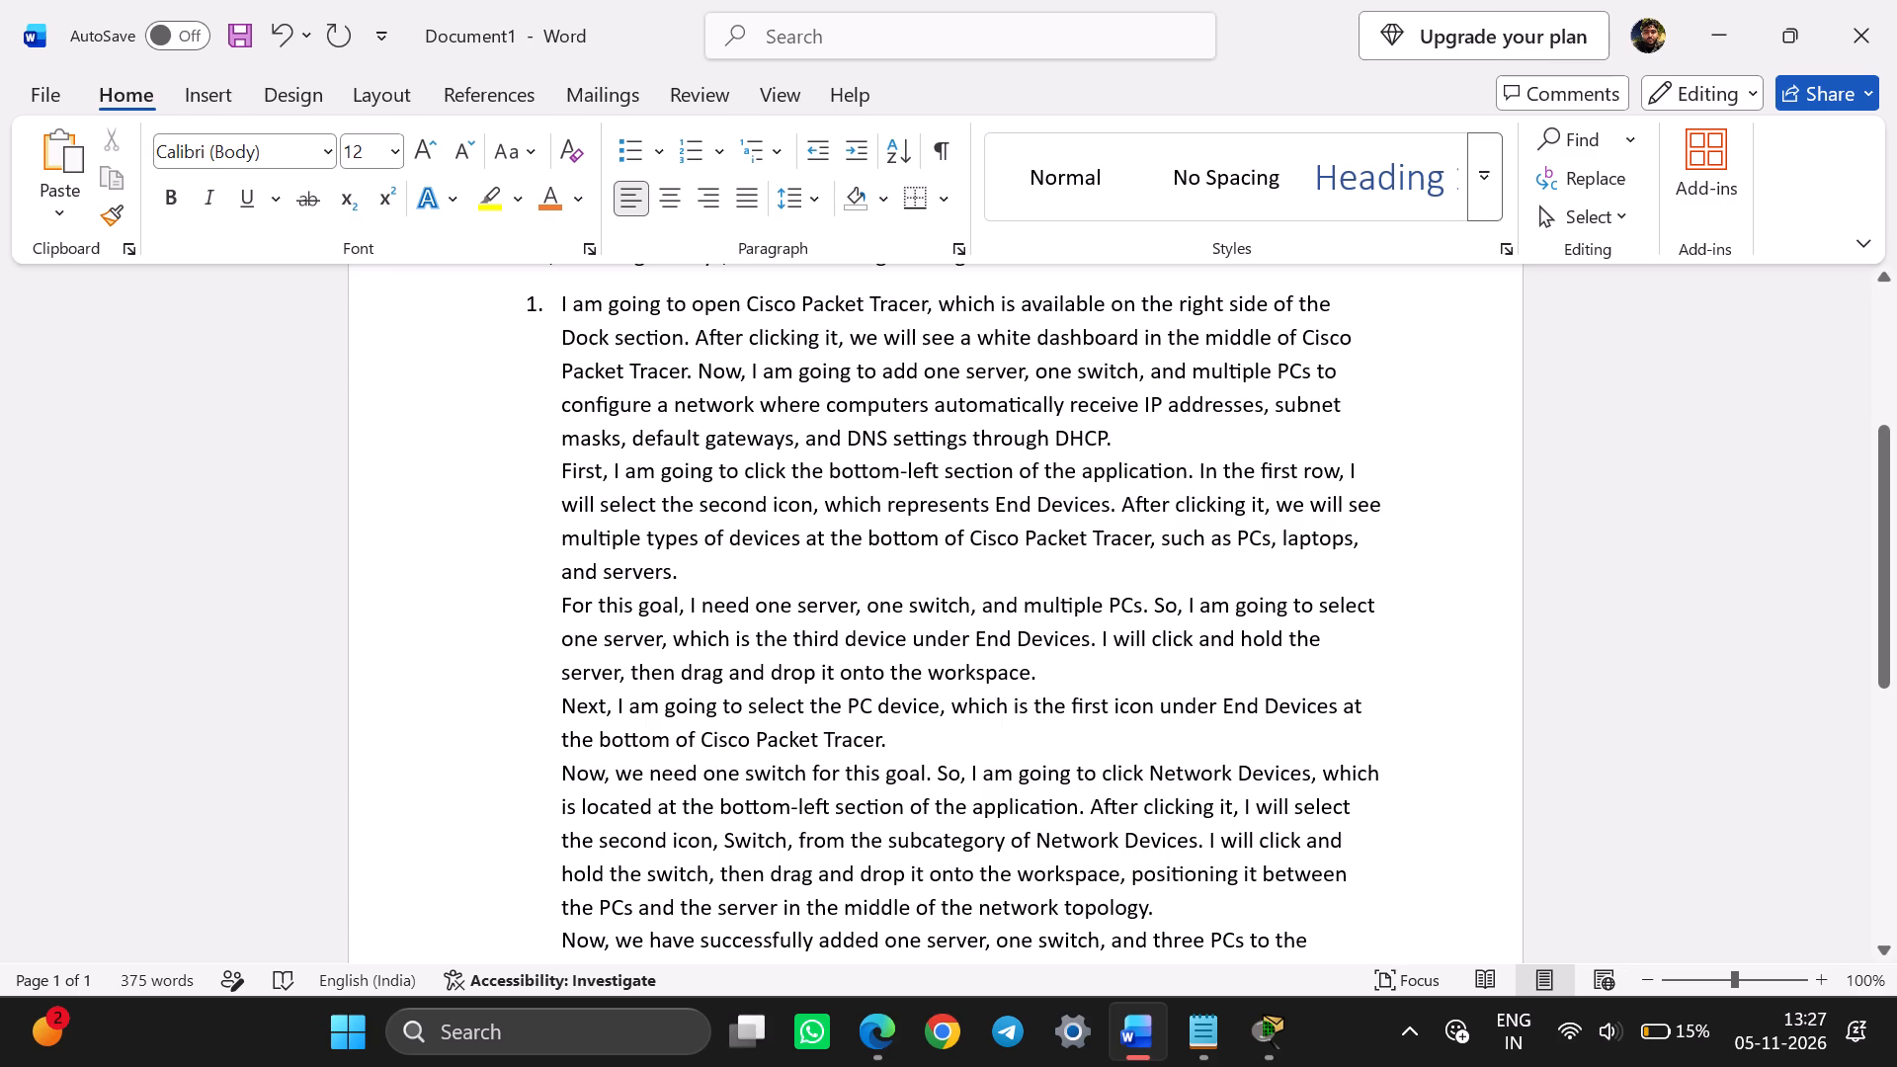
Add "I will click and hold the server, then drag and drop it onto the workspace." to the PC device paragraph, reusing the server paragraph's wording.
drag(1052, 675, 1153, 632)
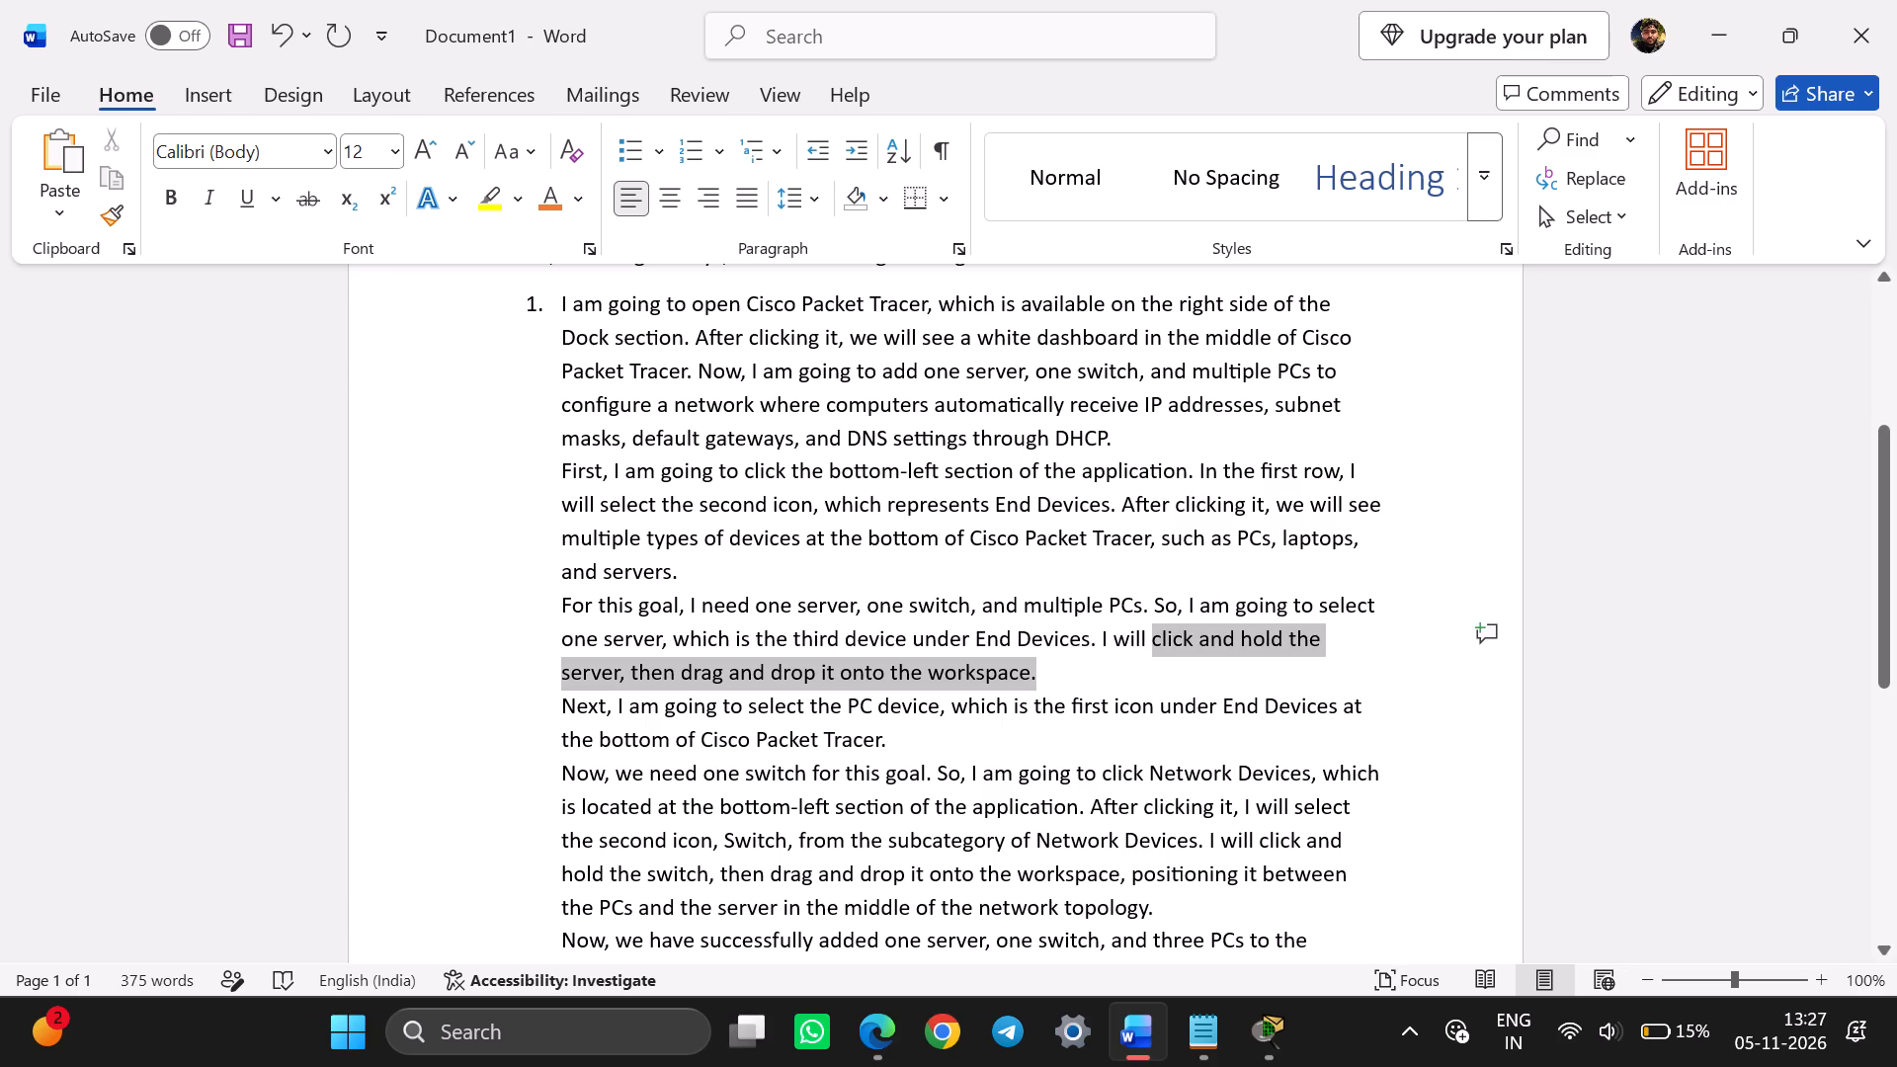
drag(1153, 632, 1153, 633)
key(ctrl+c)
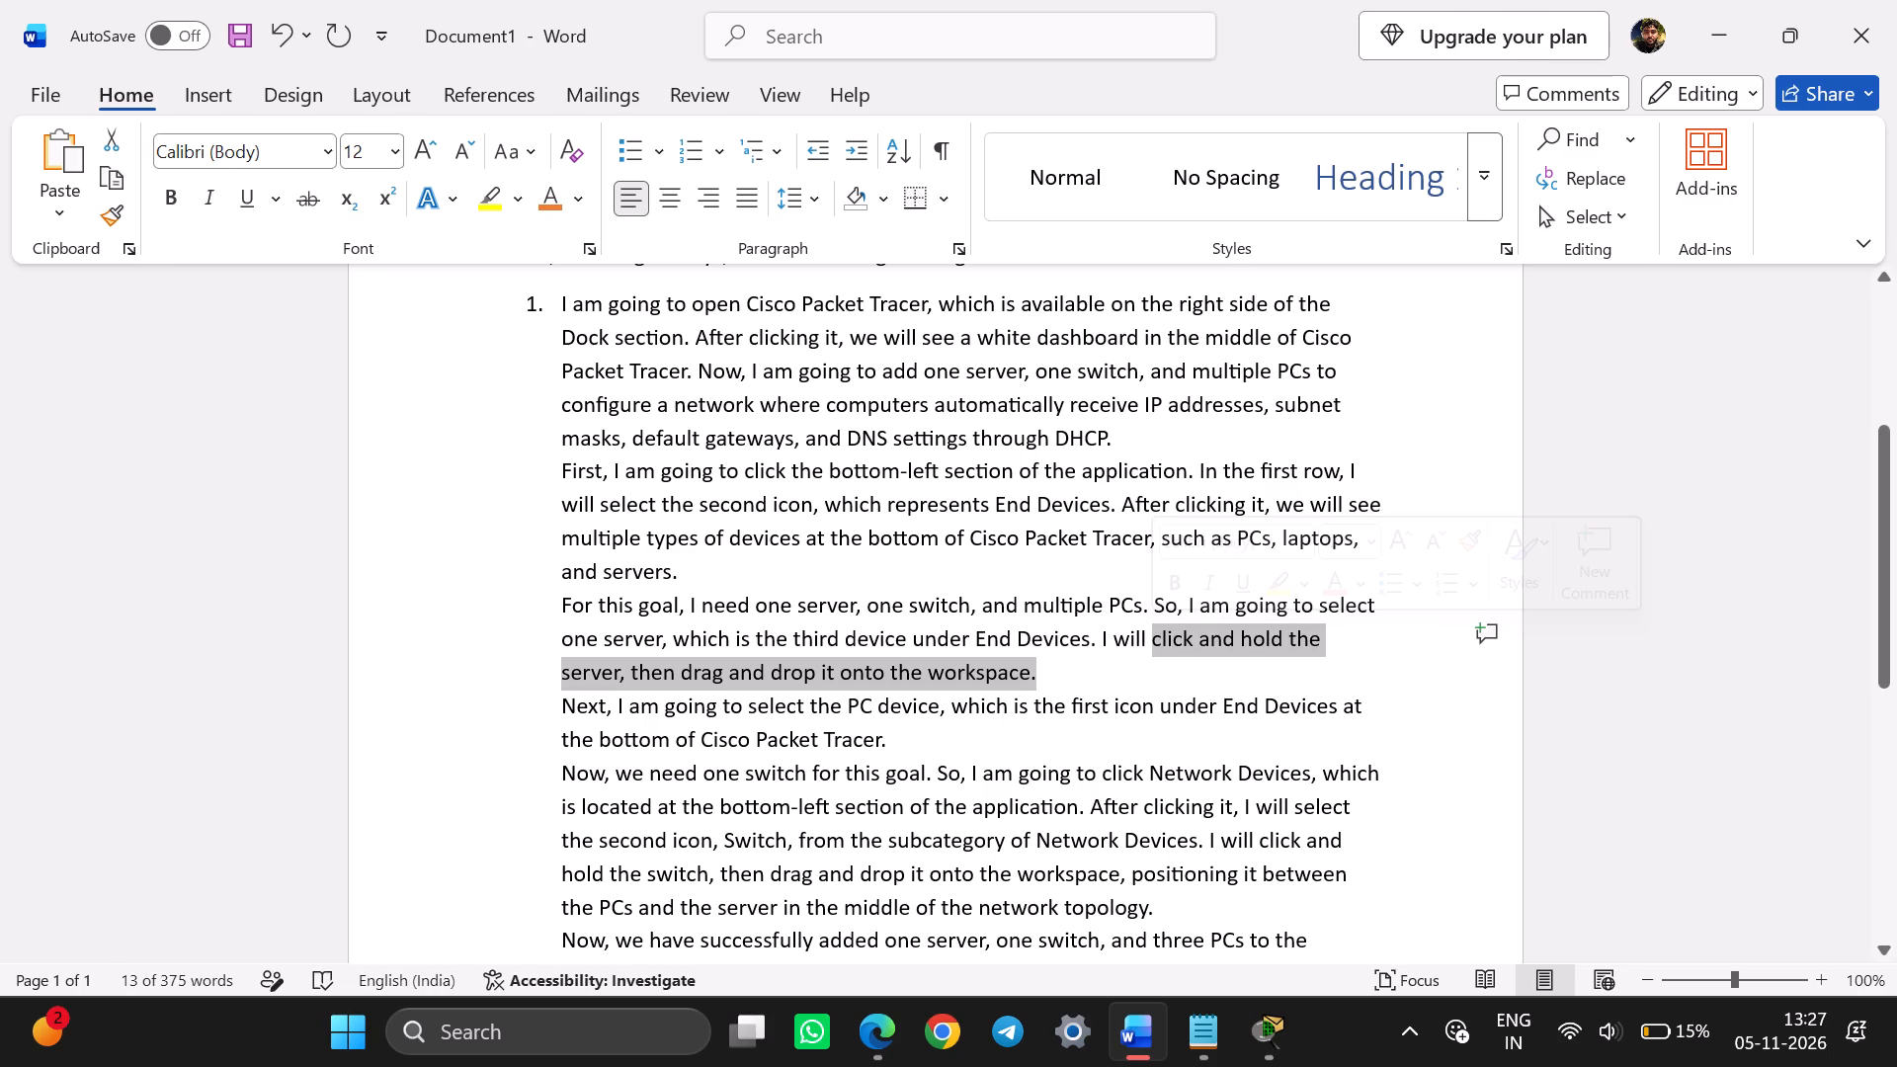
click(919, 745)
key(space)
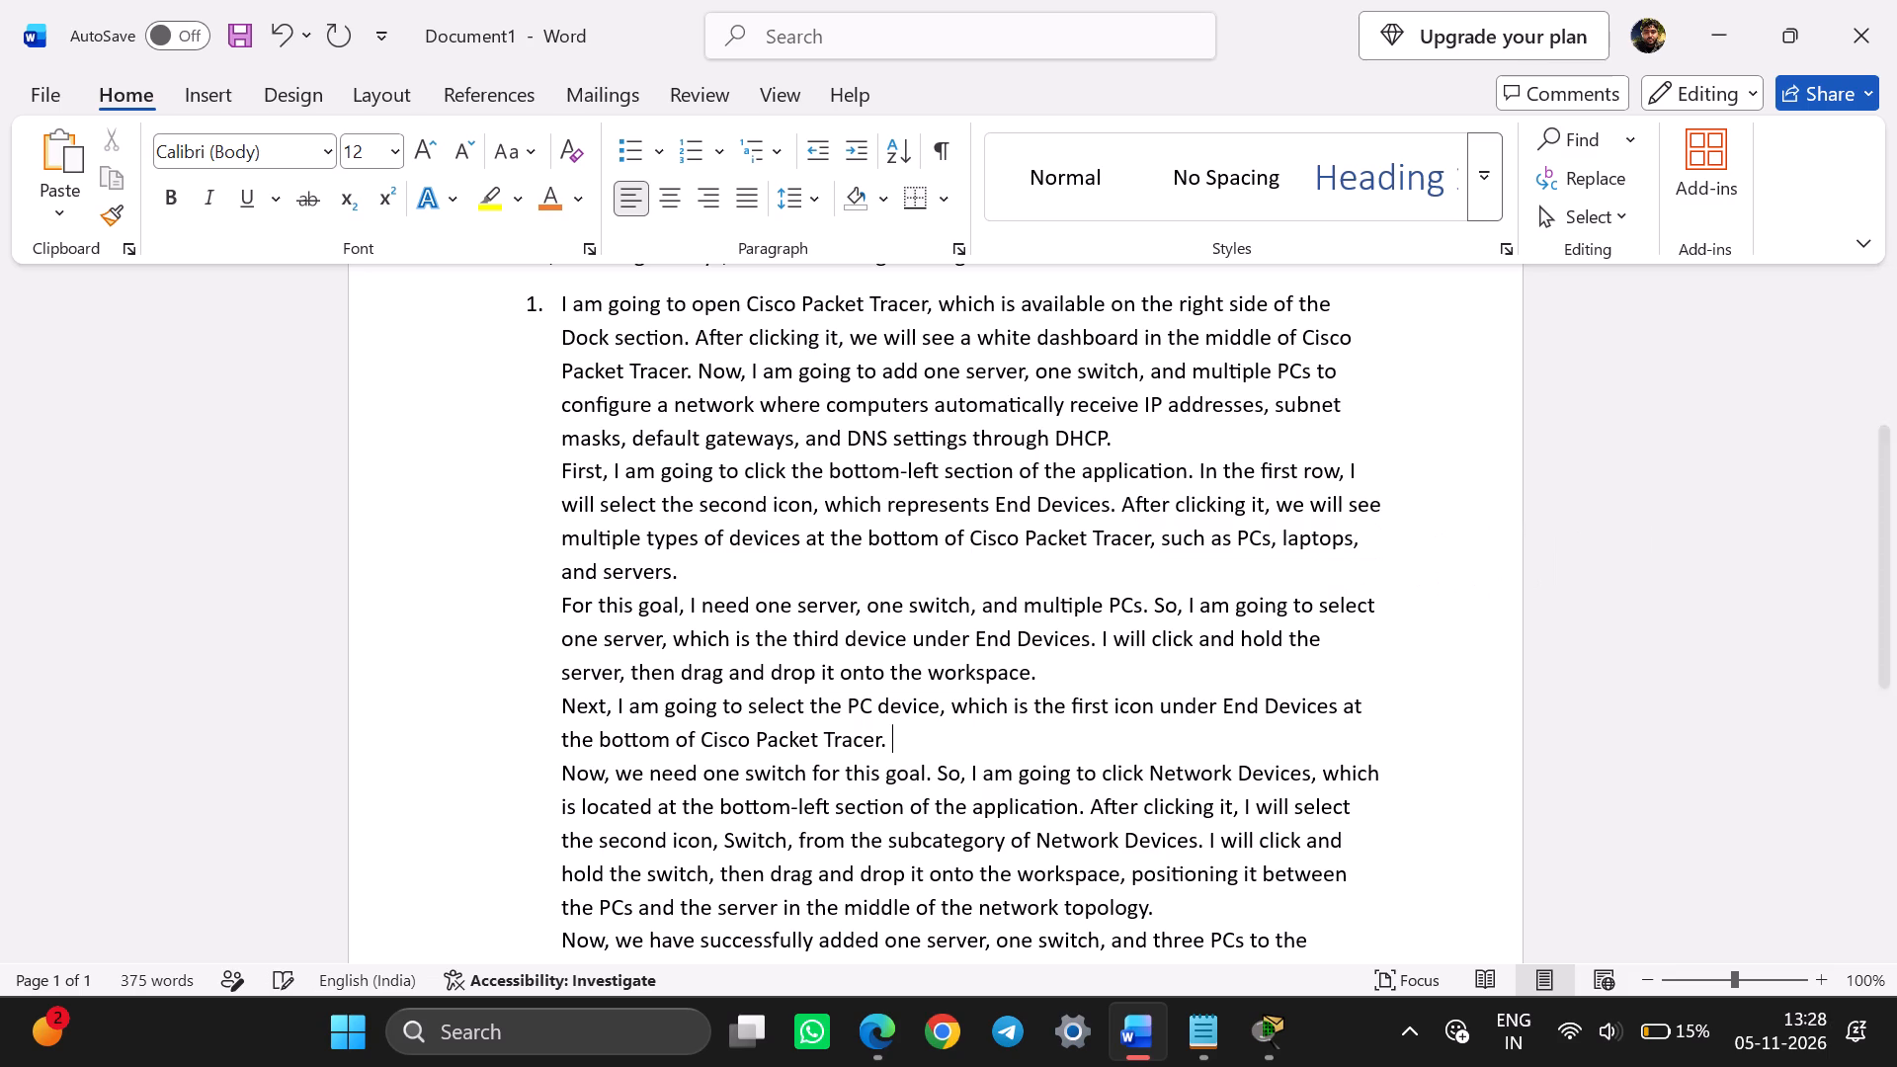
key(ctrl+v)
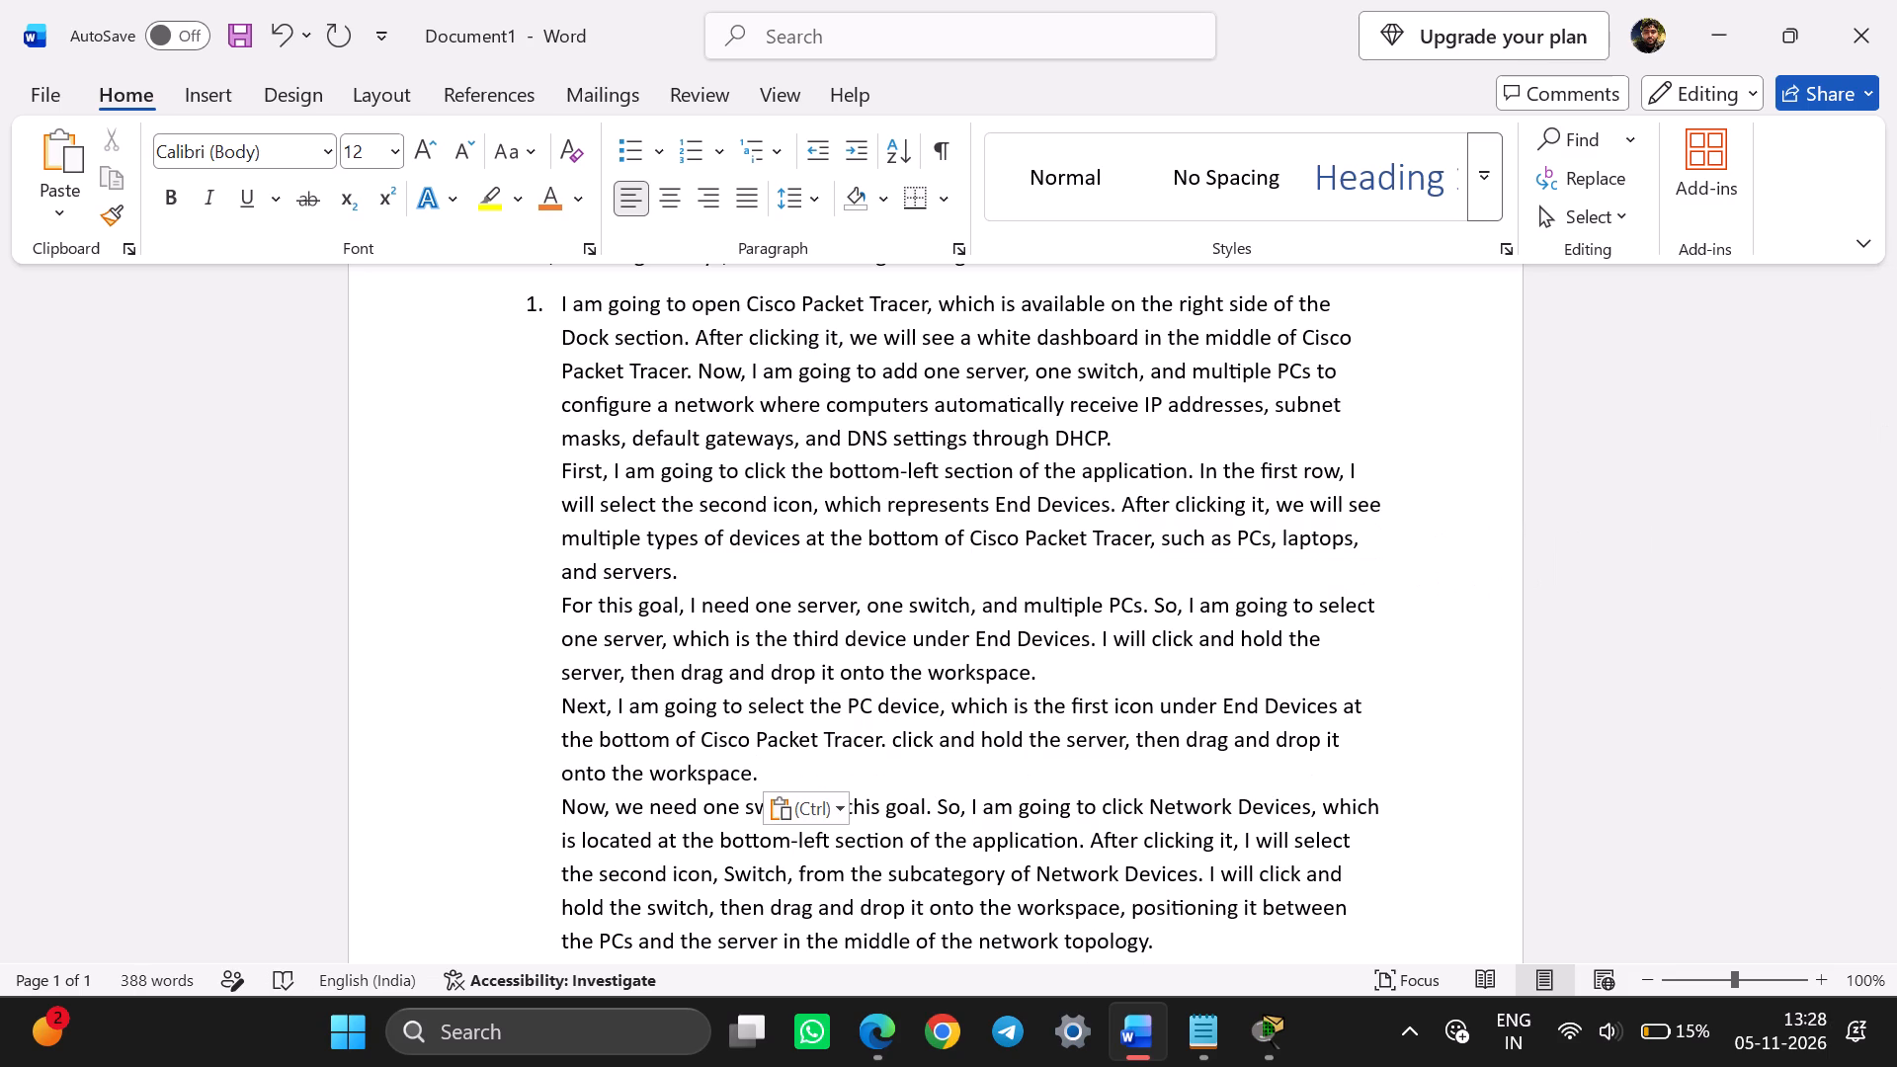
click(882, 742)
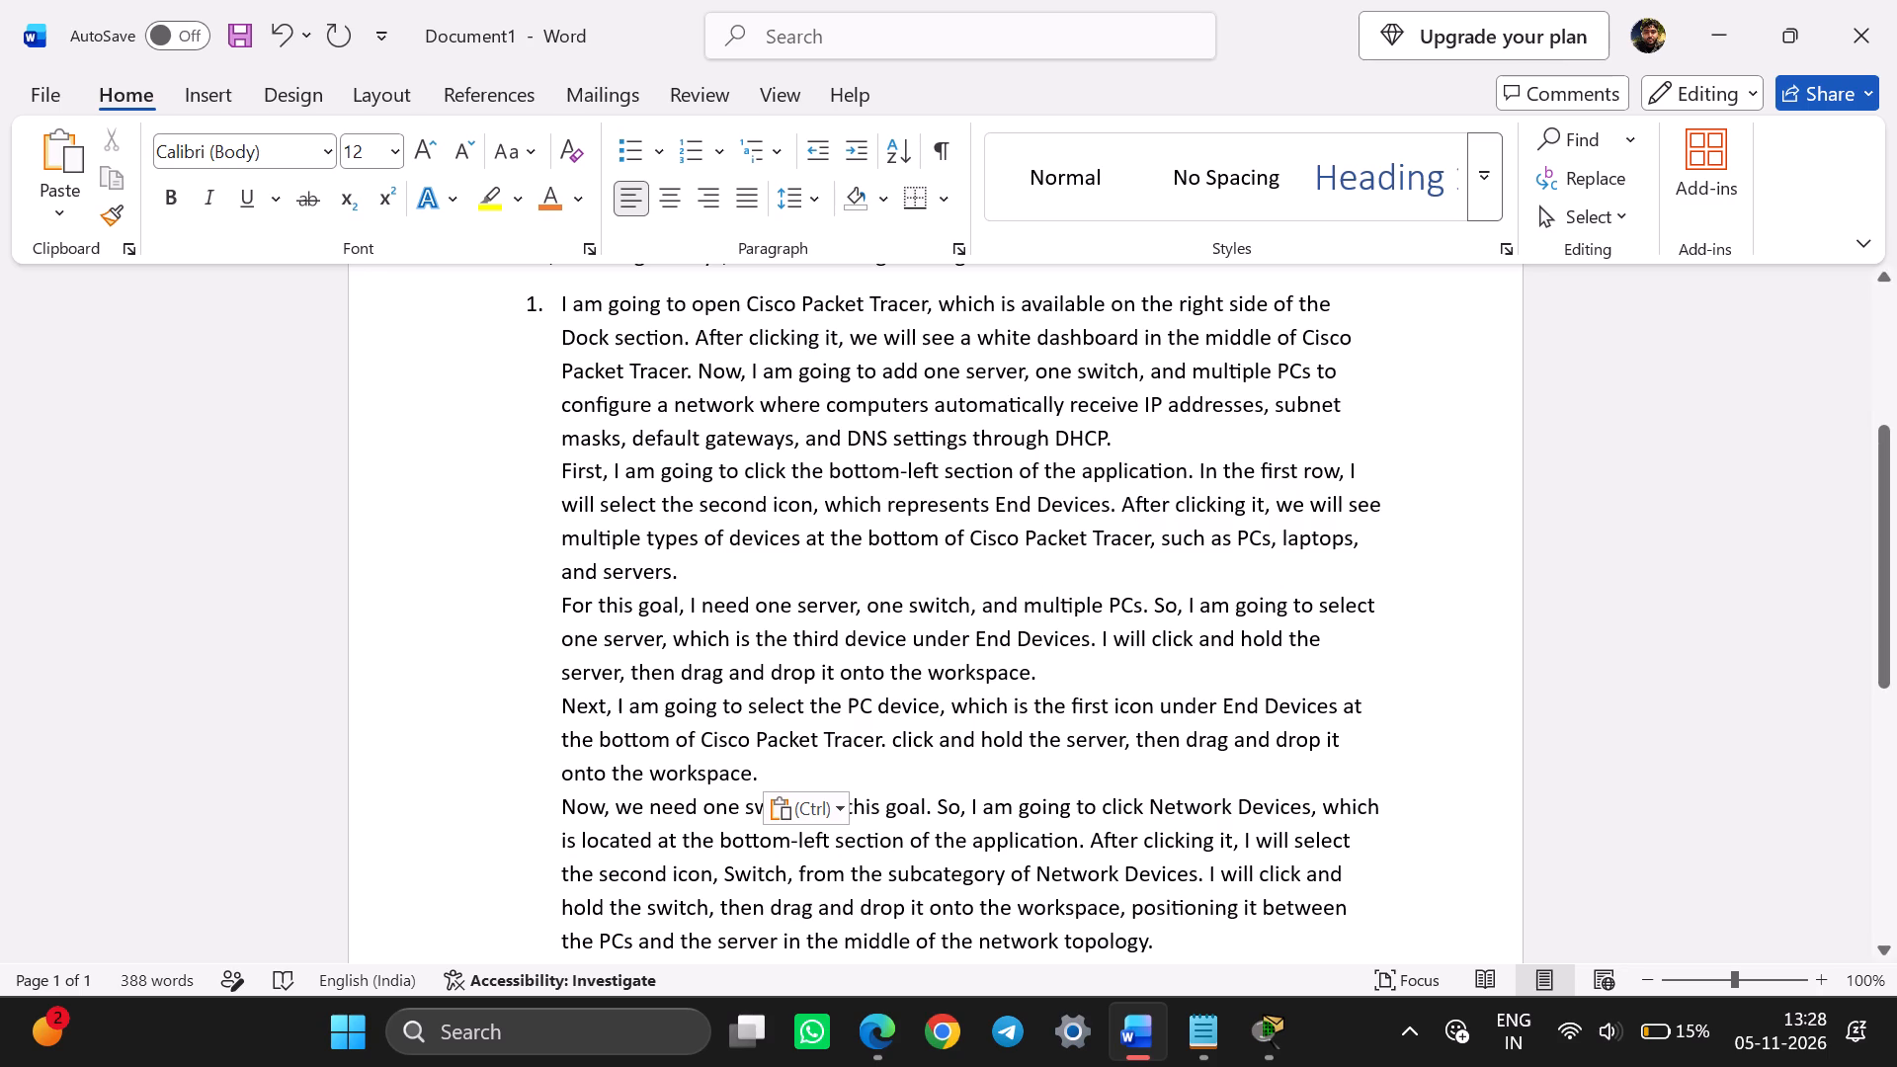
key(Right)
key(space)
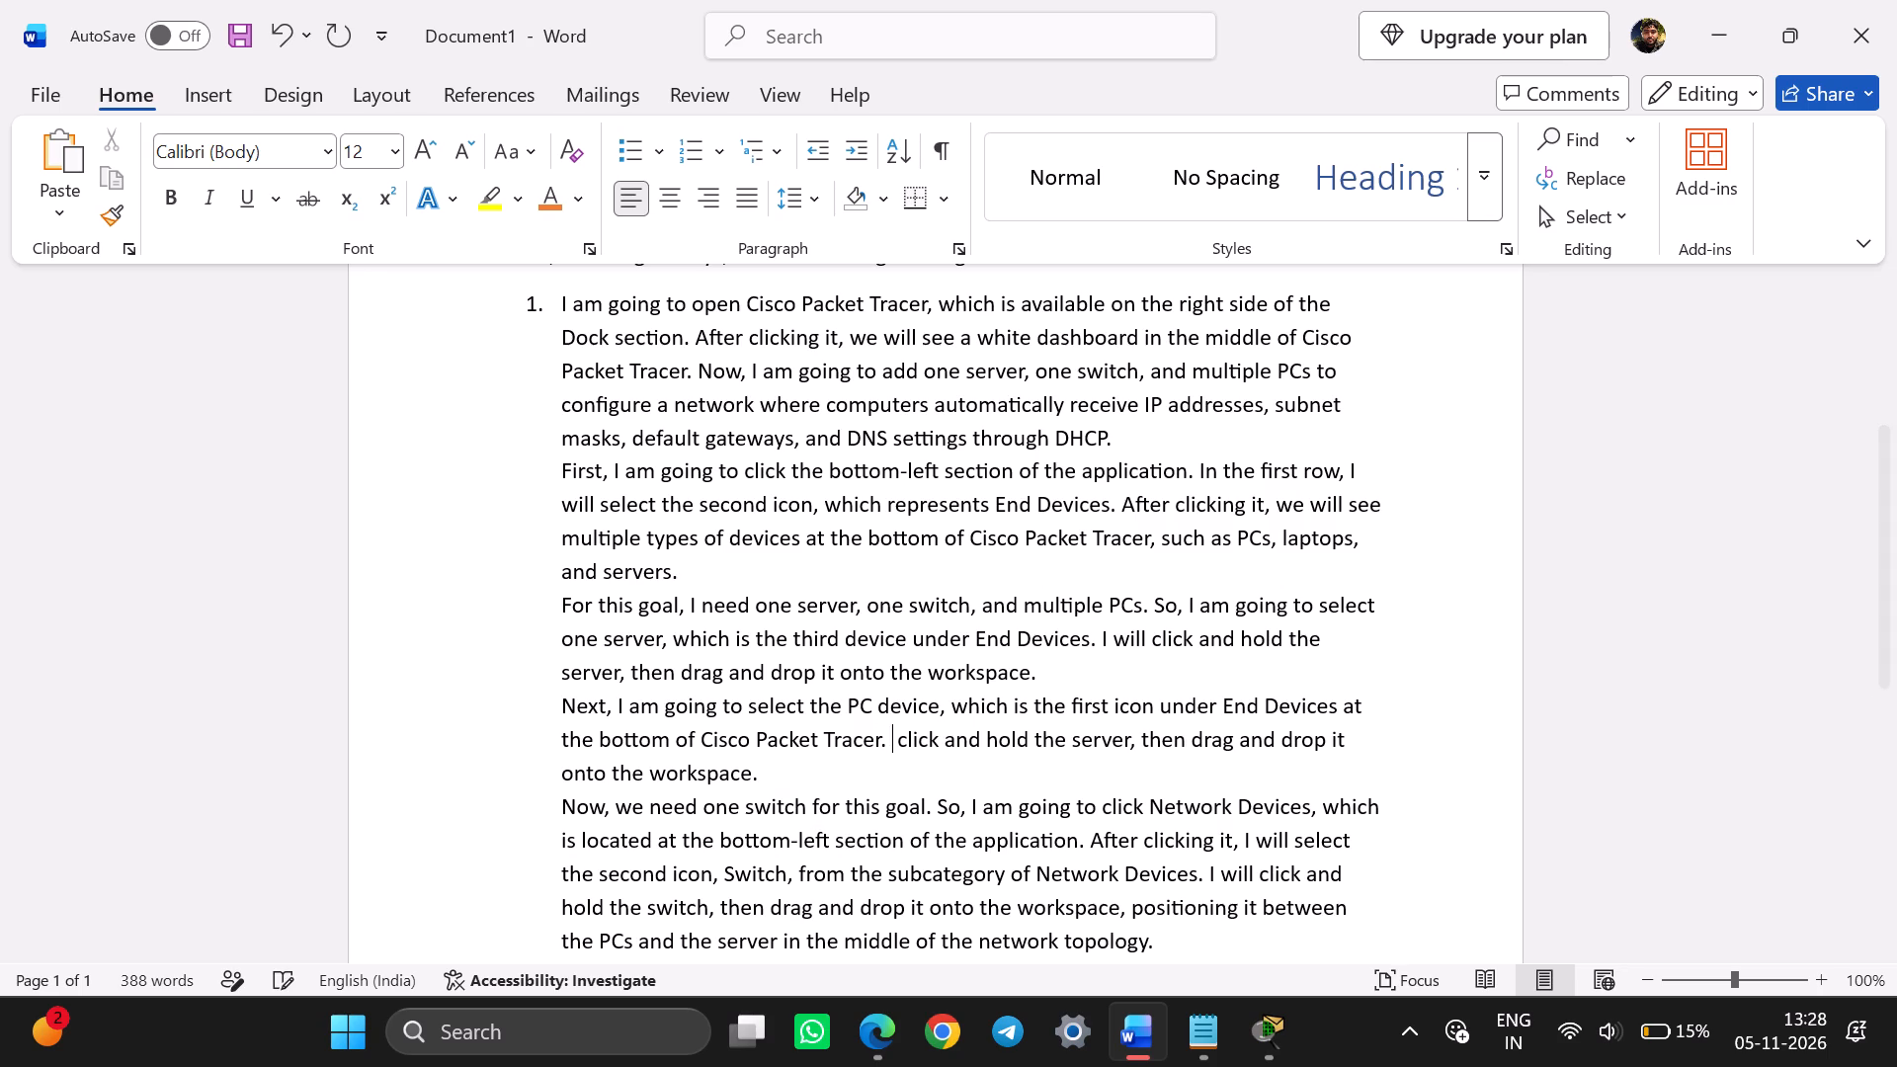
text(i will)
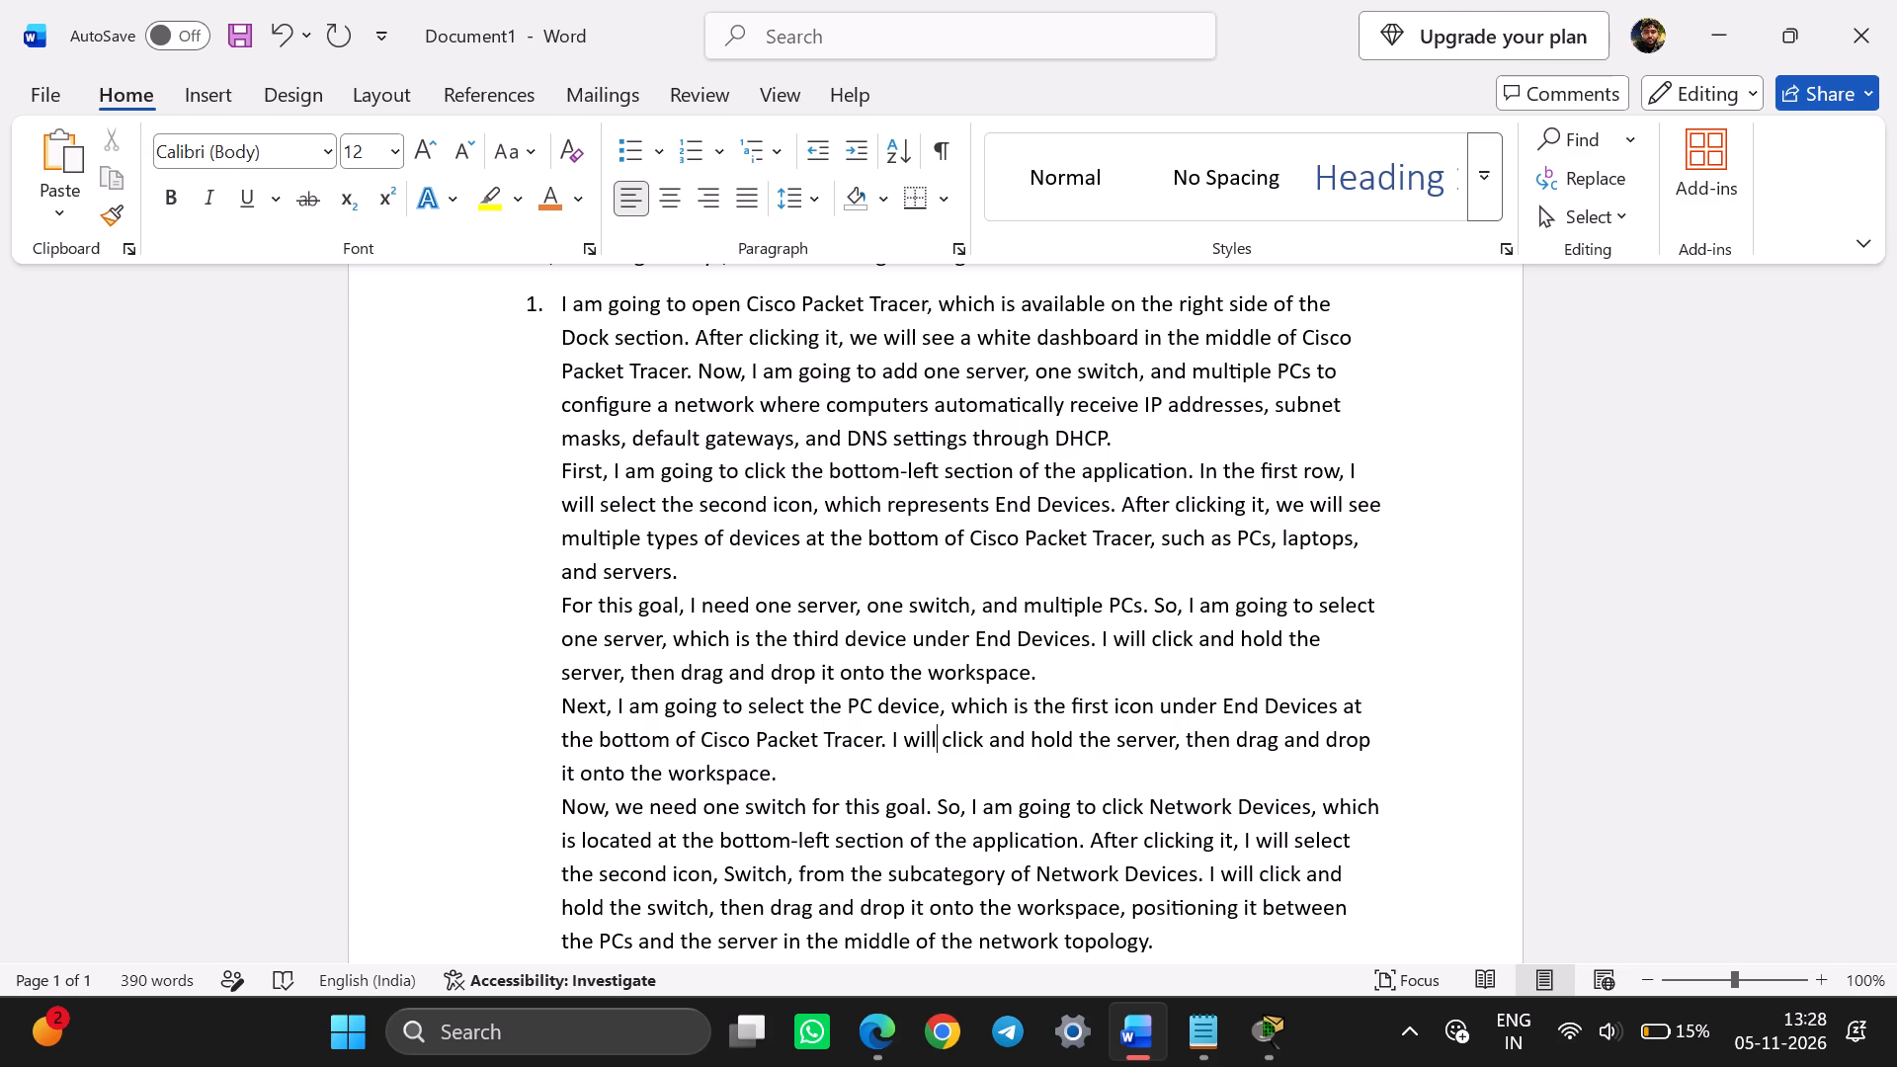
scroll(906, 742, down, 1)
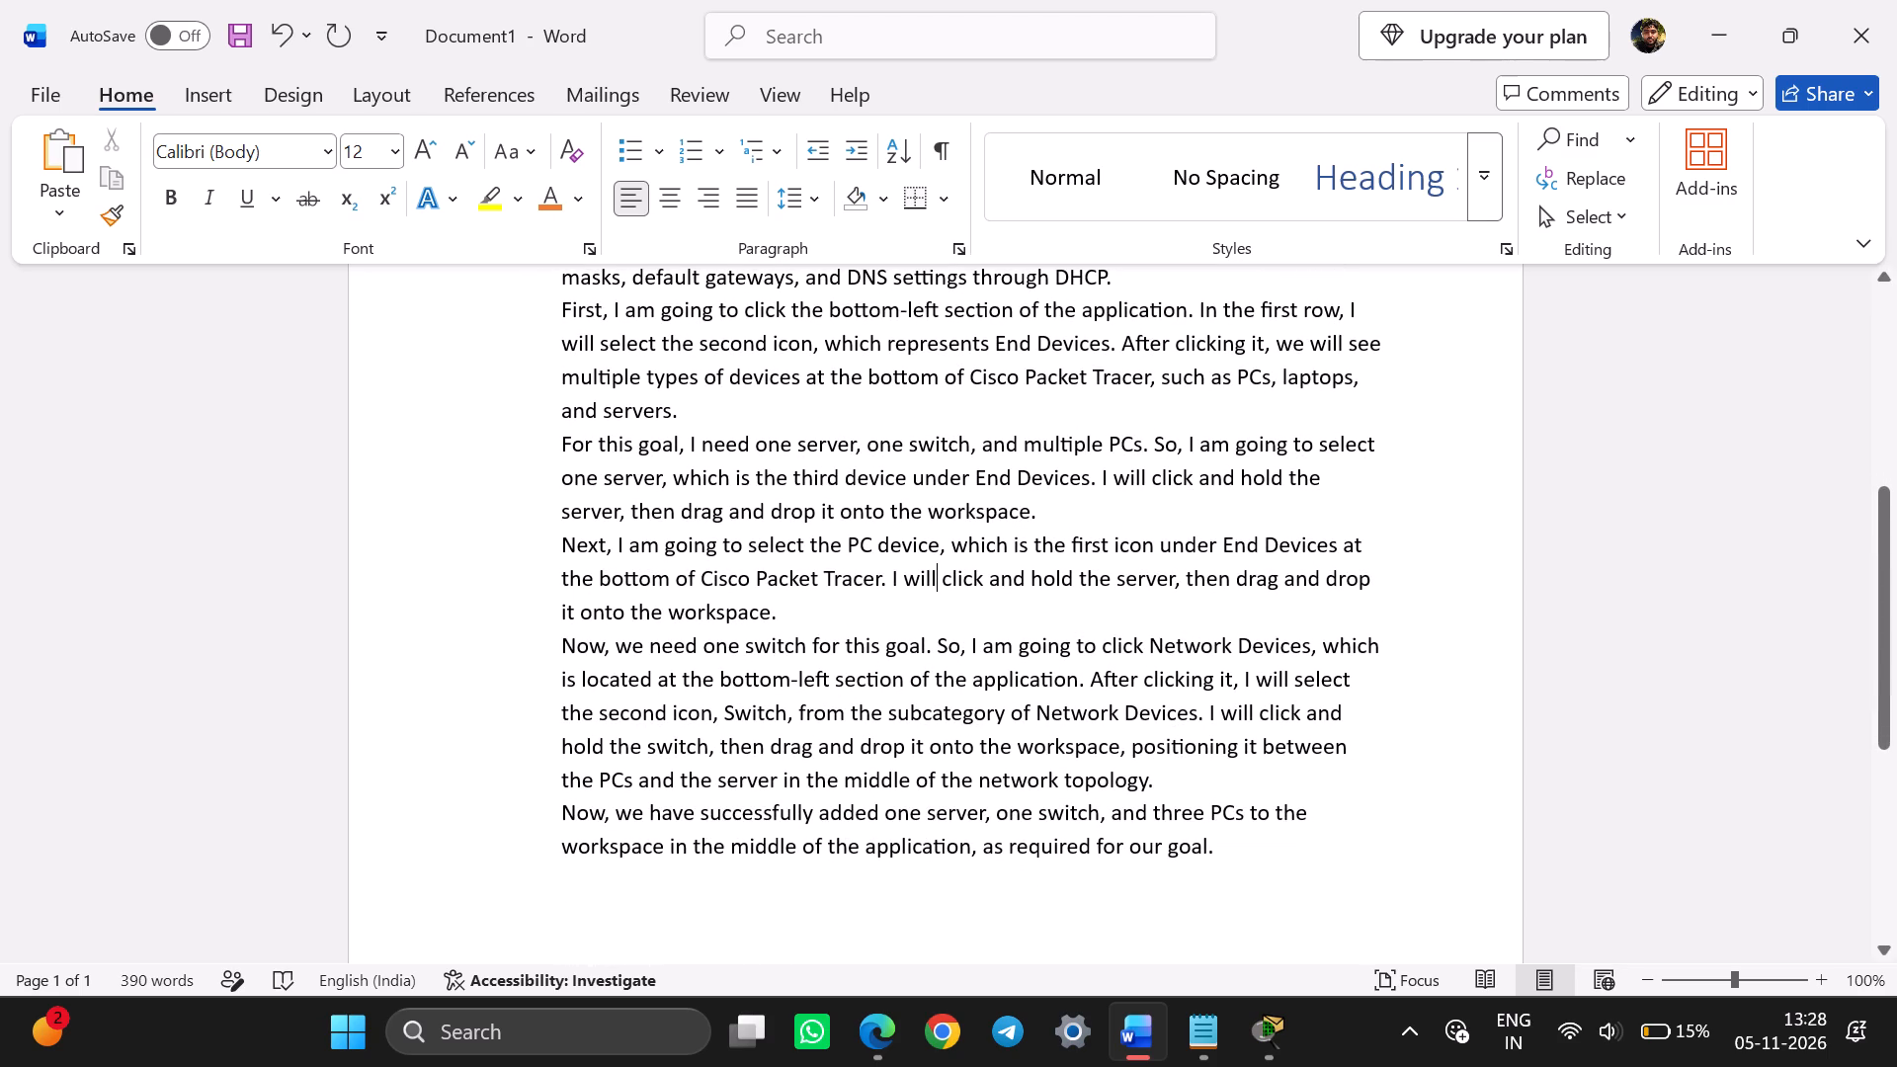
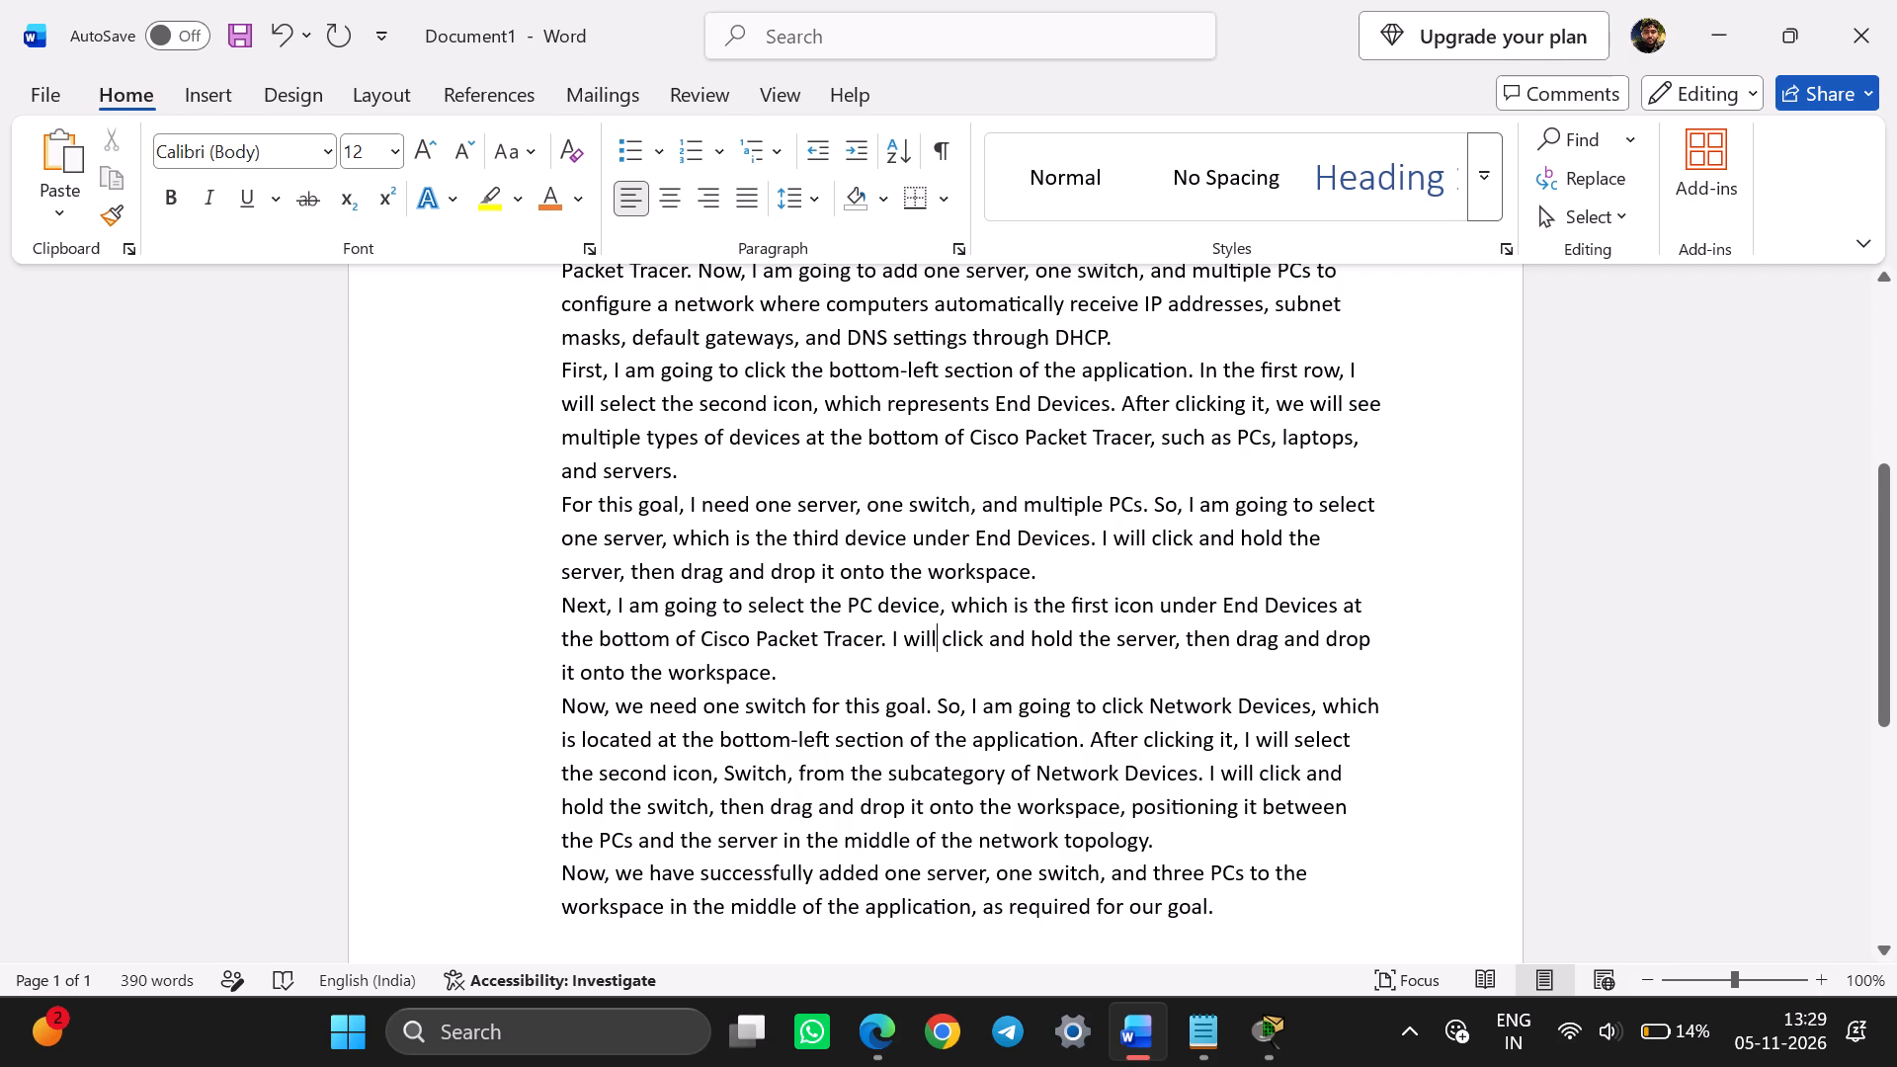
Insert "bottom of the network topology" after "drag and drop it onto" in the PC device paragraph, with "network" spelled correctly.
click(630, 677)
key(space)
text(bottom)
key(space)
text(of the)
key(space)
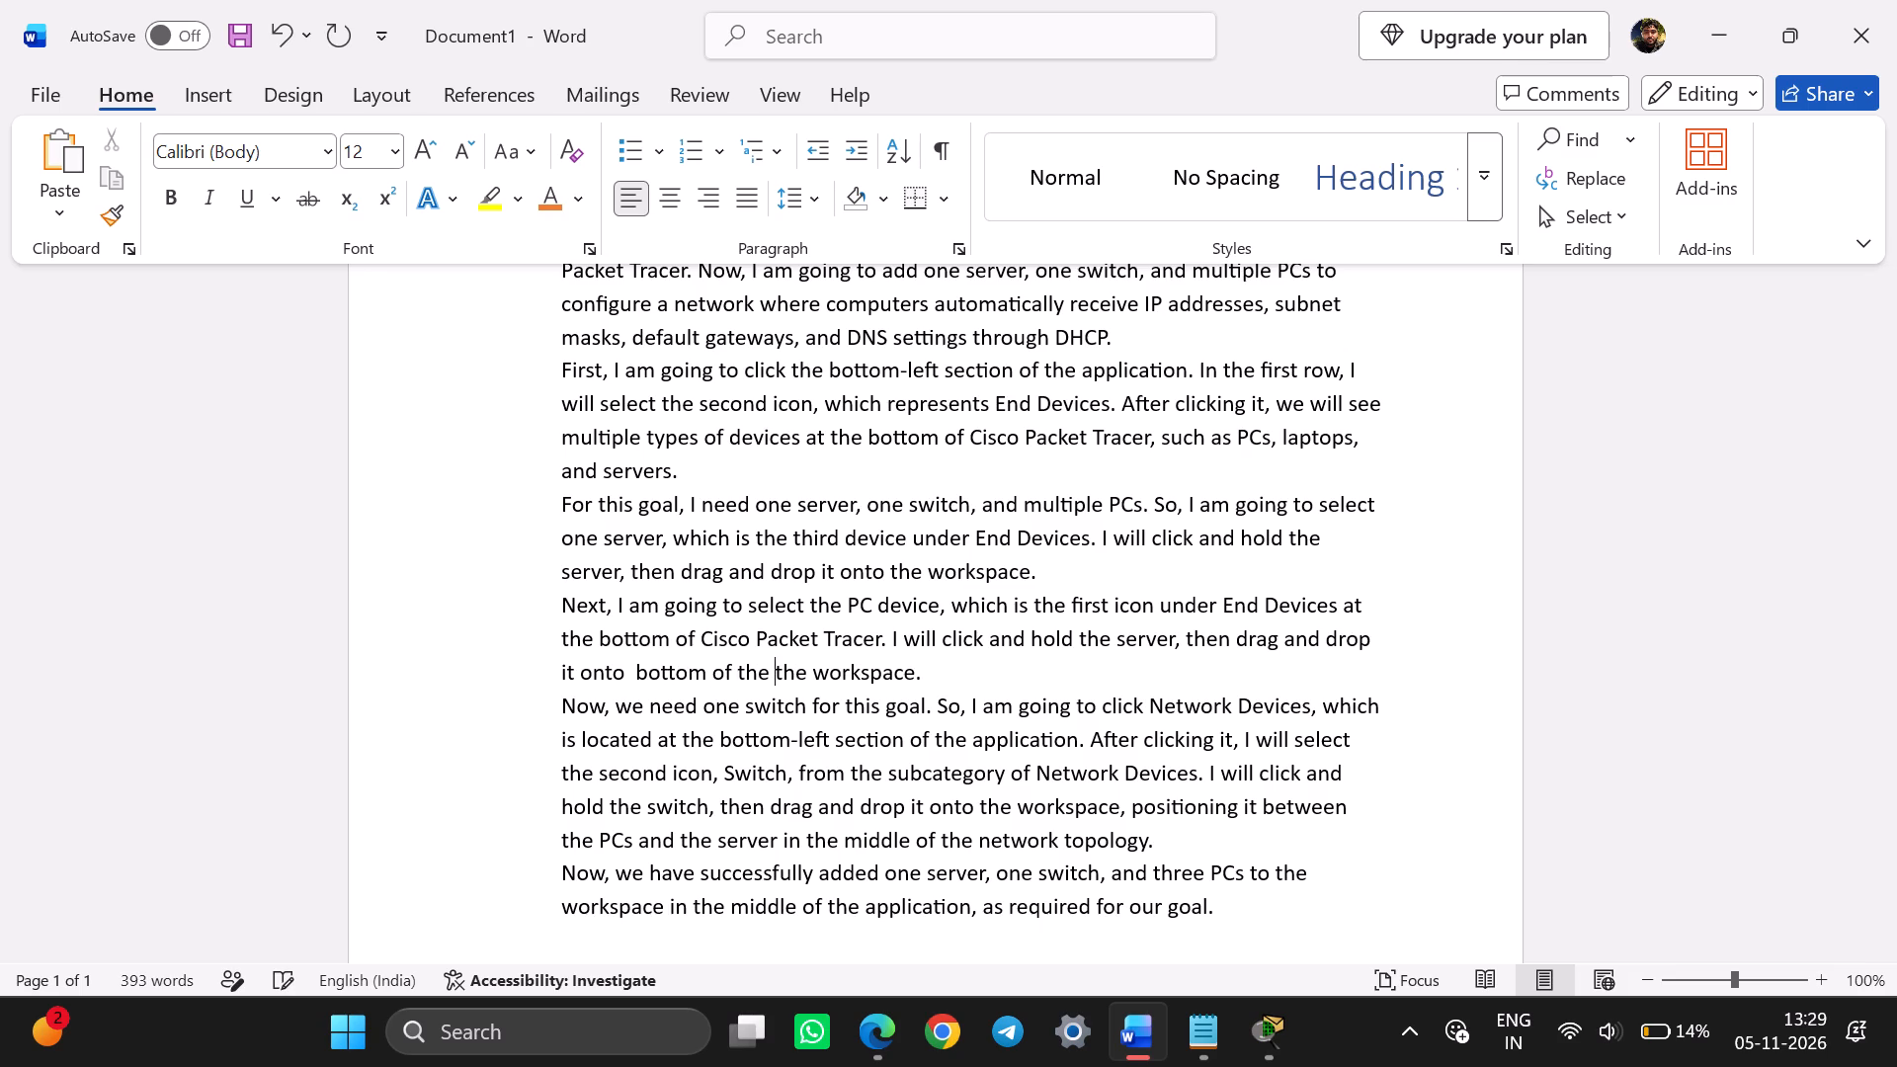
text(newt)
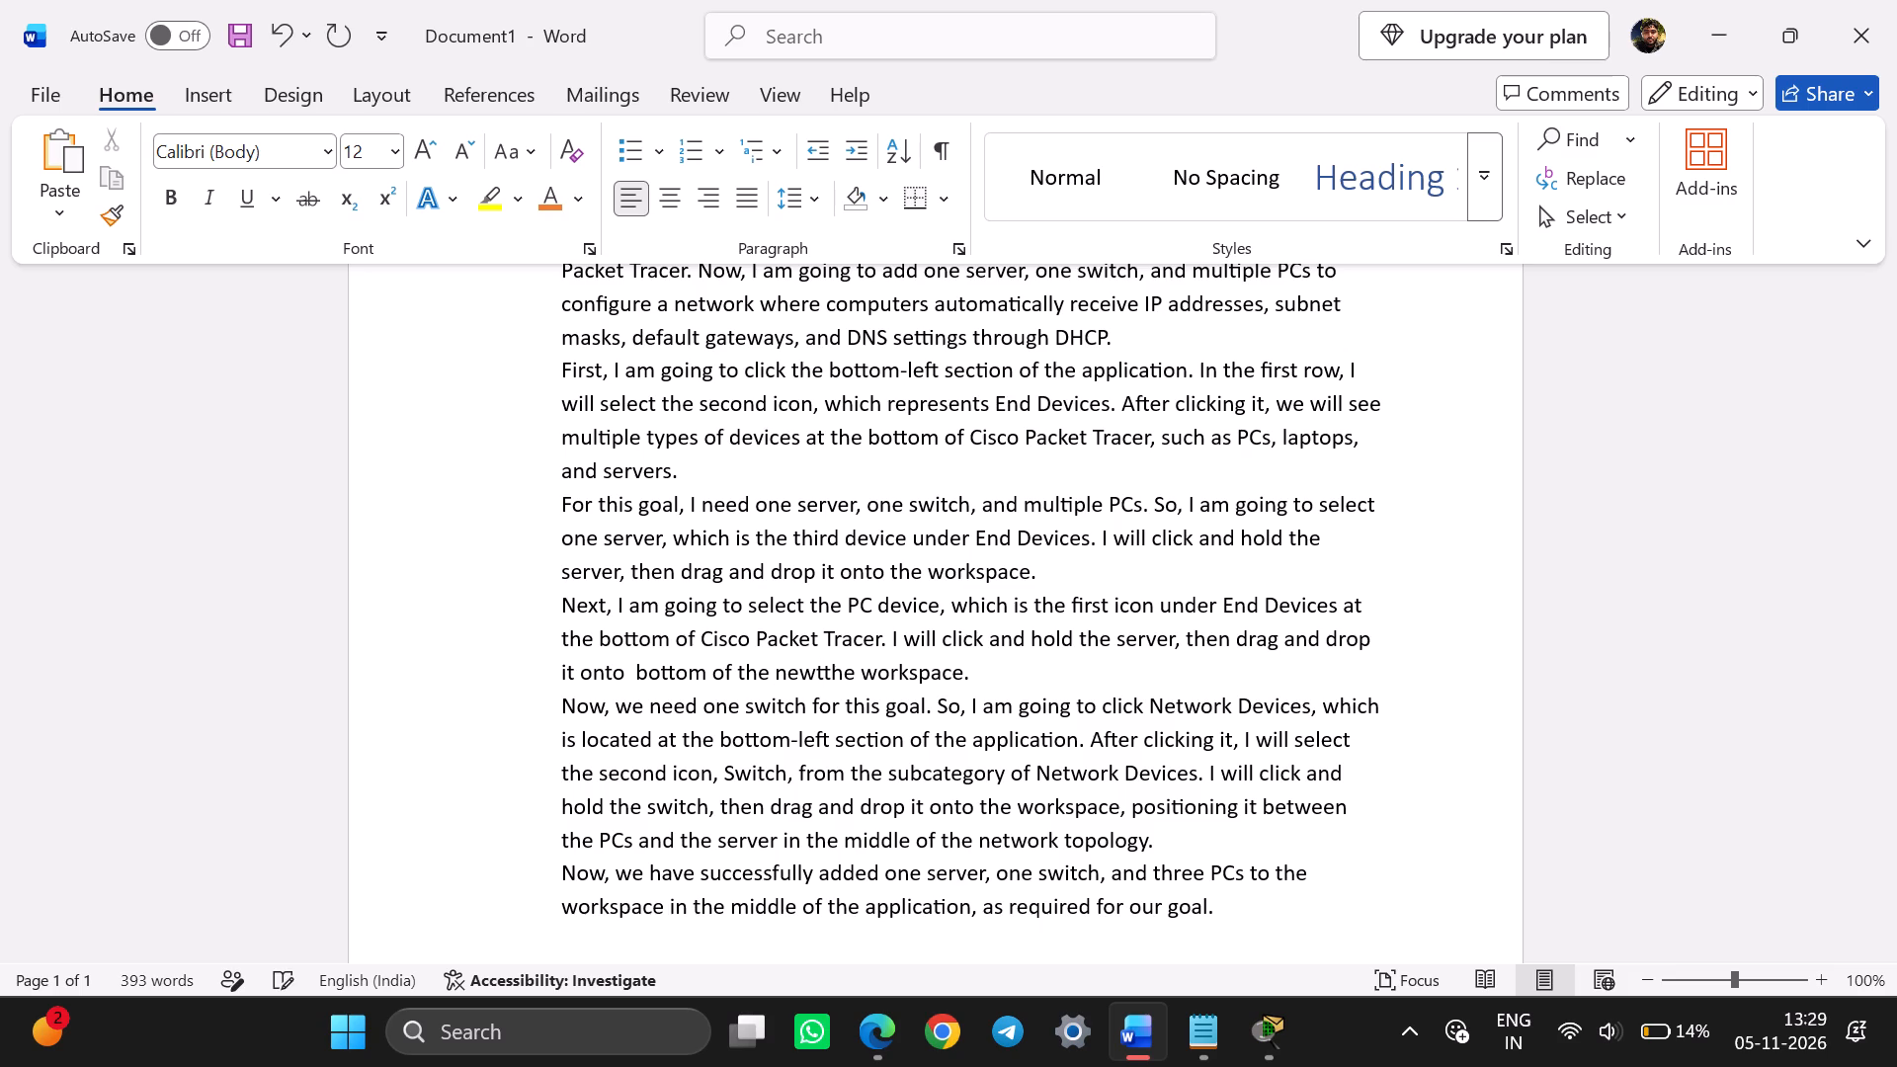
text(work)
key(space)
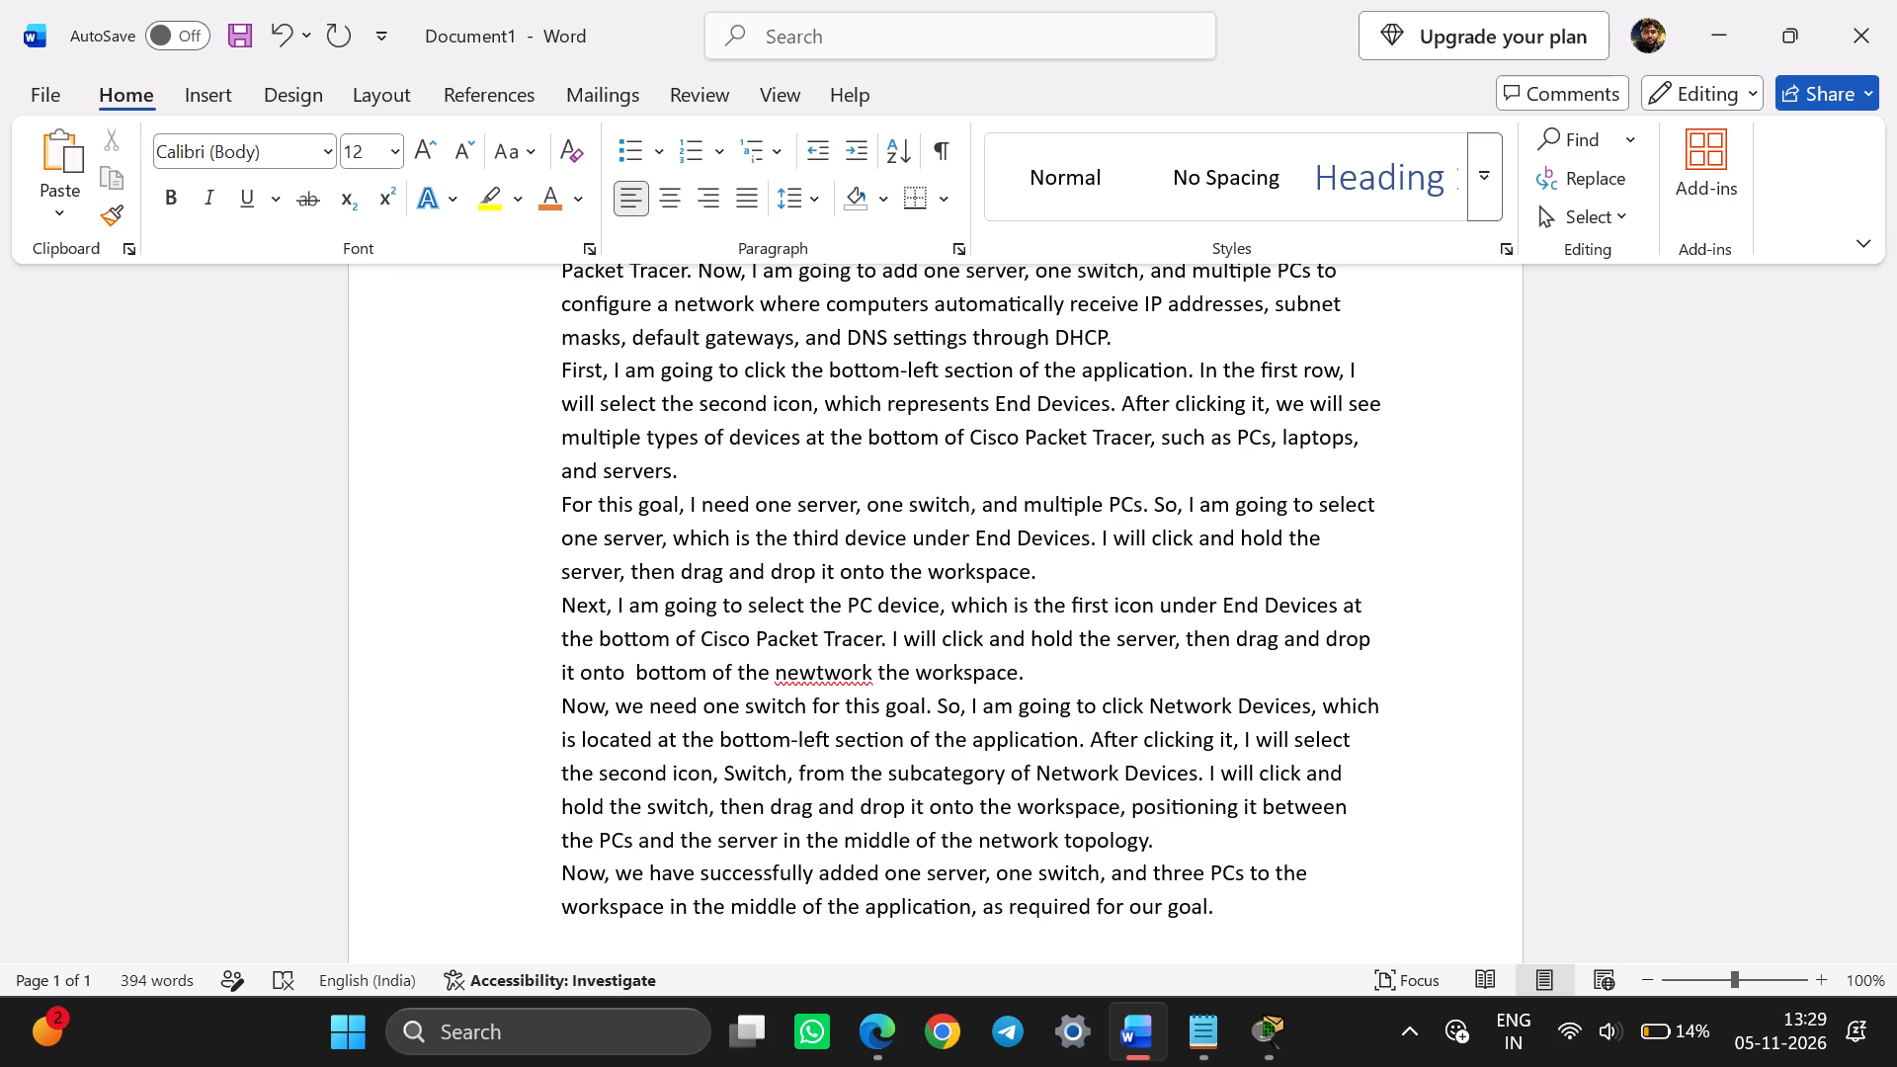
key(BackSpace)
key(BackSpace)
key(BackSpace)
key(BackSpace)
key(BackSpace)
key(BackSpace)
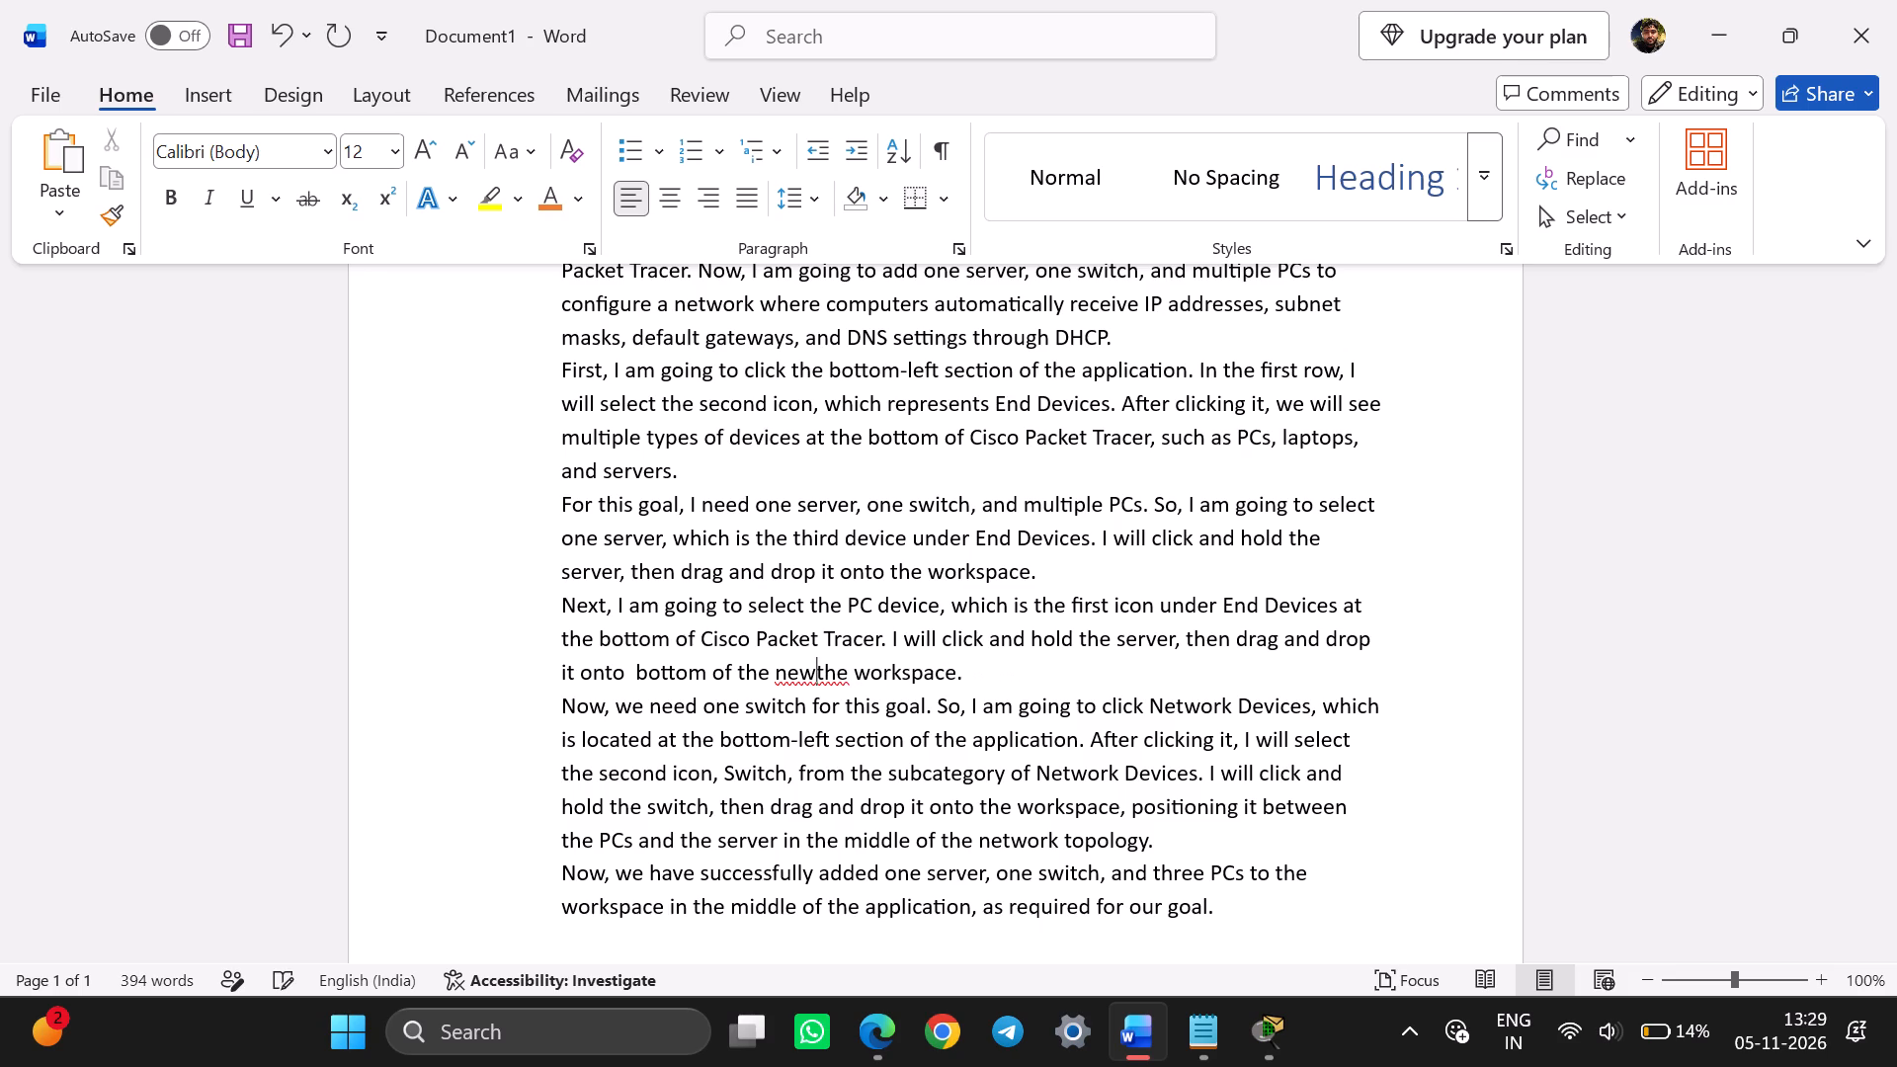
text(twork)
key(space)
text(topology)
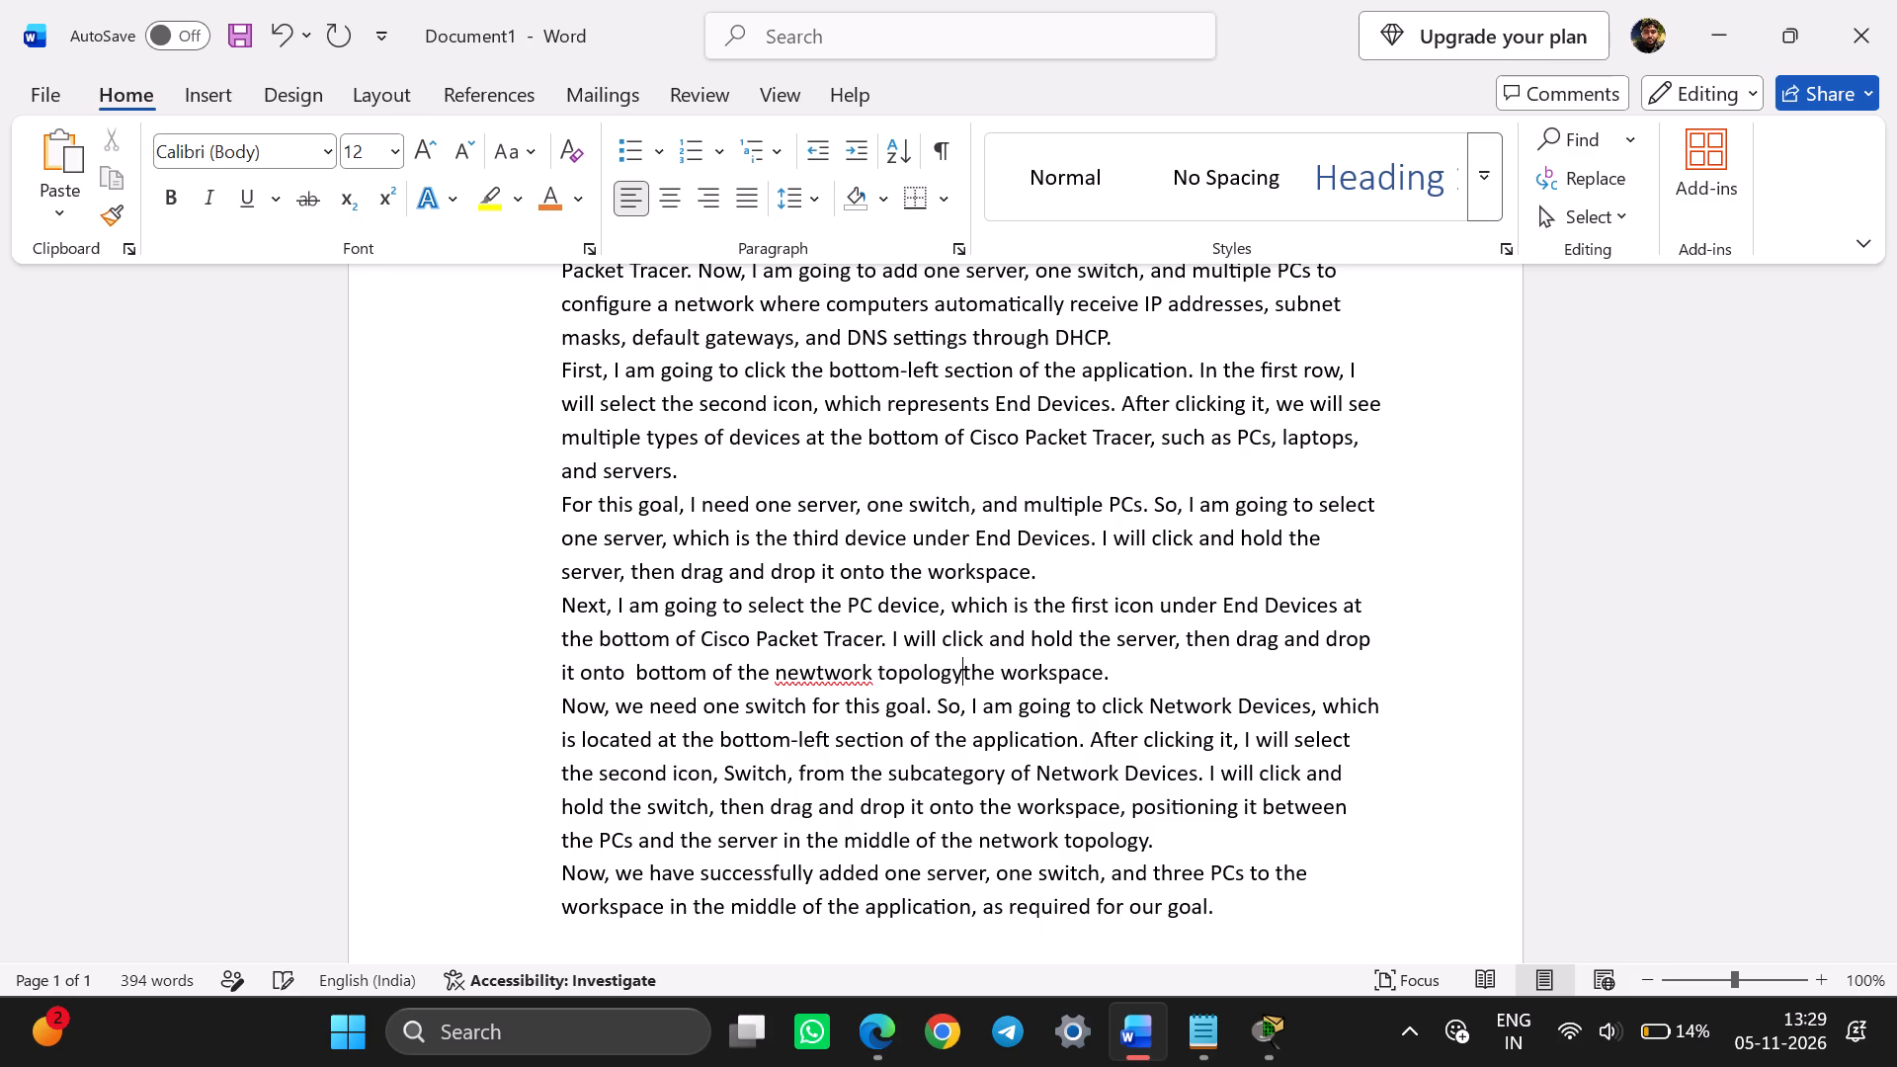
key(space)
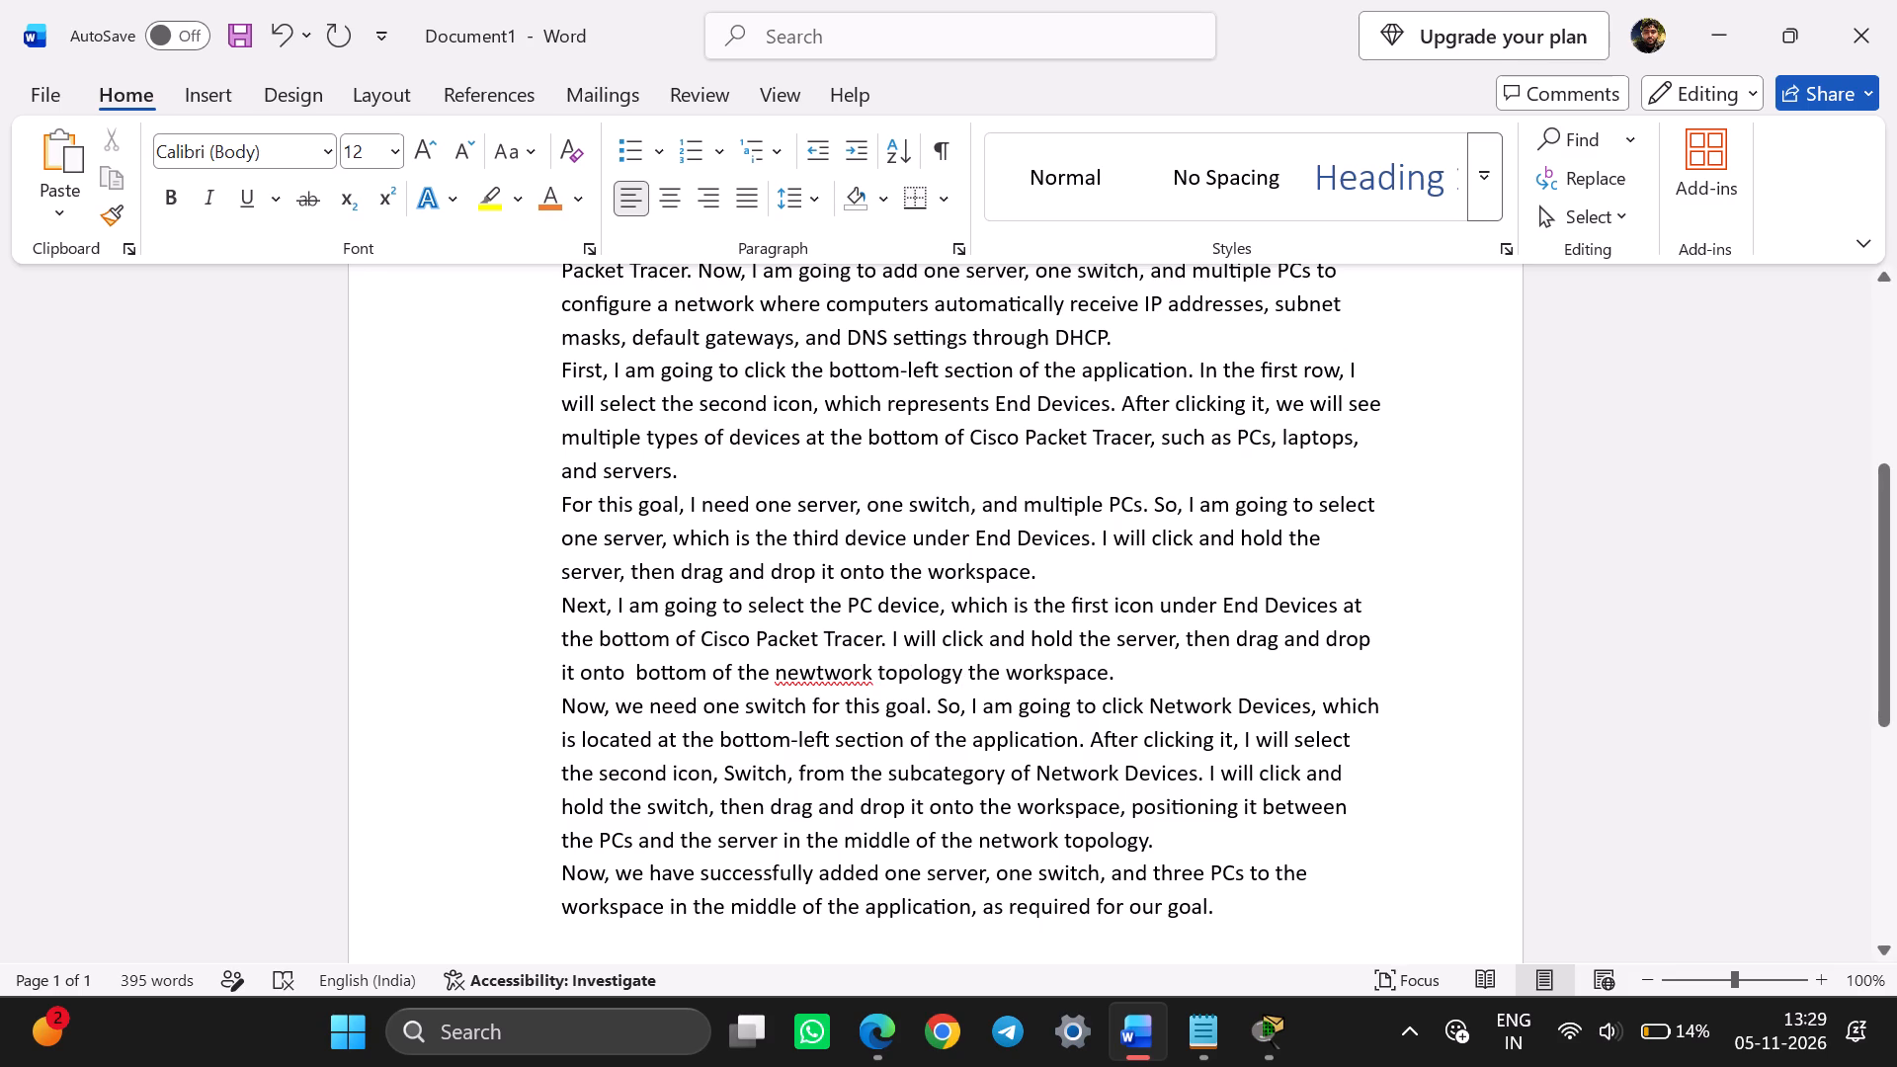
click(801, 674)
right_click(801, 674)
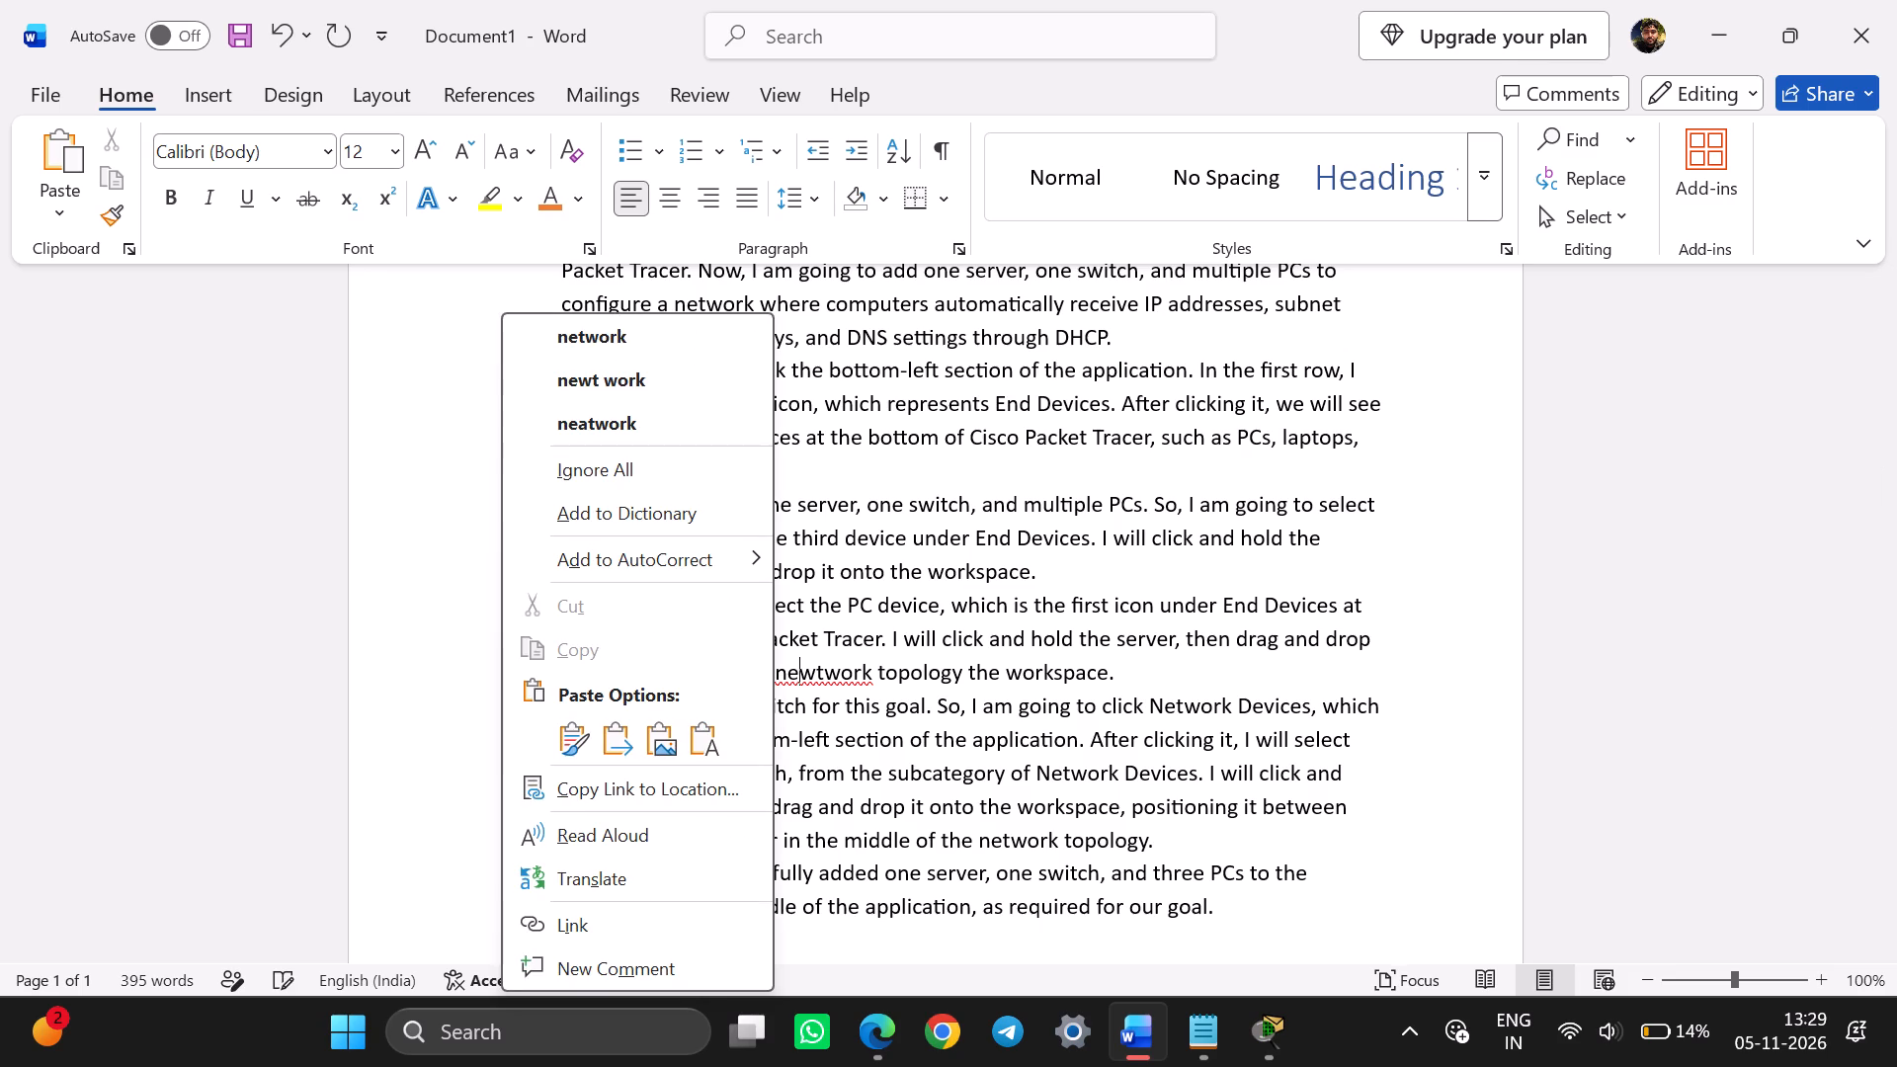
click(610, 347)
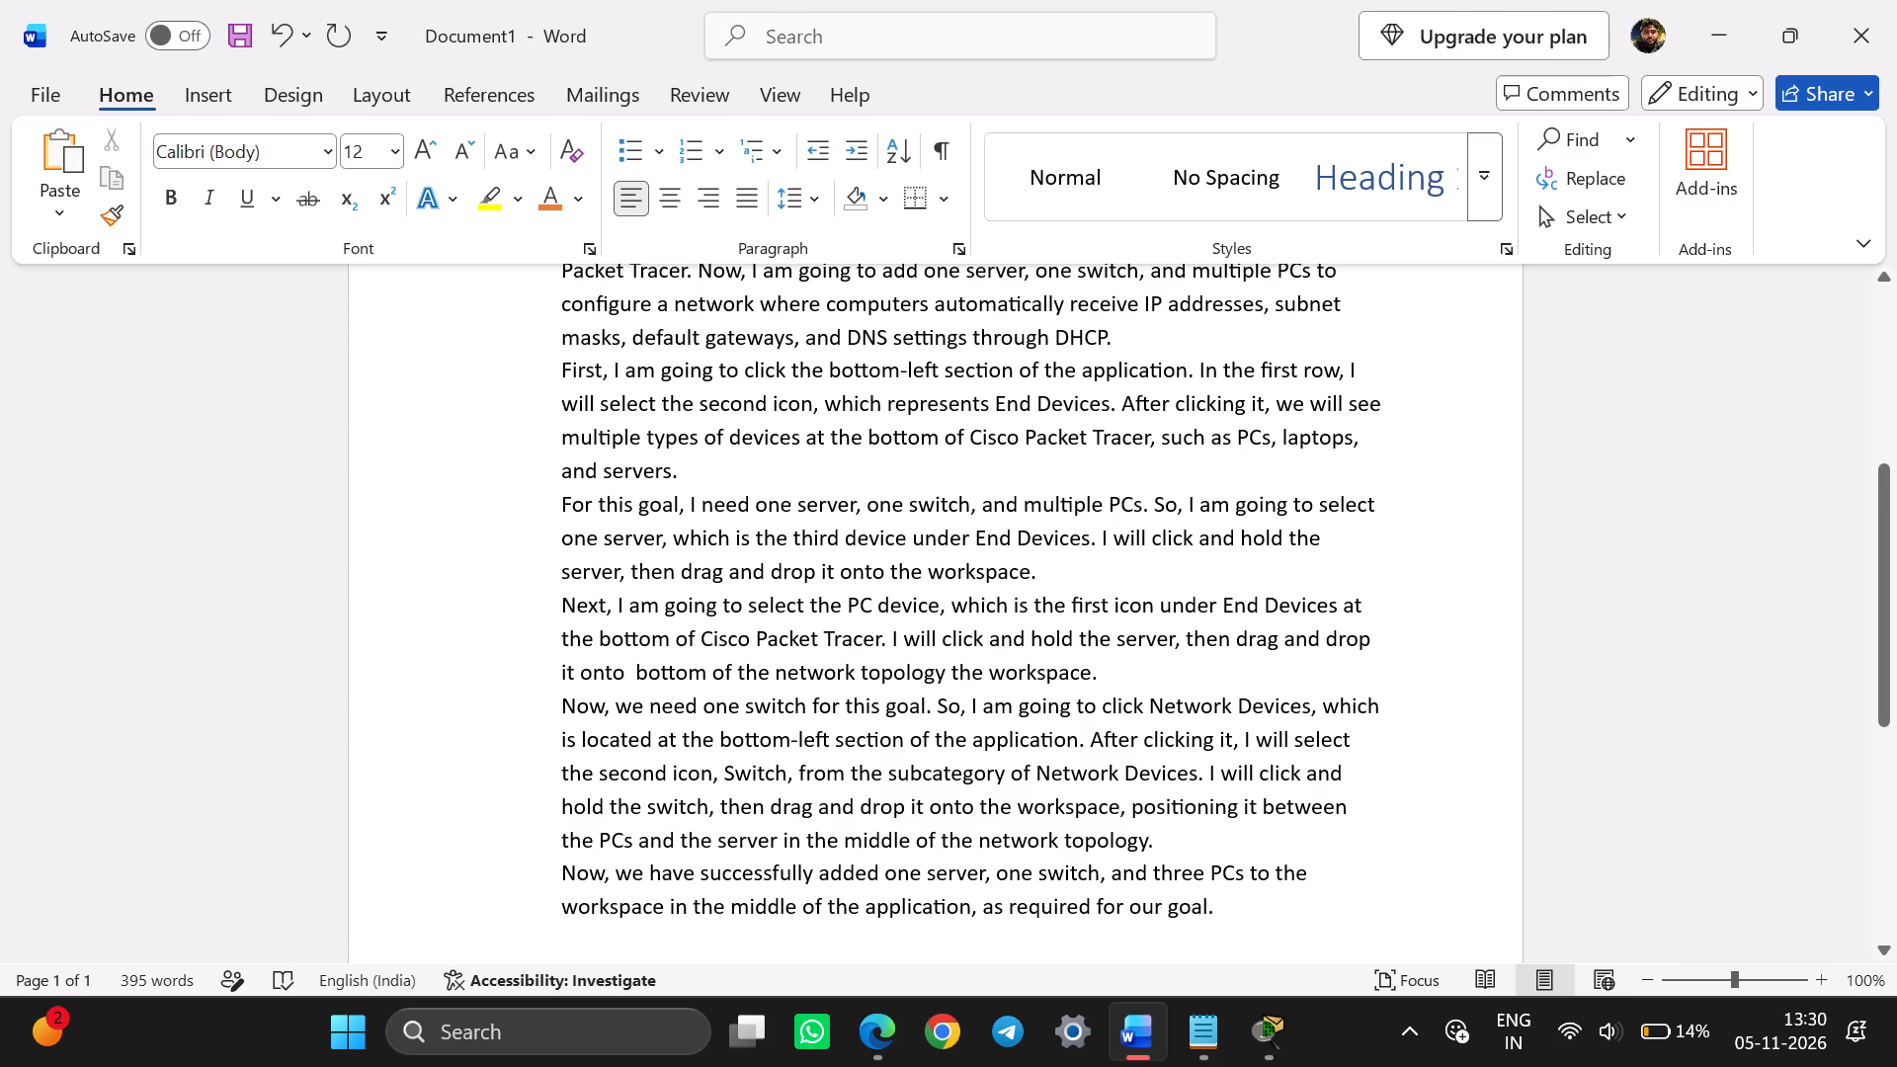
Move "onto" in the PC device paragraph so the sentence ends "it bottom of the network topology onto the workspace.".
click(617, 673)
click(627, 673)
key(BackSpace)
key(BackSpace)
key(BackSpace)
key(BackSpace)
key(BackSpace)
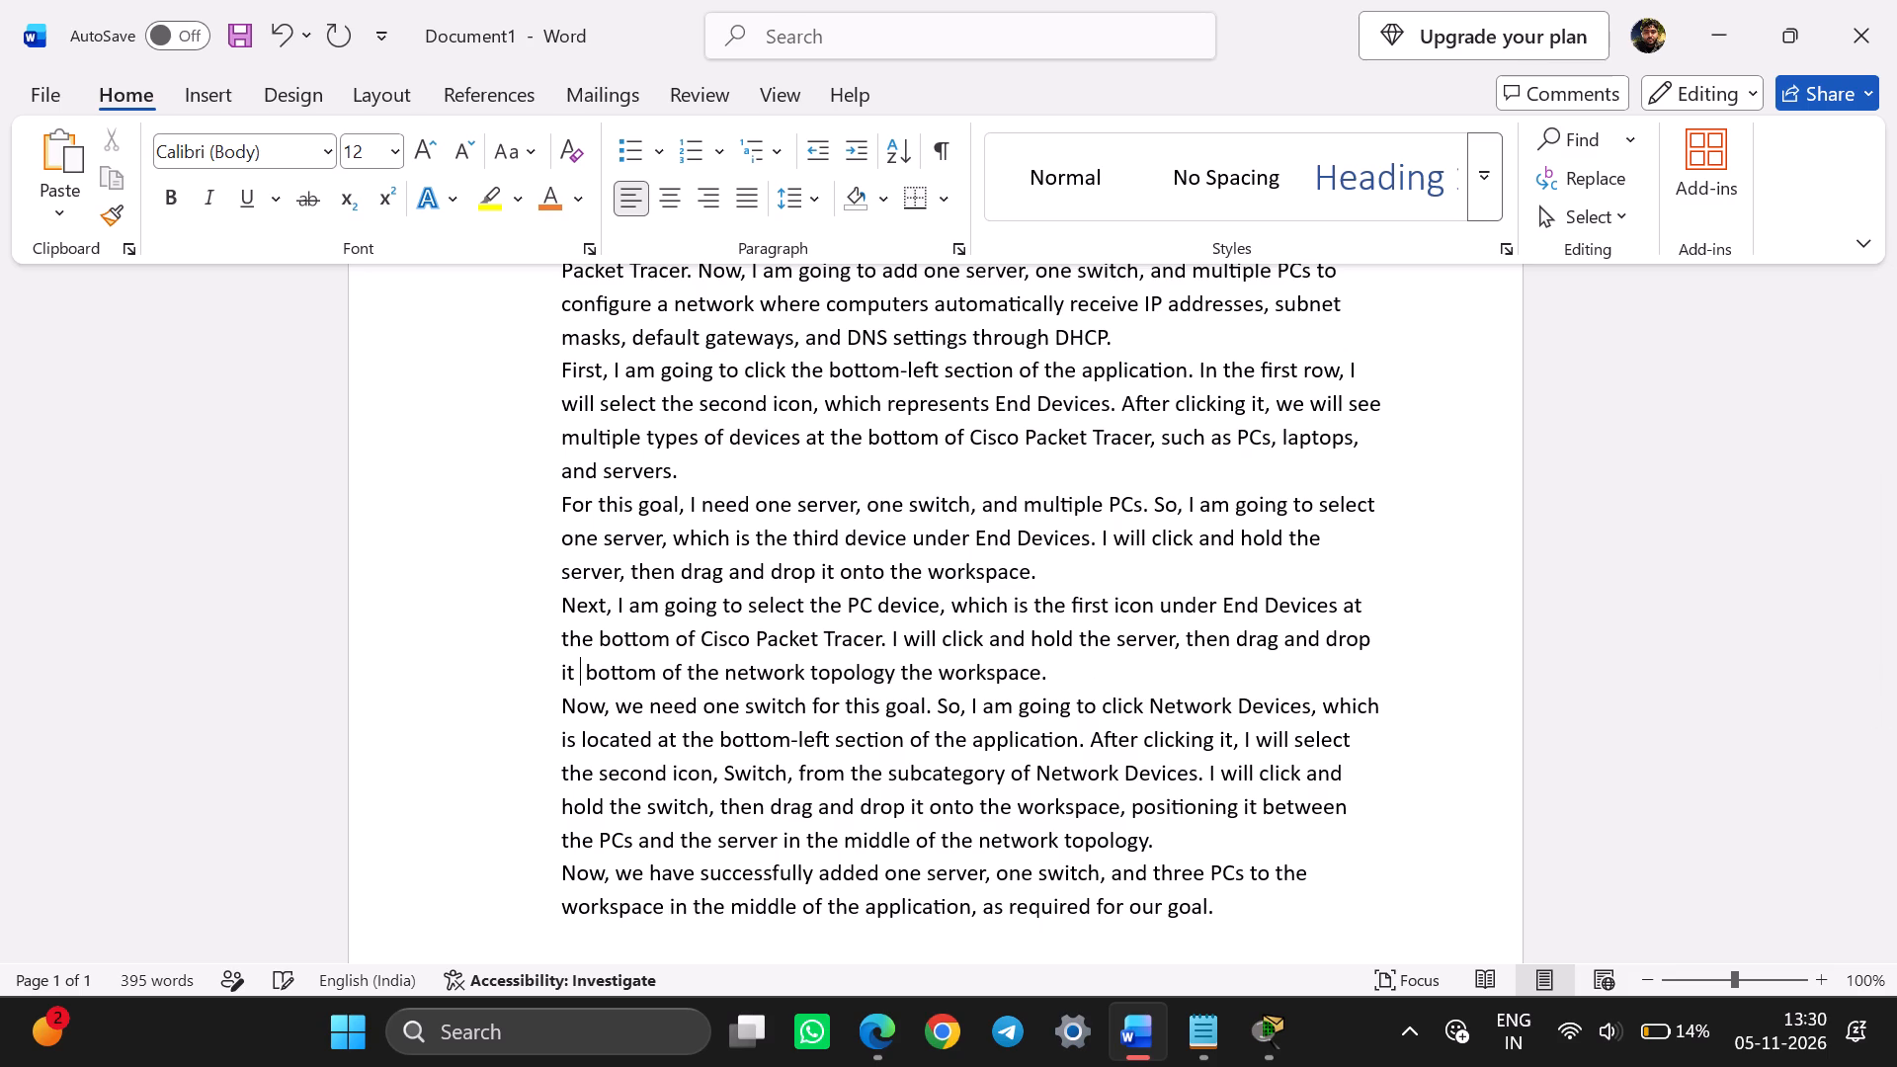
key(BackSpace)
key(BackSpace)
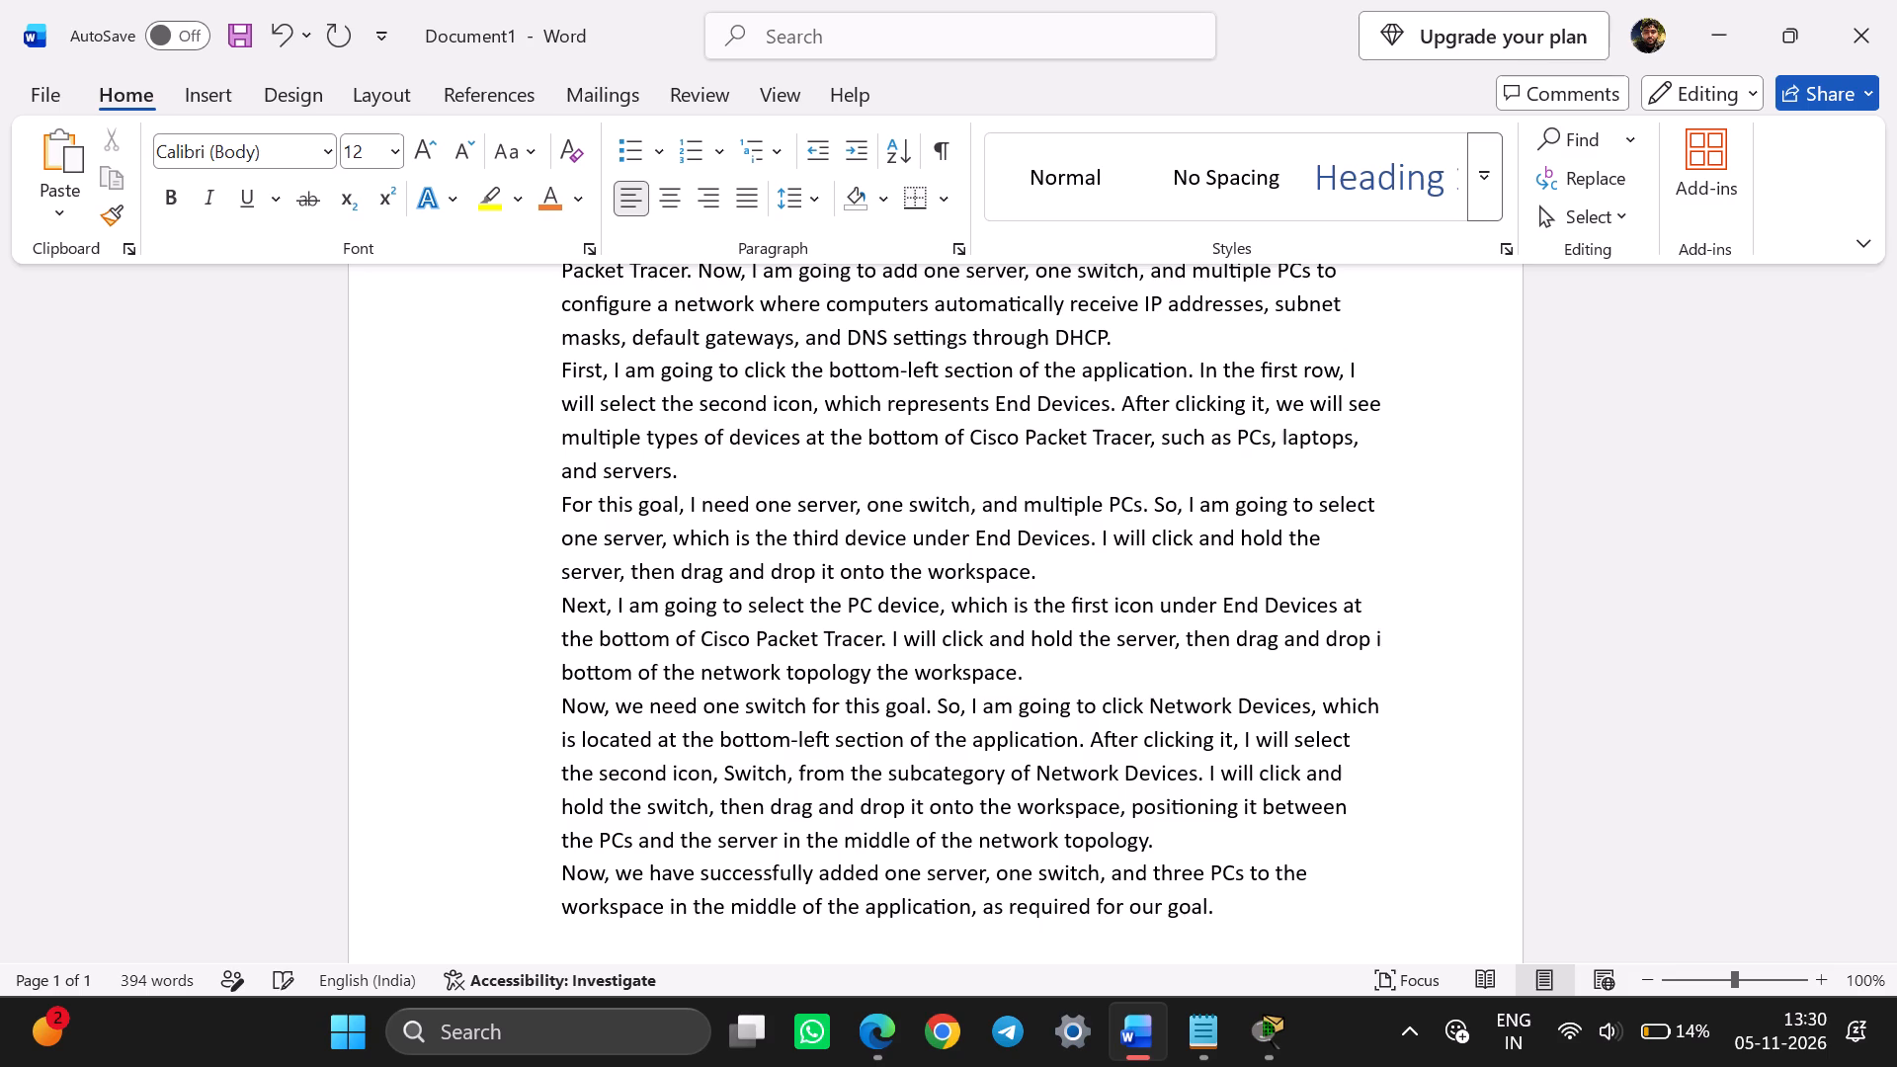
key(ctrl+z)
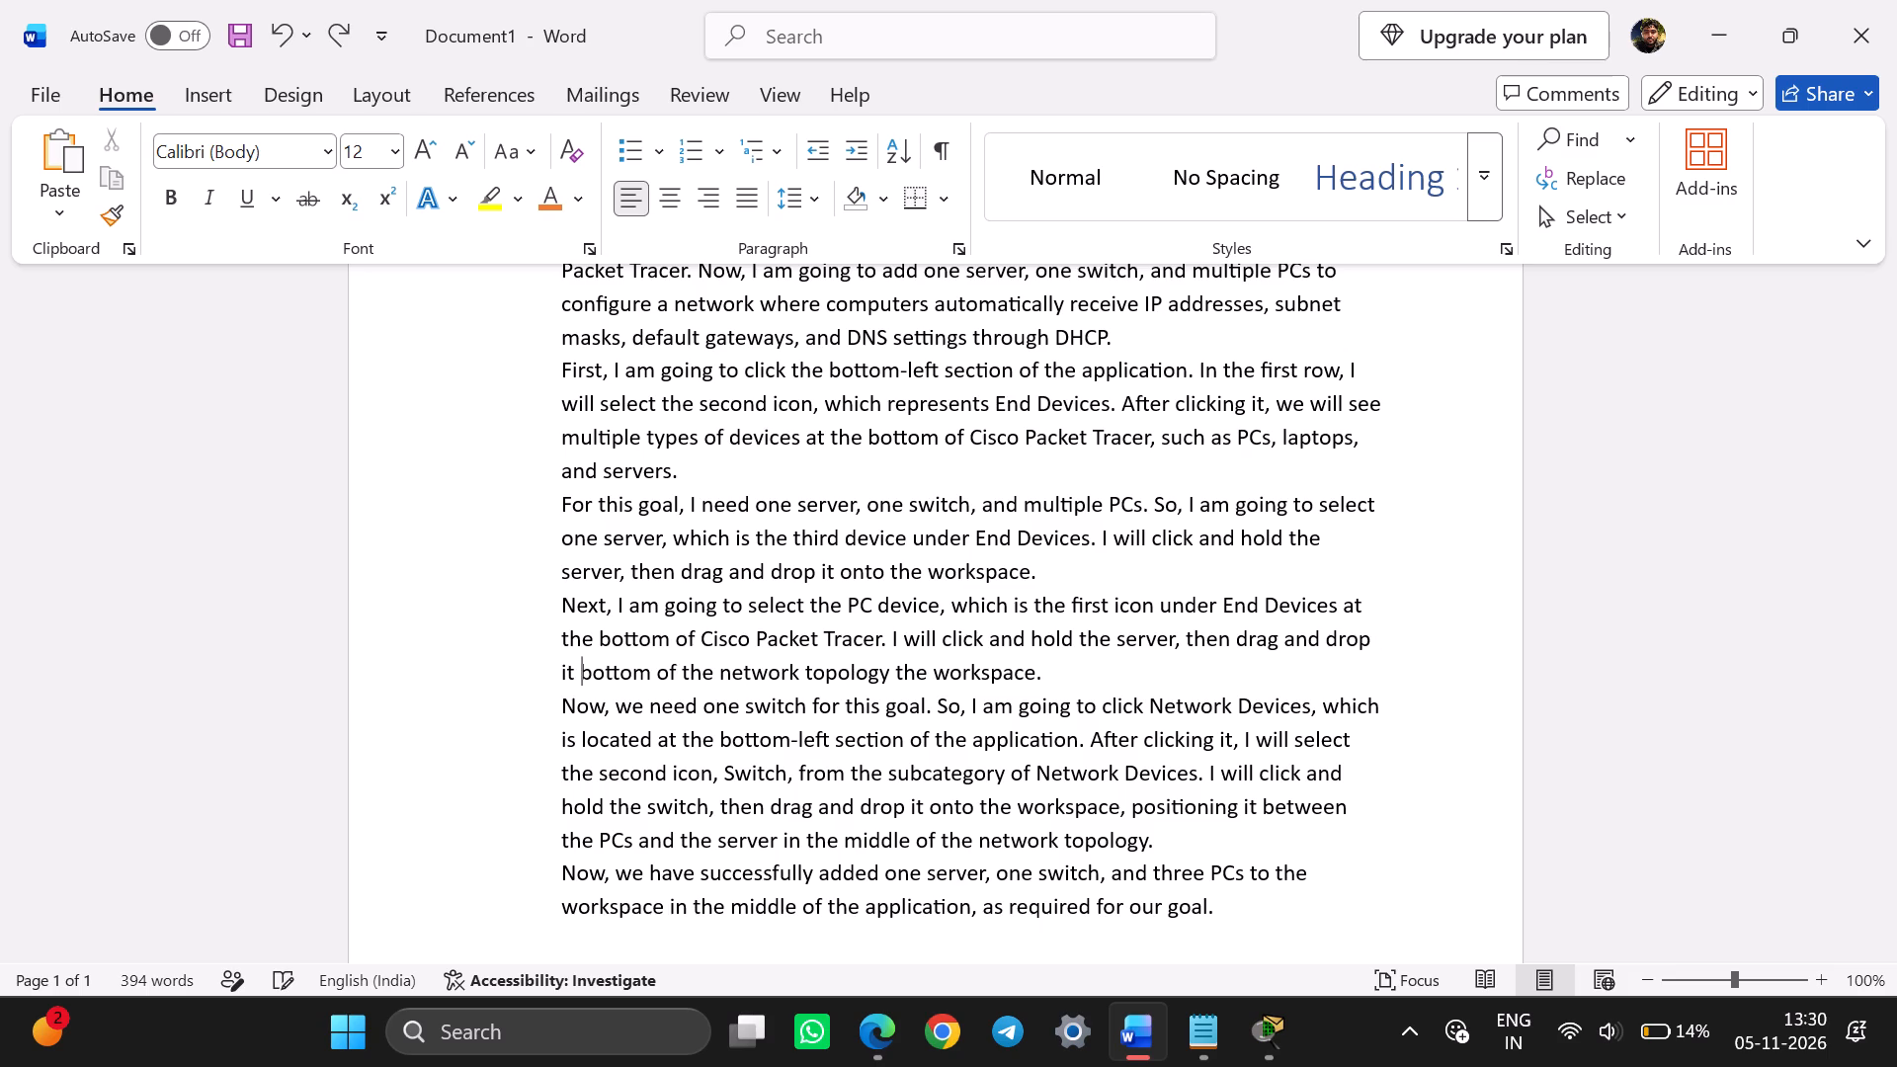
key(Right)
key(BackSpace)
key(space)
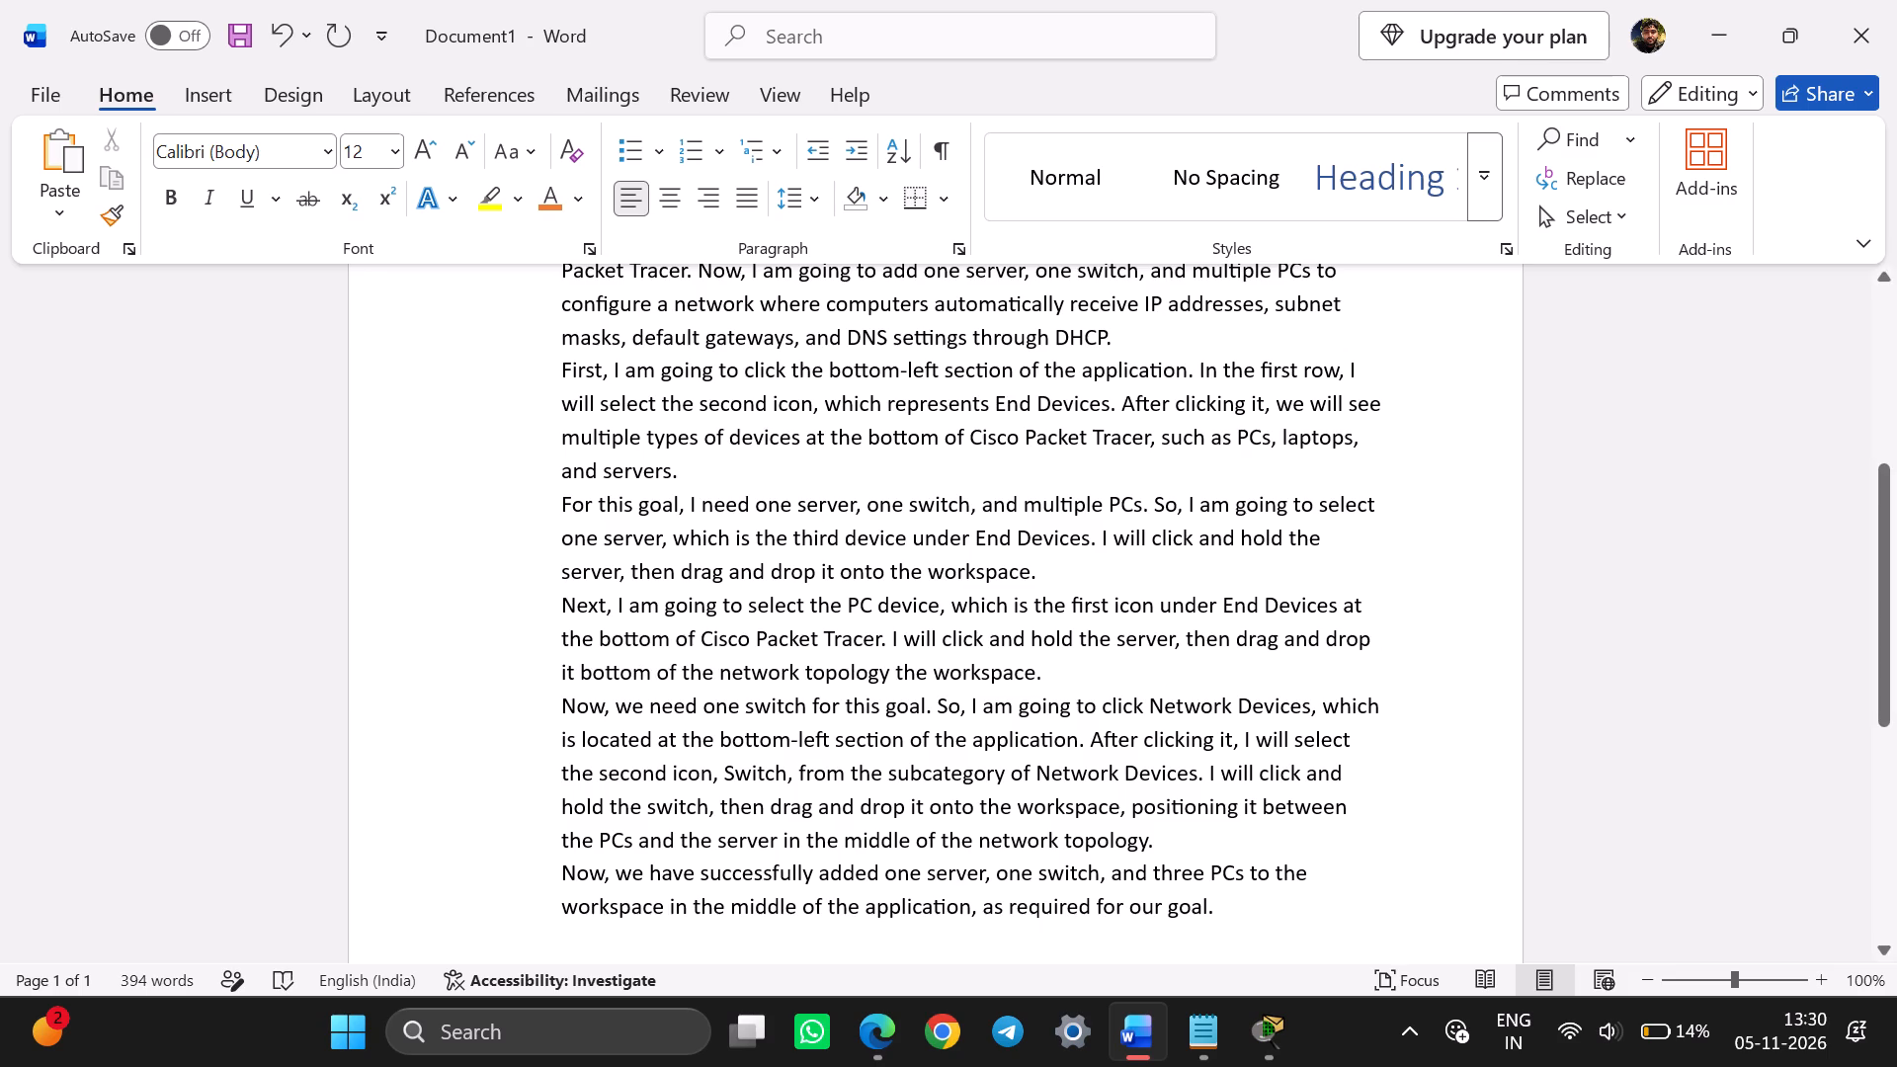
click(887, 680)
key(space)
text(onto)
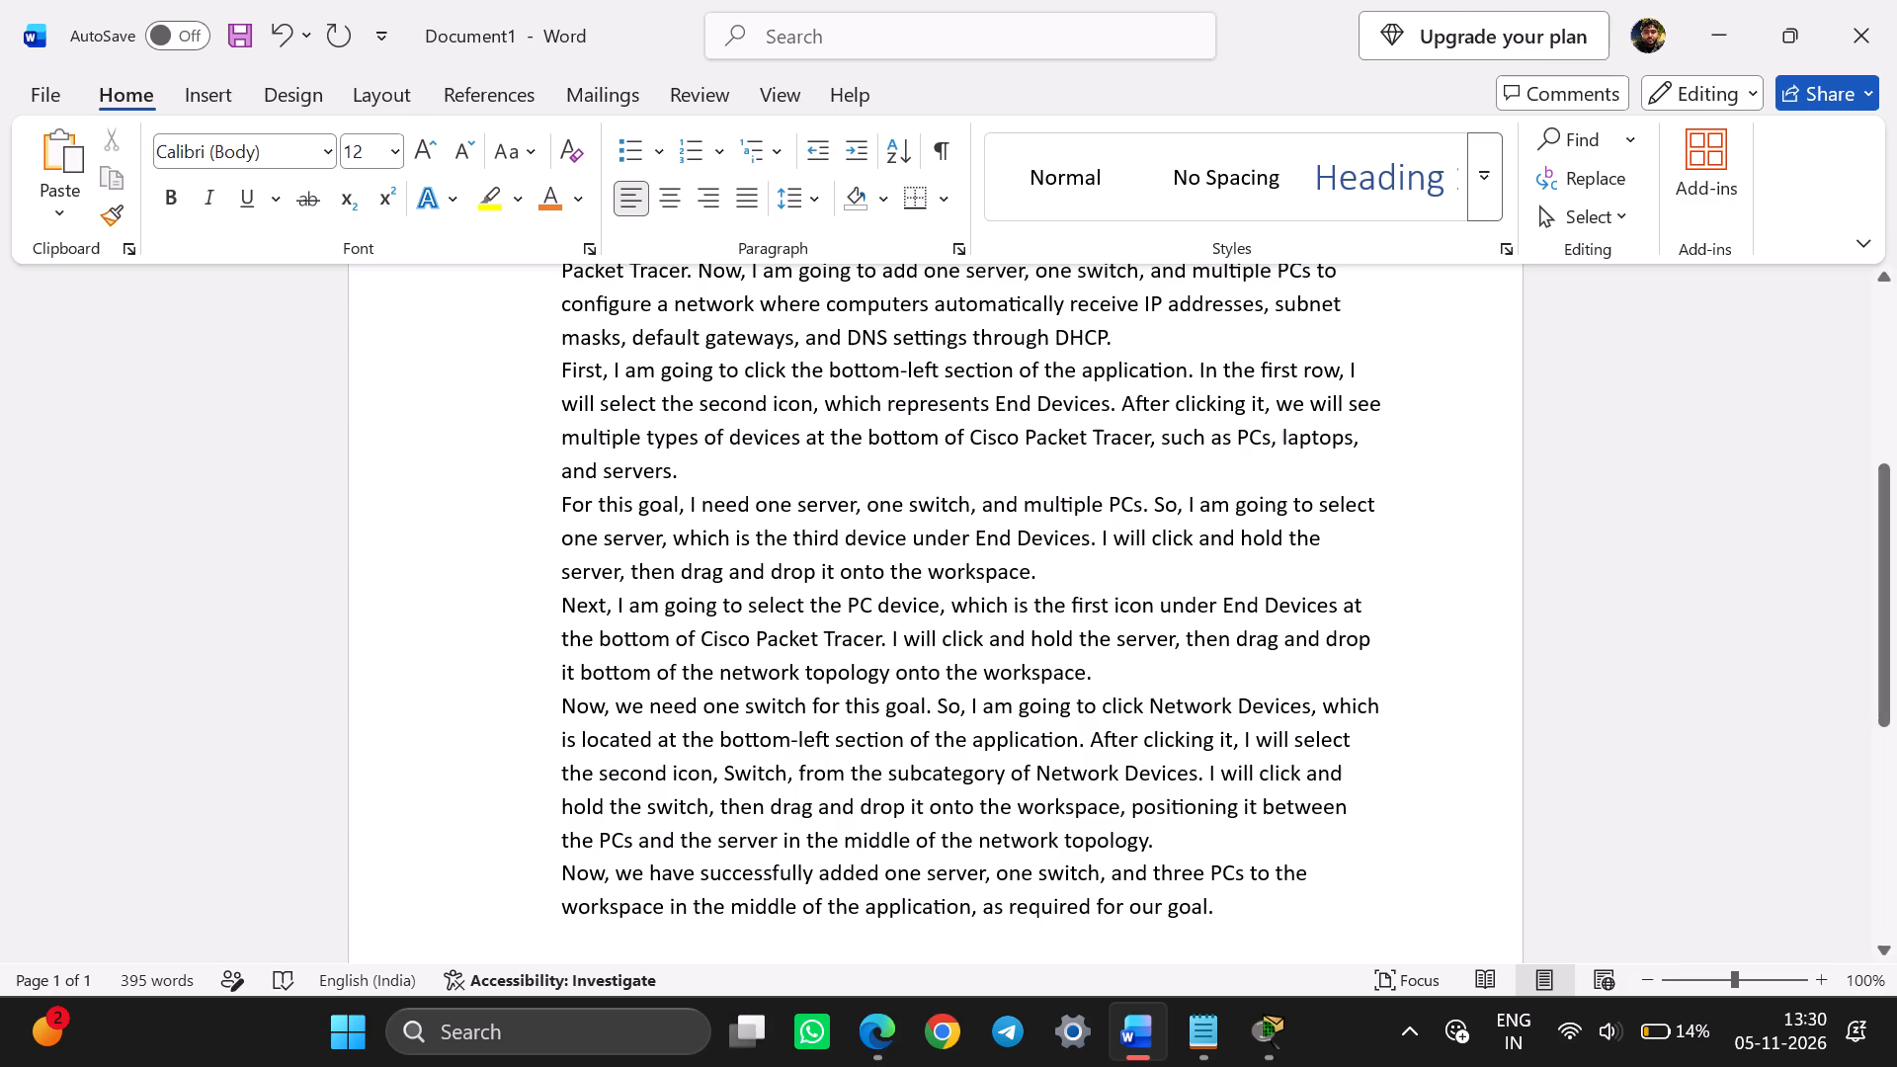
scroll(1219, 724, up, 1)
scroll(1219, 724, down, 2)
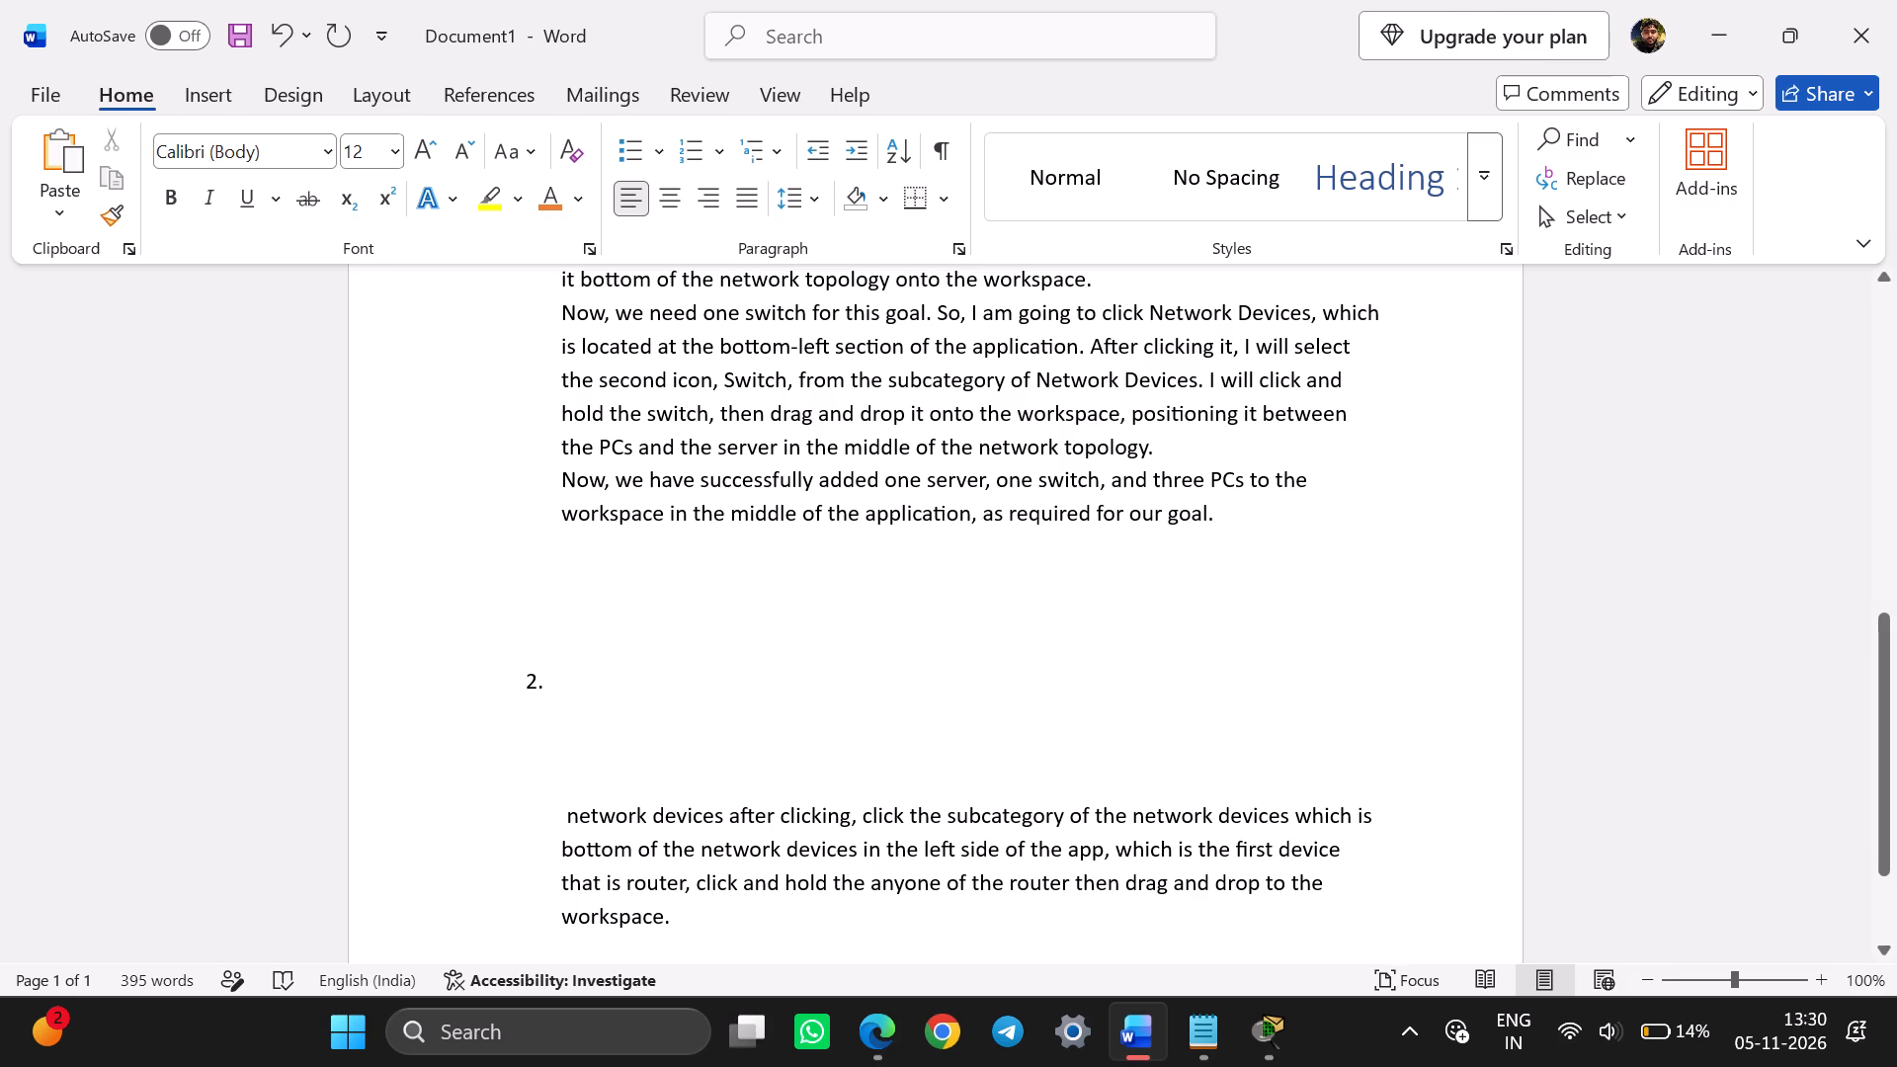
click(1204, 1039)
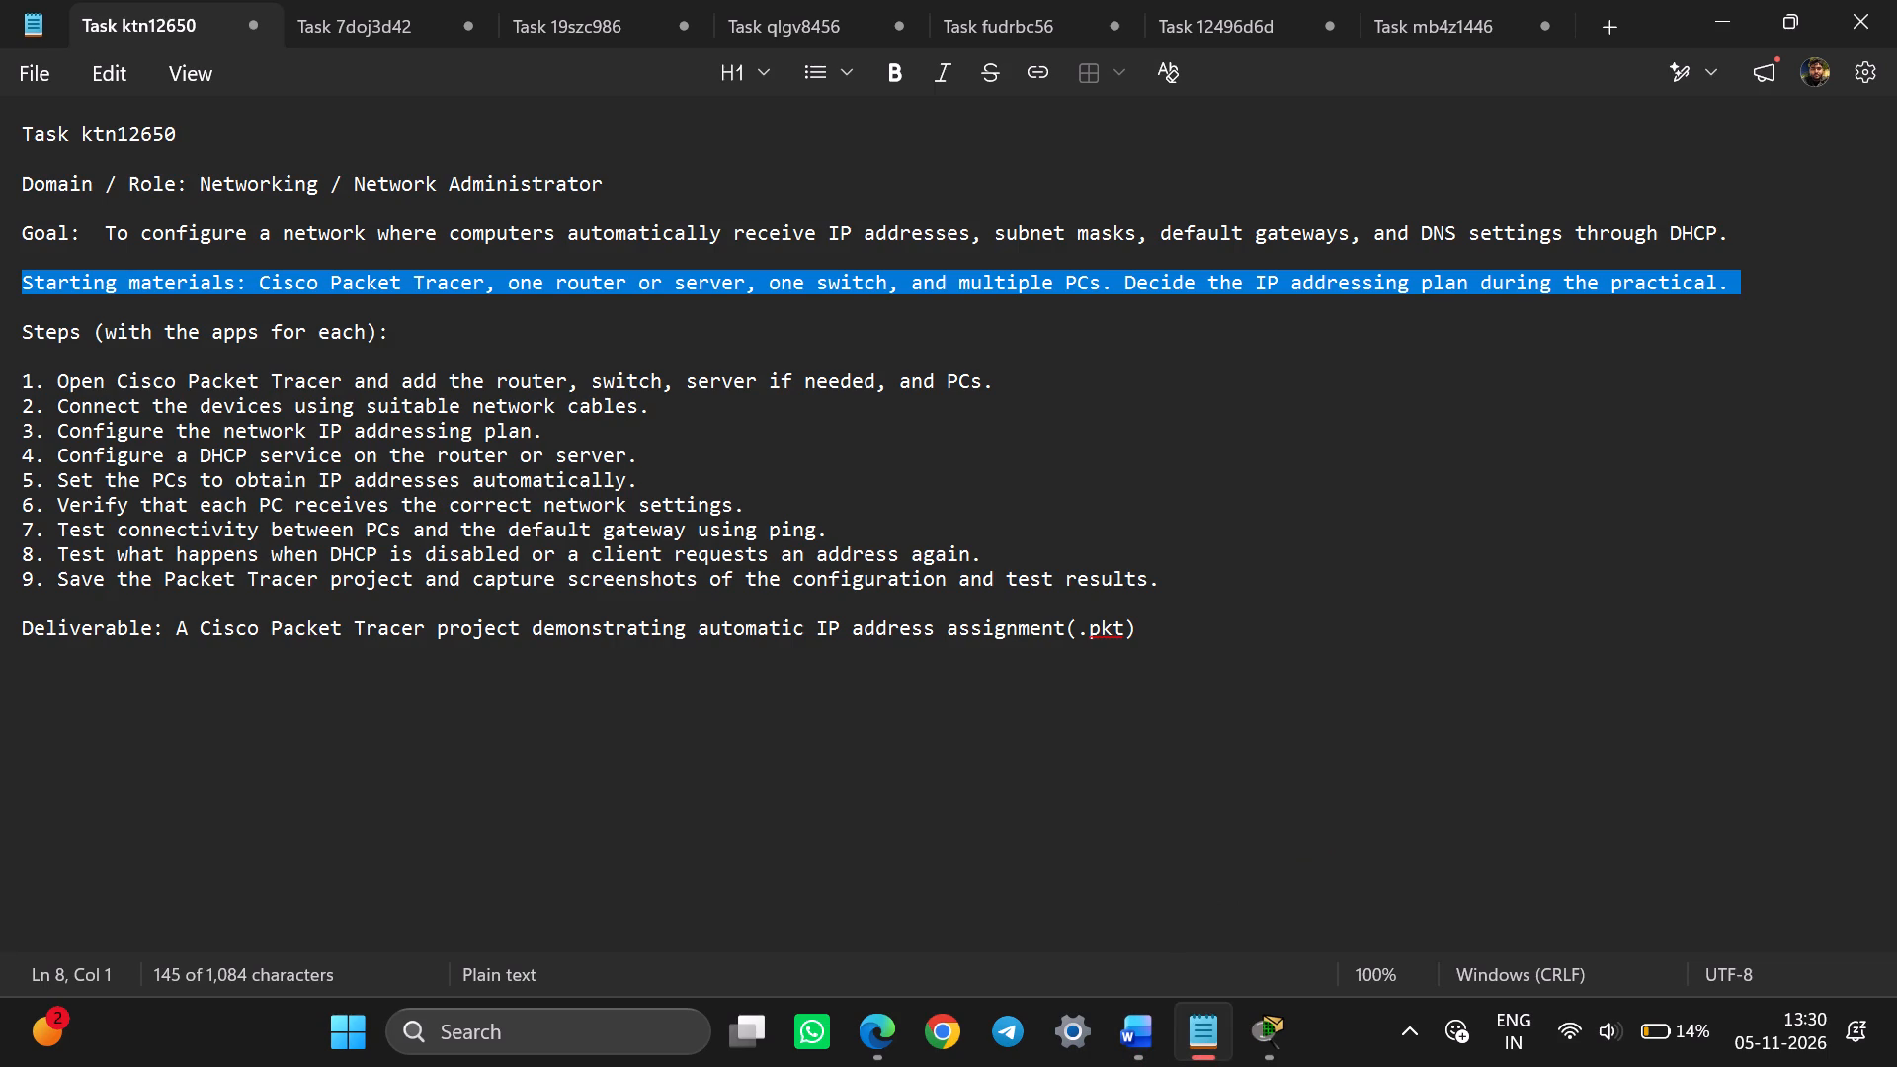
drag(669, 411, 477, 404)
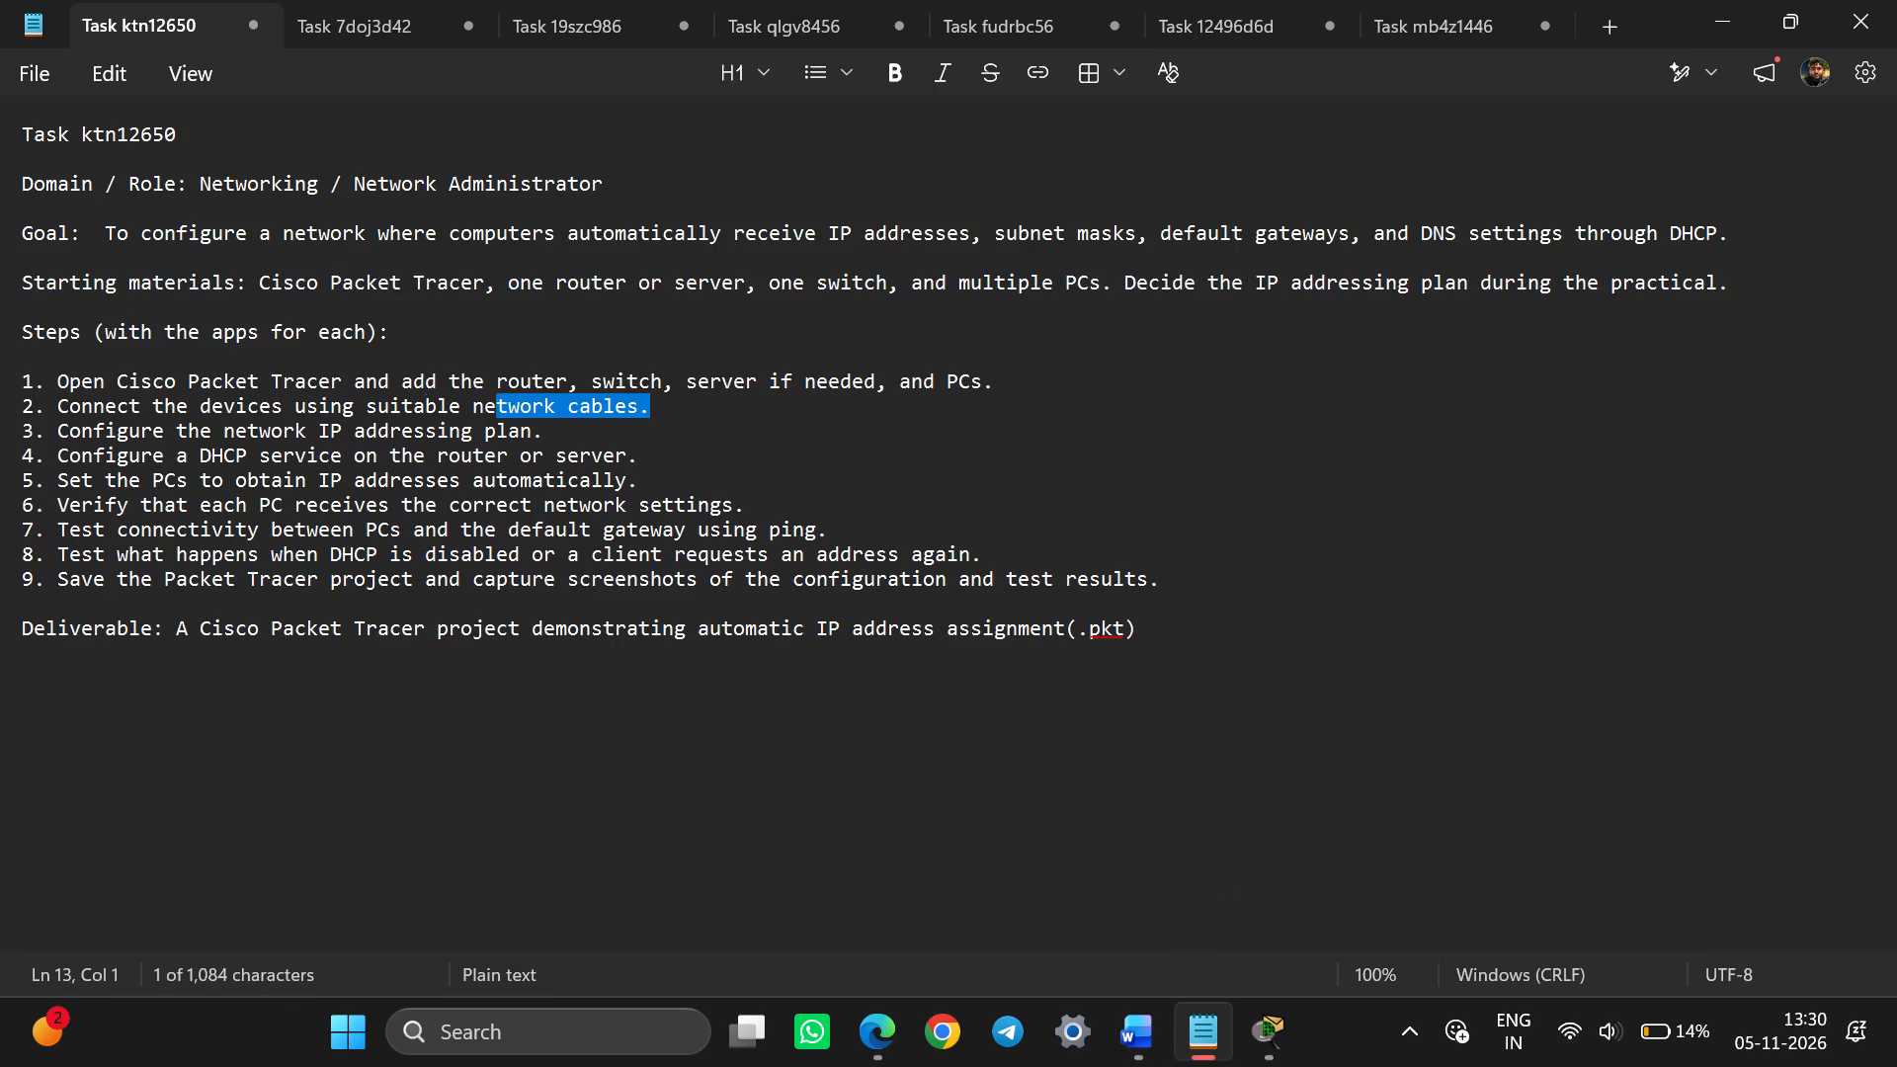
drag(477, 404, 58, 404)
key(ctrl+c)
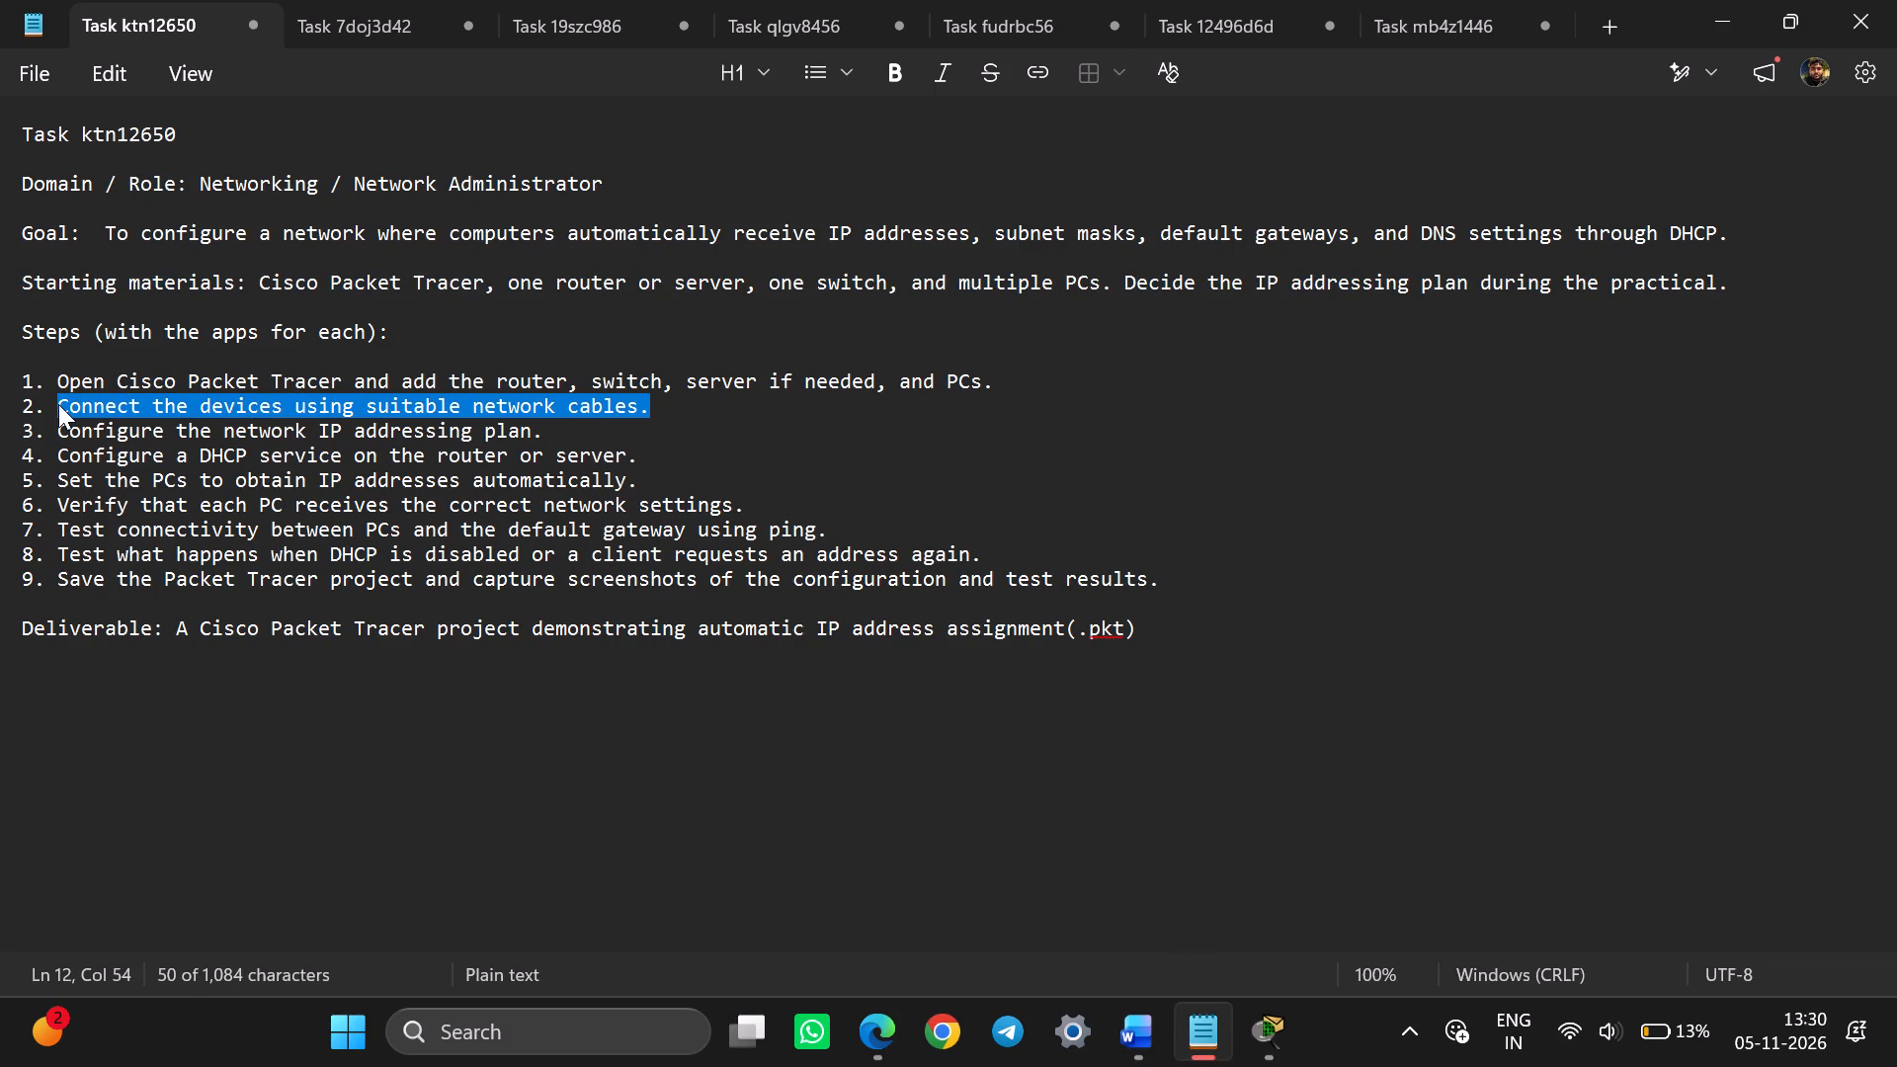
click(875, 1048)
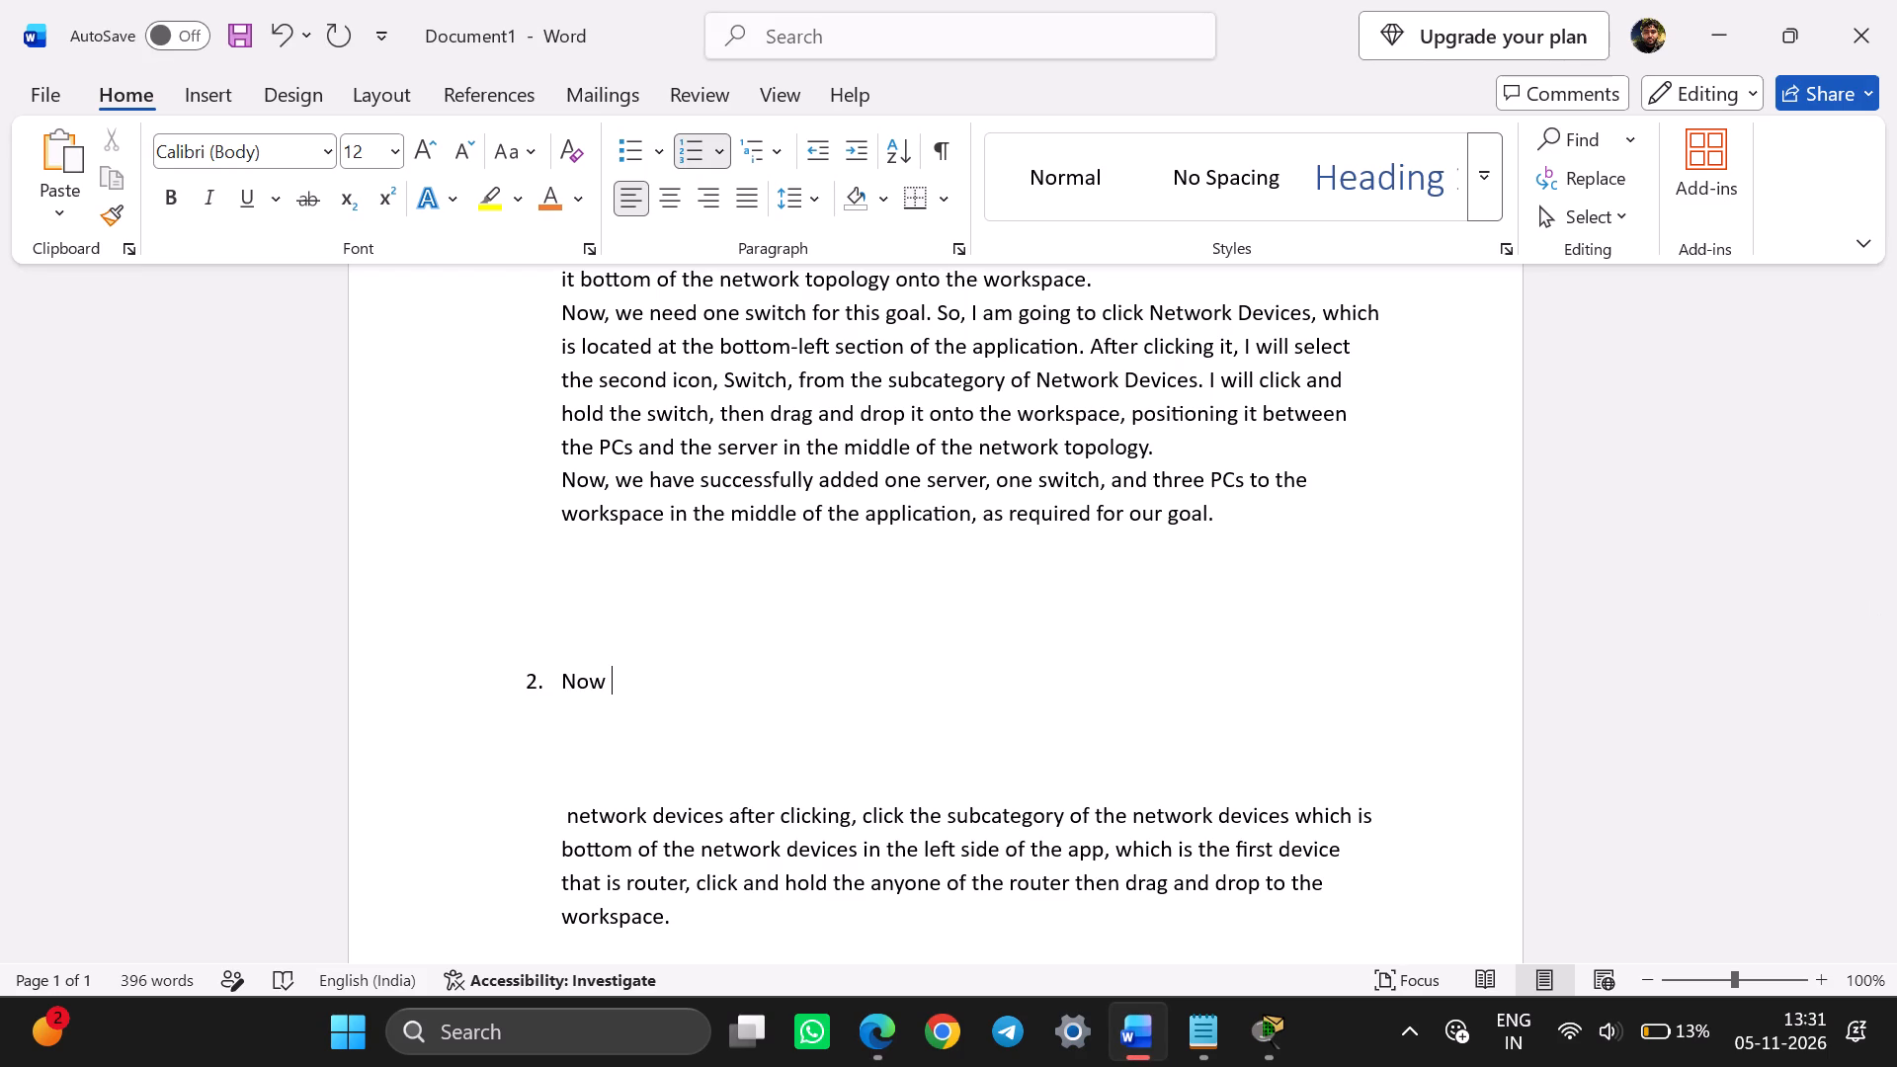
text(i am going to)
key(space)
key(ctrl+v)
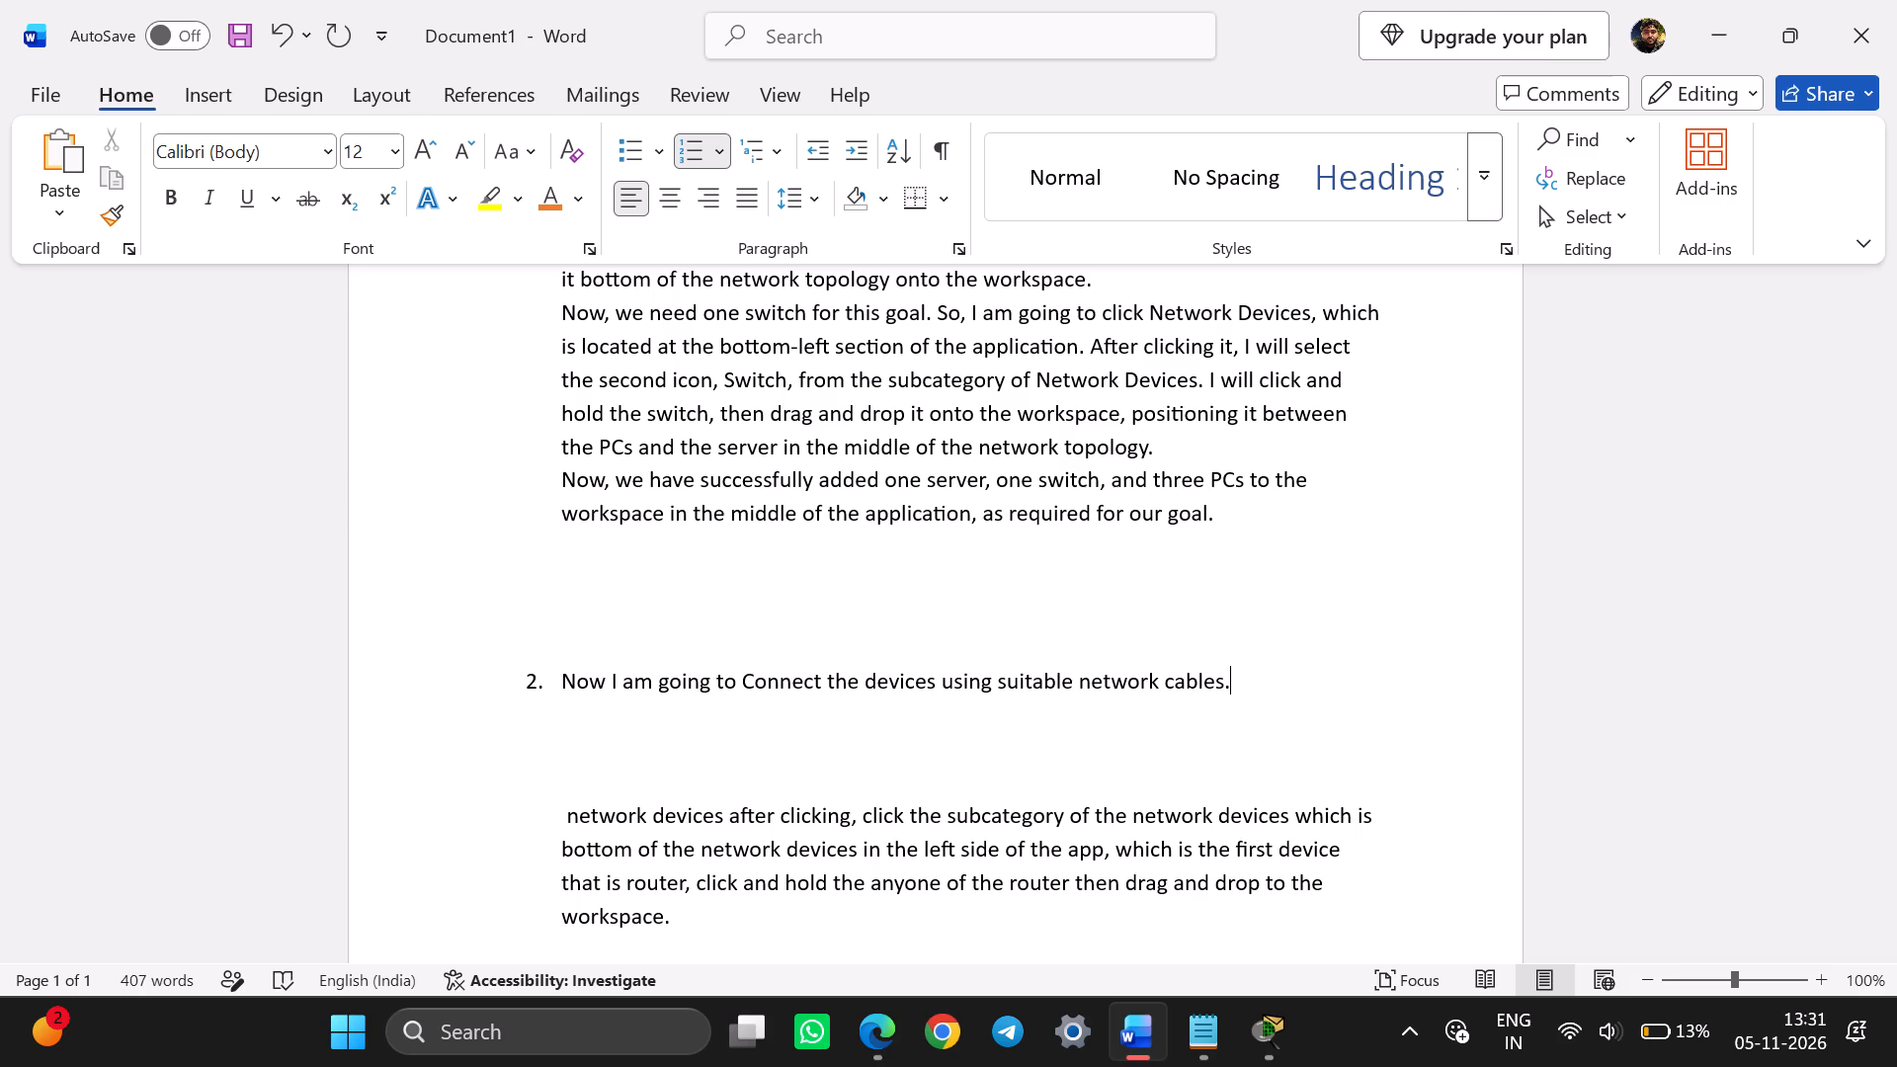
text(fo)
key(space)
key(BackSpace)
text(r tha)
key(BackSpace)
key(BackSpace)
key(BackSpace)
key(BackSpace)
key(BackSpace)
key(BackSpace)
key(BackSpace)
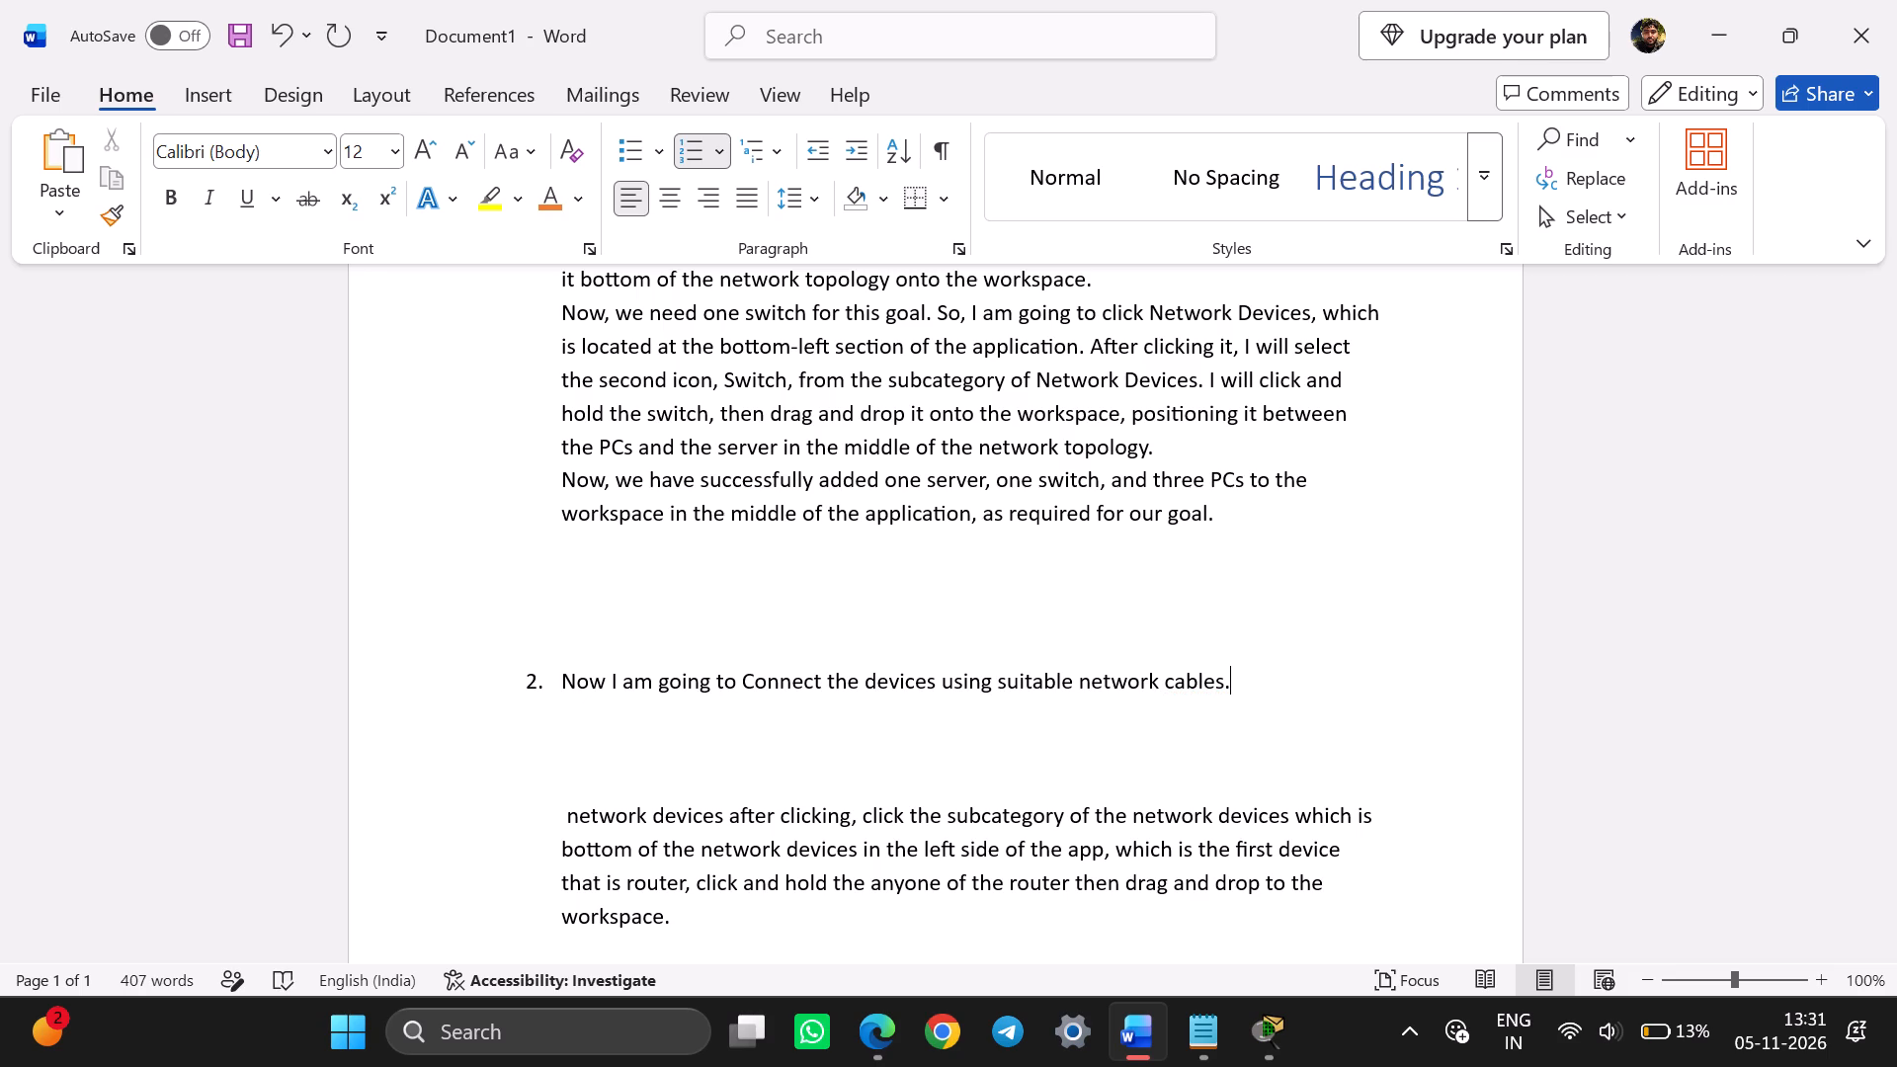
Continue item 2 with "For that I am going to click connection icon", checking the Connections category name in Cisco Packet Tracer.
key(space)
text(fot)
key(BackSpace)
text(r that)
key(space)
text(i am going to click)
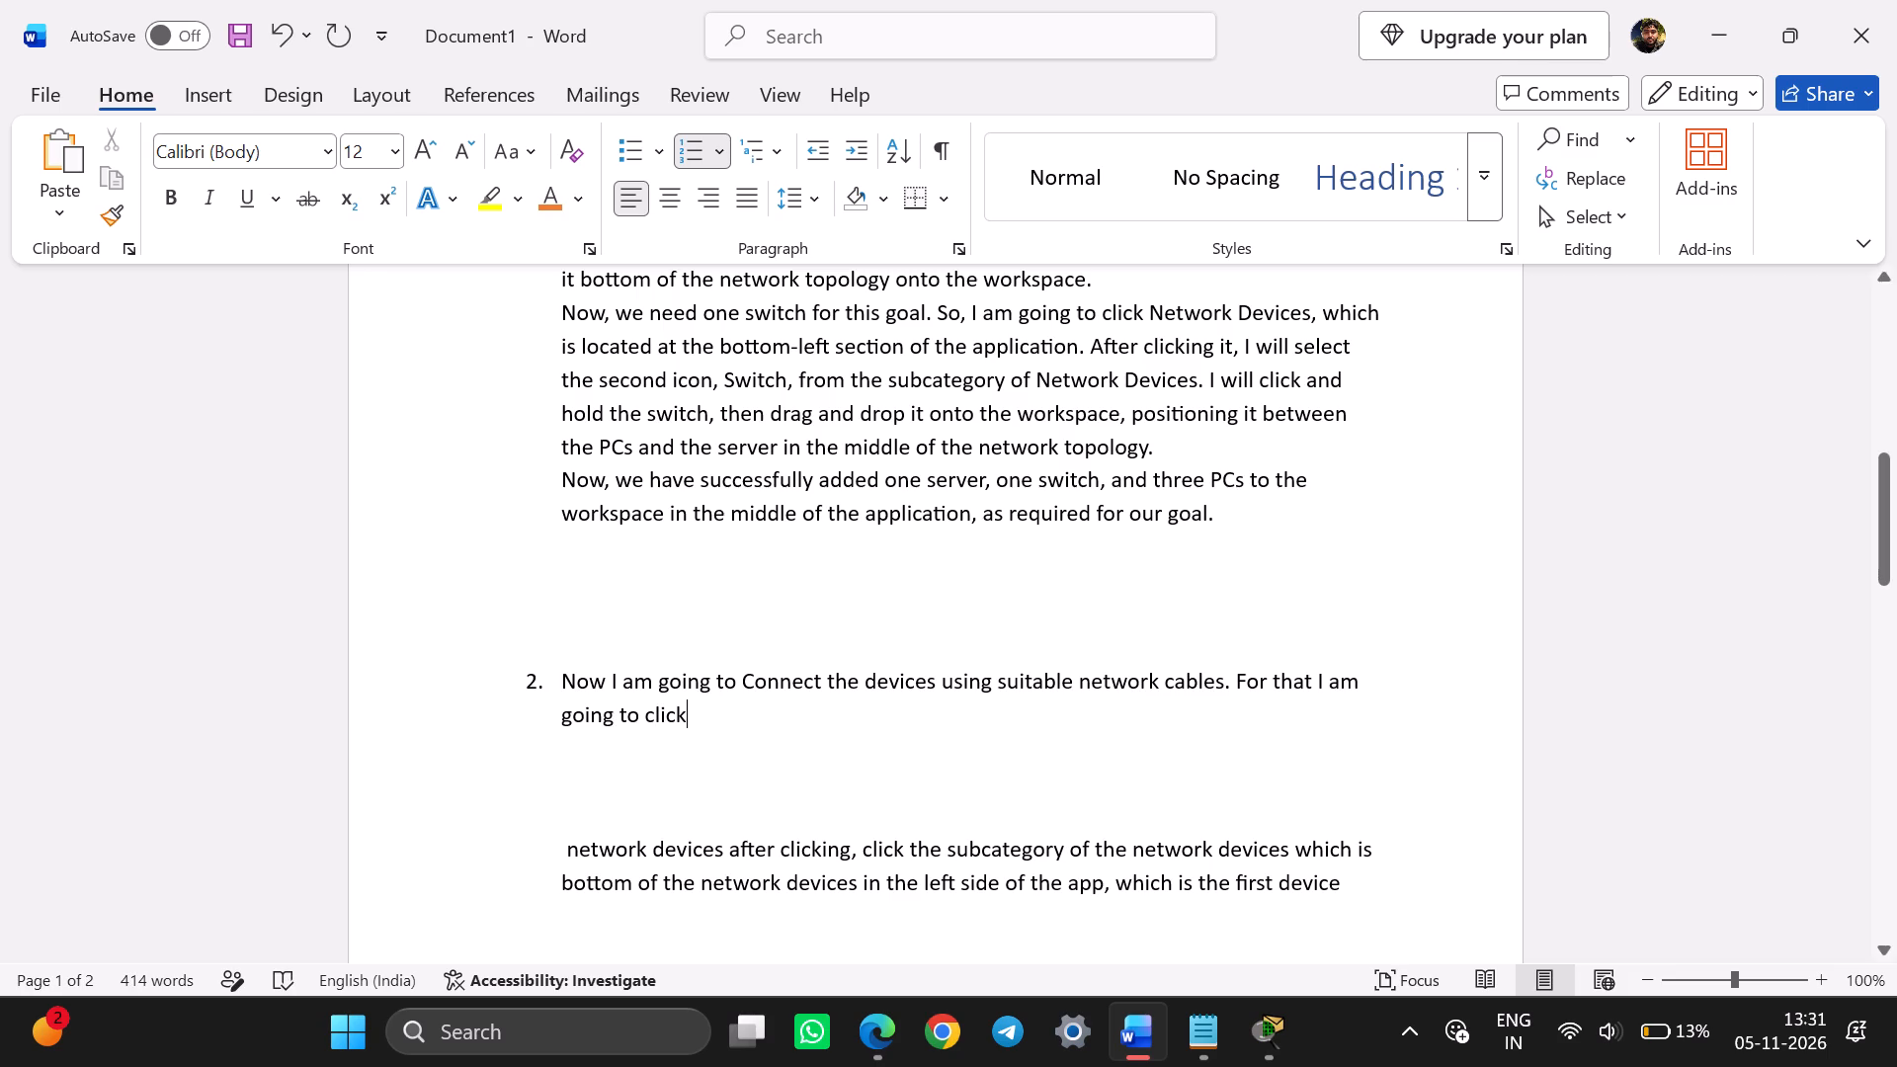
click(1235, 1010)
click(1253, 1024)
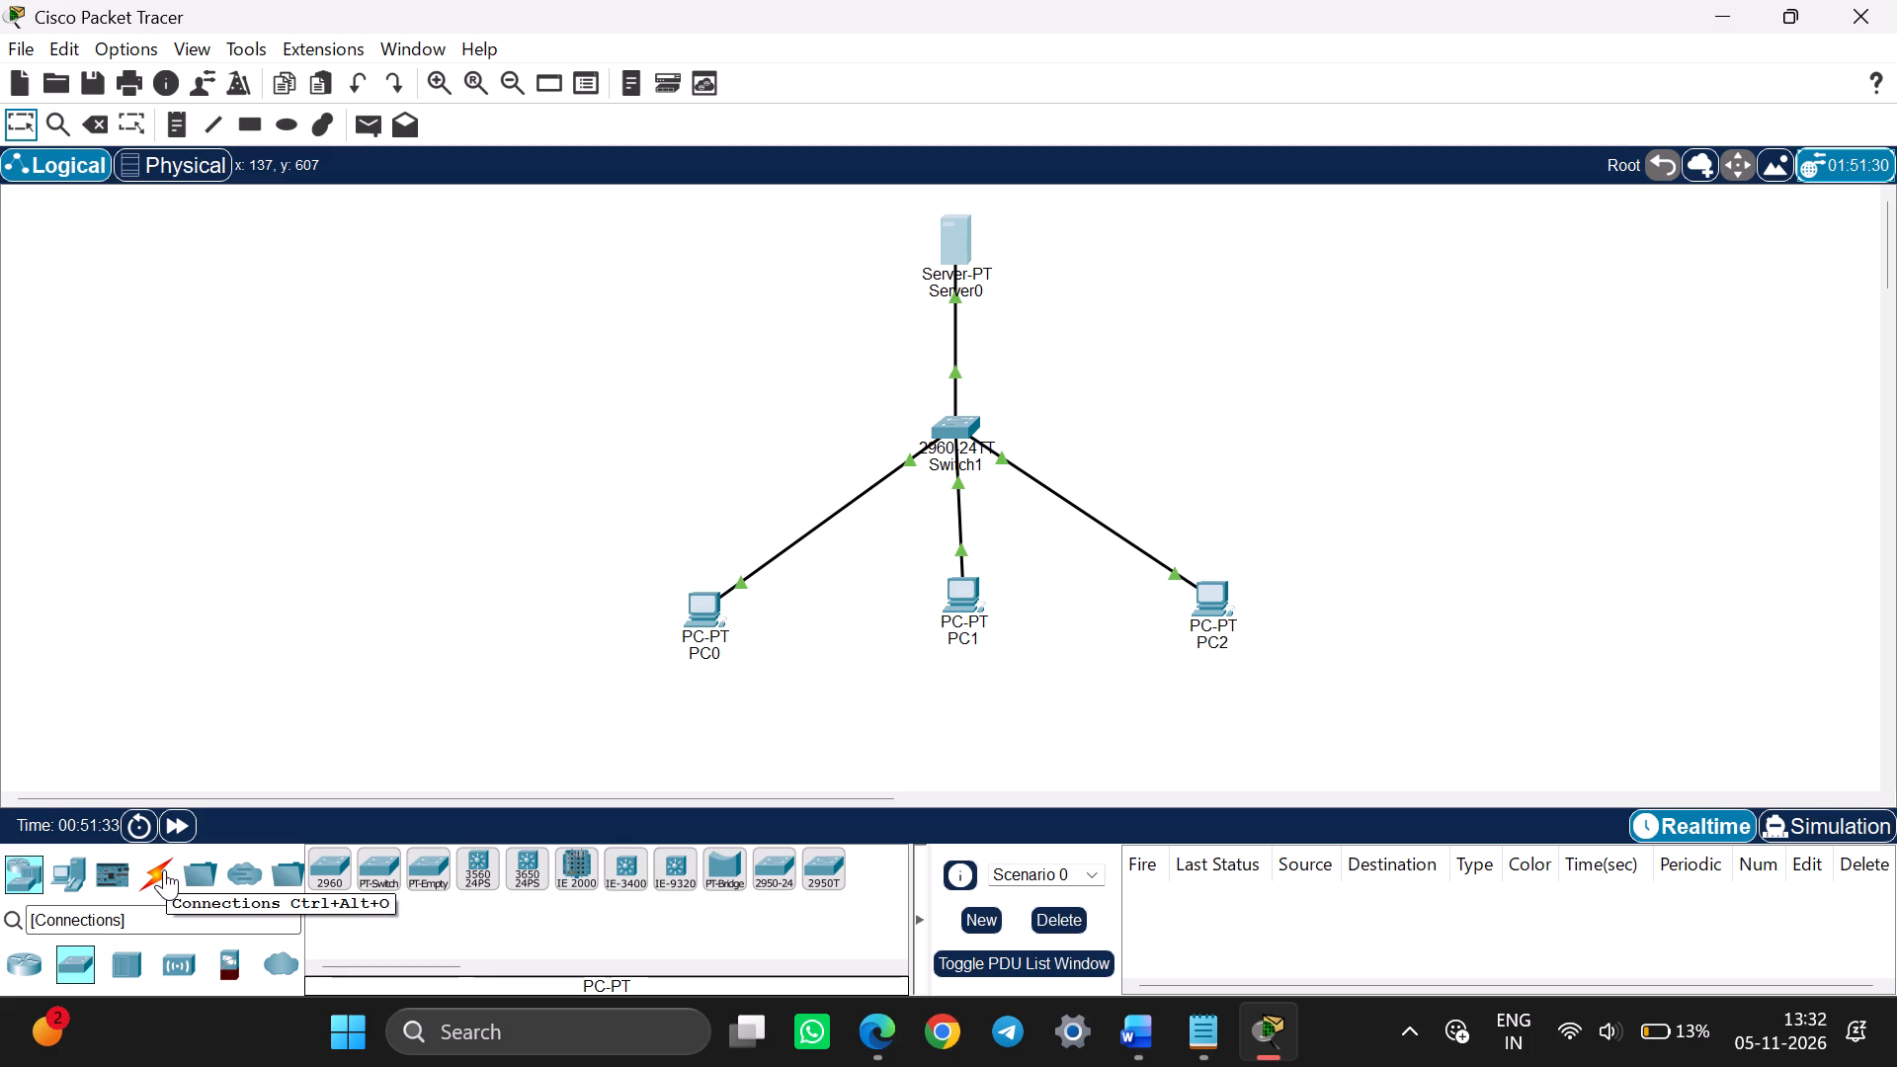
click(1136, 1056)
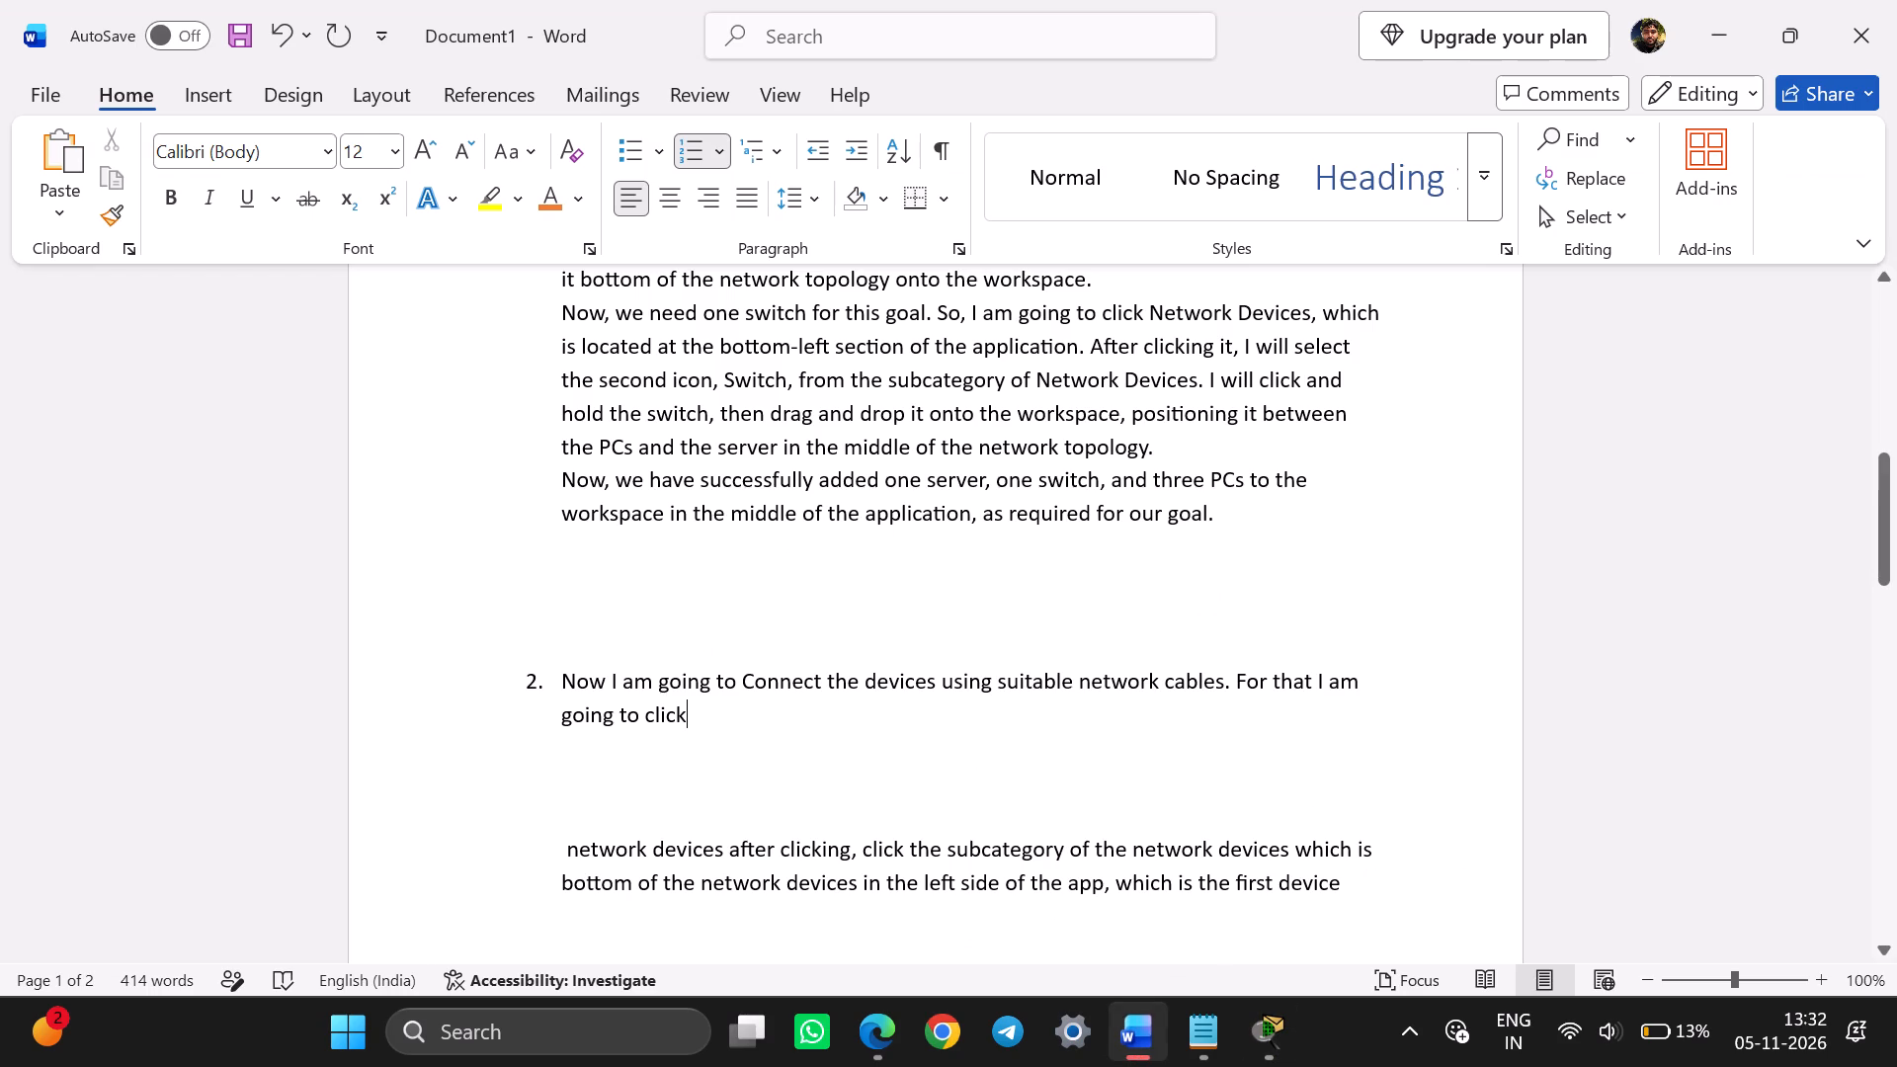
key(space)
text(conn)
text(ection)
key(space)
text(icon)
key(space)
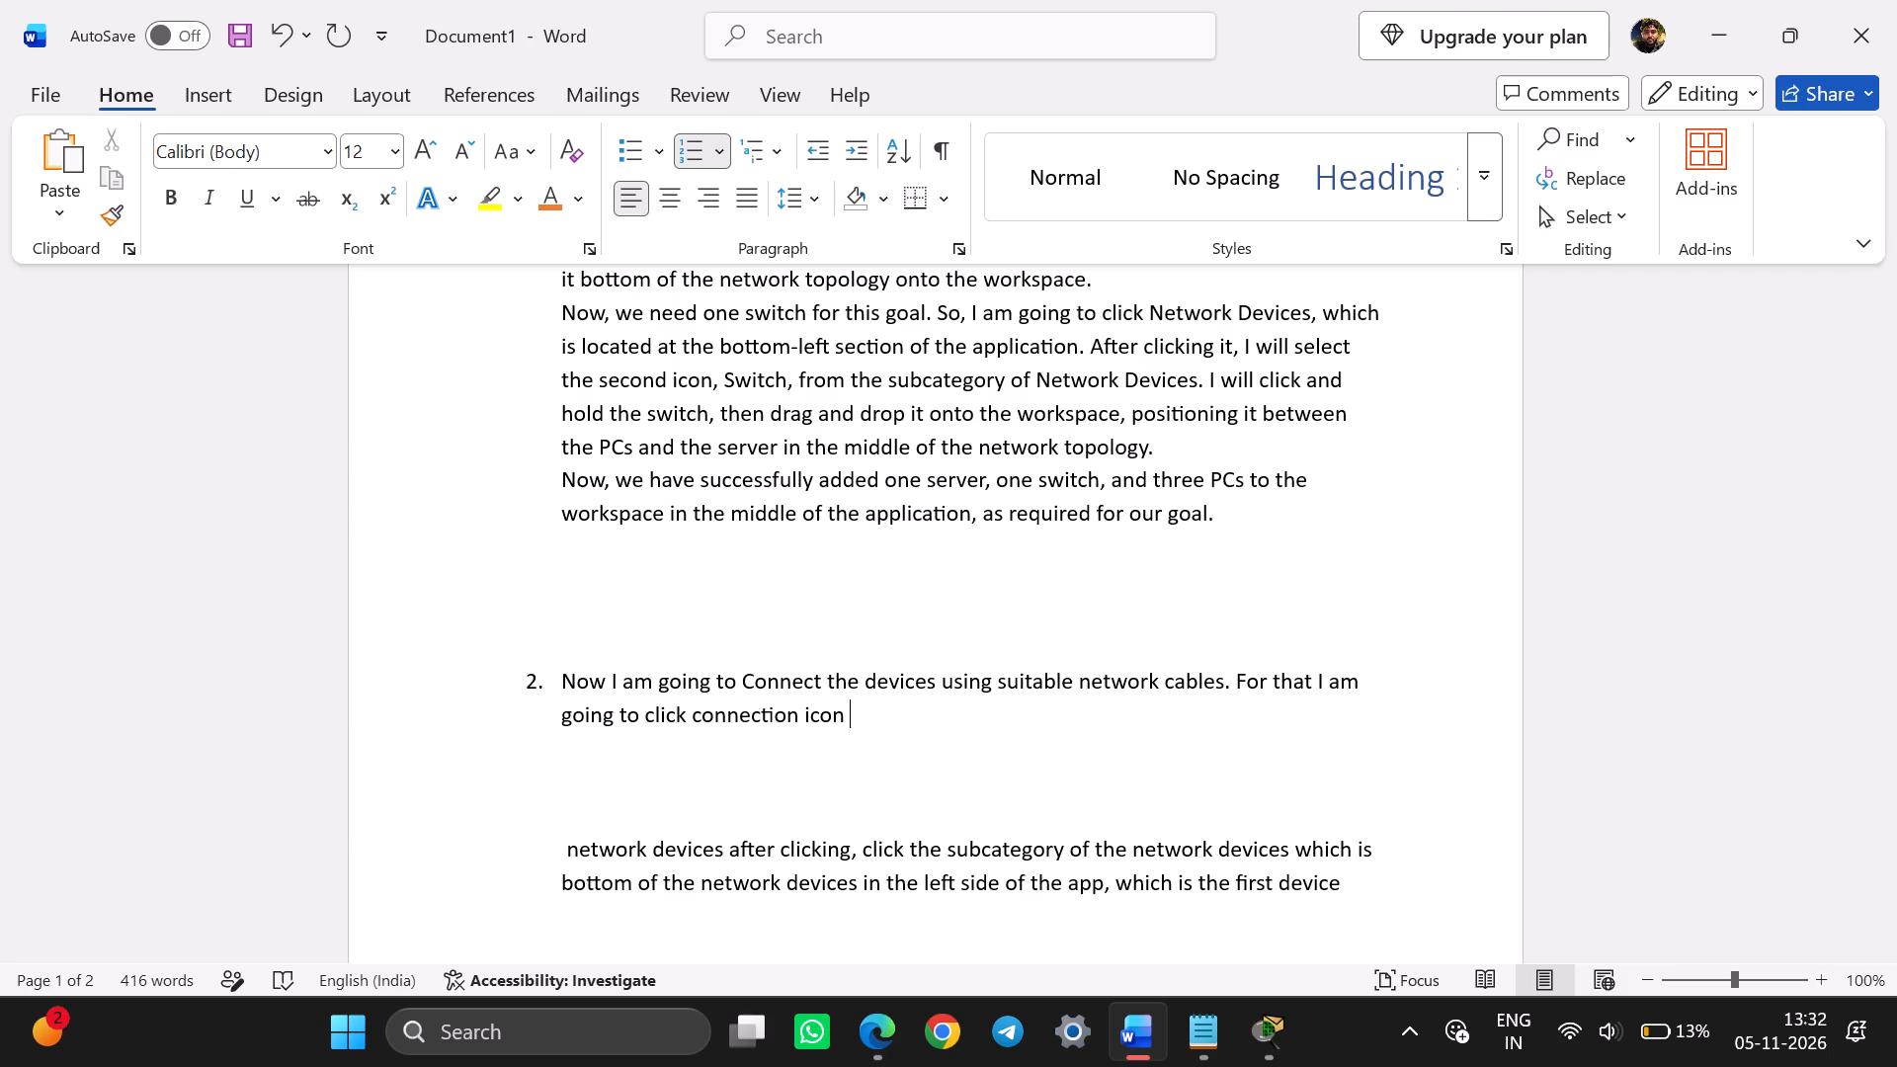
Continue item 2 after "connection icon" with "which is fourth icon in the left side", checking the icon's position in Cisco Packet Tracer.
click(1268, 1060)
click(1268, 1060)
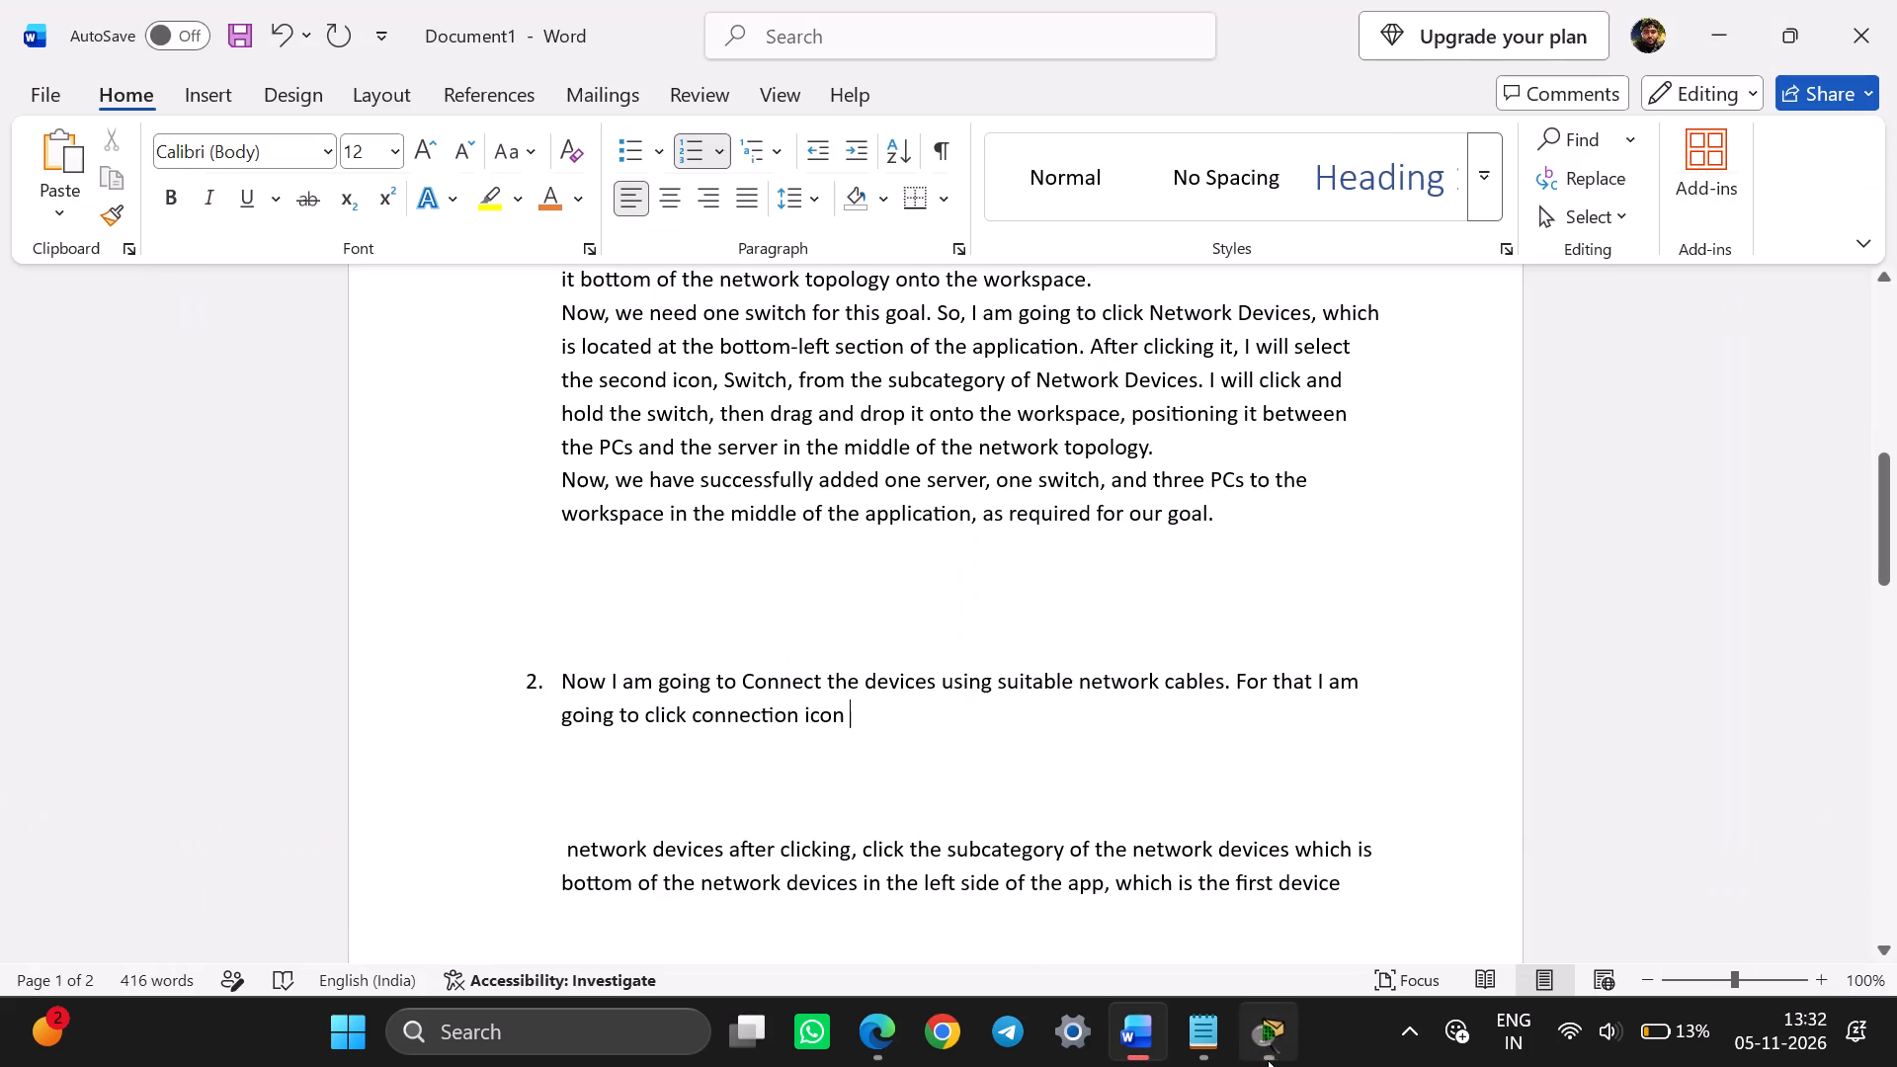
text(which is fourth icon)
key(space)
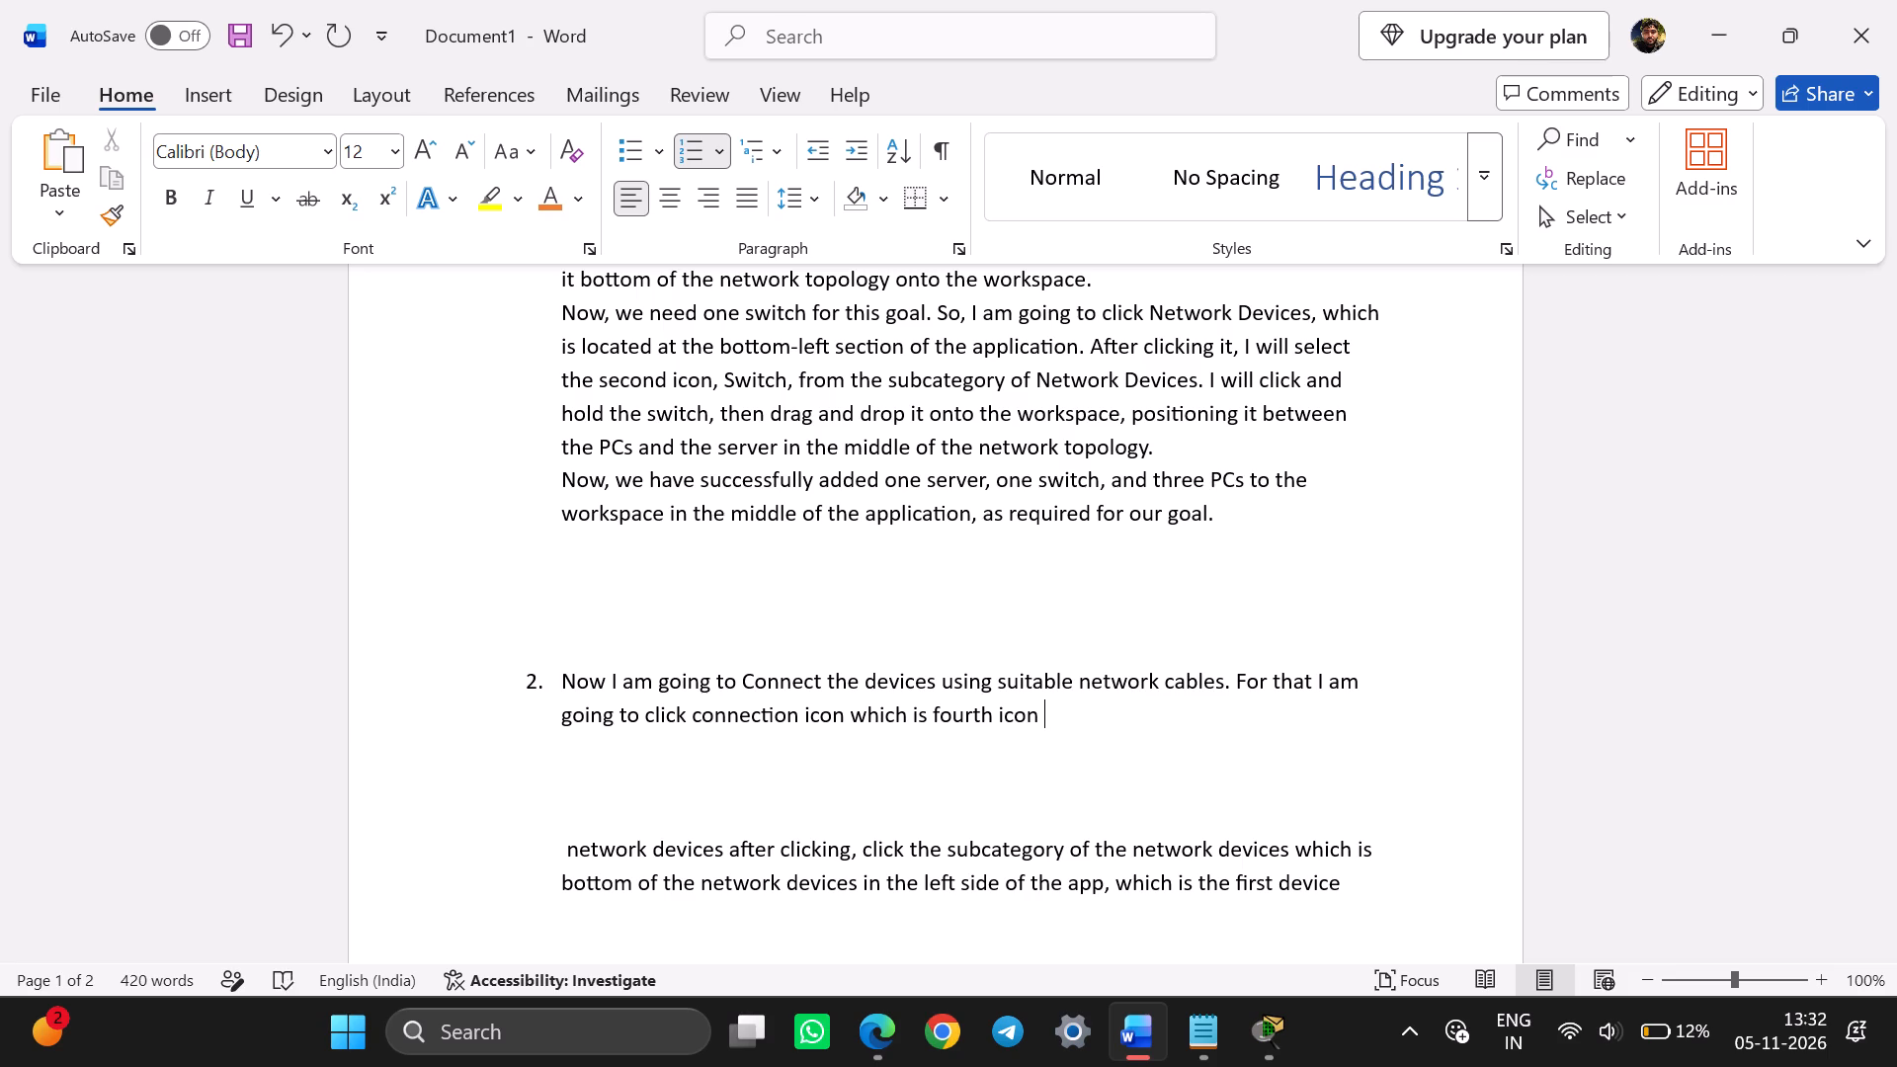
text(in)
key(space)
text(the left)
key(space)
text(side)
key(space)
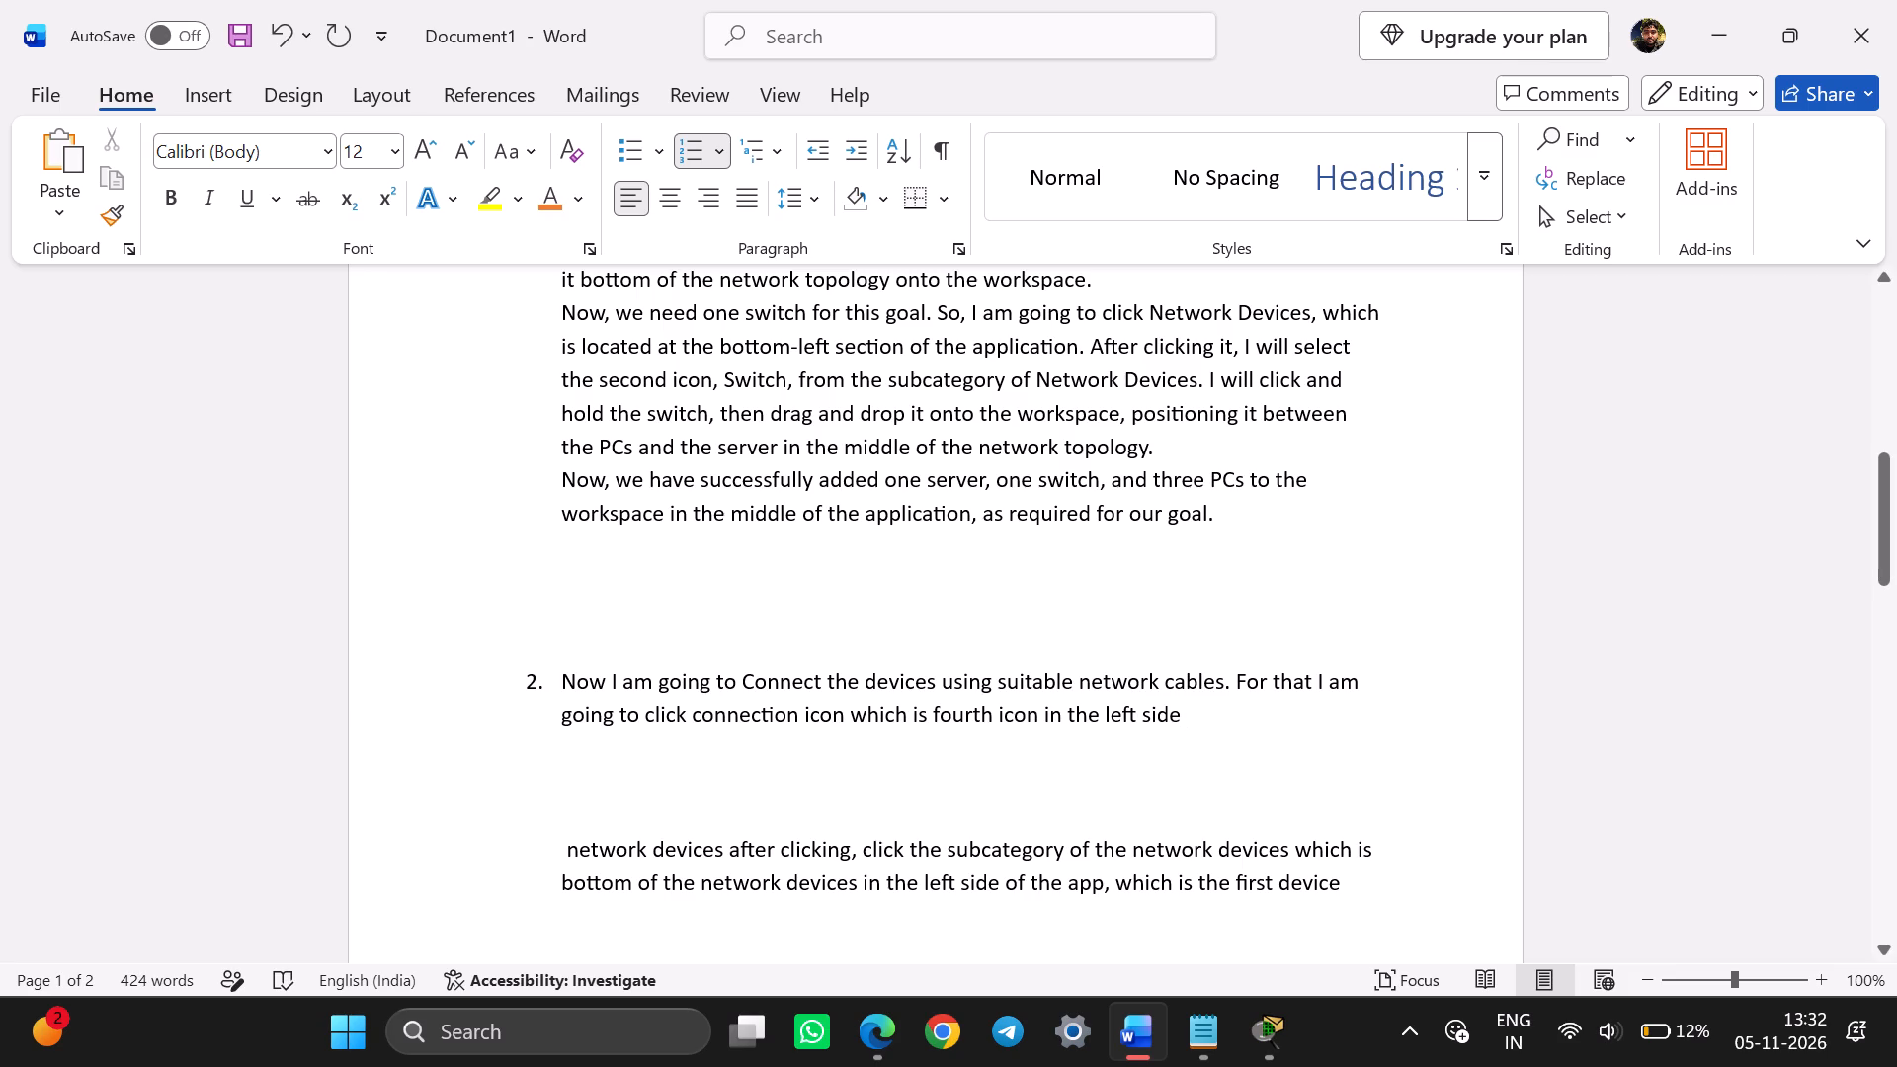
Insert "the bottom of" before "the left side" in item 2, with single spaces between the words.
click(1064, 717)
text(bottom)
key(space)
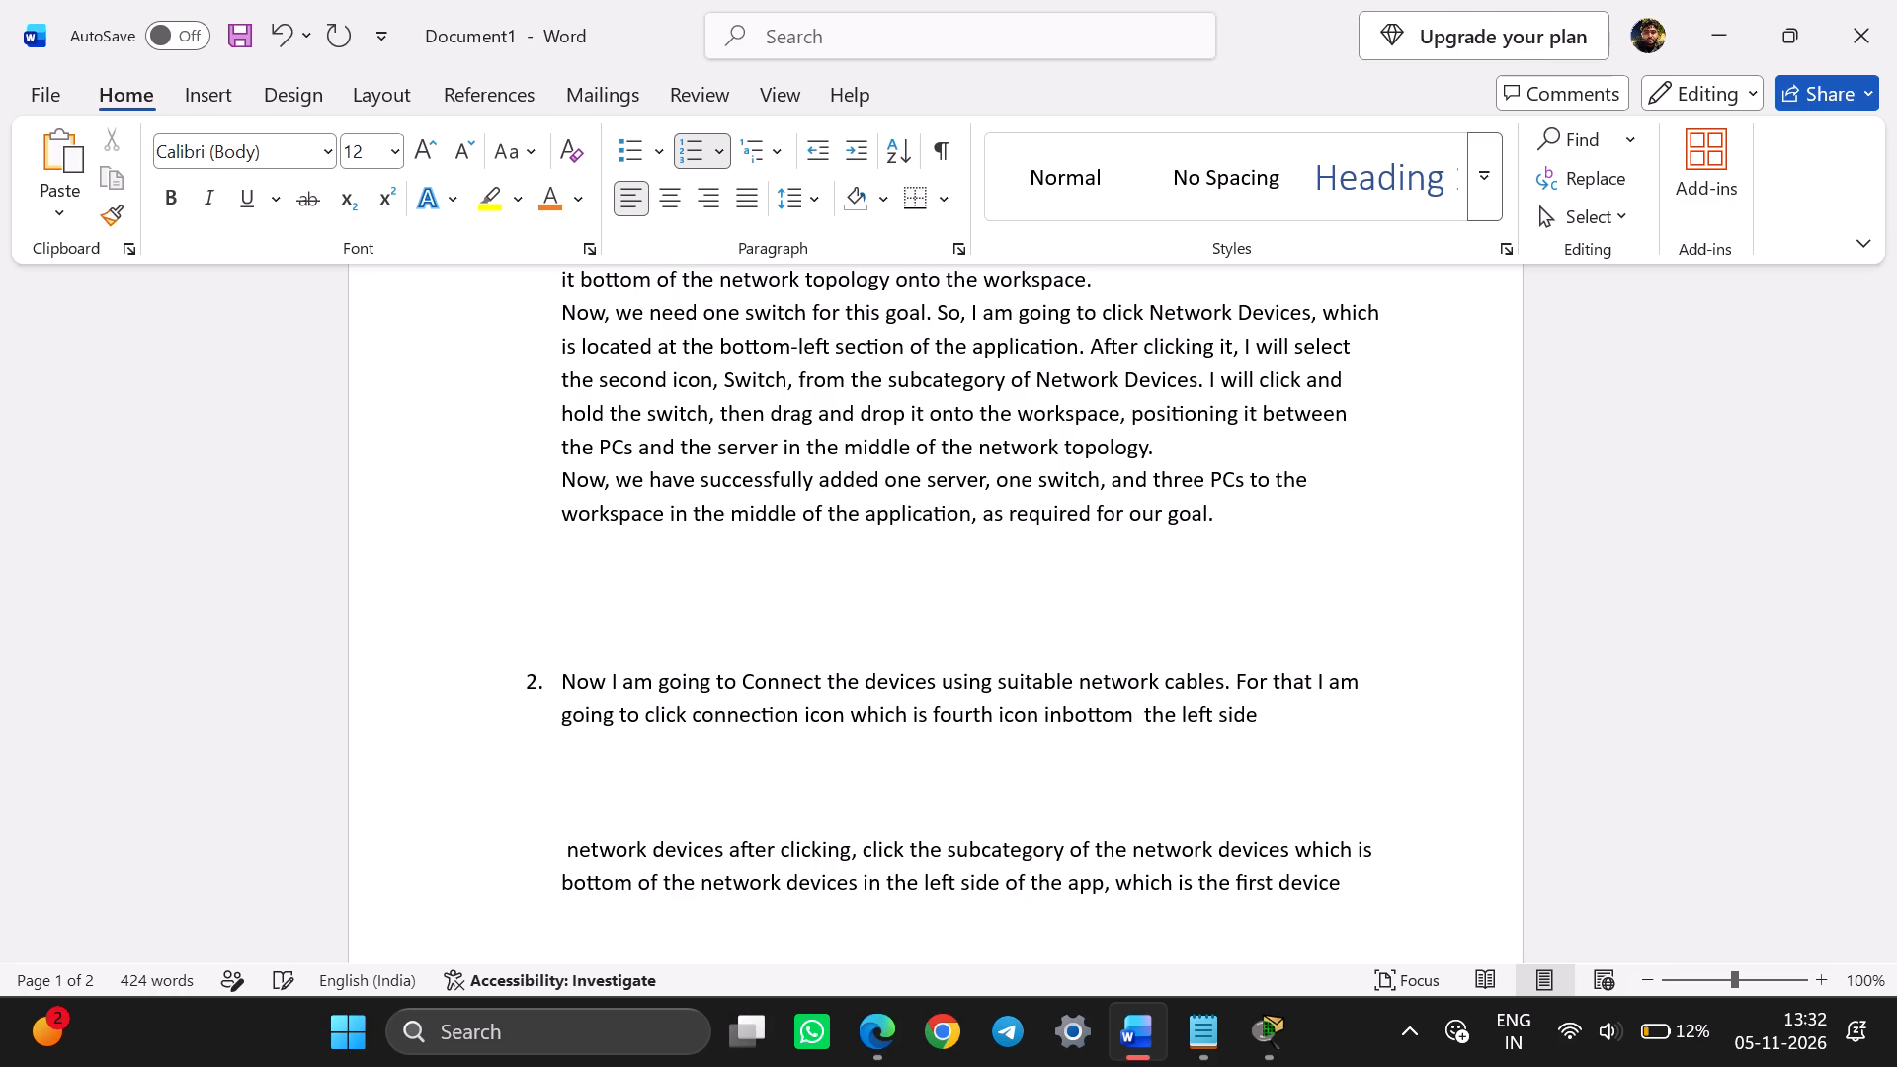
text(of)
key(space)
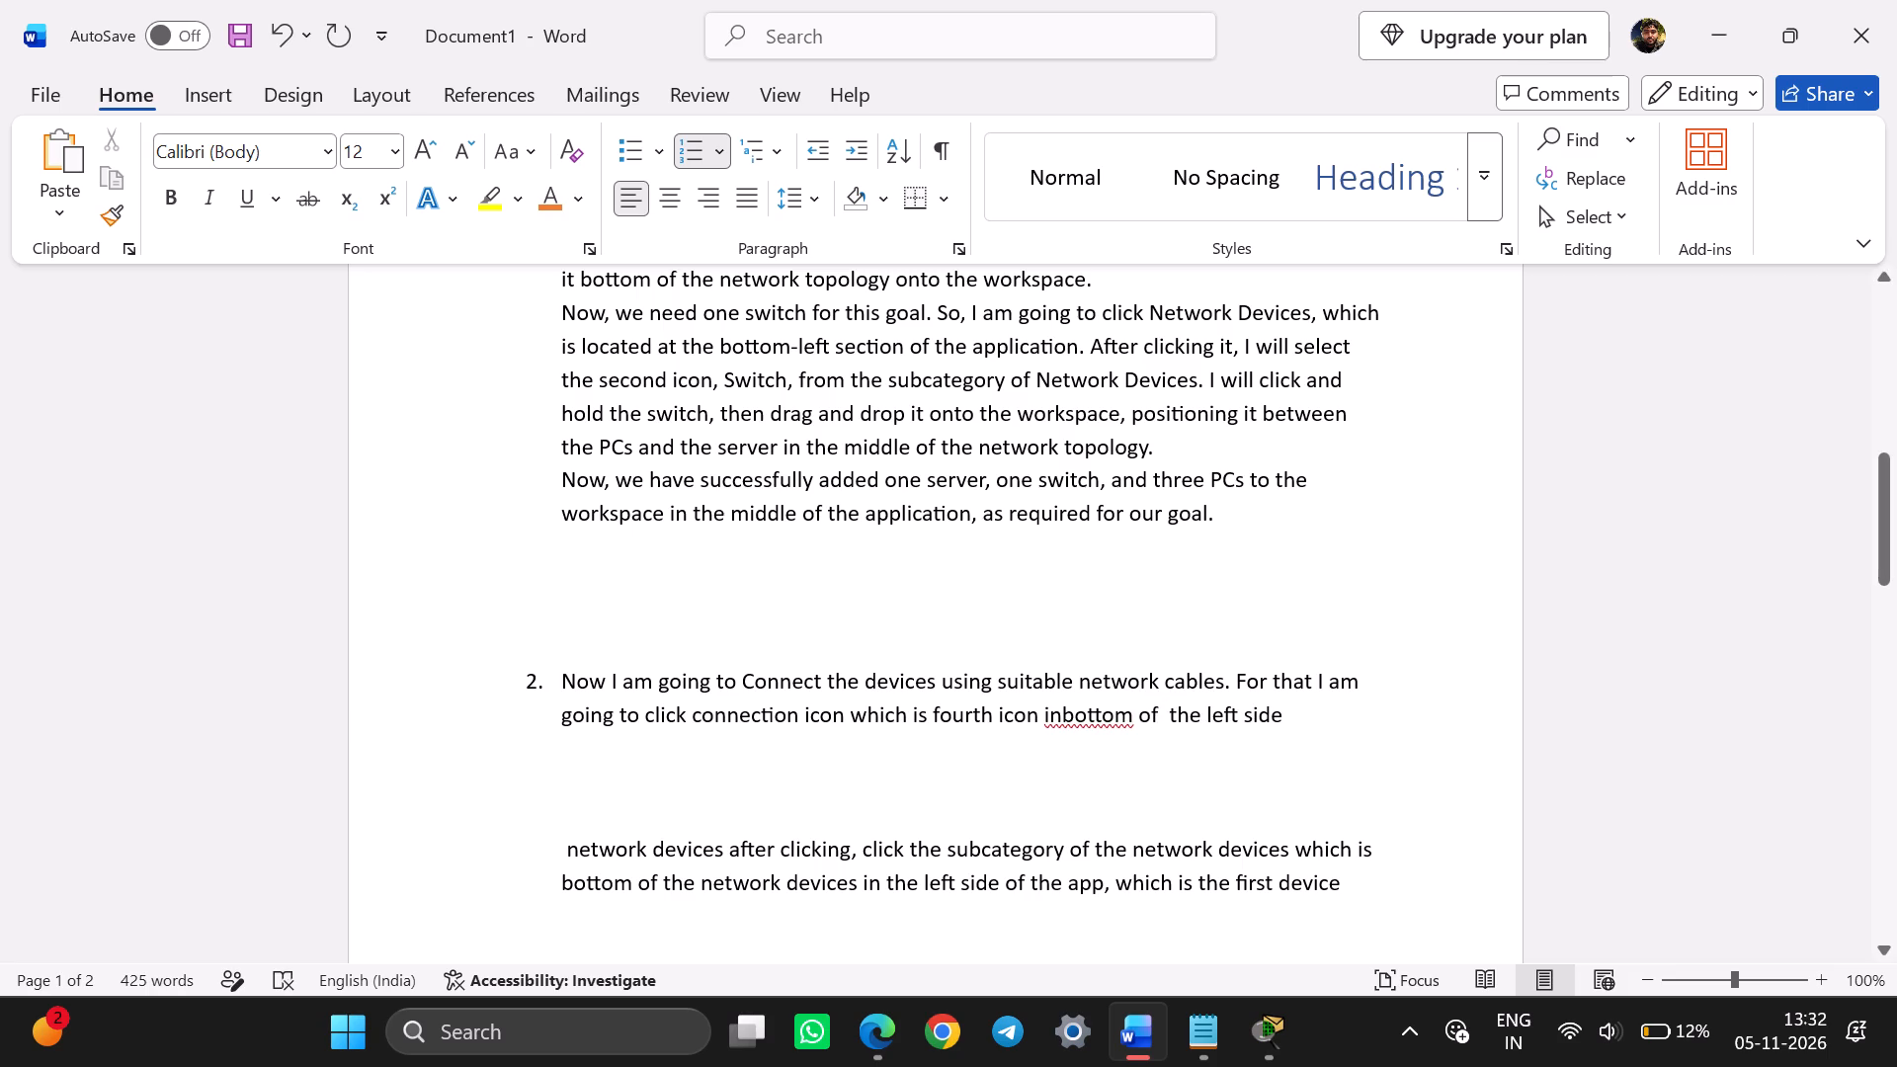
click(1063, 712)
key(space)
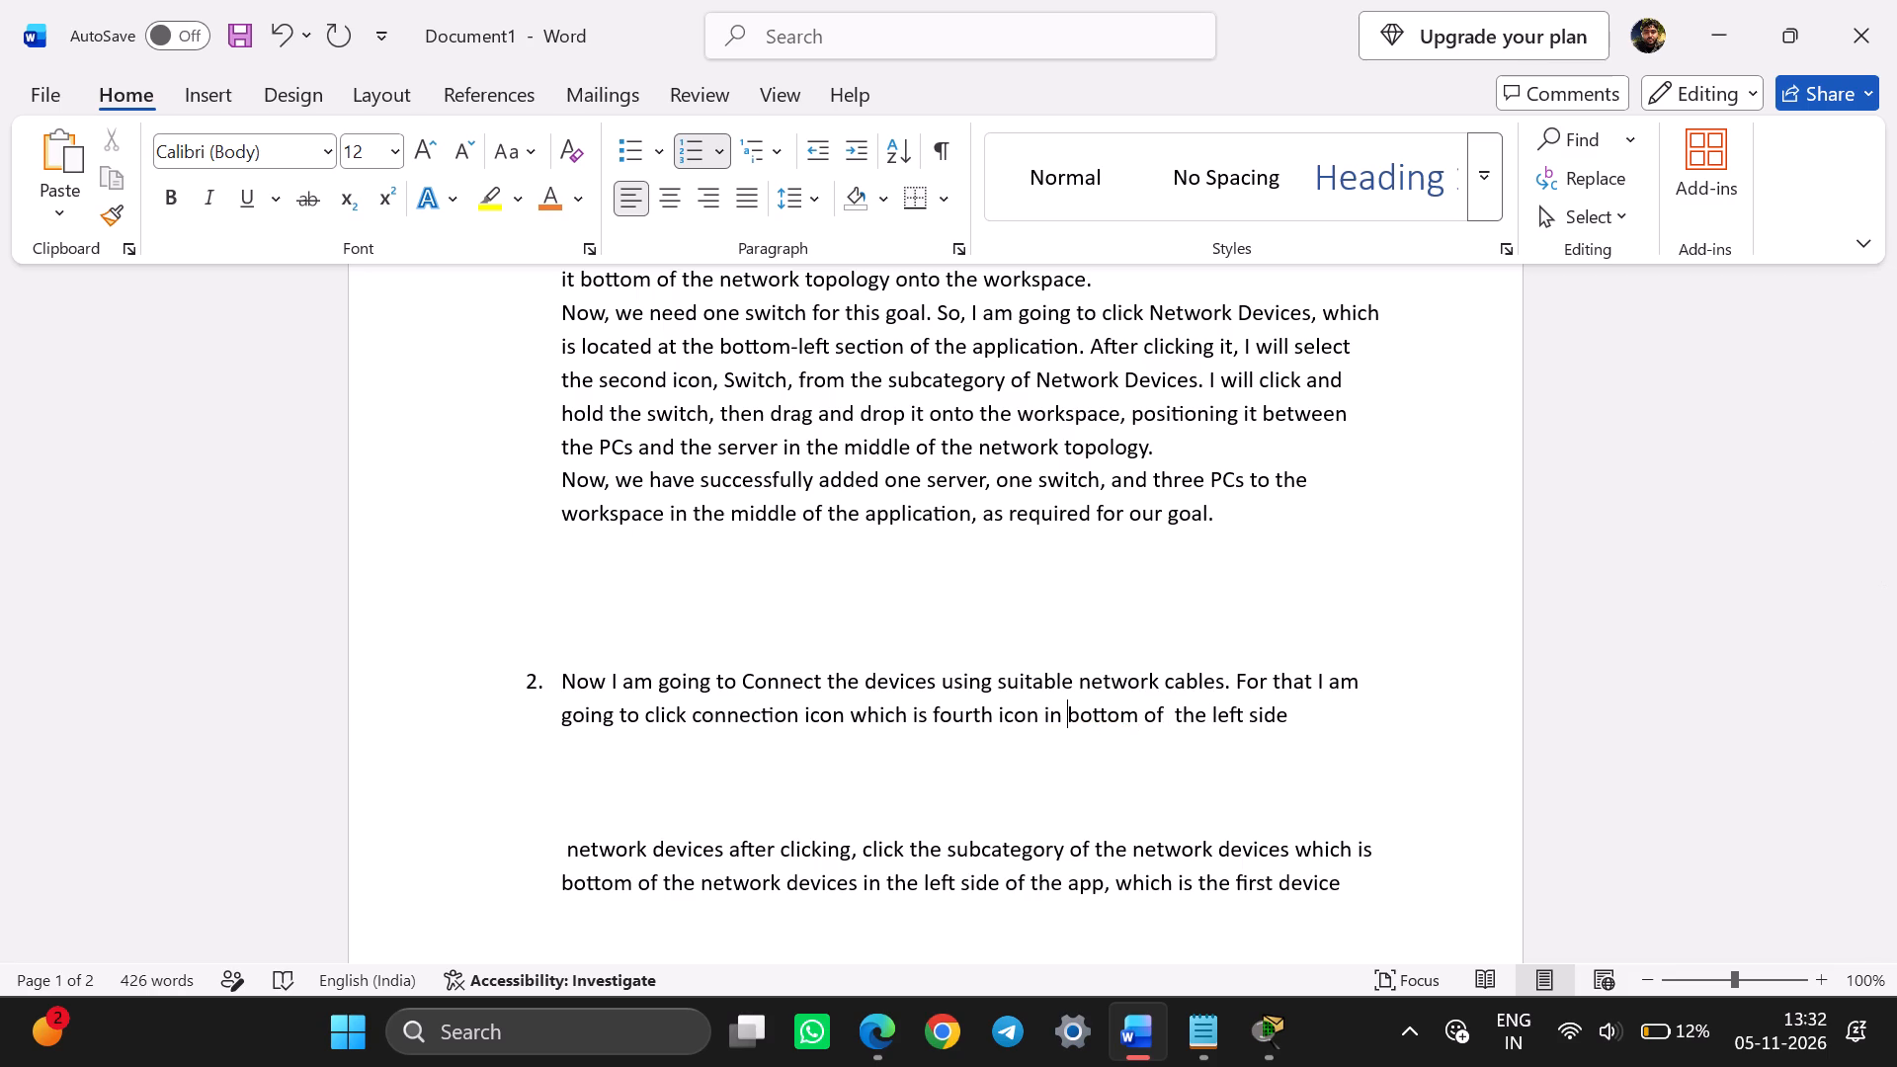
text(the)
key(space)
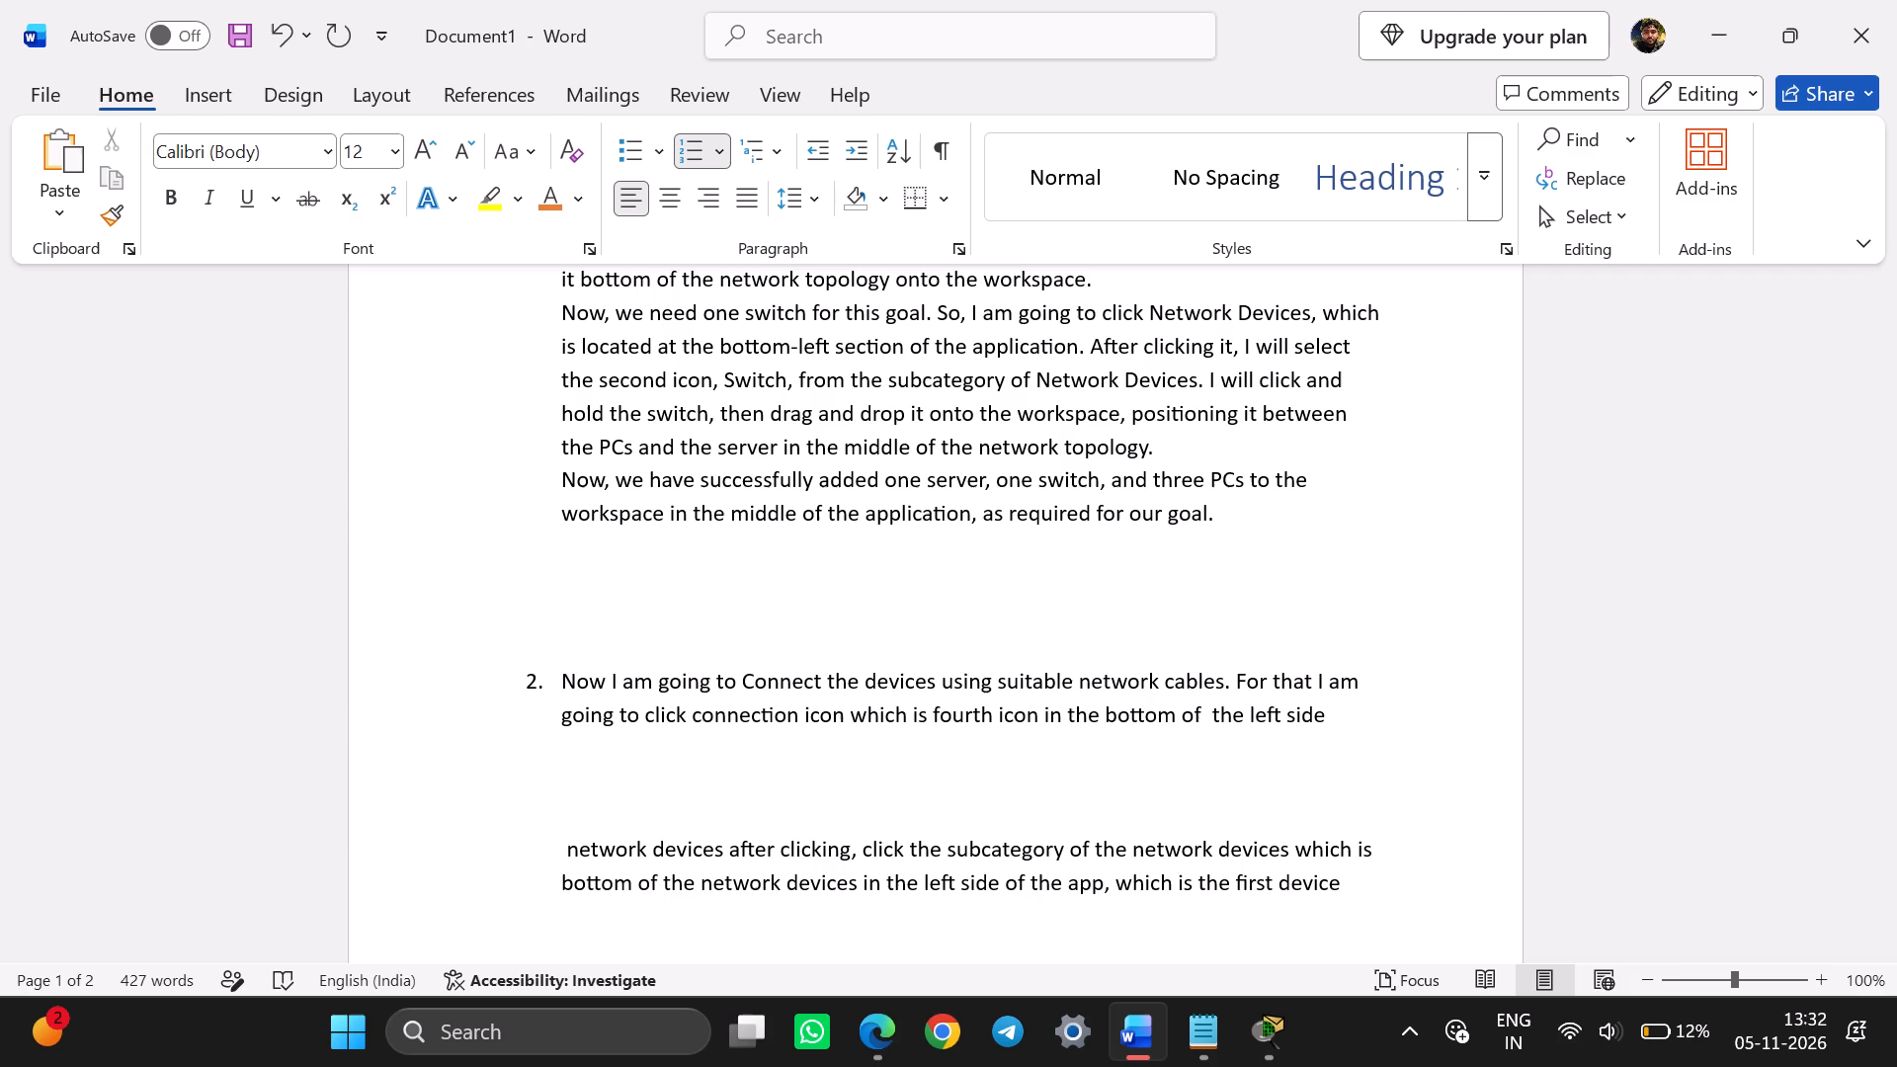
click(1215, 715)
key(BackSpace)
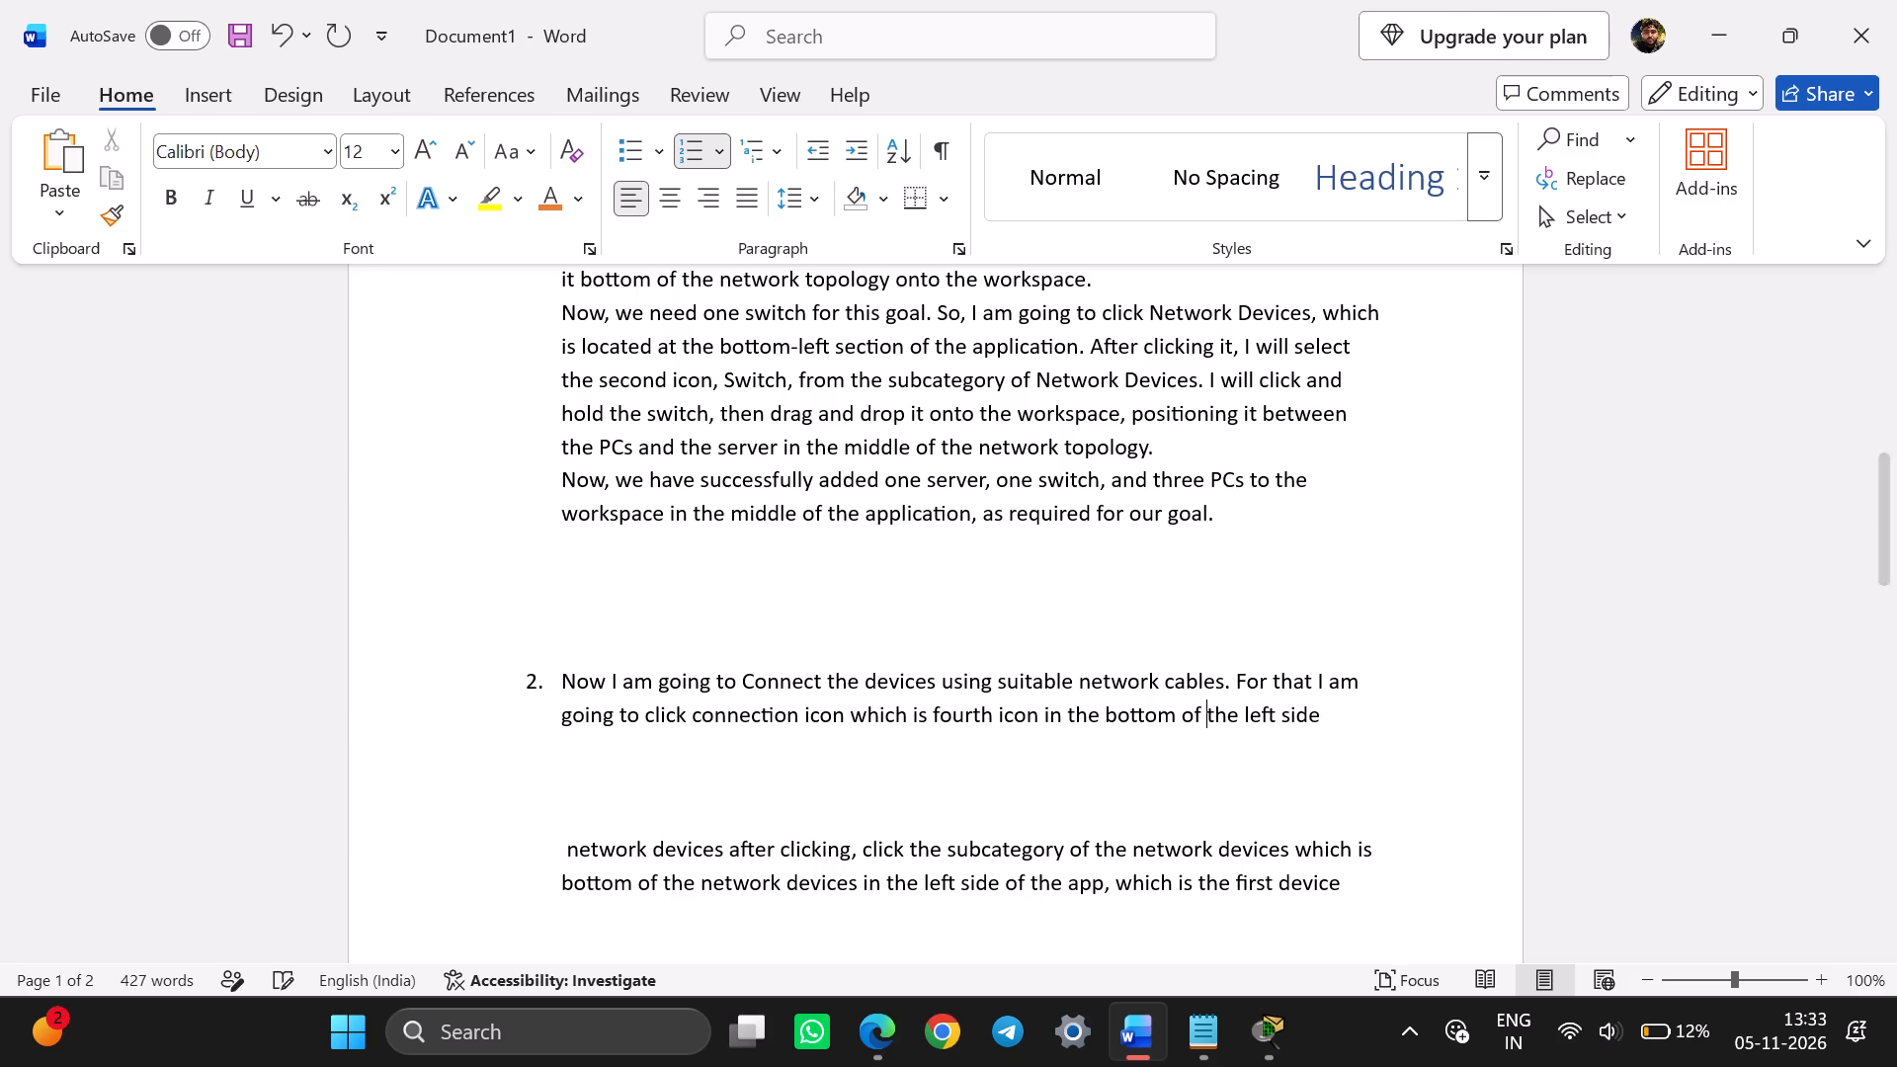
Extend the end of item 2's sentence with "of cisco packet tracer,".
click(1338, 720)
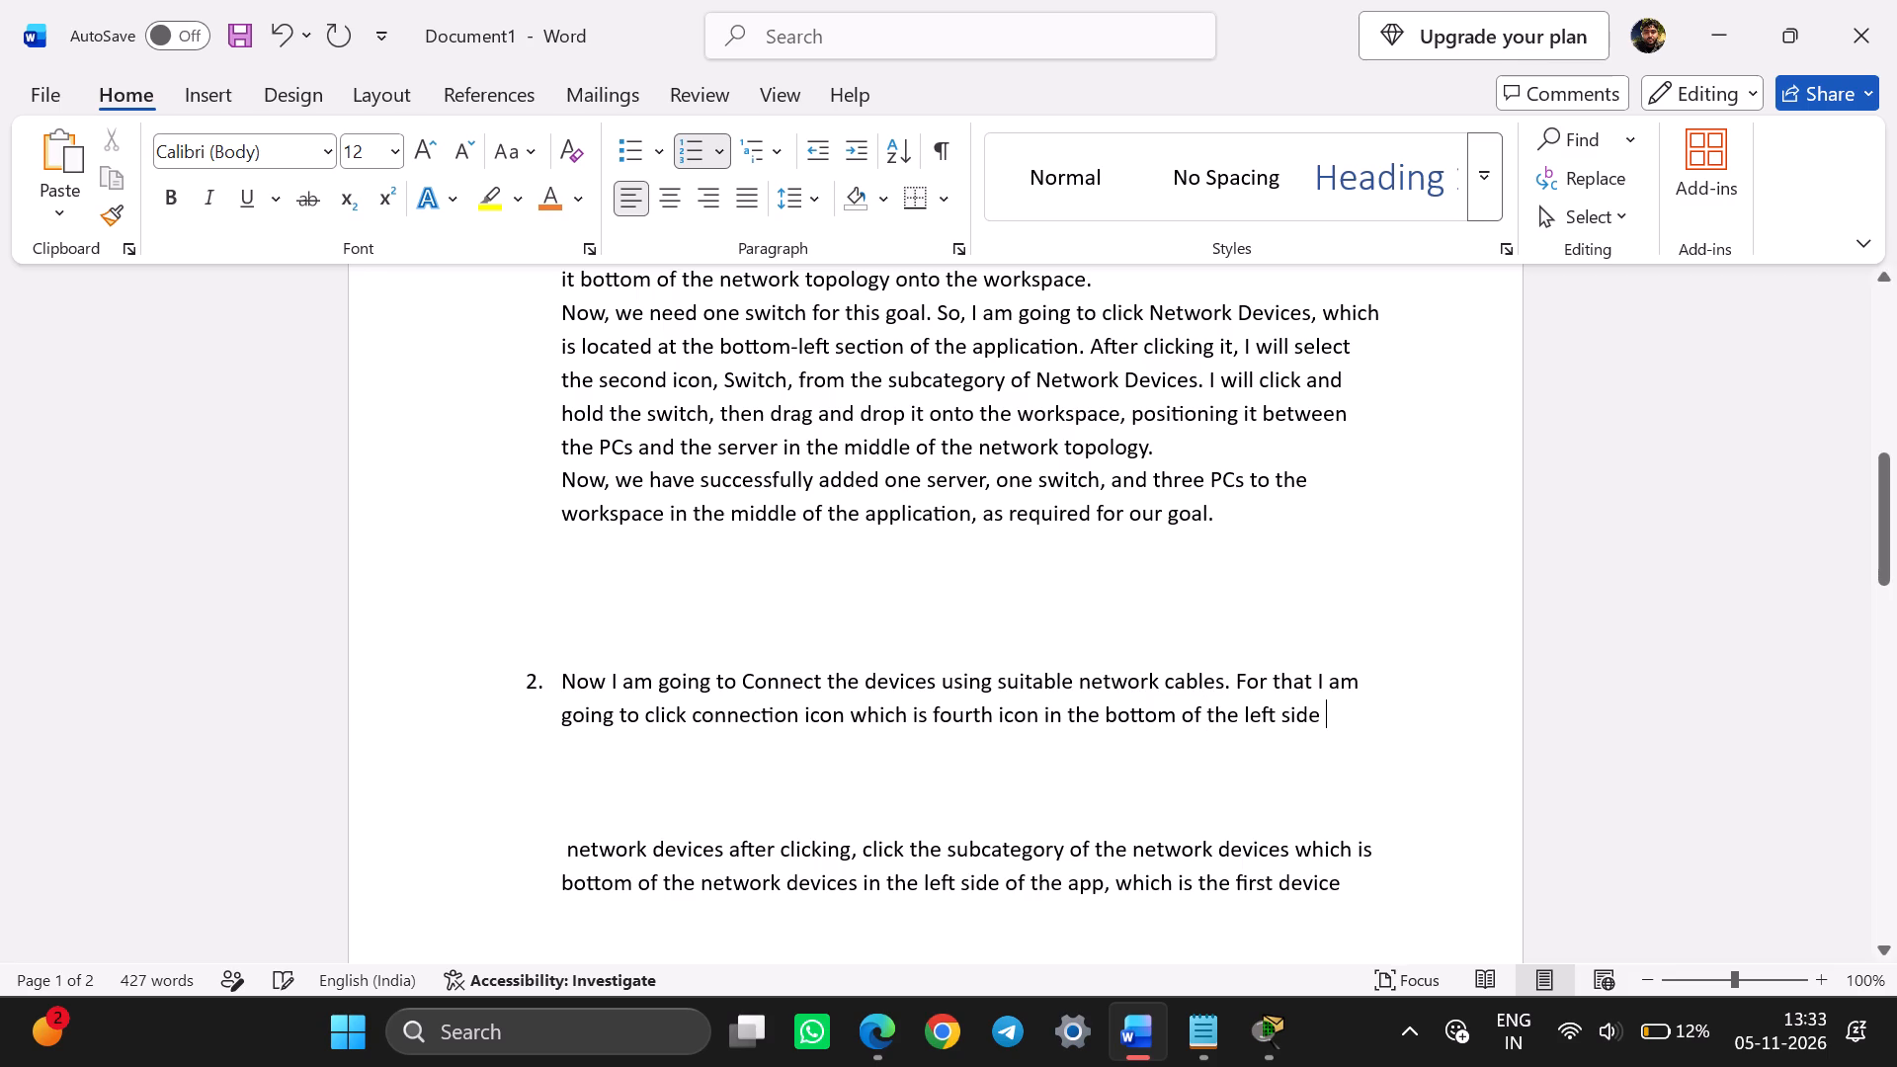
text(of cisco packet tracer)
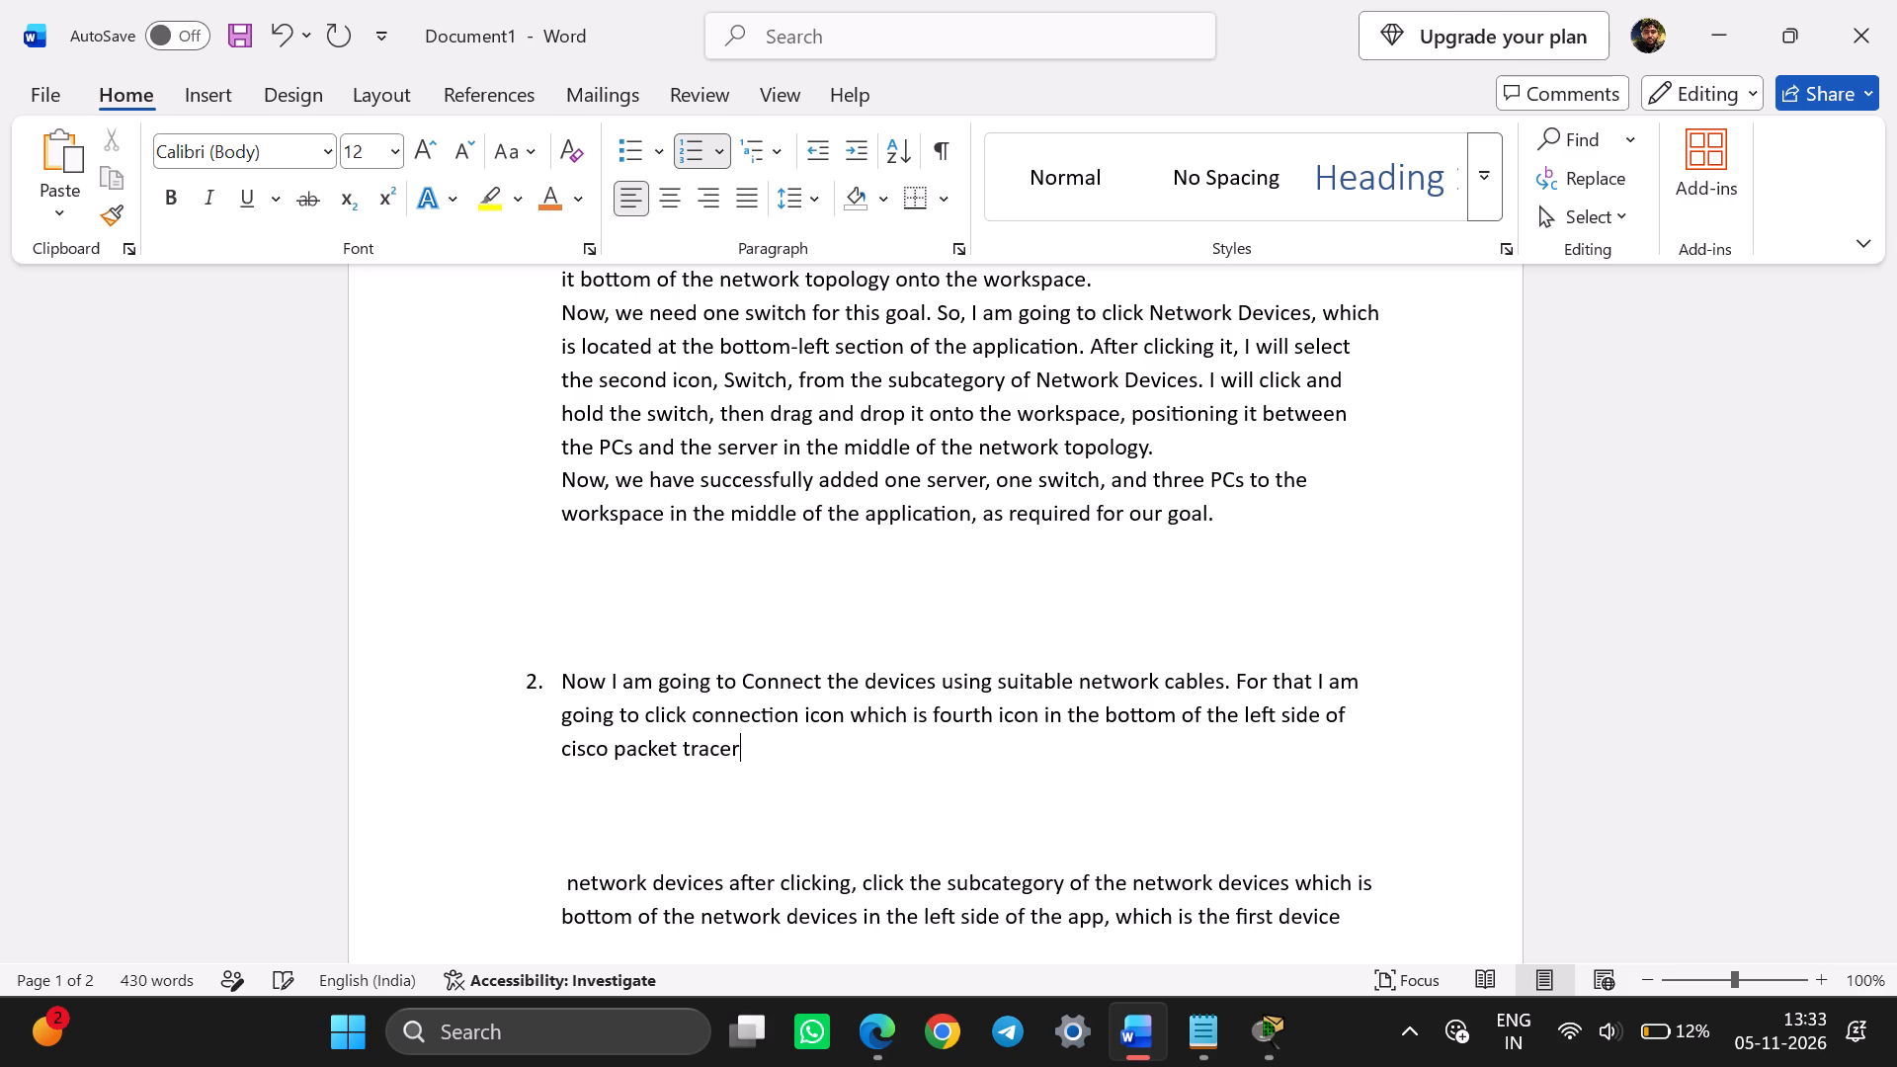
text(,)
key(space)
click(1260, 1046)
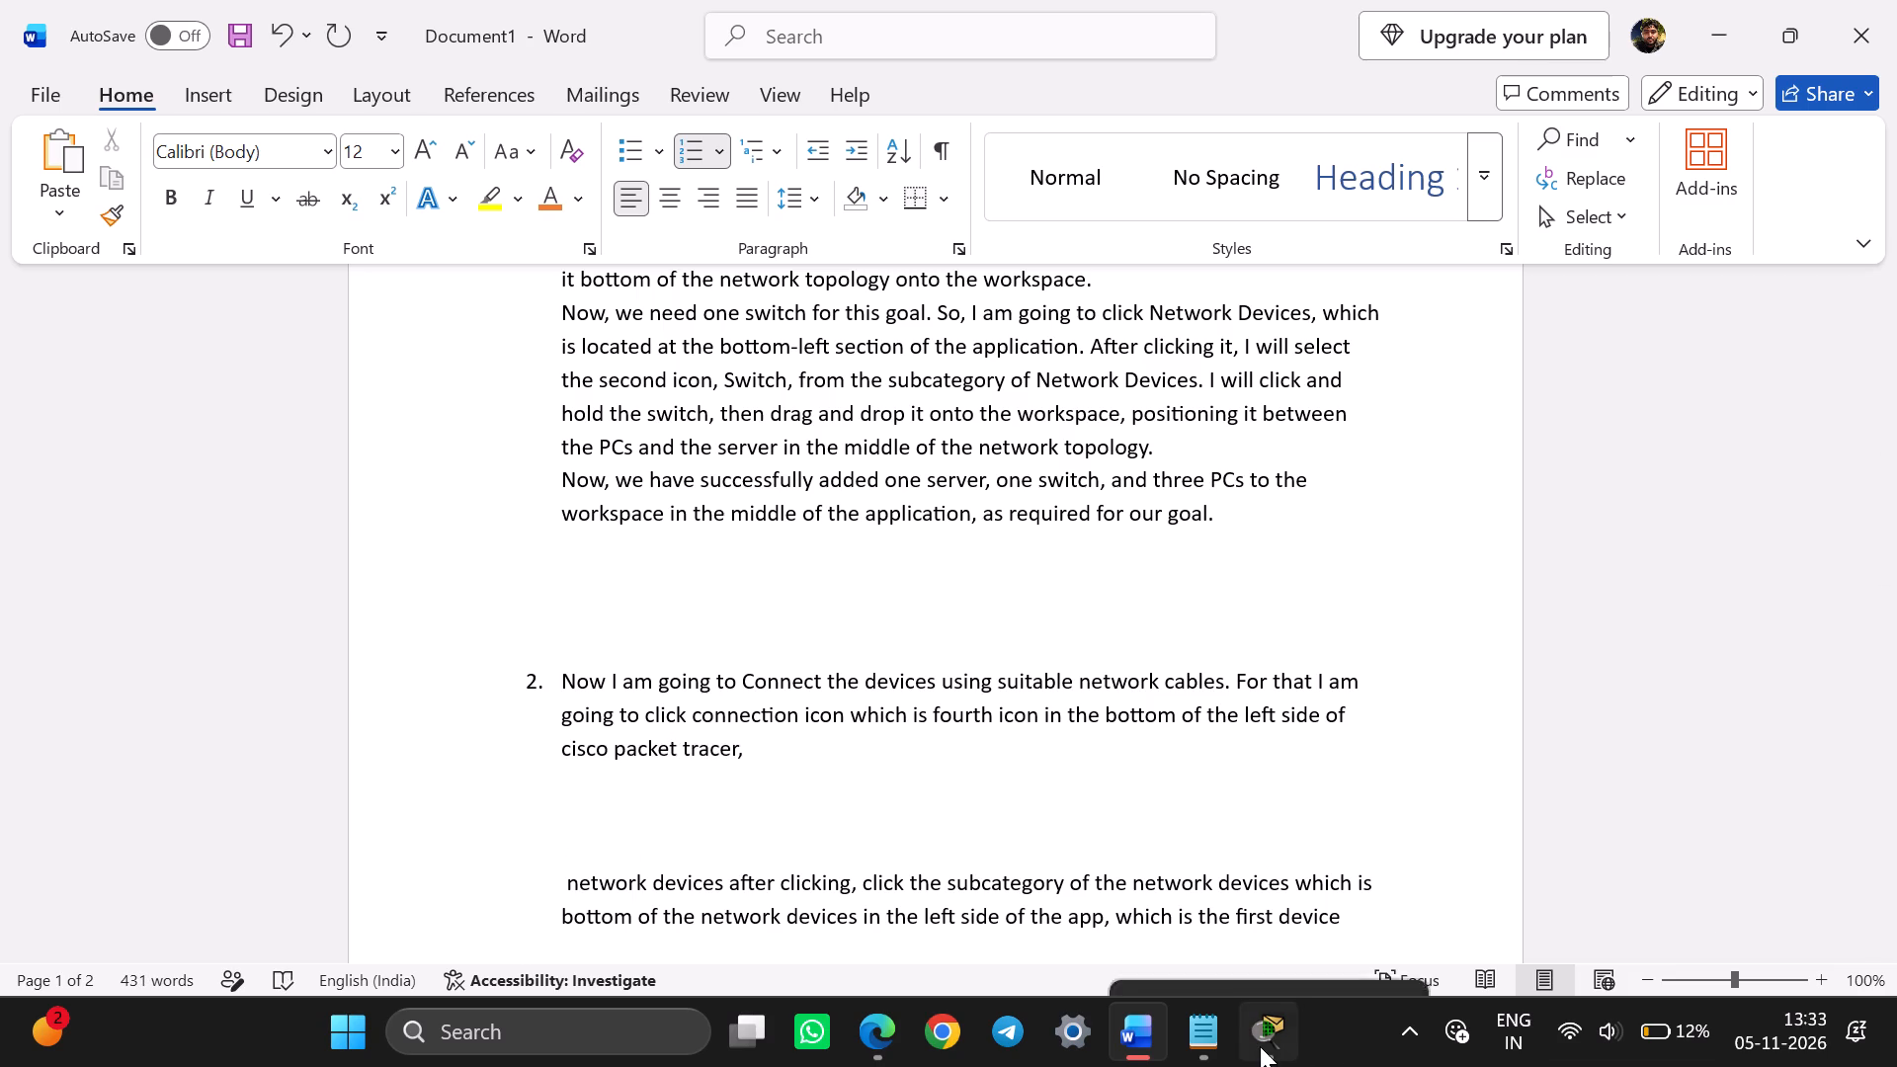
click(152, 878)
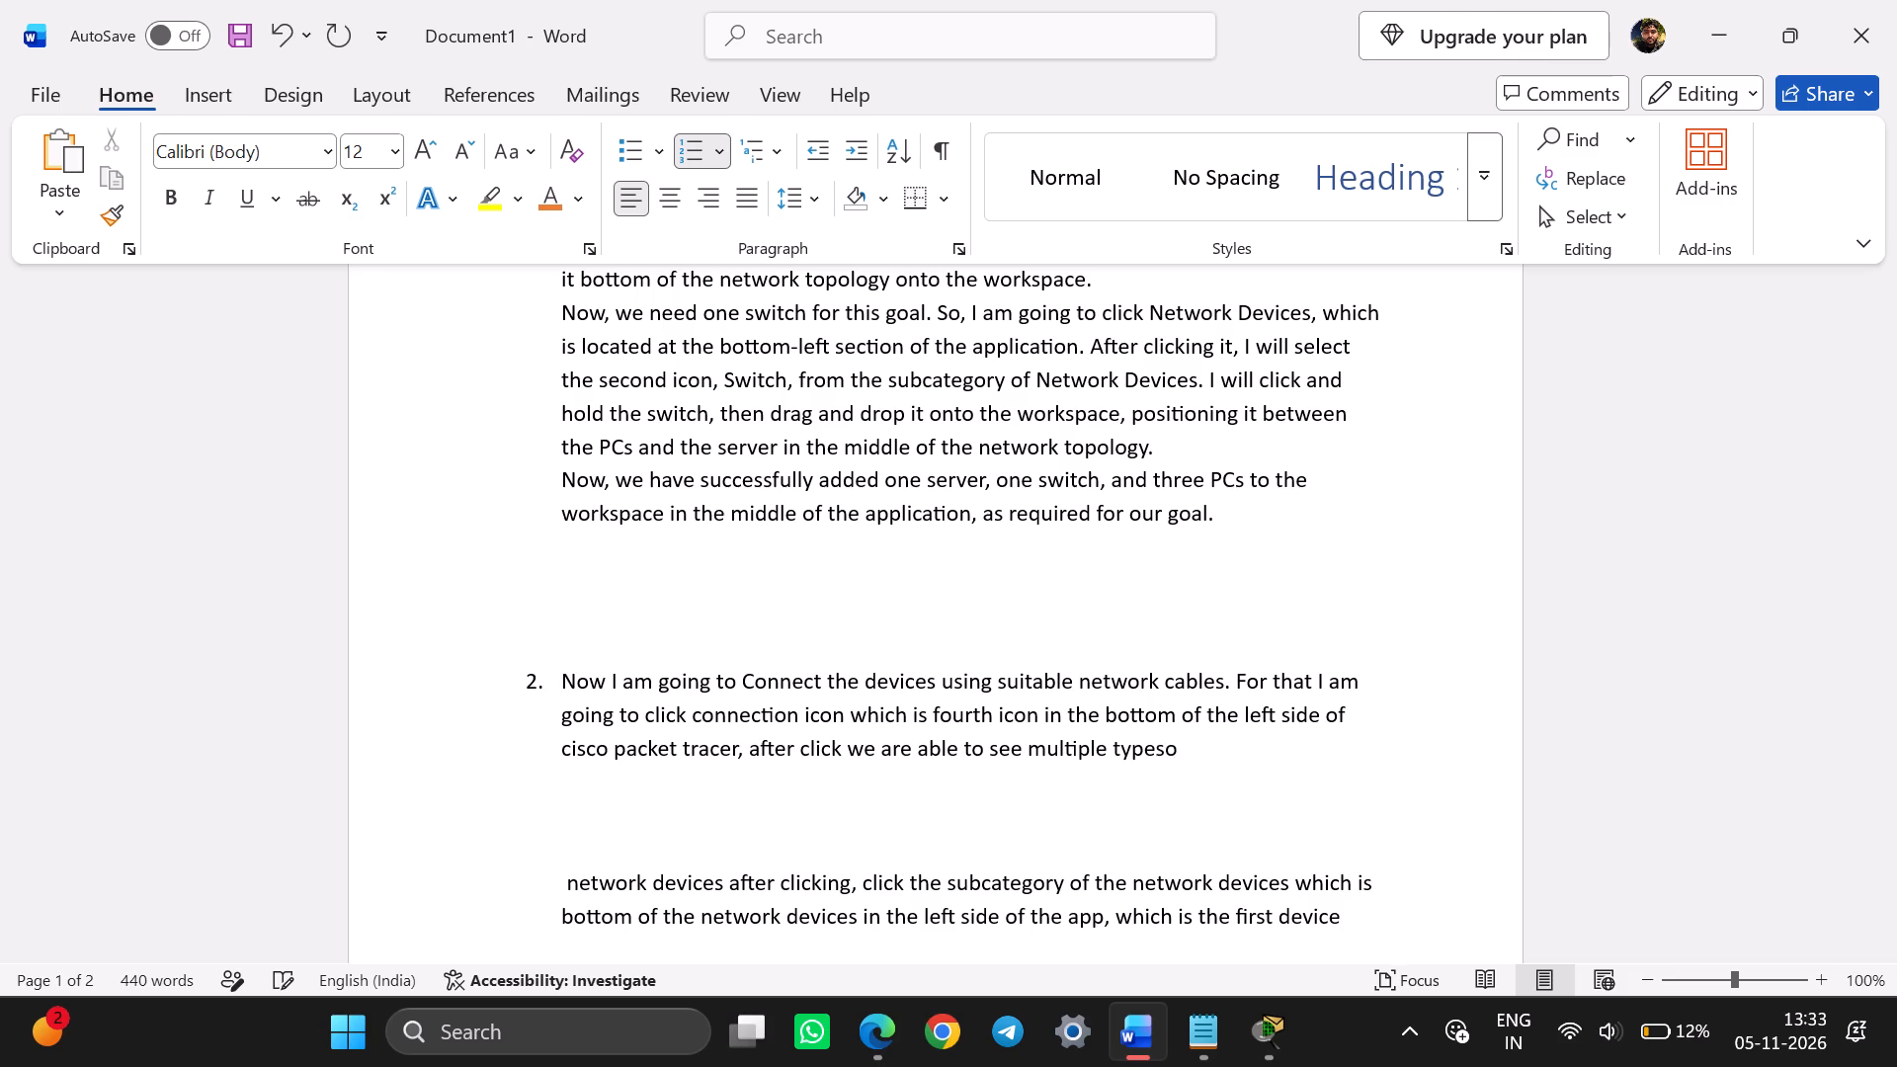
key(BackSpace)
key(space)
text(of cable)
key(space)
Continue item 2 after "multiple types of cable" with "appears bottom of the cisco packet tracer", spelling "appears" correctly.
text(appers)
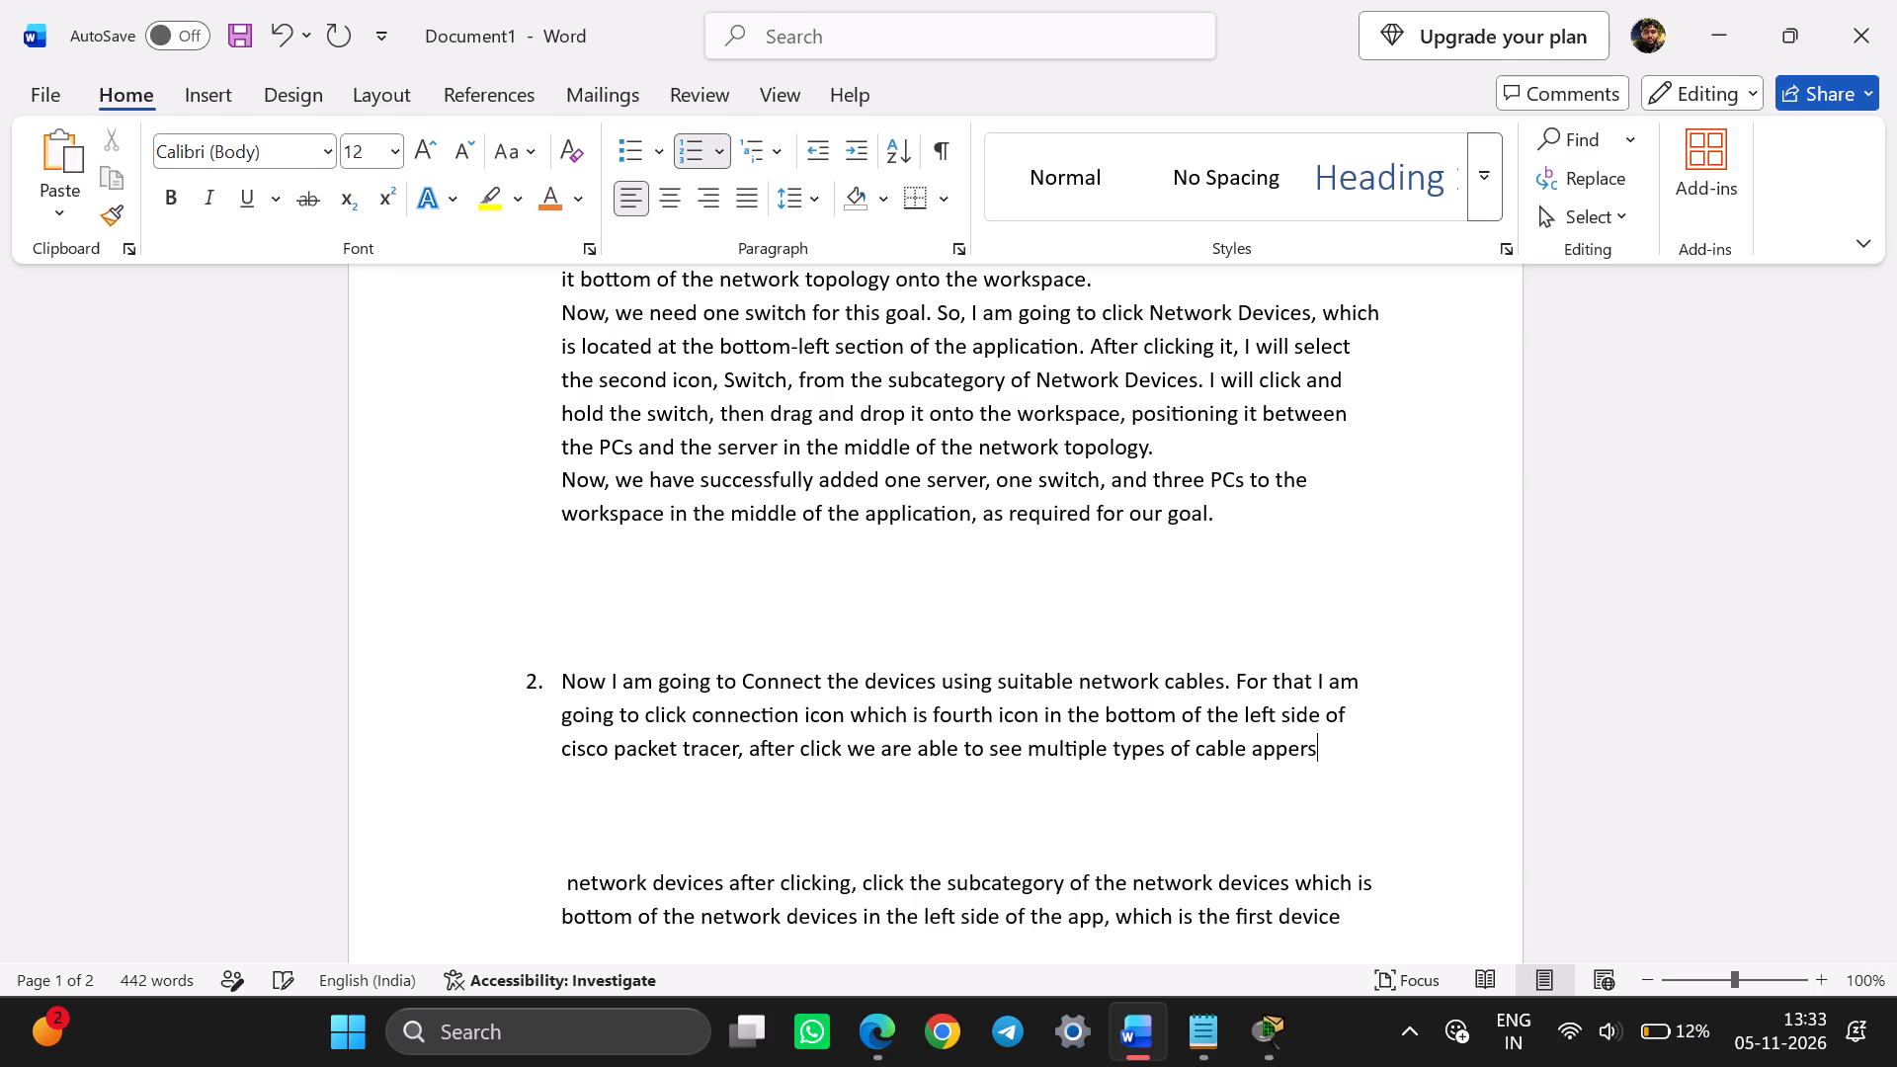
key(space)
key(BackSpace)
key(BackSpace)
key(BackSpace)
text(ars bottoom of the)
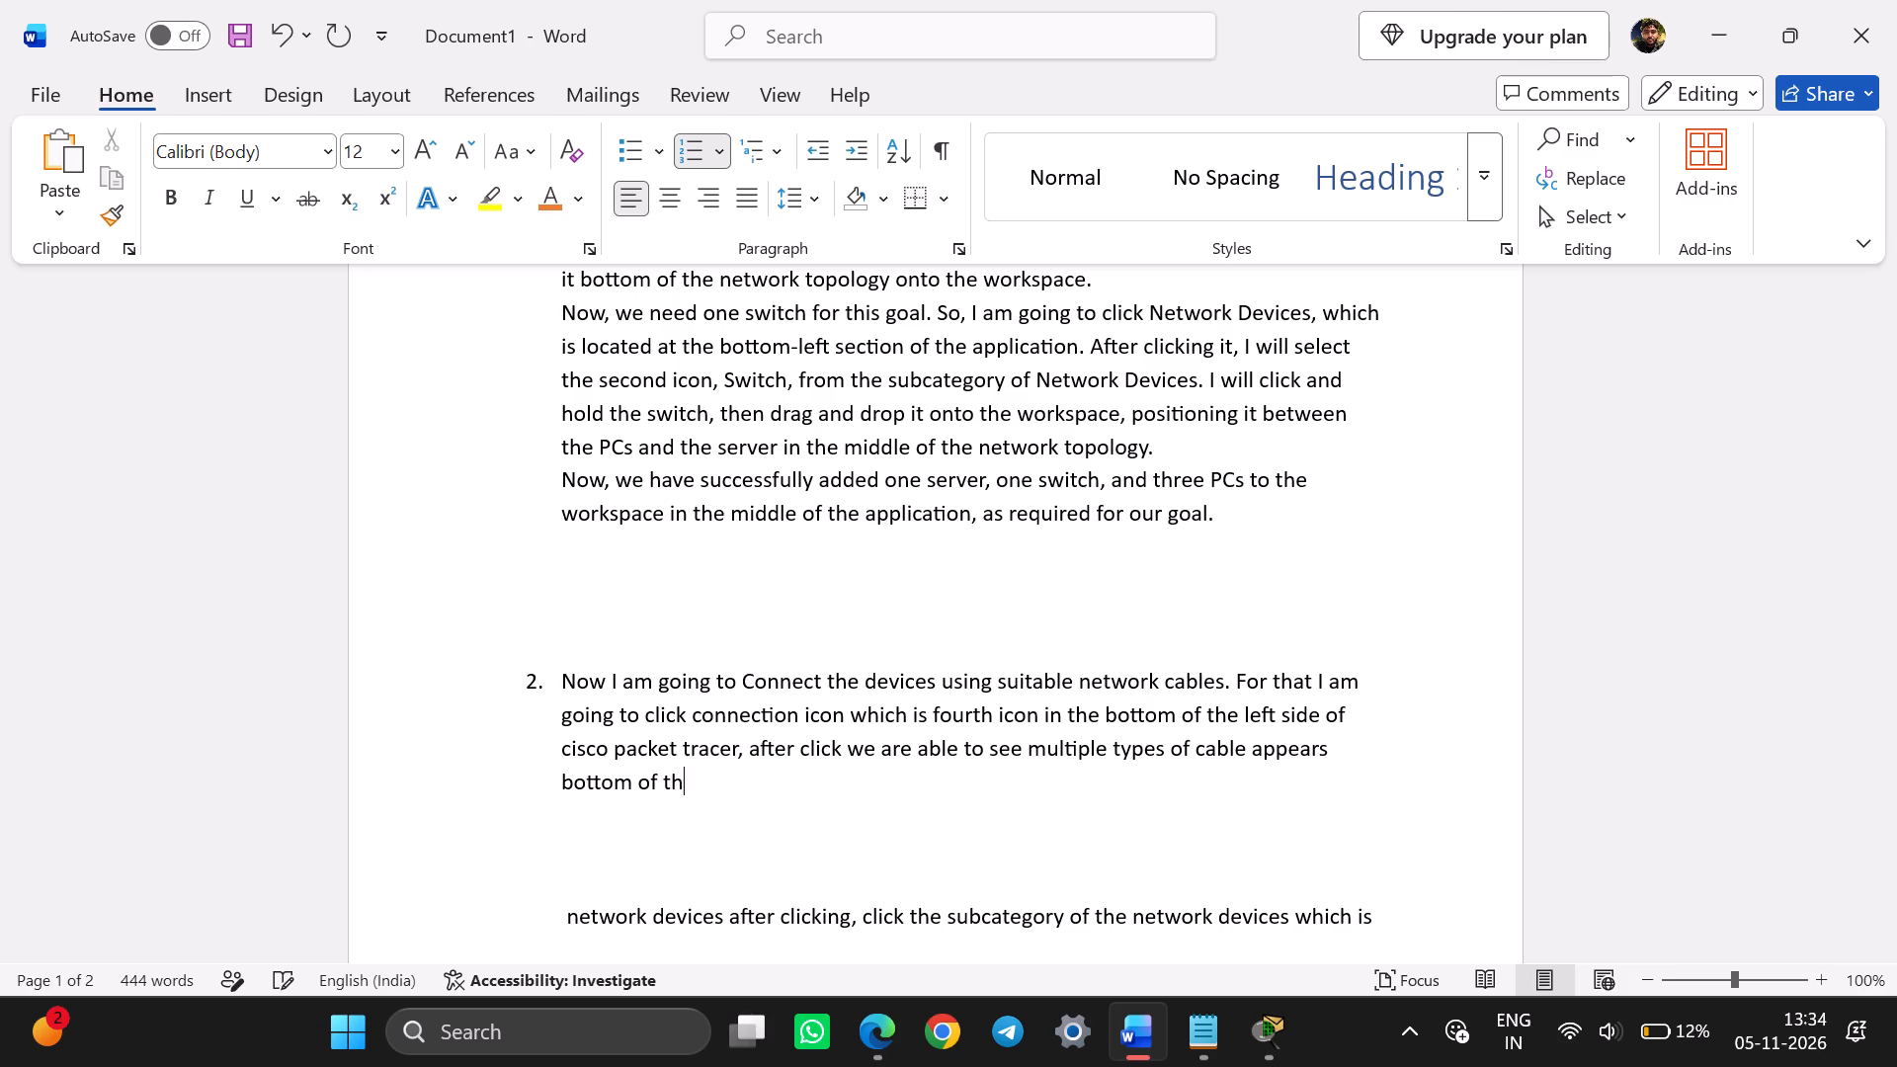
key(space)
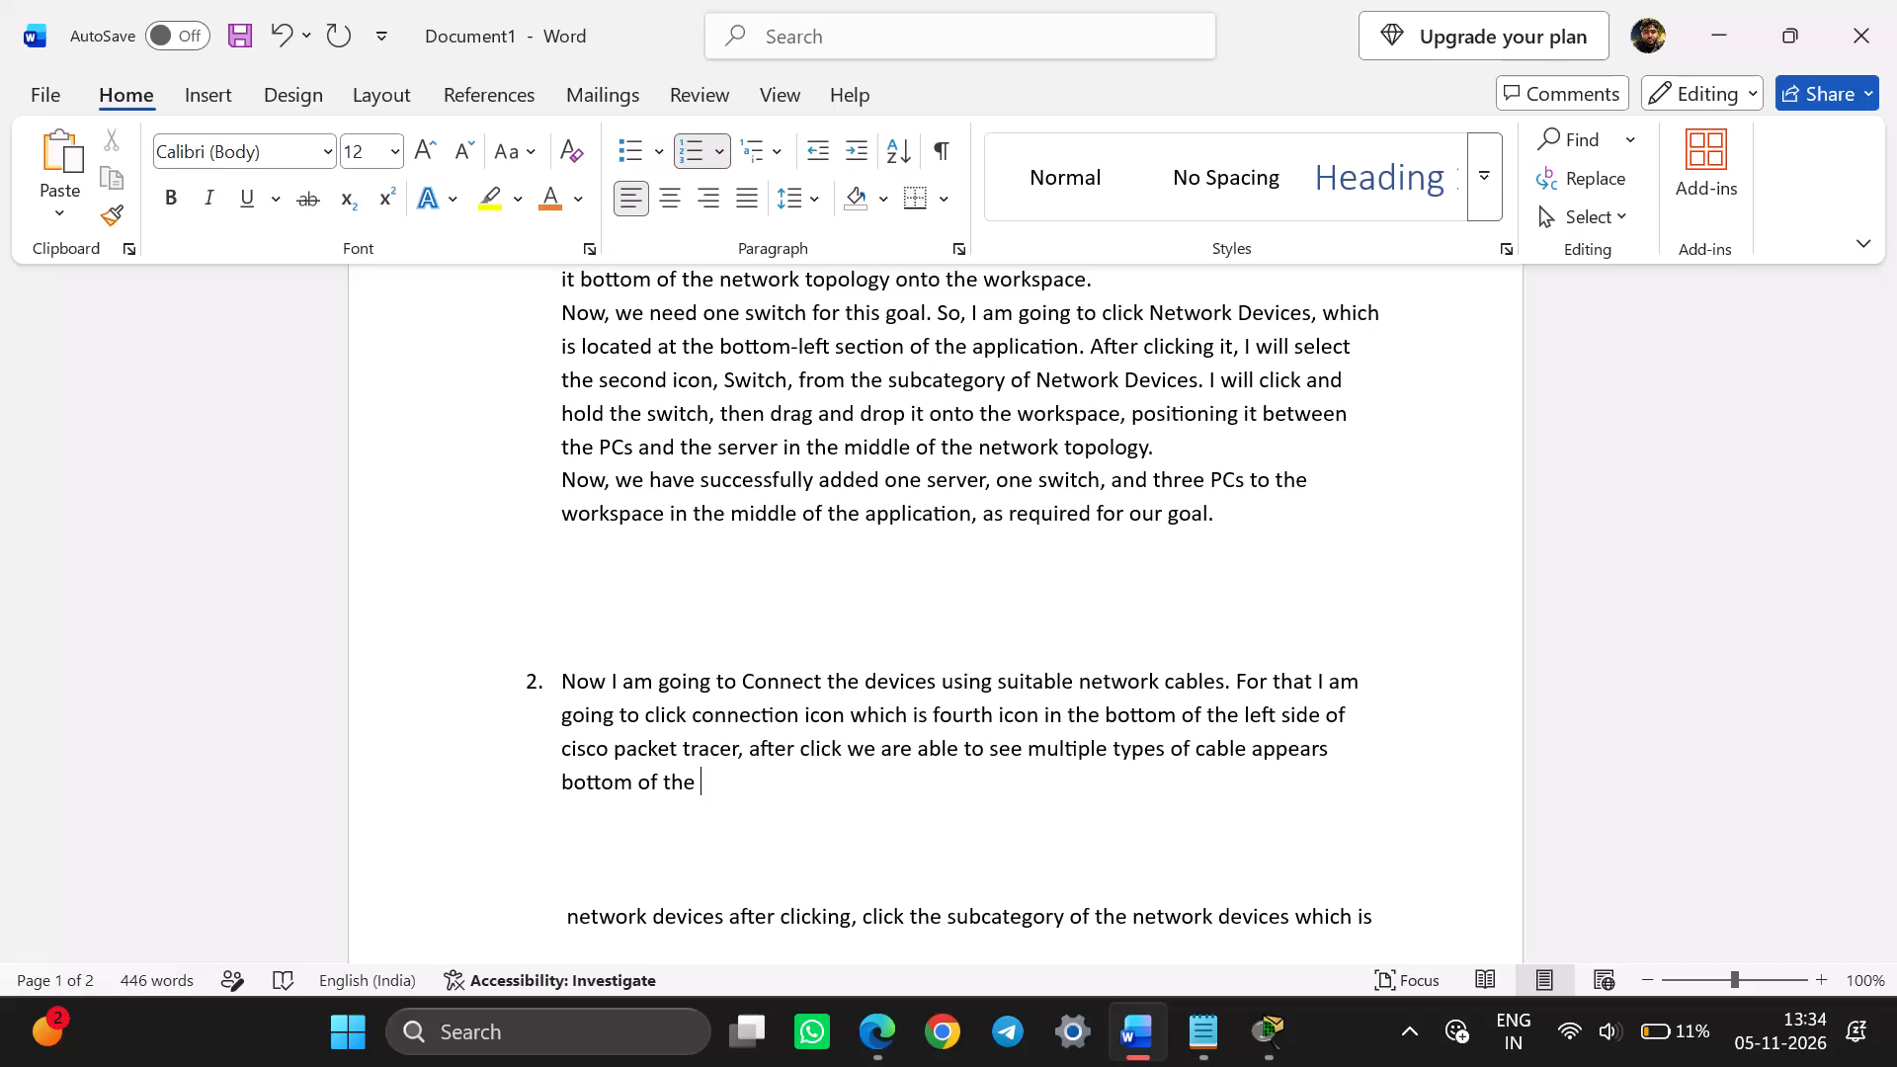
text(cisco packet tracer)
key(space)
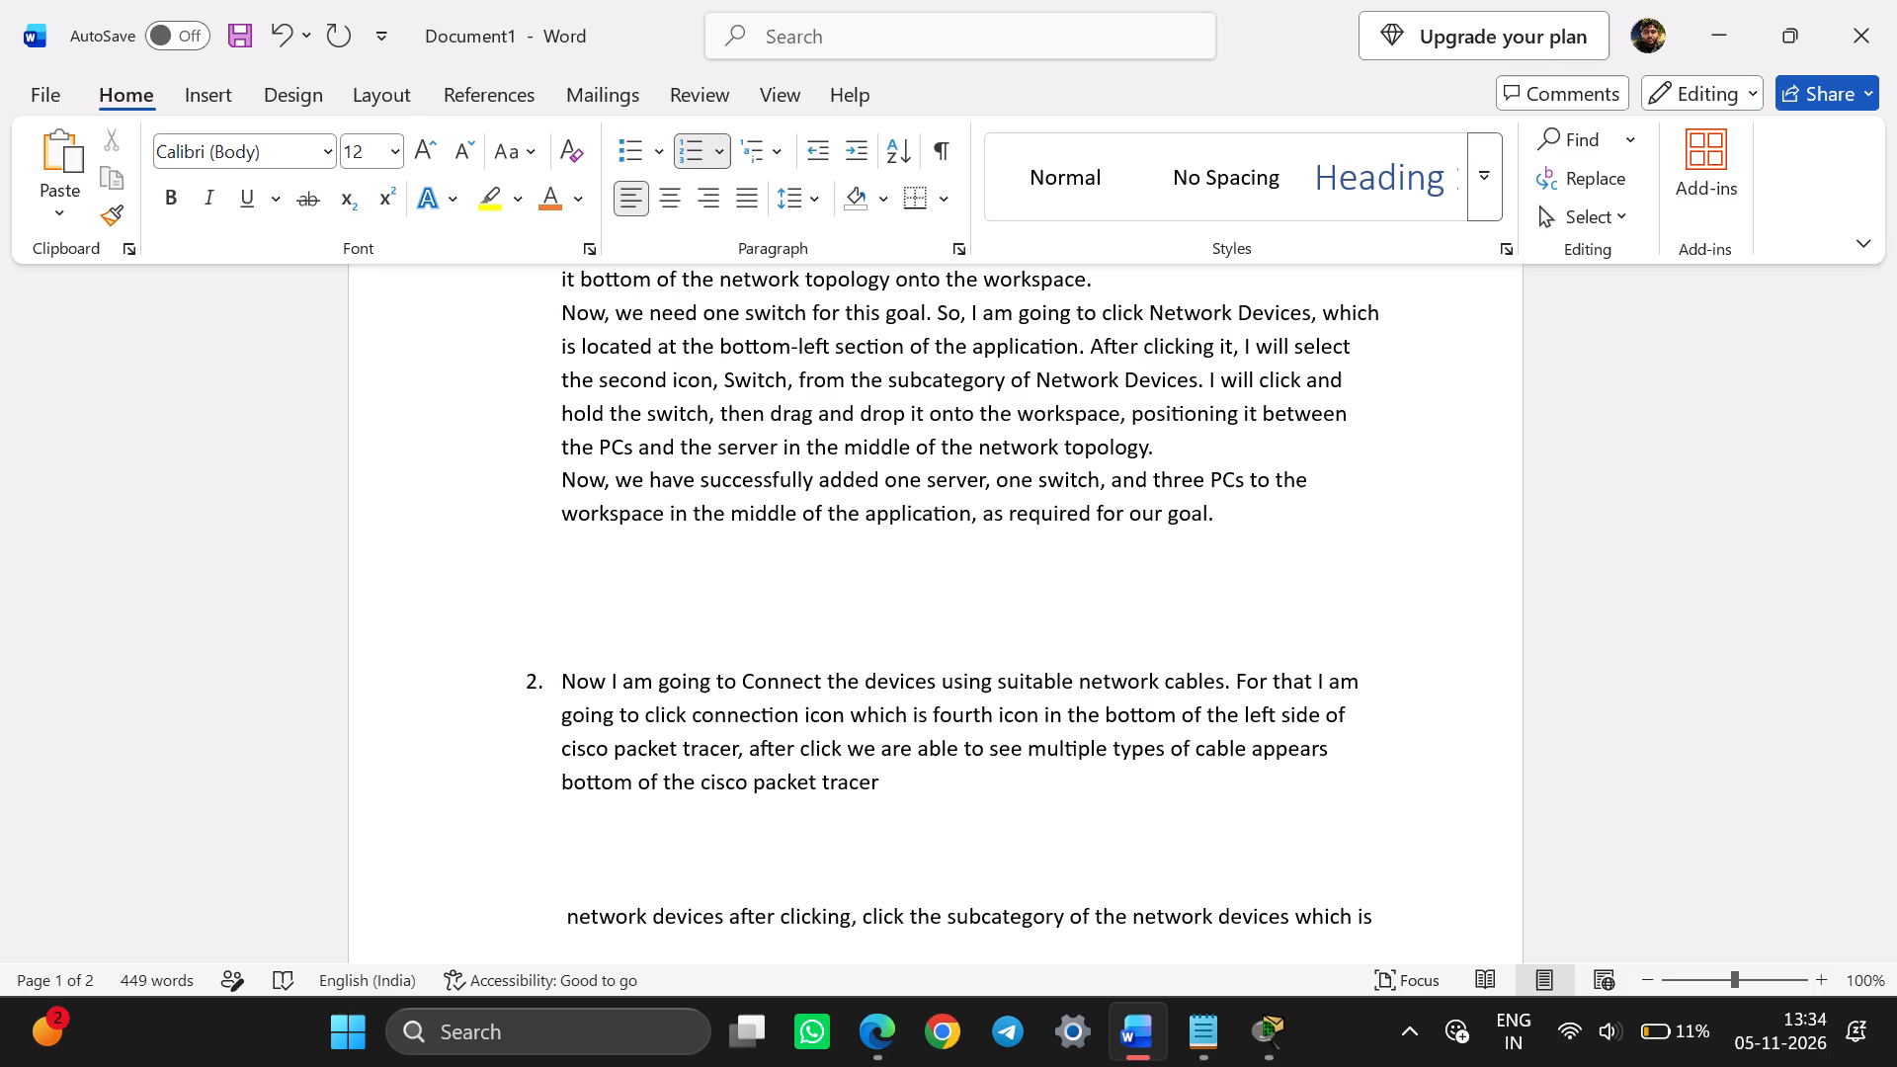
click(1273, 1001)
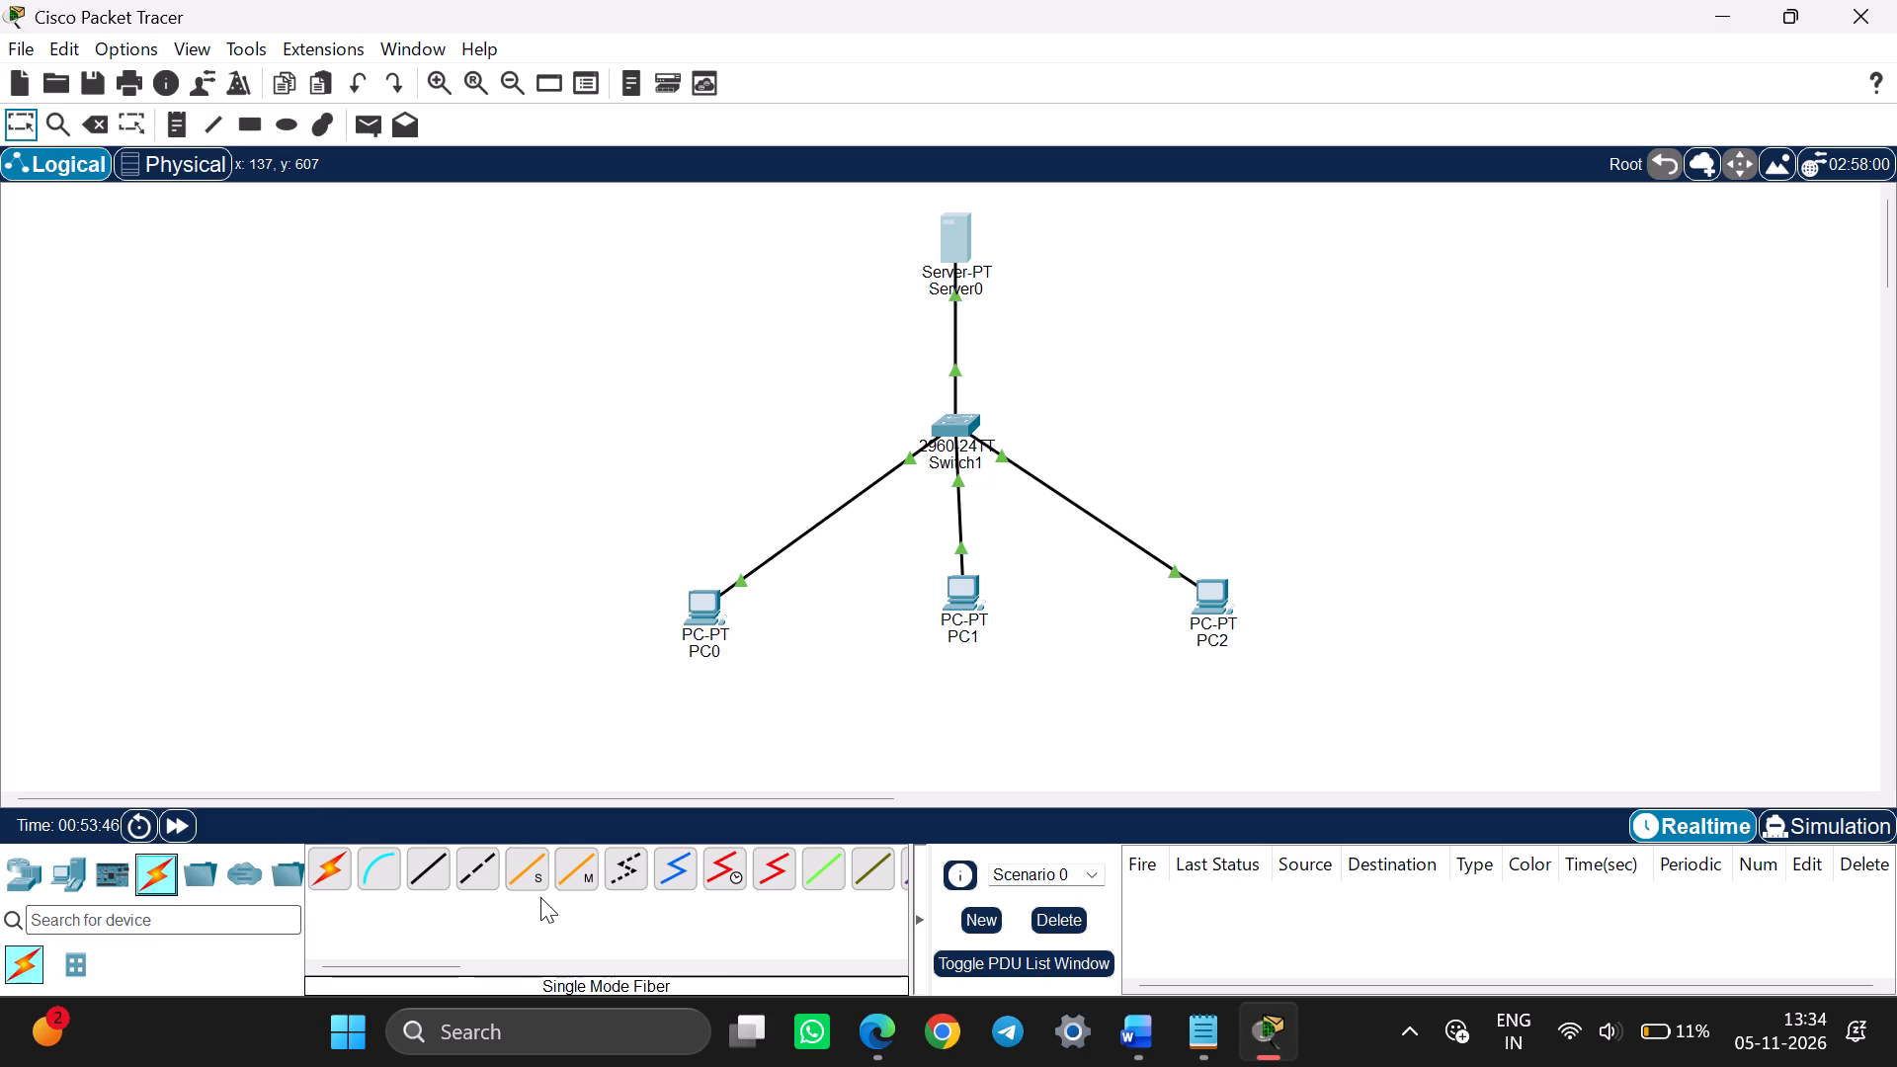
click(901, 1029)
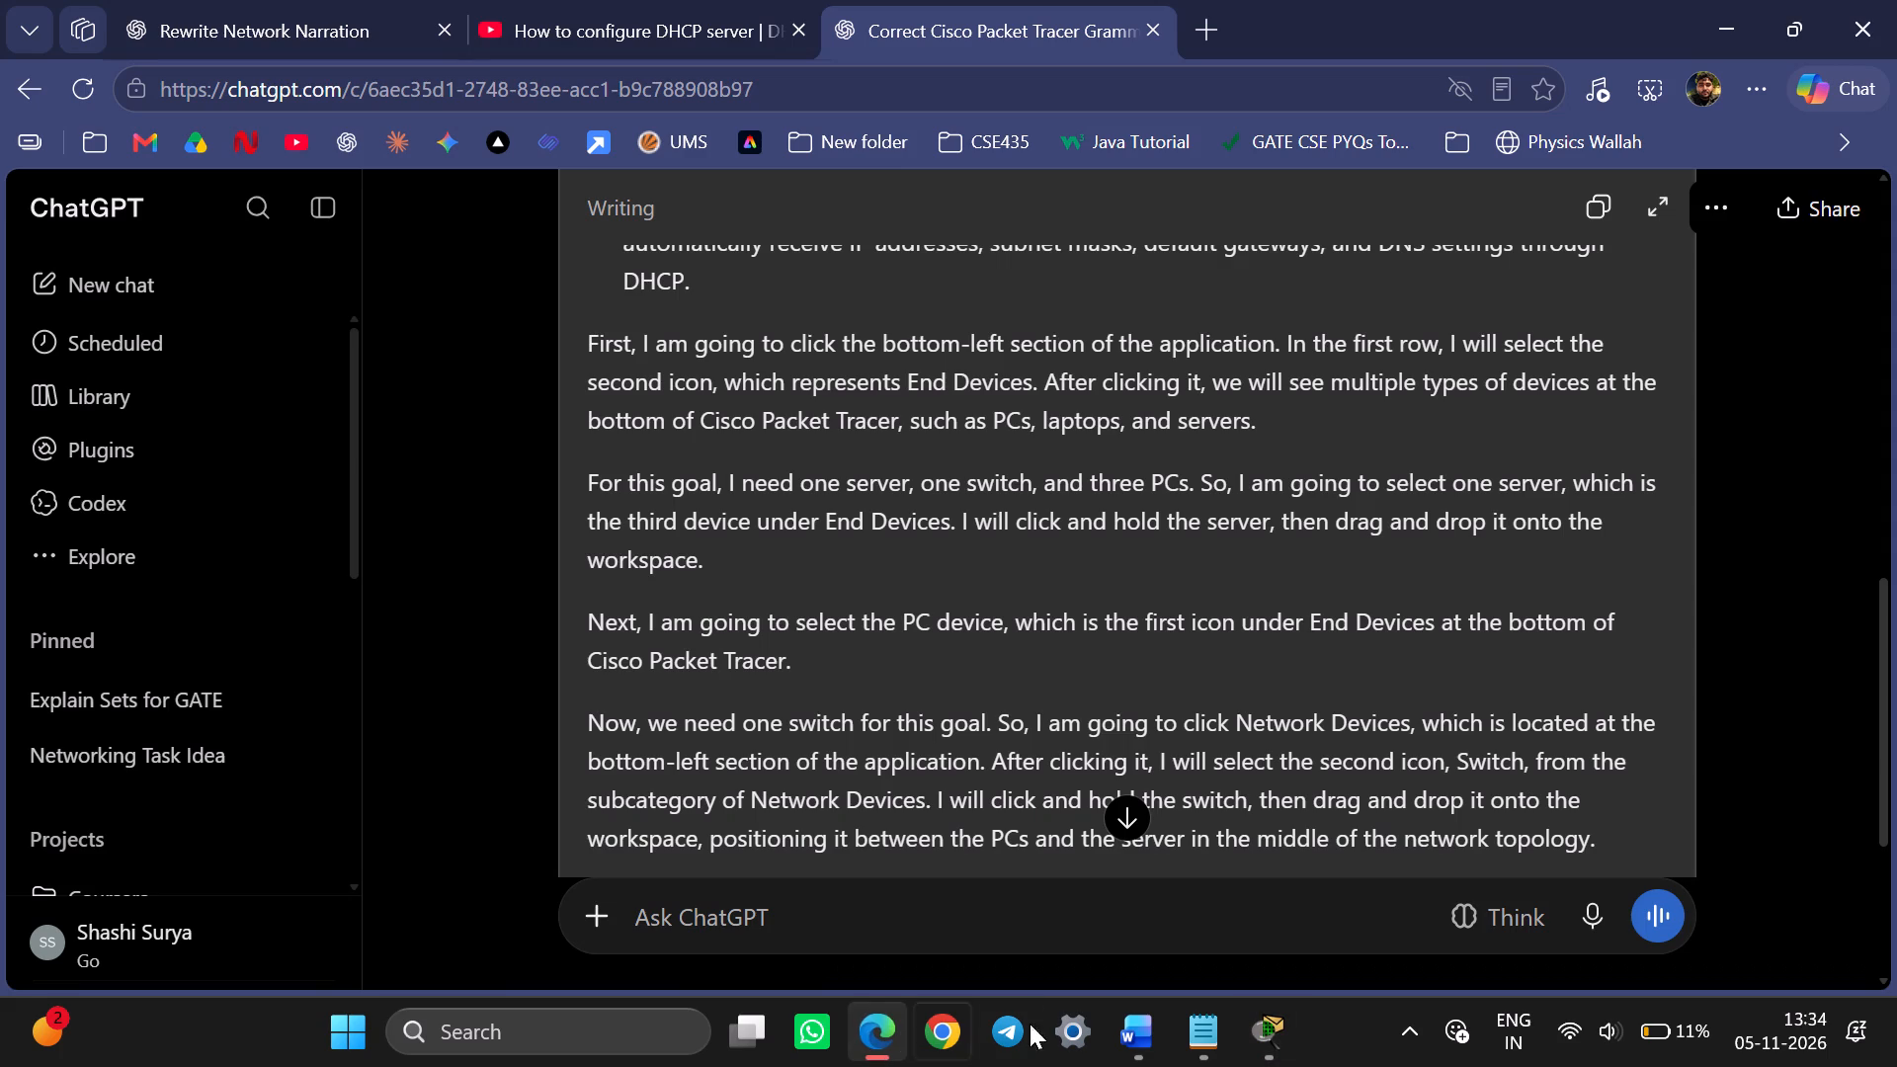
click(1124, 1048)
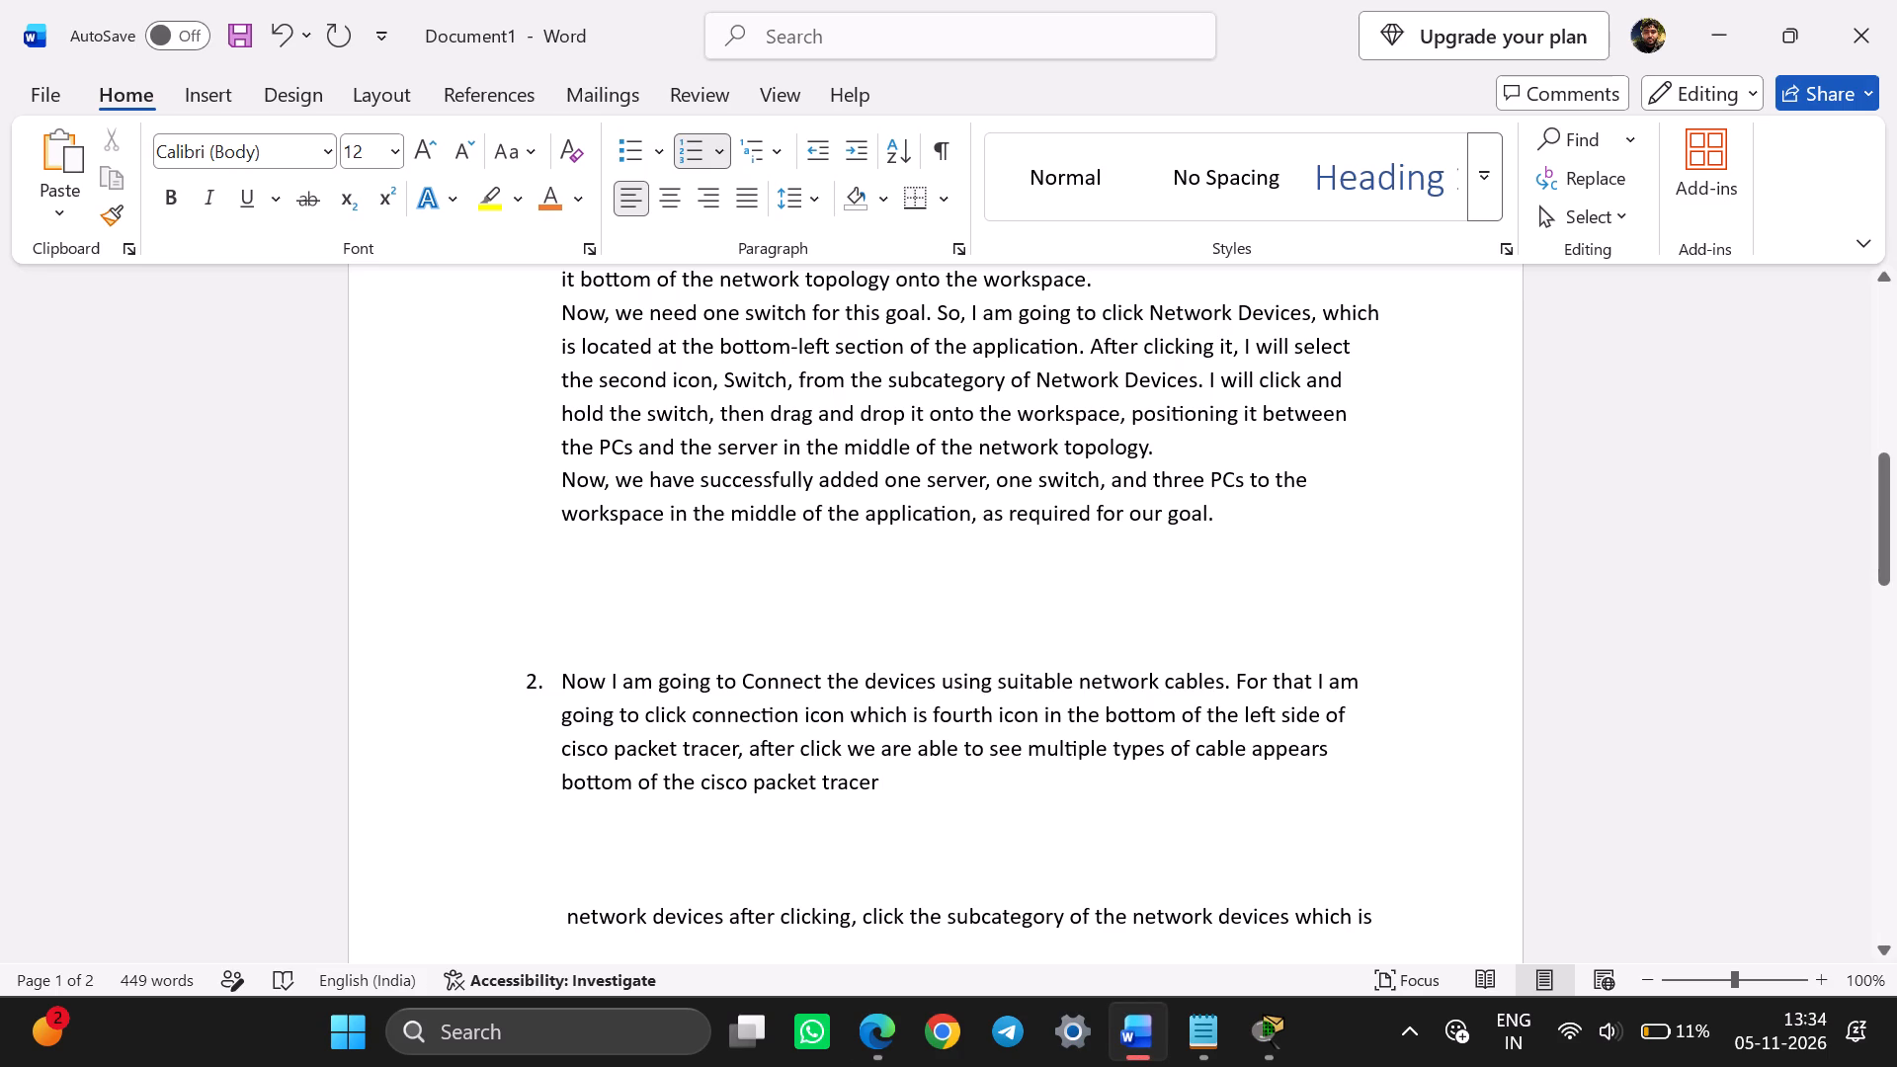
Continue item 2 after "bottom of the cisco packet tracer" with ", so this the goal we have to select suitable network cable".
key(BackSpace)
text(, so)
key(space)
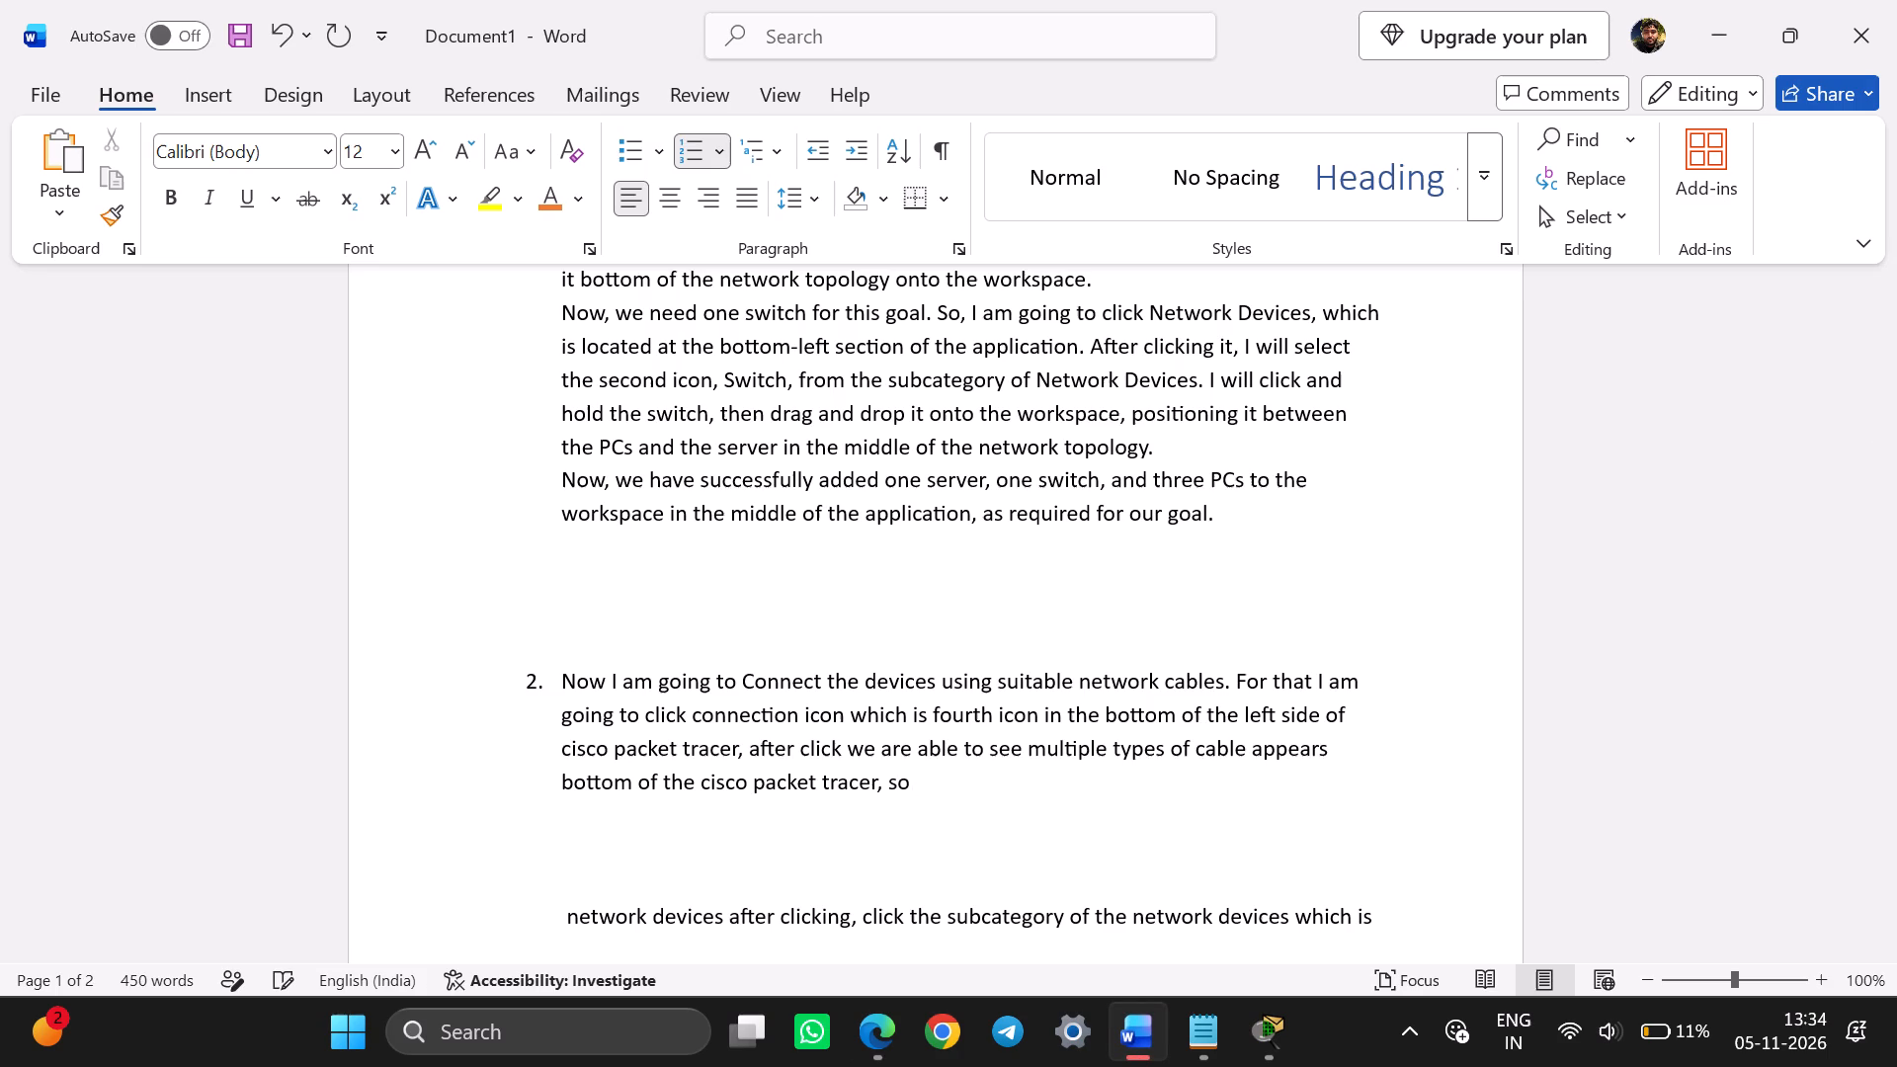
text(this)
key(space)
text(the goal w e)
key(BackSpace)
key(BackSpace)
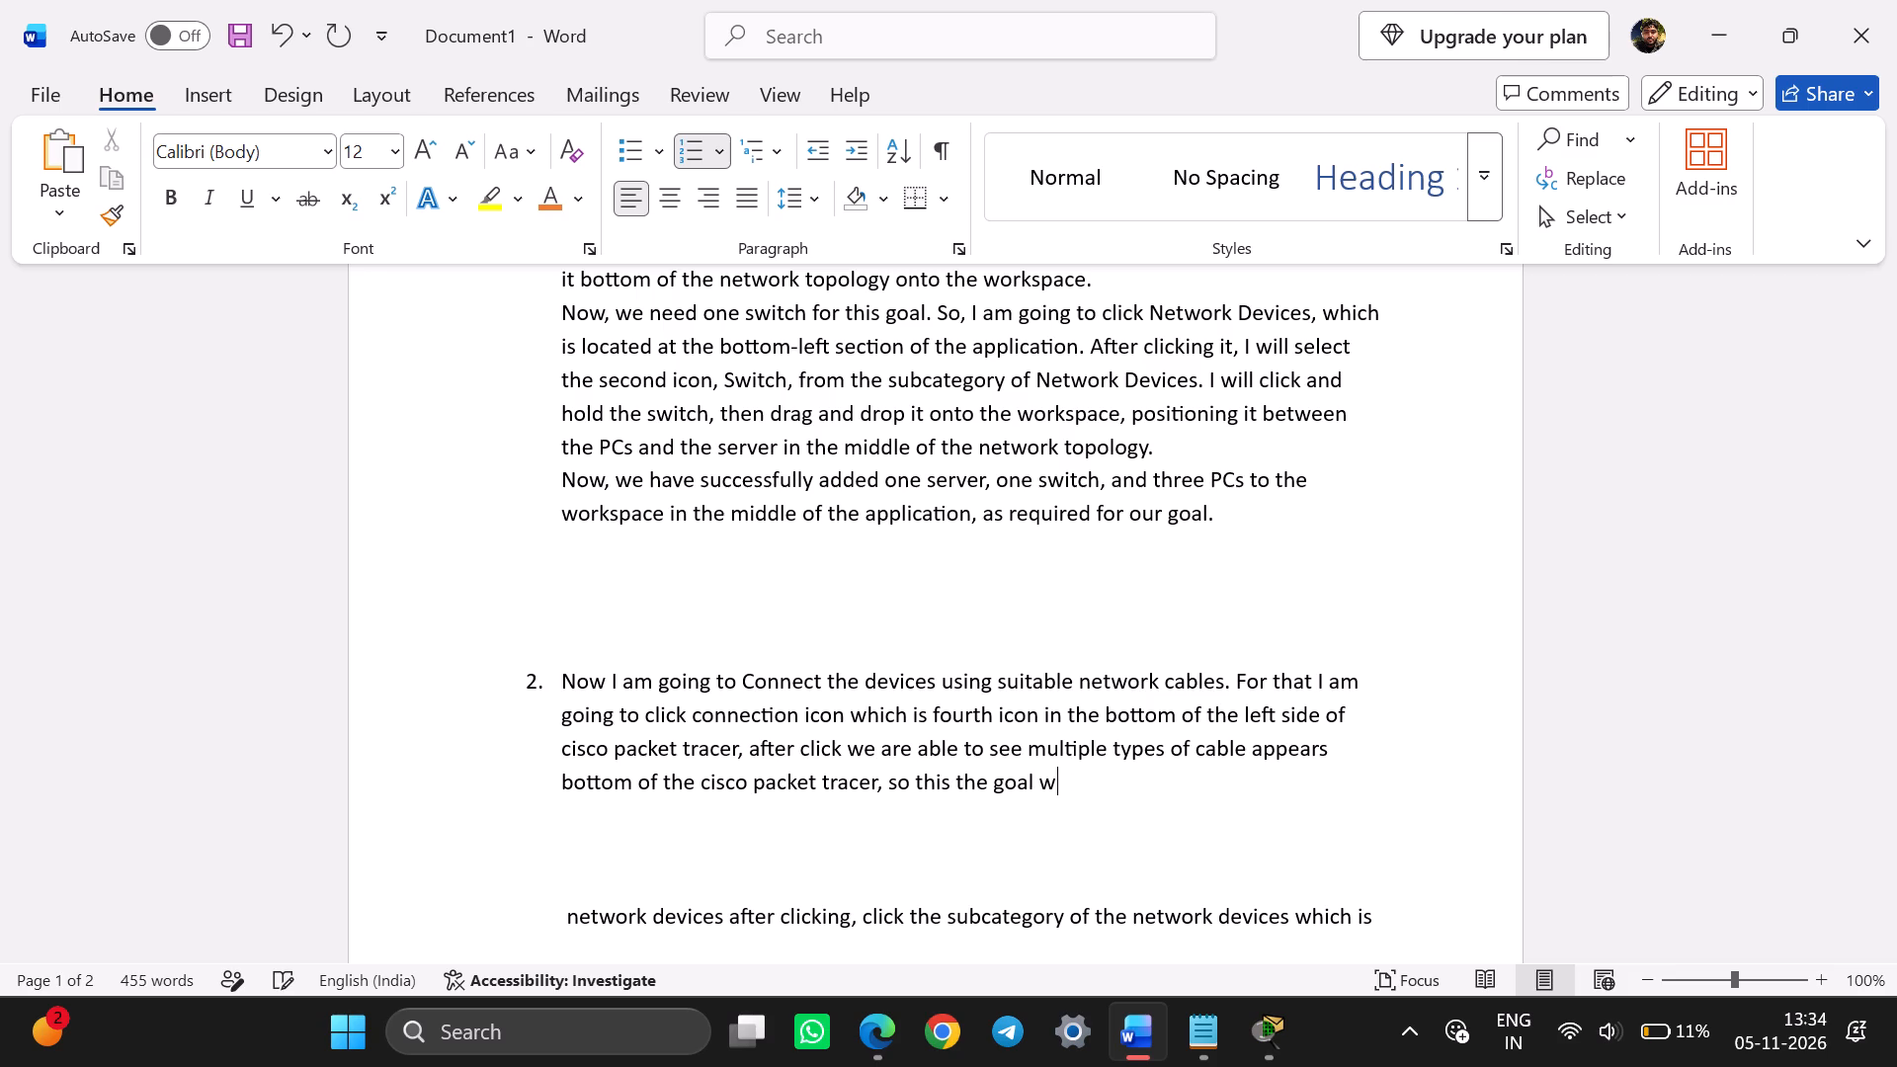
text(have)
key(space)
key(BackSpace)
key(BackSpace)
key(BackSpace)
key(BackSpace)
key(BackSpace)
text(e have to select)
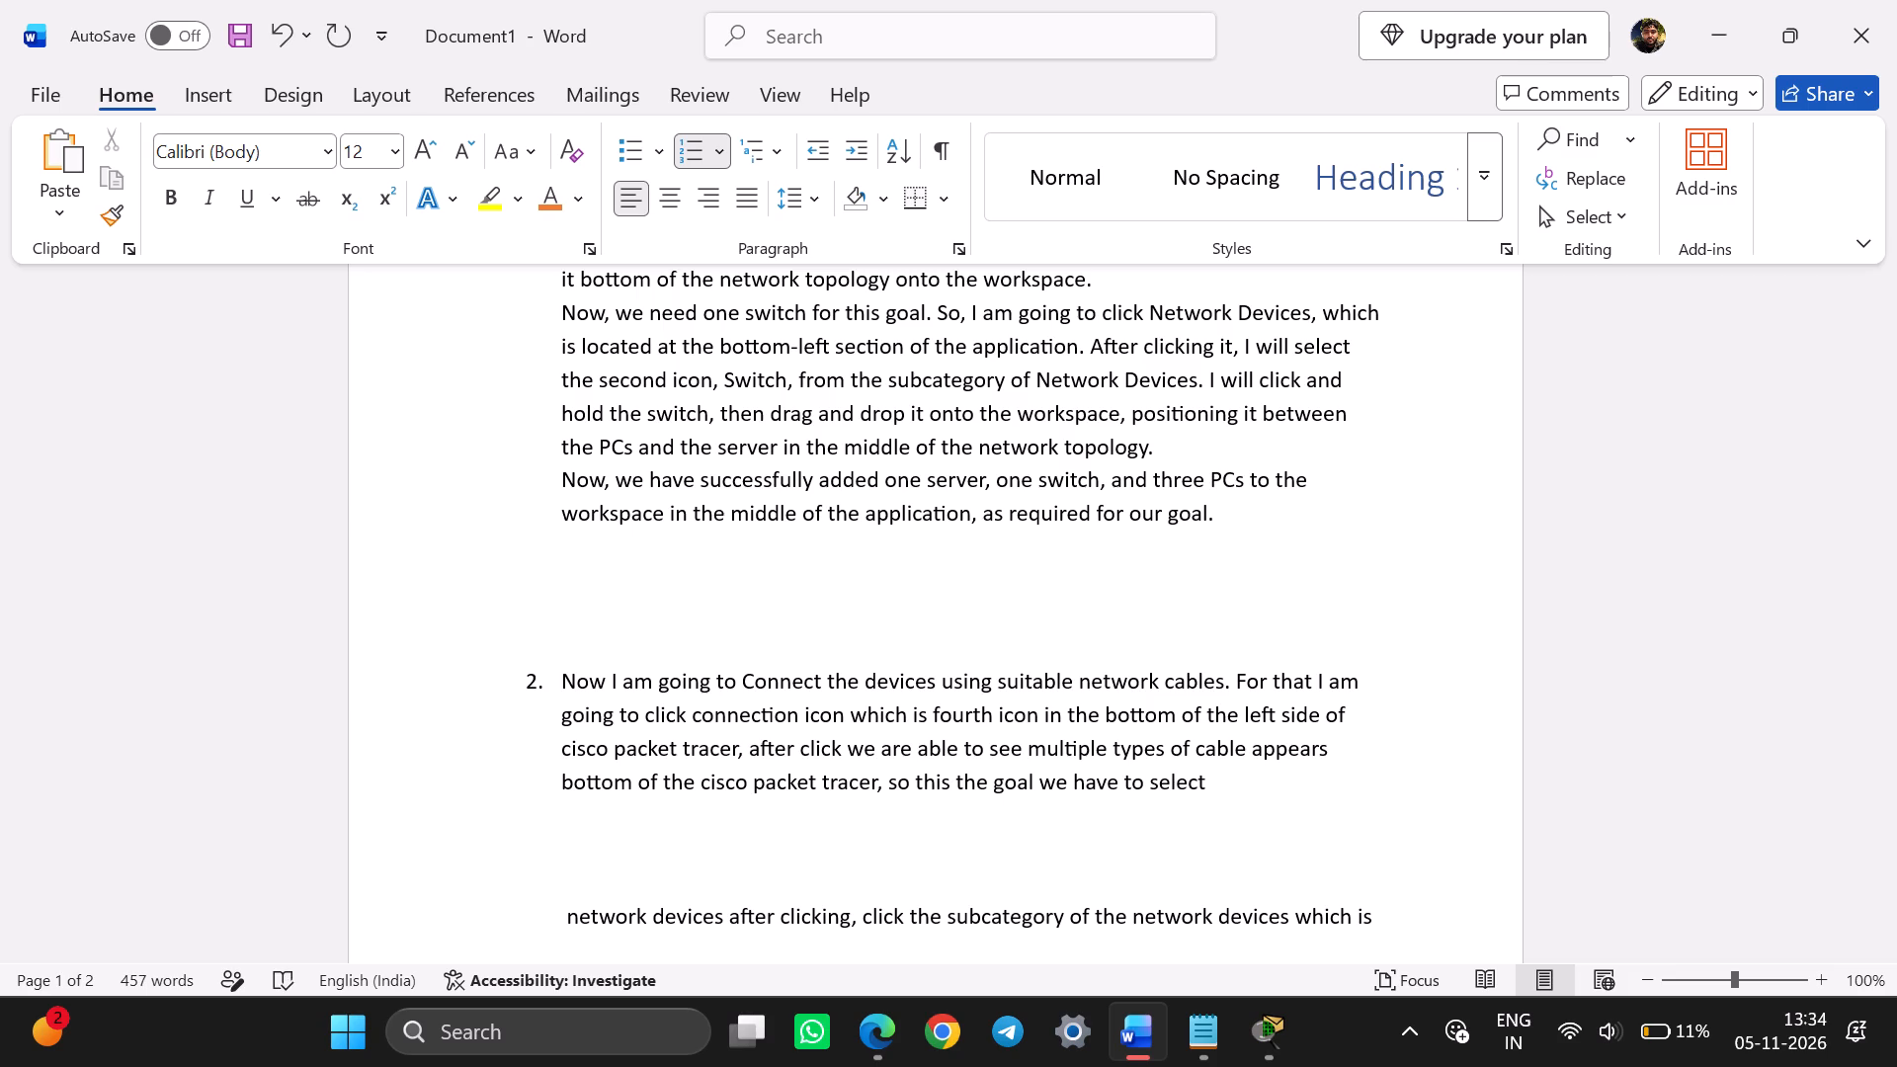
key(space)
text(suitable)
key(space)
text(net)
text(wrok cable)
Continue item 2 after "suitable network cable" with "for that I am going to select first cable".
key(space)
text(for thaaat)
key(BackSpace)
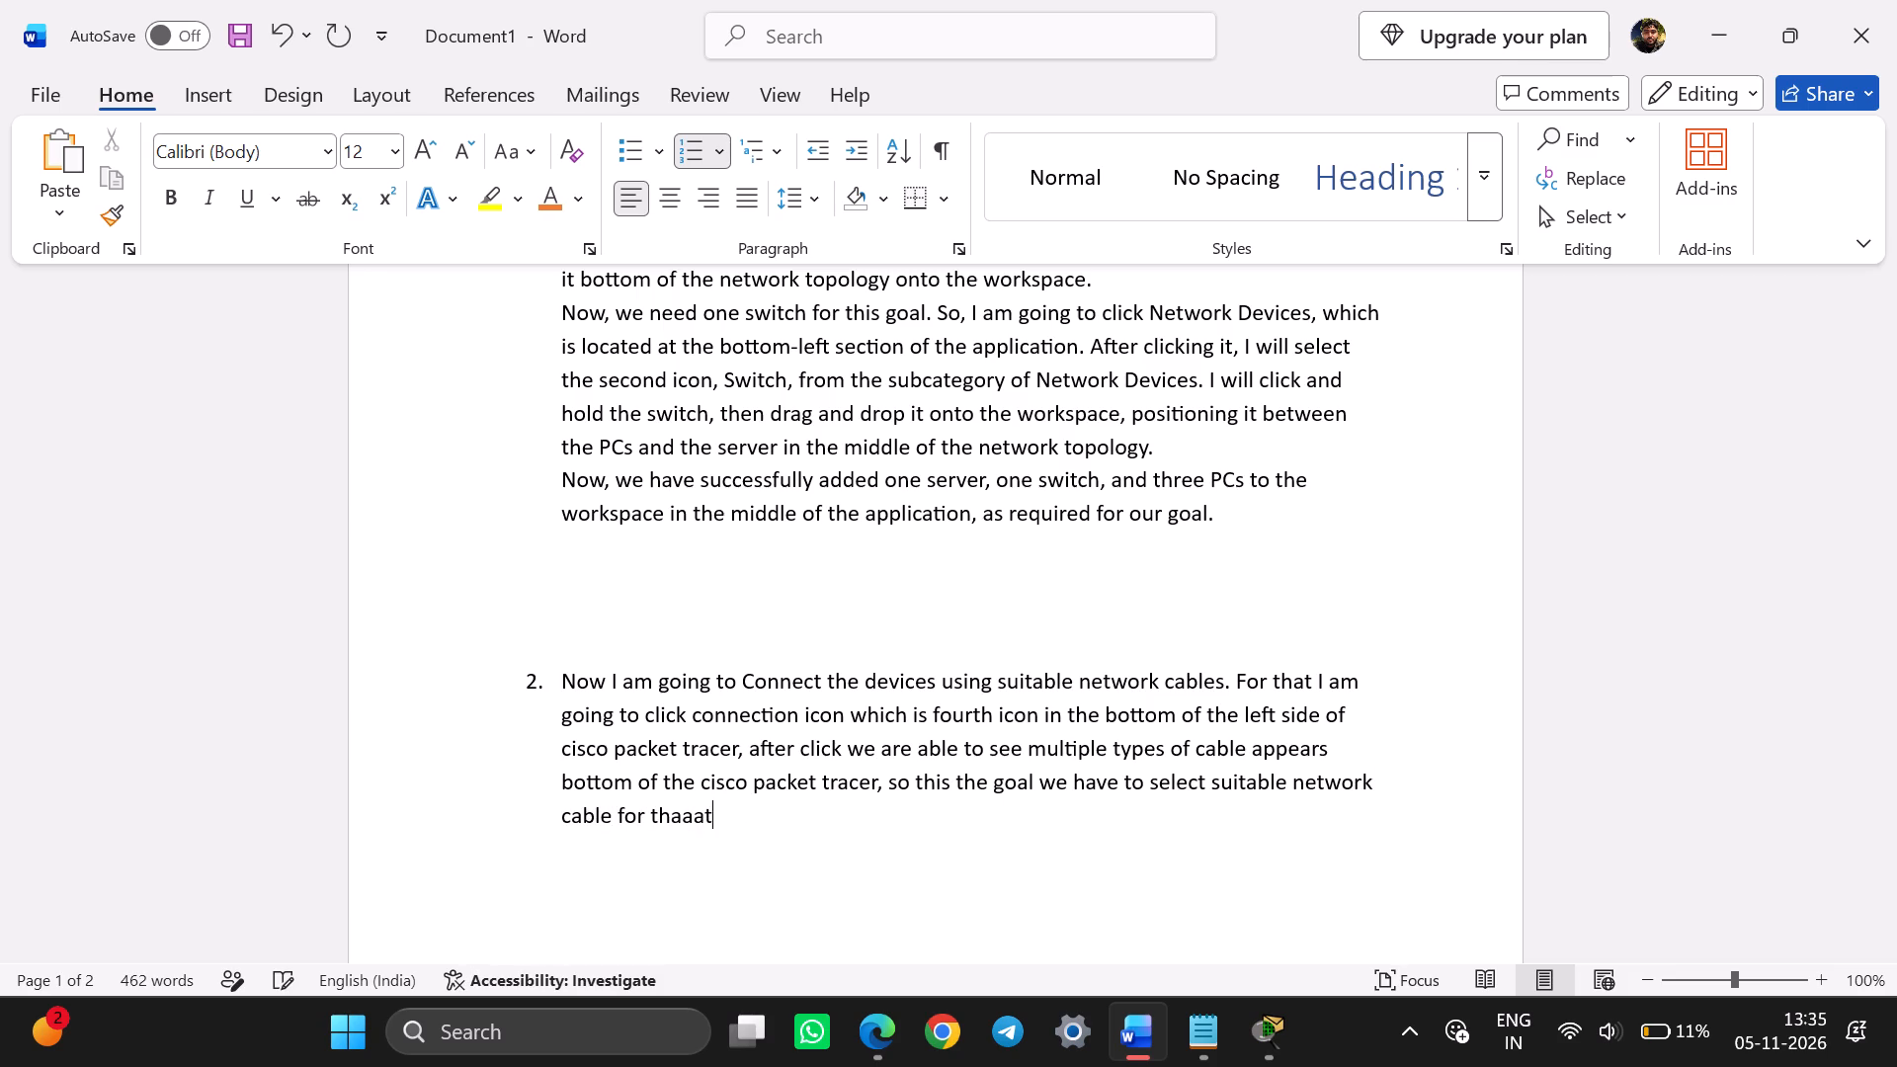
key(BackSpace)
key(BackSpace)
text(t i am going to)
key(space)
text(se)
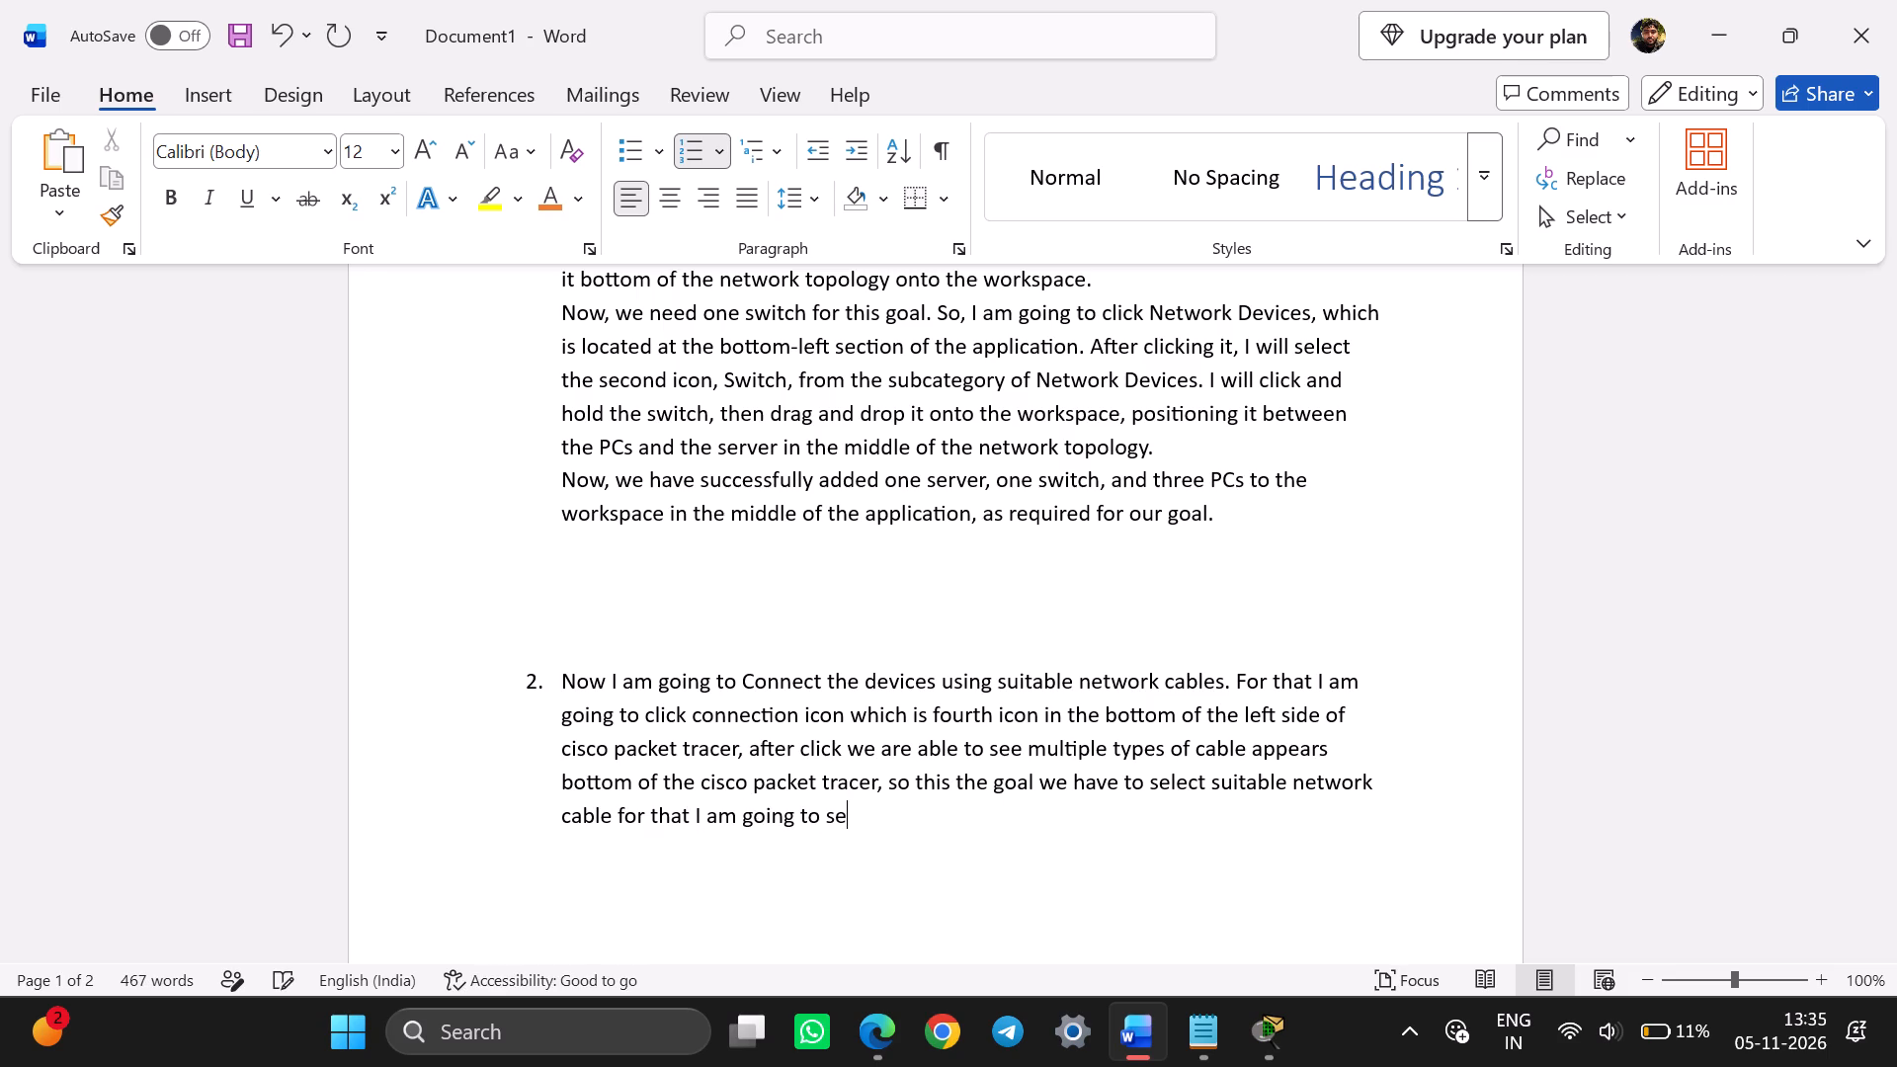
text(lect)
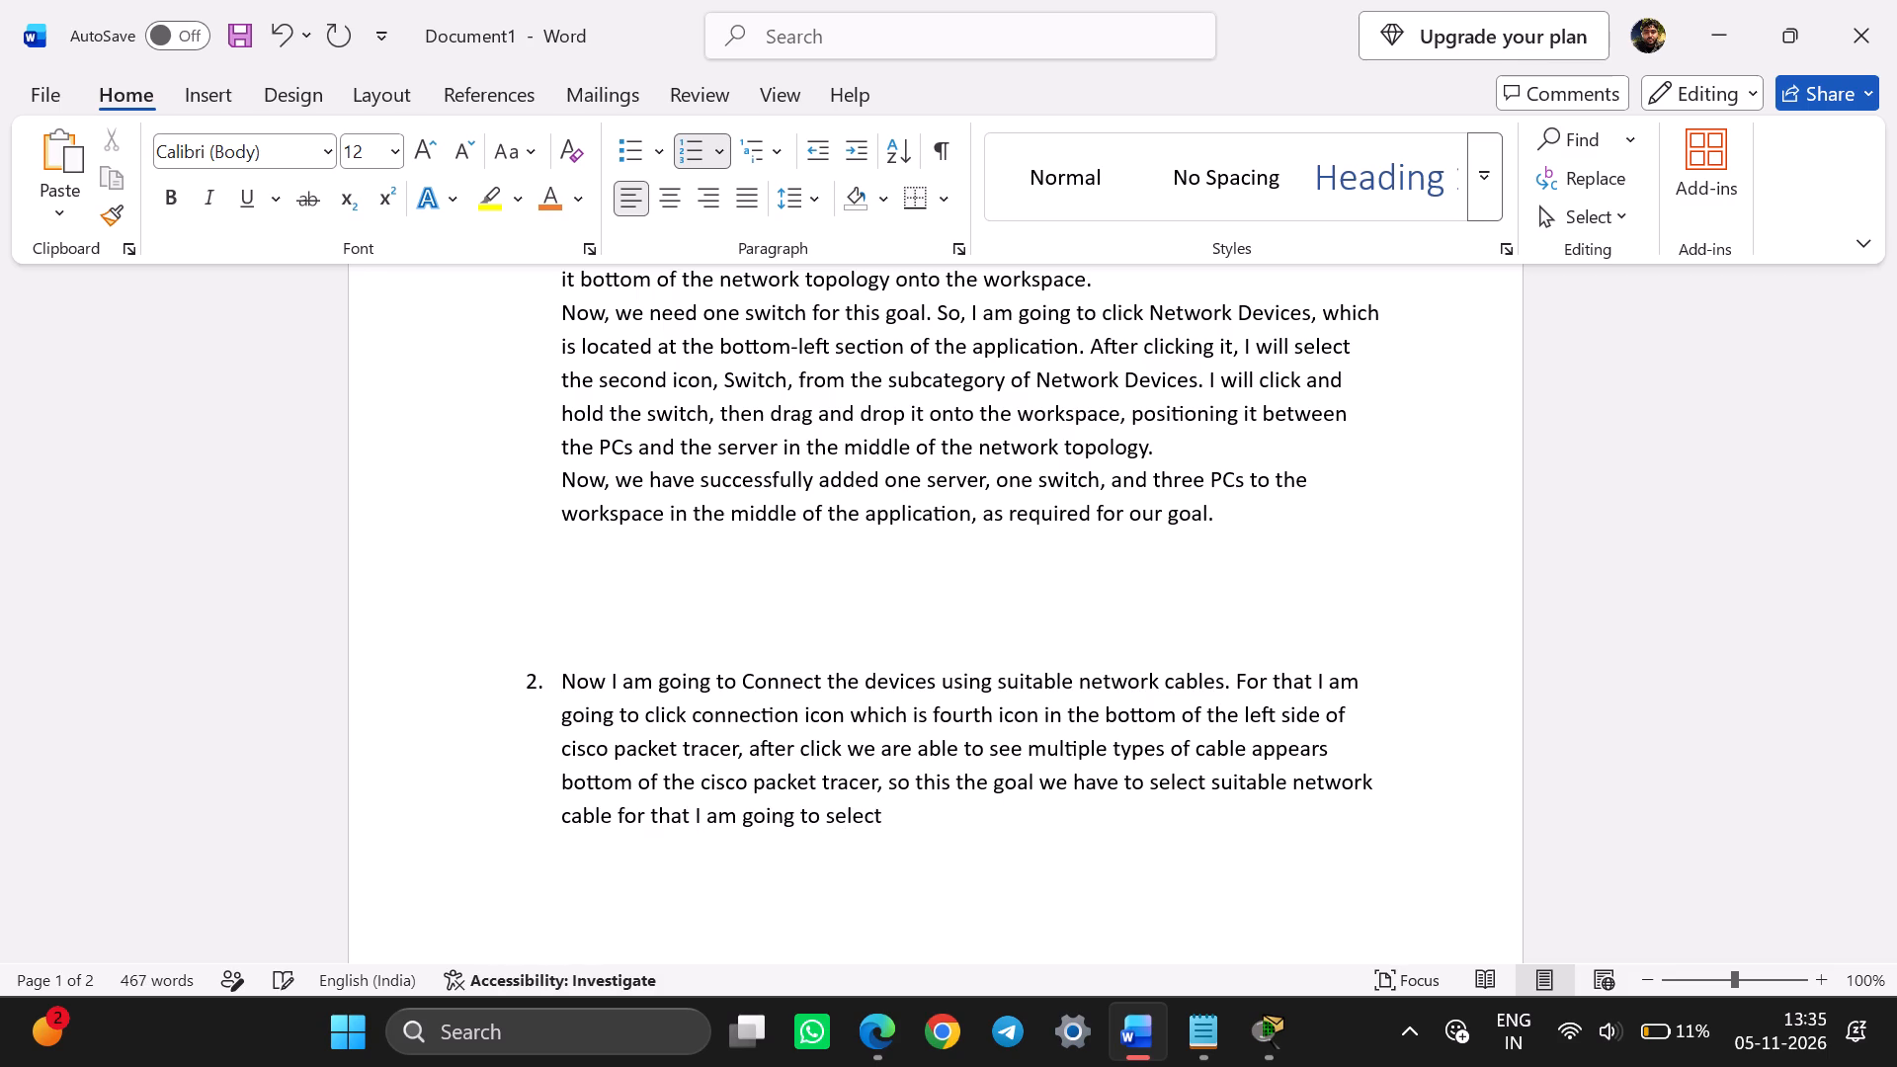
key(space)
text(first)
key(space)
text(cable)
key(space)
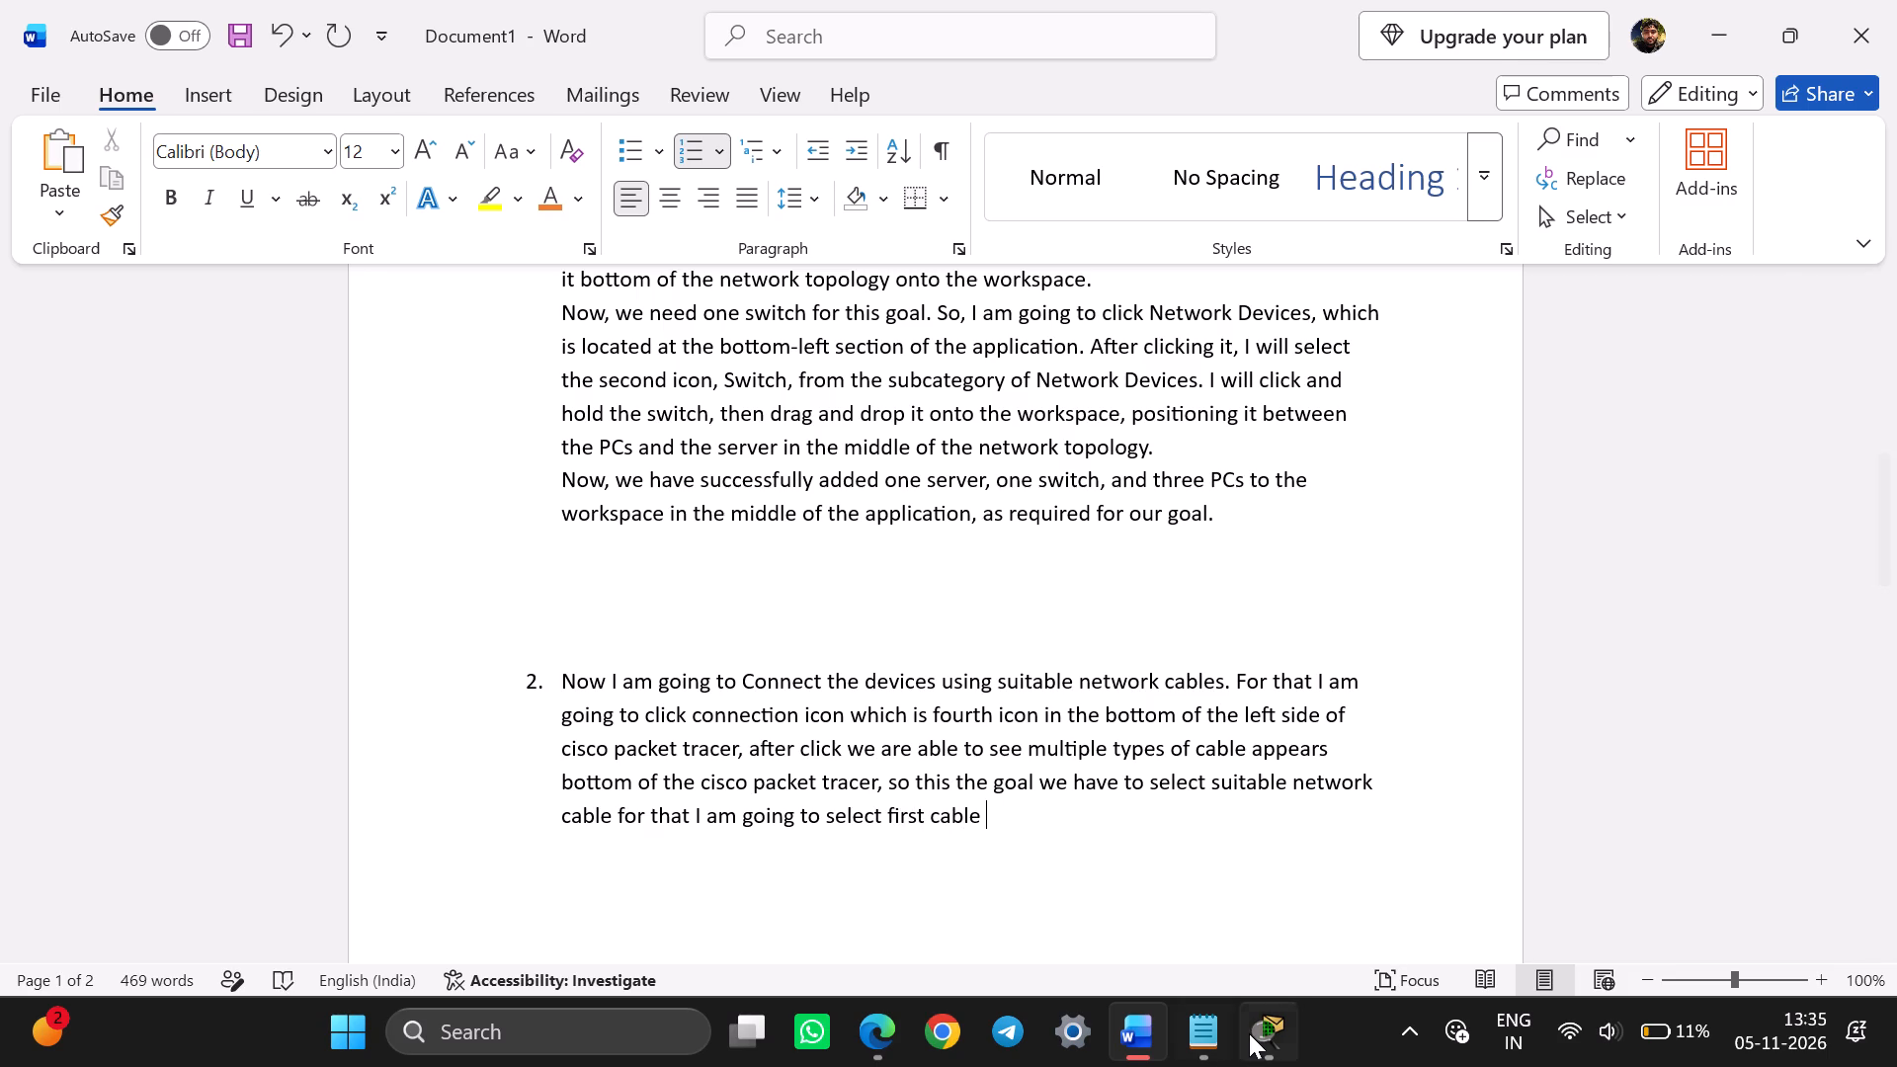
click(1249, 1033)
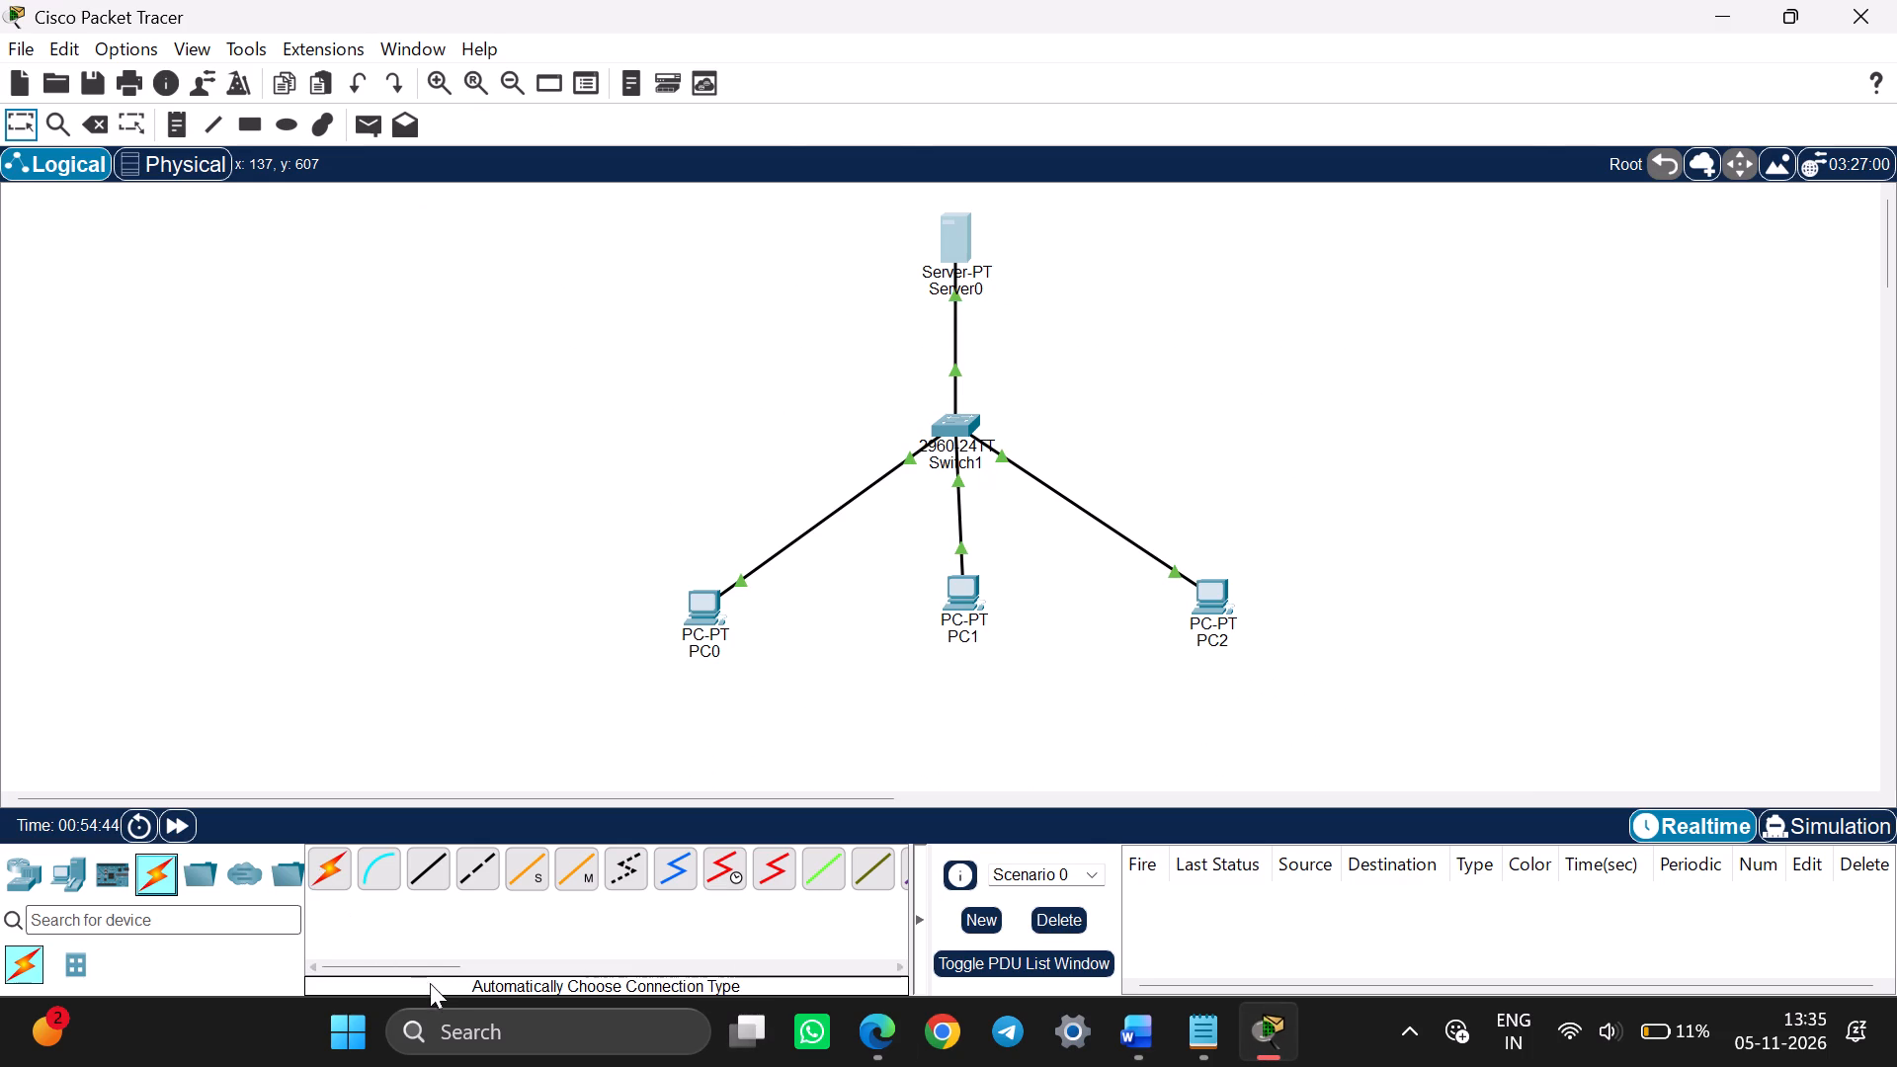
drag(449, 993, 677, 988)
click(881, 1042)
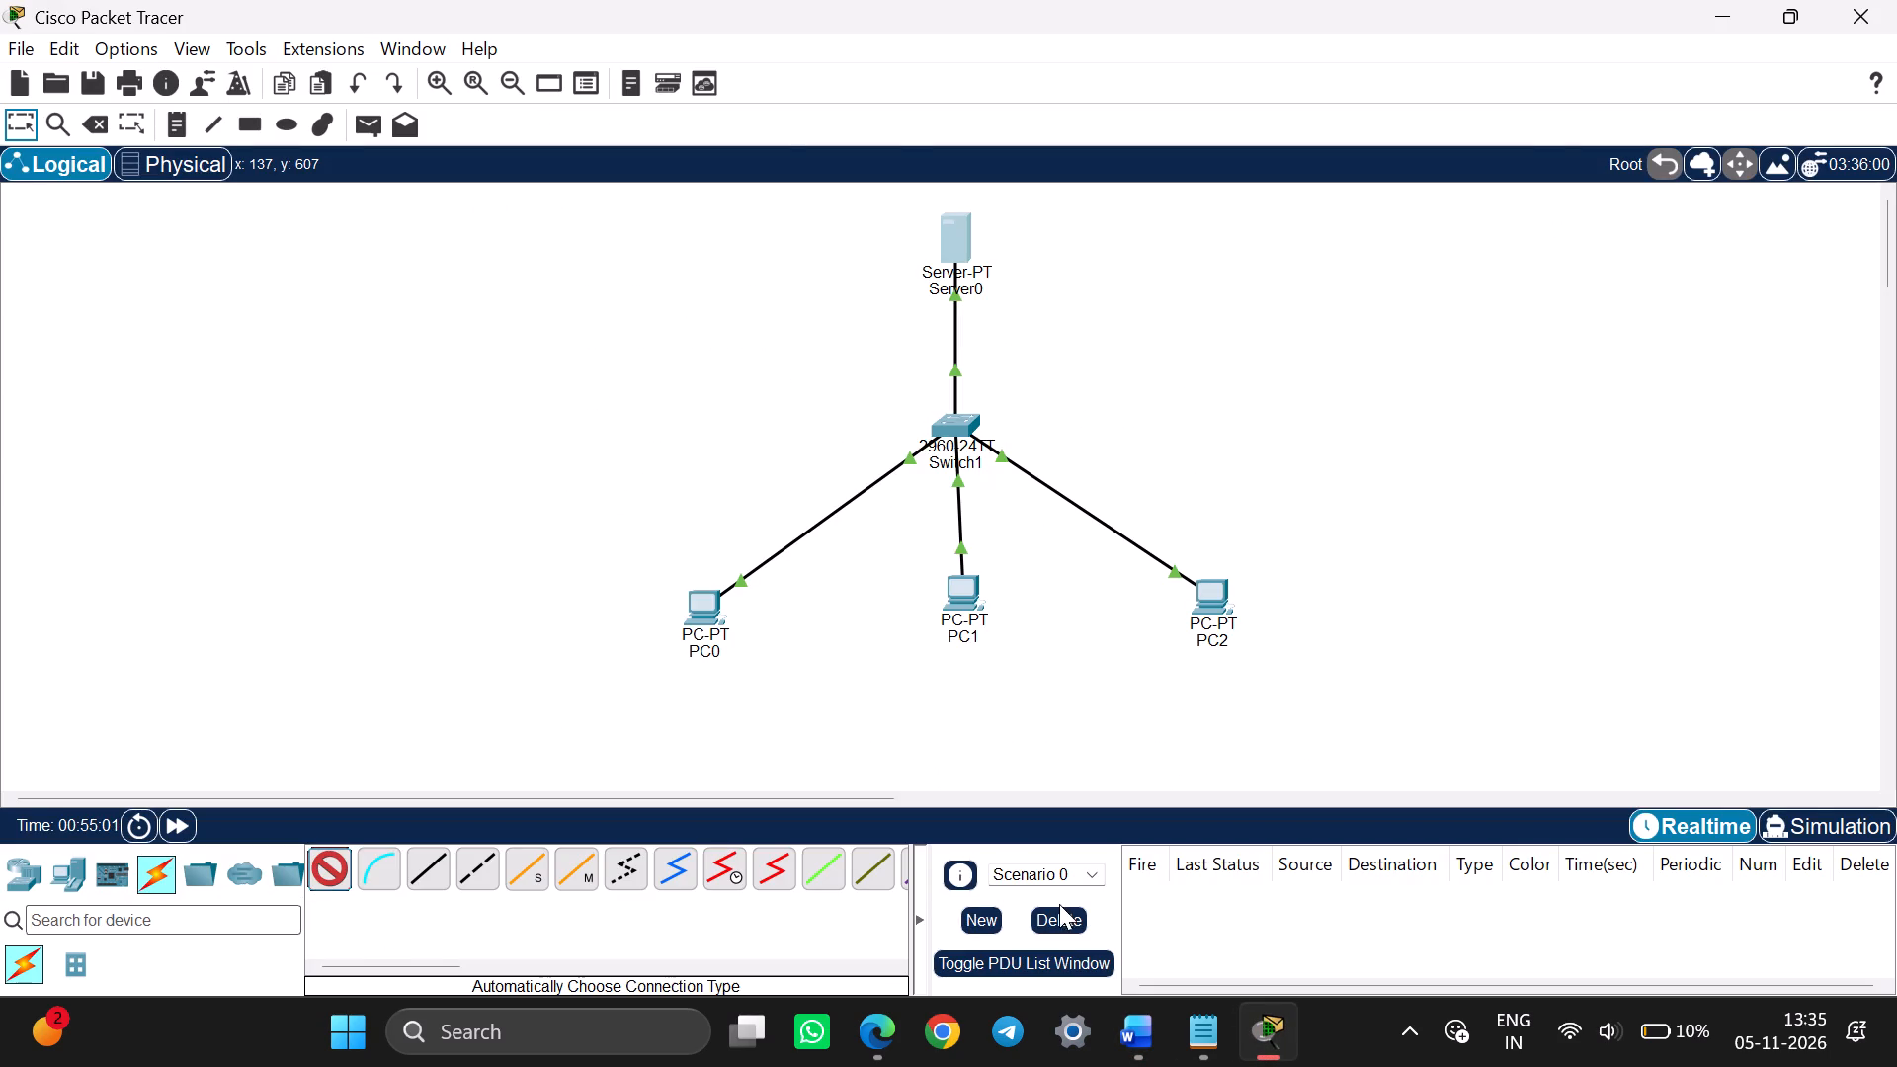
click(1127, 1042)
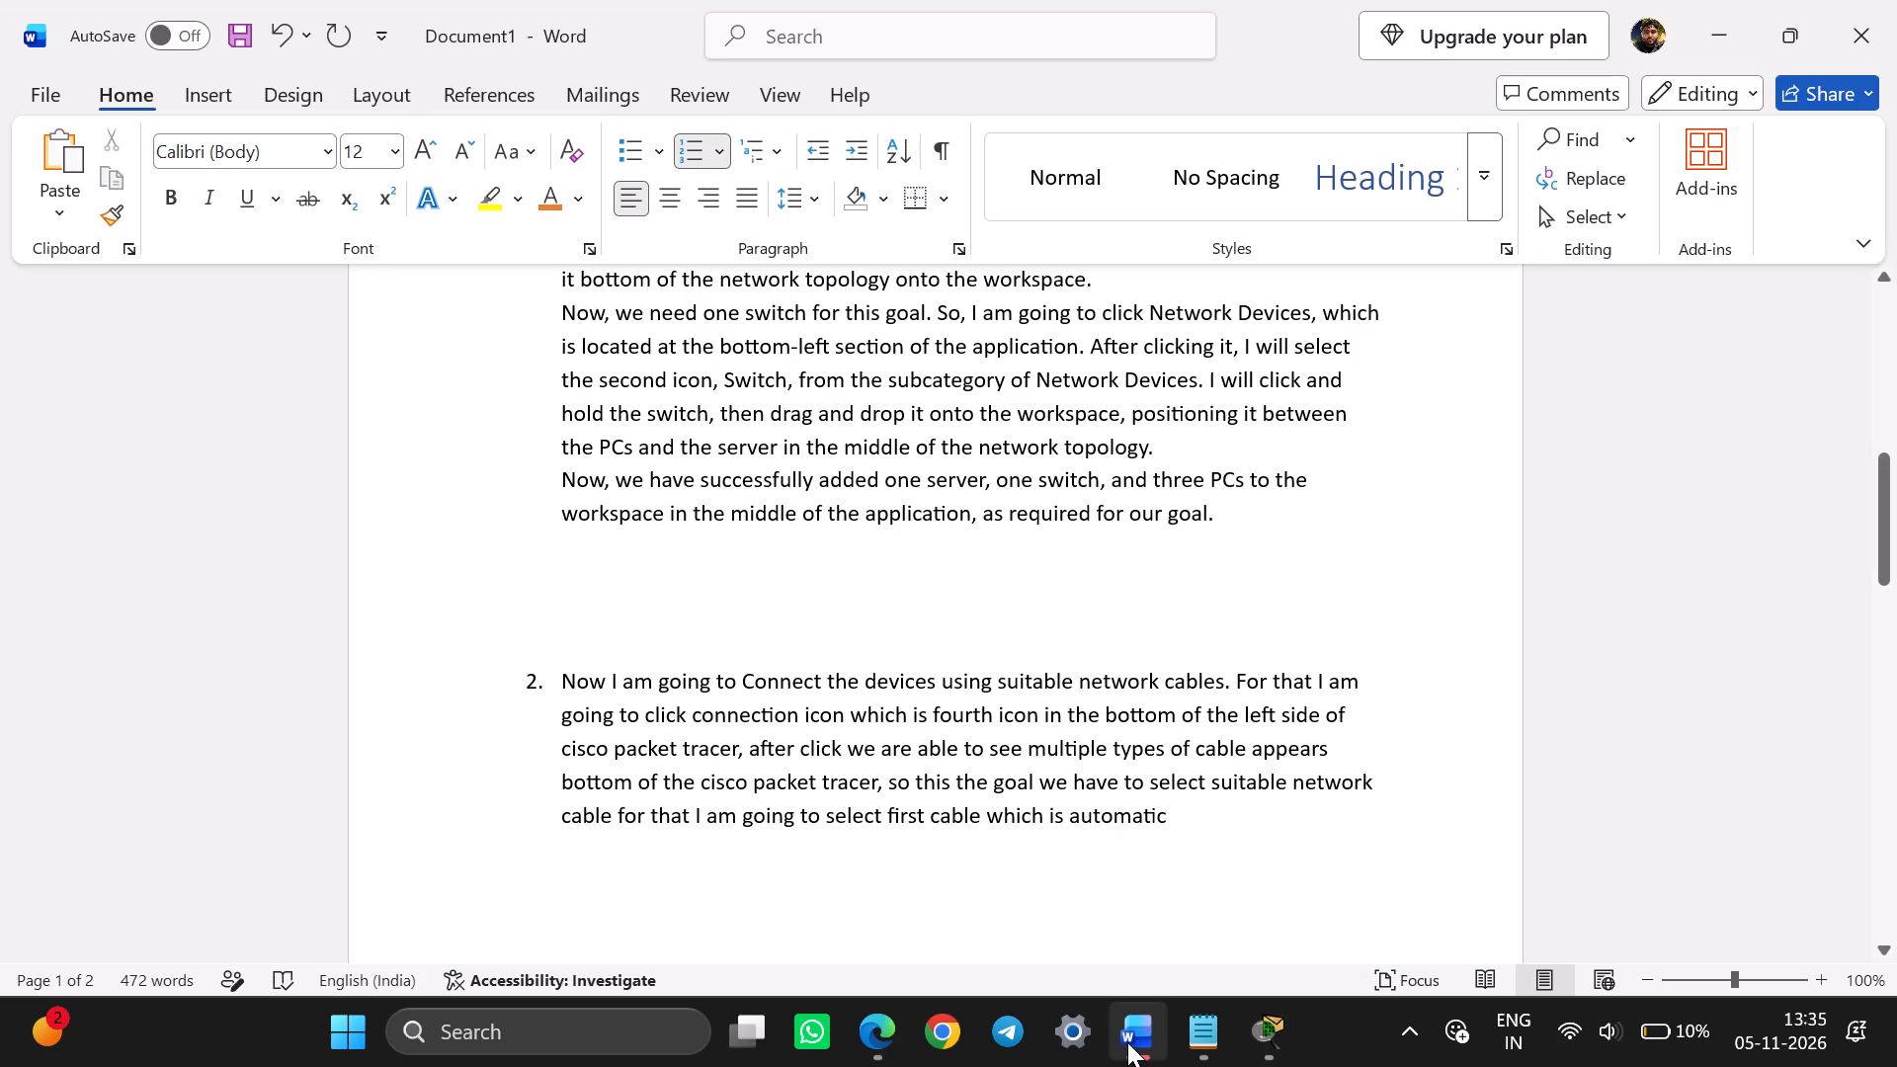
key(BackSpace)
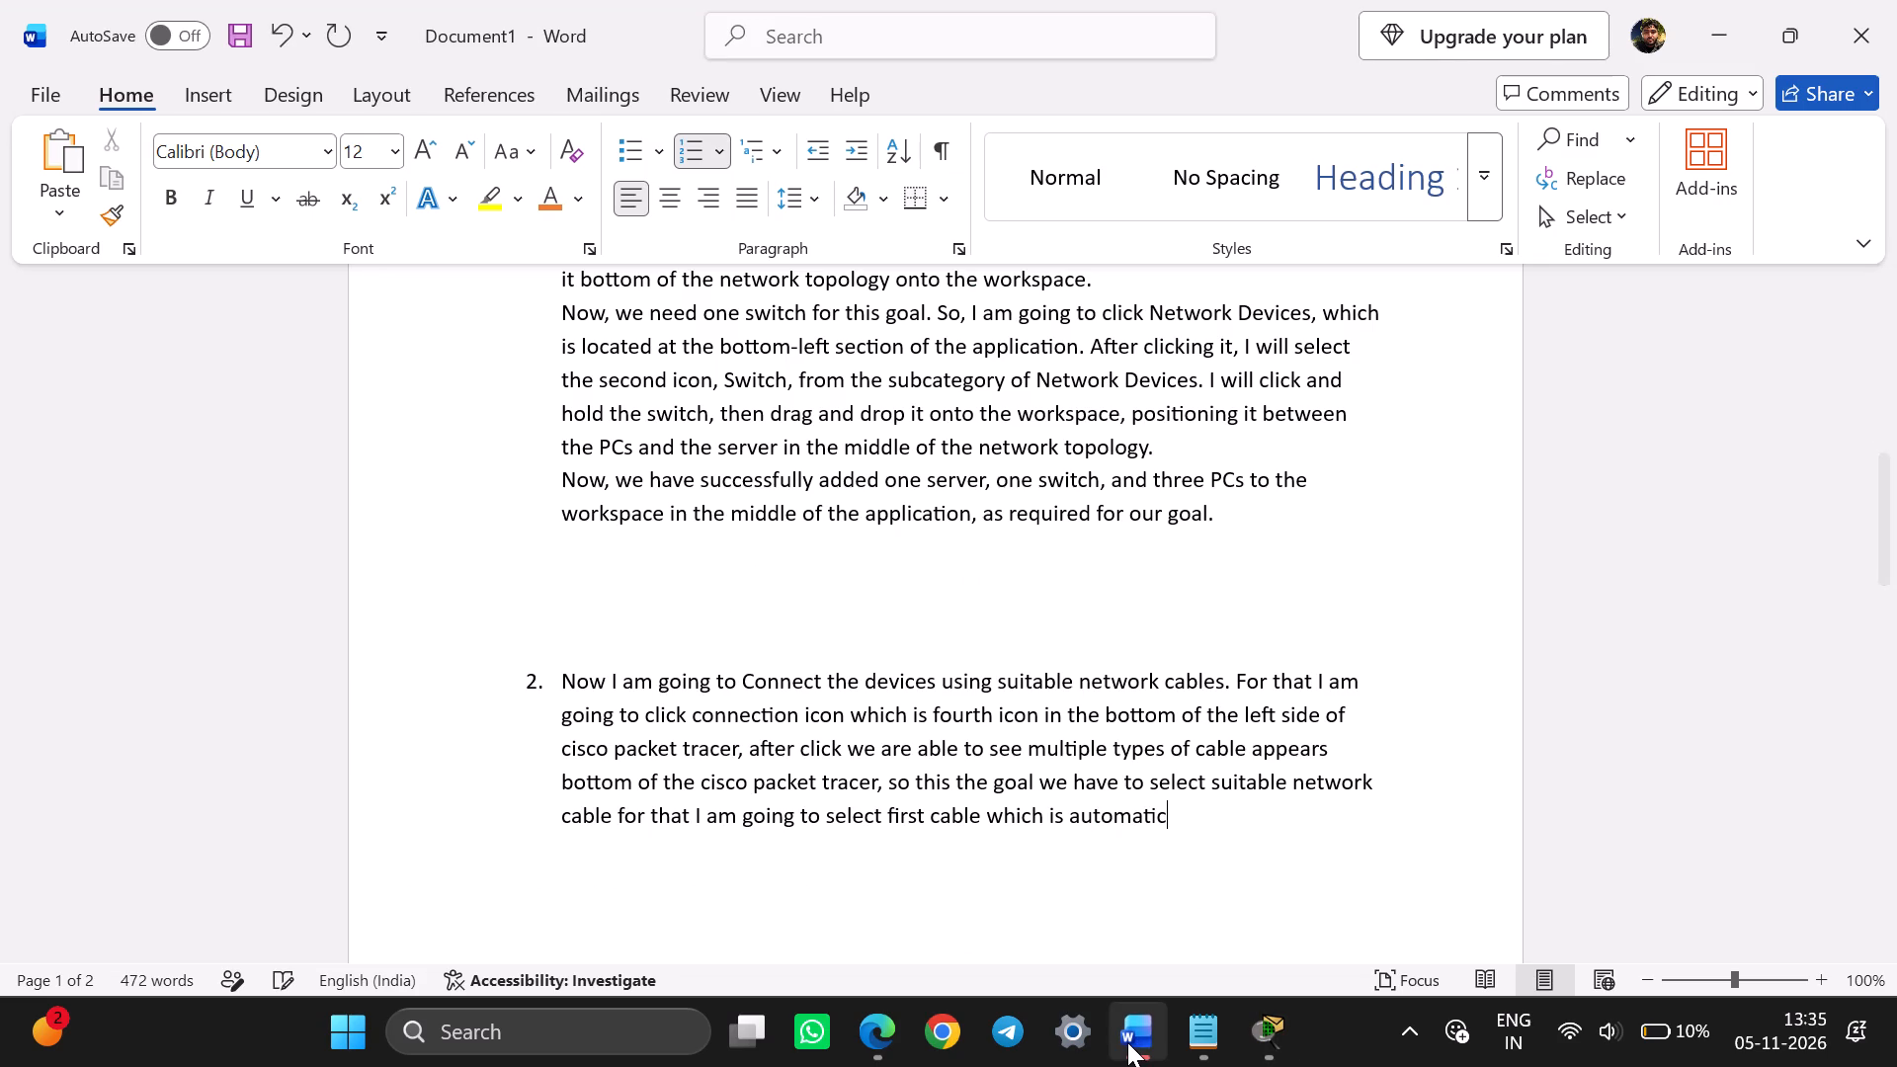
text(ally)
key(space)
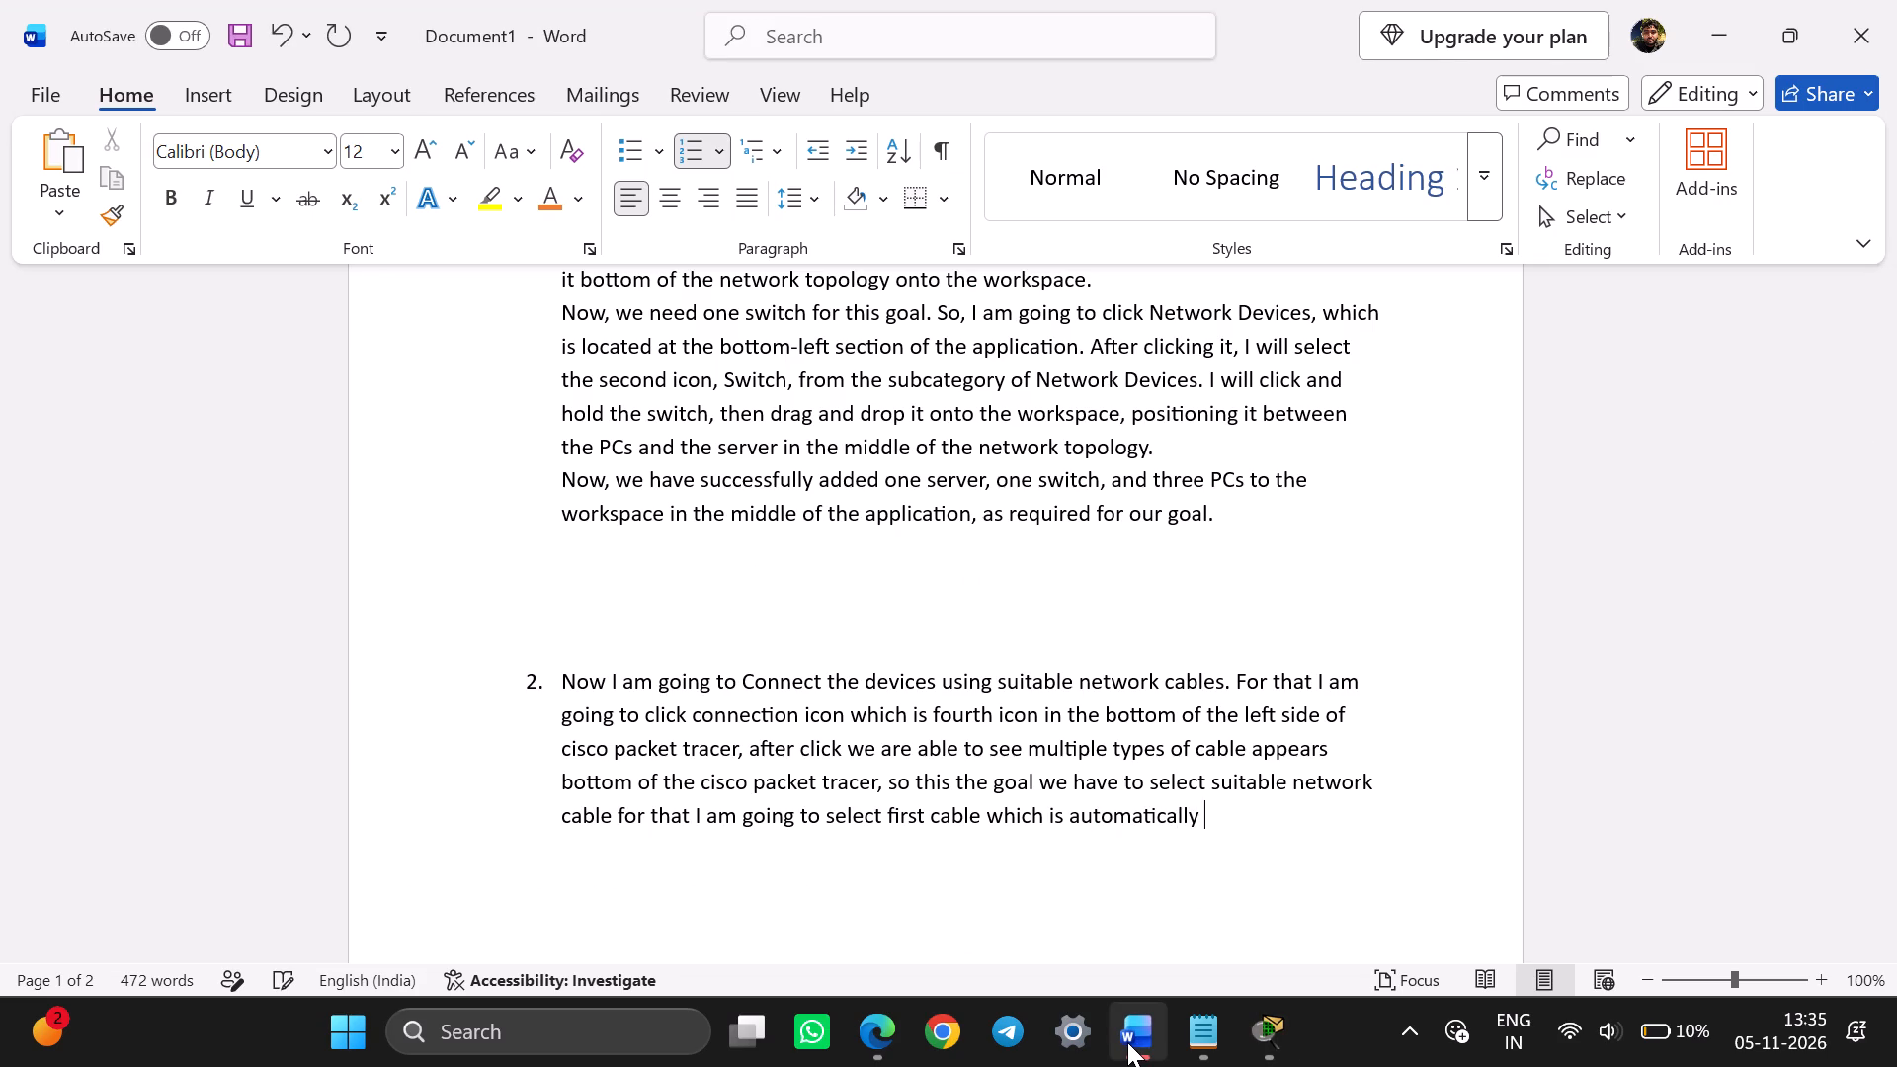
click(1127, 1042)
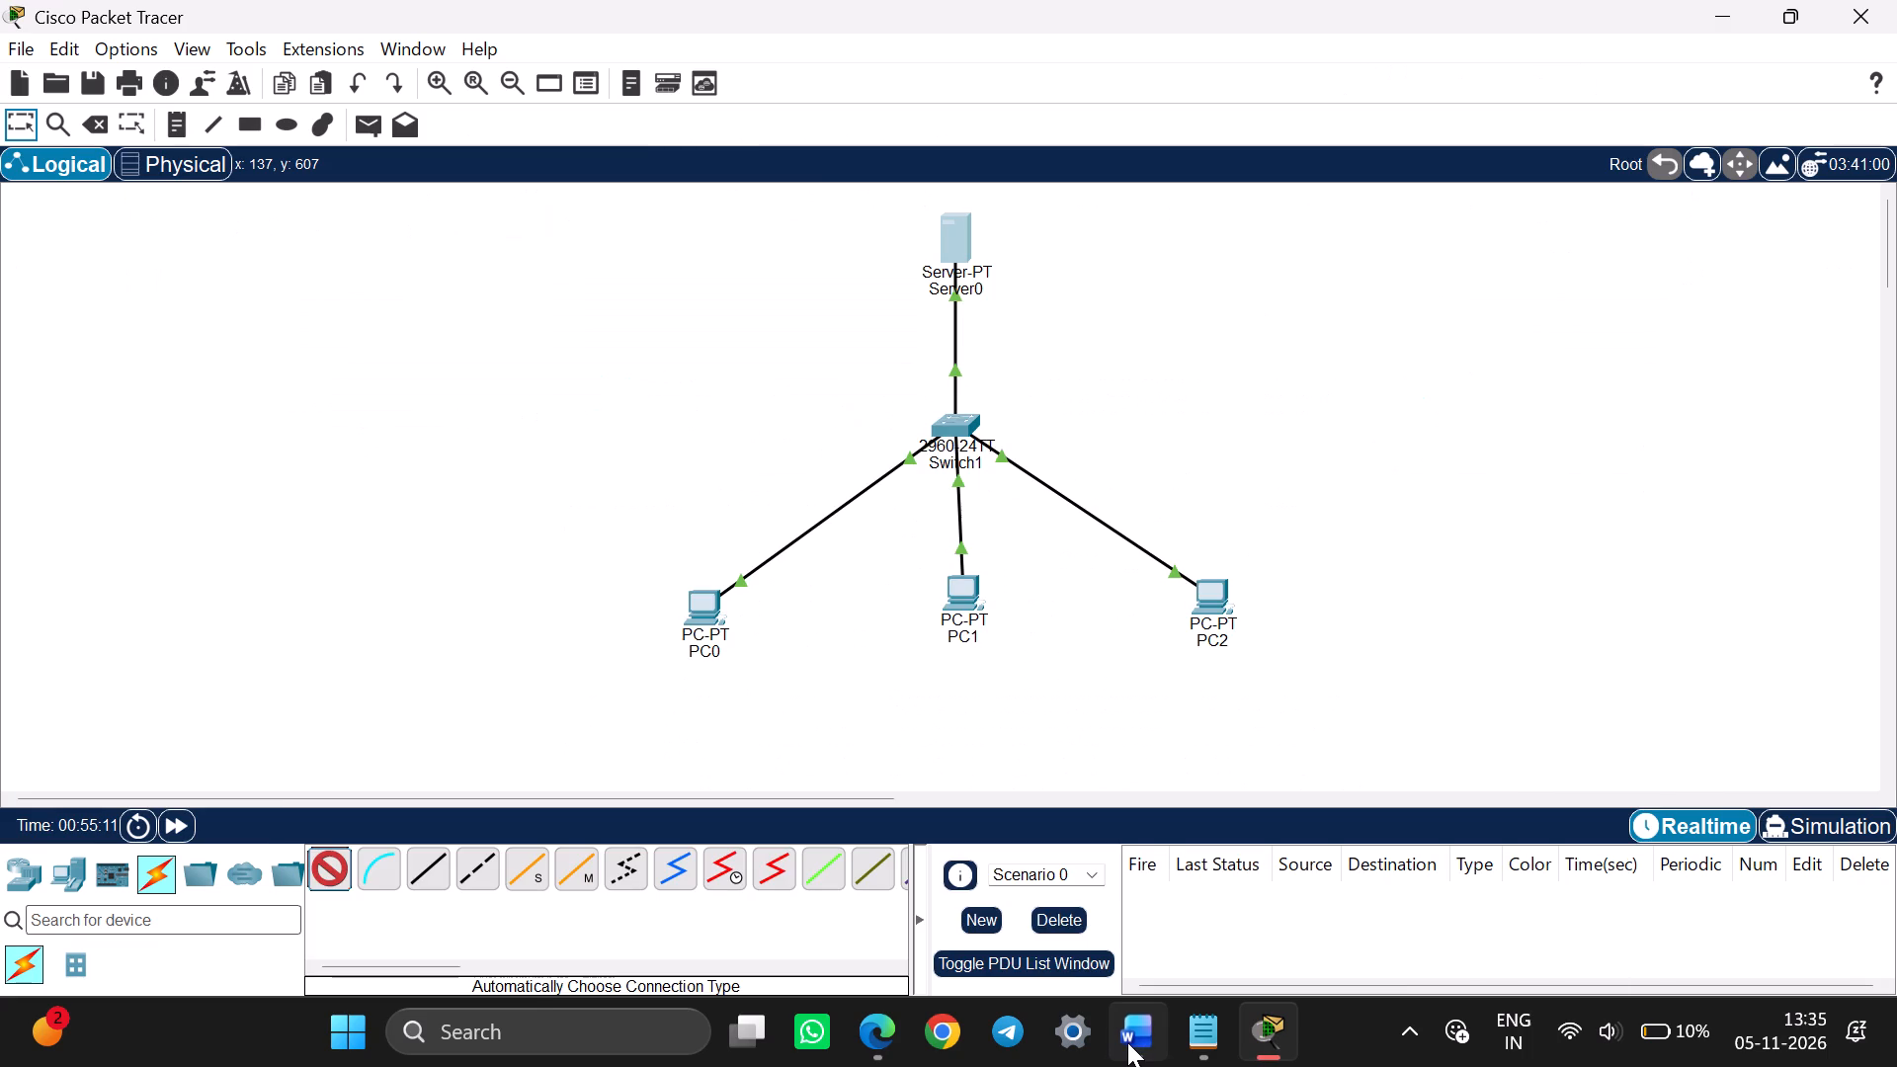
click(1127, 1042)
text(choose)
key(space)
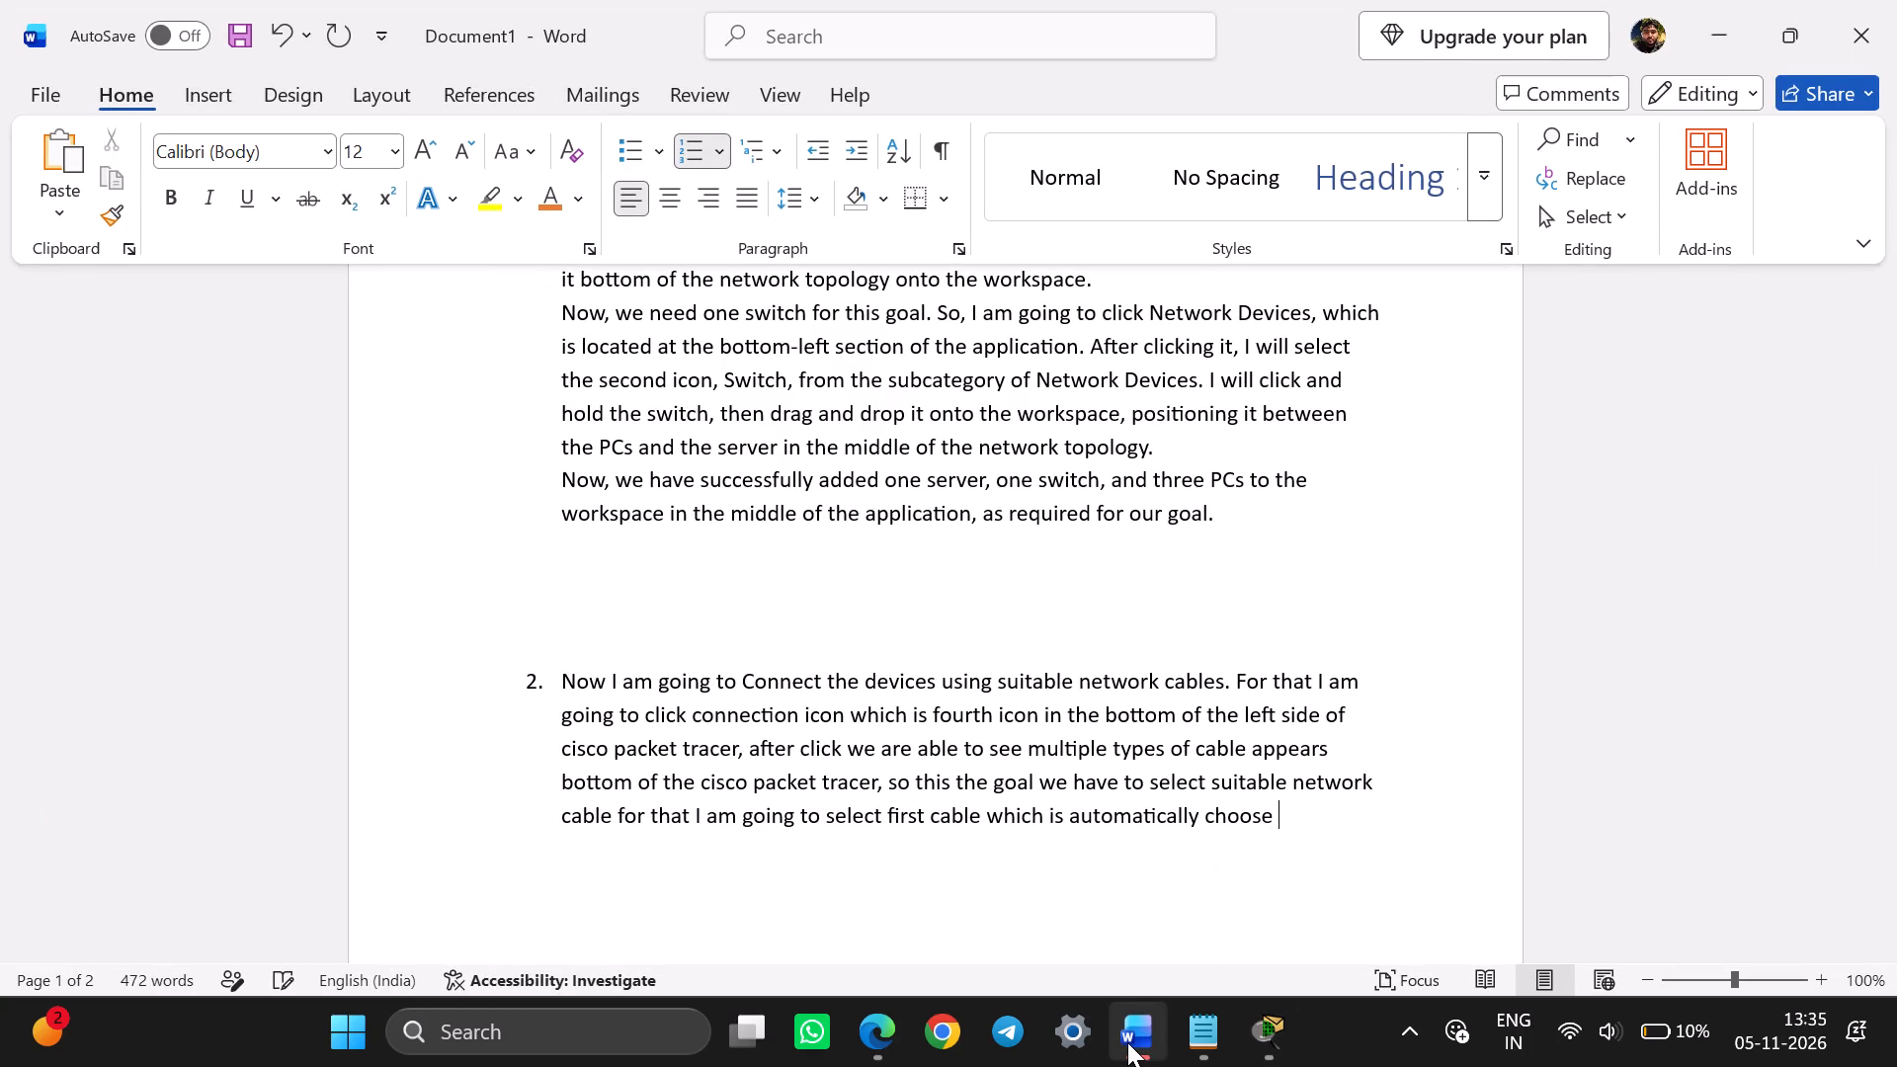
text(connection t)
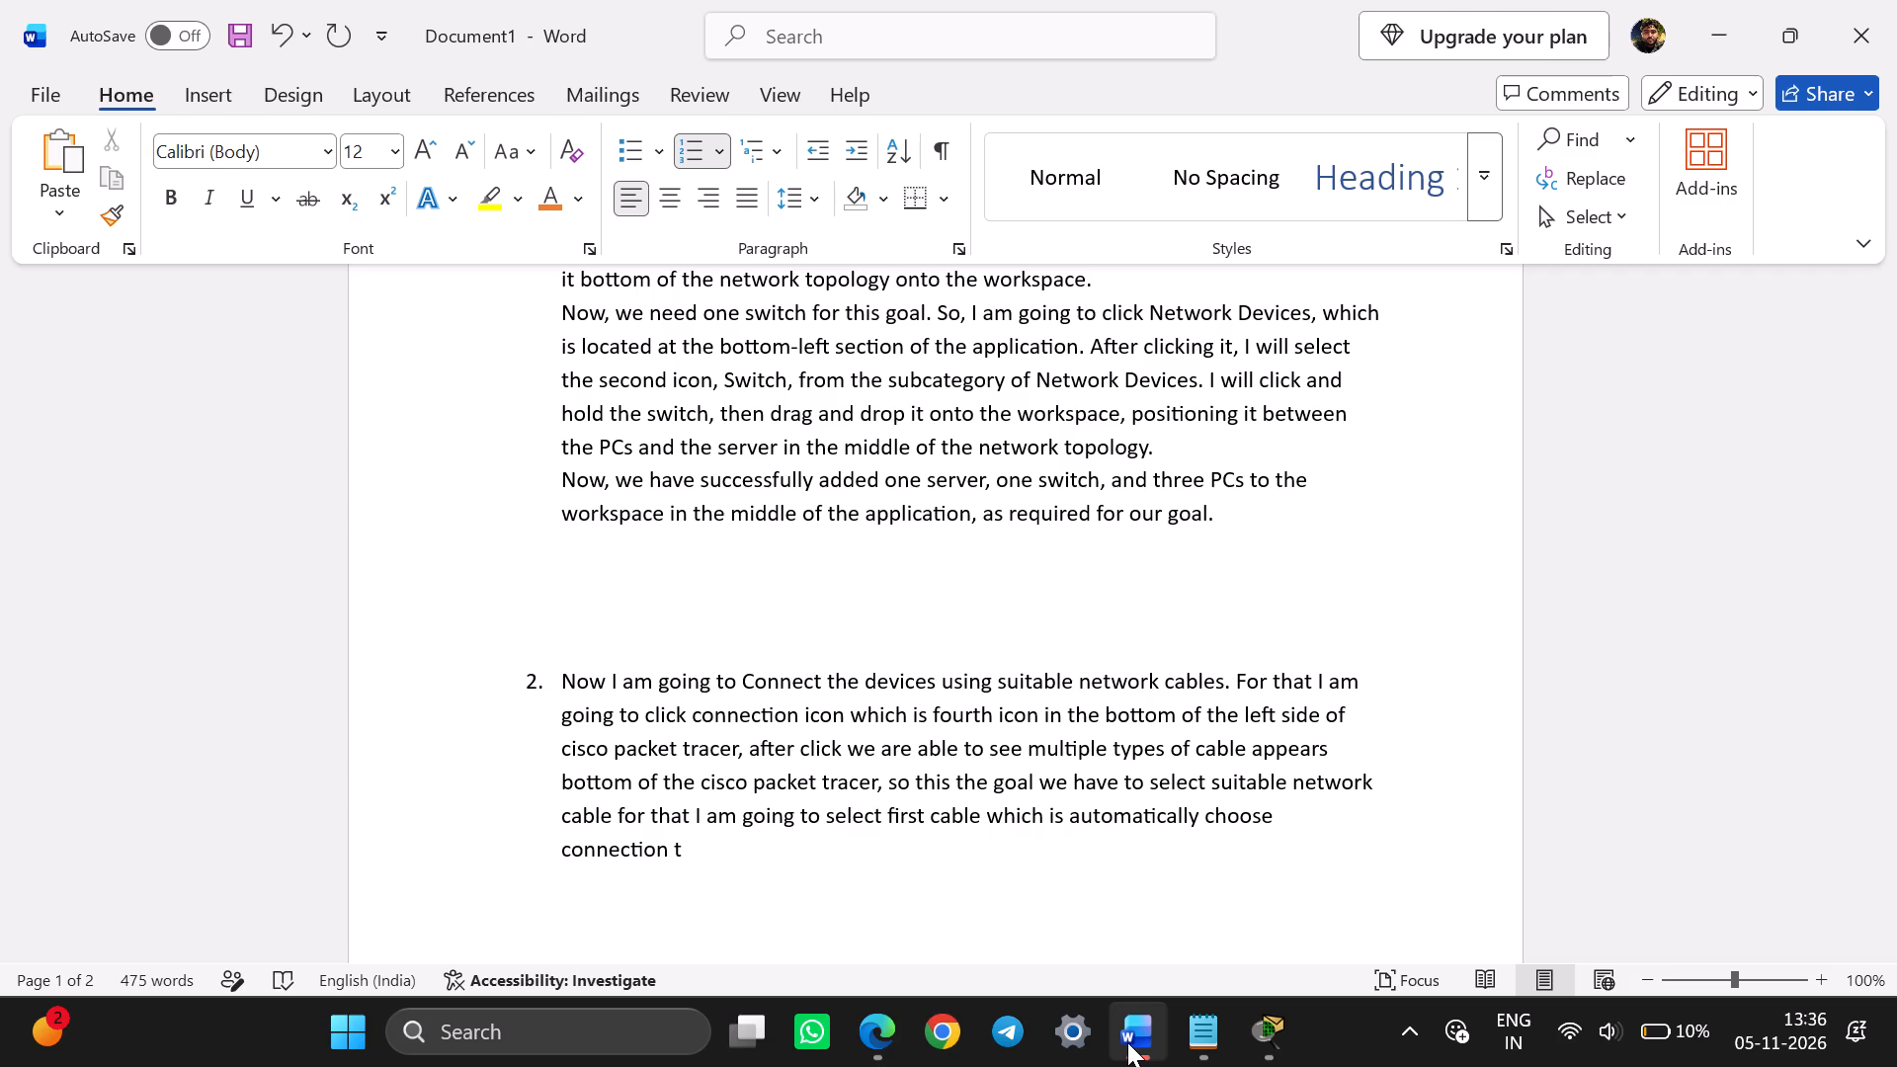
text(ype)
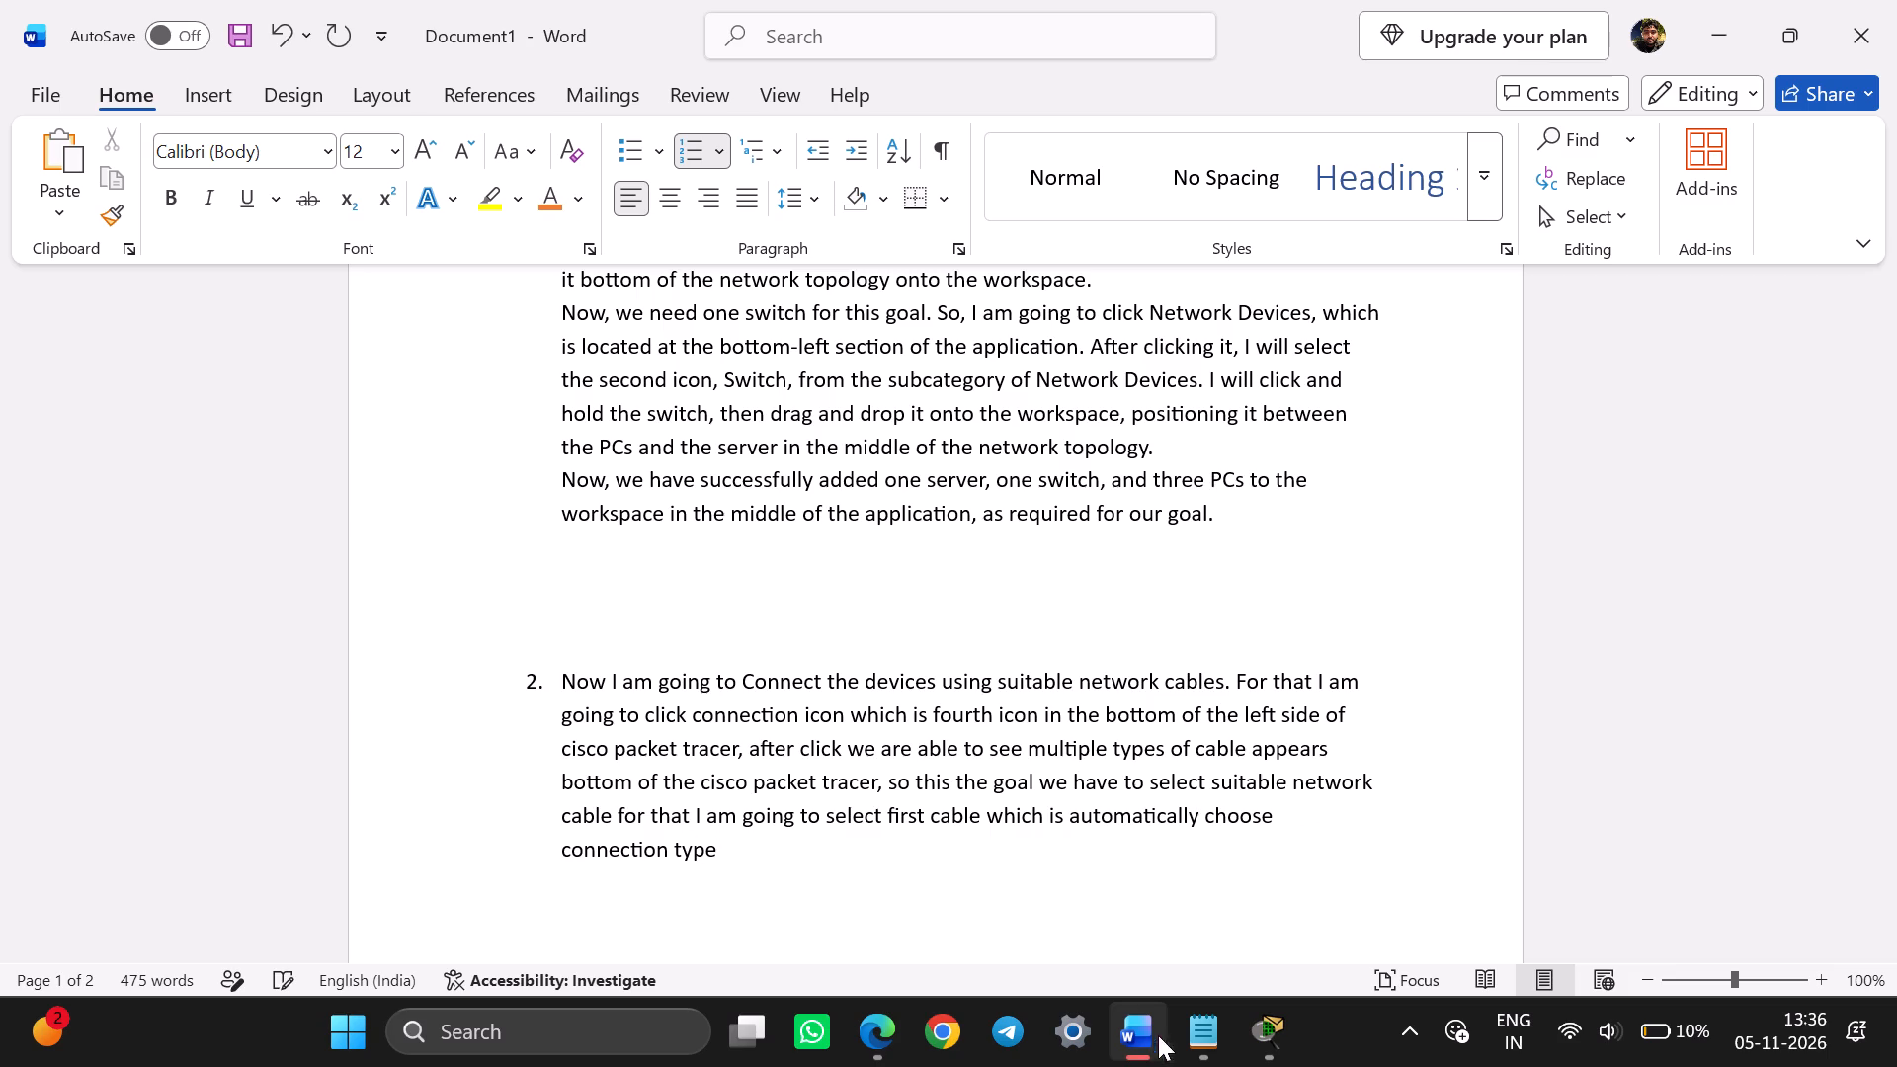
click(1136, 1045)
click(1136, 1045)
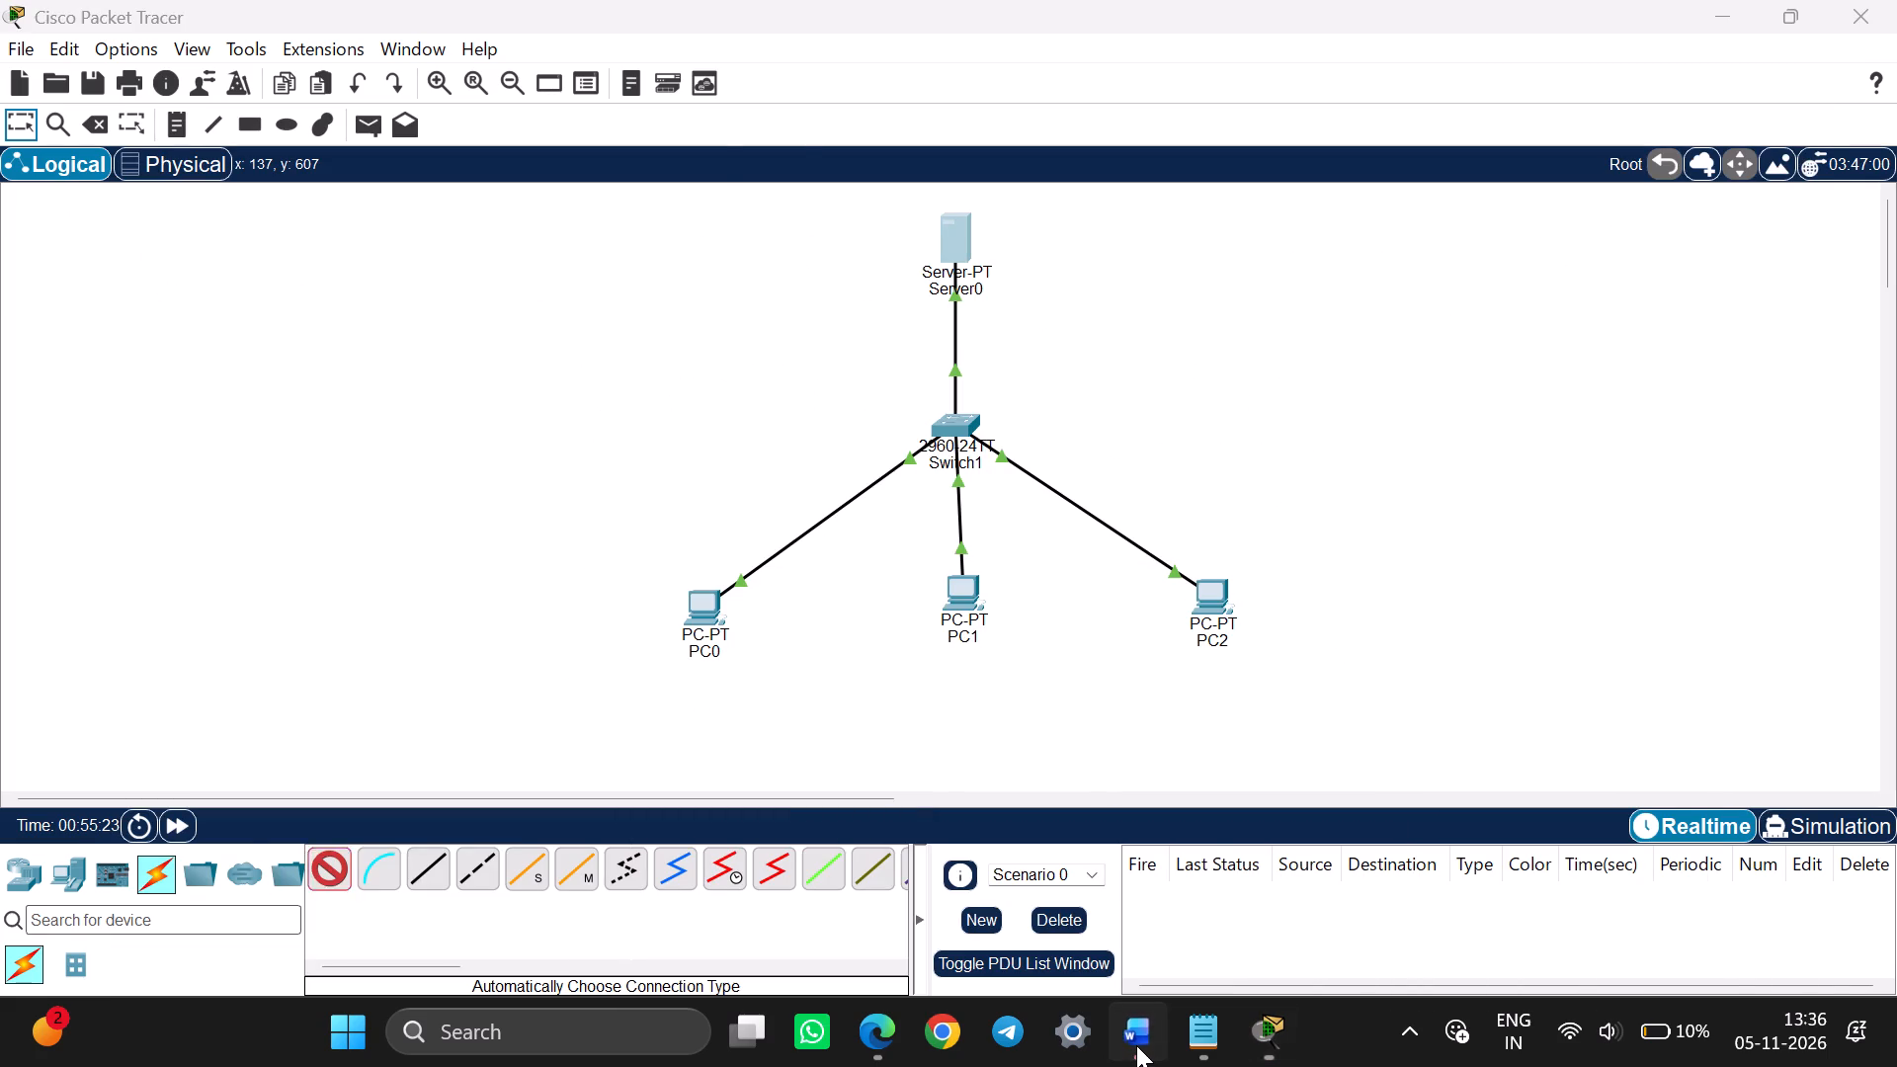
Continue item 2 after "connection type" with "bottom of the app".
key(space)
text(botttom of the cisco)
key(BackSpace)
key(BackSpace)
key(BackSpace)
key(BackSpace)
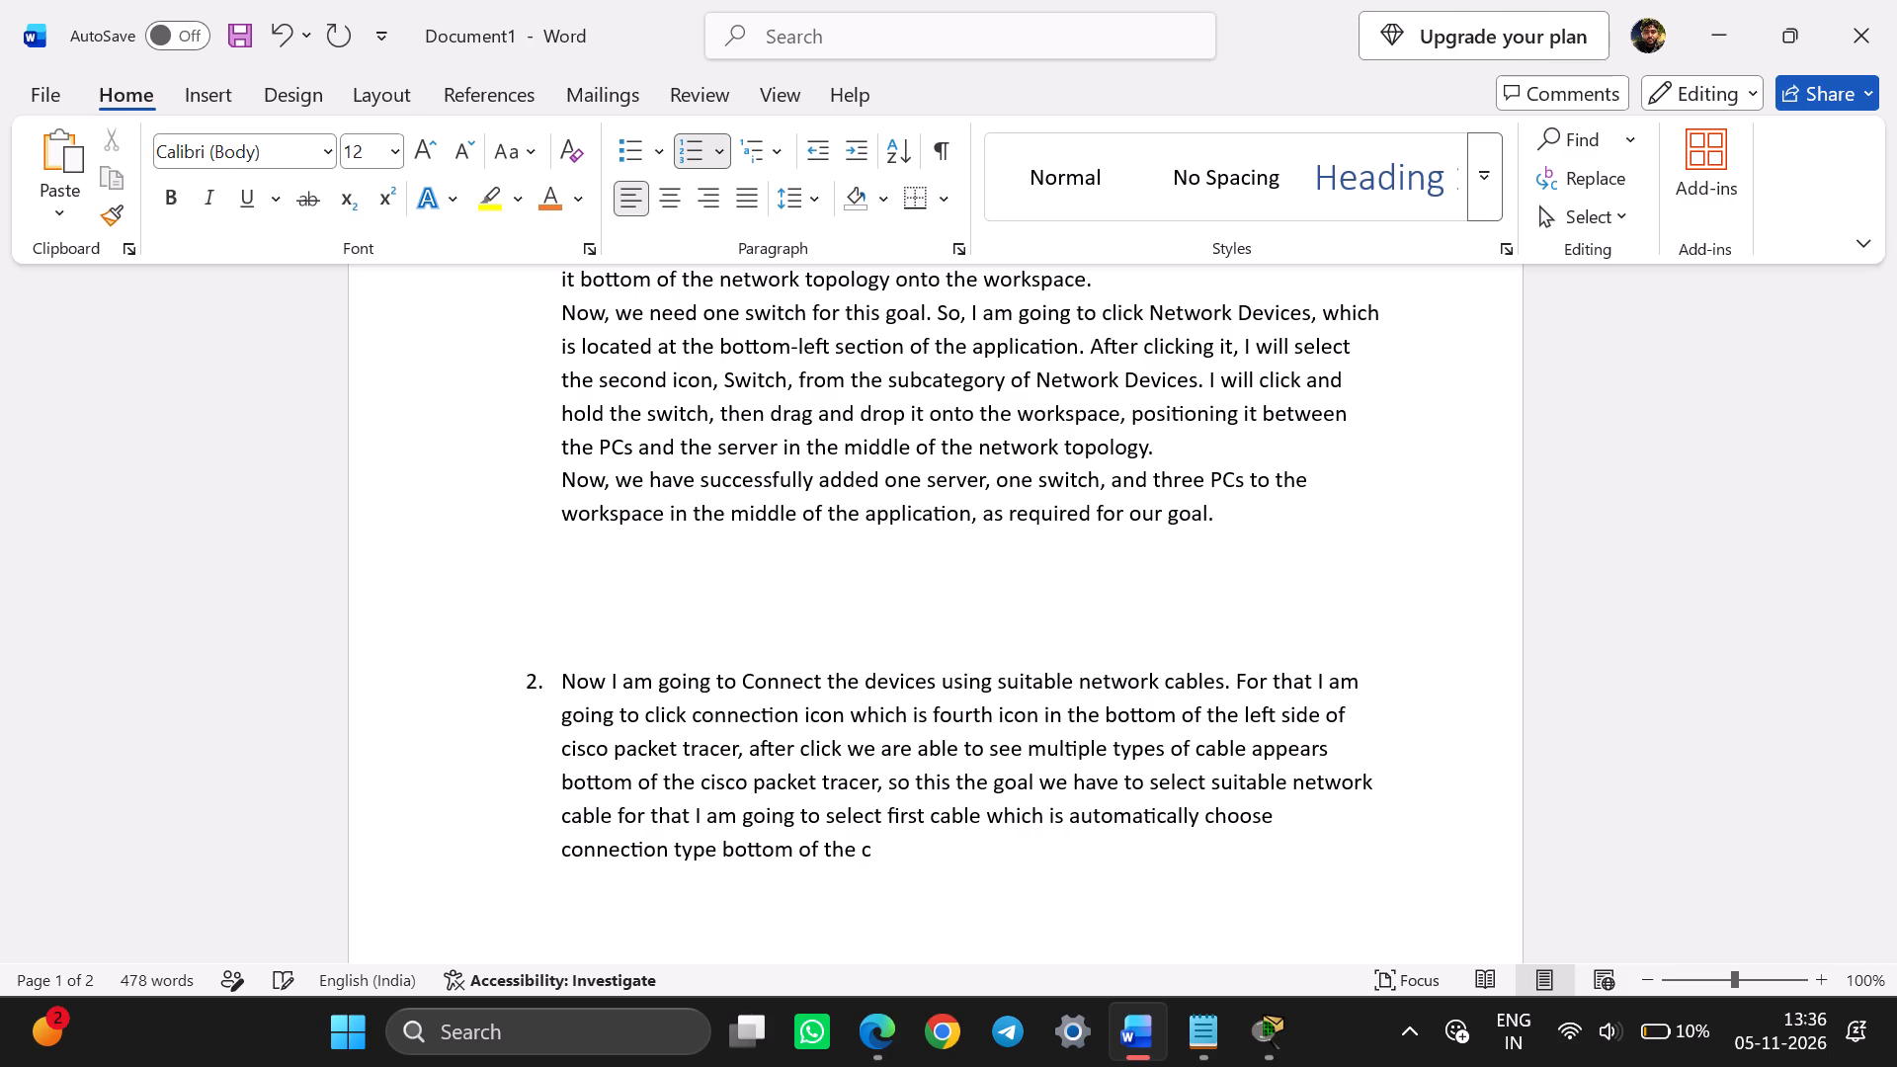
key(BackSpace)
text(app)
Continue item 2 after "bottom of the app" with "after clicking click, I am going to click pc0".
key(space)
text(after clicking)
key(space)
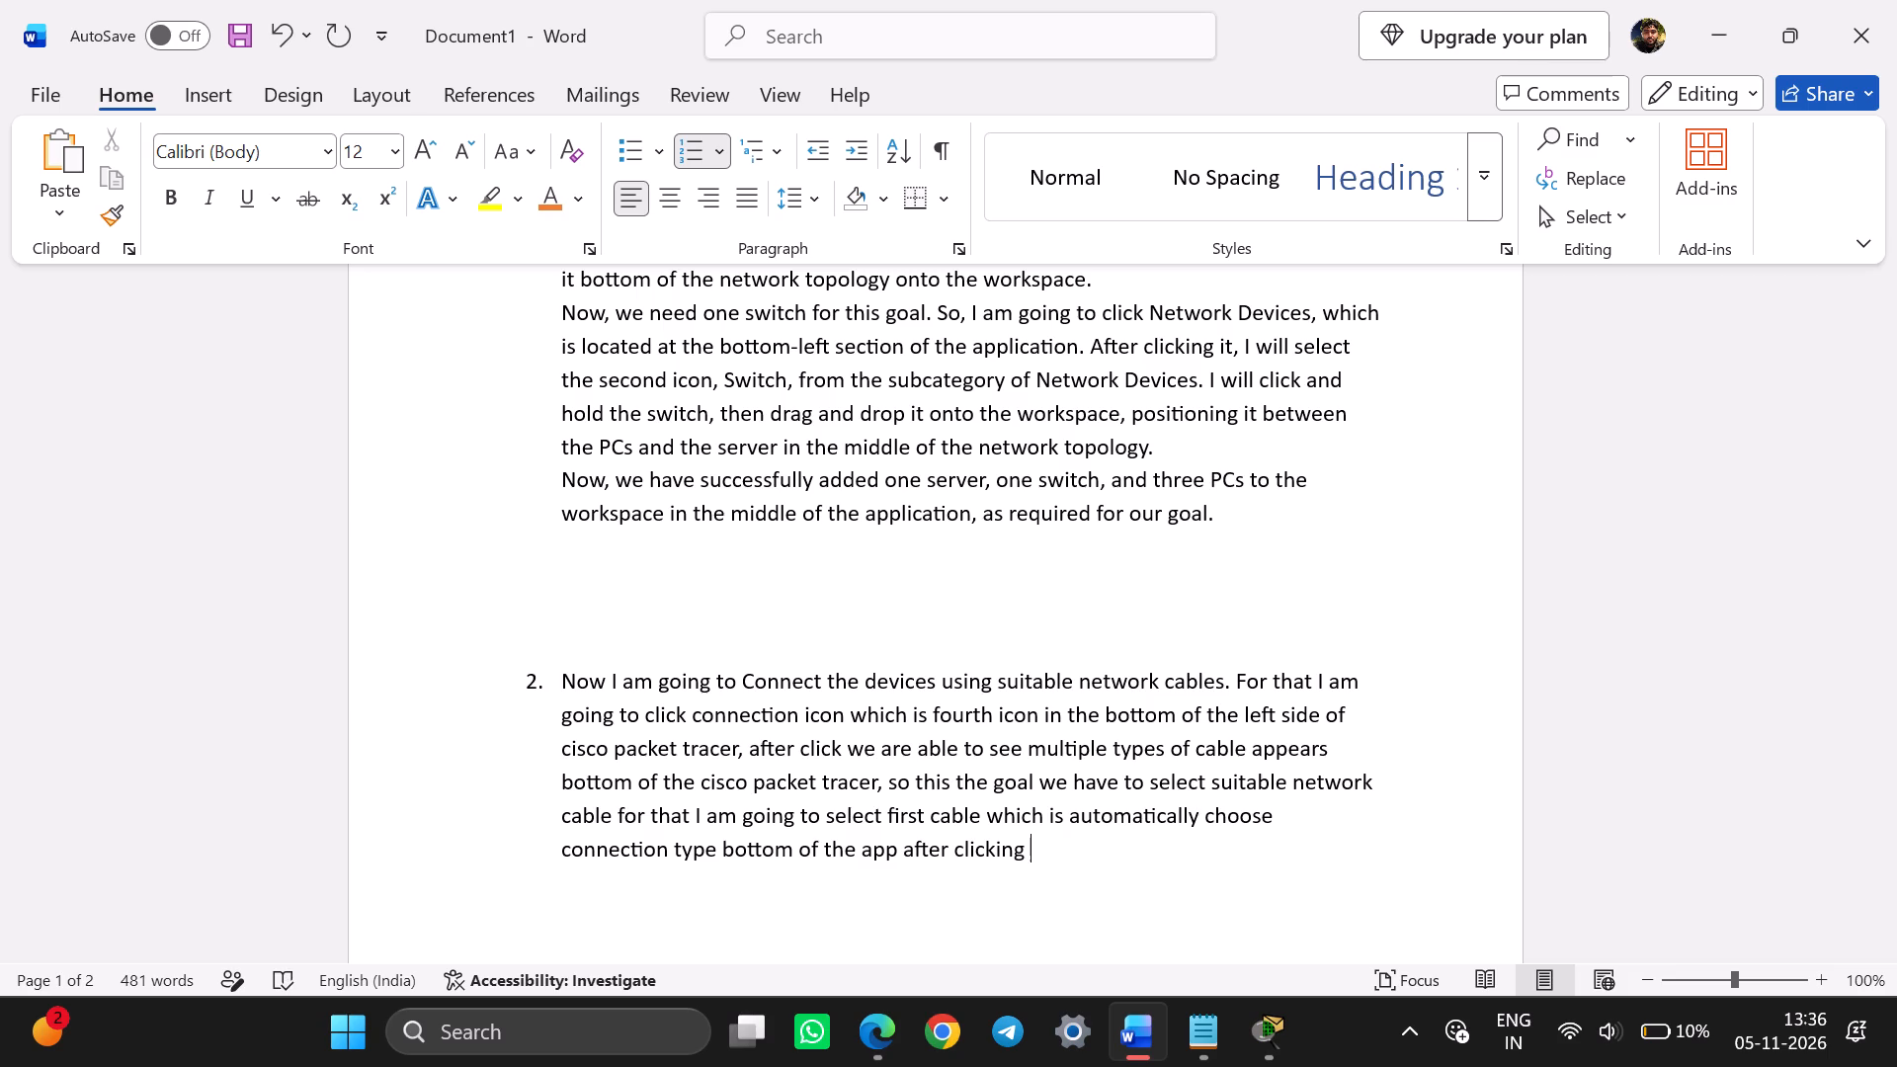
text(clik)
key(BackSpace)
key(BackSpace)
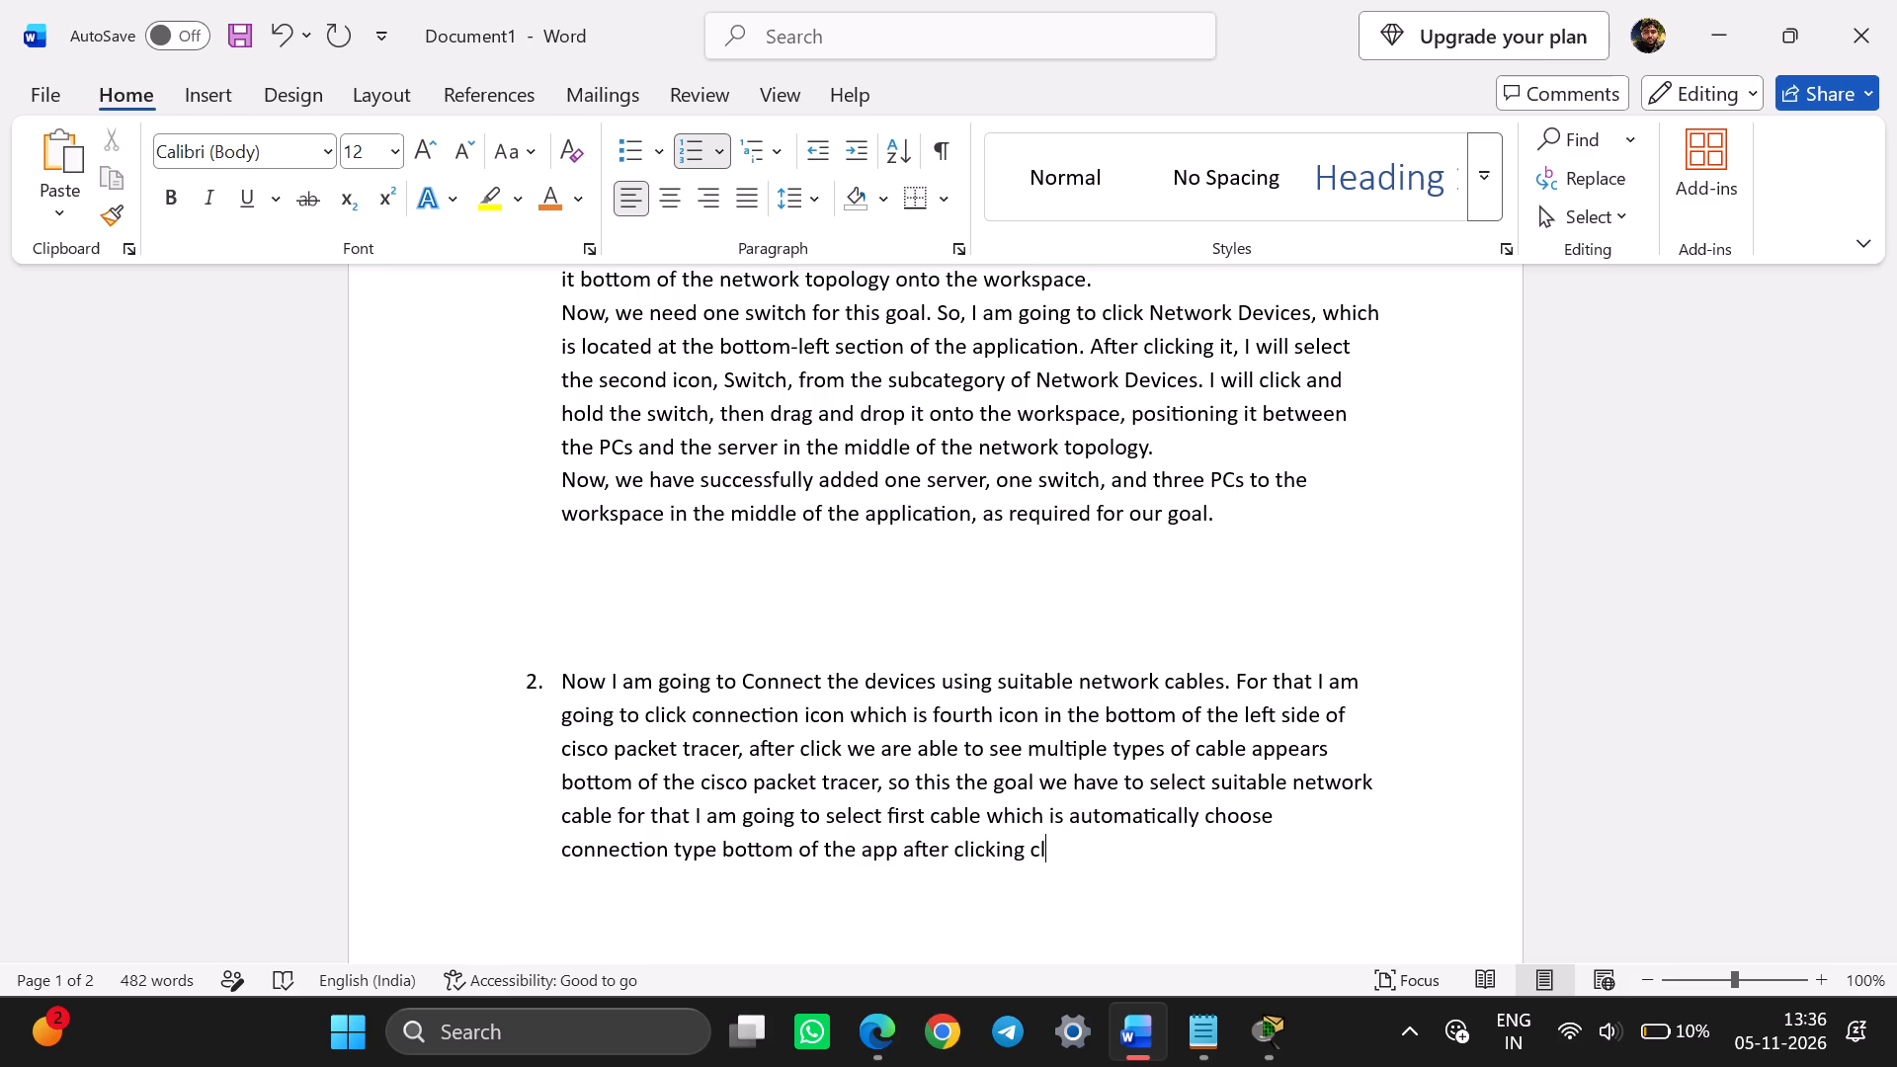
text(ick)
key(space)
key(BackSpace)
text(, i am)
key(space)
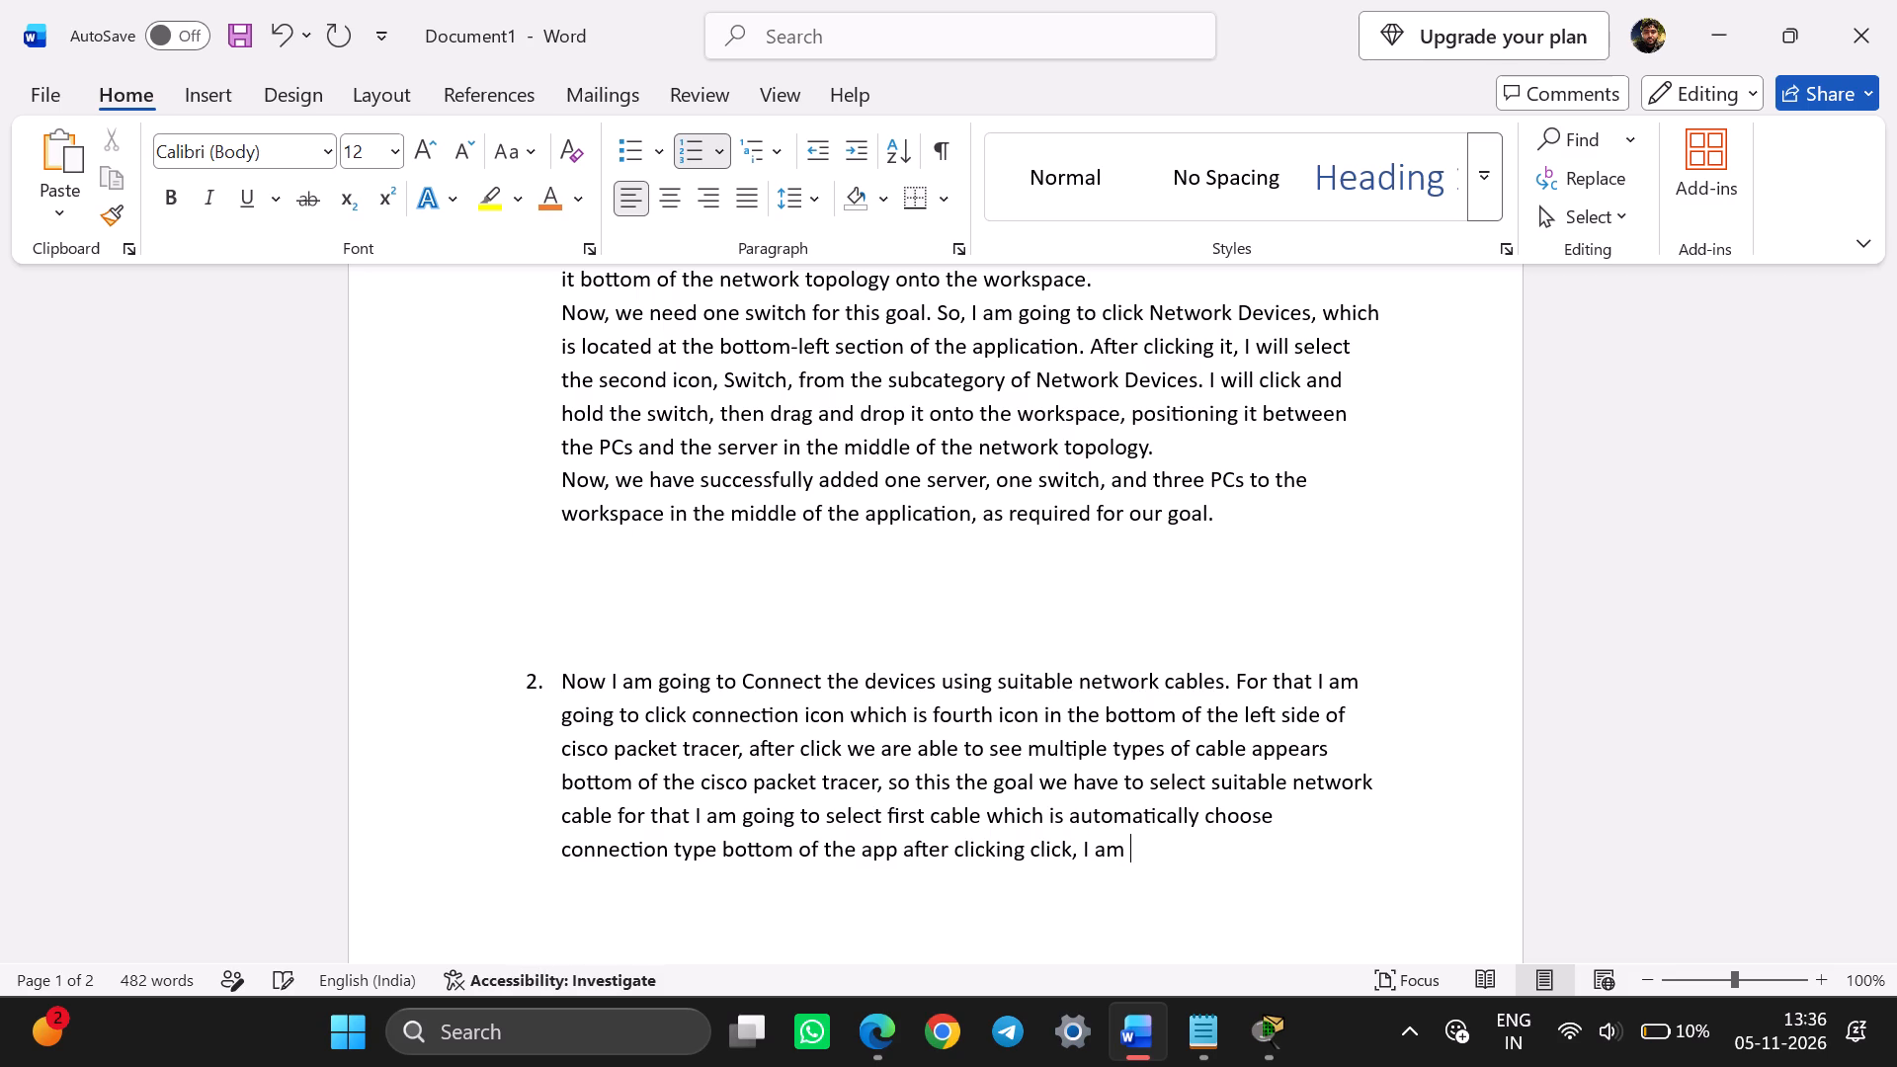
text(going to click)
key(space)
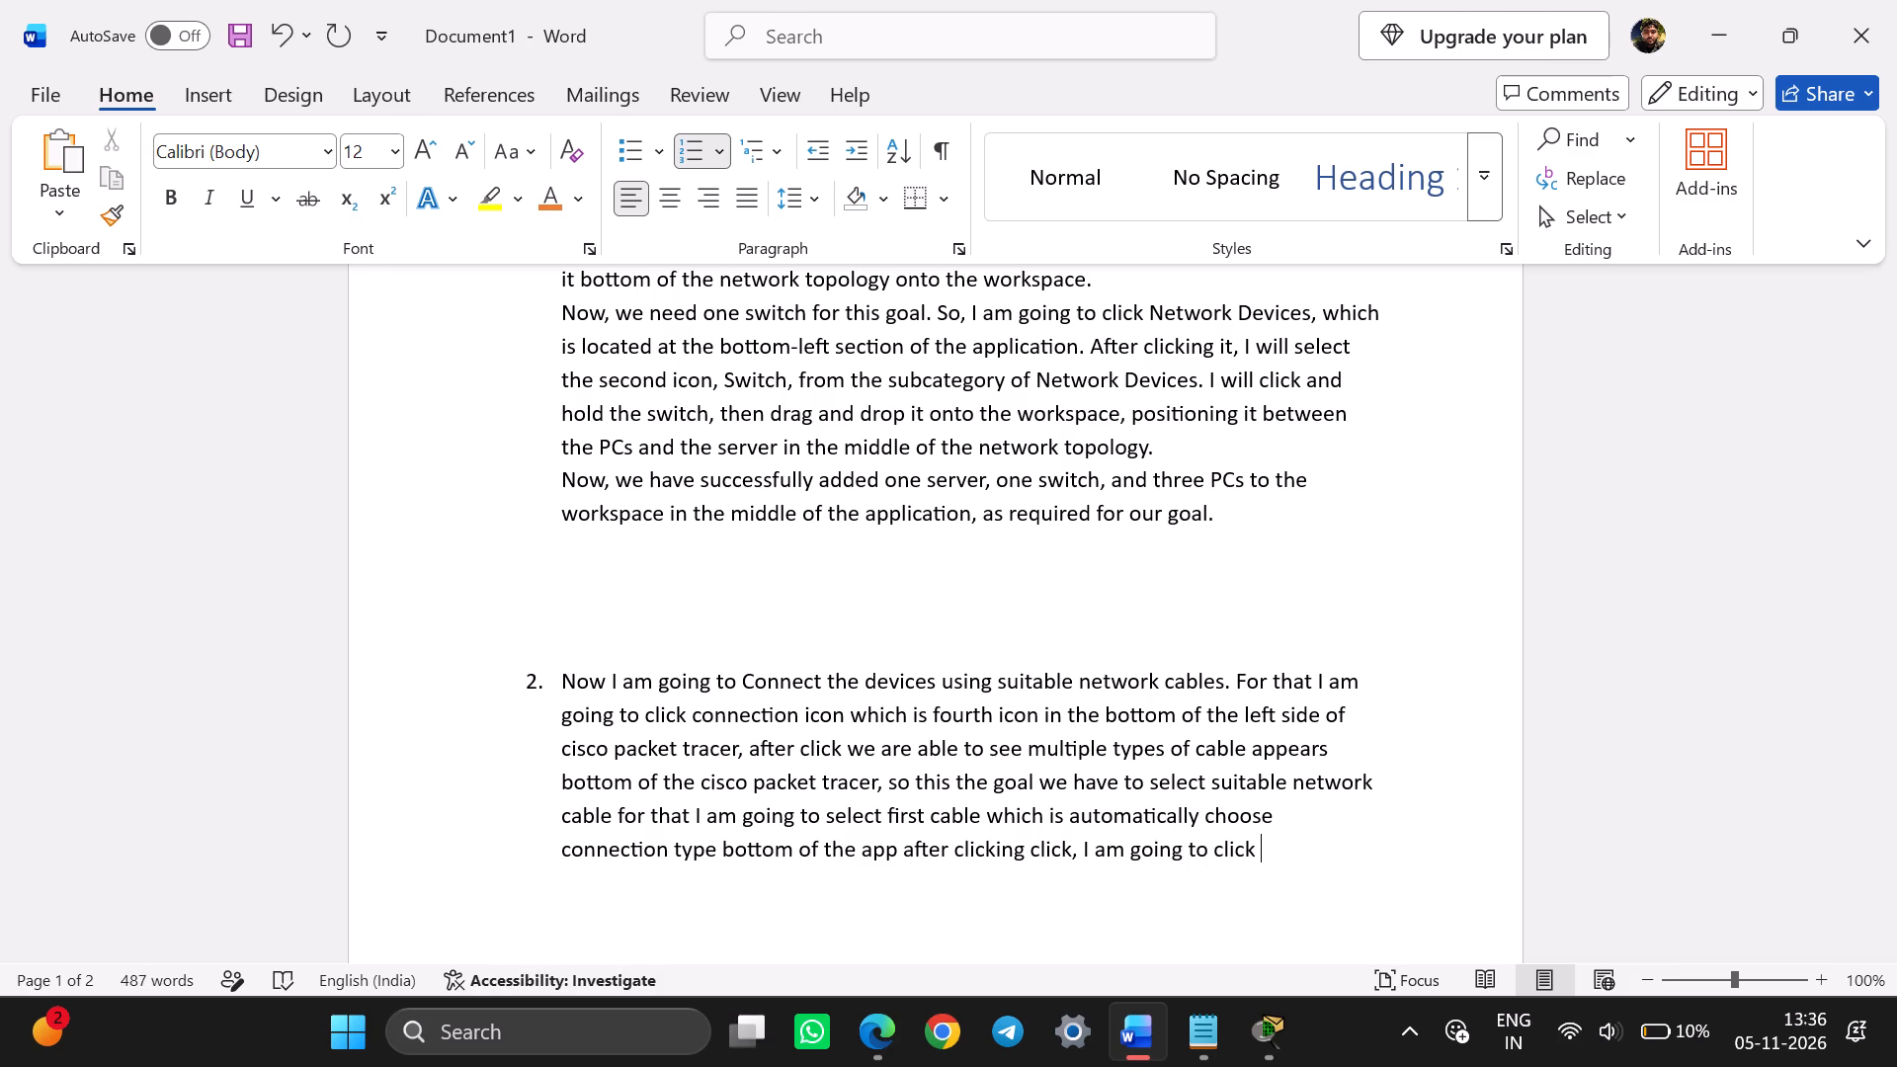
text(pc)
text(0)
key(space)
Continue item 2 after "pc0" with "which is the first pc from the left".
text(which si first)
key(space)
text(pc from from the left)
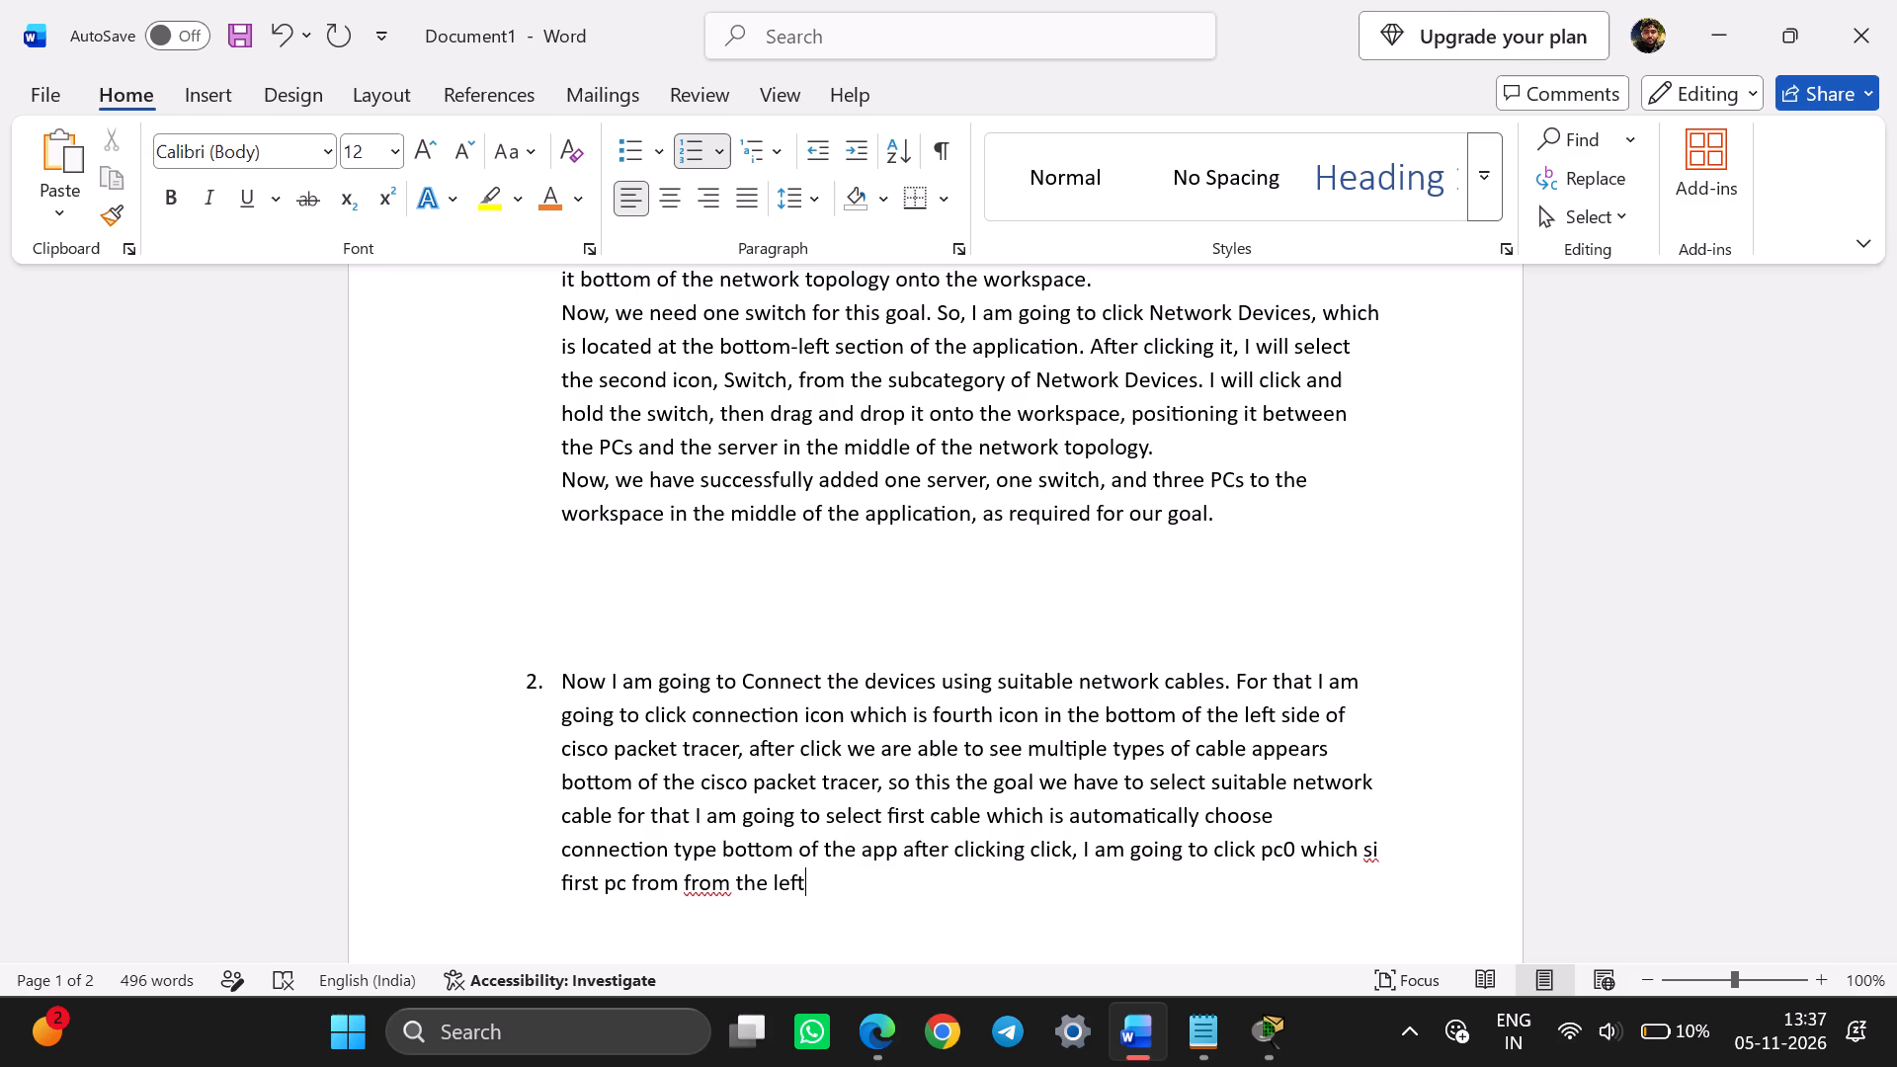
drag(732, 879, 700, 879)
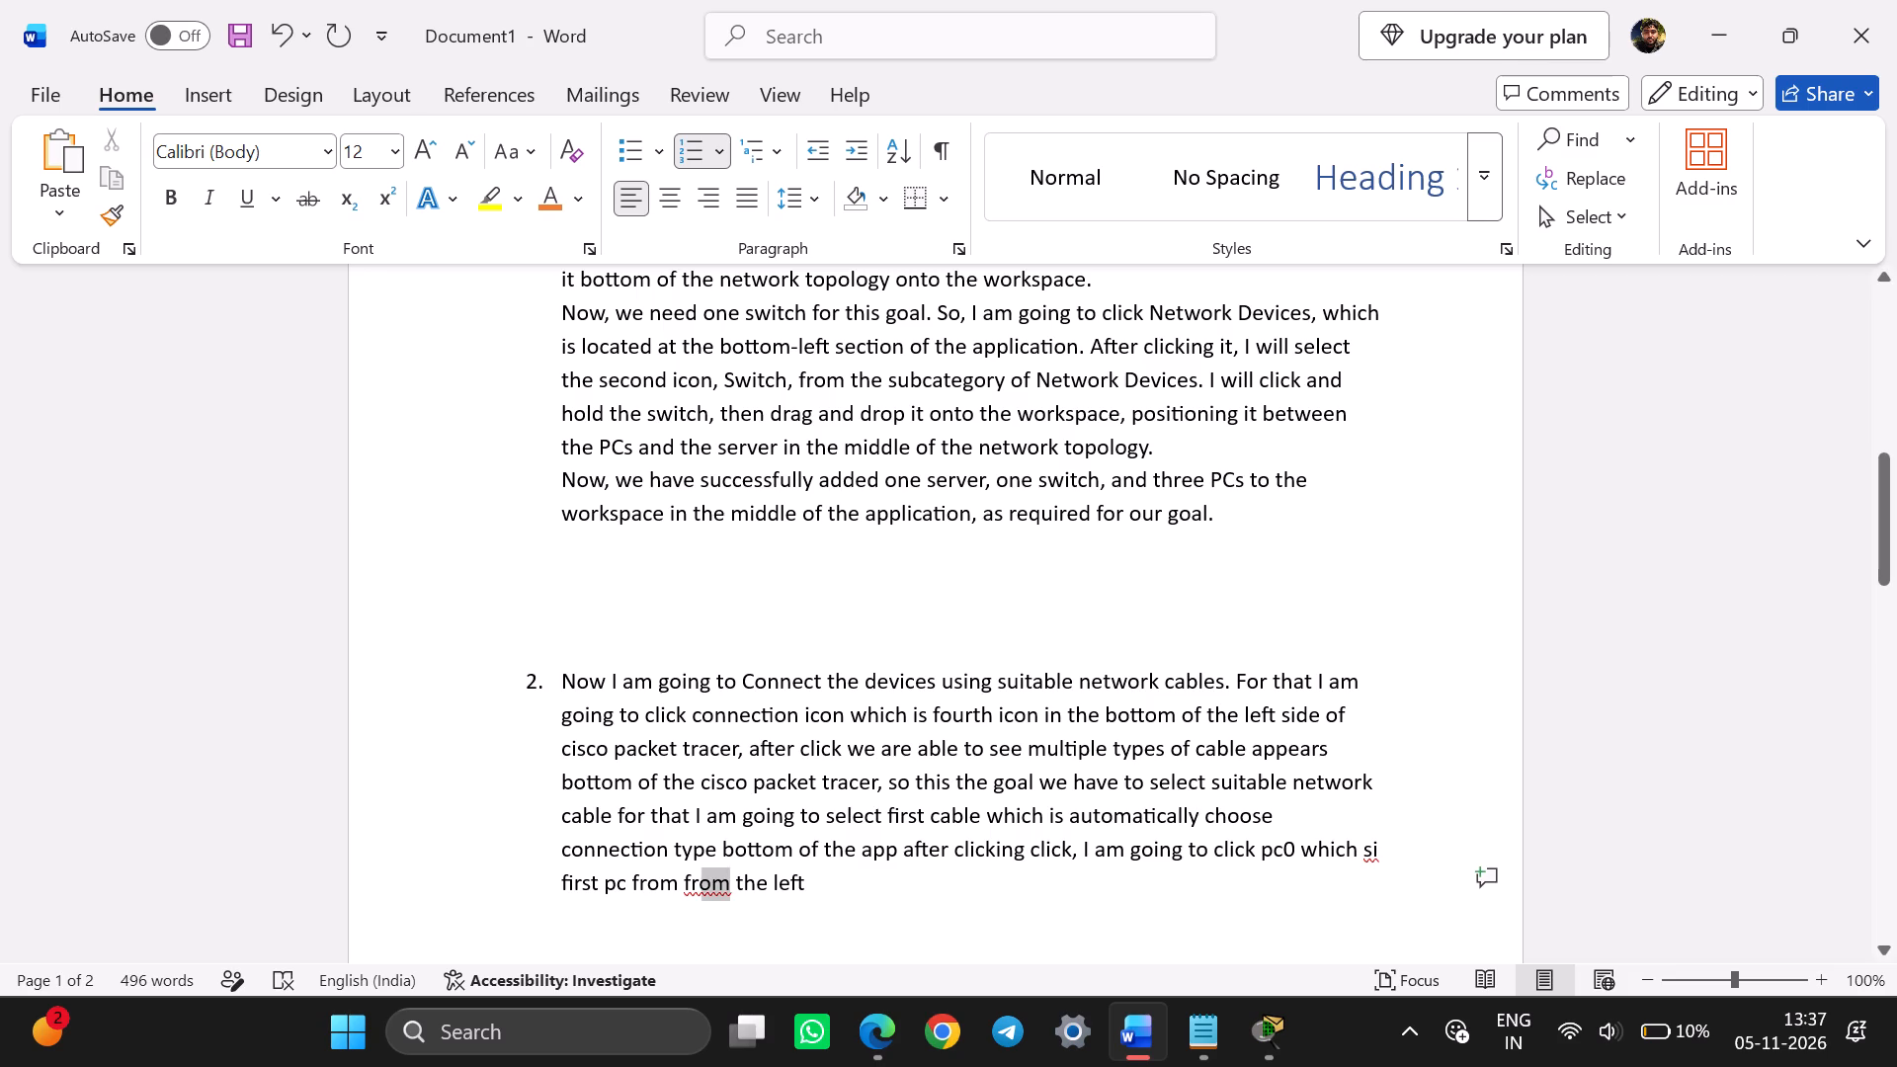
drag(700, 879, 687, 879)
key(BackSpace)
click(1373, 849)
key(Right)
key(BackSpace)
key(BackSpace)
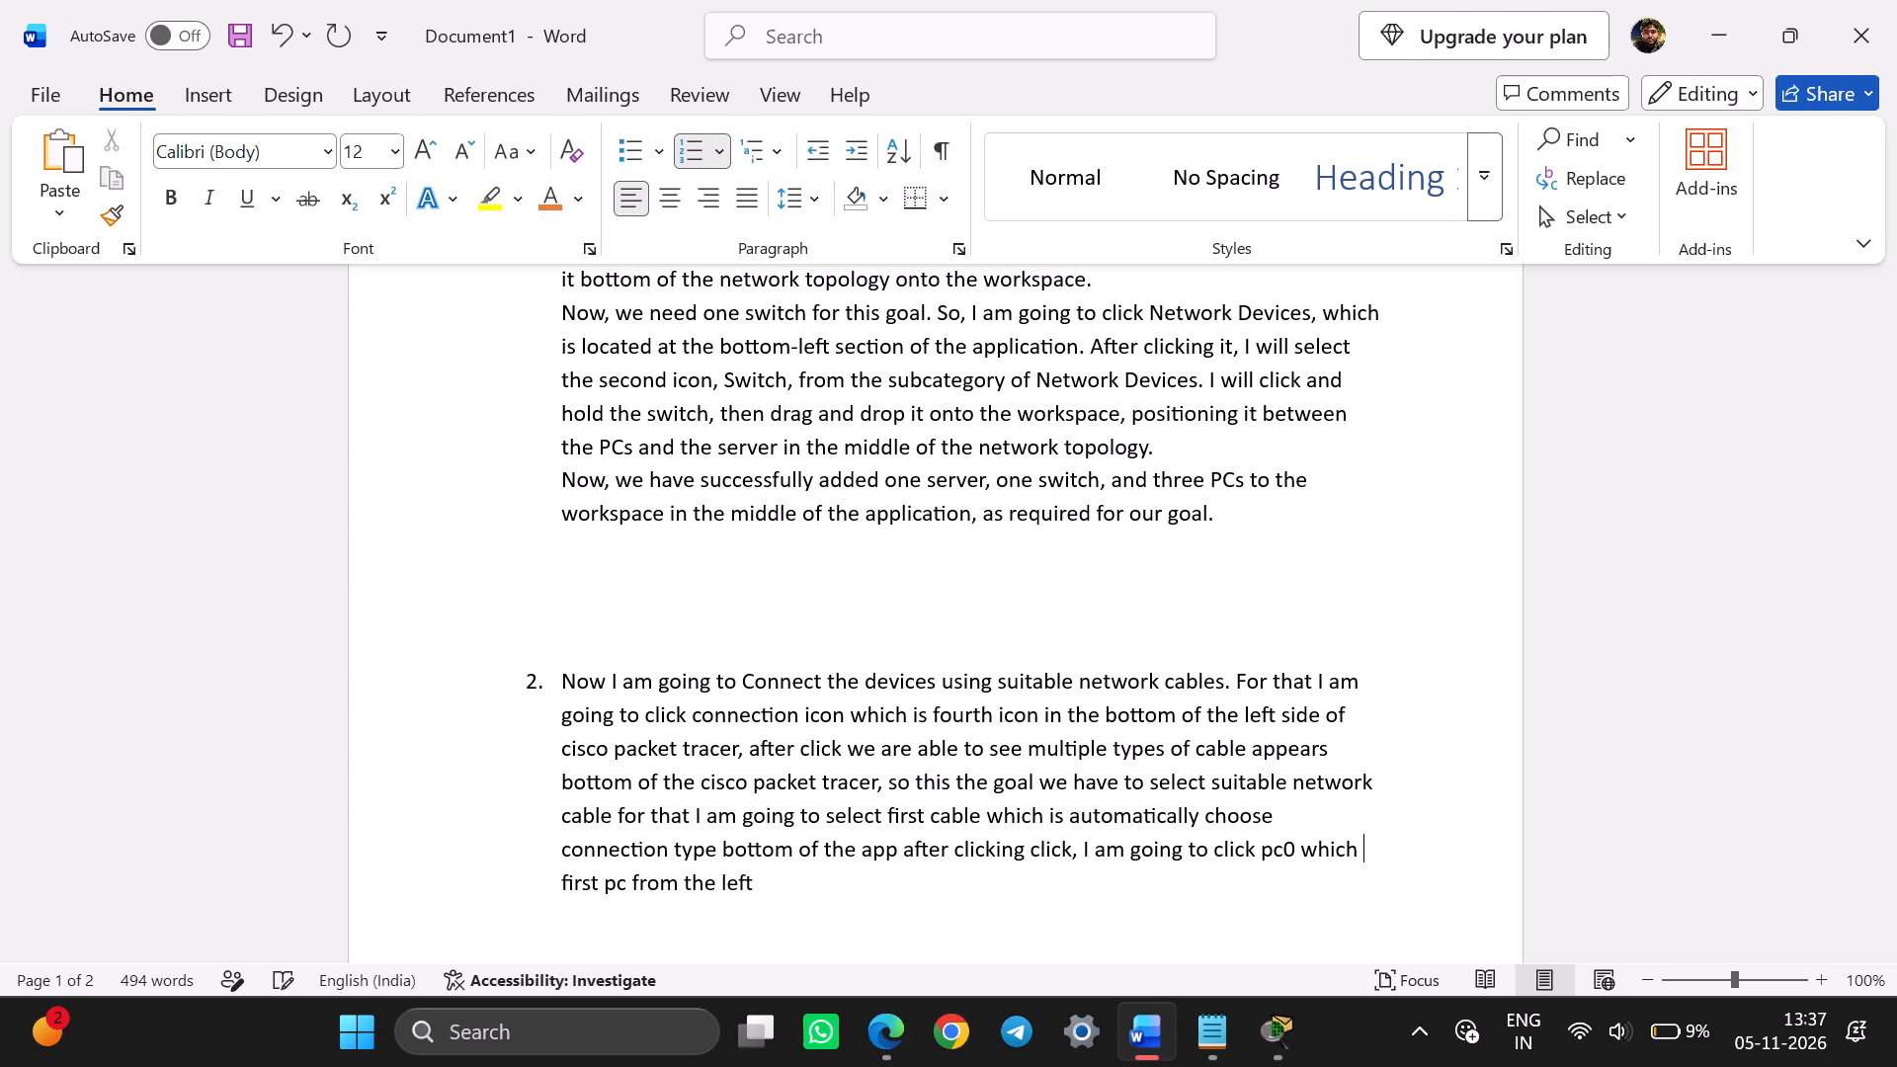
text(is)
key(space)
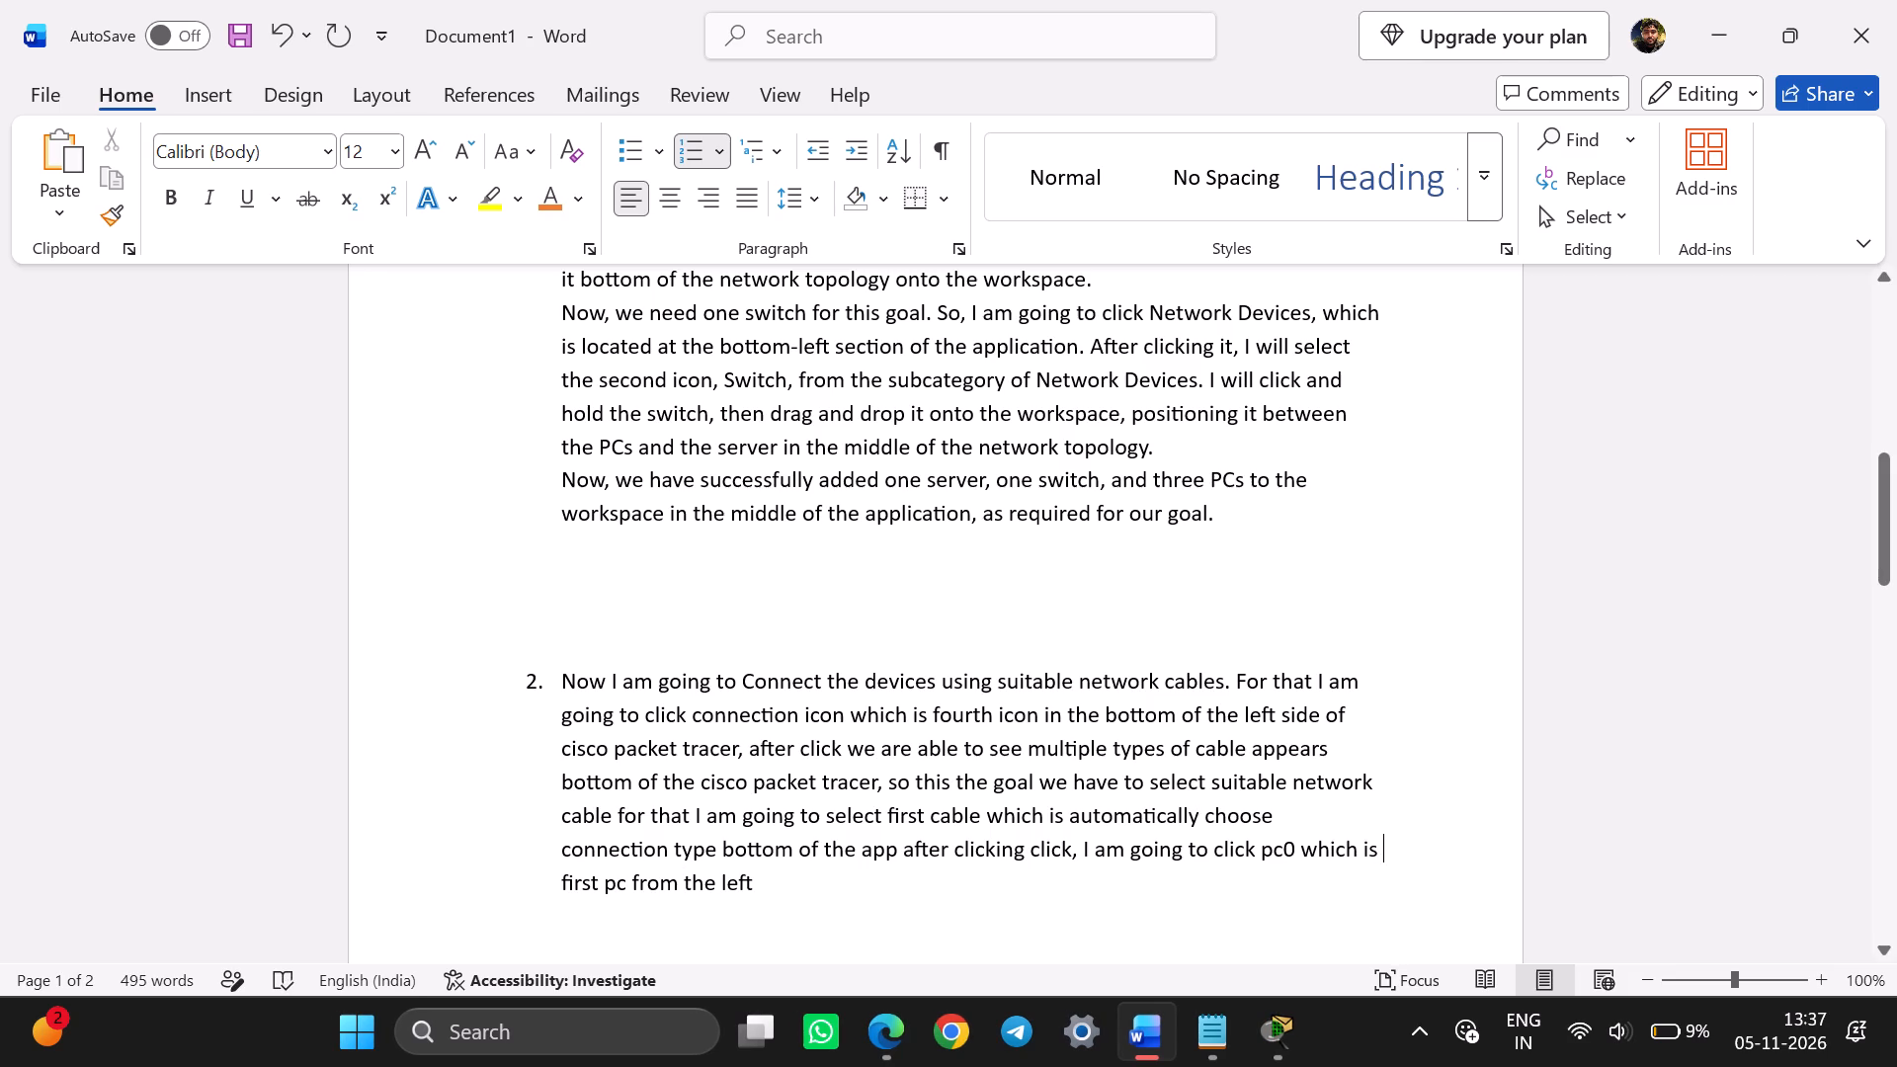
text(the)
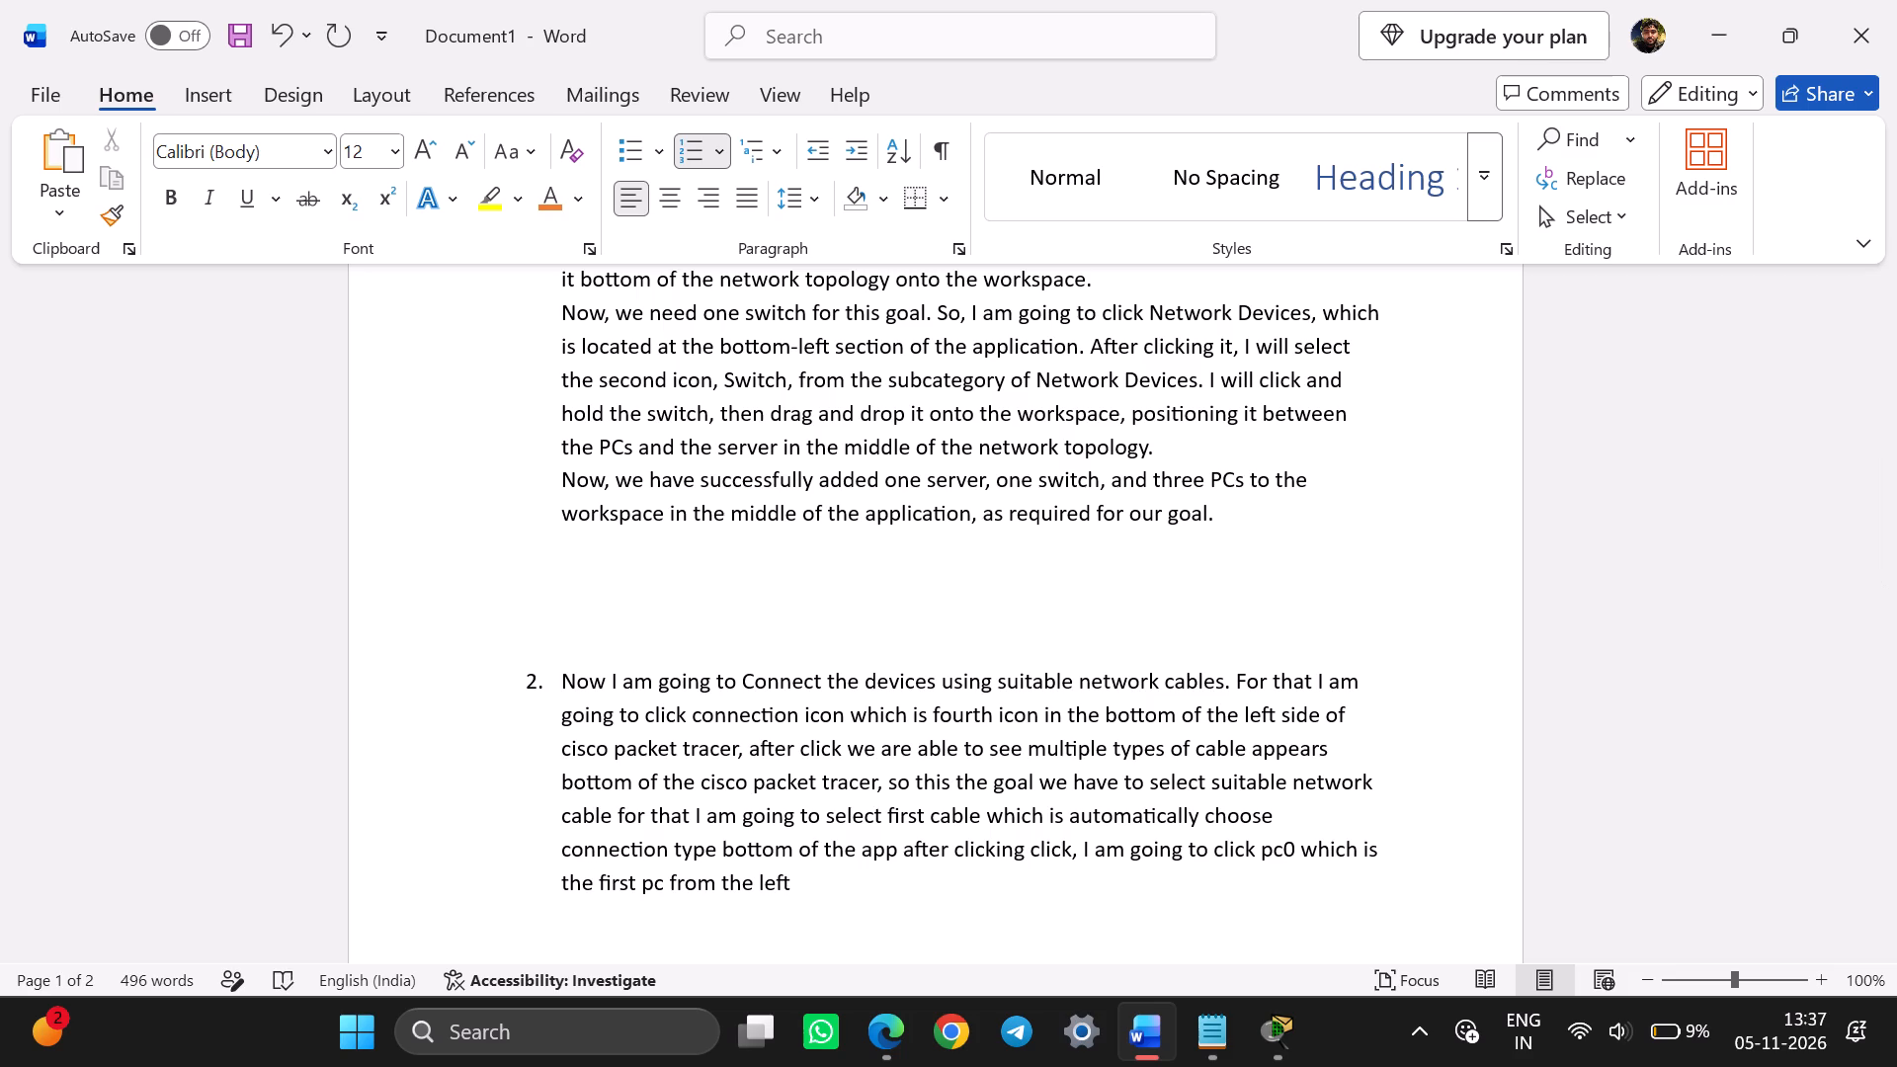
Continue item 2 after "from the left" with "side in the network topology", correcting the spelling of "topology".
click(824, 891)
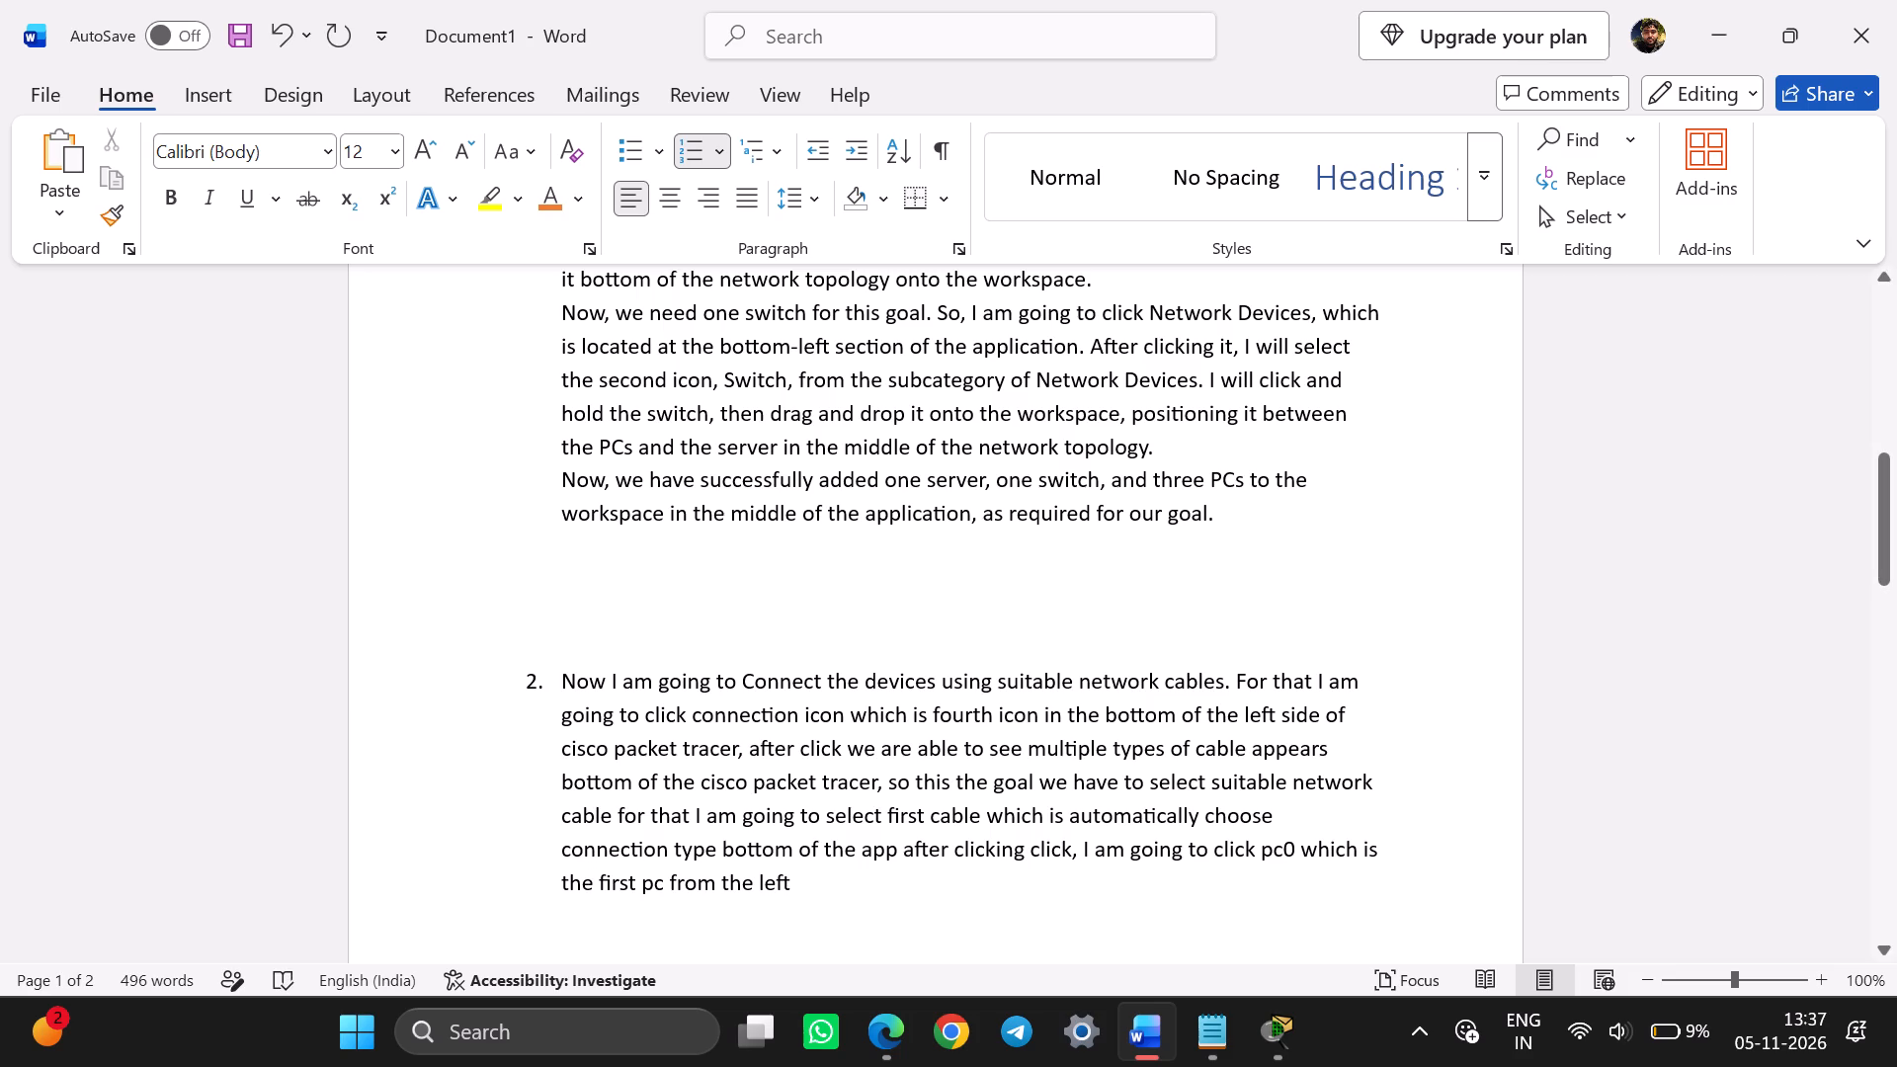
key(space)
text(side)
key(space)
text(in the nete)
key(BackSpace)
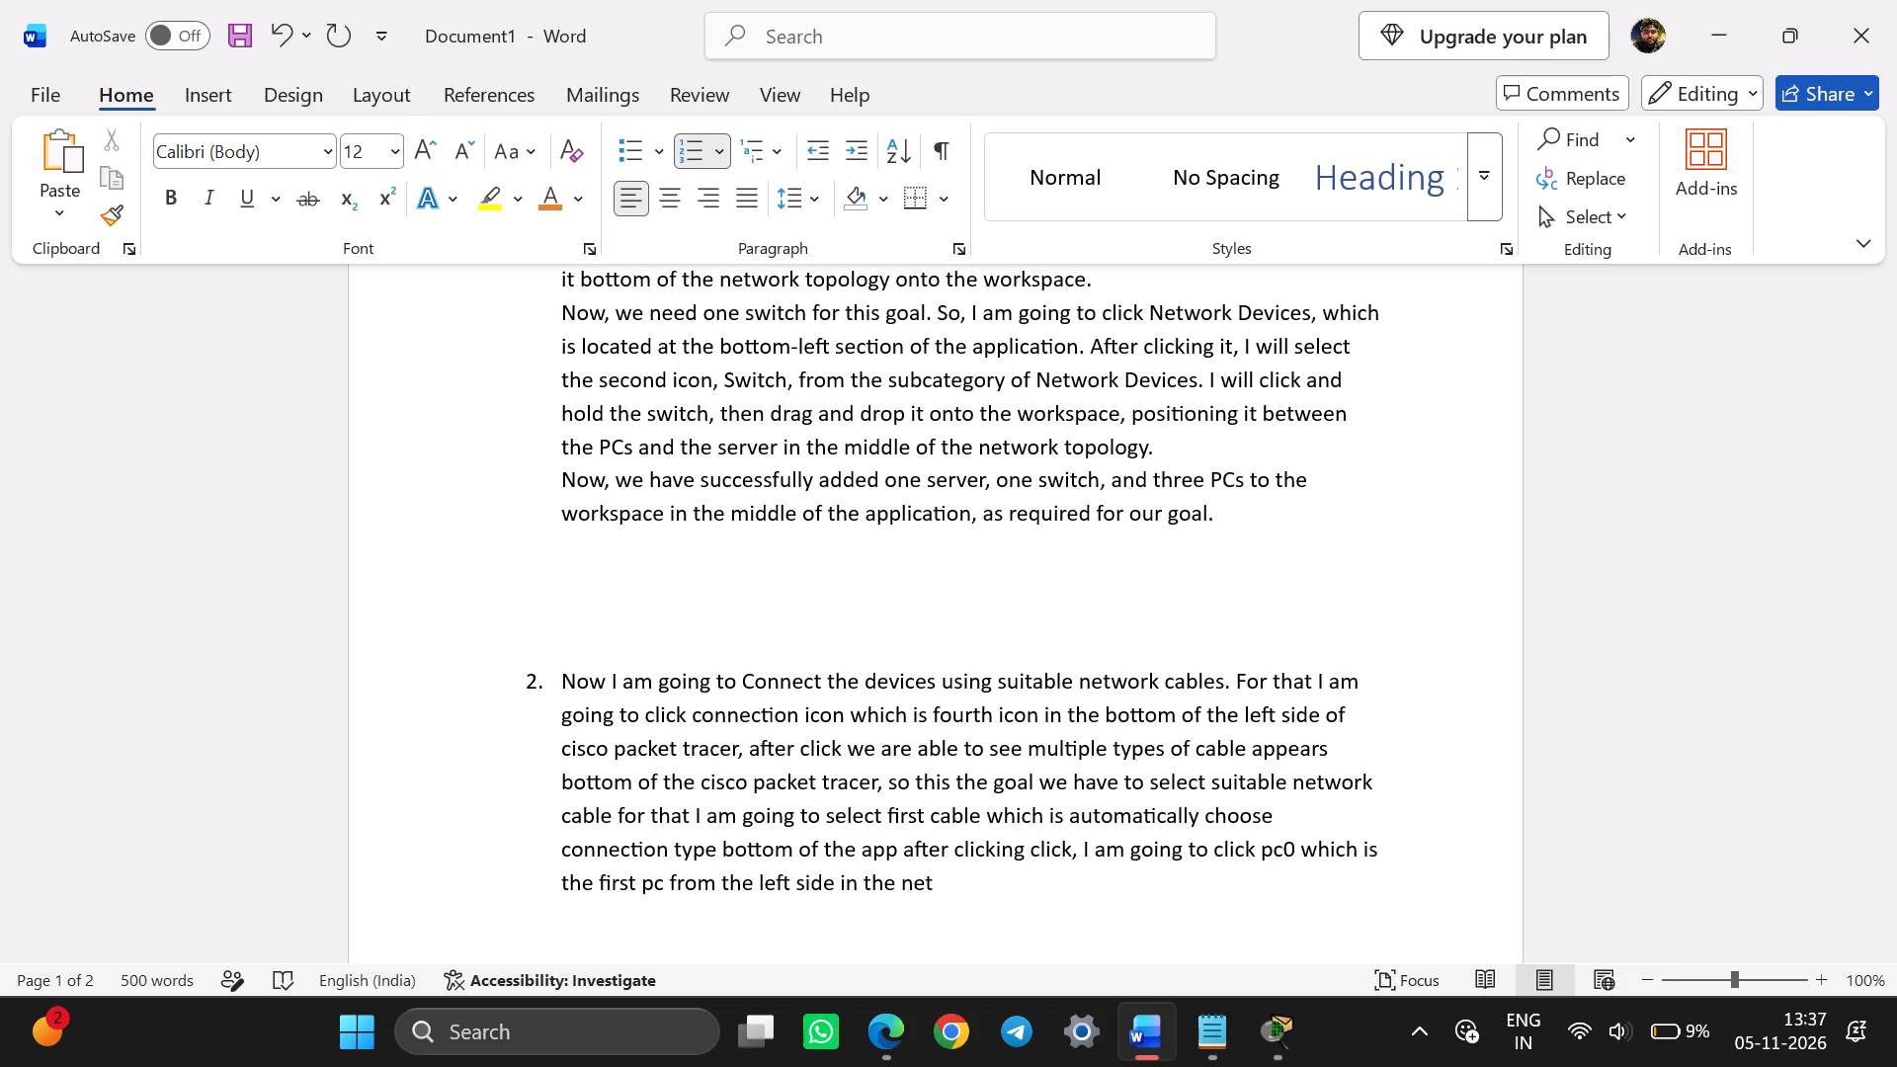
text(work totpo)
text(logy)
key(space)
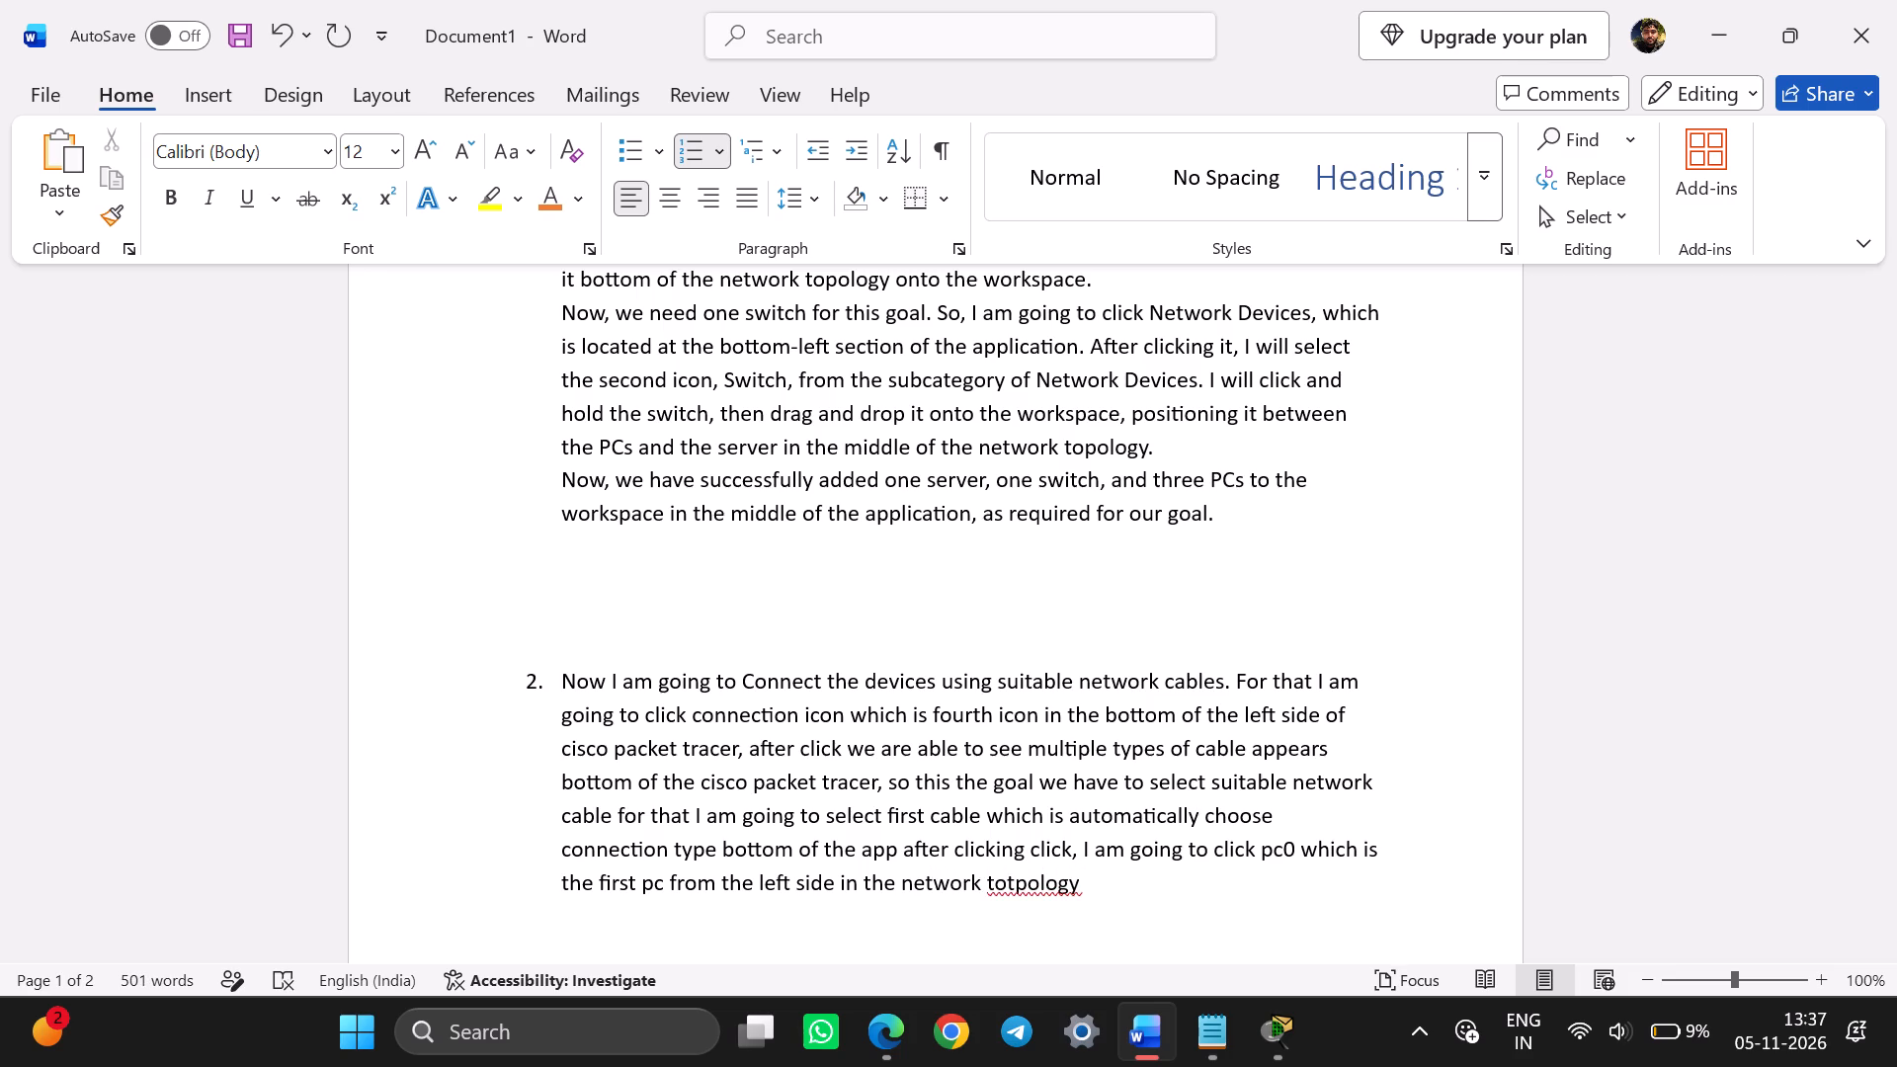
click(1045, 891)
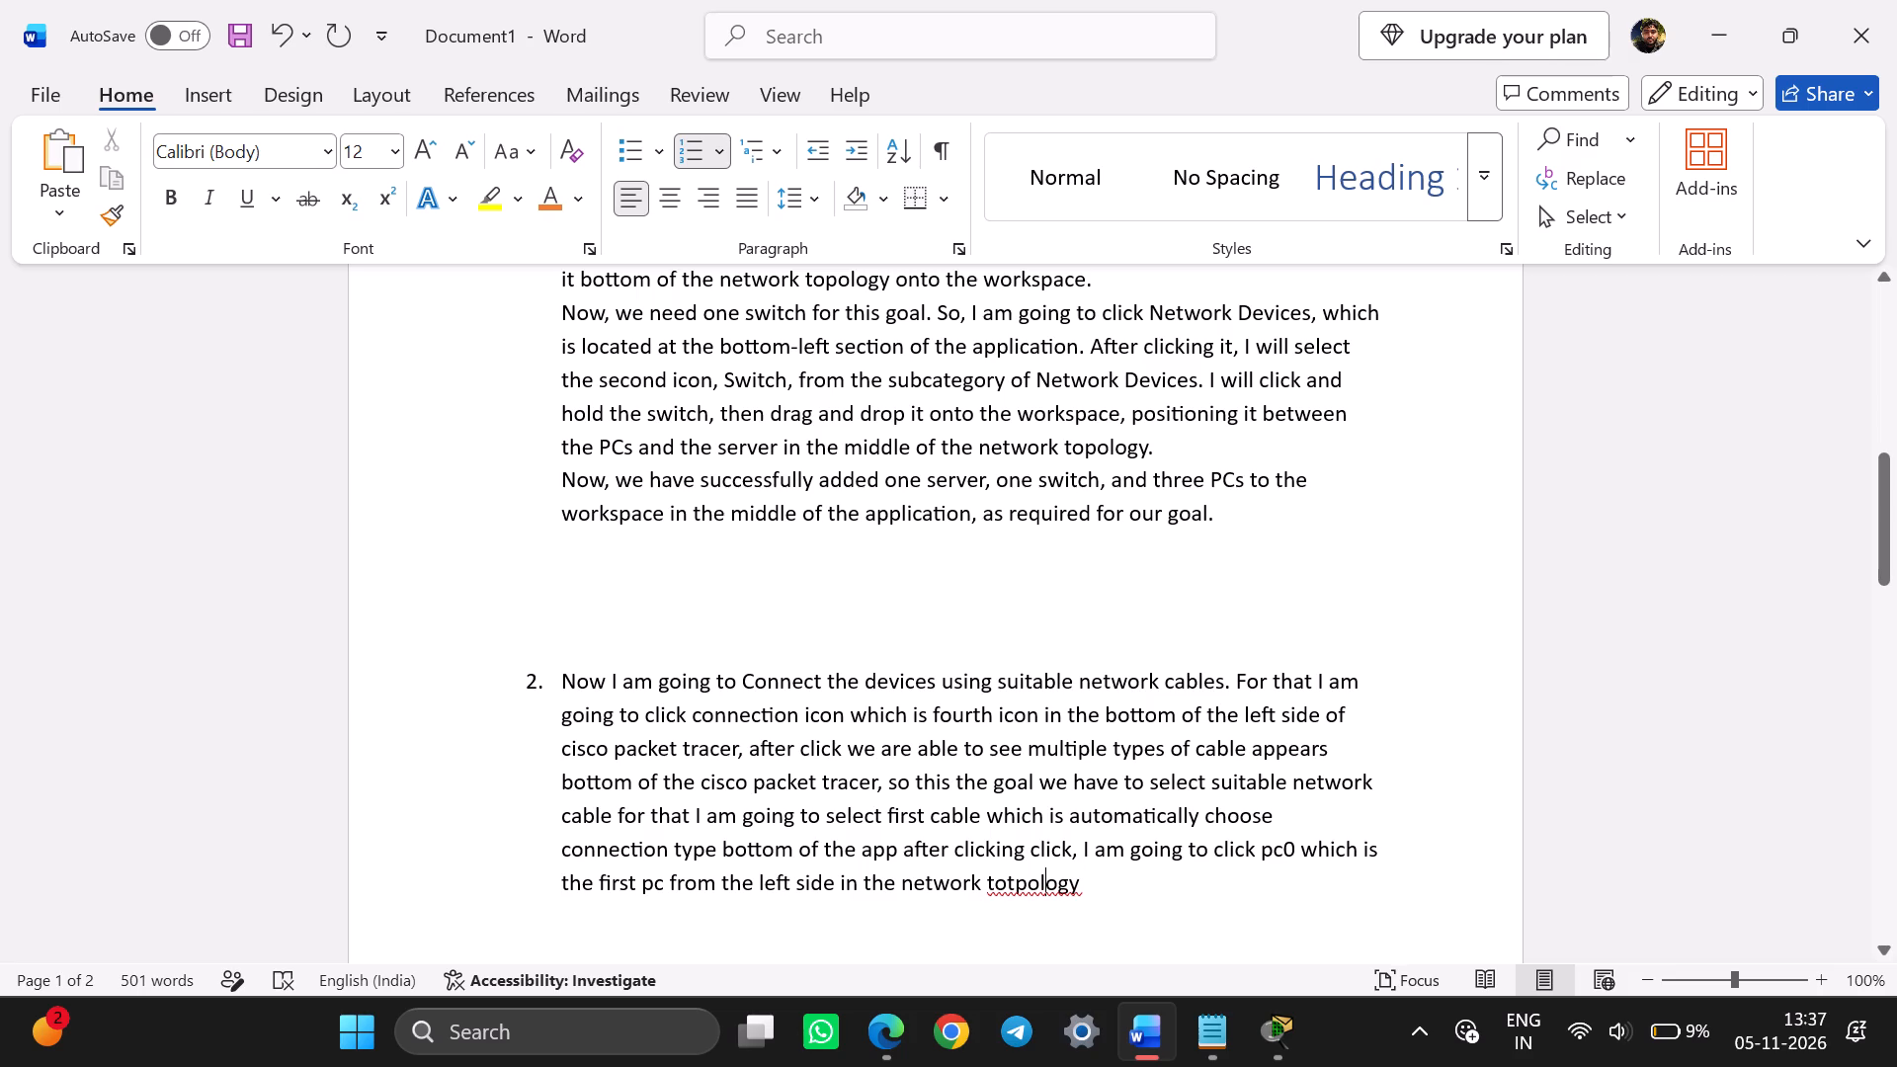
right_click(1026, 884)
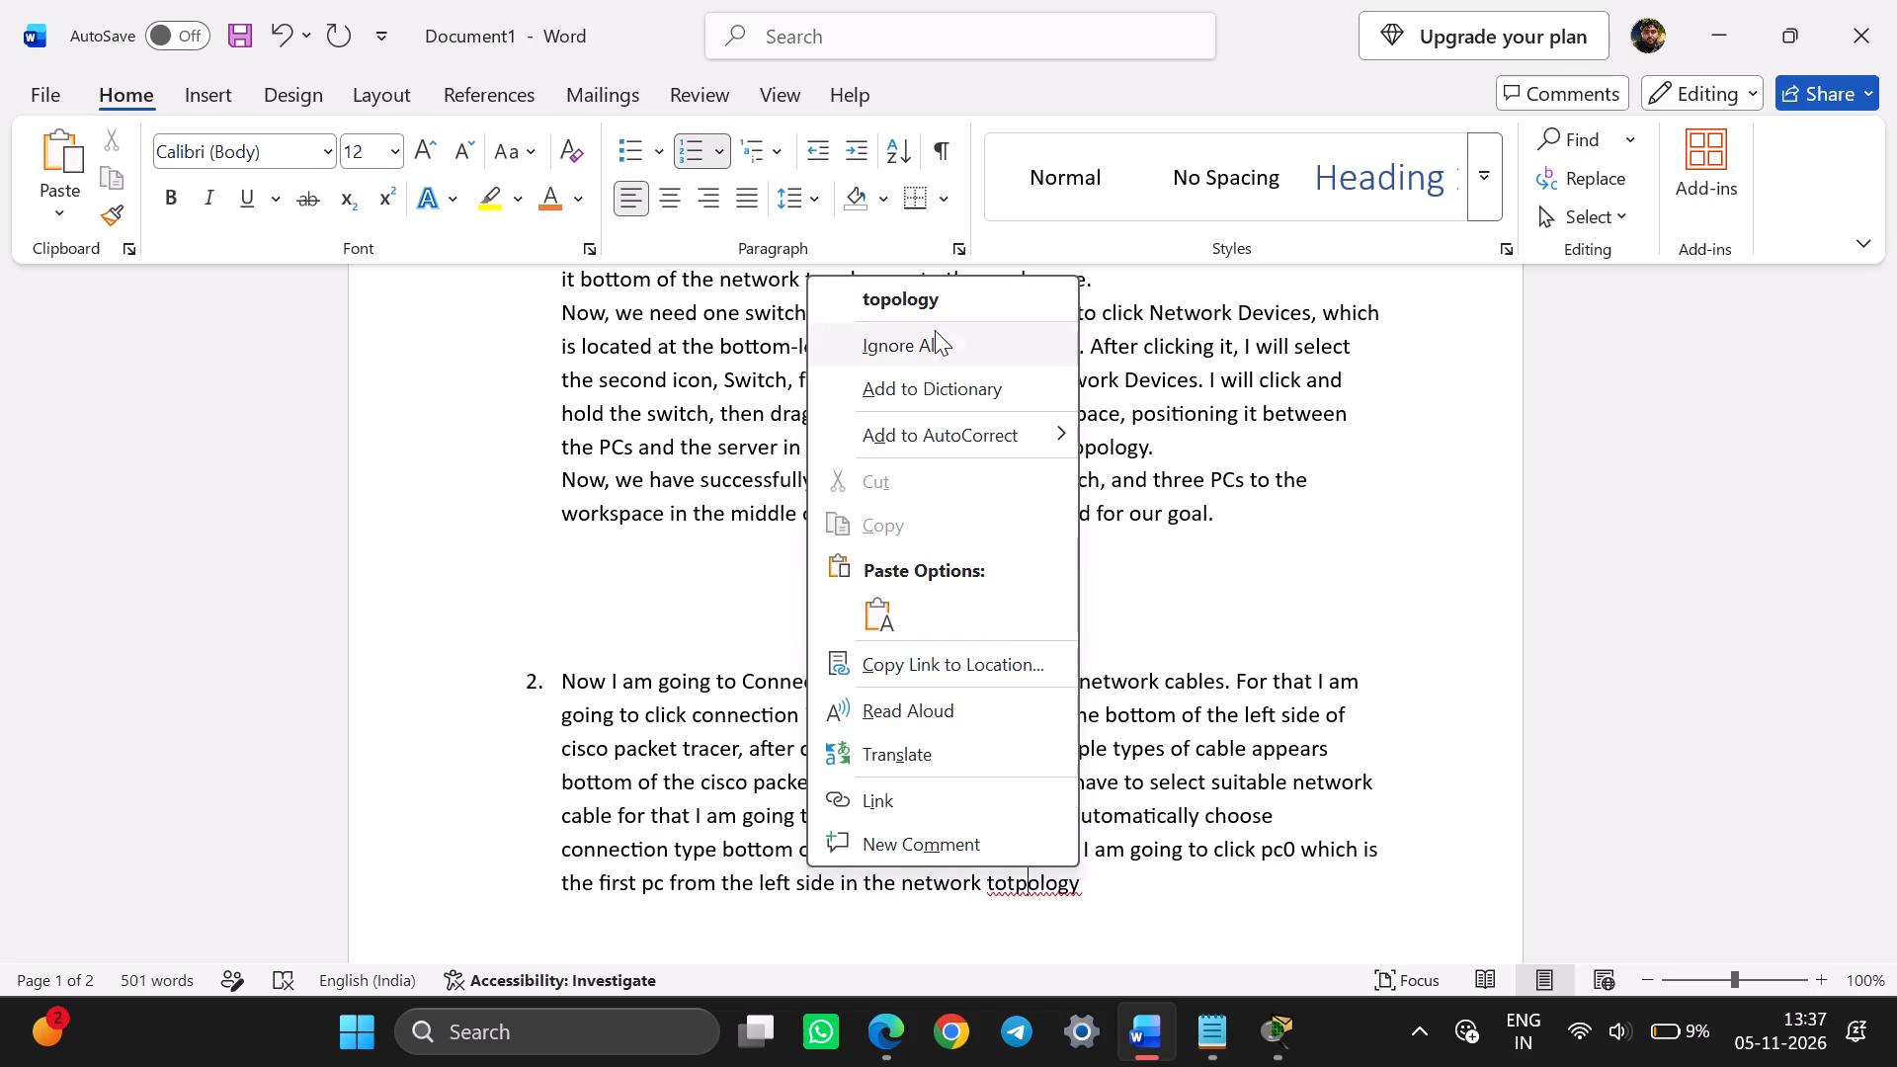
click(934, 292)
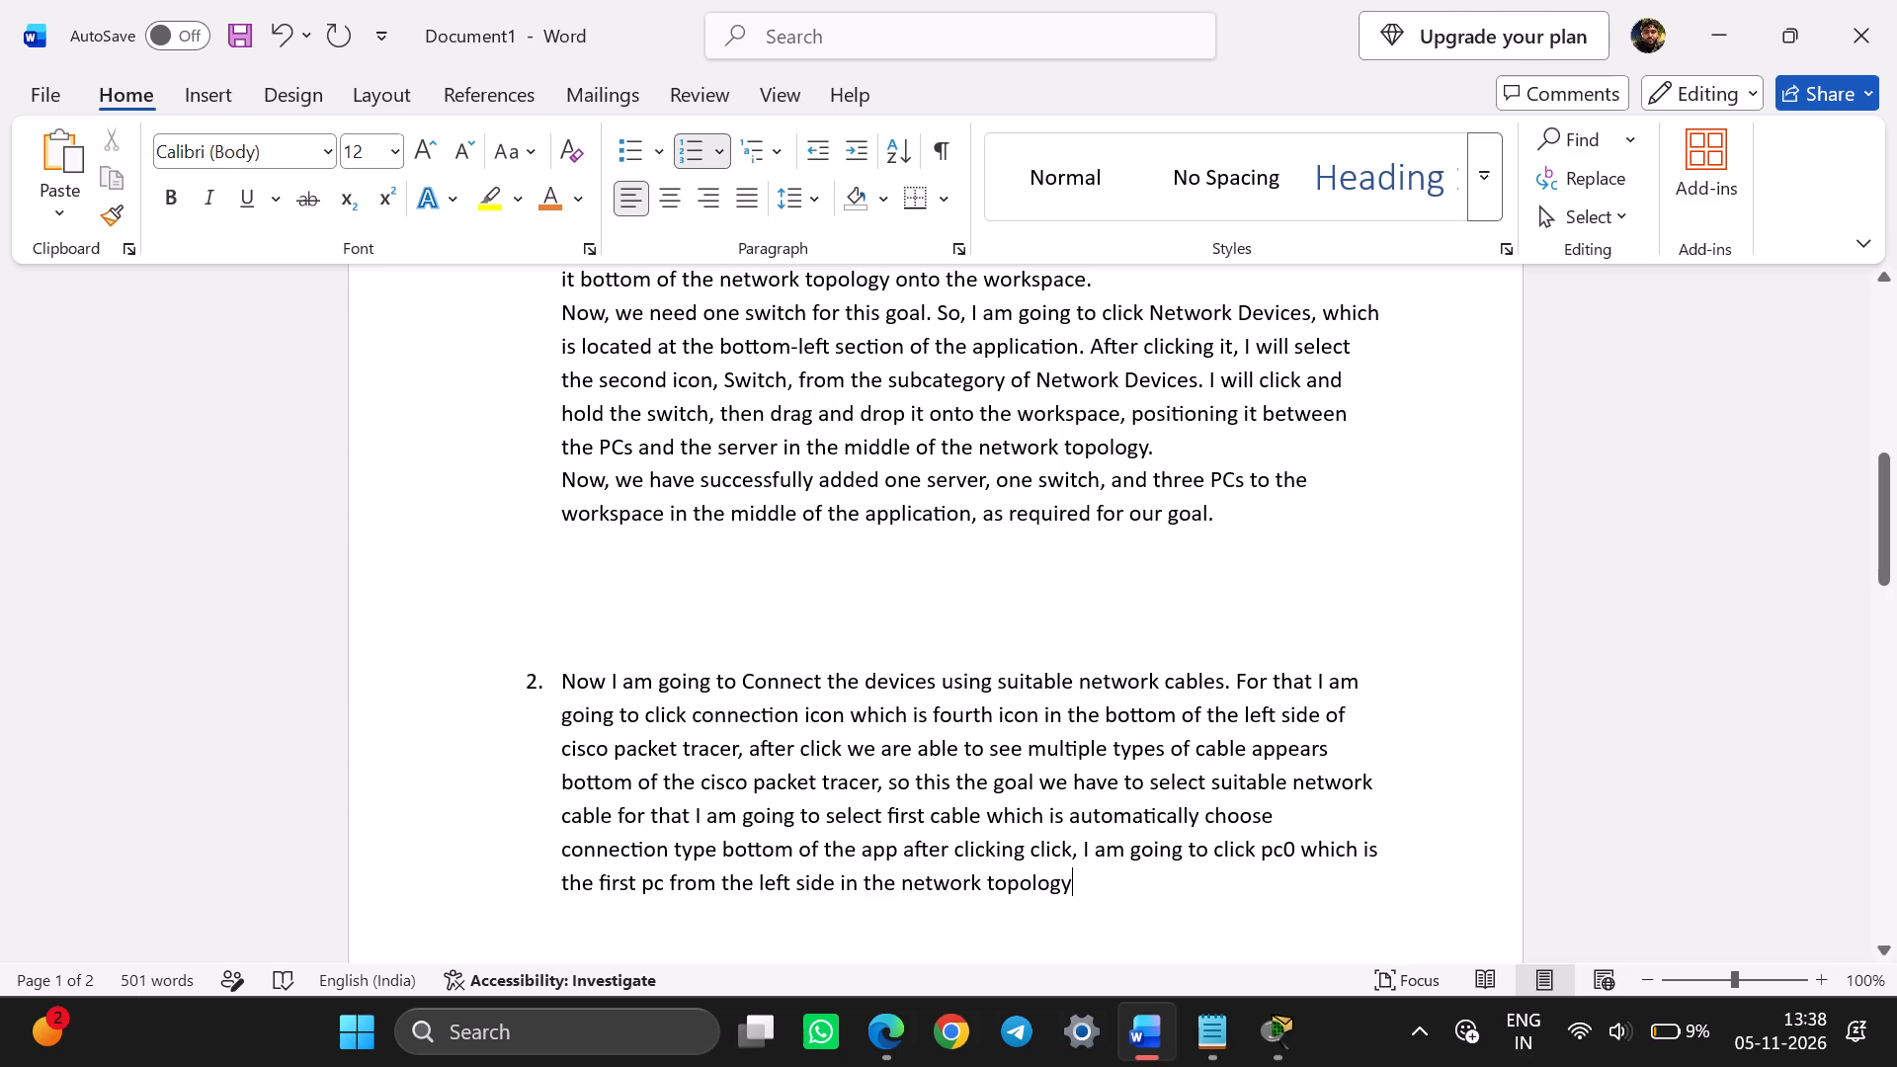
click(1393, 845)
text(lower)
key(space)
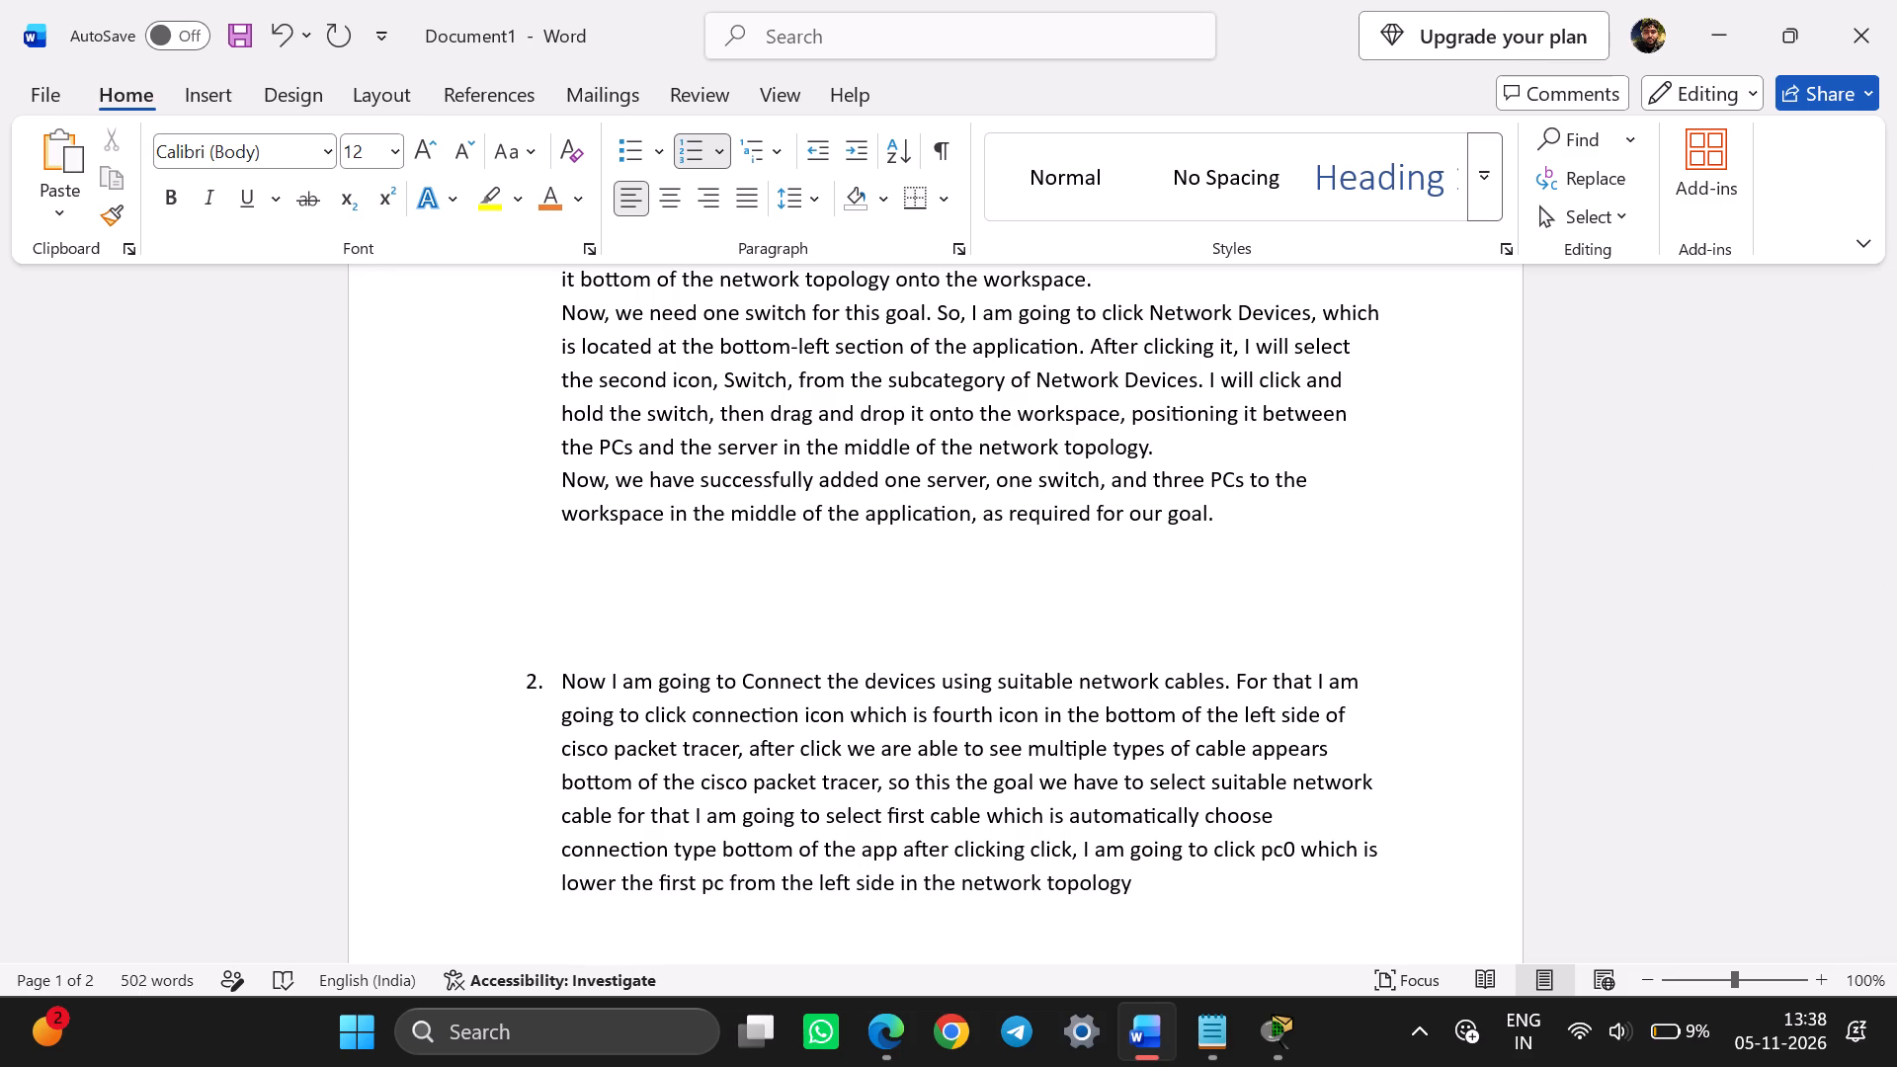
text(left)
key(space)
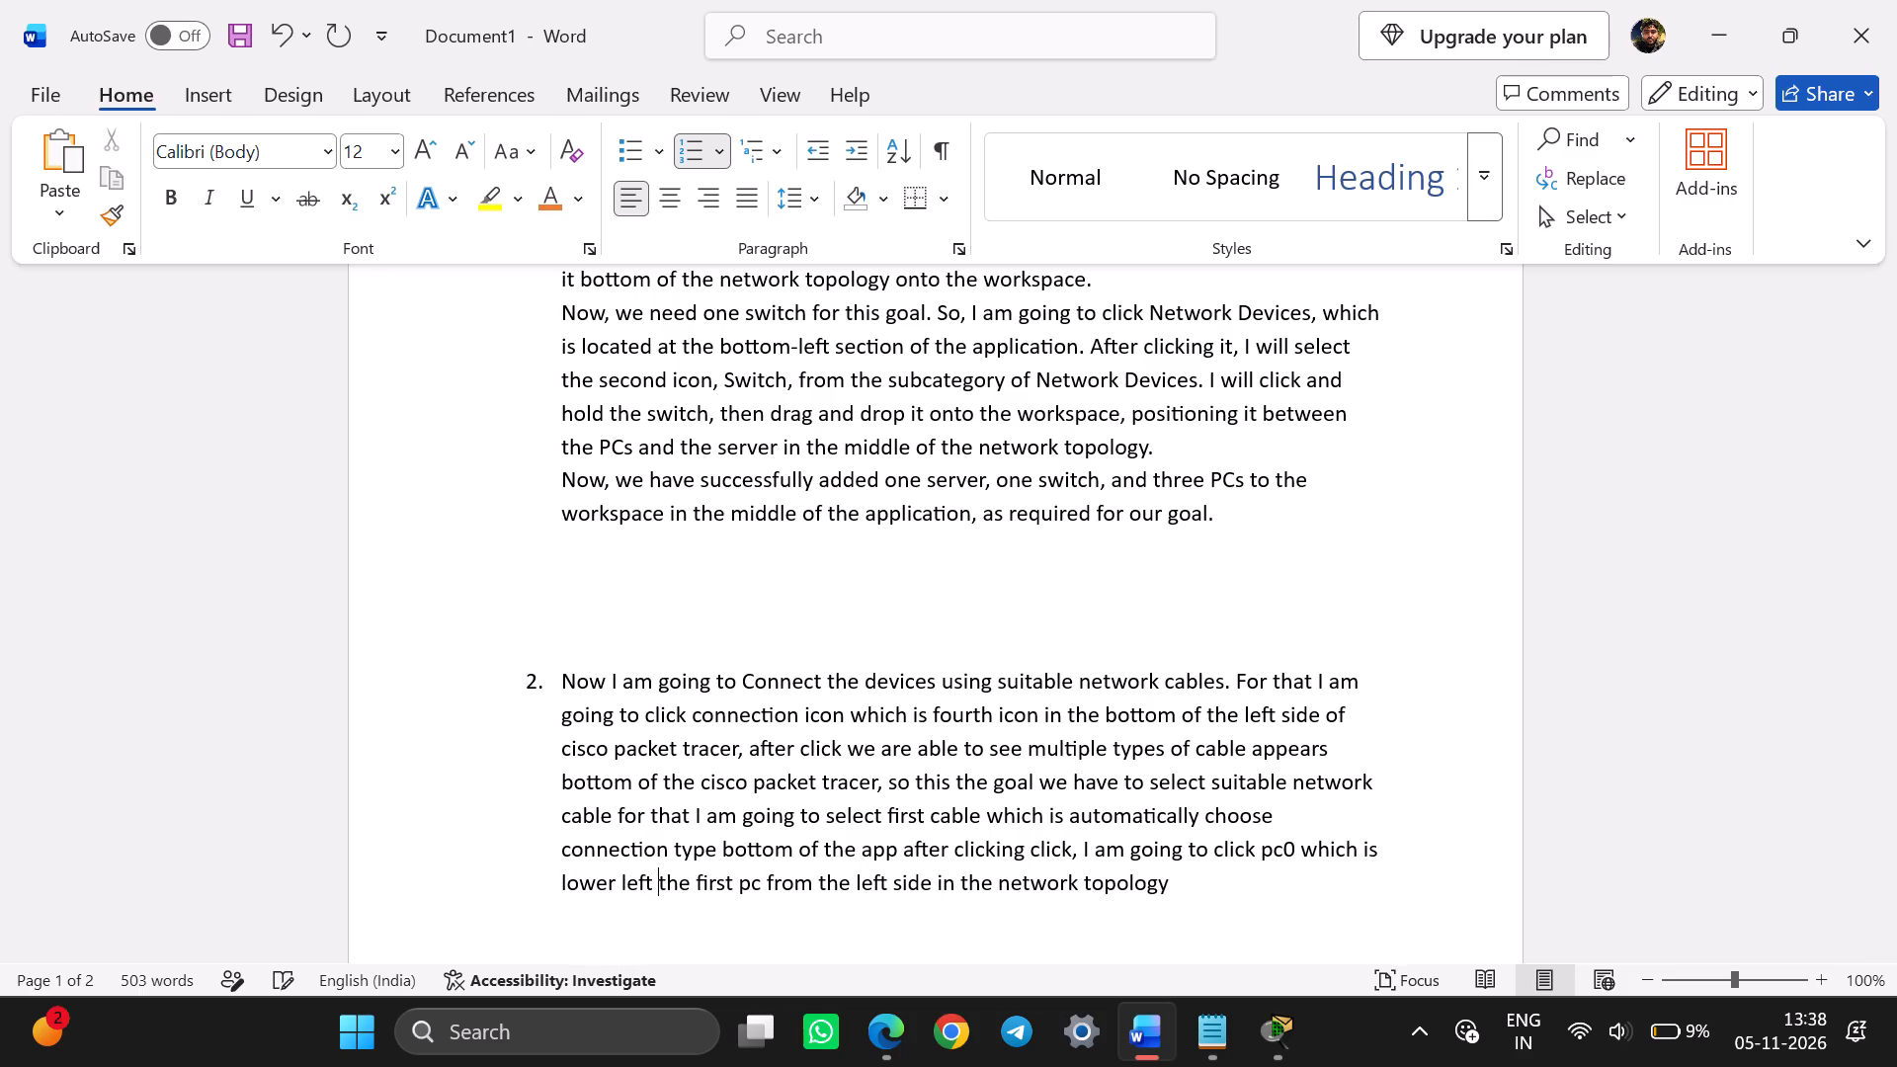
text(of the)
key(space)
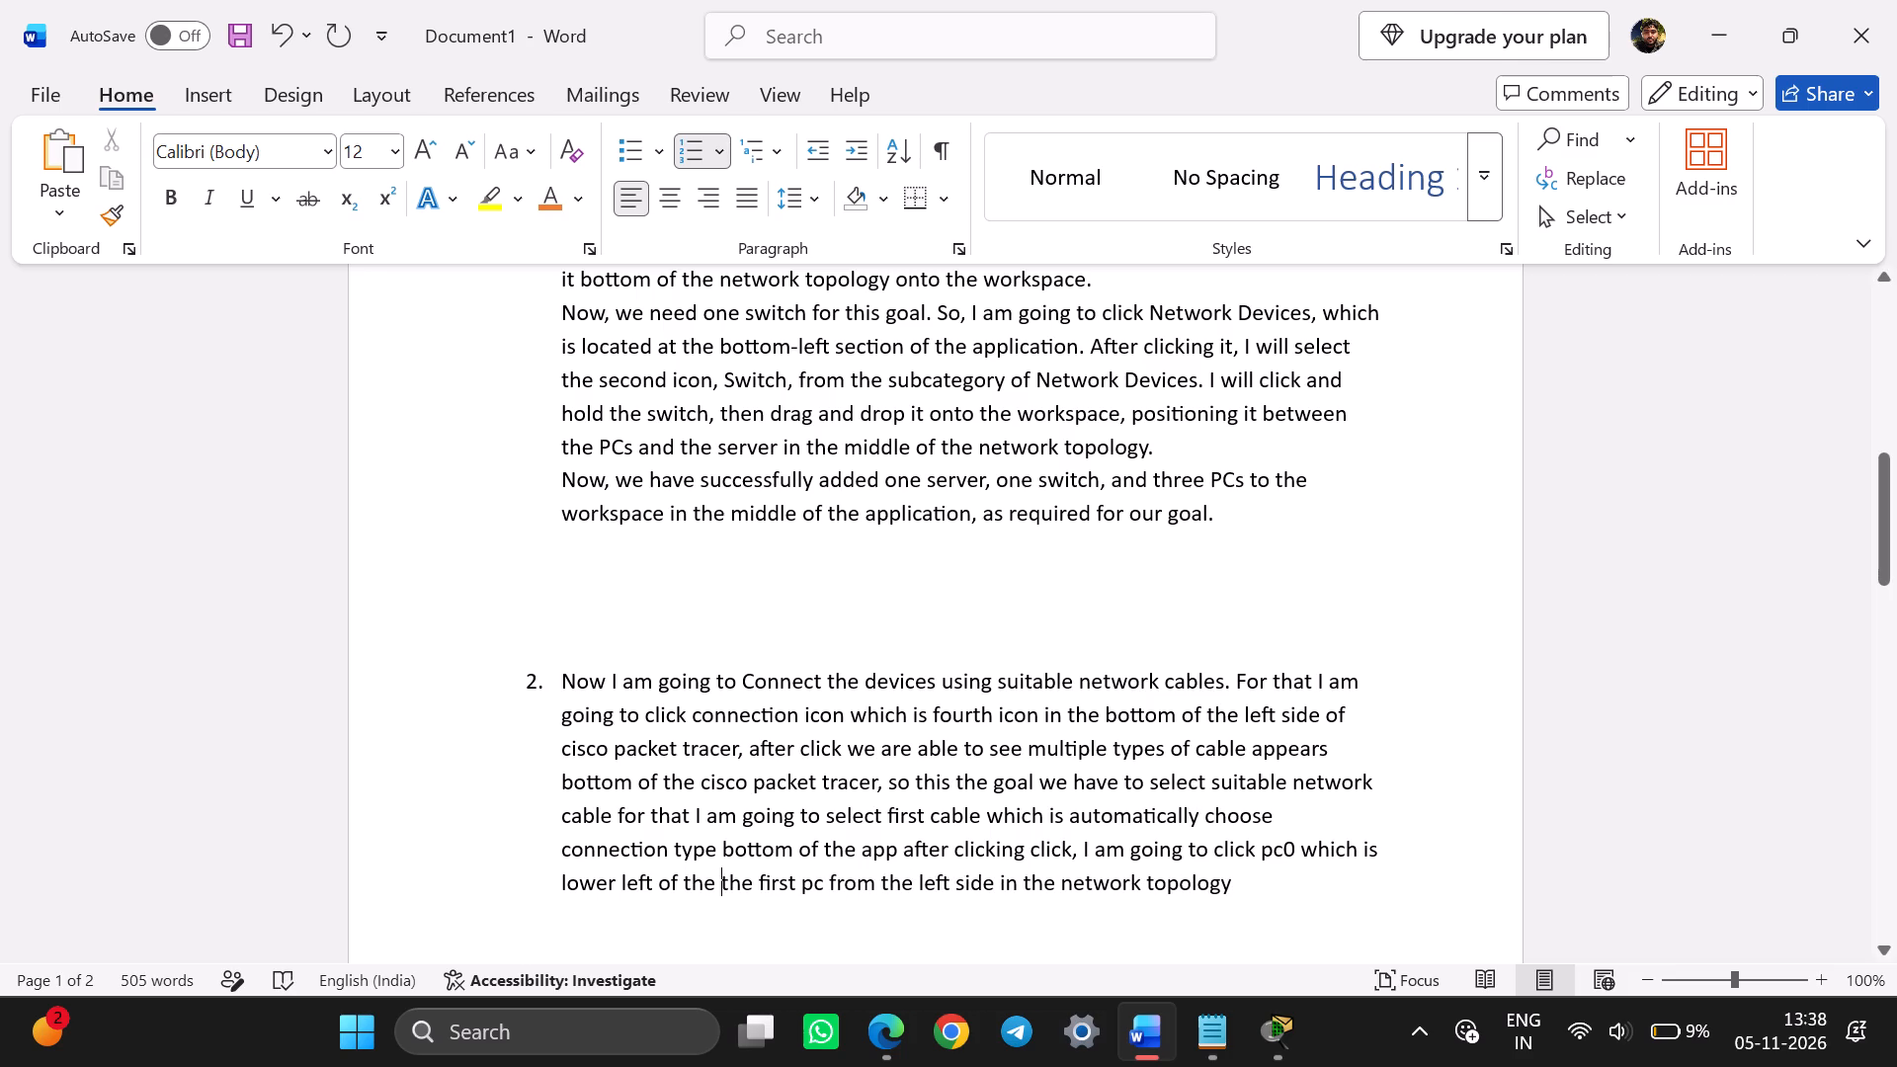
drag(1058, 880, 729, 889)
key(BackSpace)
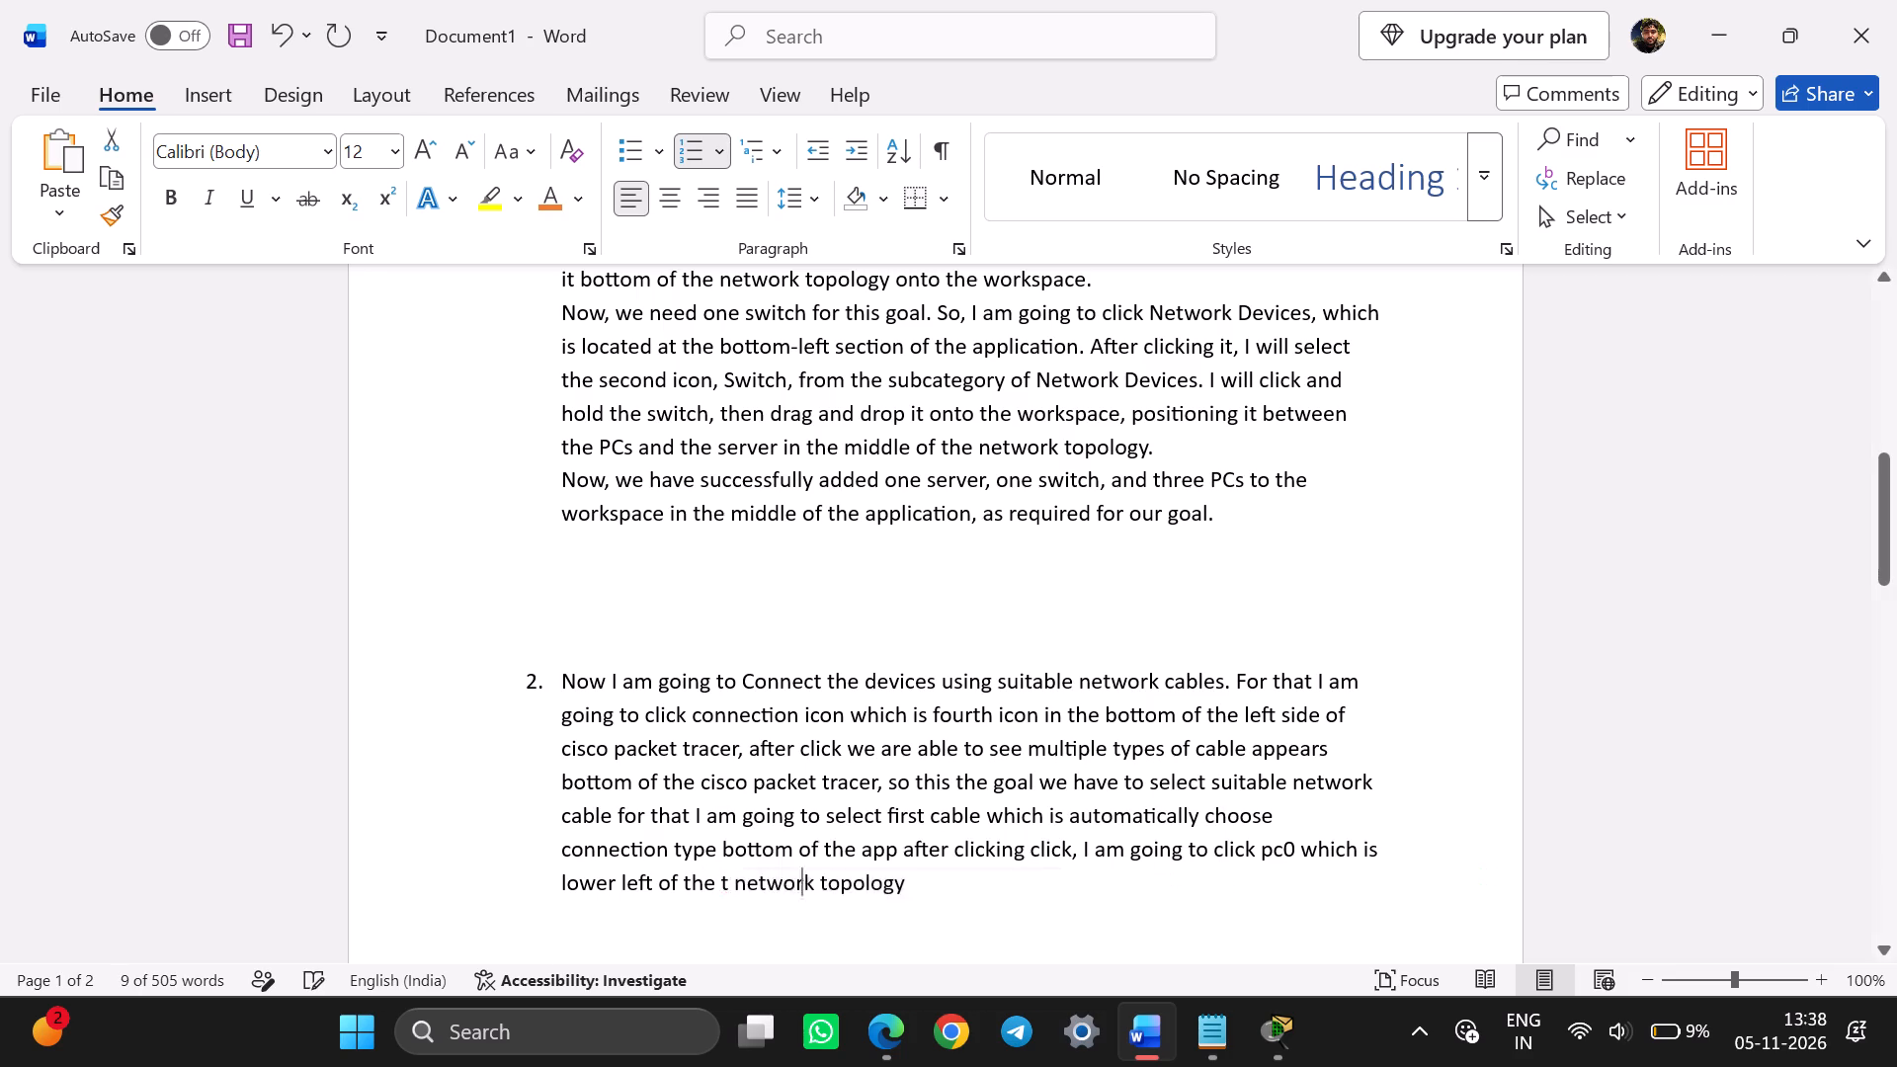
key(BackSpace)
key(BackSpace)
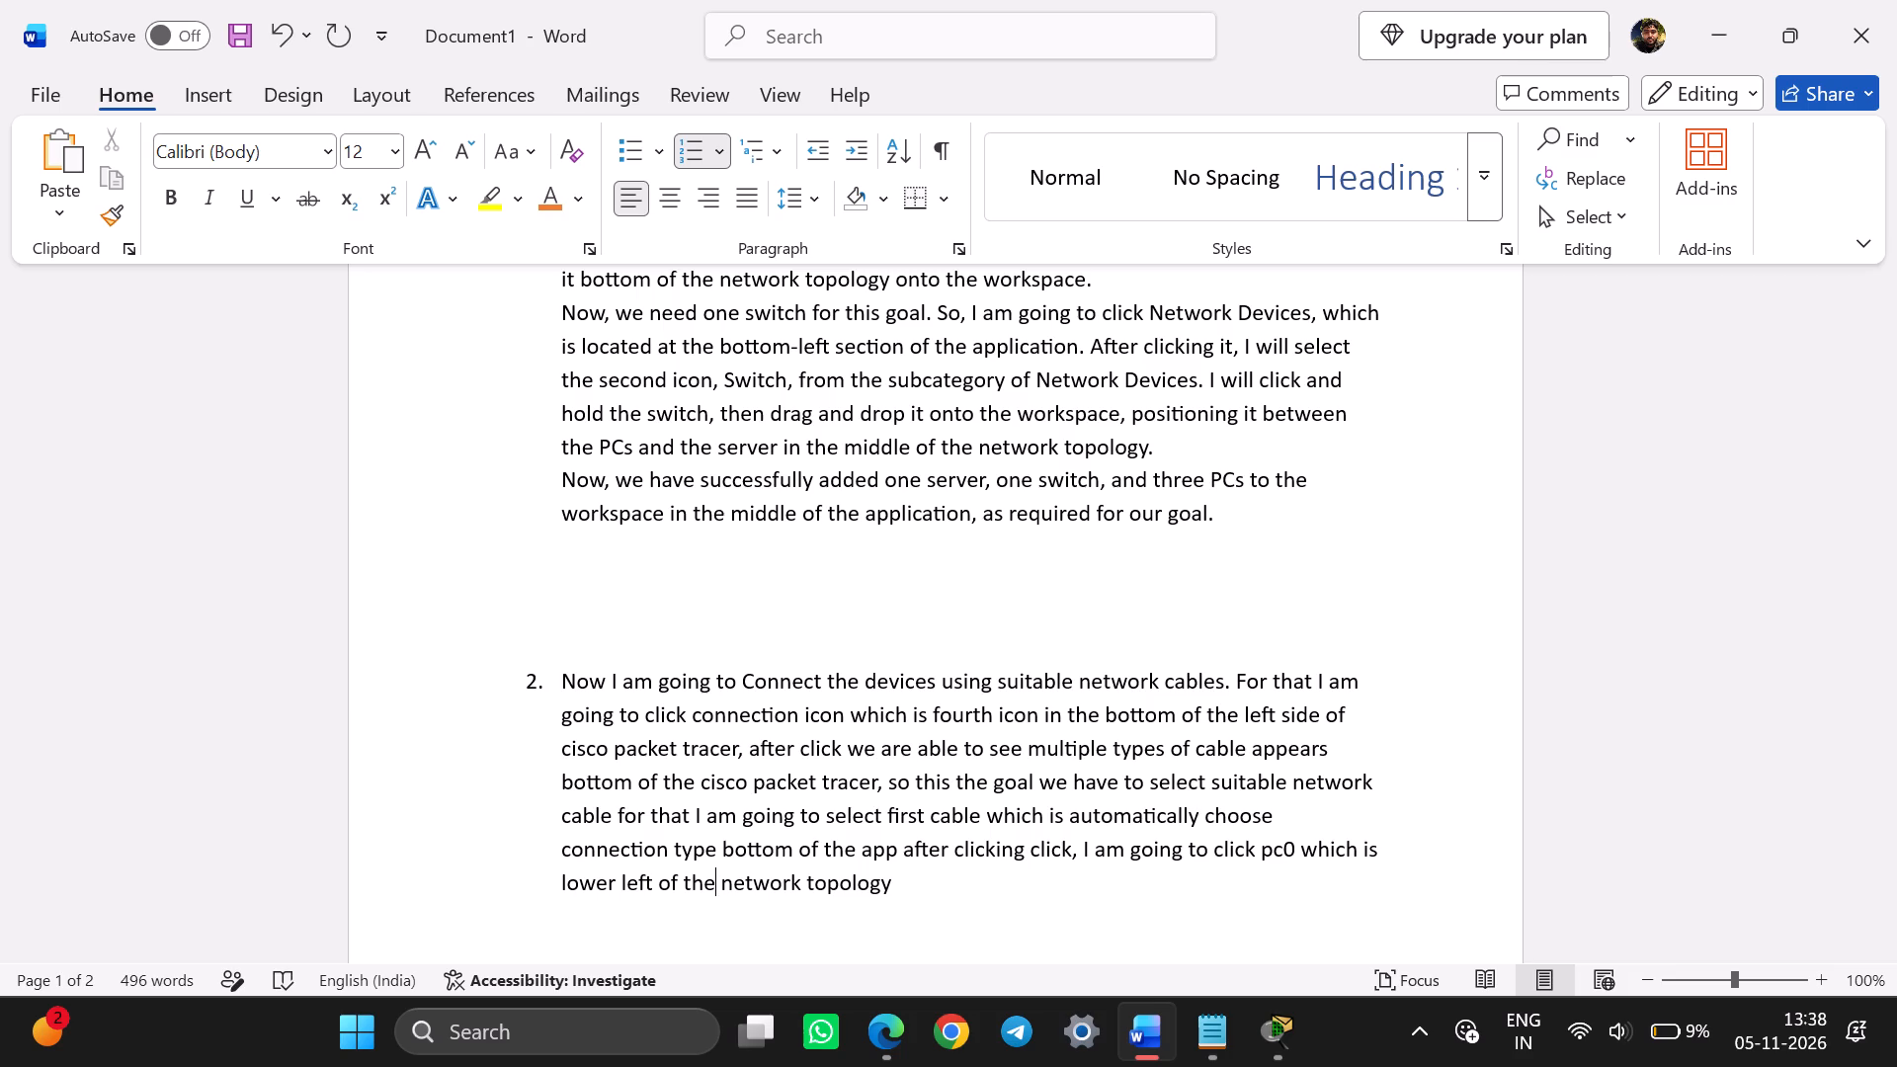
click(922, 891)
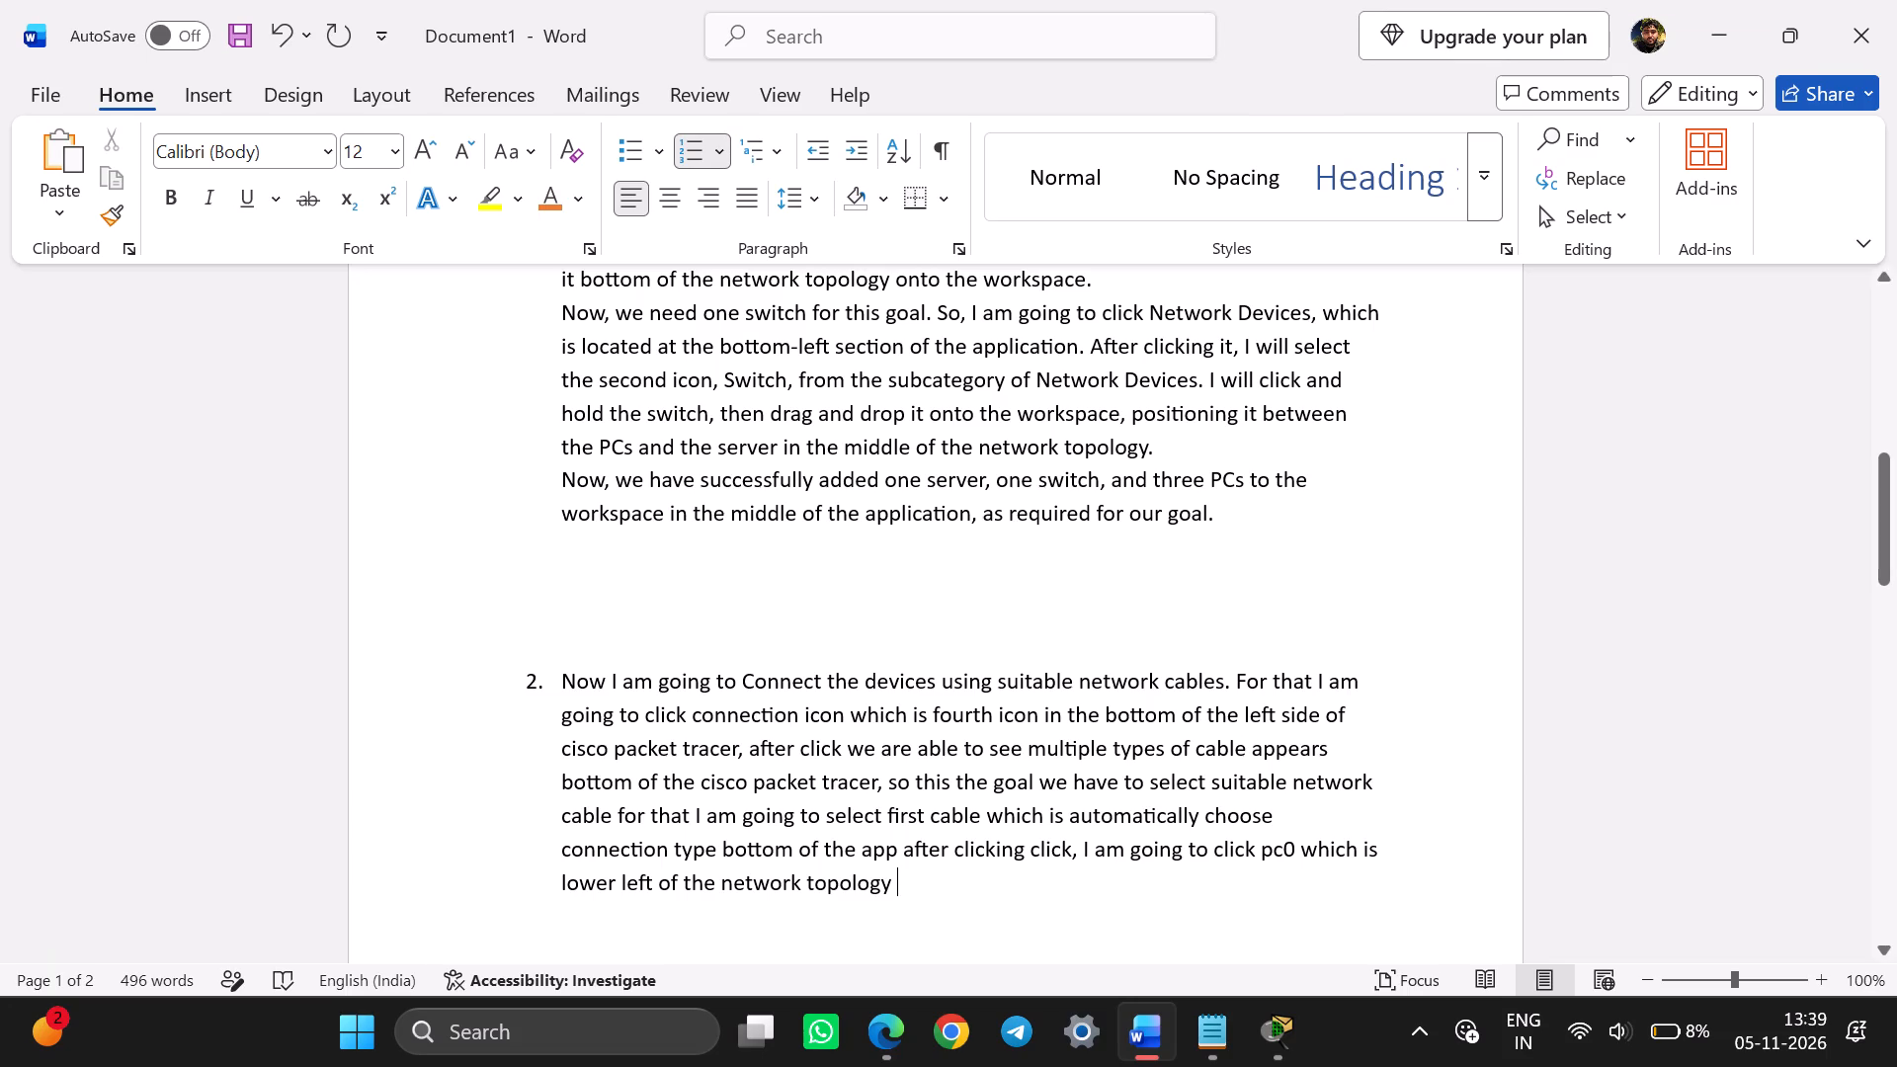
Delete "click, I am going to" from item 2 so it reads "after clicking click pc0".
drag(1204, 850, 1072, 861)
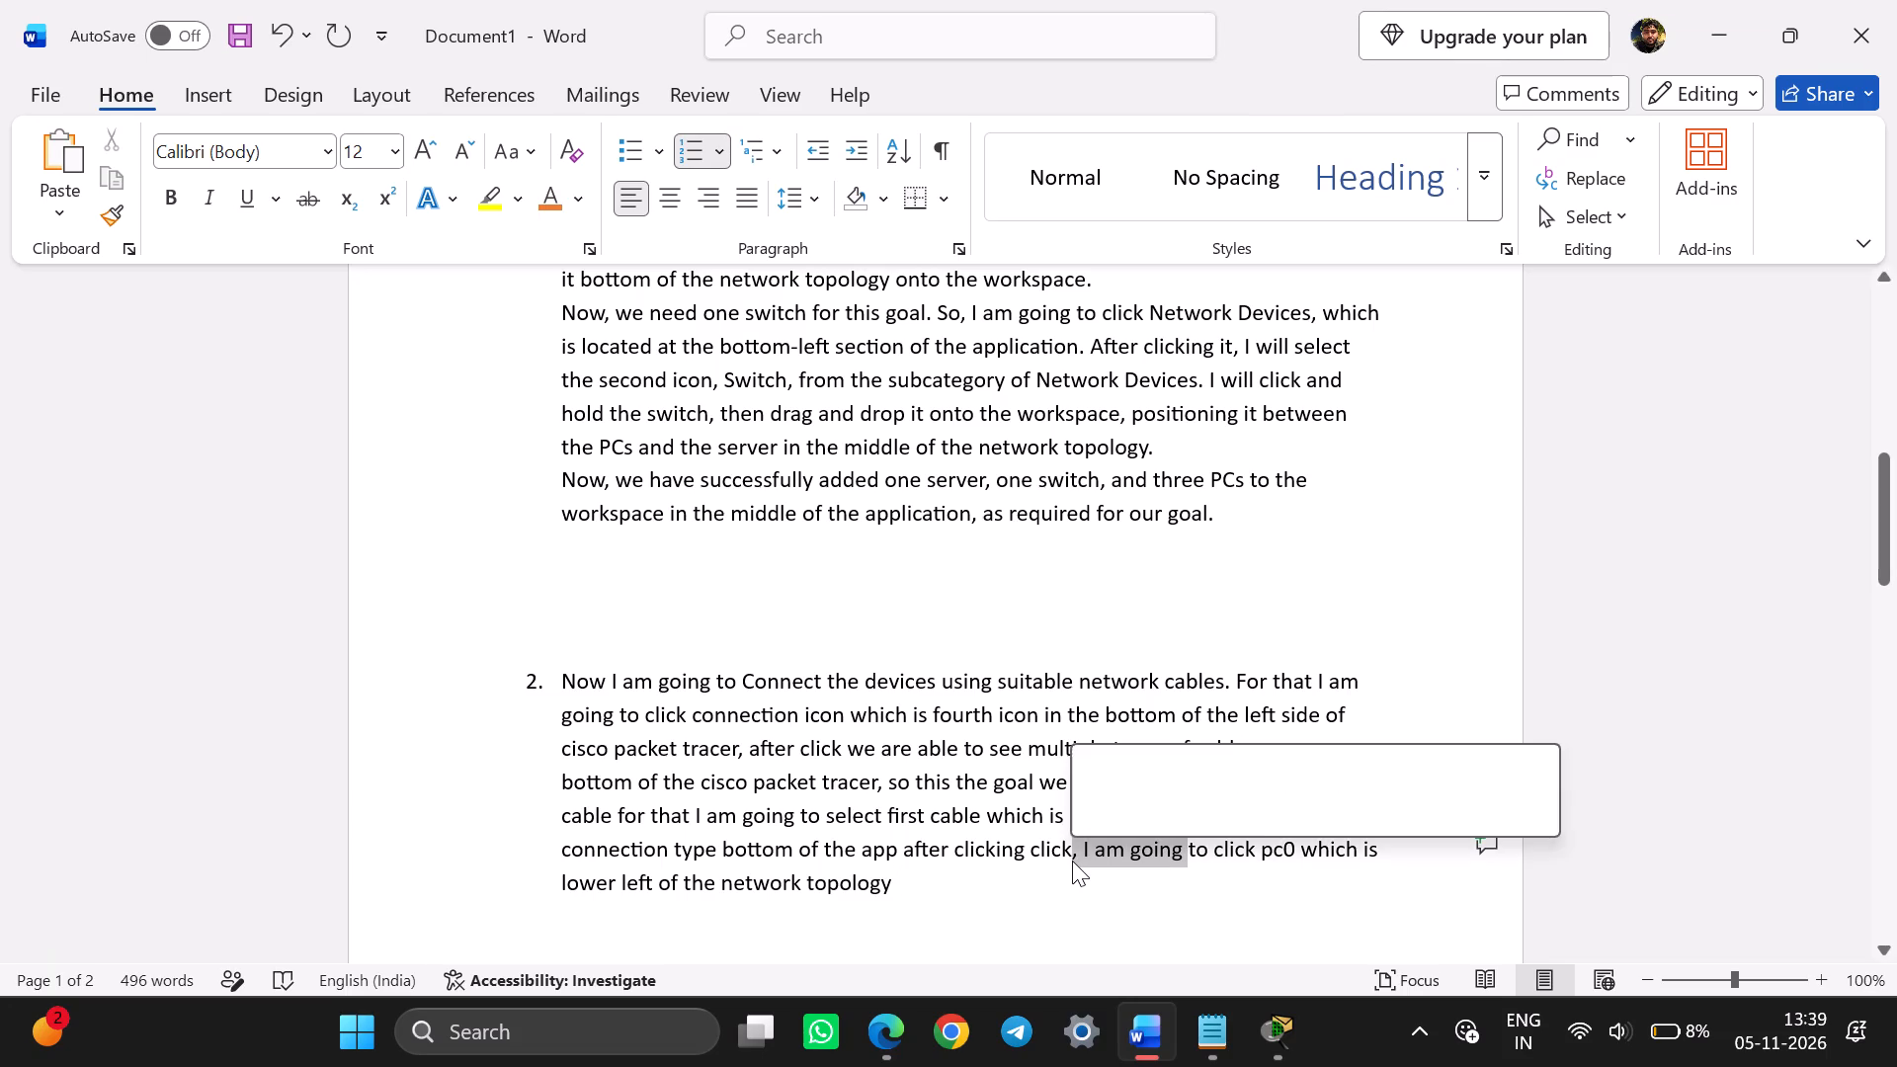
key(BackSpace)
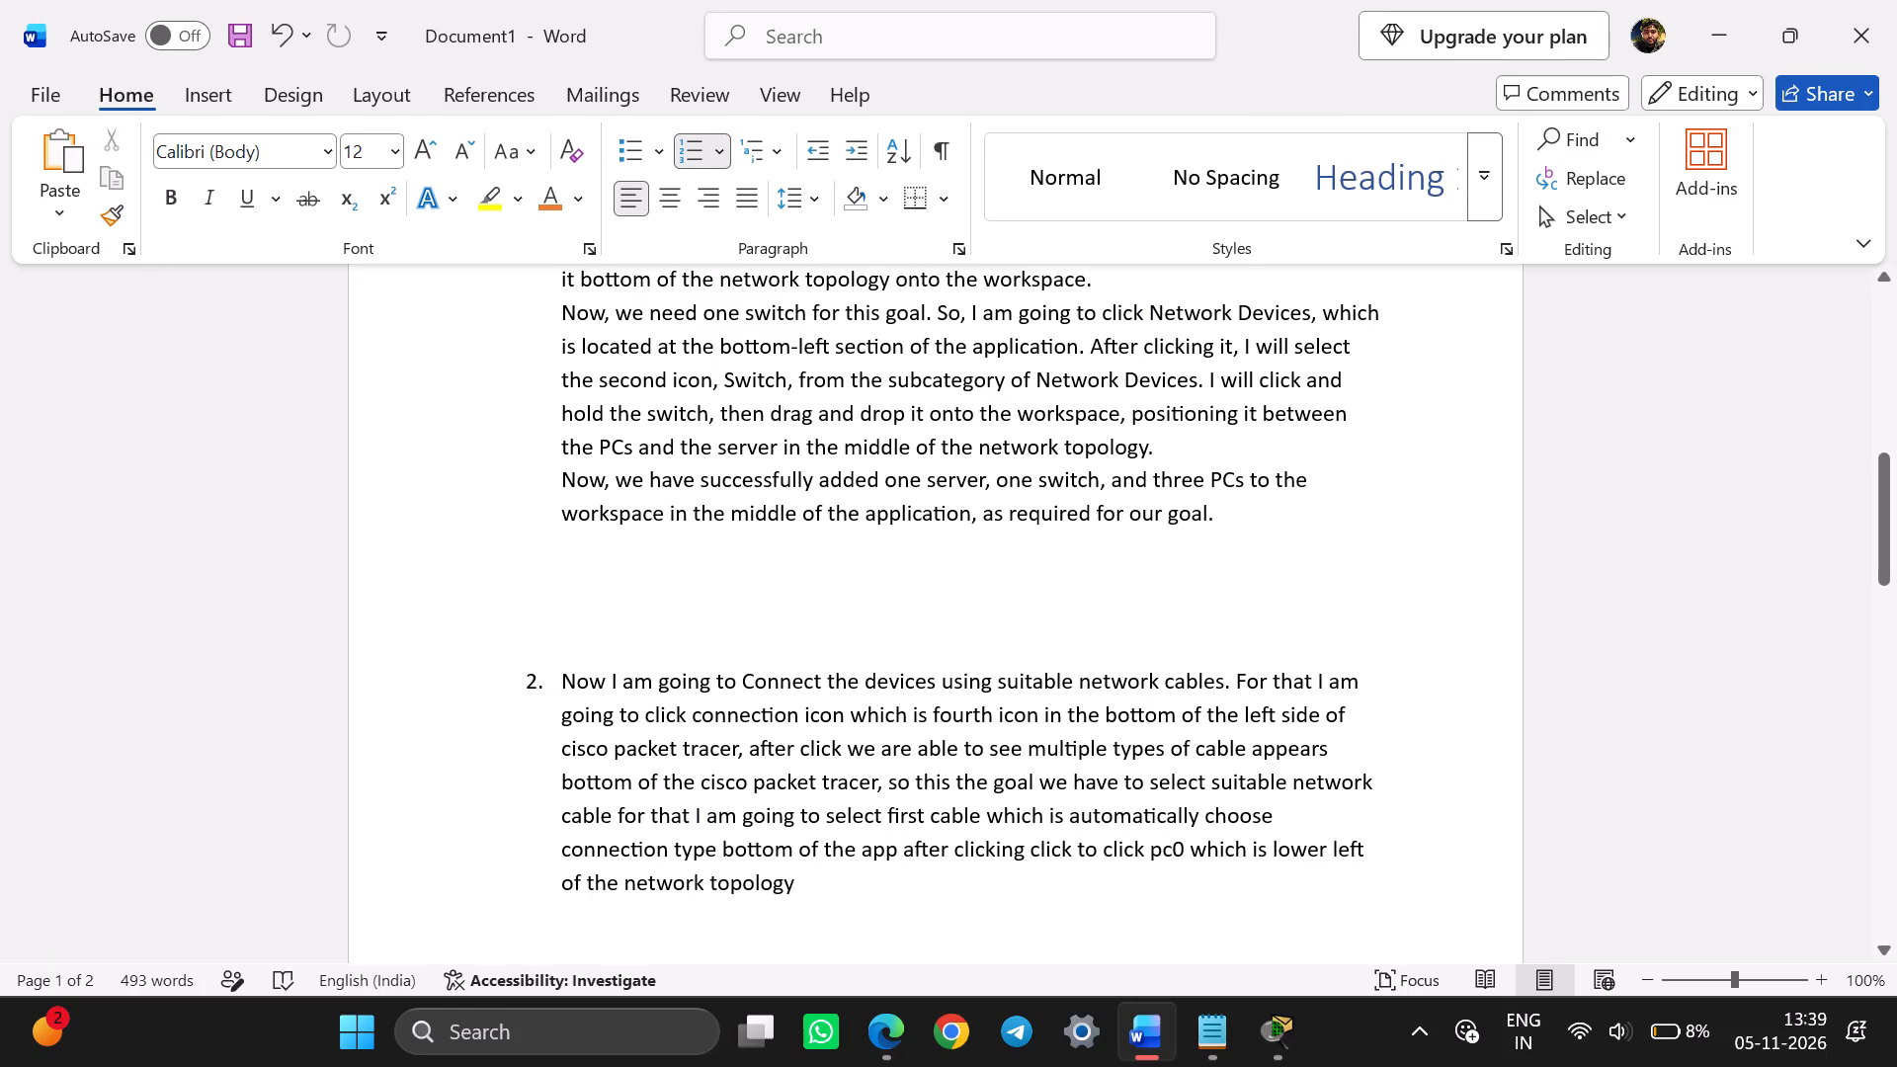
key(BackSpace)
key(BackSpace)
key(BackSpace)
key(BackSpace)
key(BackSpace)
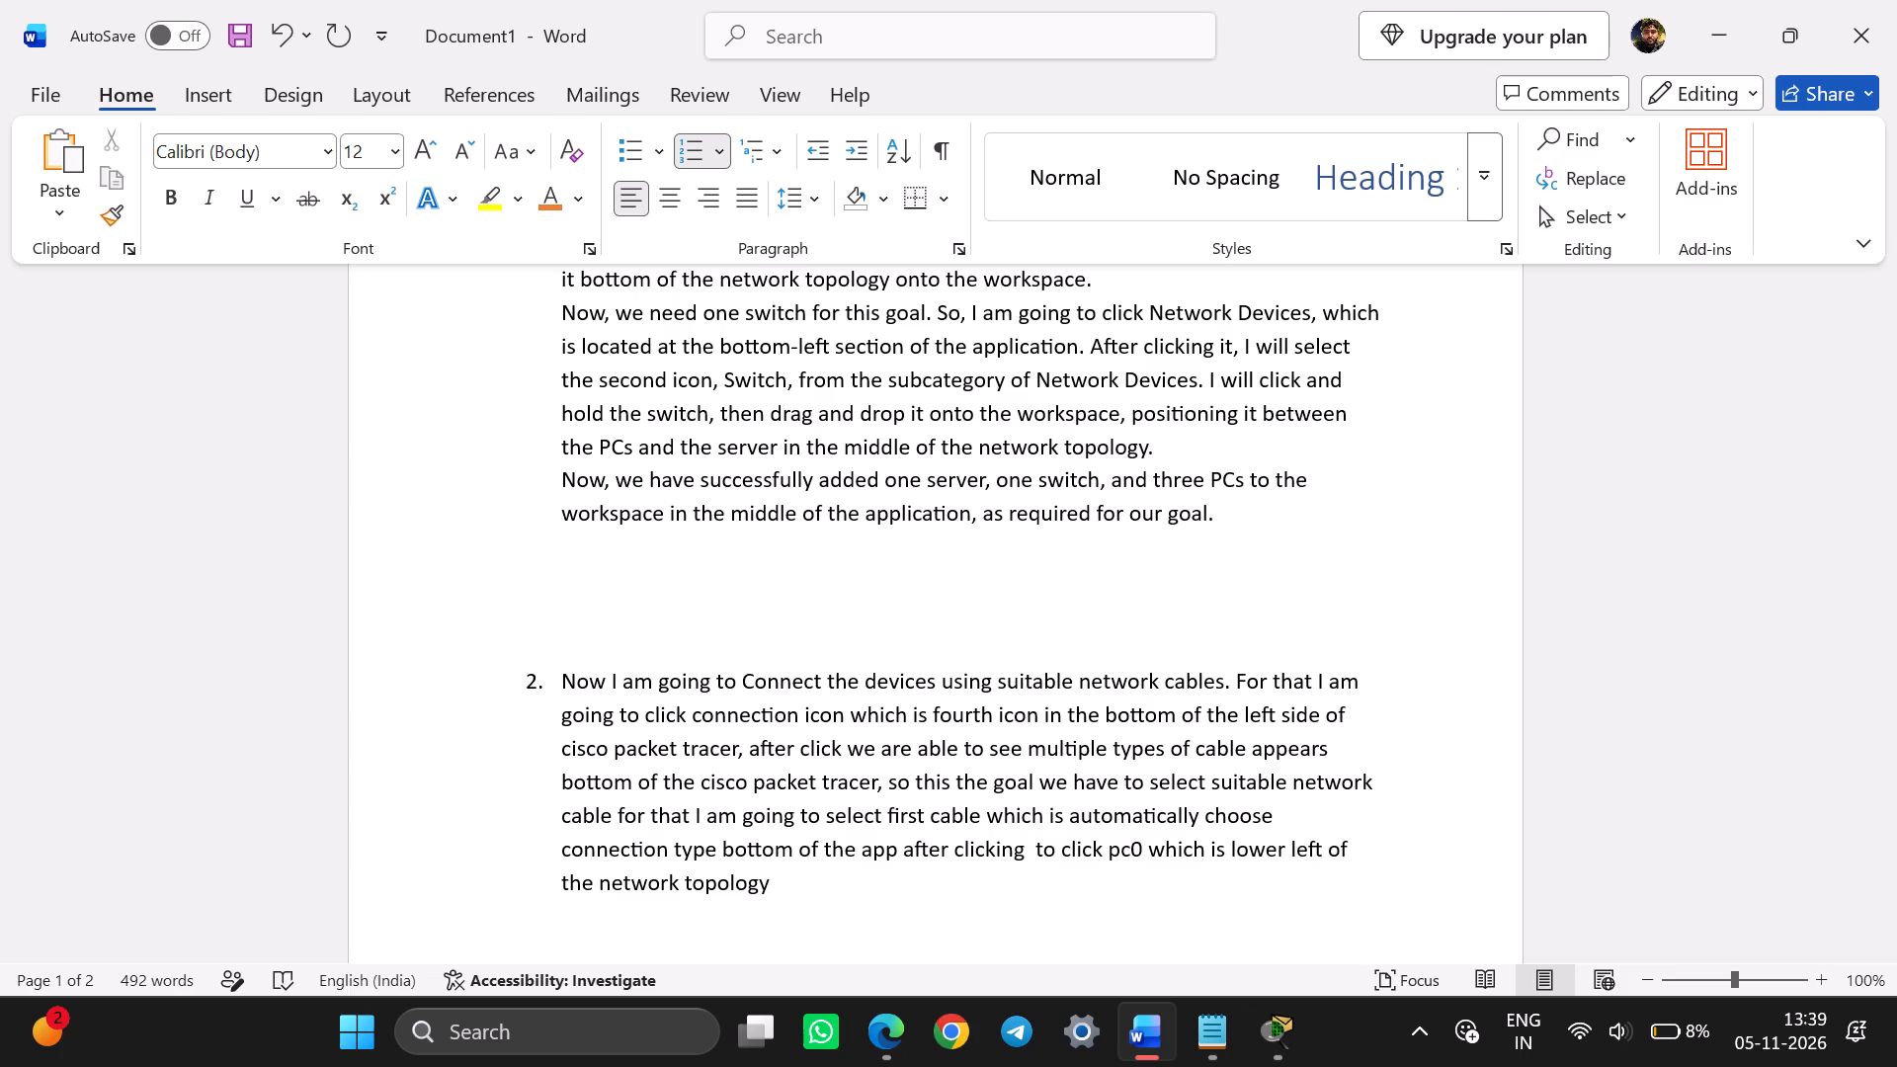
key(Right)
key(Right)
key(Right)
key(Right)
key(BackSpace)
key(BackSpace)
key(BackSpace)
key(BackSpace)
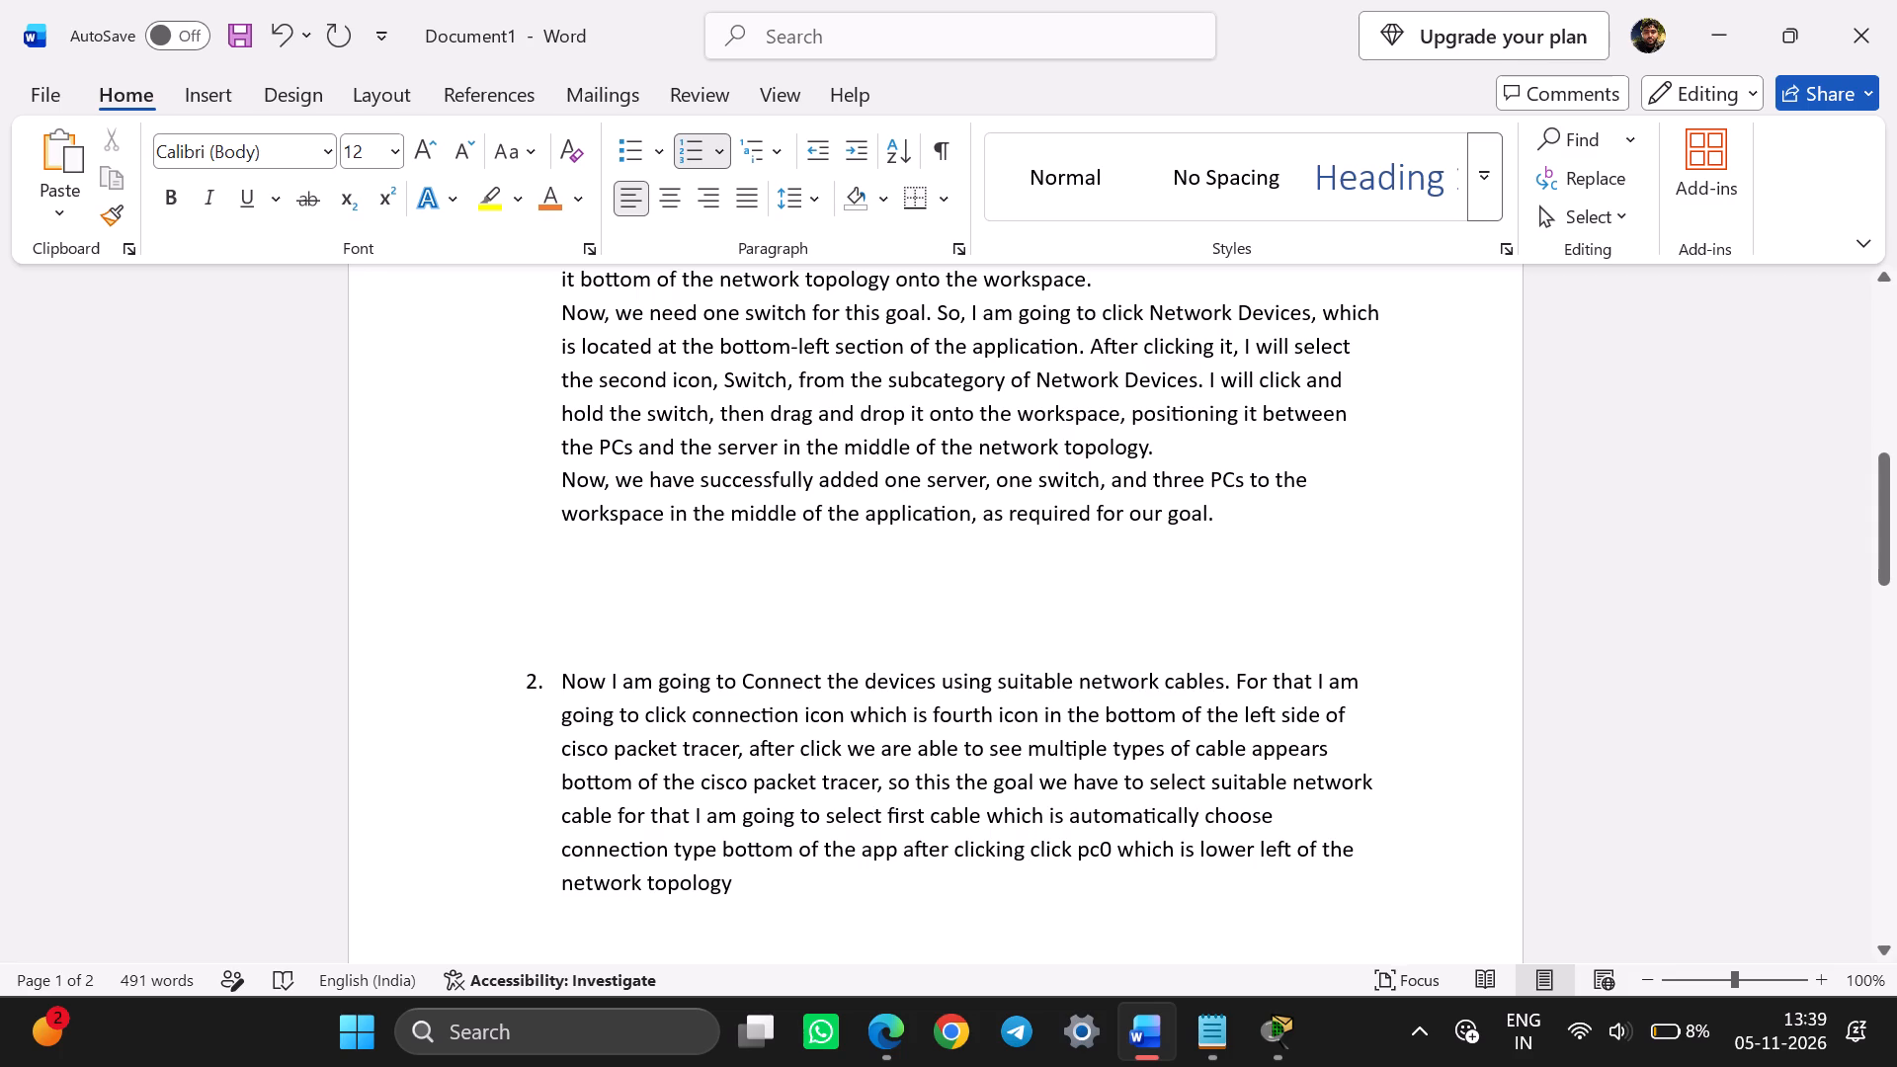
click(901, 1034)
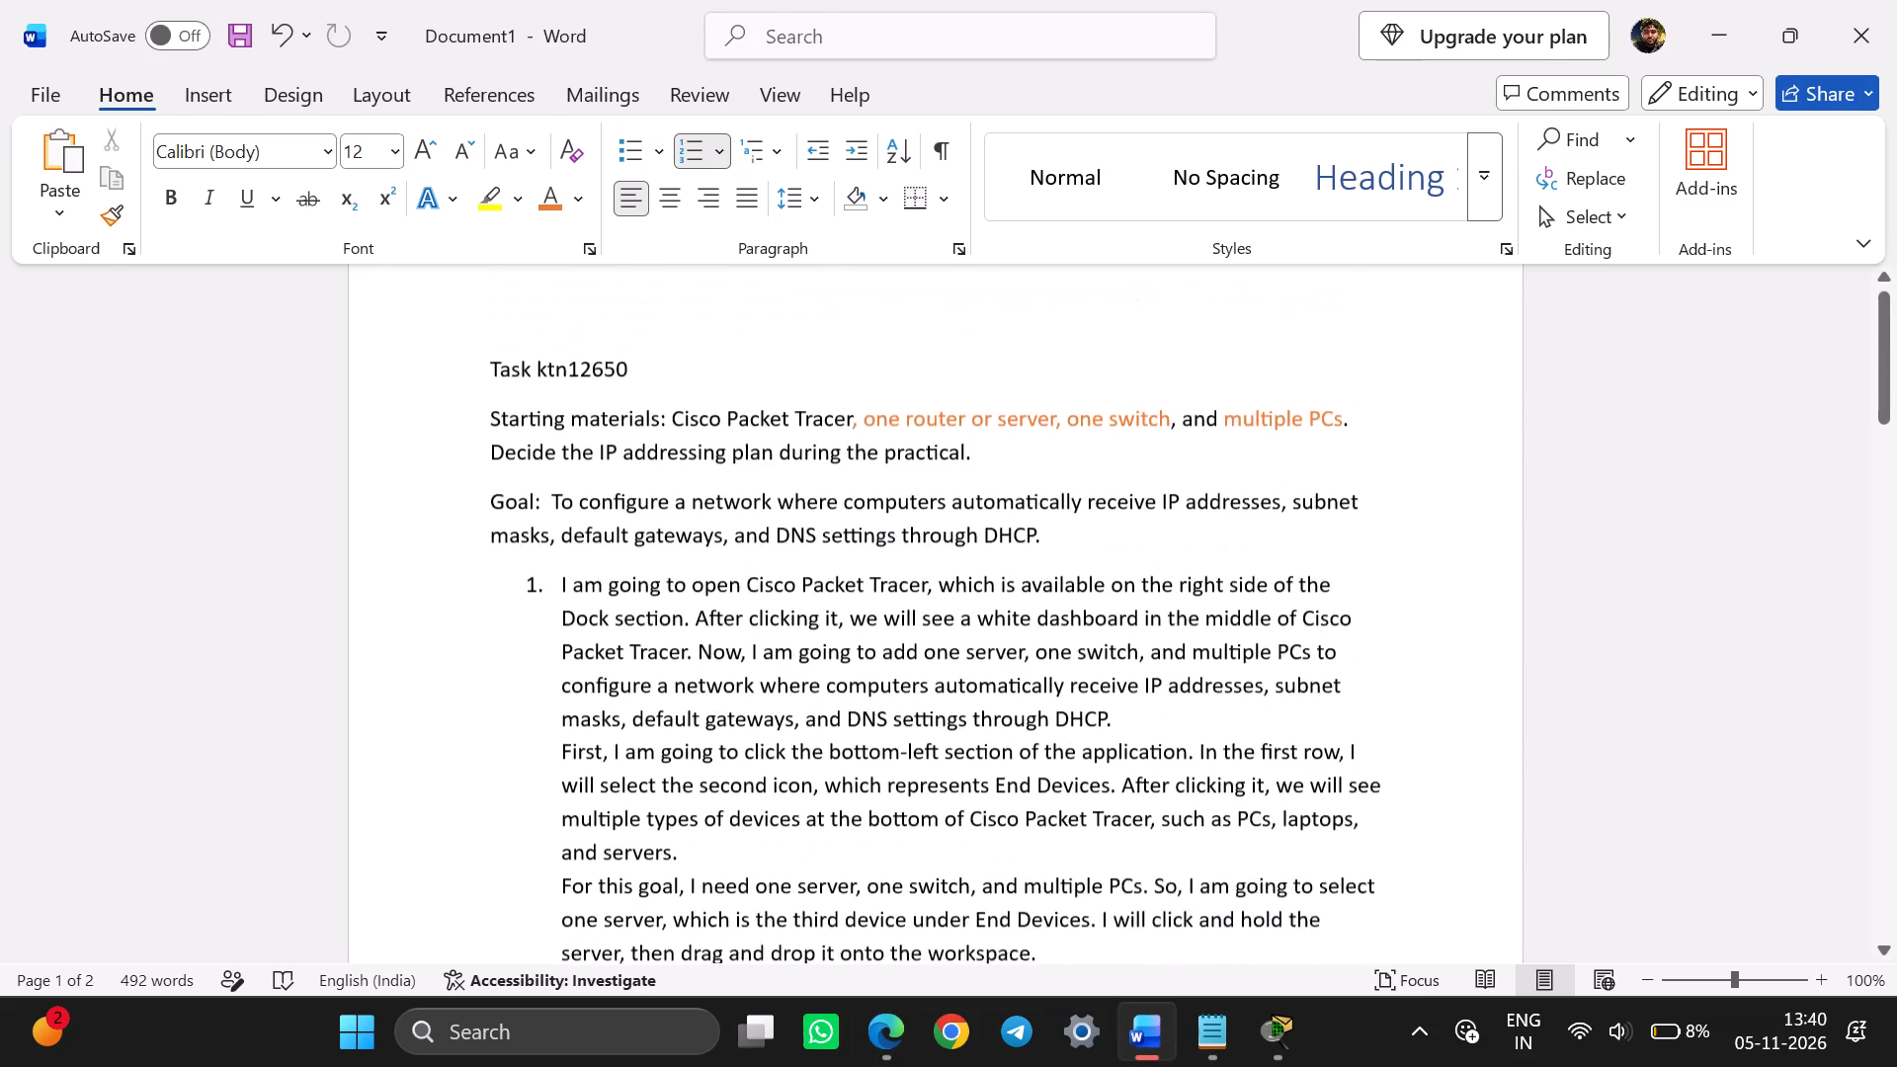
scroll(637, 616, up, 1)
scroll(637, 616, down, 4)
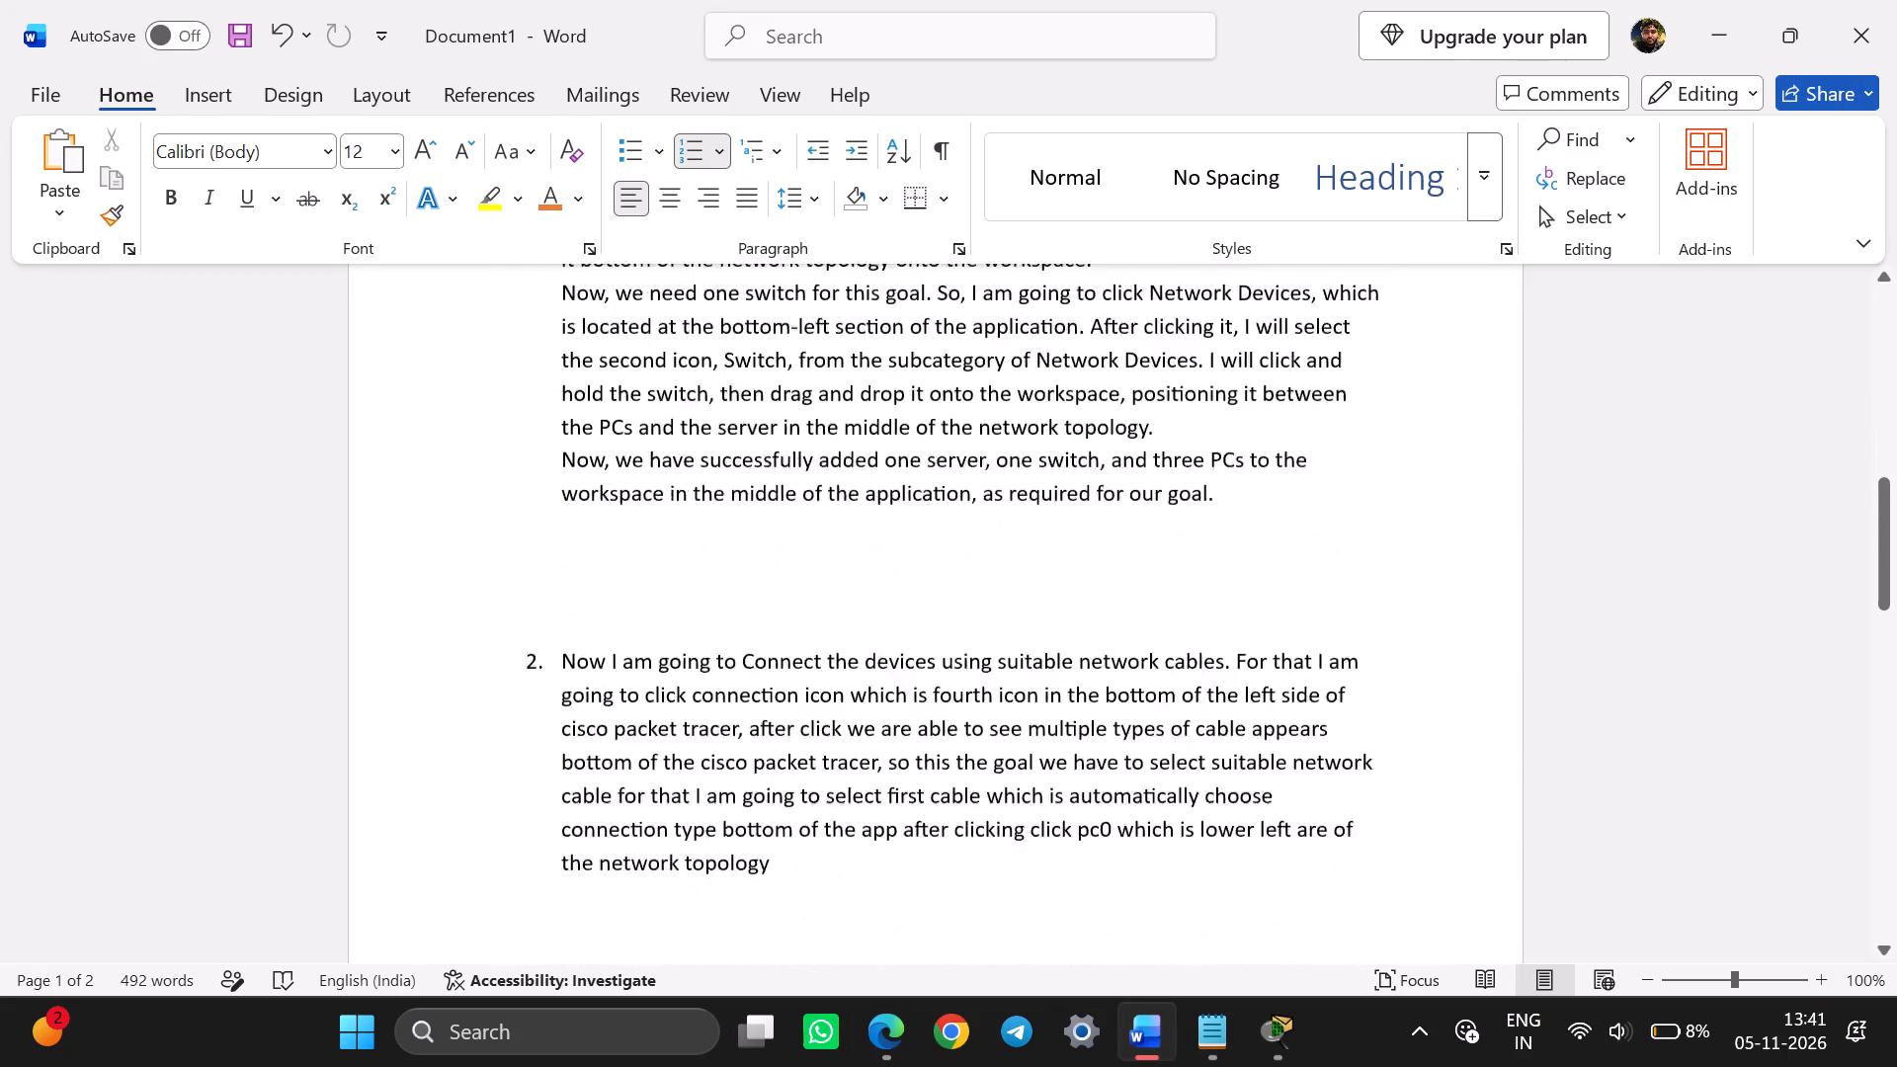
scroll(637, 616, down, 1)
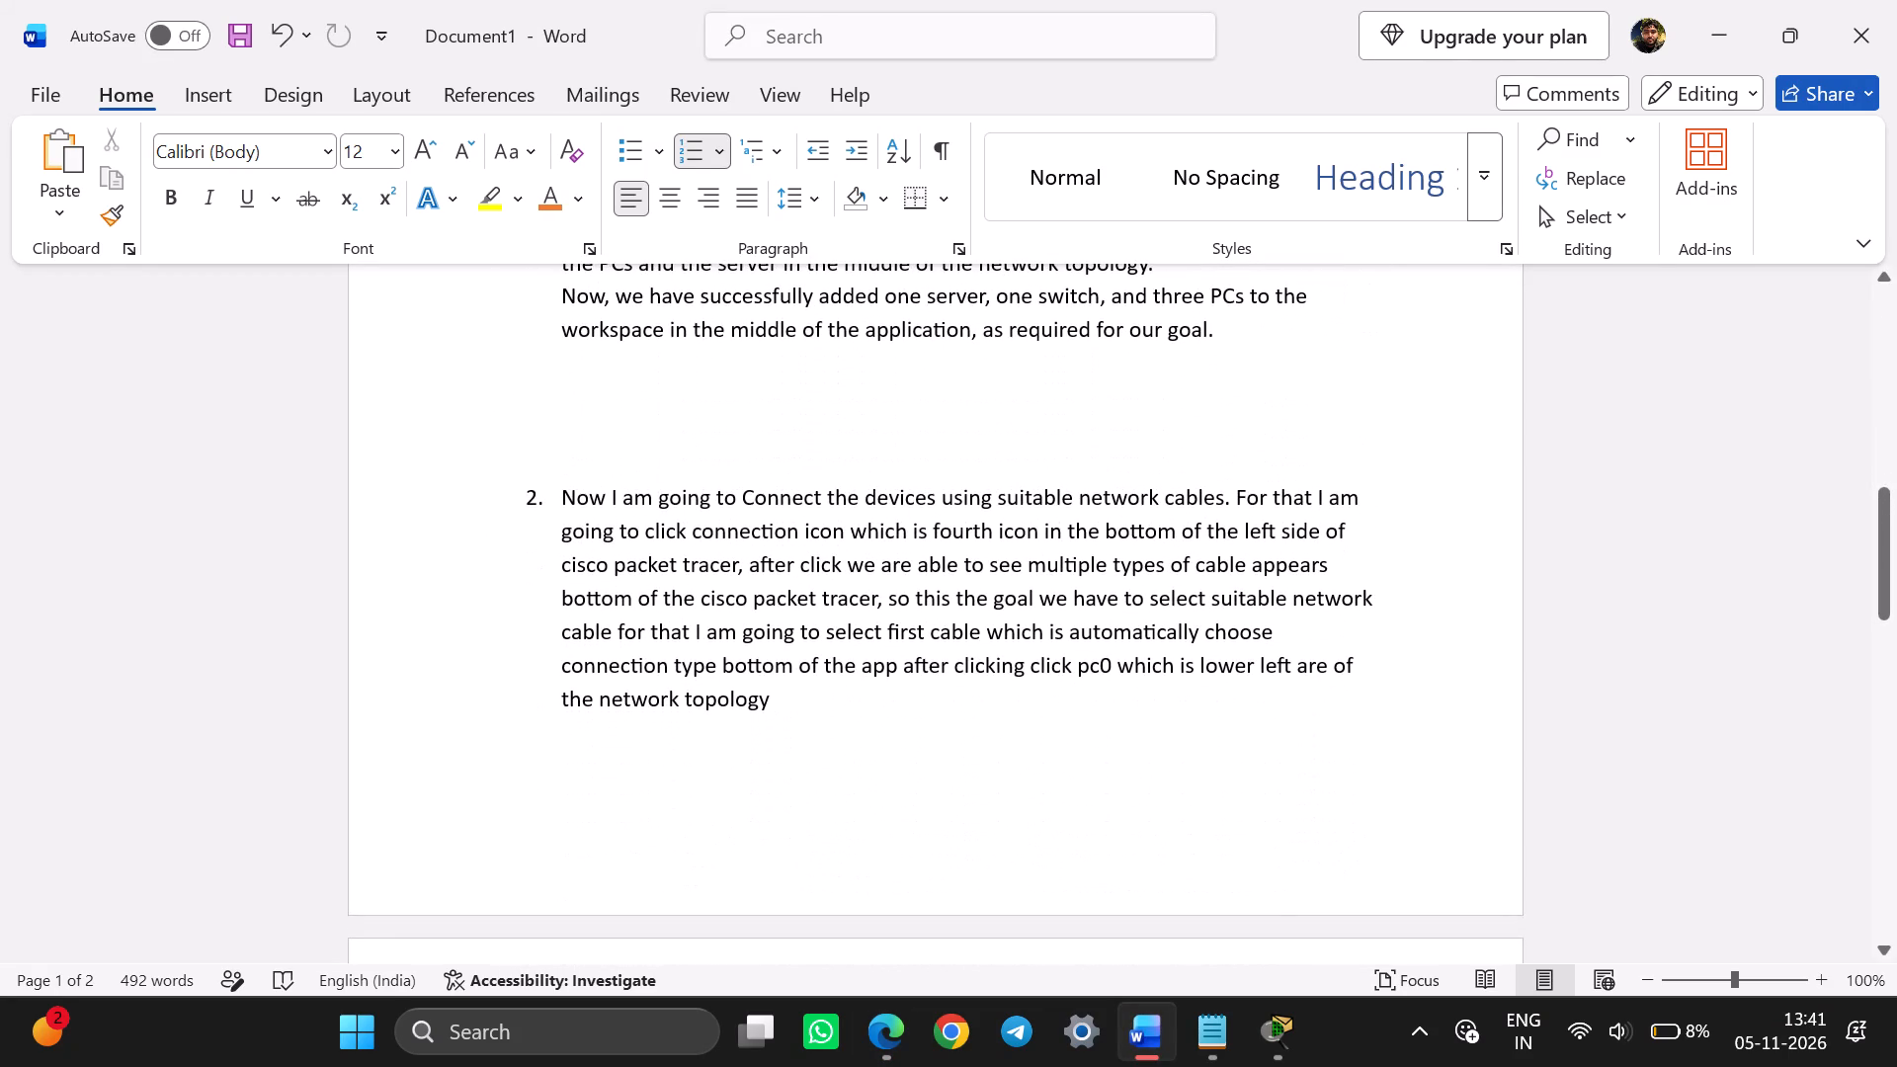
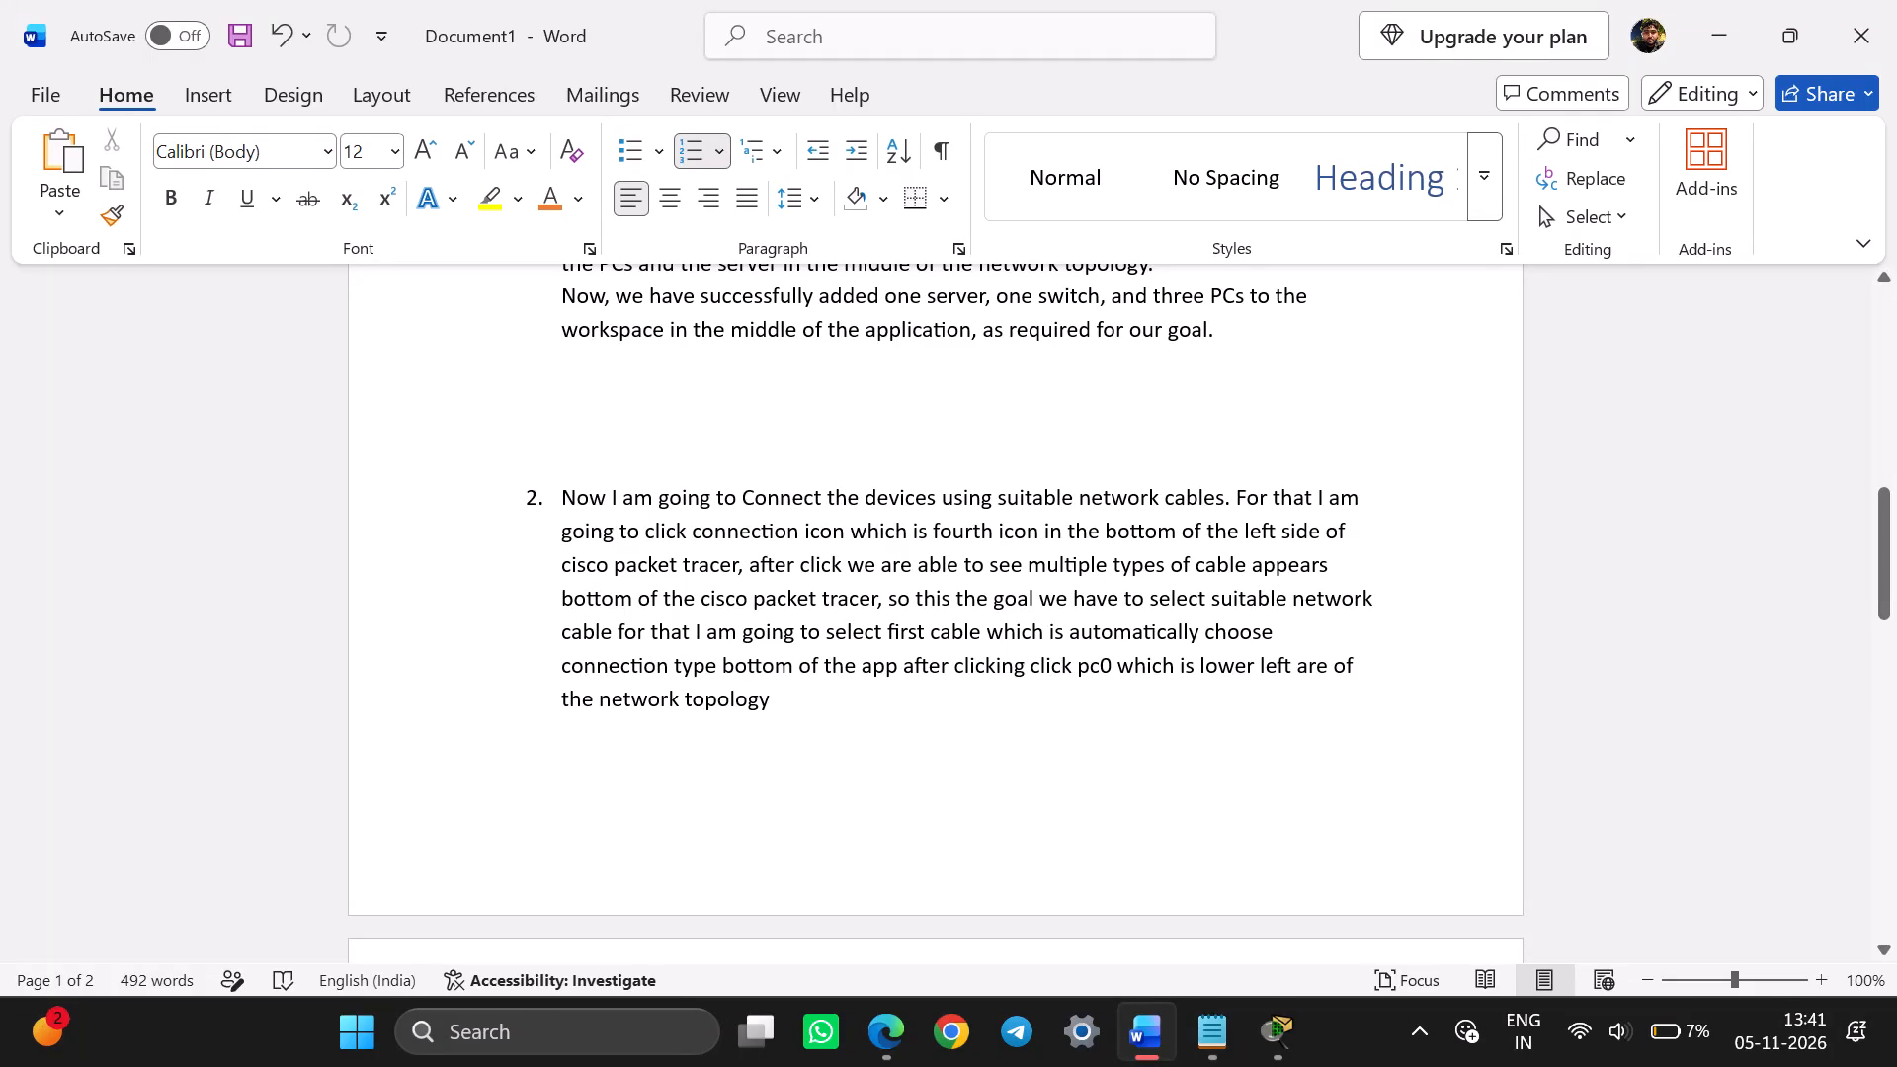
In item 2, replace "this" with "for" so the phrase reads "so for the goal we have to select".
click(953, 595)
key(BackSpace)
key(BackSpace)
key(BackSpace)
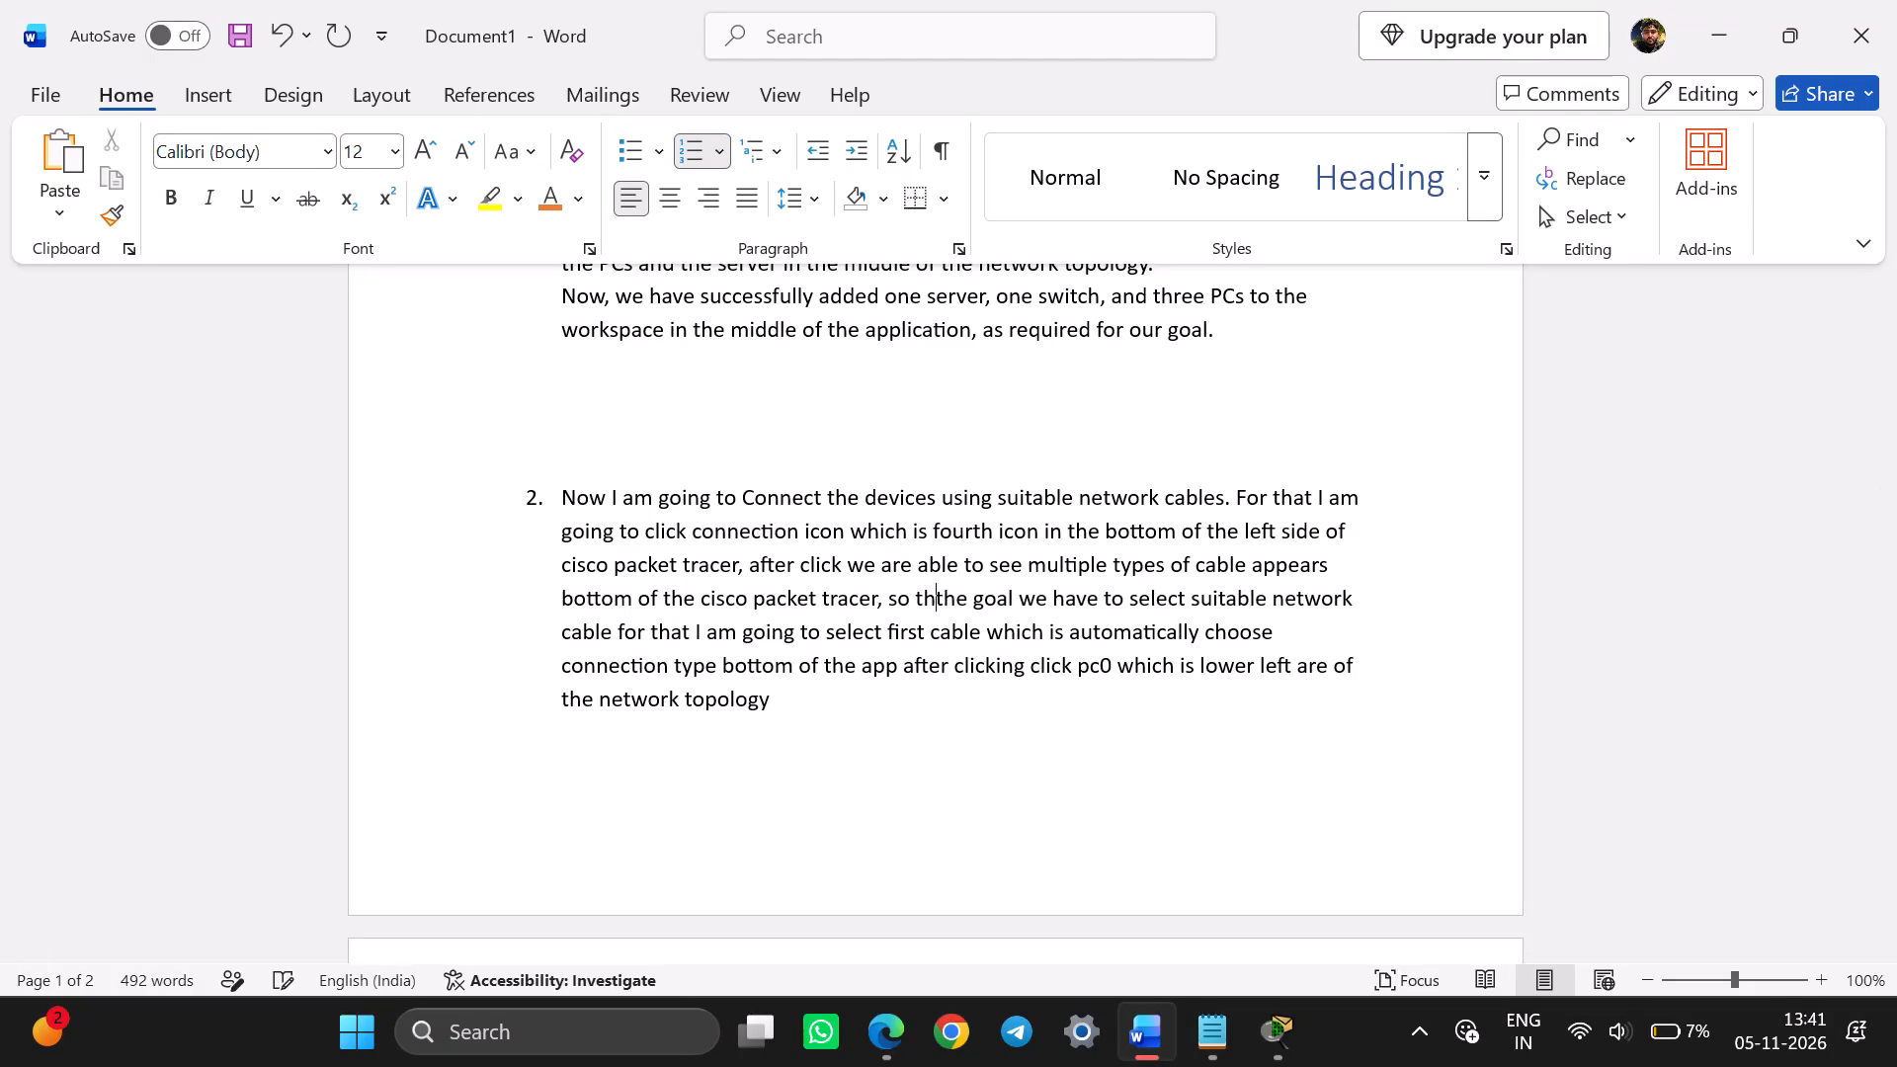
key(BackSpace)
key(BackSpace)
text(for)
key(space)
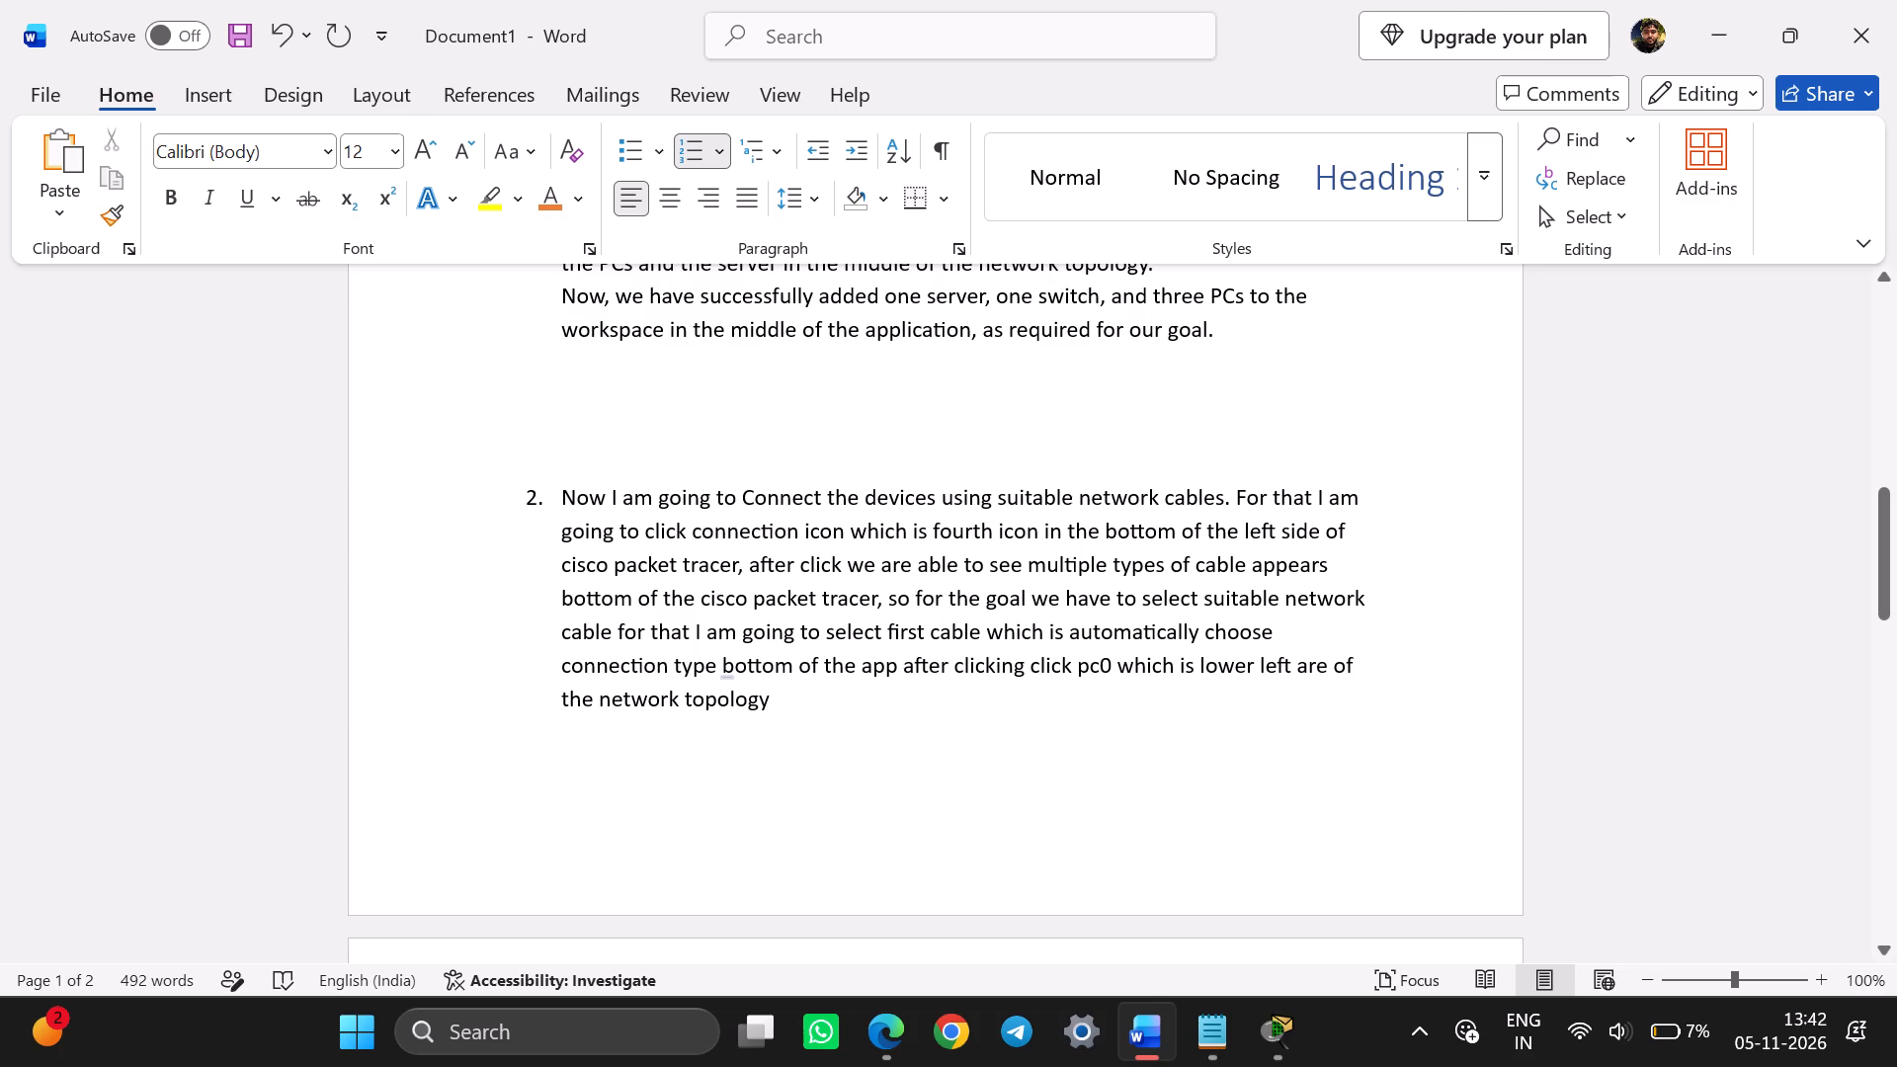
Insert "after click on pc0" right after "connection type" in item 2.
click(721, 658)
text(after)
key(space)
key(space)
key(BackSpace)
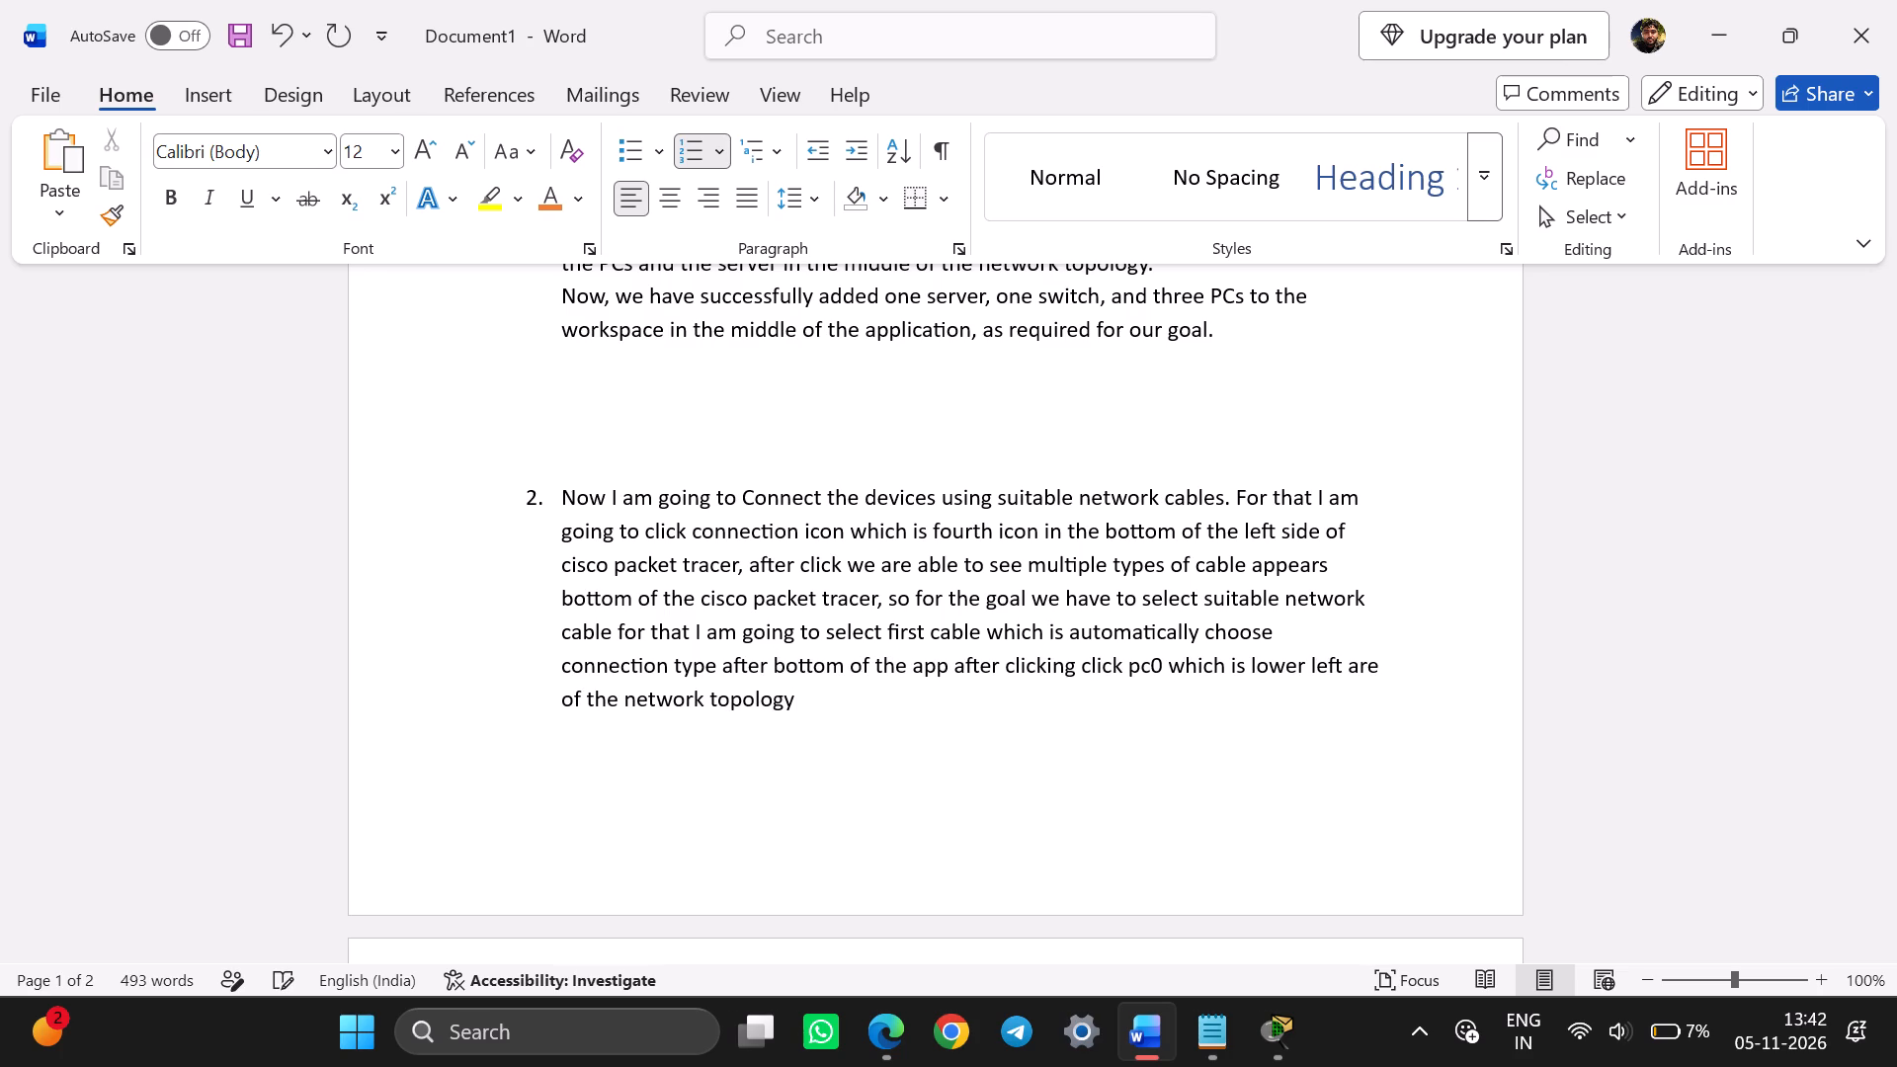
key(BackSpace)
key(space)
text(click)
key(space)
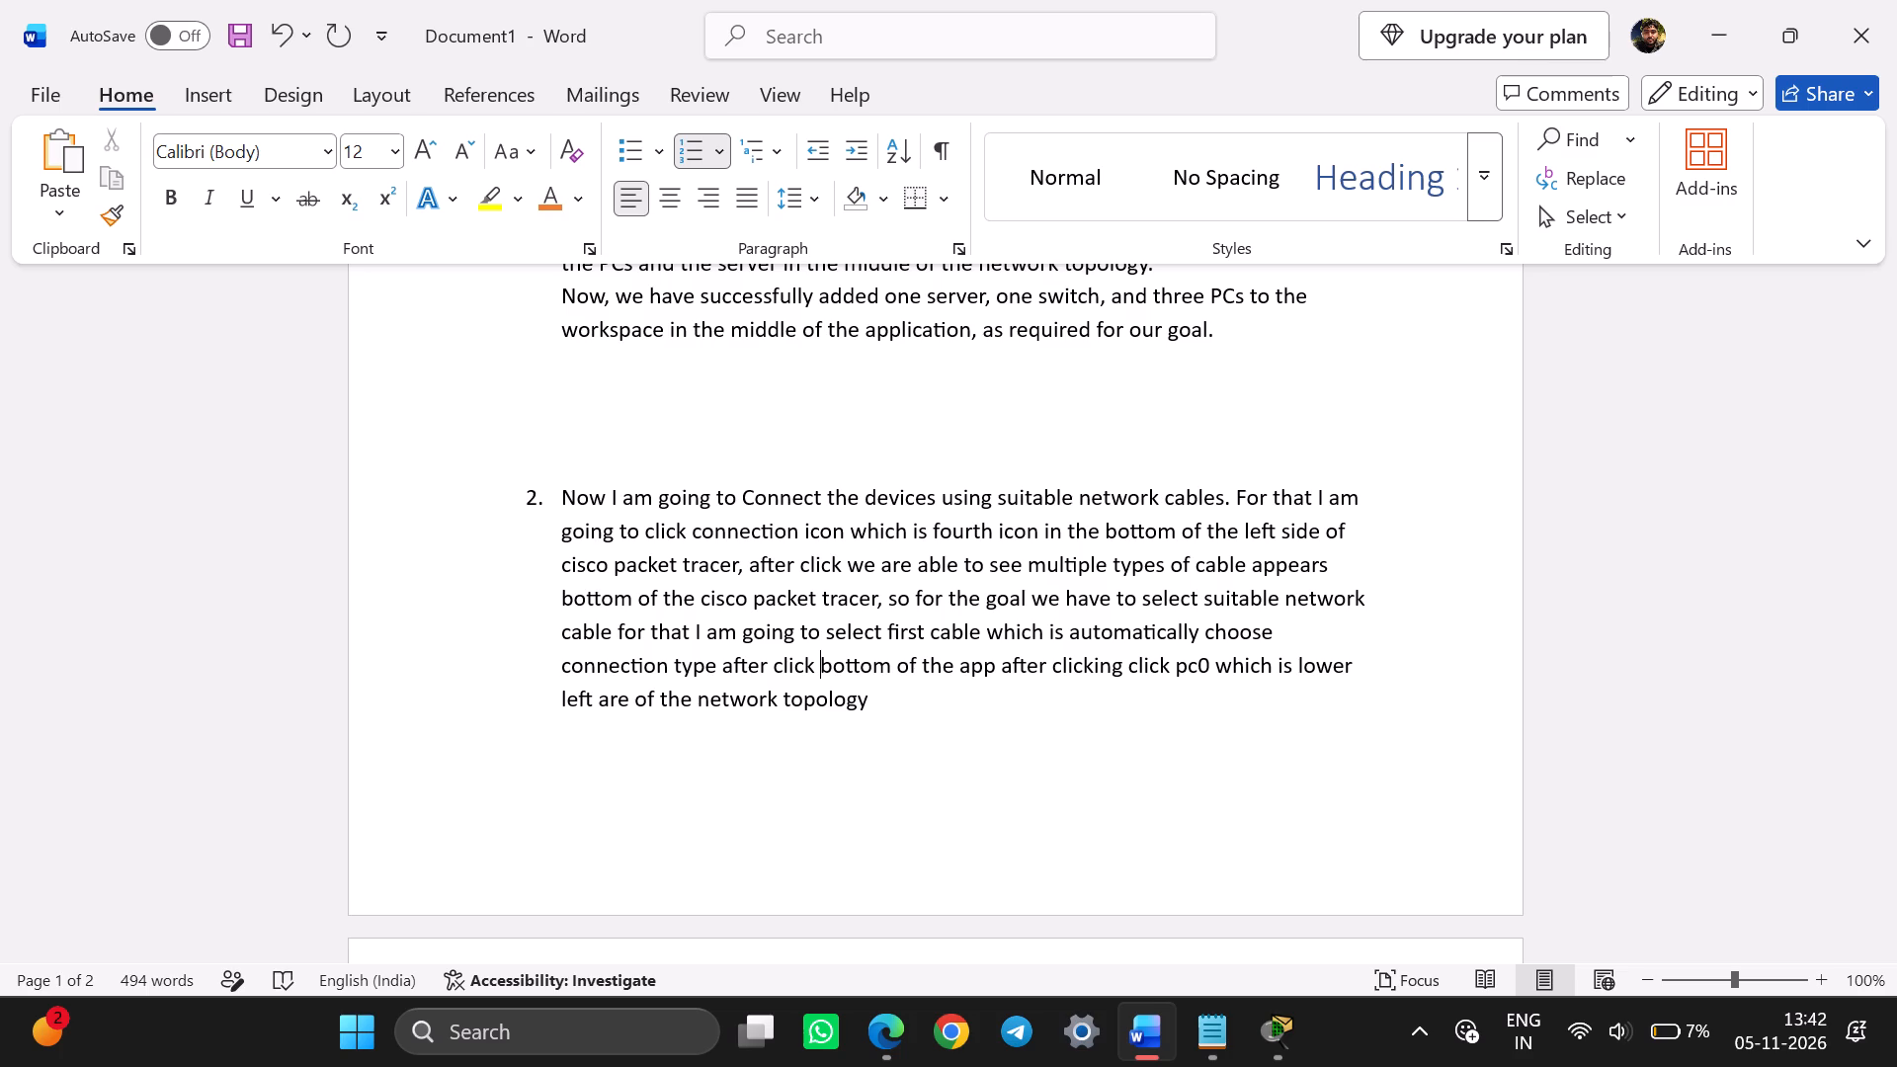
text(on)
key(space)
text(pc0)
key(space)
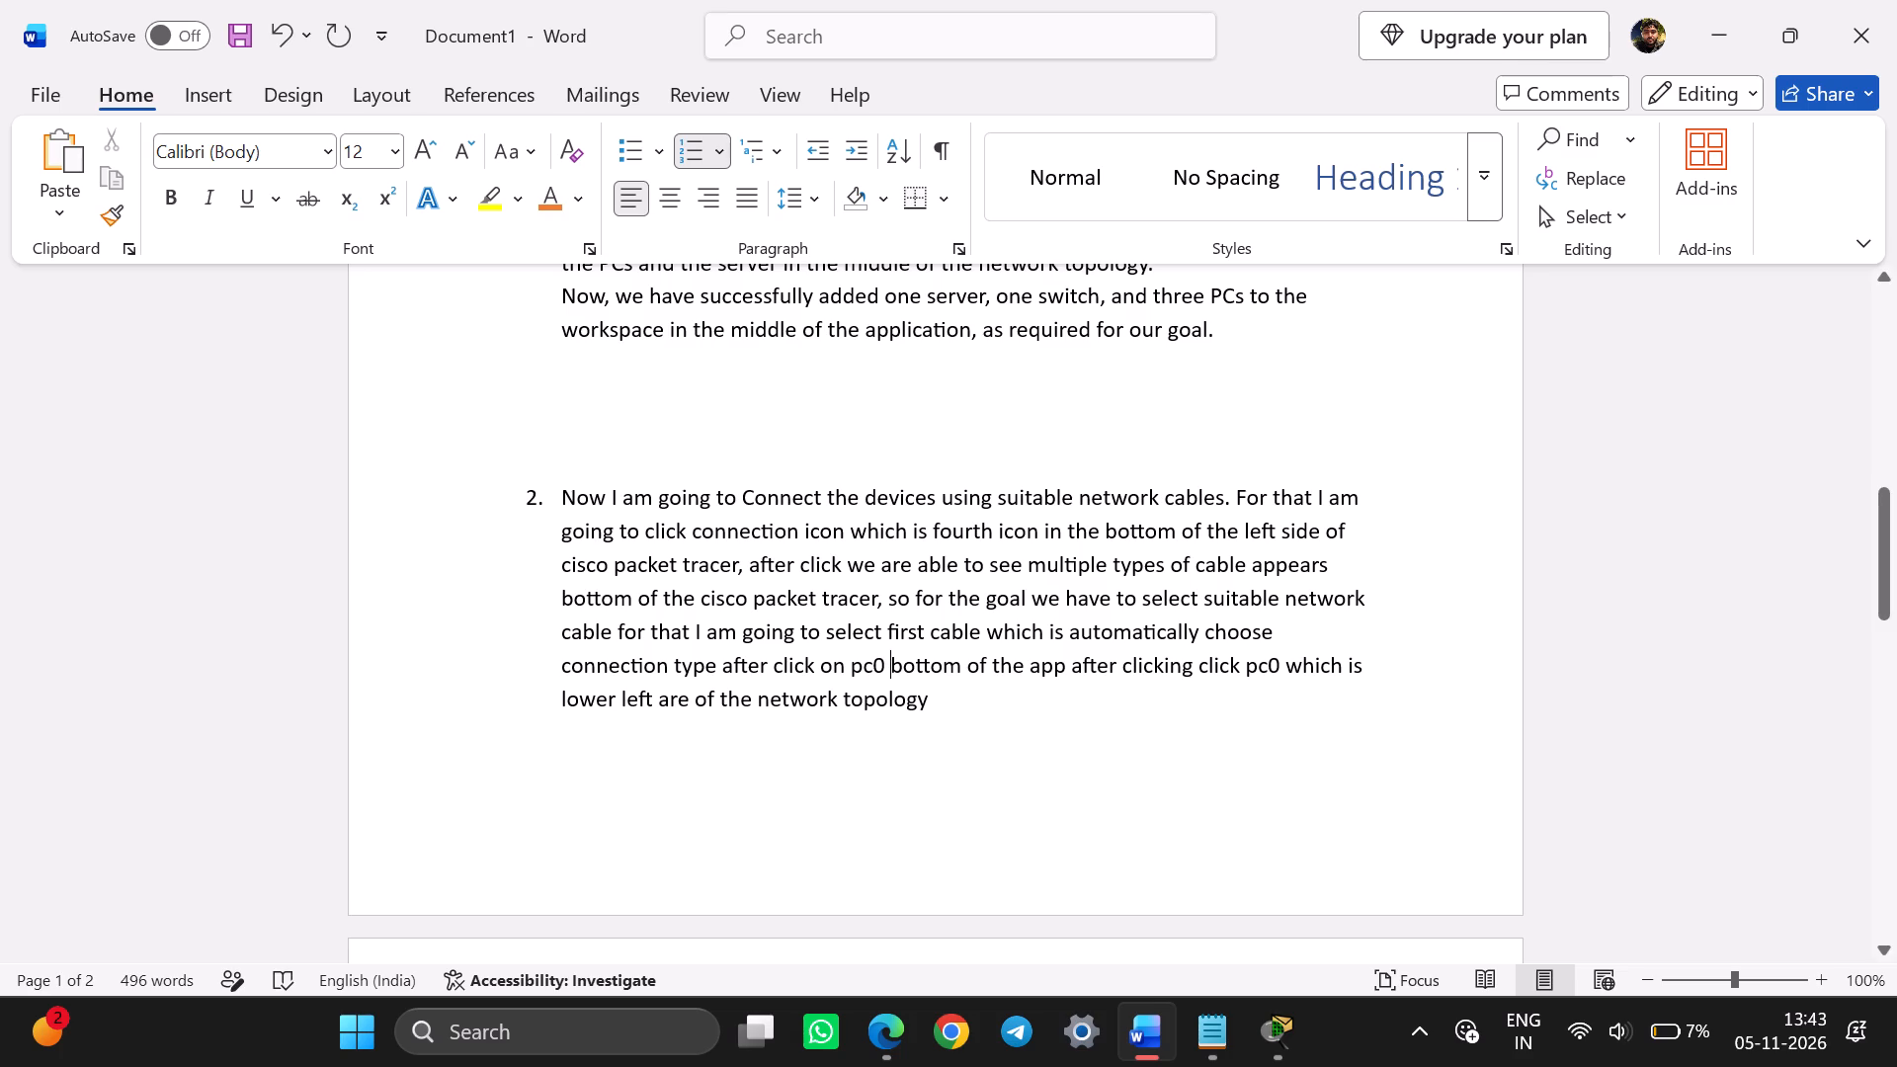
Delete "bottom of the app after clicking click" and the duplicate "pc0" so item 2 reads "after click on pc0 which is lower left".
drag(1247, 664, 1071, 655)
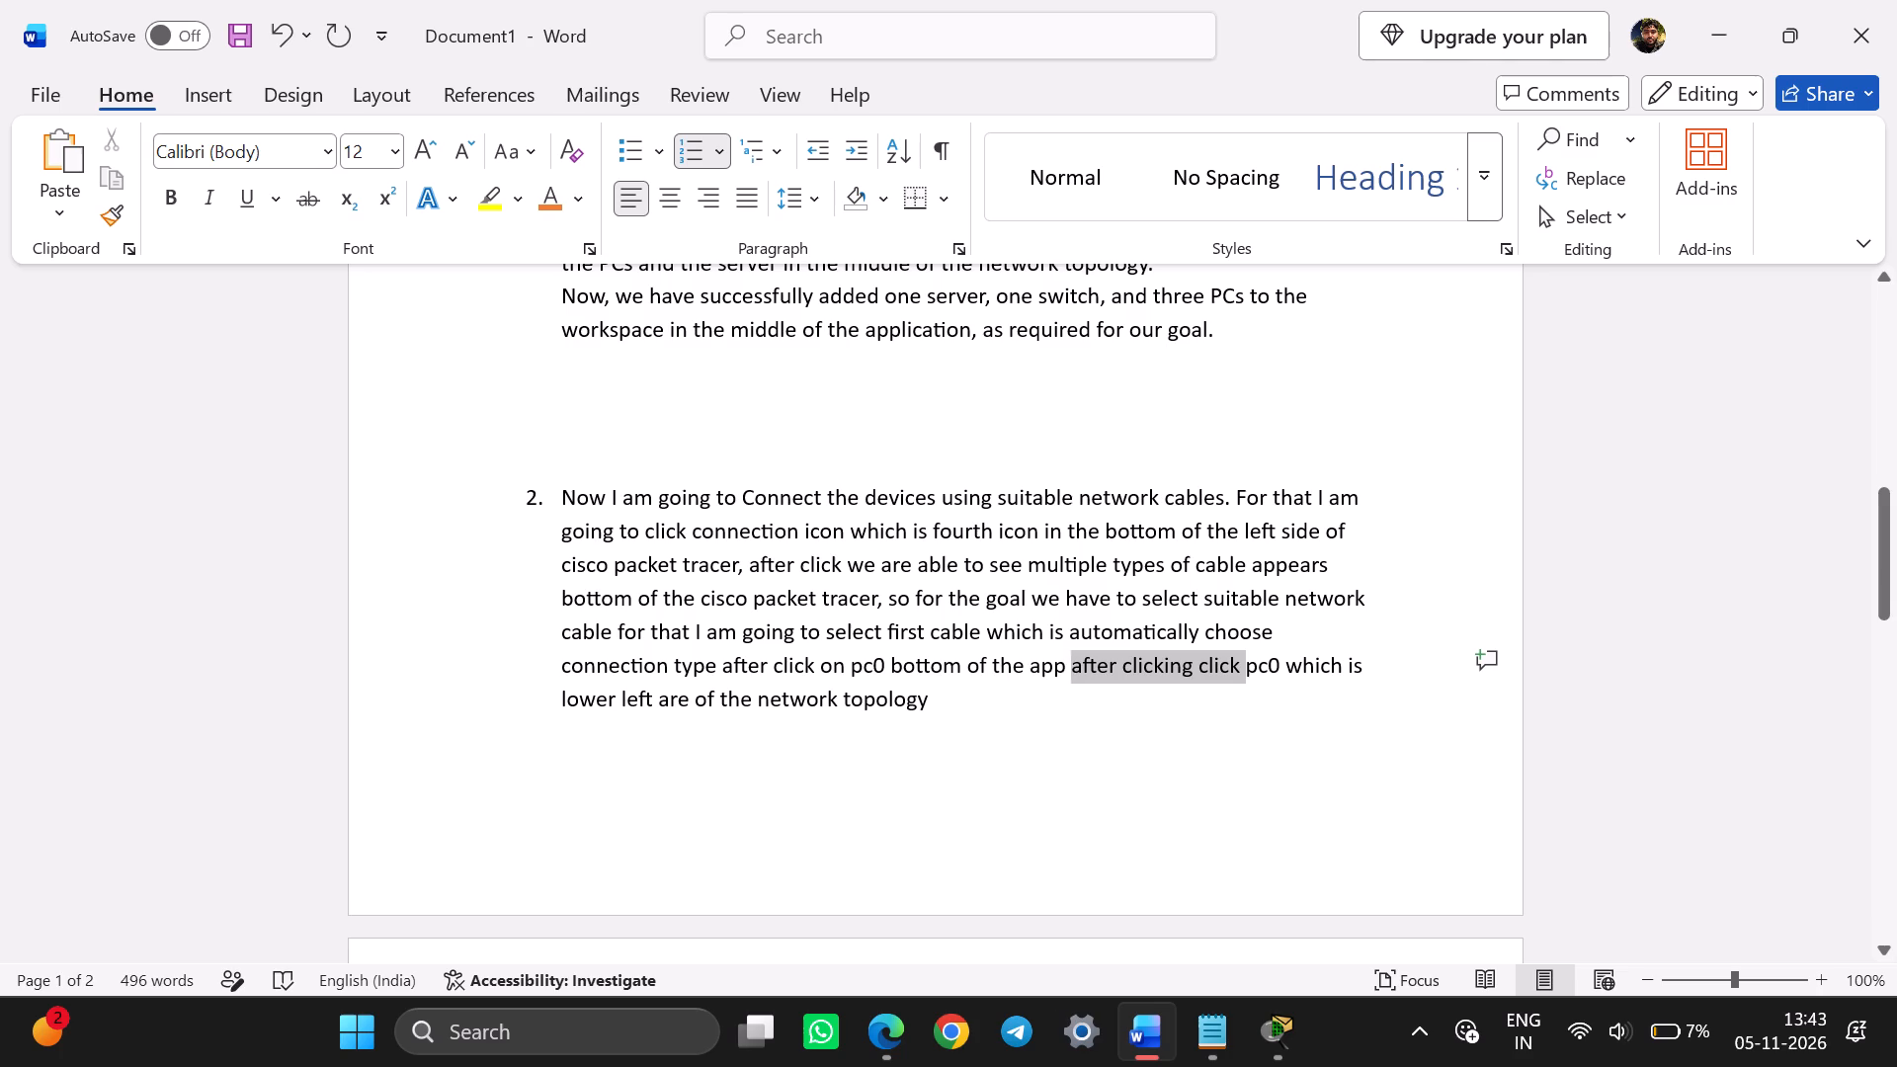
drag(1071, 655, 923, 665)
key(BackSpace)
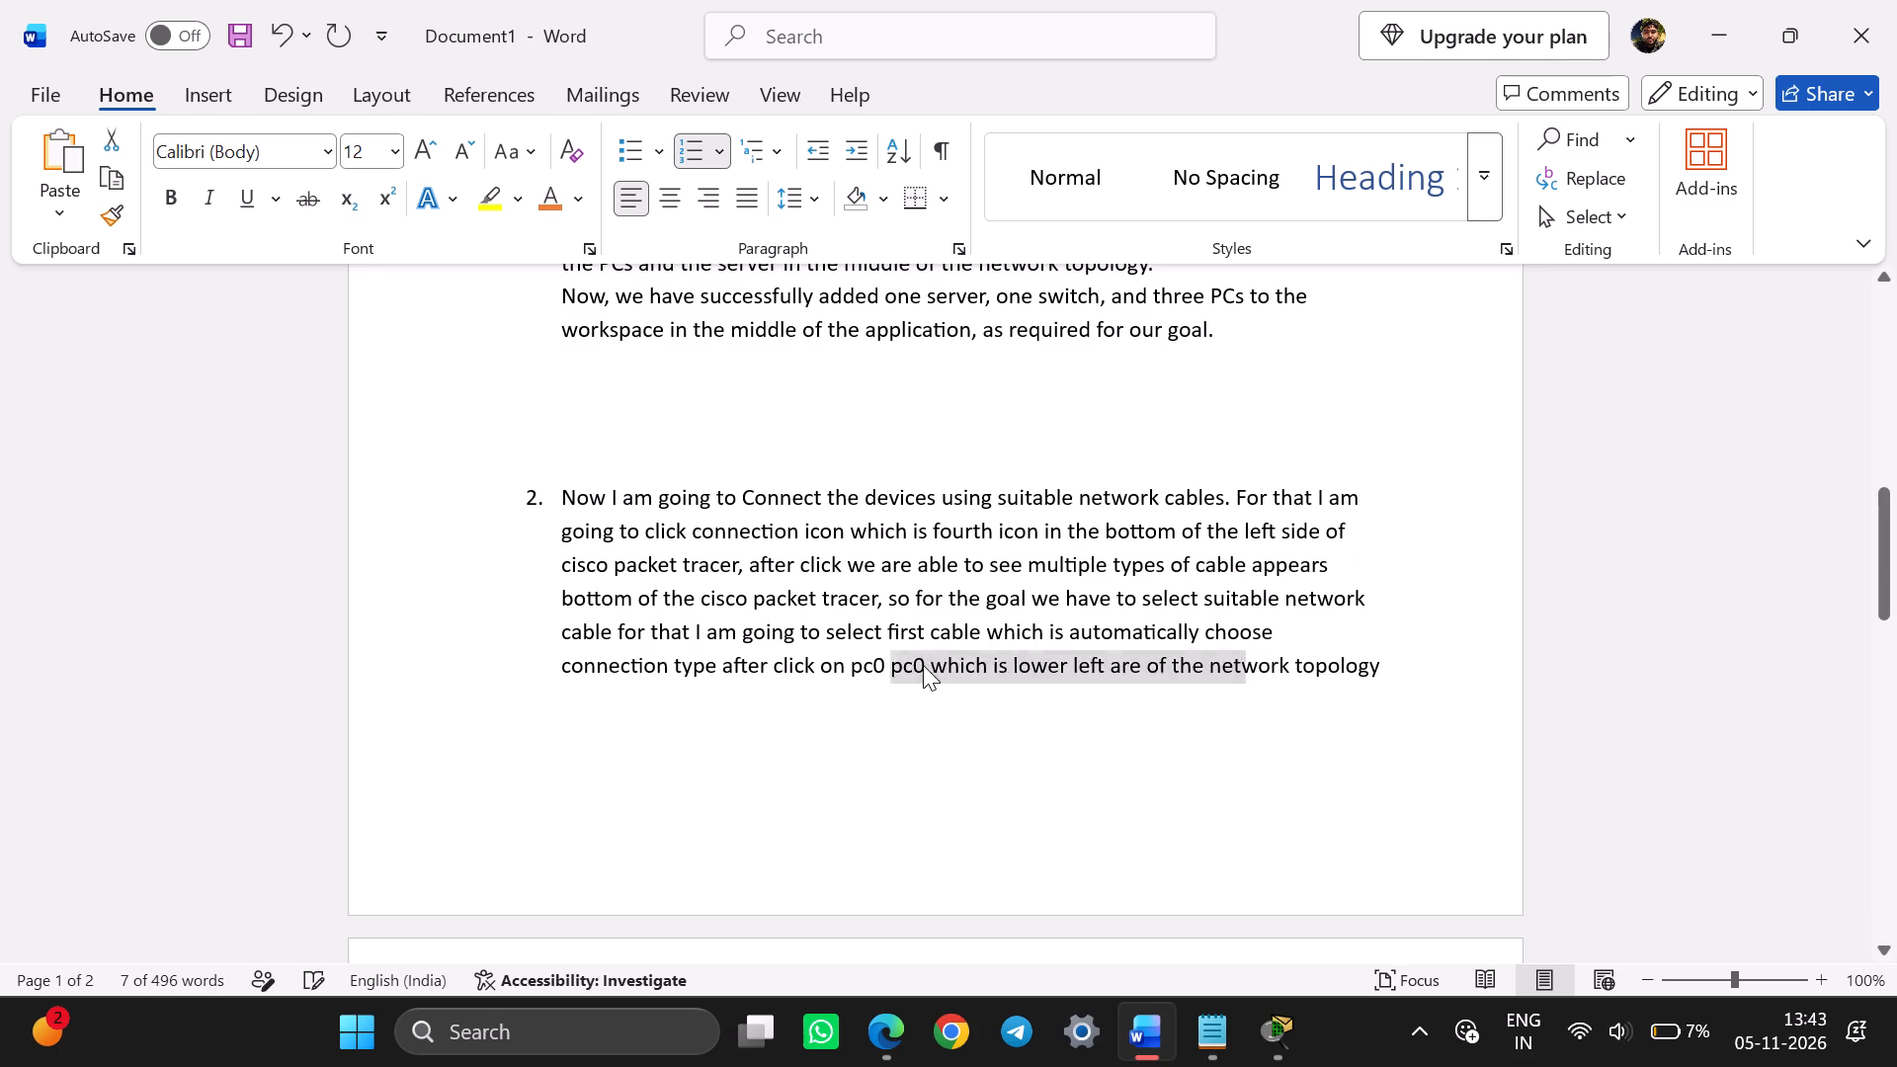
key(BackSpace)
key(BackSpace)
key(BackSpace)
key(BackSpace)
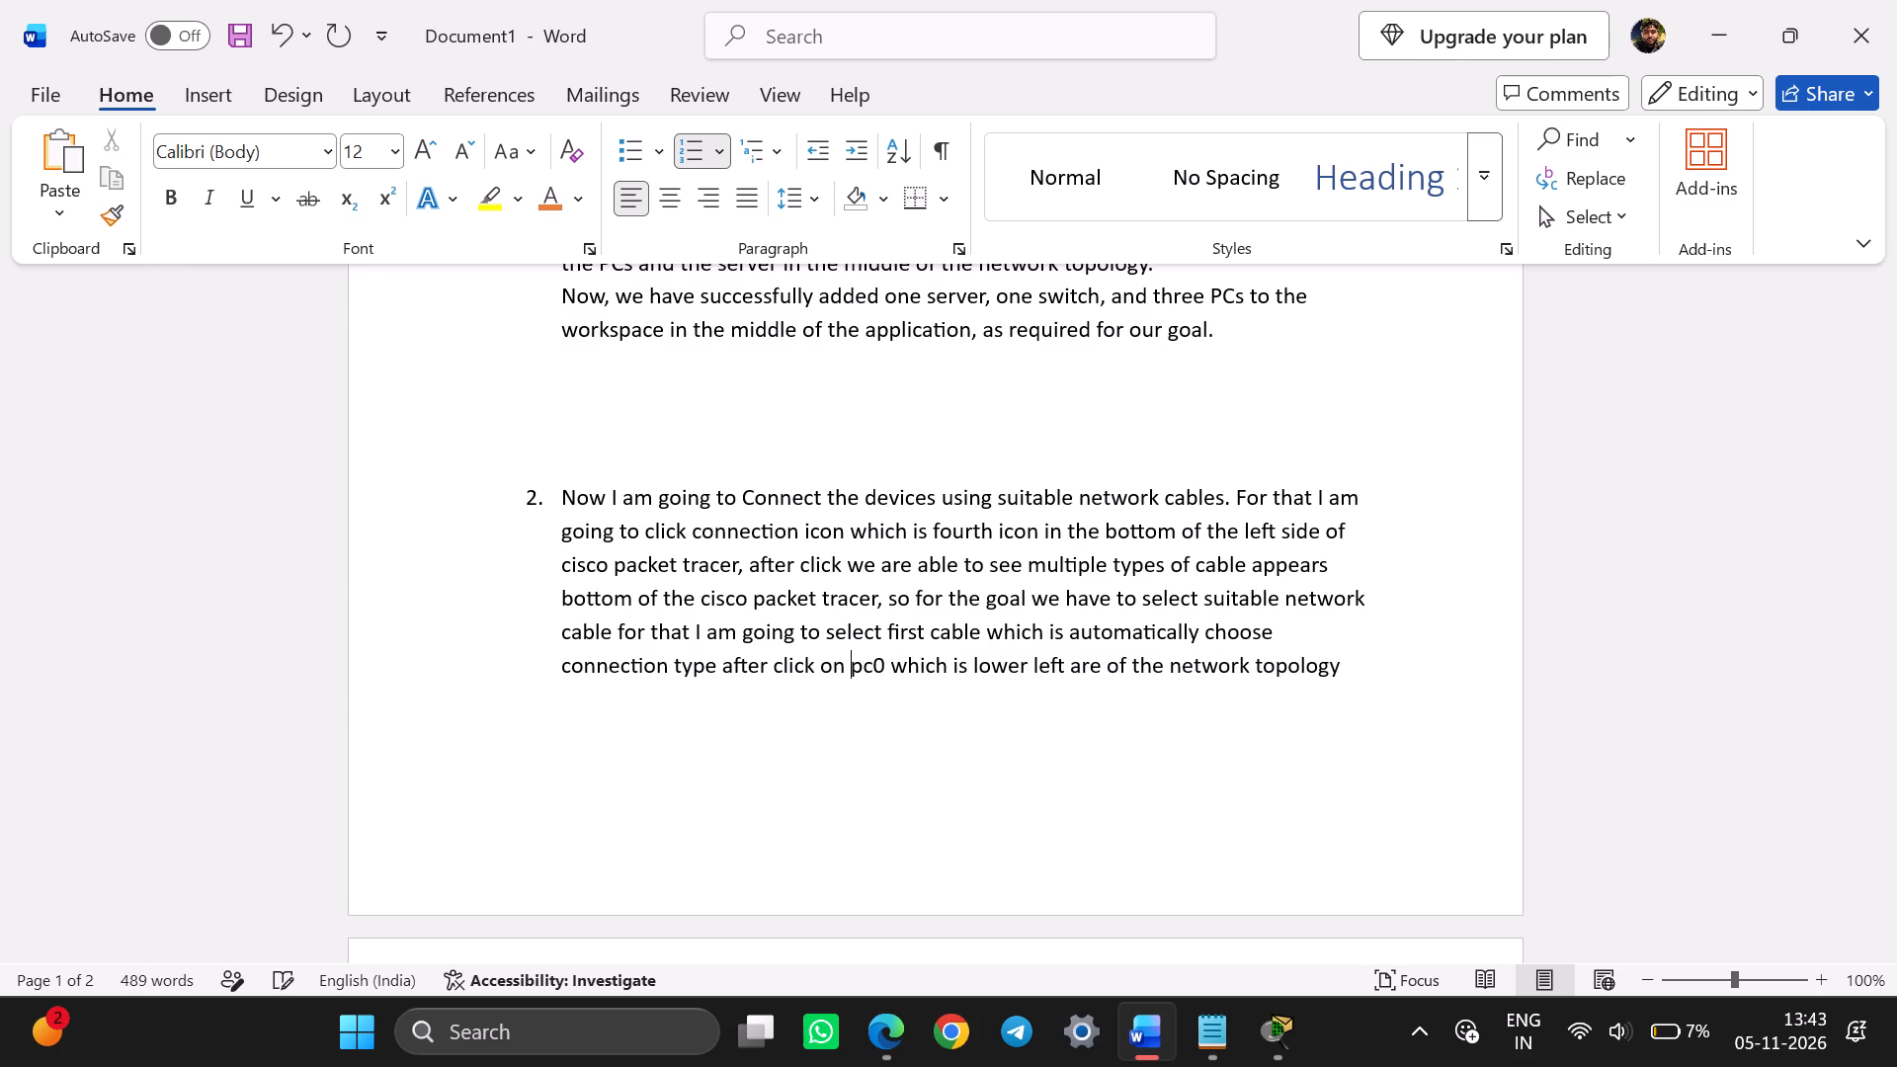
key(BackSpace)
key(space)
Continue the item 2 narration from the end of its last sentence, after "network topology".
key(Right)
key(Right)
key(Right)
key(Right)
key(Right)
key(Right)
key(Right)
key(Right)
key(Right)
key(Right)
key(Right)
key(Right)
key(Right)
key(Right)
key(Right)
key(Right)
key(Right)
key(Right)
key(Right)
key(Right)
key(Right)
key(Right)
key(Right)
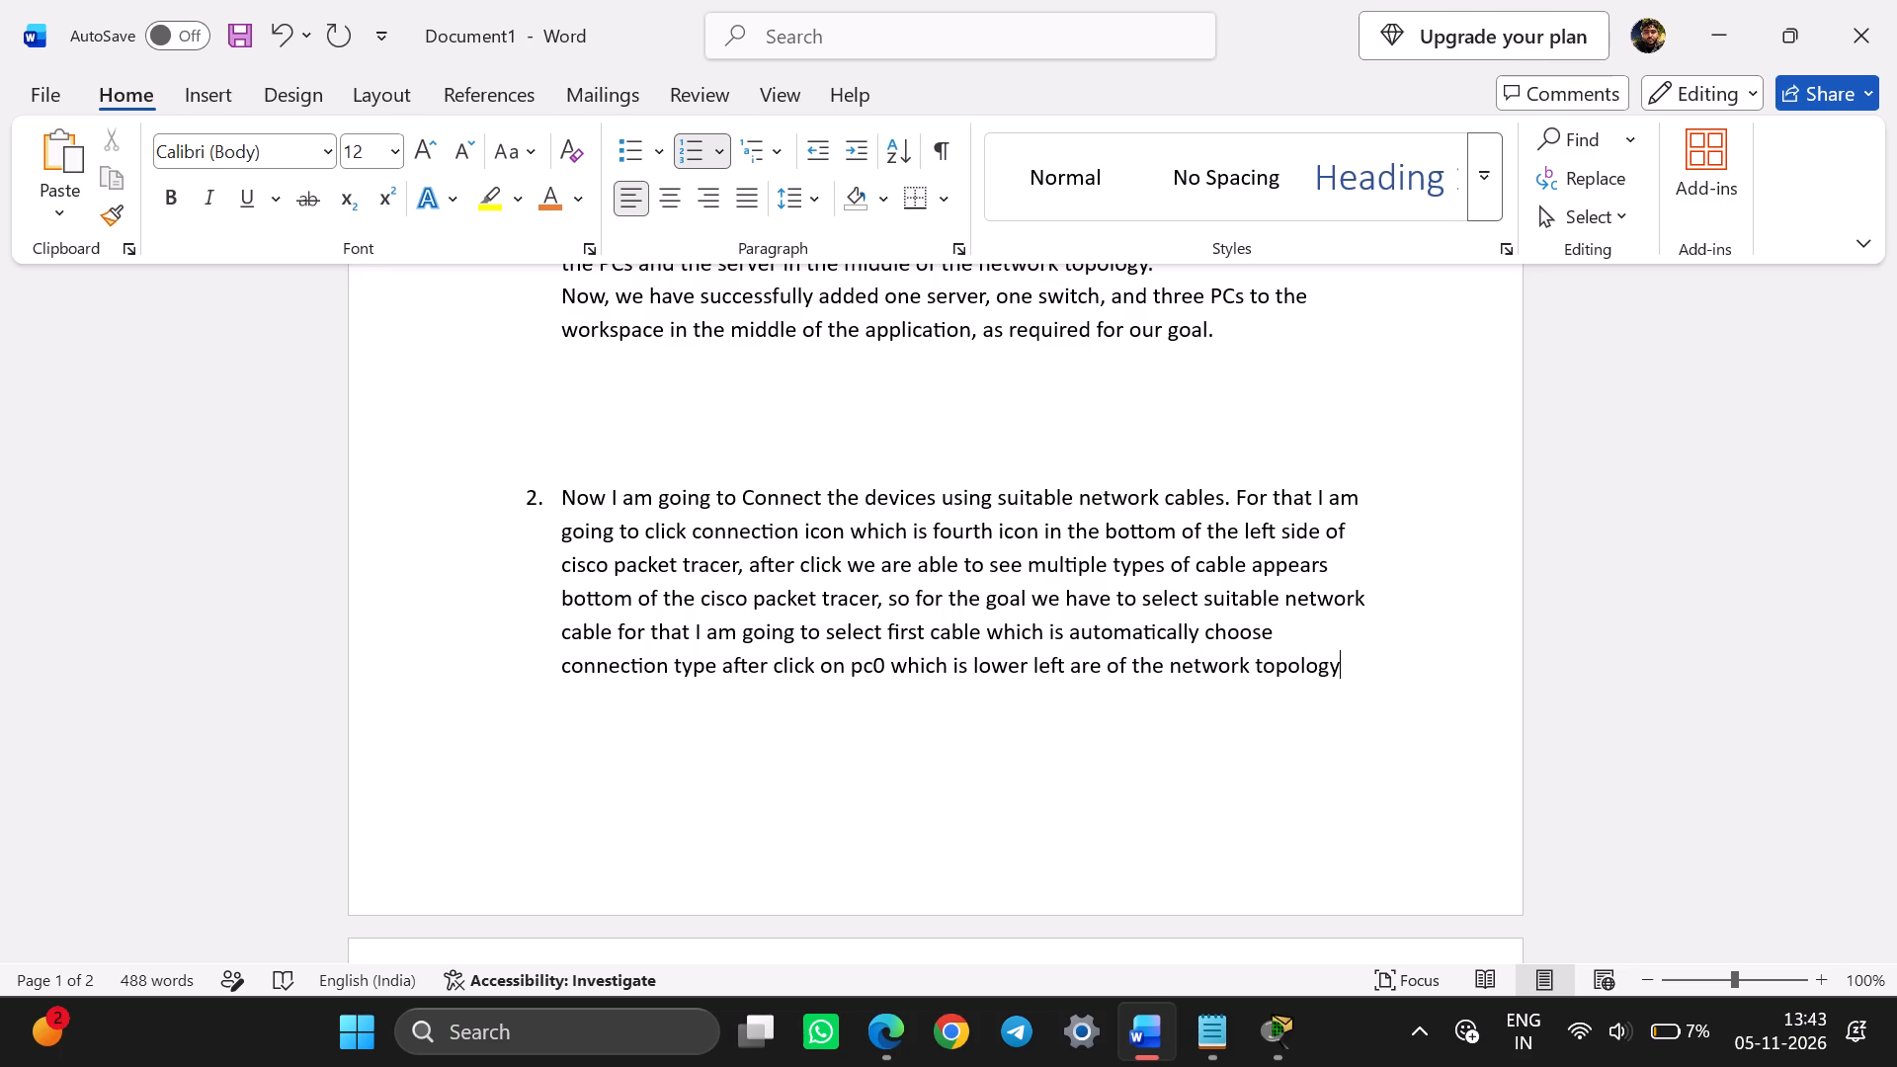
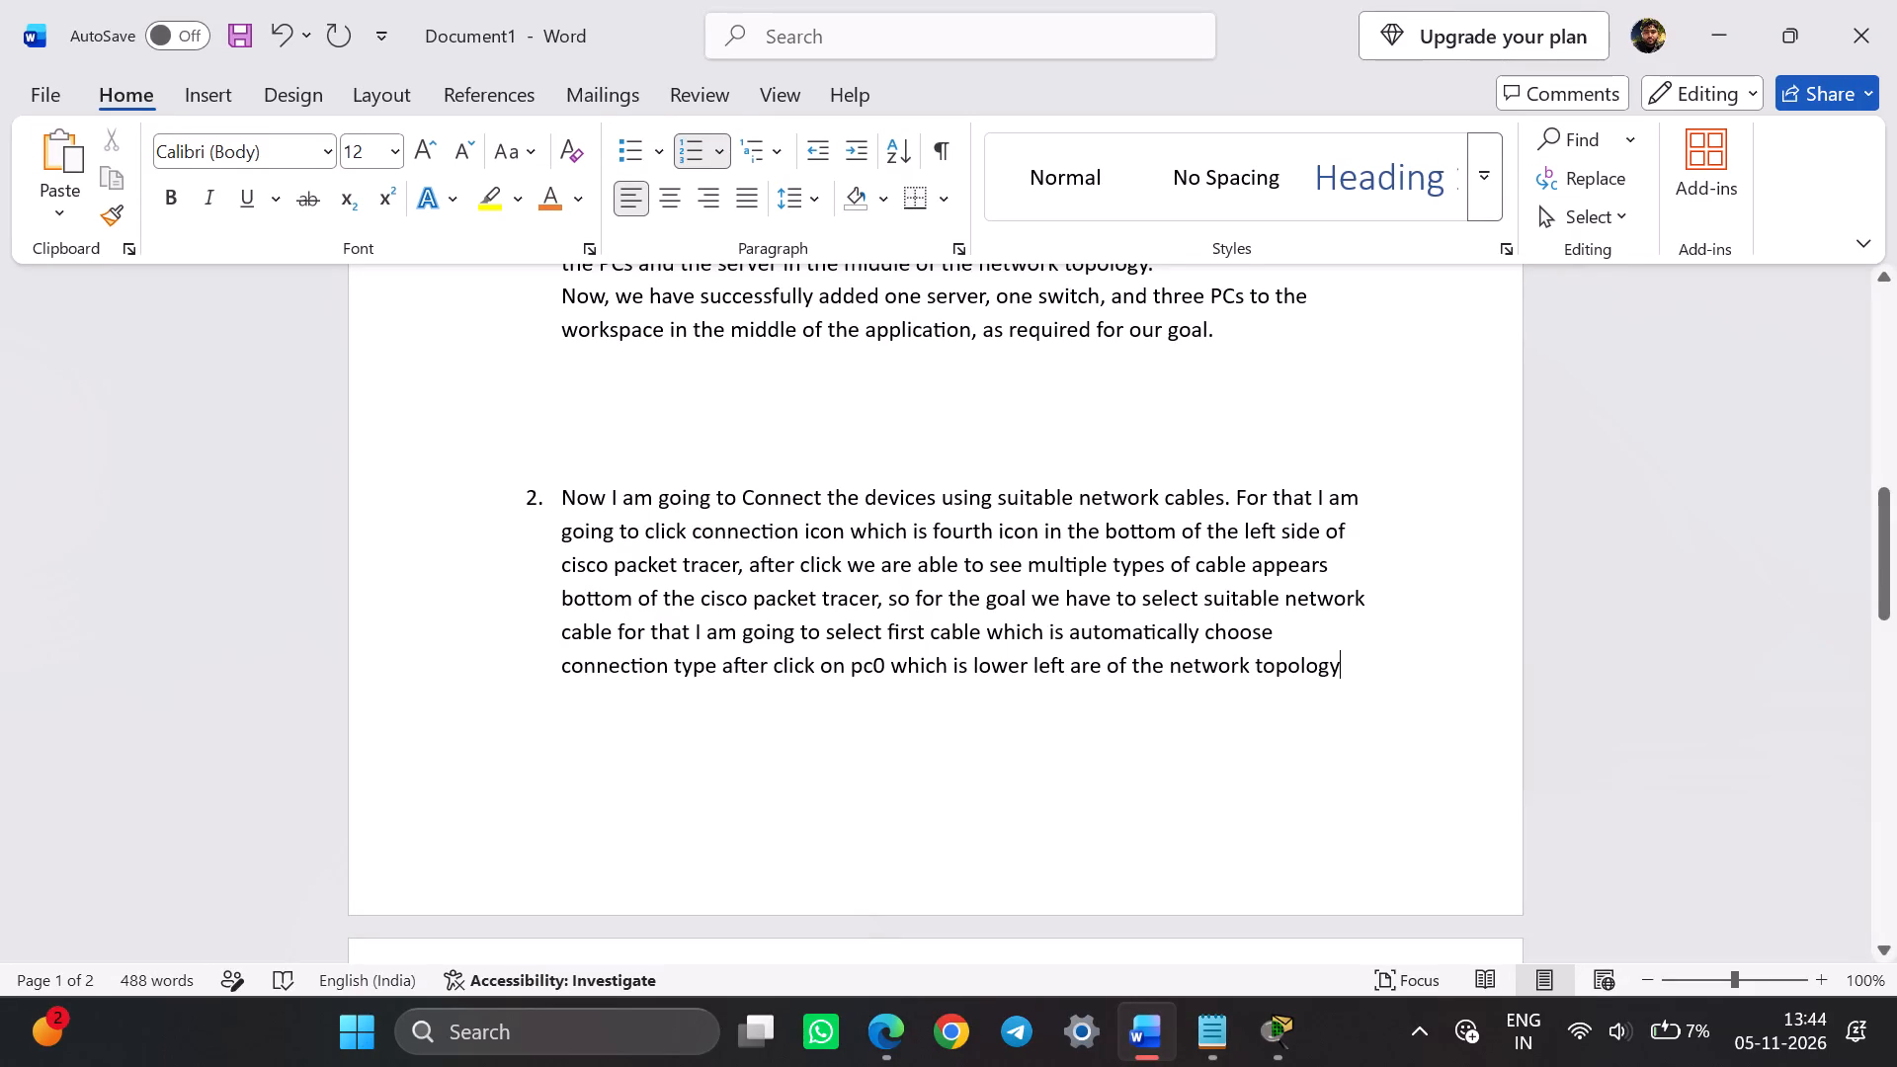
In item 2, change "are" to "aera" in the phrase "lower left are of the network topology".
click(1097, 682)
key(BackSpace)
key(BackSpace)
text(era)
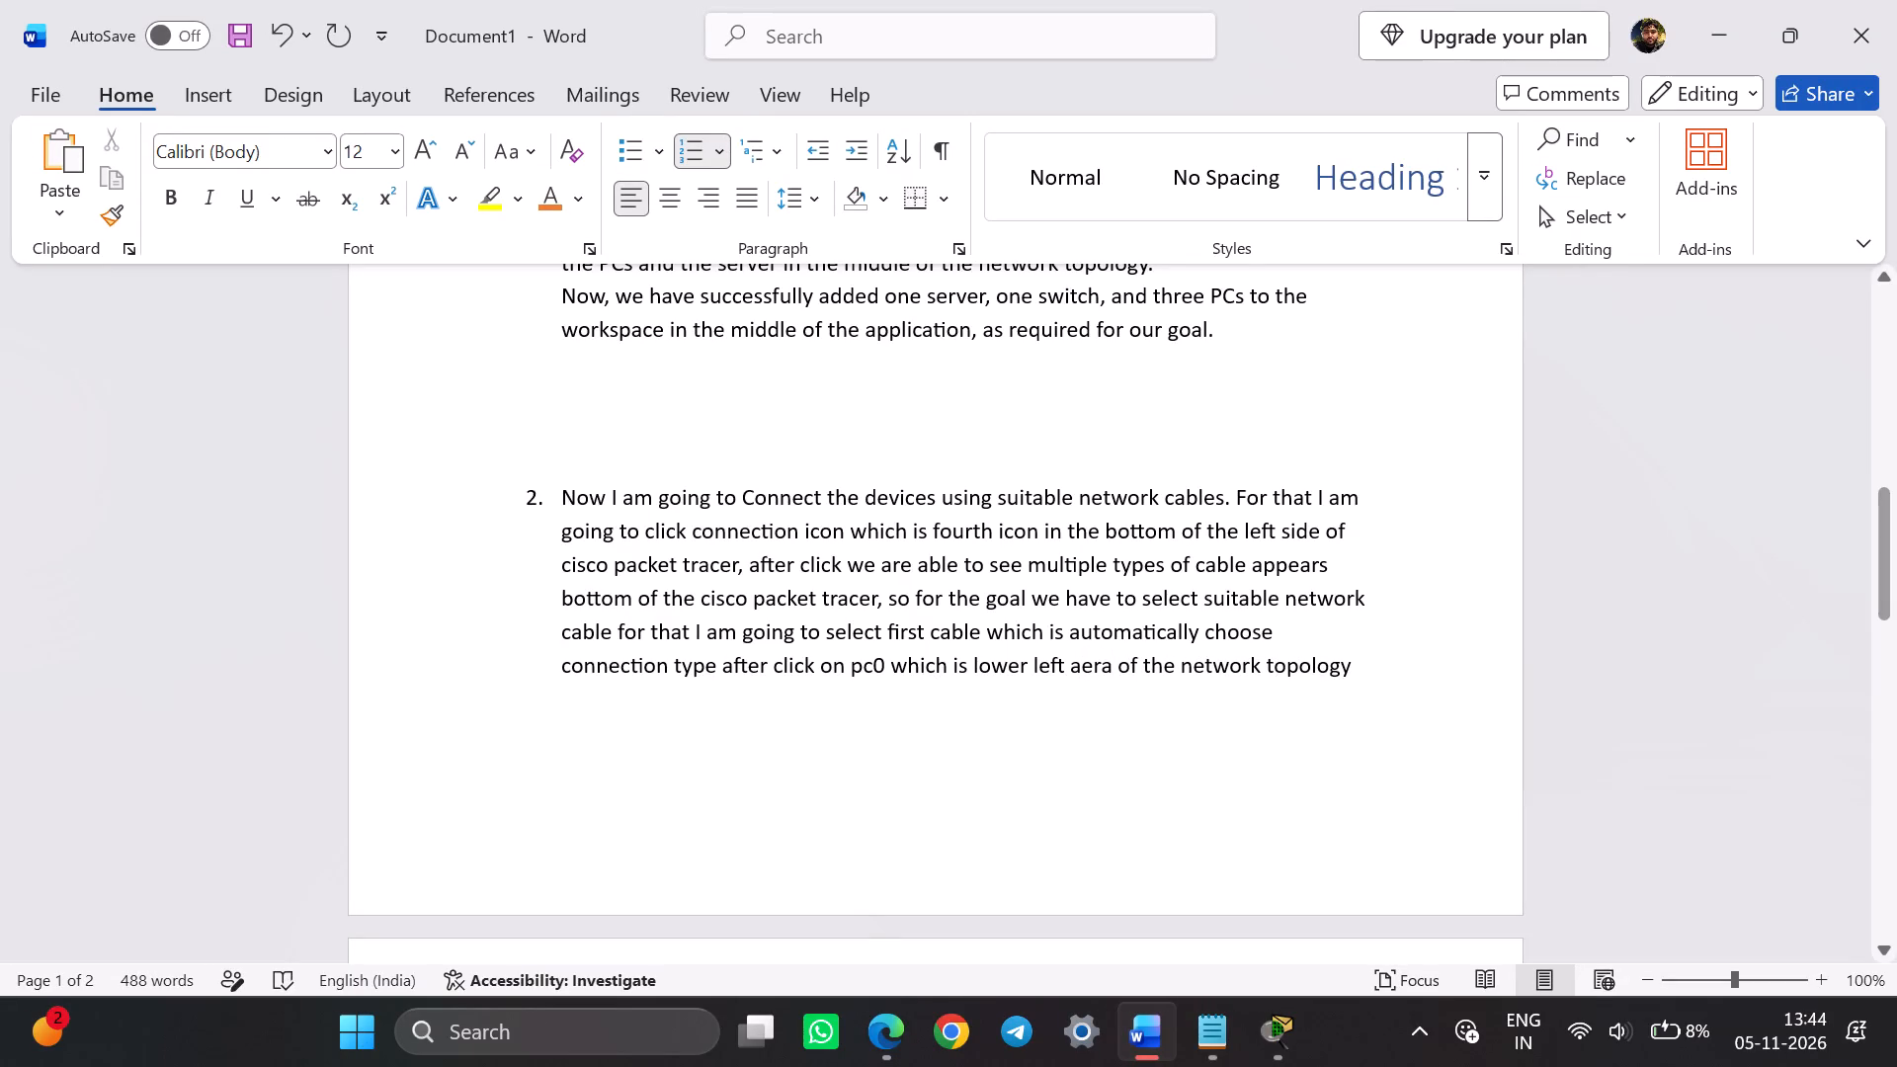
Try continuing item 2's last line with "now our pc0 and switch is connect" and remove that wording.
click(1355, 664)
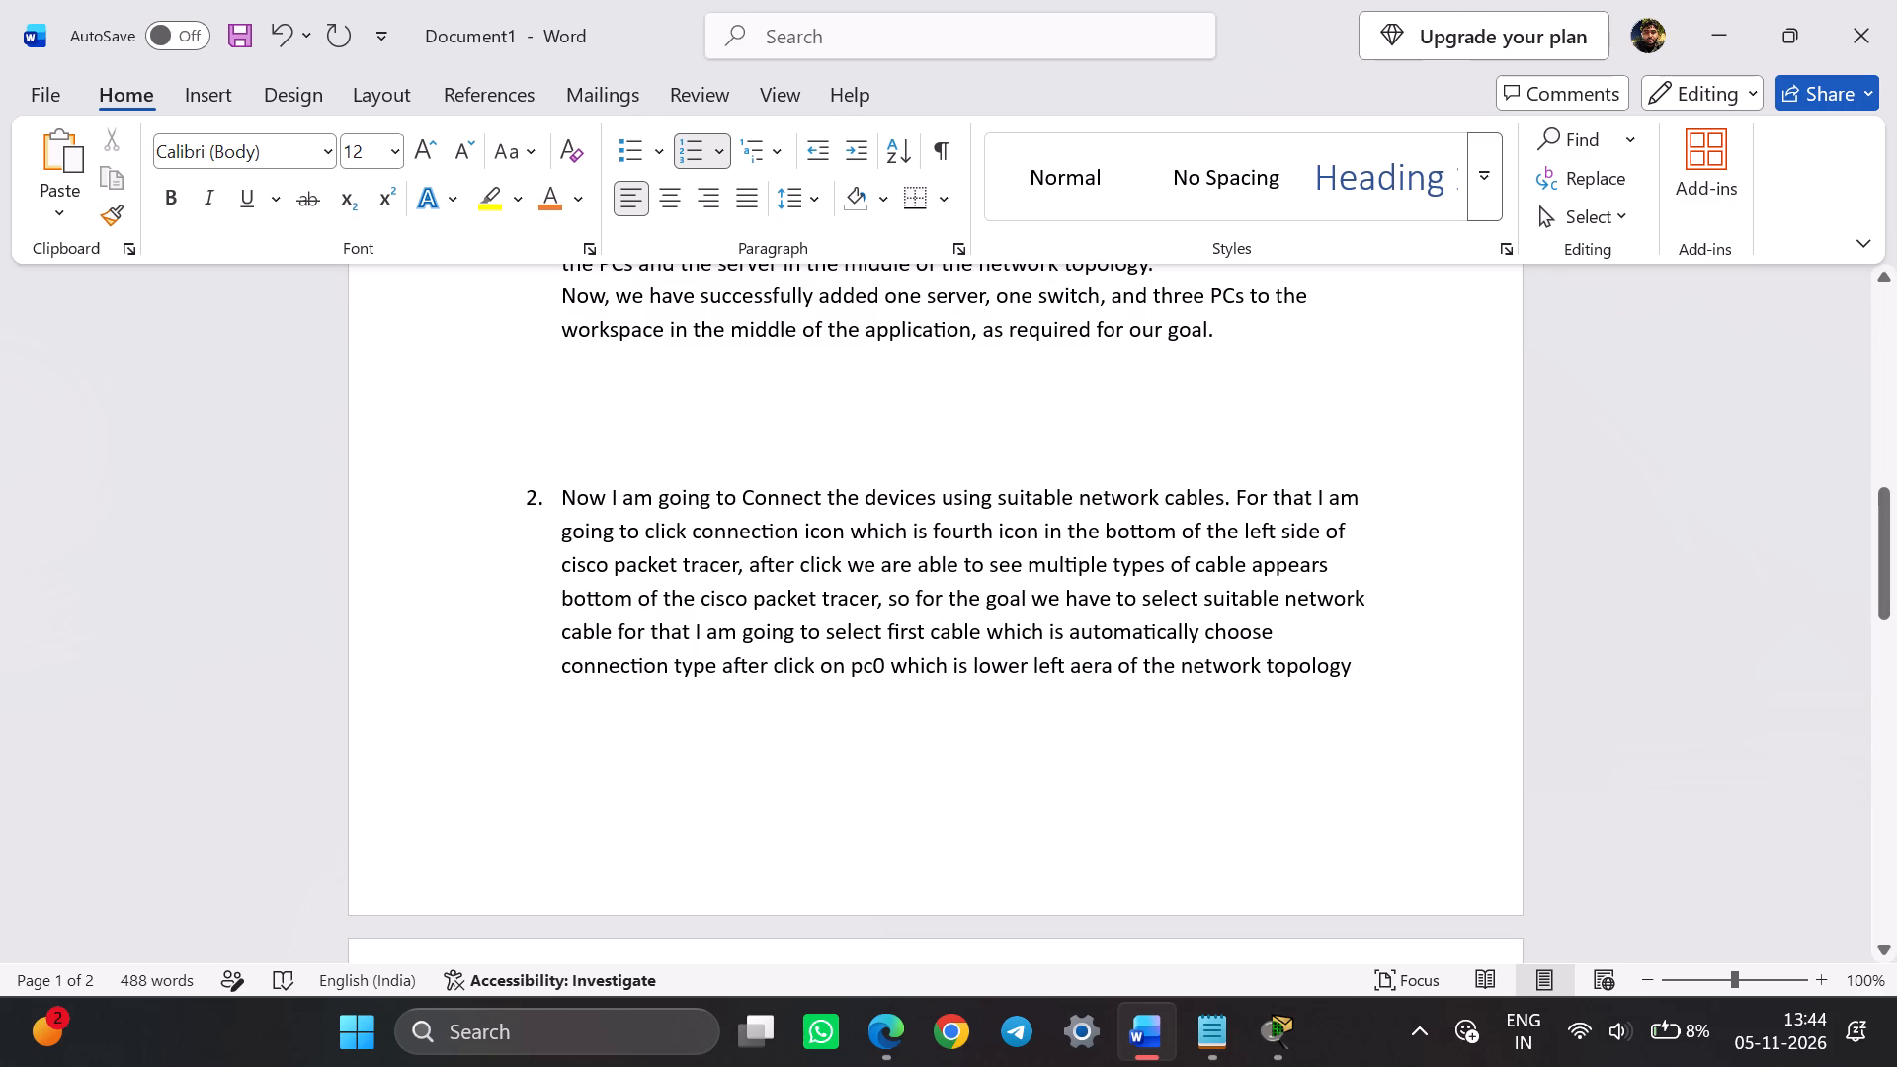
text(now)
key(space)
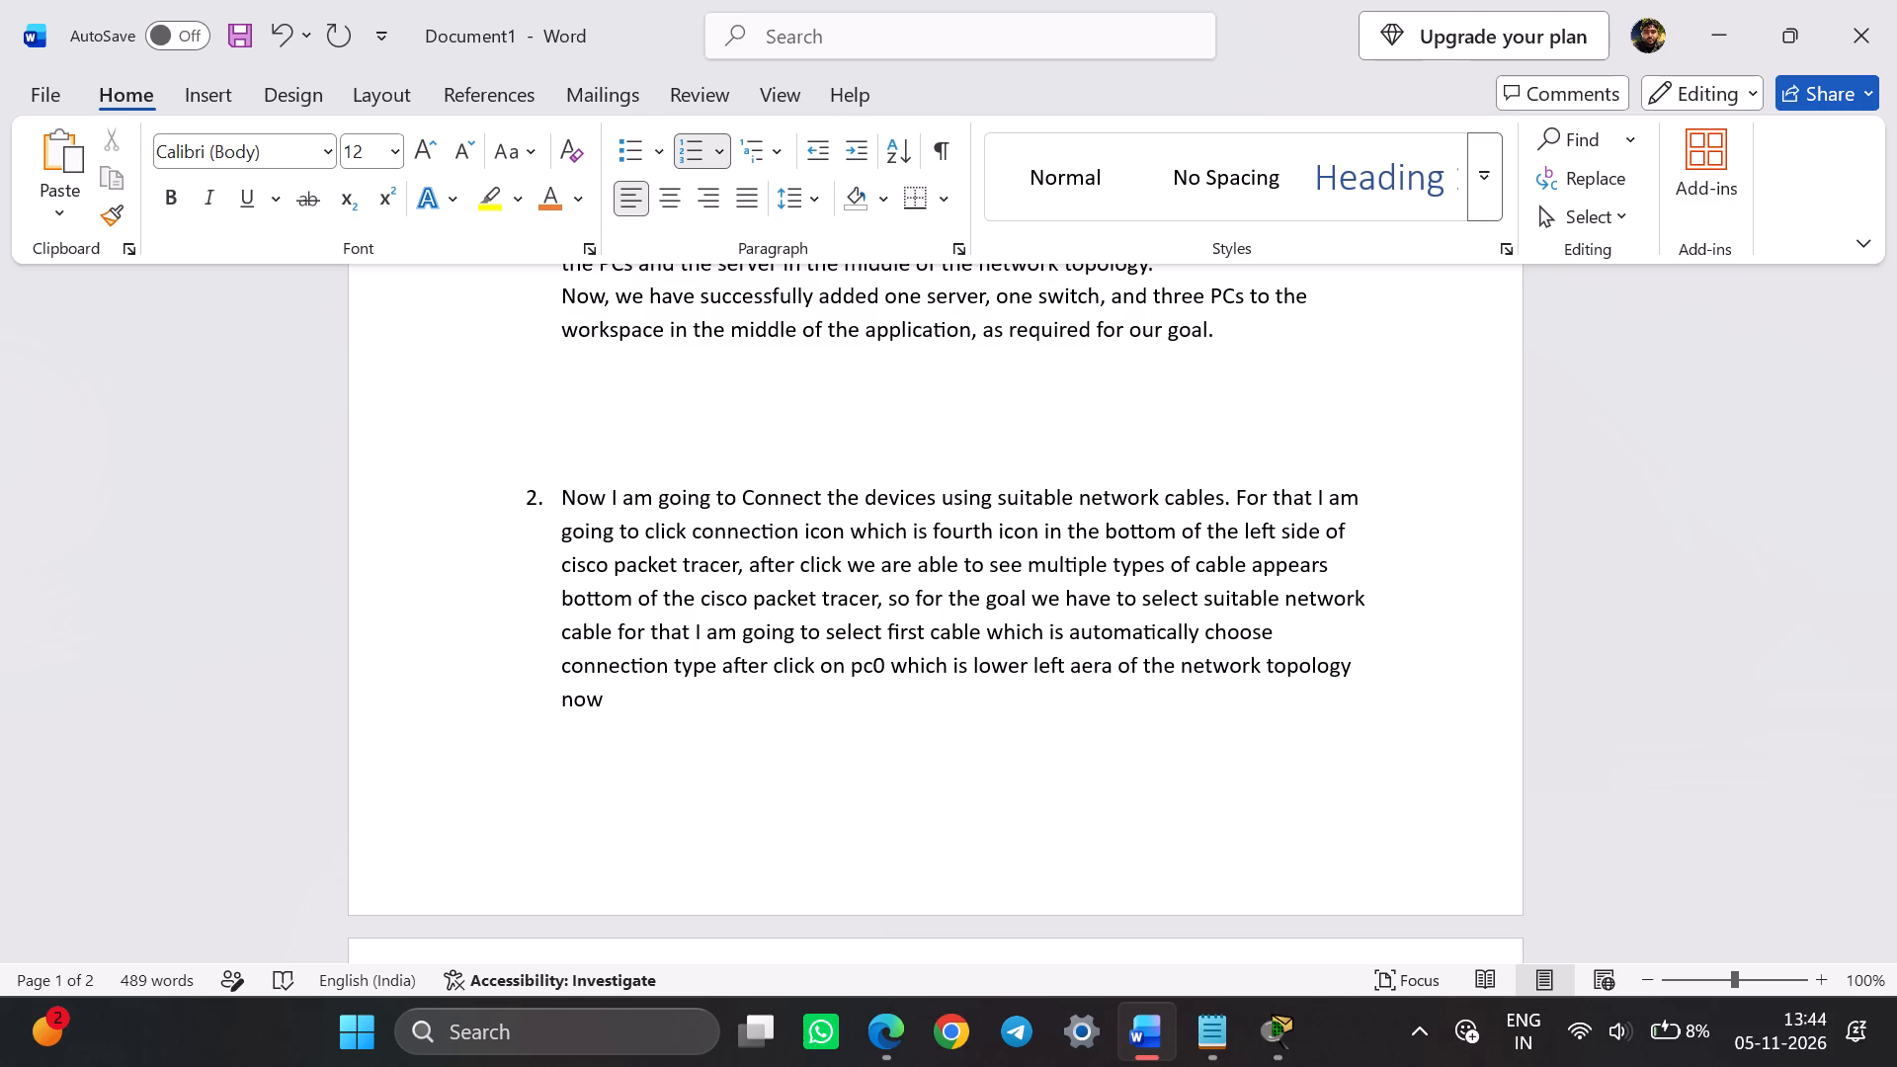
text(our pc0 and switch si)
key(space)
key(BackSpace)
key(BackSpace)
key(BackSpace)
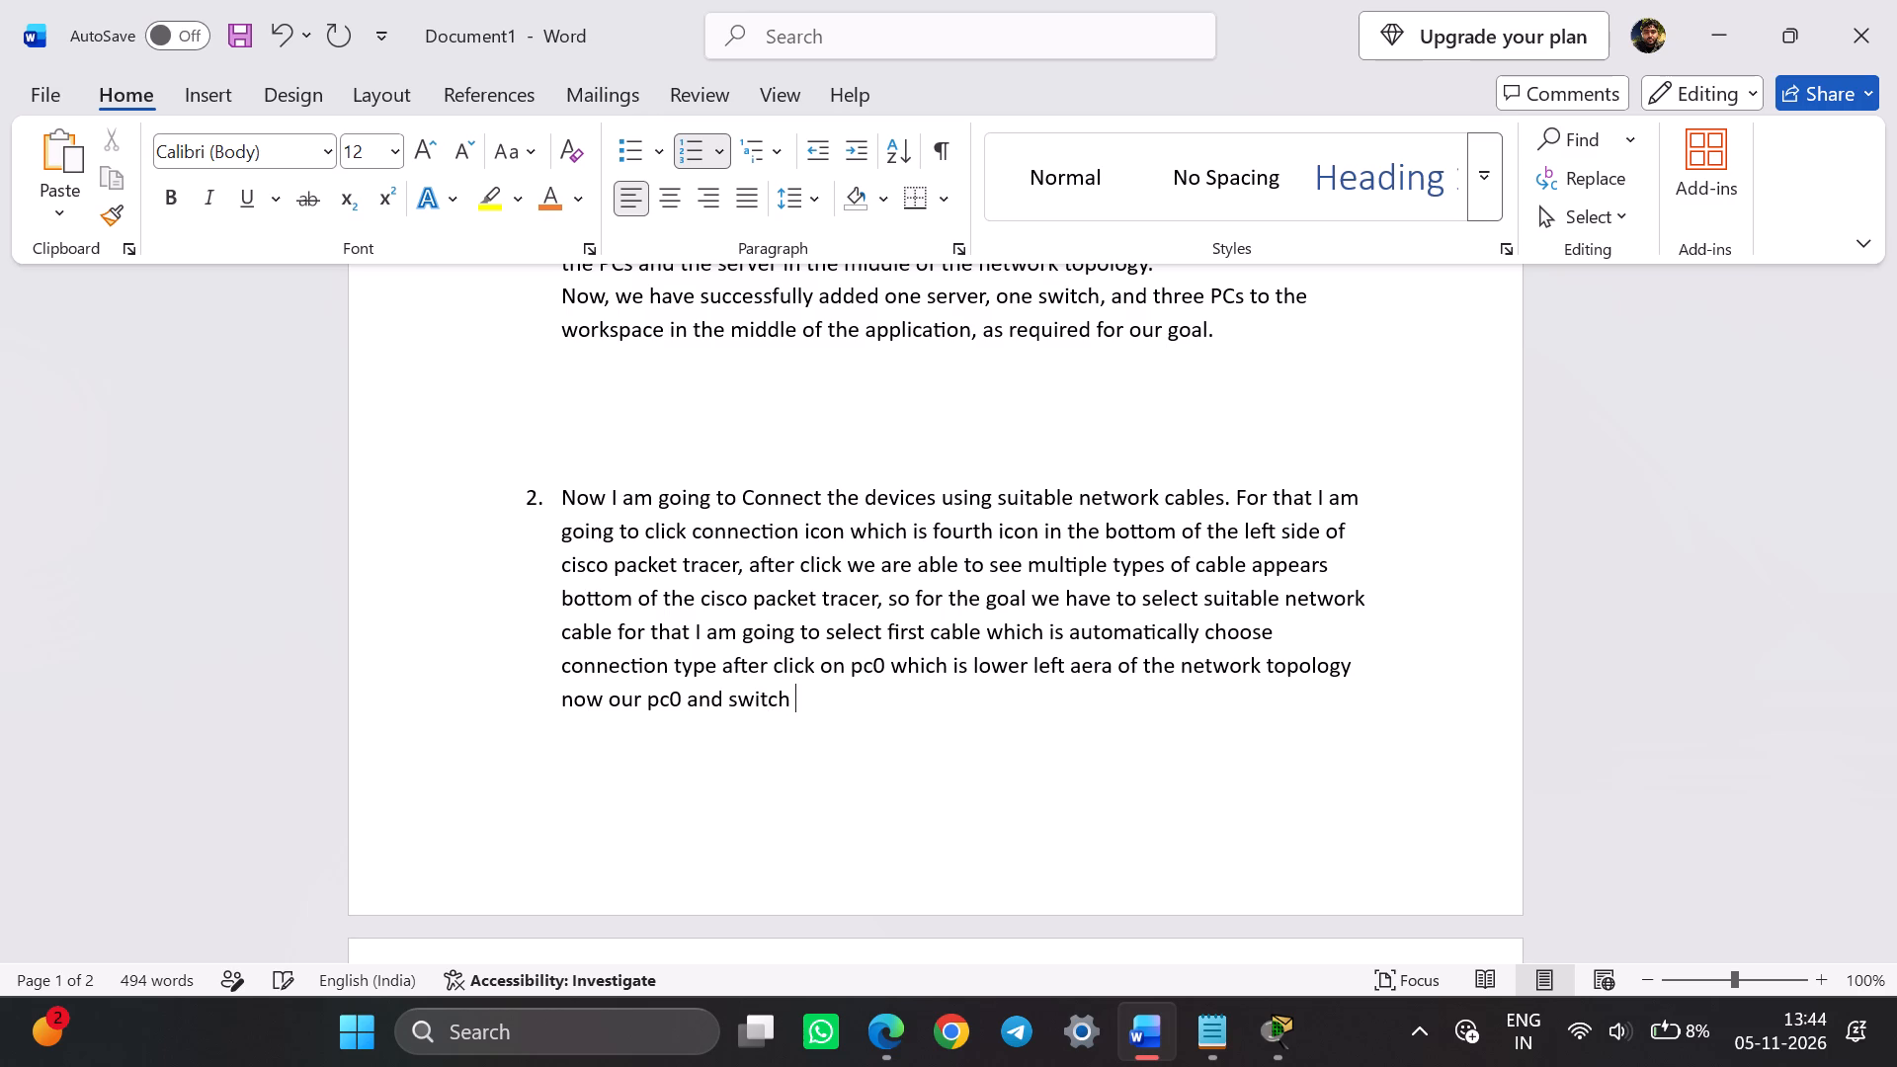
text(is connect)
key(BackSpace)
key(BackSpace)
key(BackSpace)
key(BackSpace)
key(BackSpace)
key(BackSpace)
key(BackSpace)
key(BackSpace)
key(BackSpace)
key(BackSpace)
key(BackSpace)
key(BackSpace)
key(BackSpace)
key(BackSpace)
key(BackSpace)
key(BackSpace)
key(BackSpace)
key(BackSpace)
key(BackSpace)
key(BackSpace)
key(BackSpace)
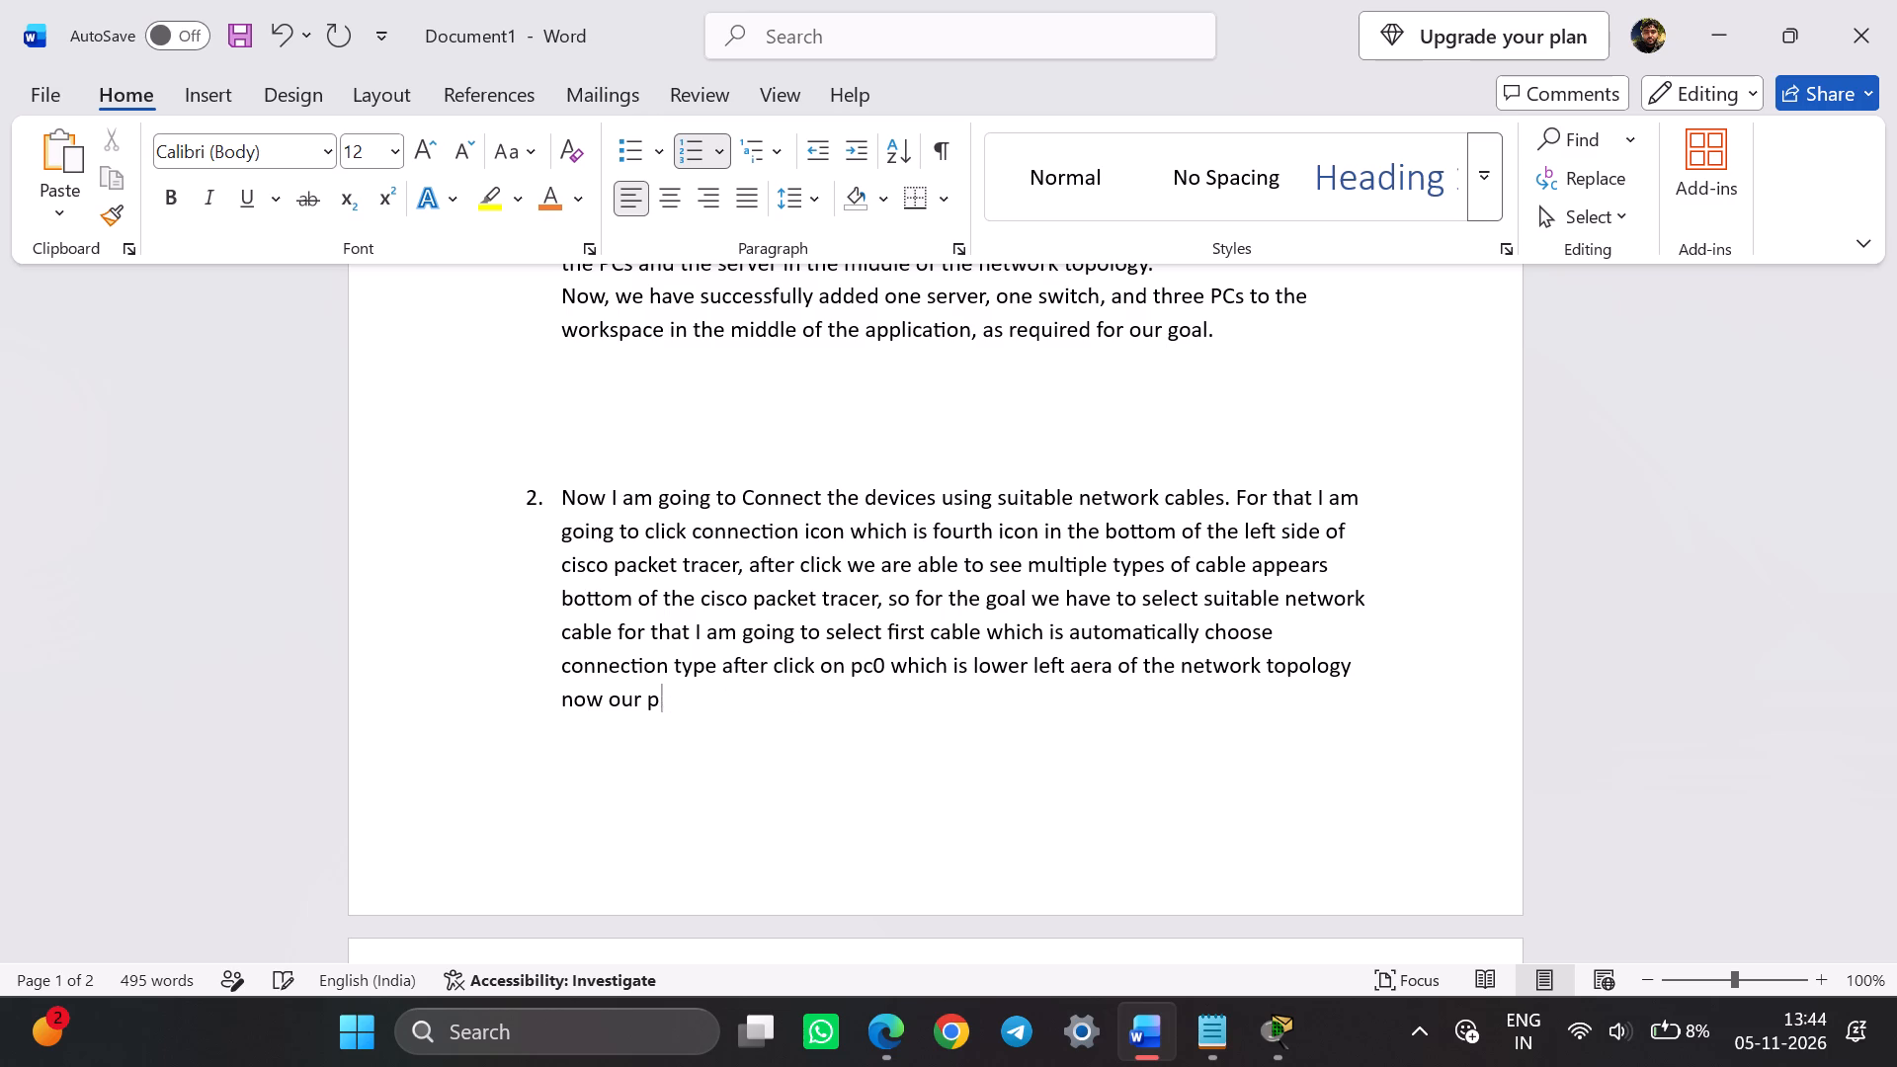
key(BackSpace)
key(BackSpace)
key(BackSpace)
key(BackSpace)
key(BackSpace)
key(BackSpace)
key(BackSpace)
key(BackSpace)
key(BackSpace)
End item 2's text with a comma after "network topology" and start an unnumbered line beneath it.
key(BackSpace)
key(comma)
key(Return)
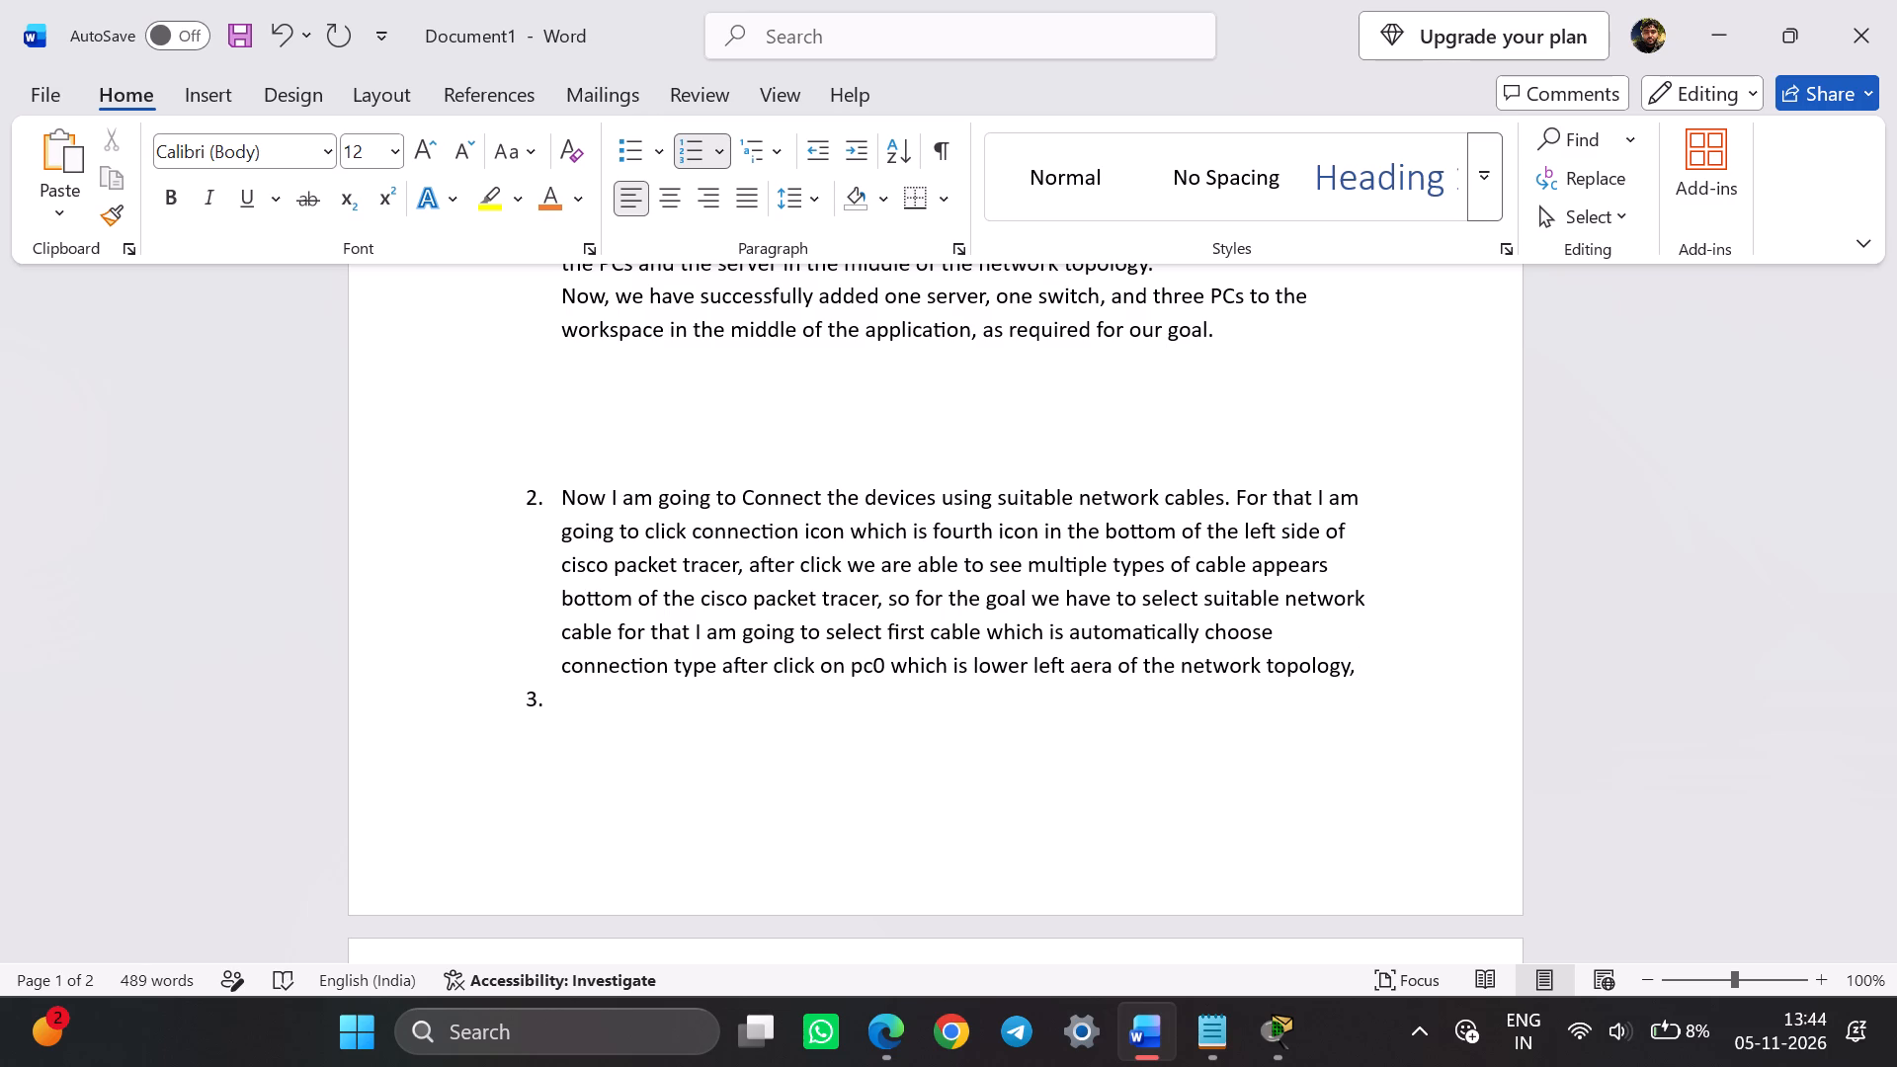
key(BackSpace)
Write "Now our pc0 and switch is connect" on the unnumbered line below item 2's text.
text(now our pc0 and switch is connect)
key(space)
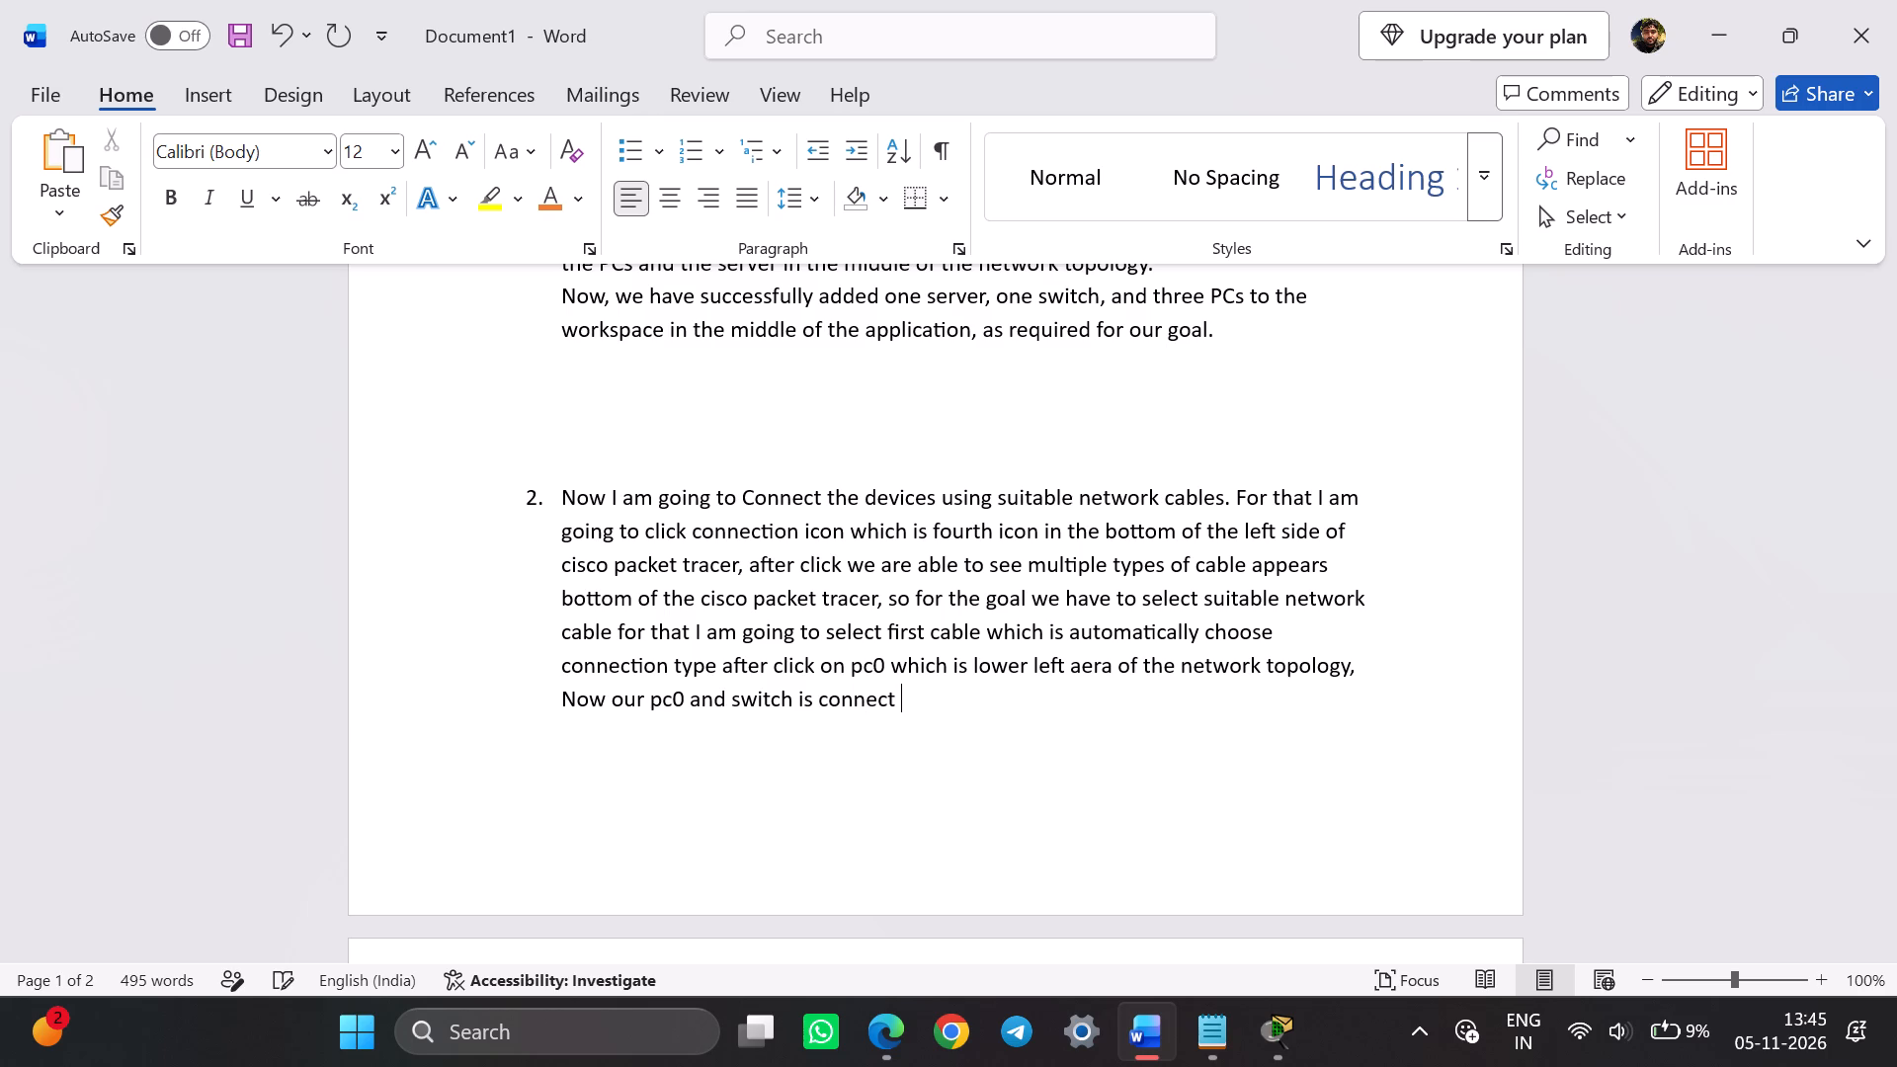
text(by)
key(space)
key(BackSpace)
key(BackSpace)
key(BackSpace)
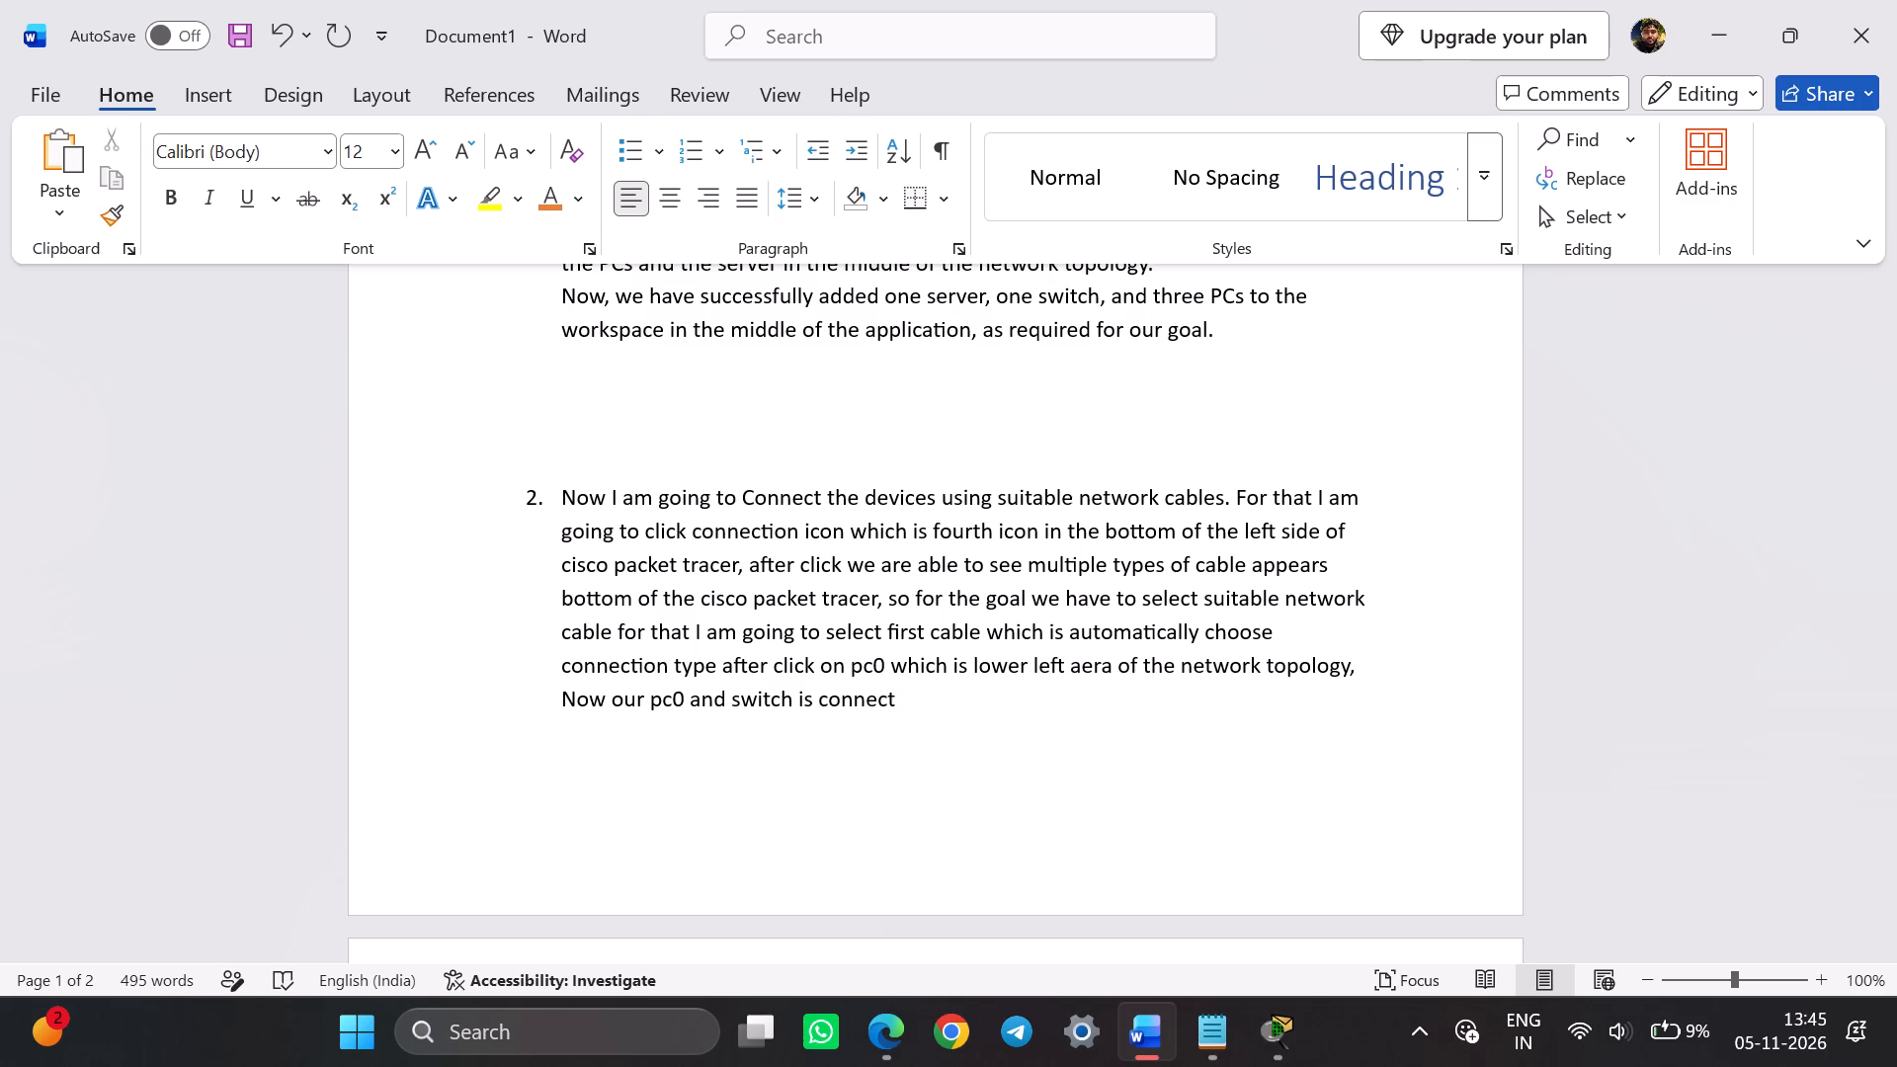
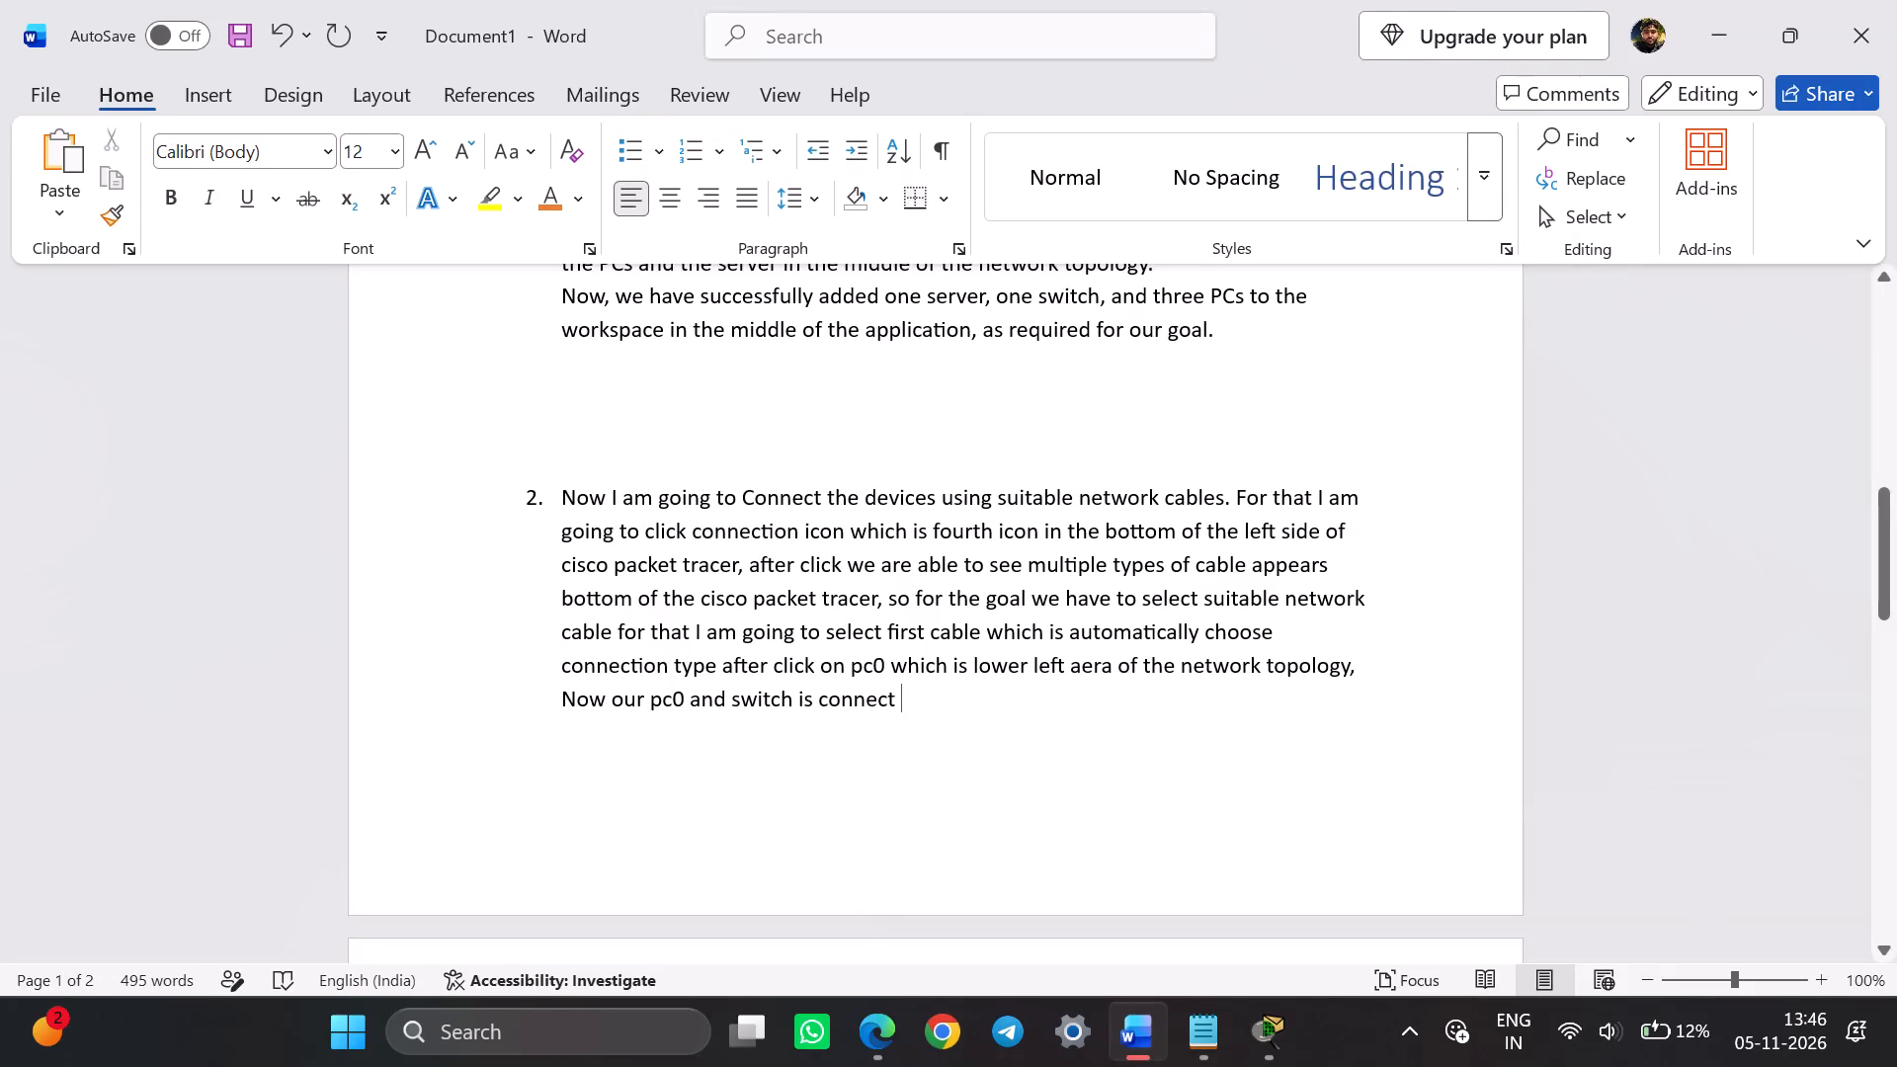
Insert "in the connection icon" after "connection type" in the second numbered paragraph.
click(713, 673)
key(space)
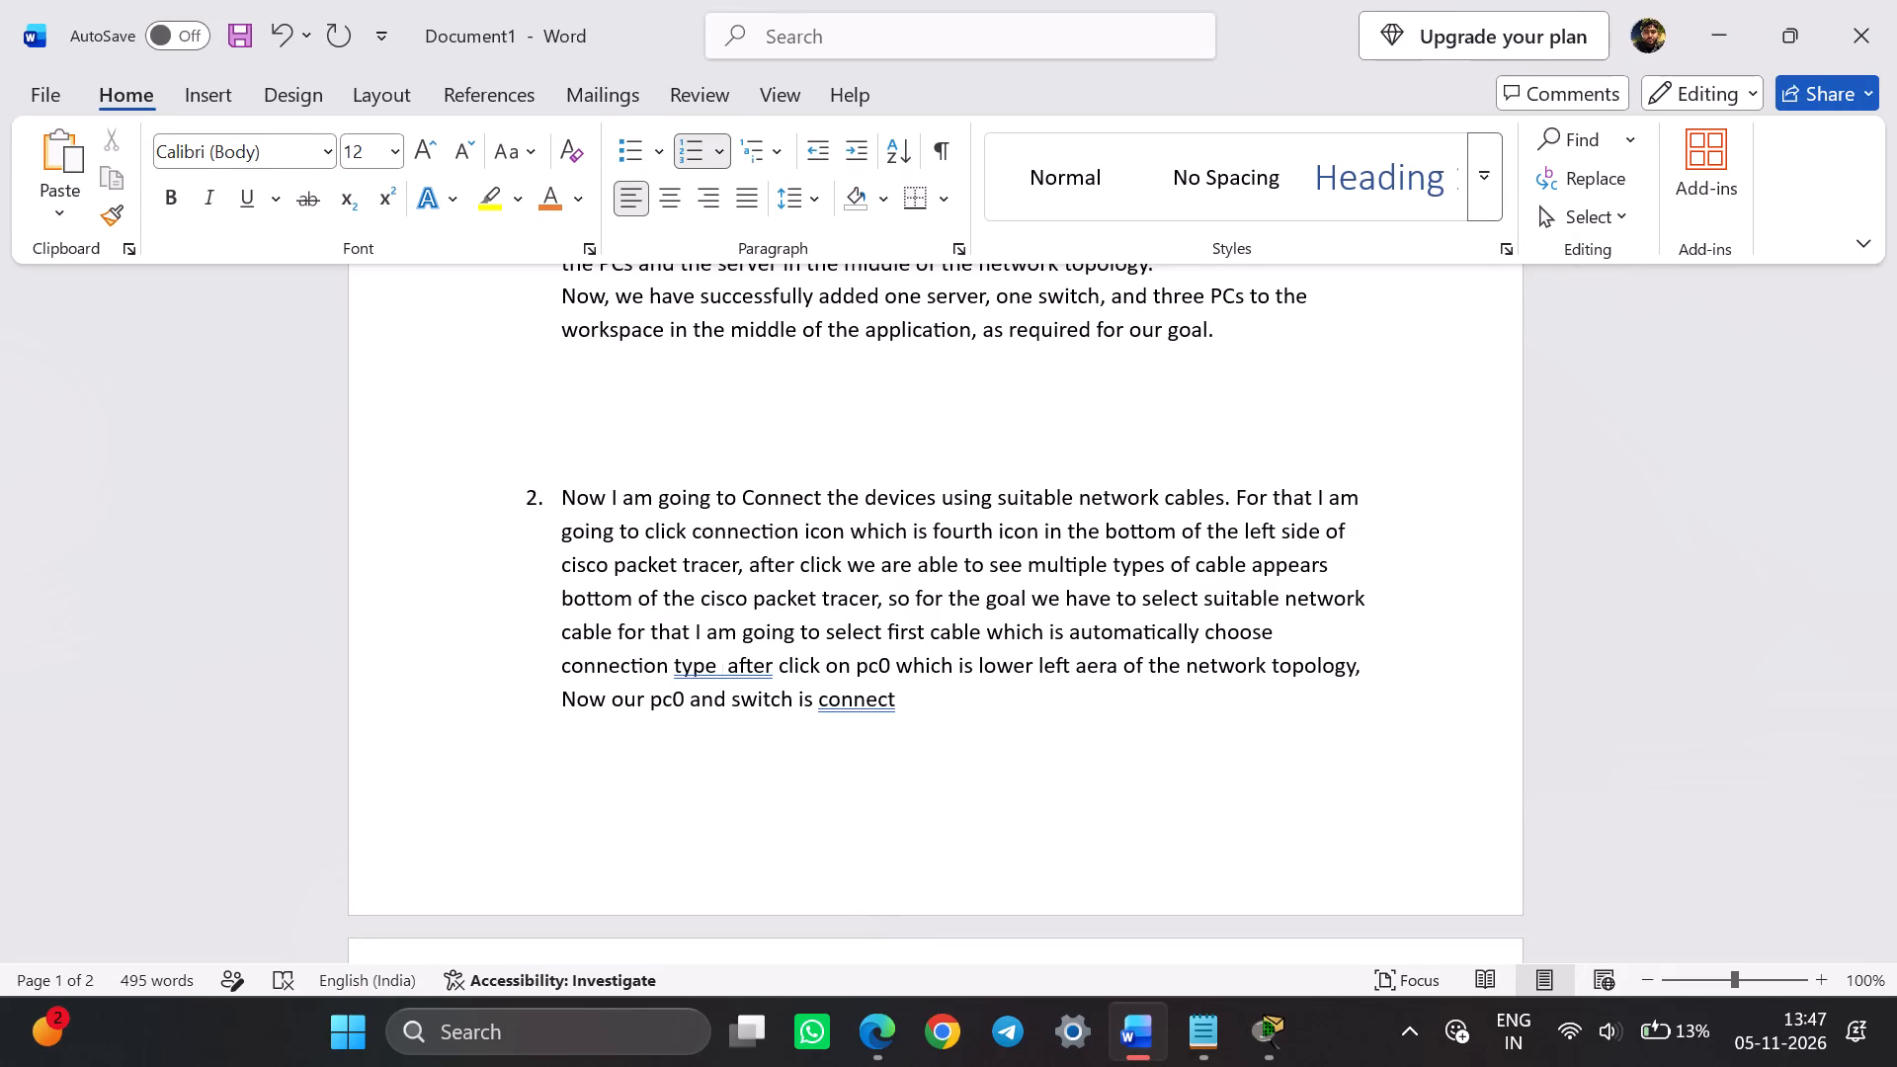
text(in the connect)
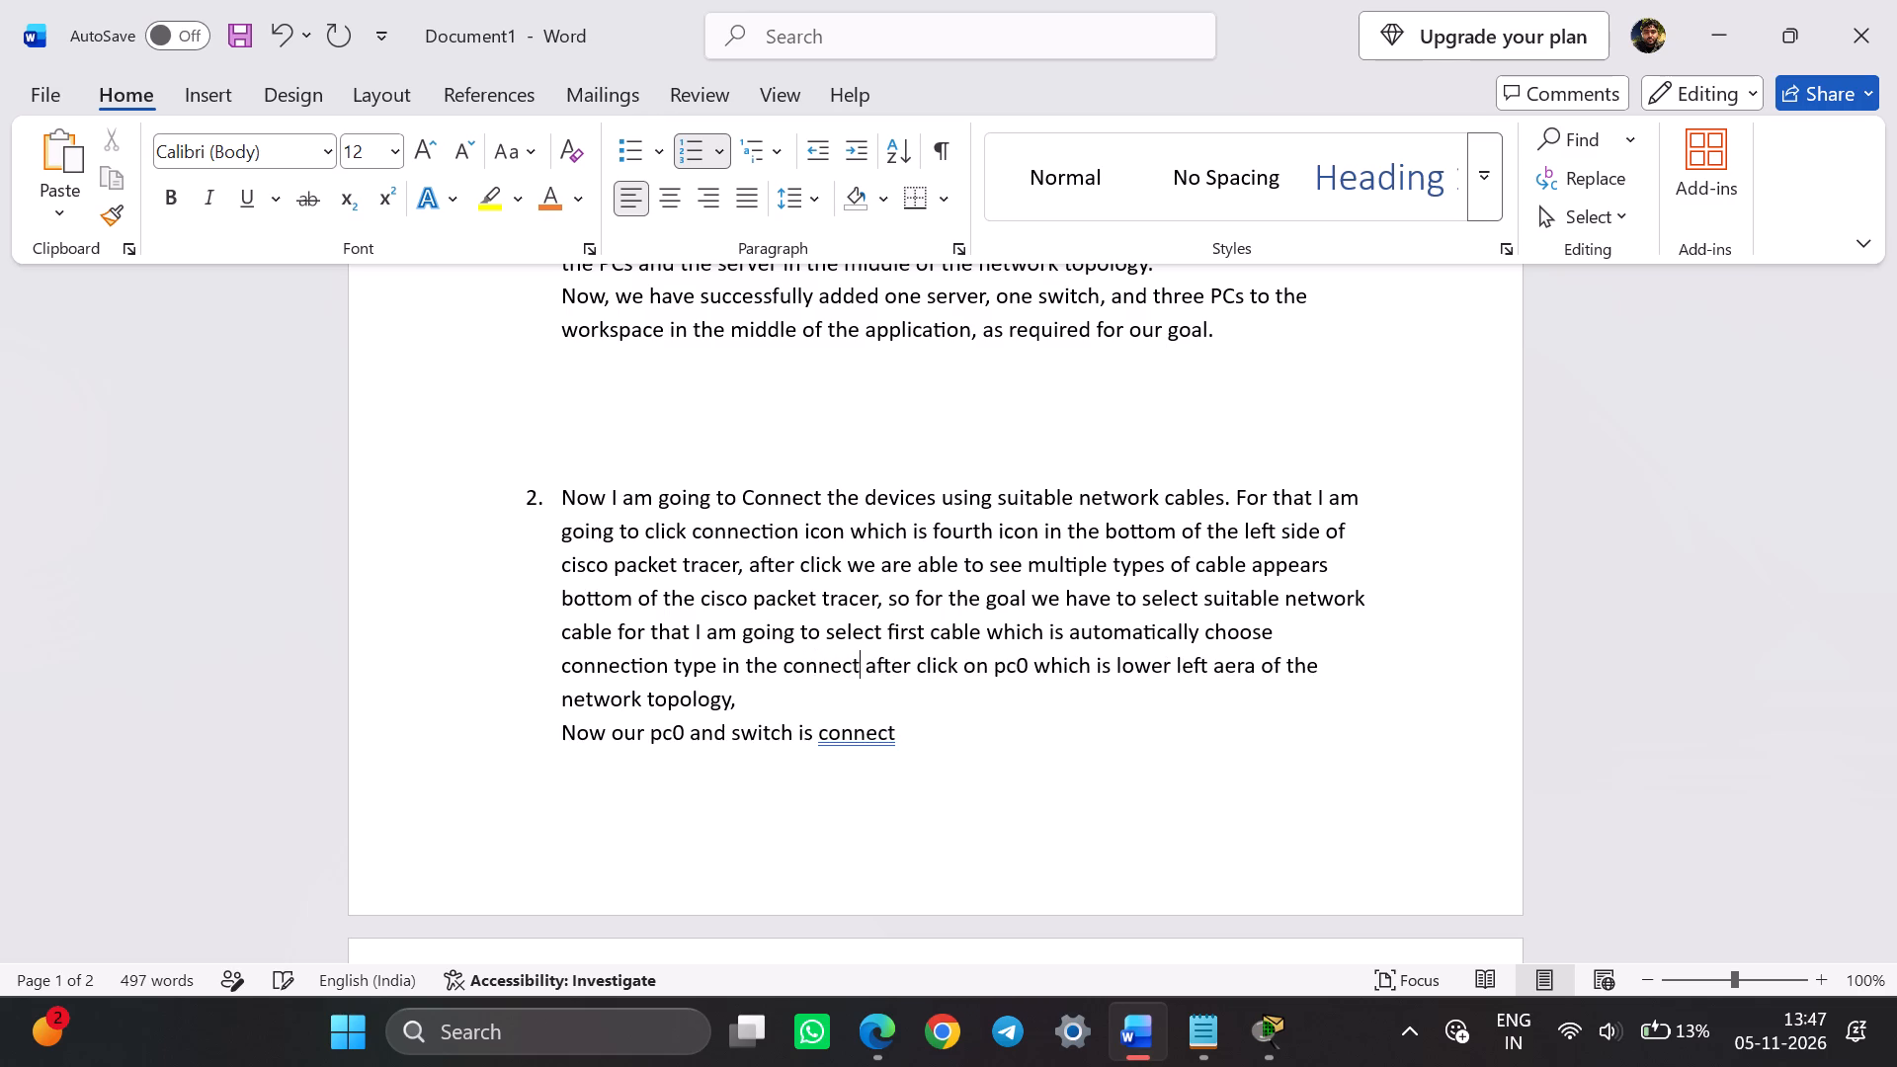
text(ion)
key(space)
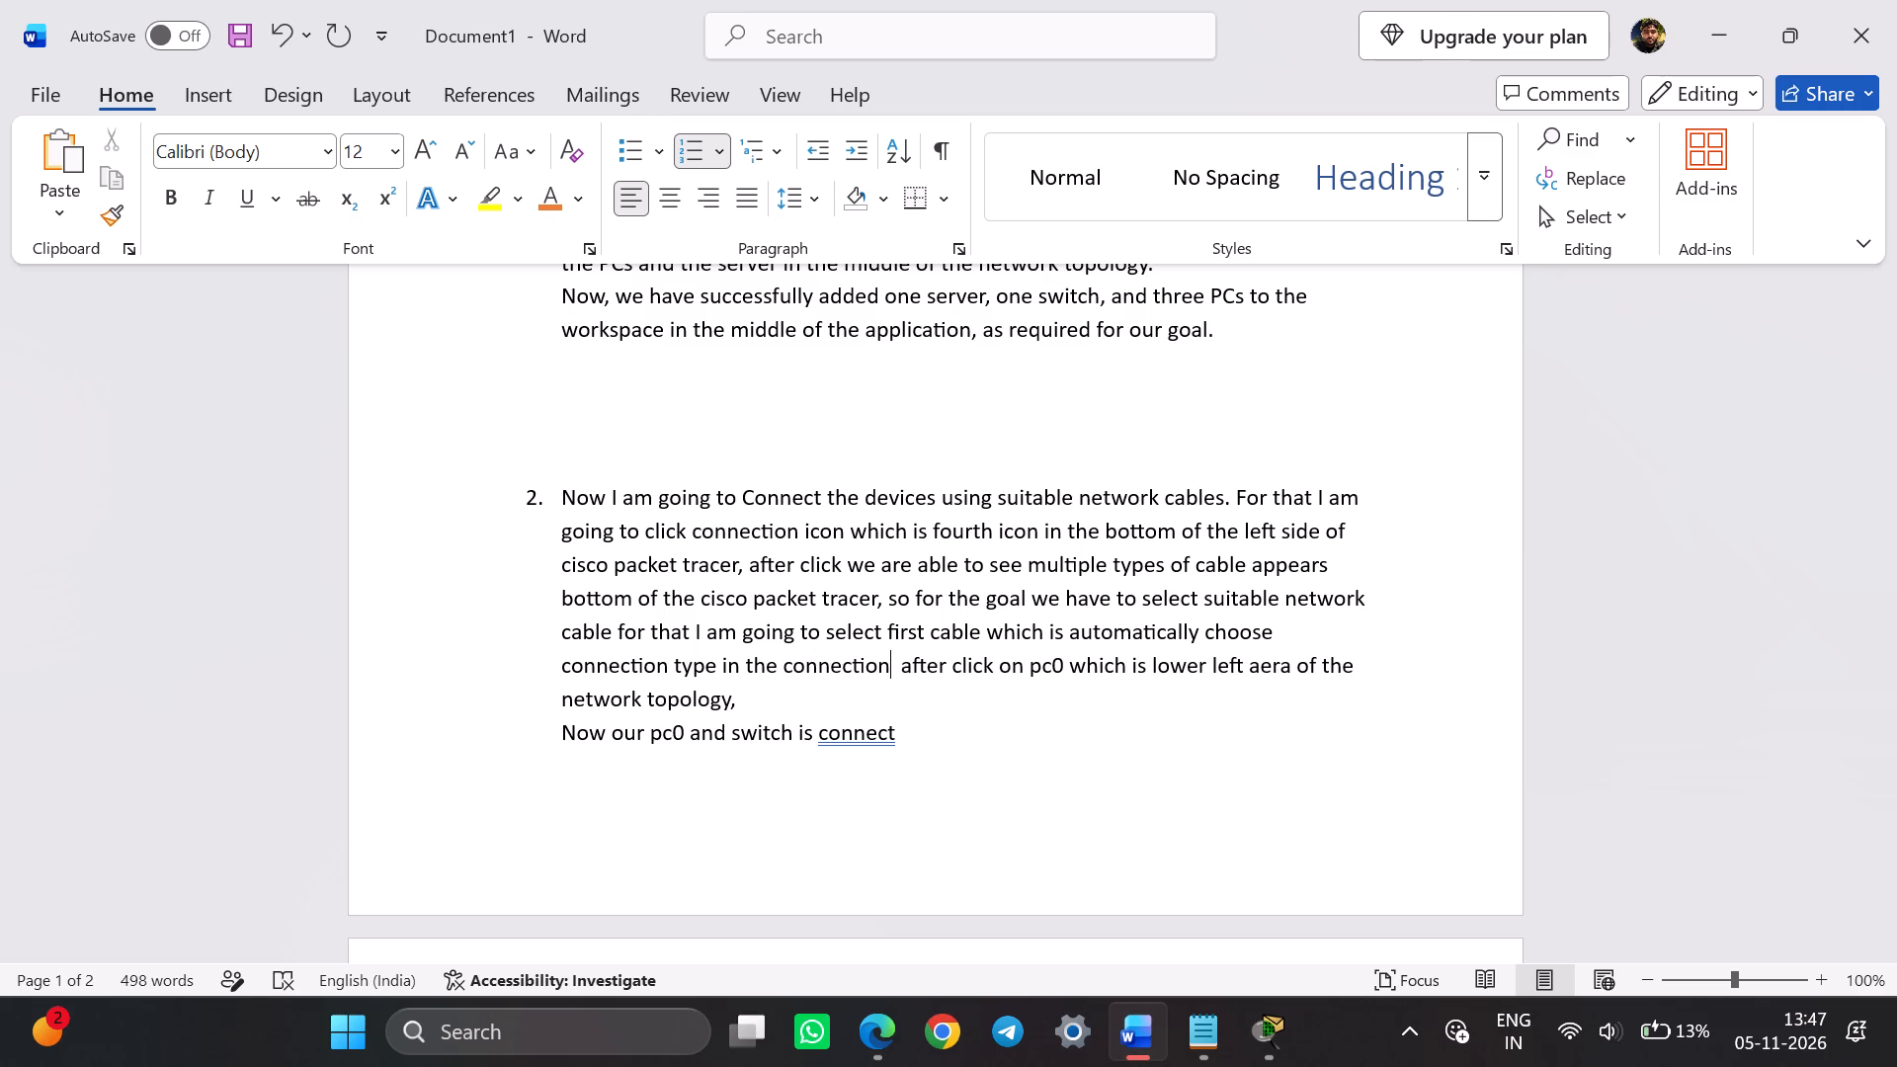
text(icon)
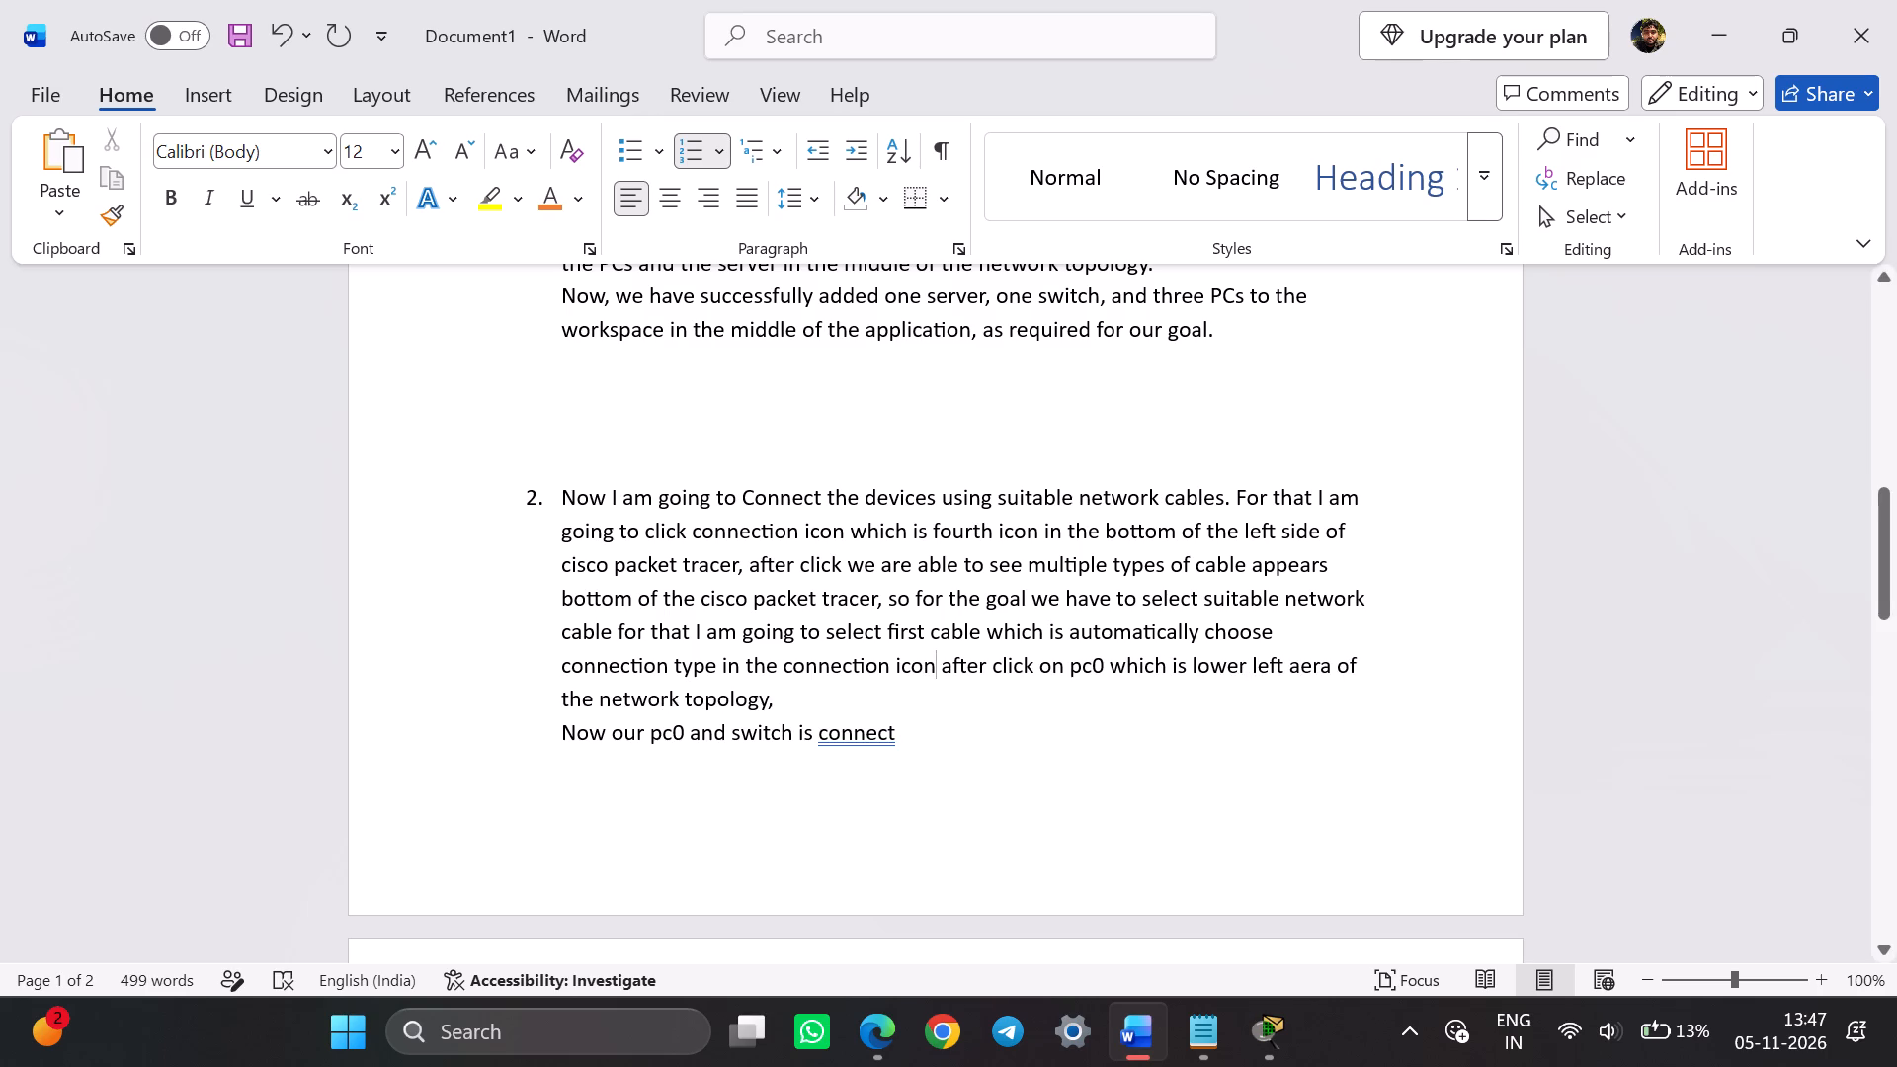
Replace "first" before "cable which is automatically choose" with "click on the first" in item 2.
click(930, 632)
key(BackSpace)
key(BackSpace)
key(BackSpace)
key(BackSpace)
key(BackSpace)
key(BackSpace)
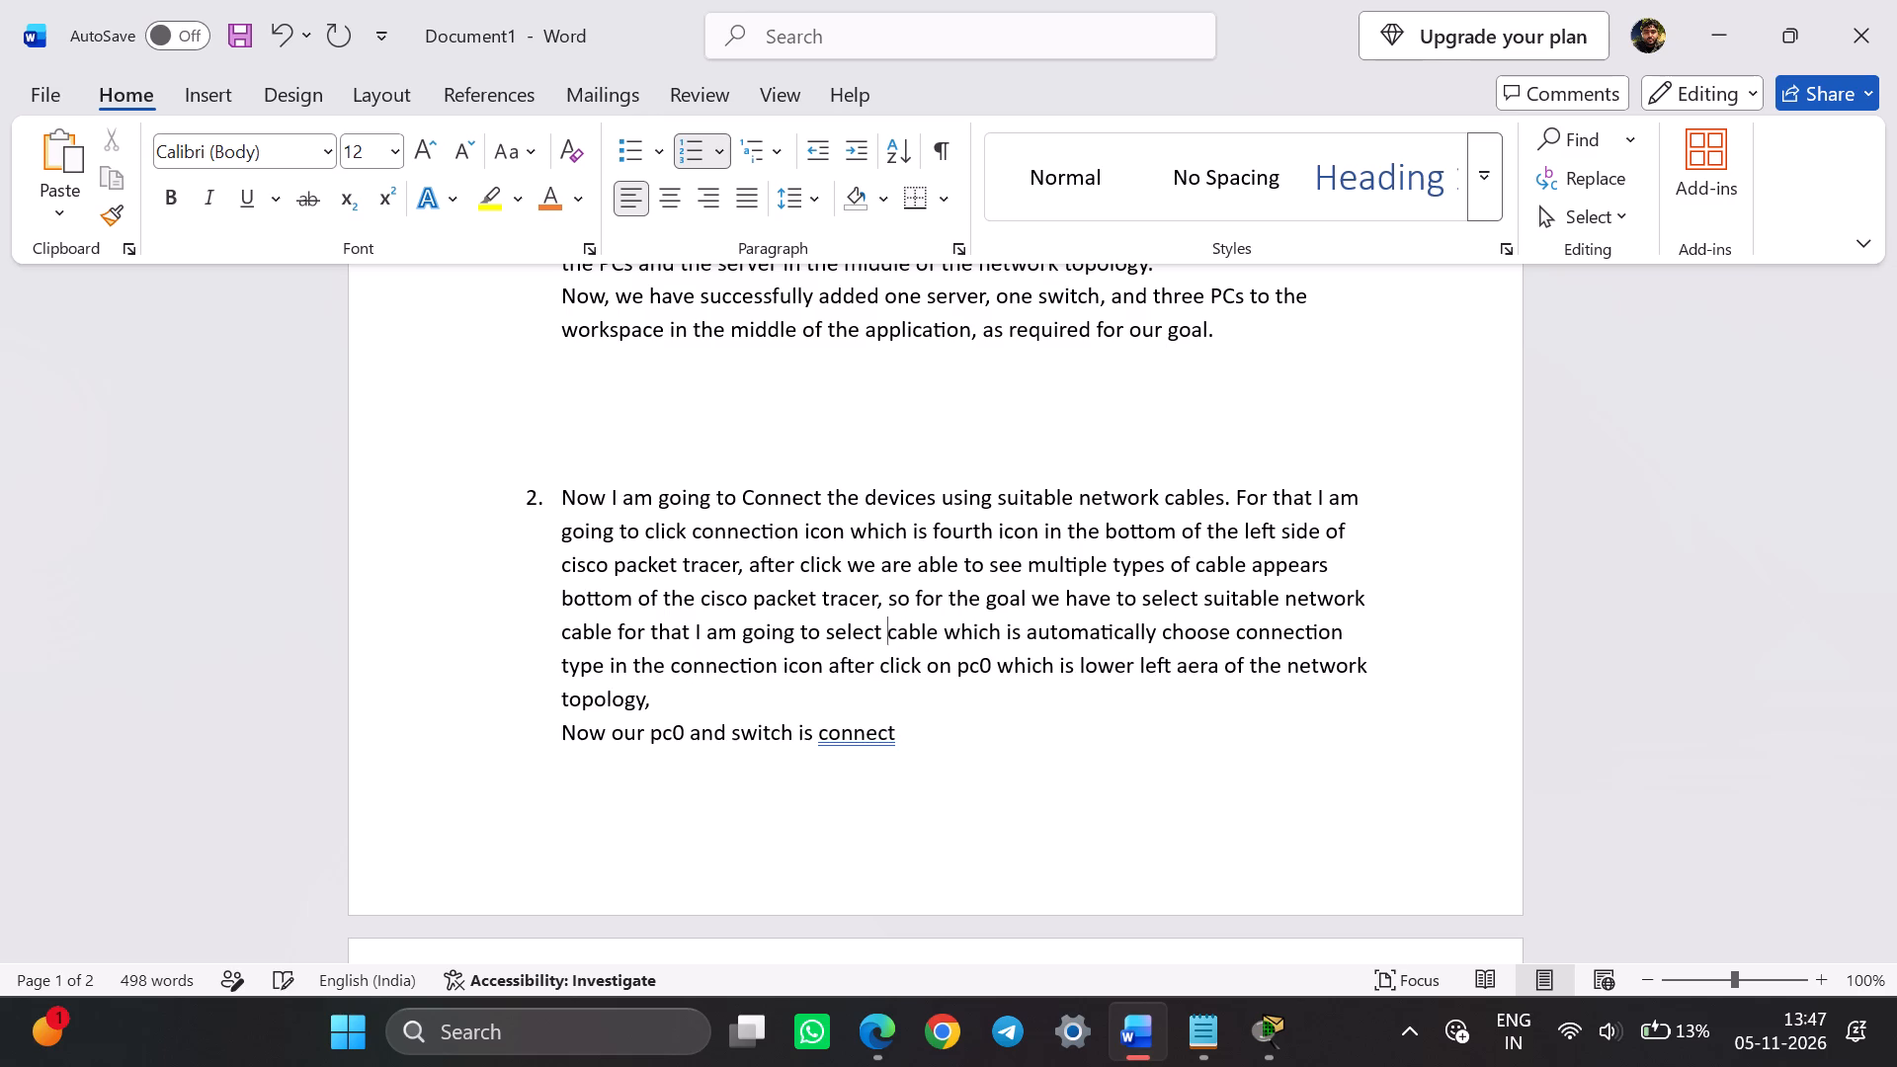
text(click)
key(space)
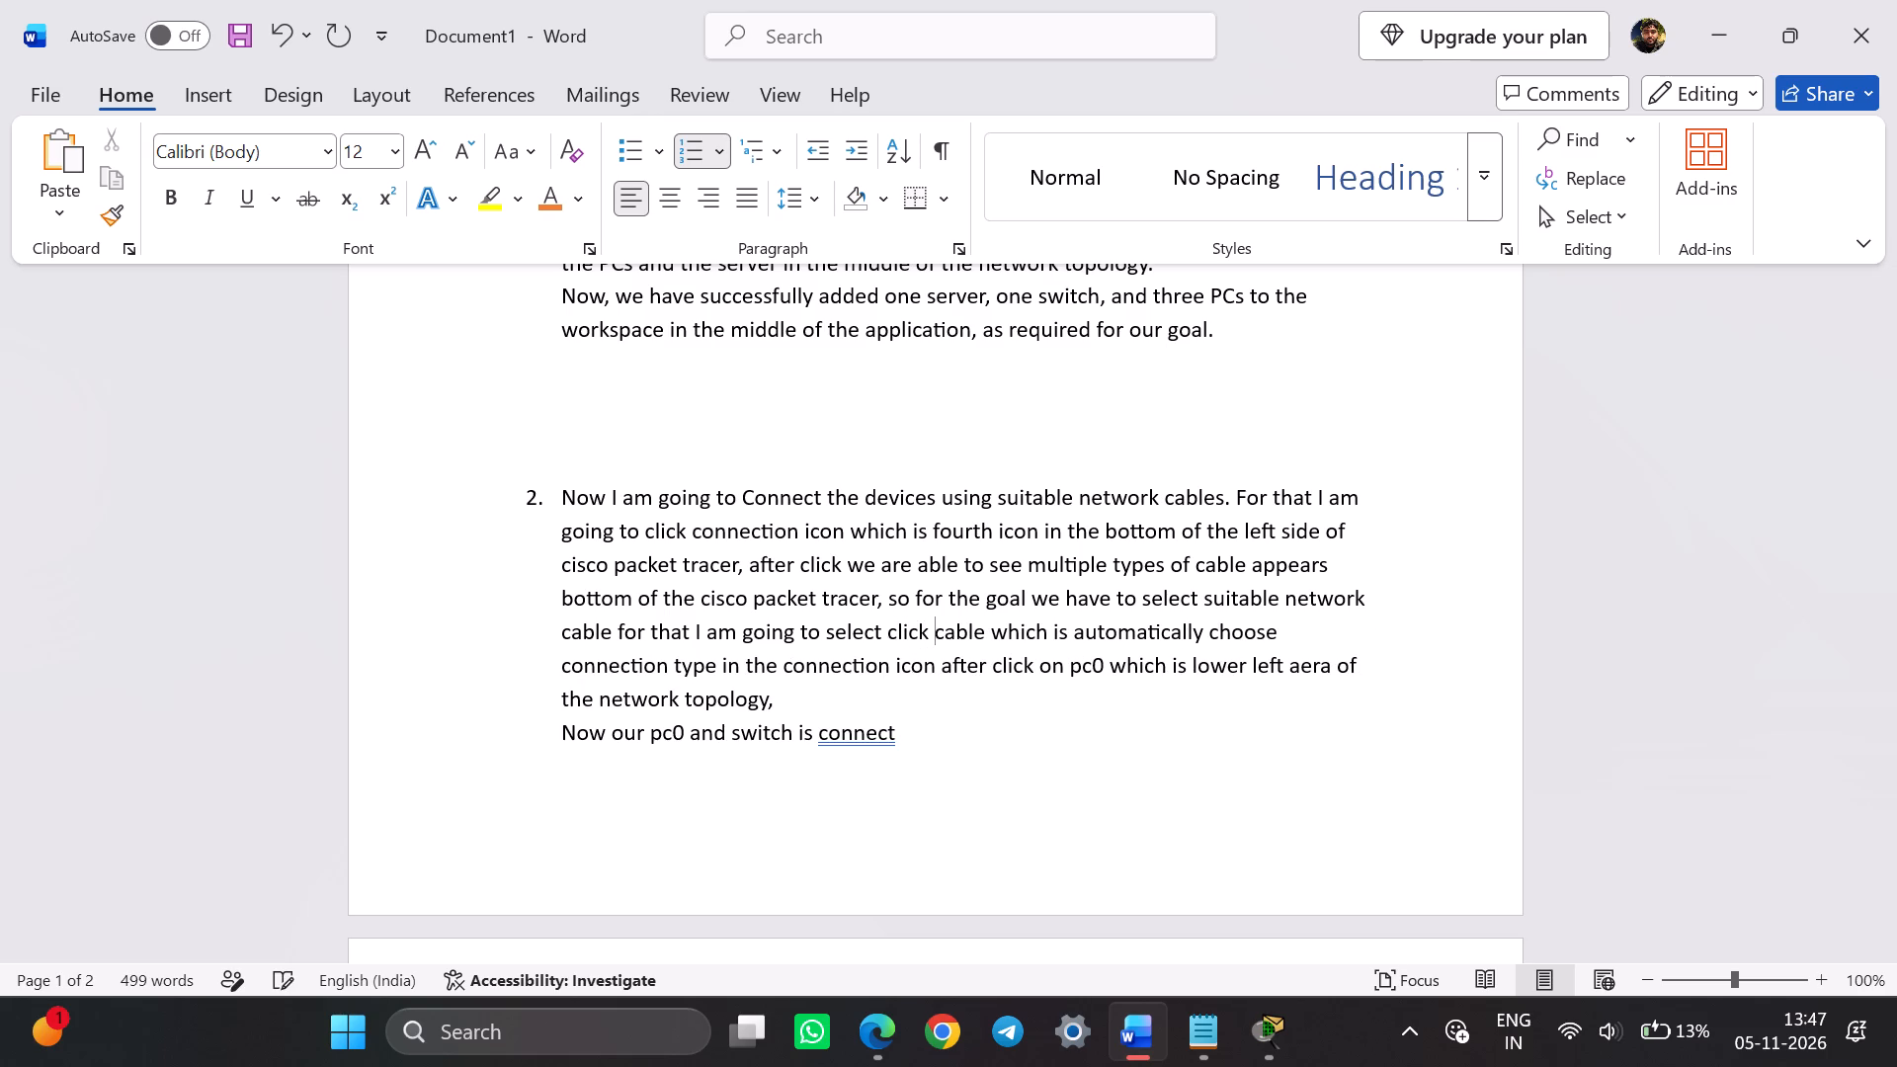
text(on)
key(space)
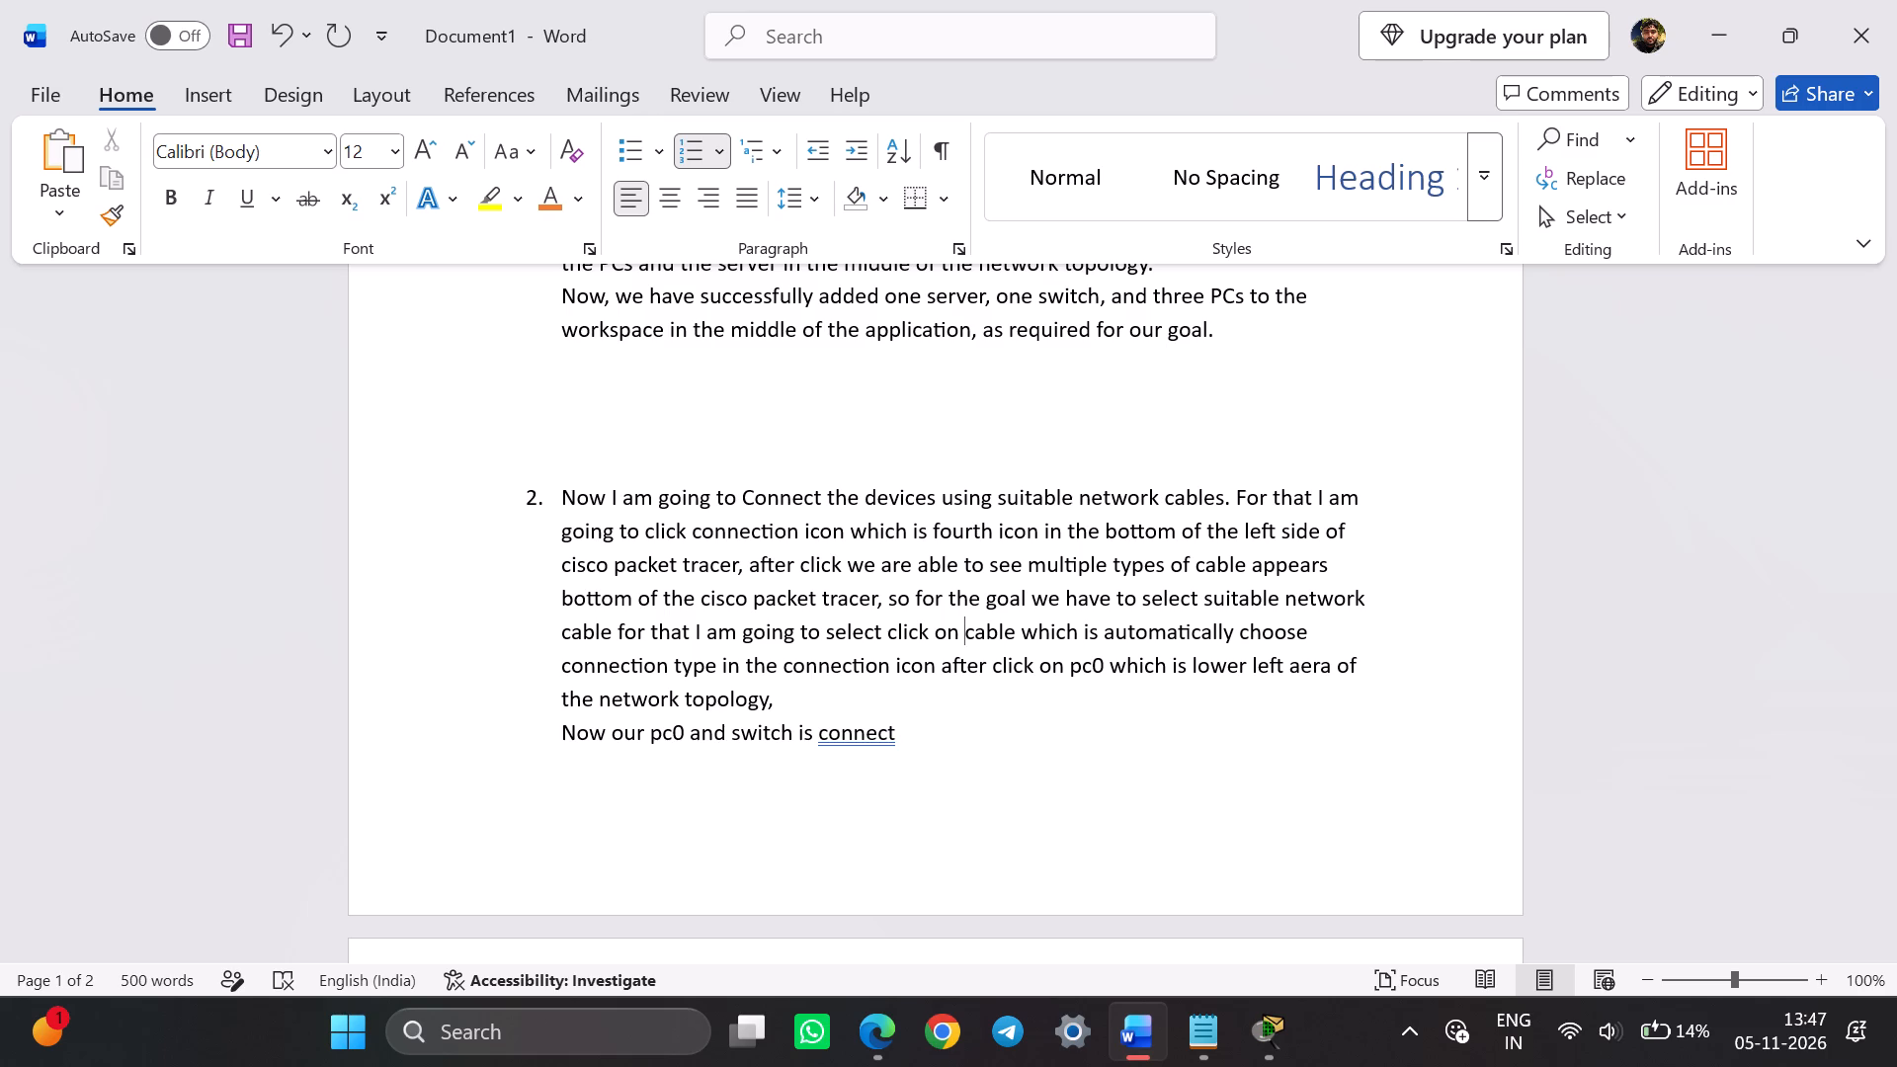
text(the)
key(space)
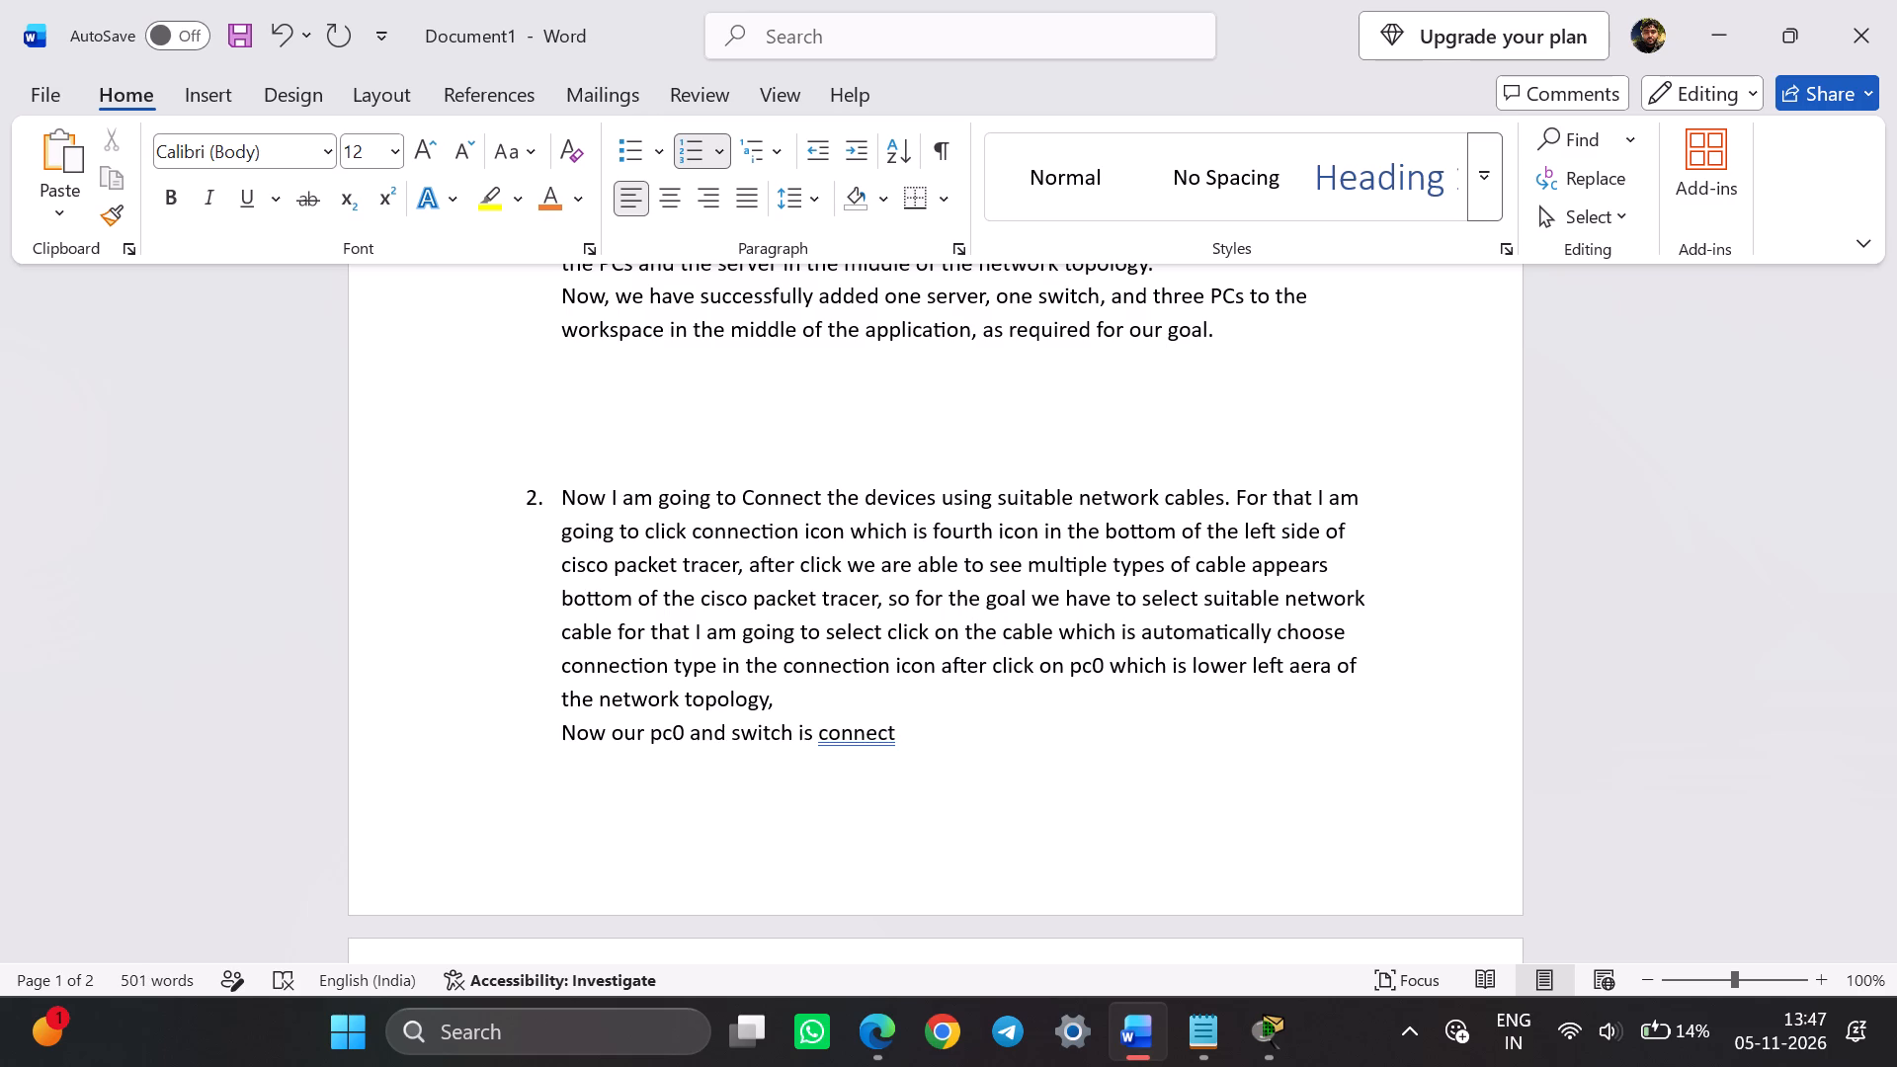
text(first)
key(space)
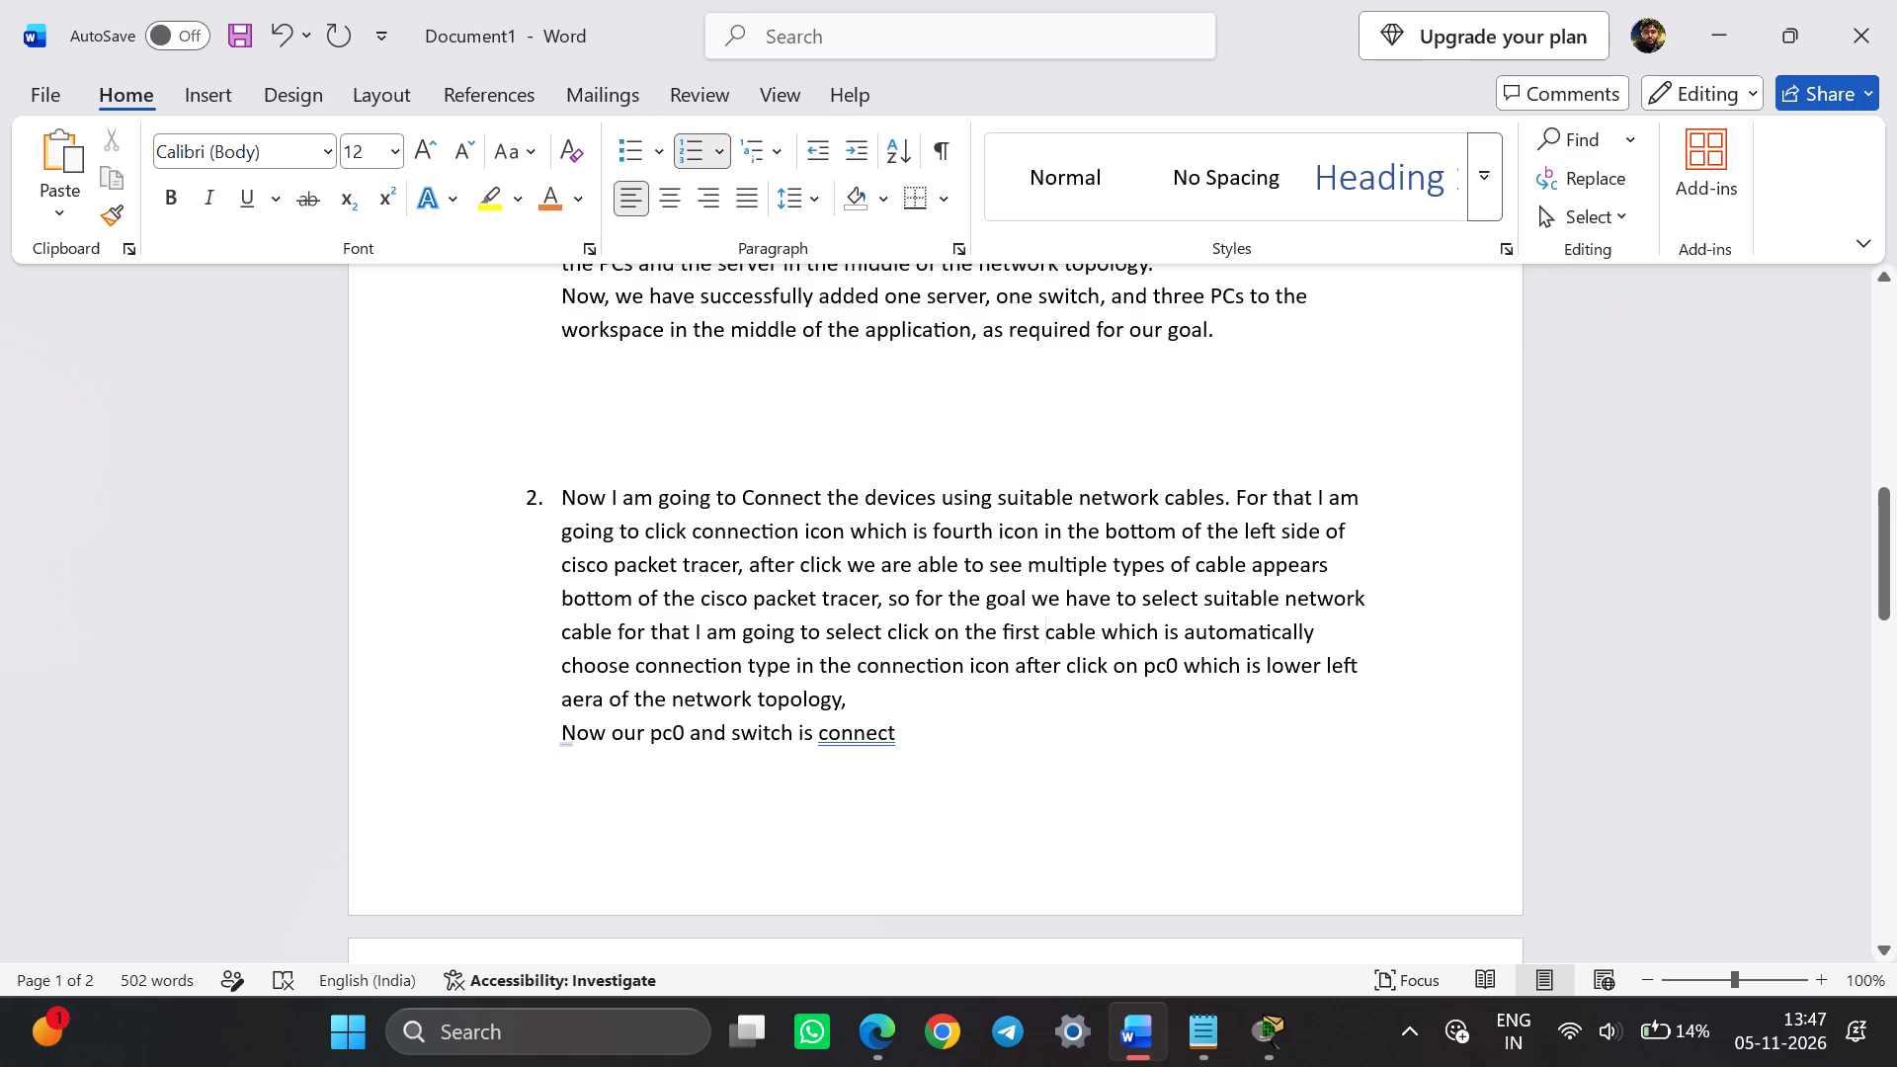
Delete the unfinished closing line "Now our pc0 and switch is connect" from item 2.
drag(908, 729, 568, 732)
key(BackSpace)
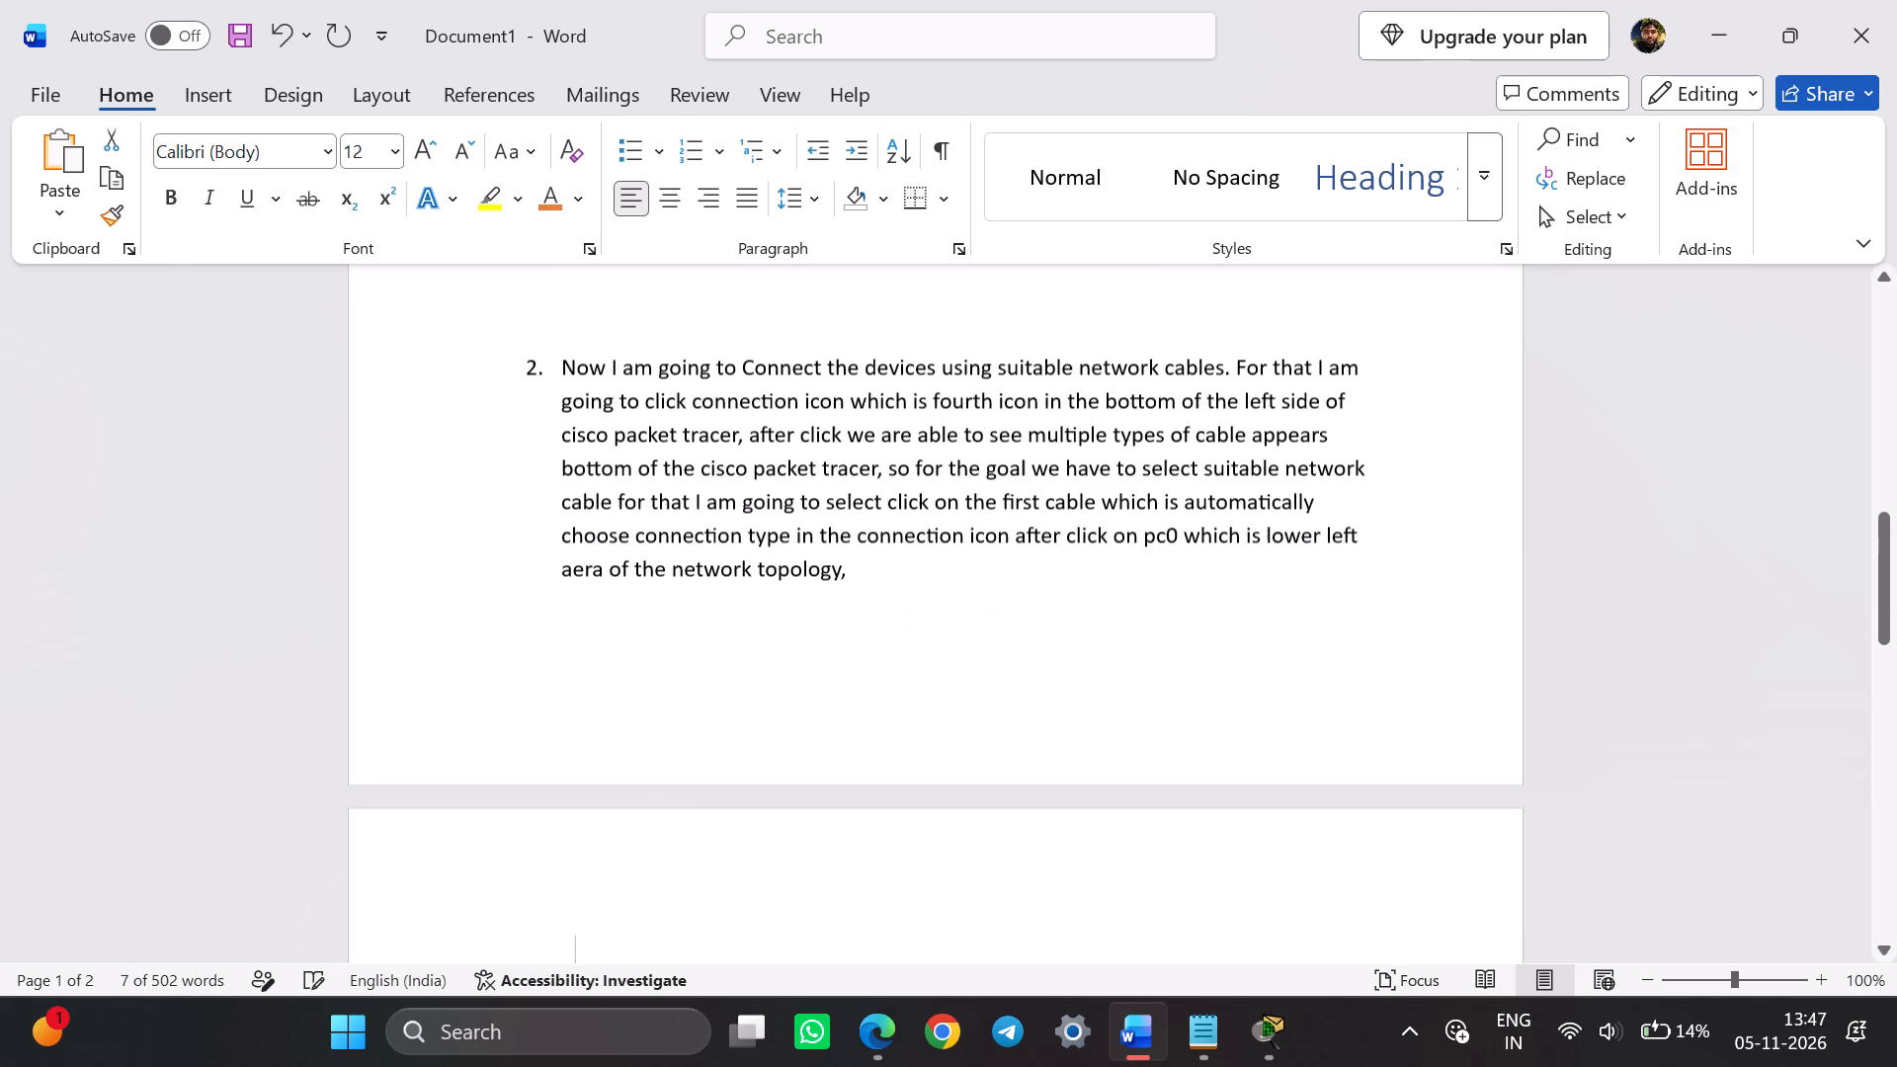
Replace the comma after "network topology" at the end of item 2 with a period.
scroll(754, 628, up, 1)
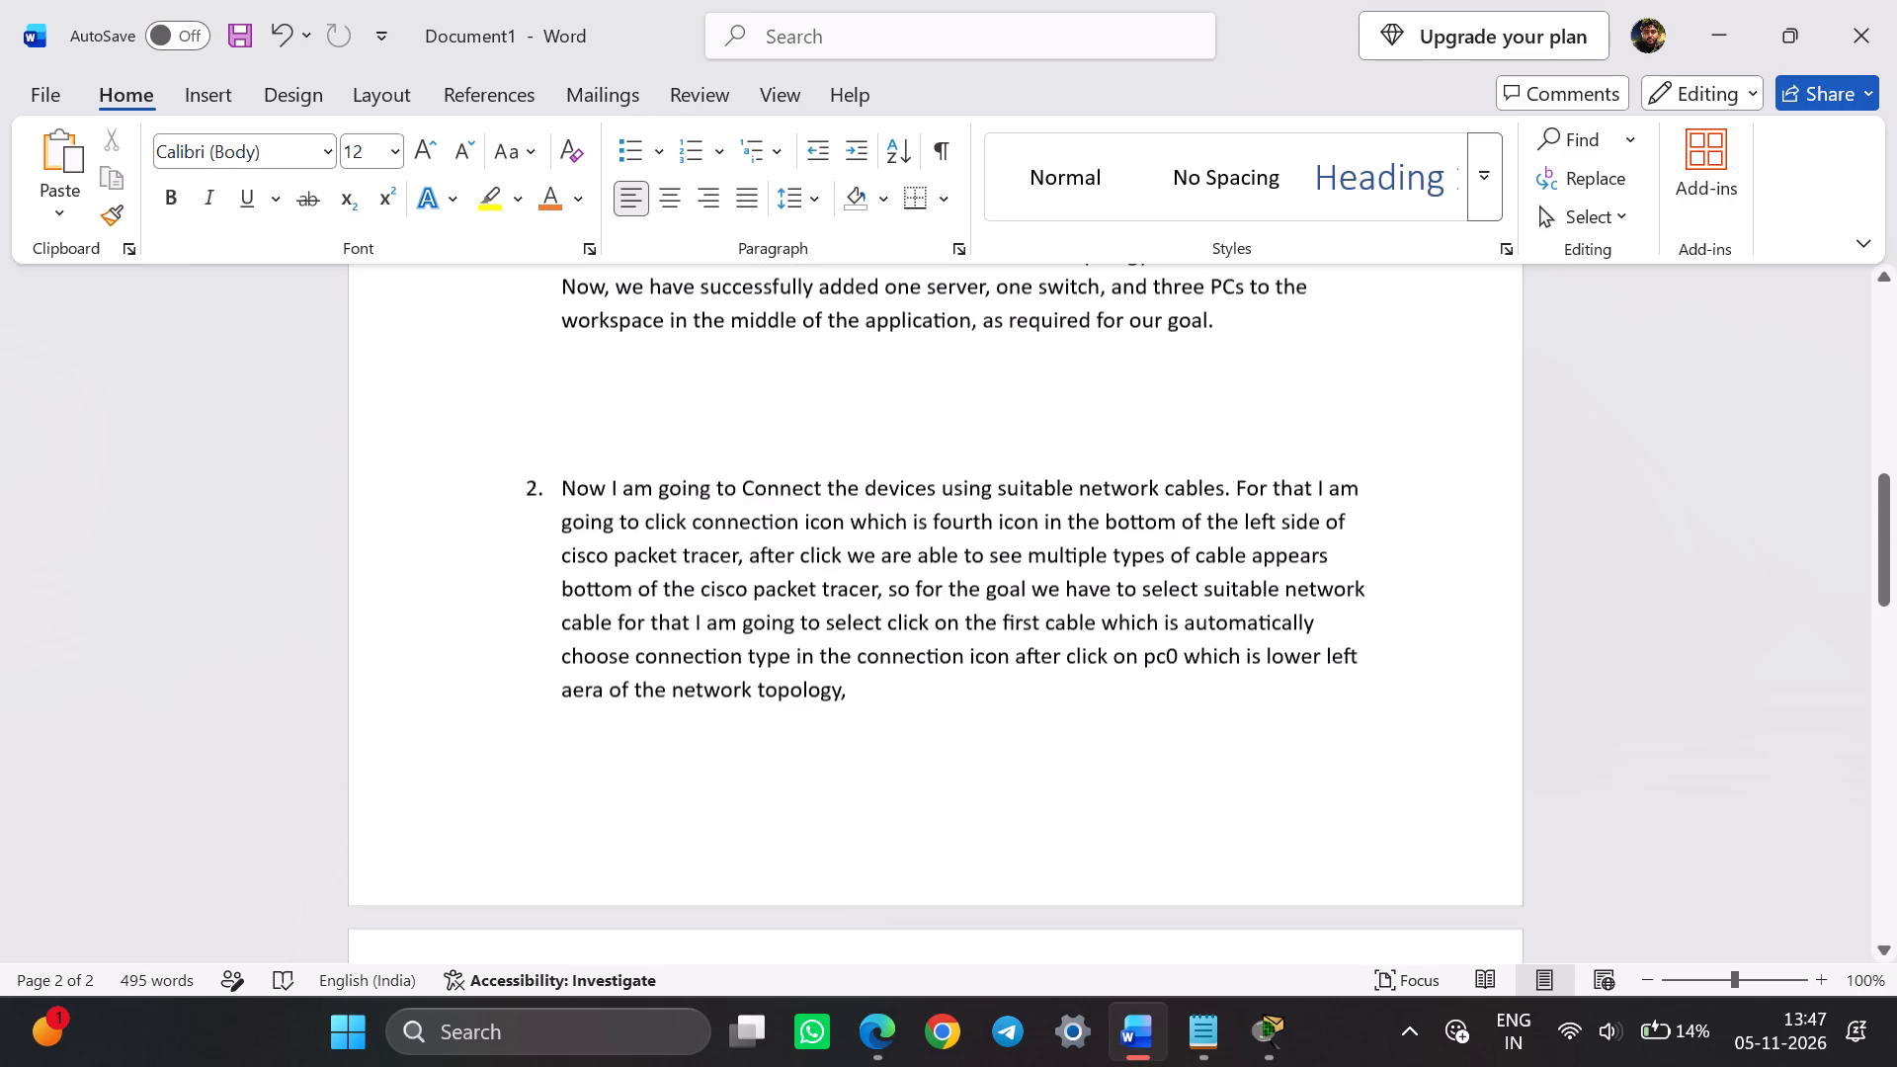
scroll(754, 628, up, 1)
click(864, 779)
key(BackSpace)
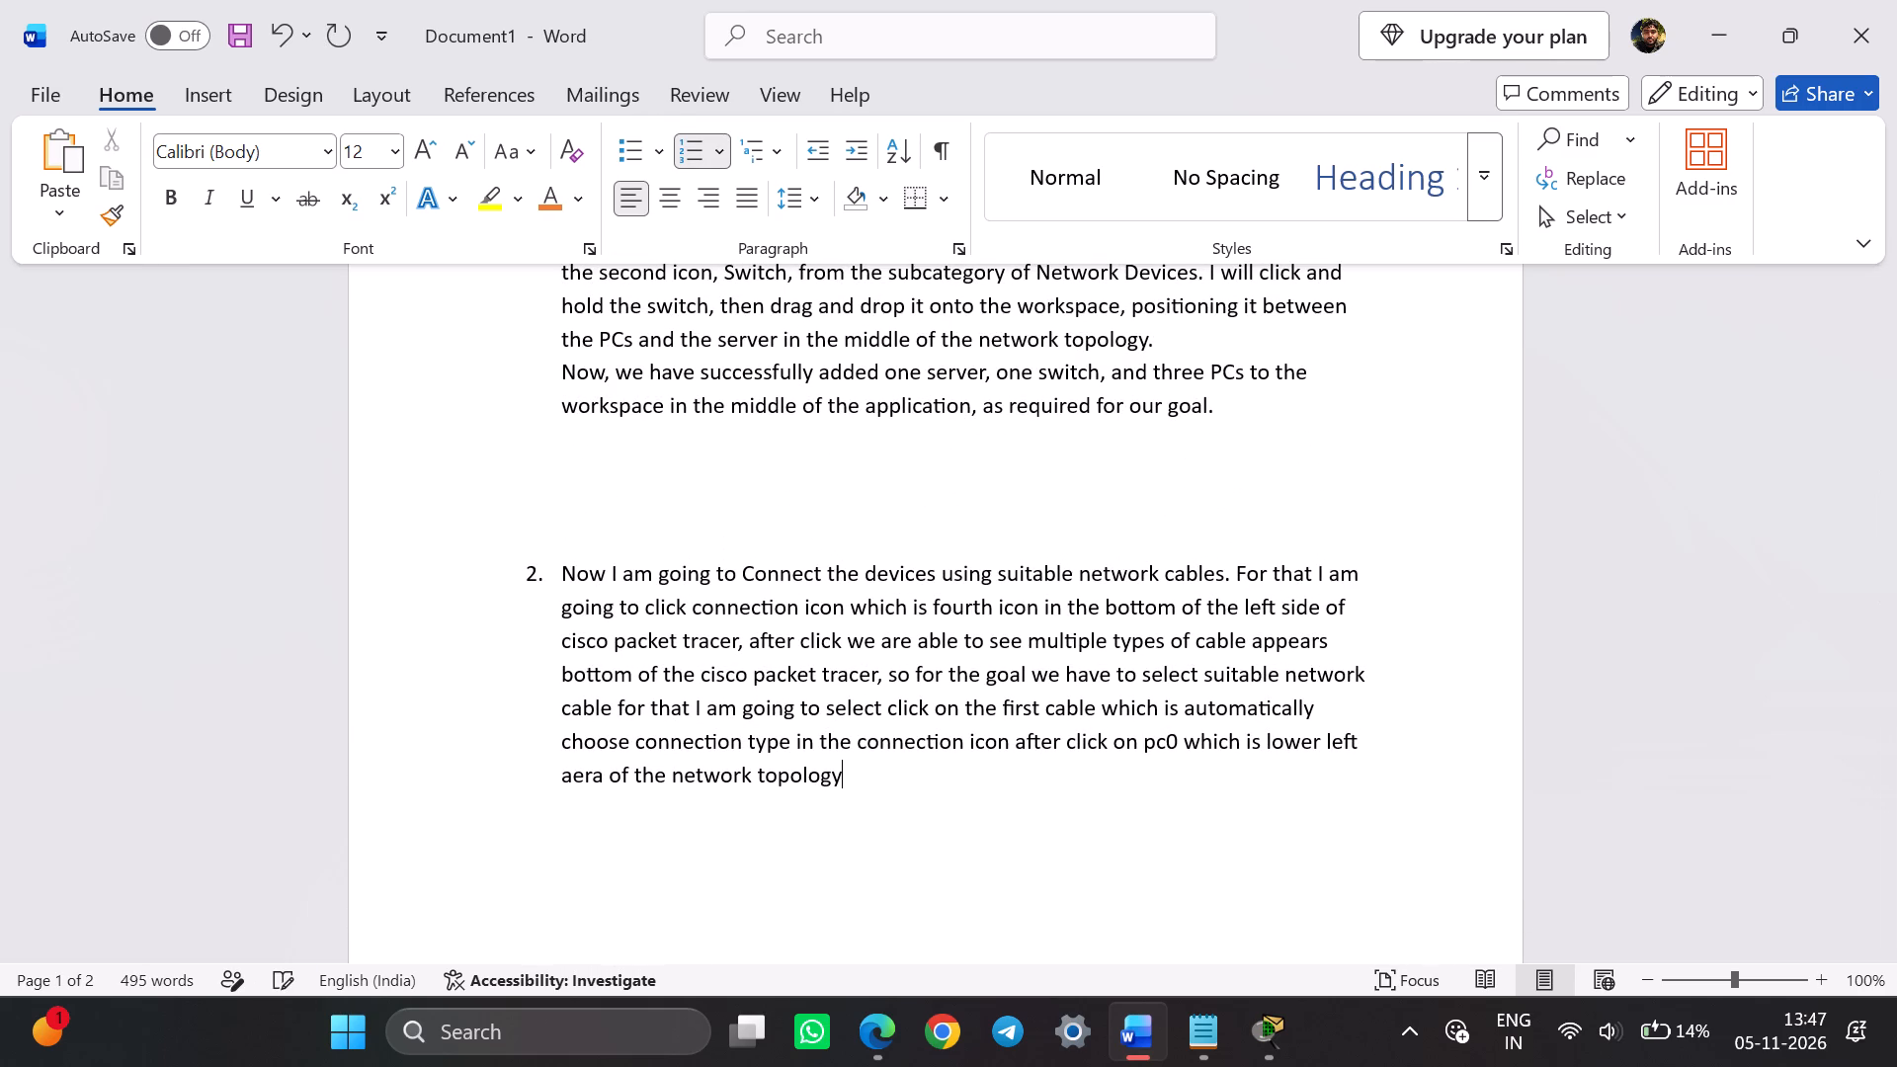
key(period)
Change "in" to "from" before "the connection icon" in item 2.
click(813, 743)
key(BackSpace)
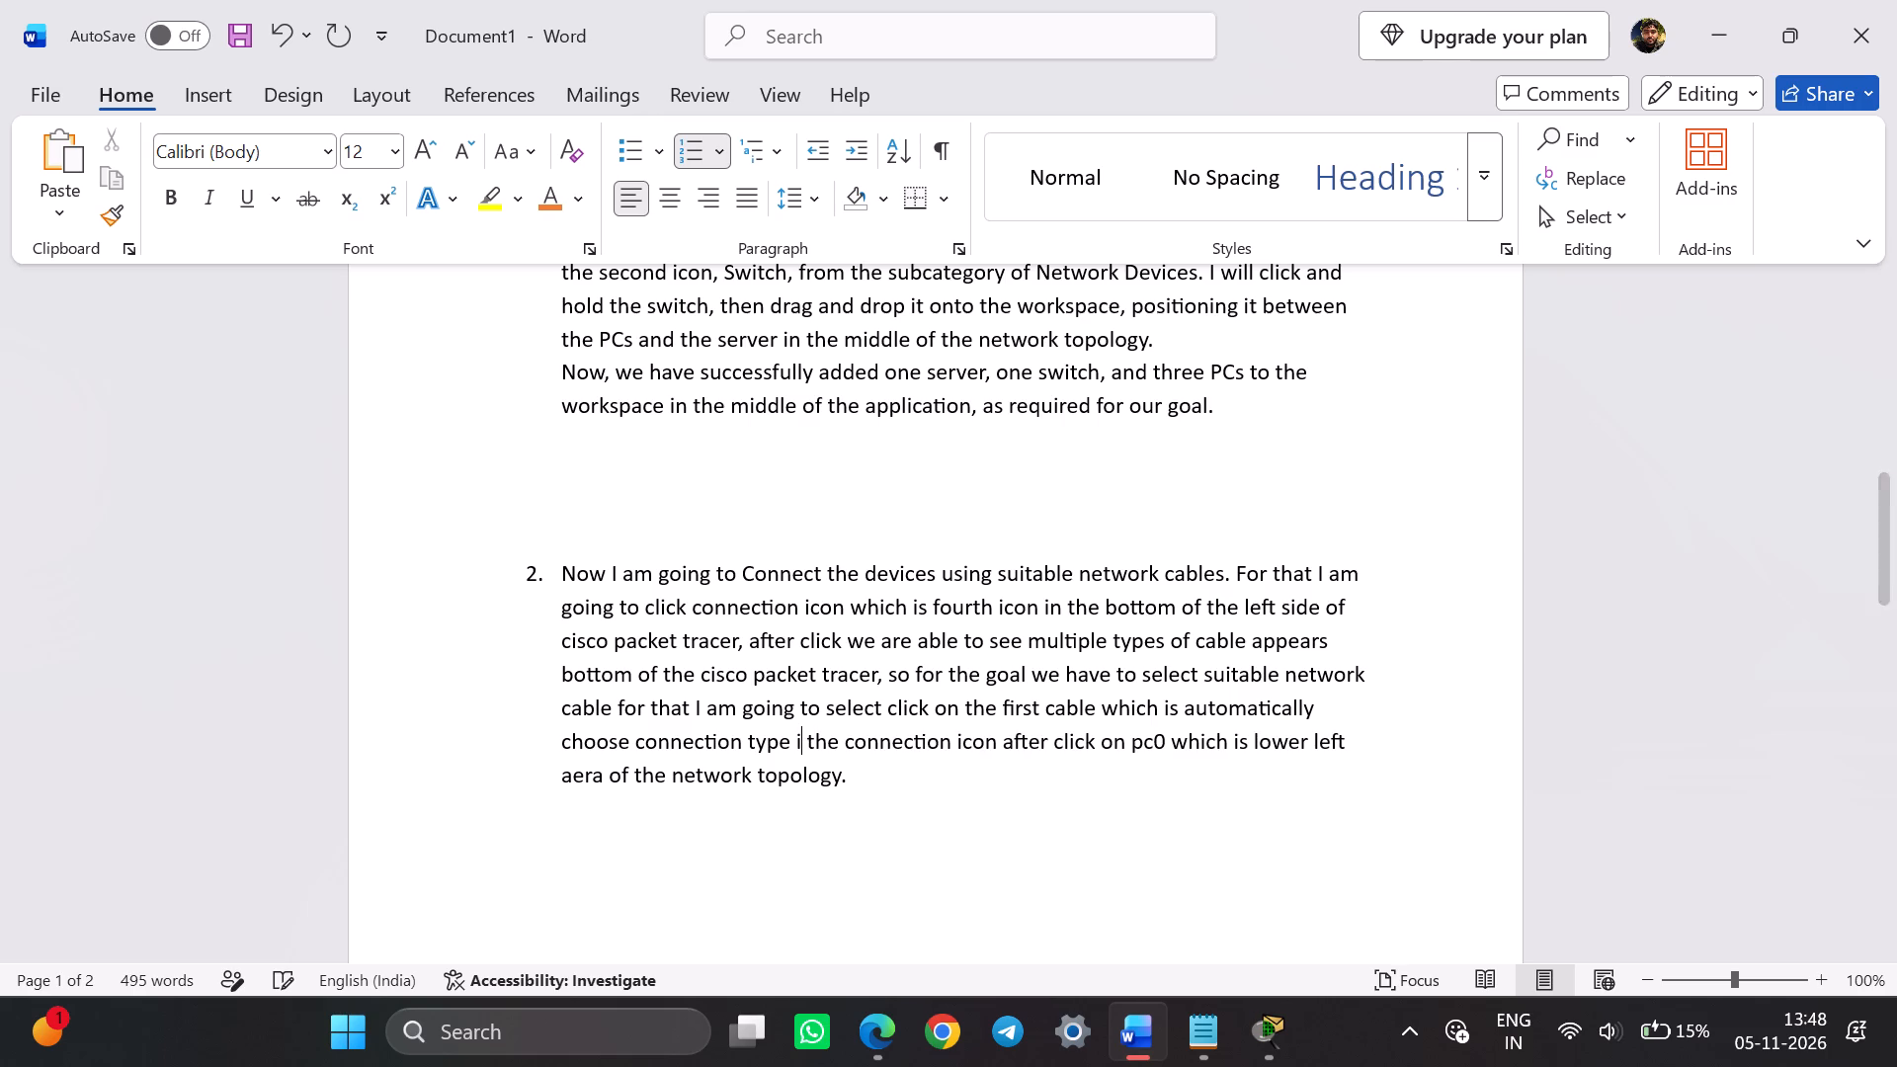
key(BackSpace)
text(from)
key(space)
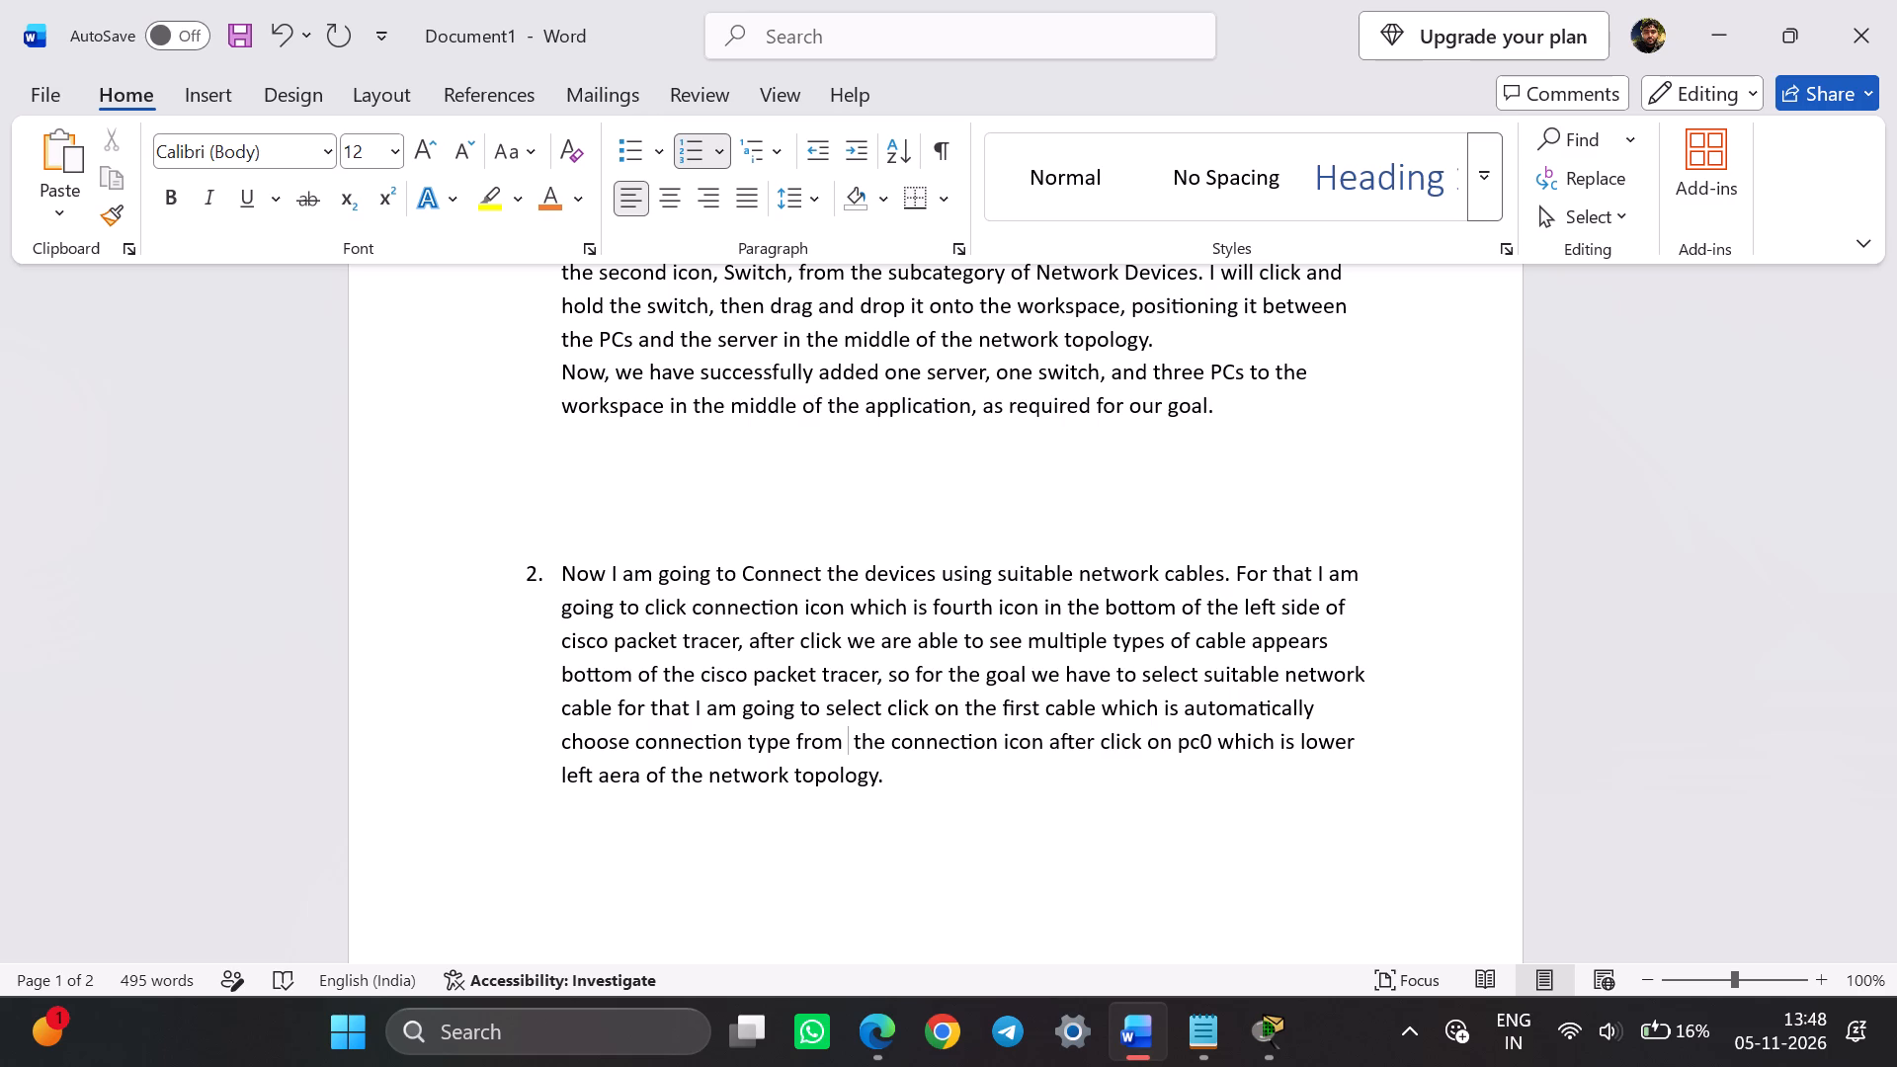
Insert "the first pc from the left side" before "lower left aera" in item 2's description of pc0.
click(1299, 746)
text(the)
key(space)
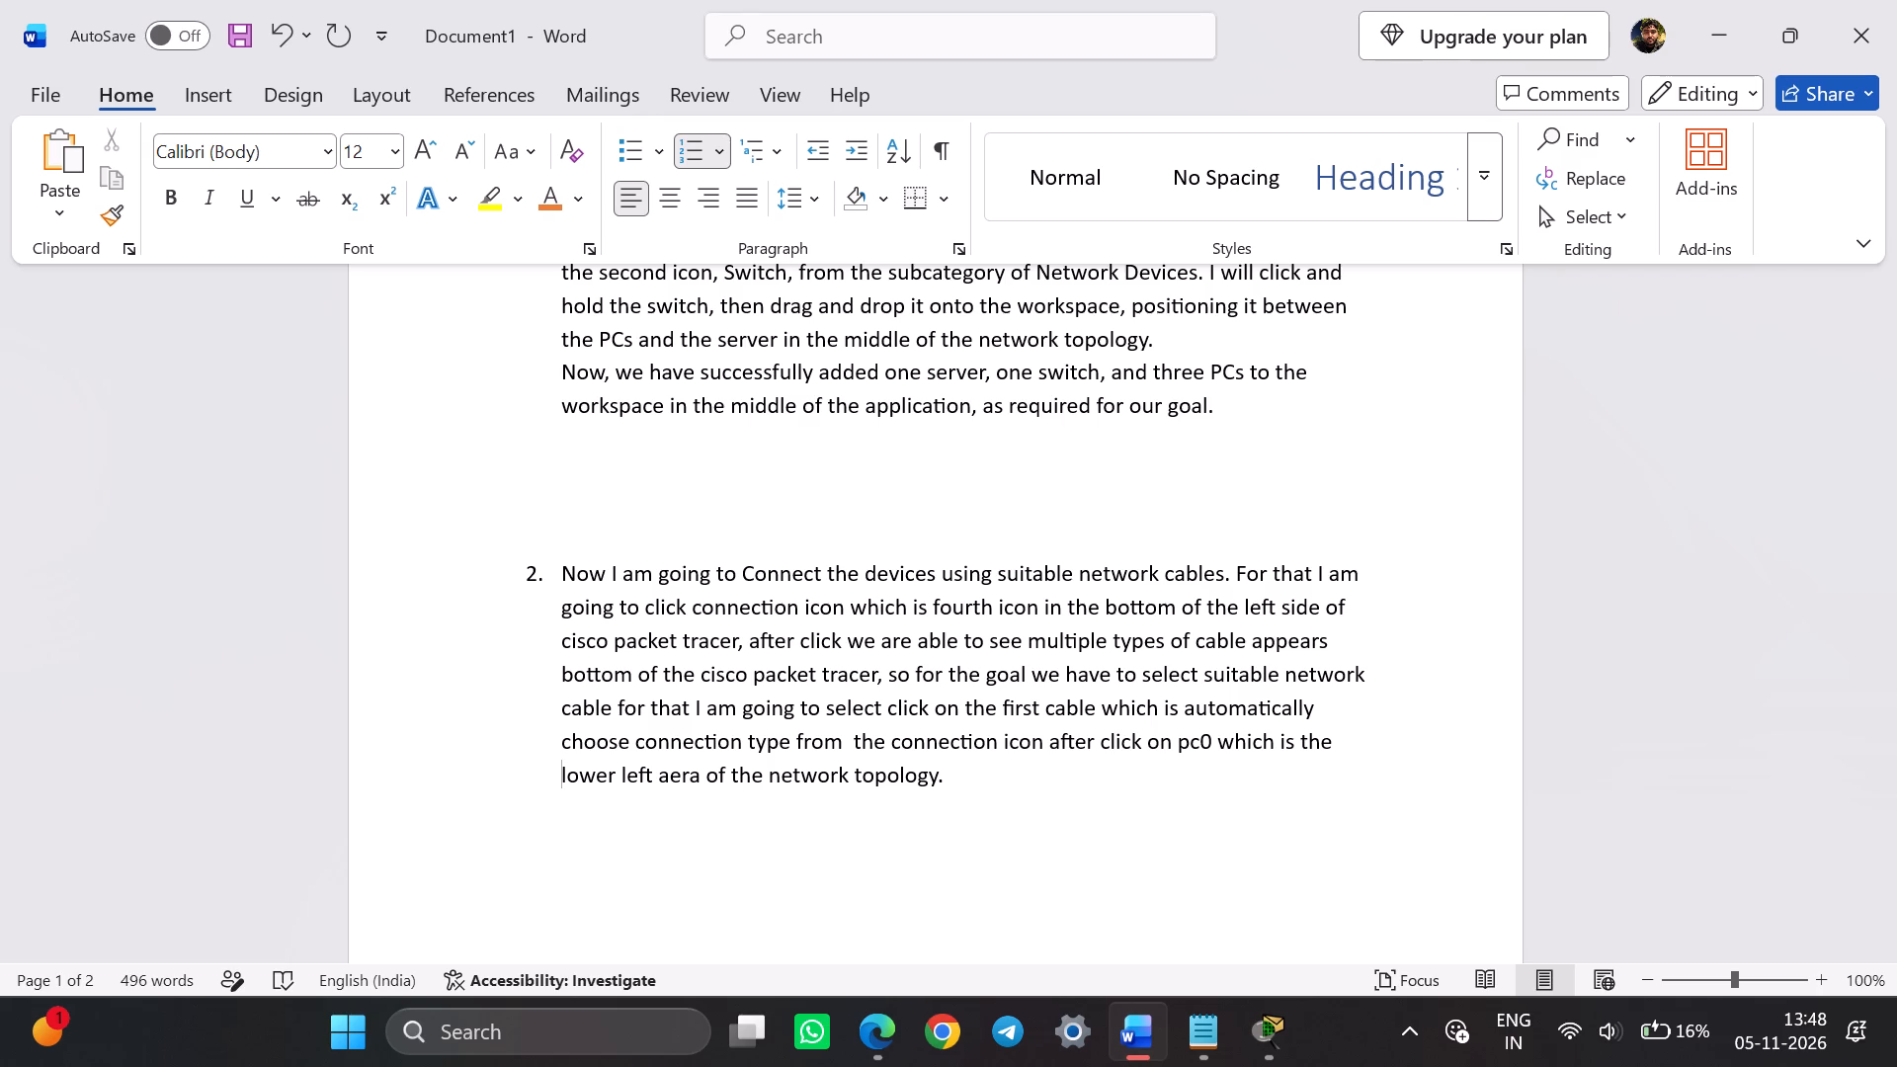
text(fir)
text(st)
key(space)
text(pc)
key(space)
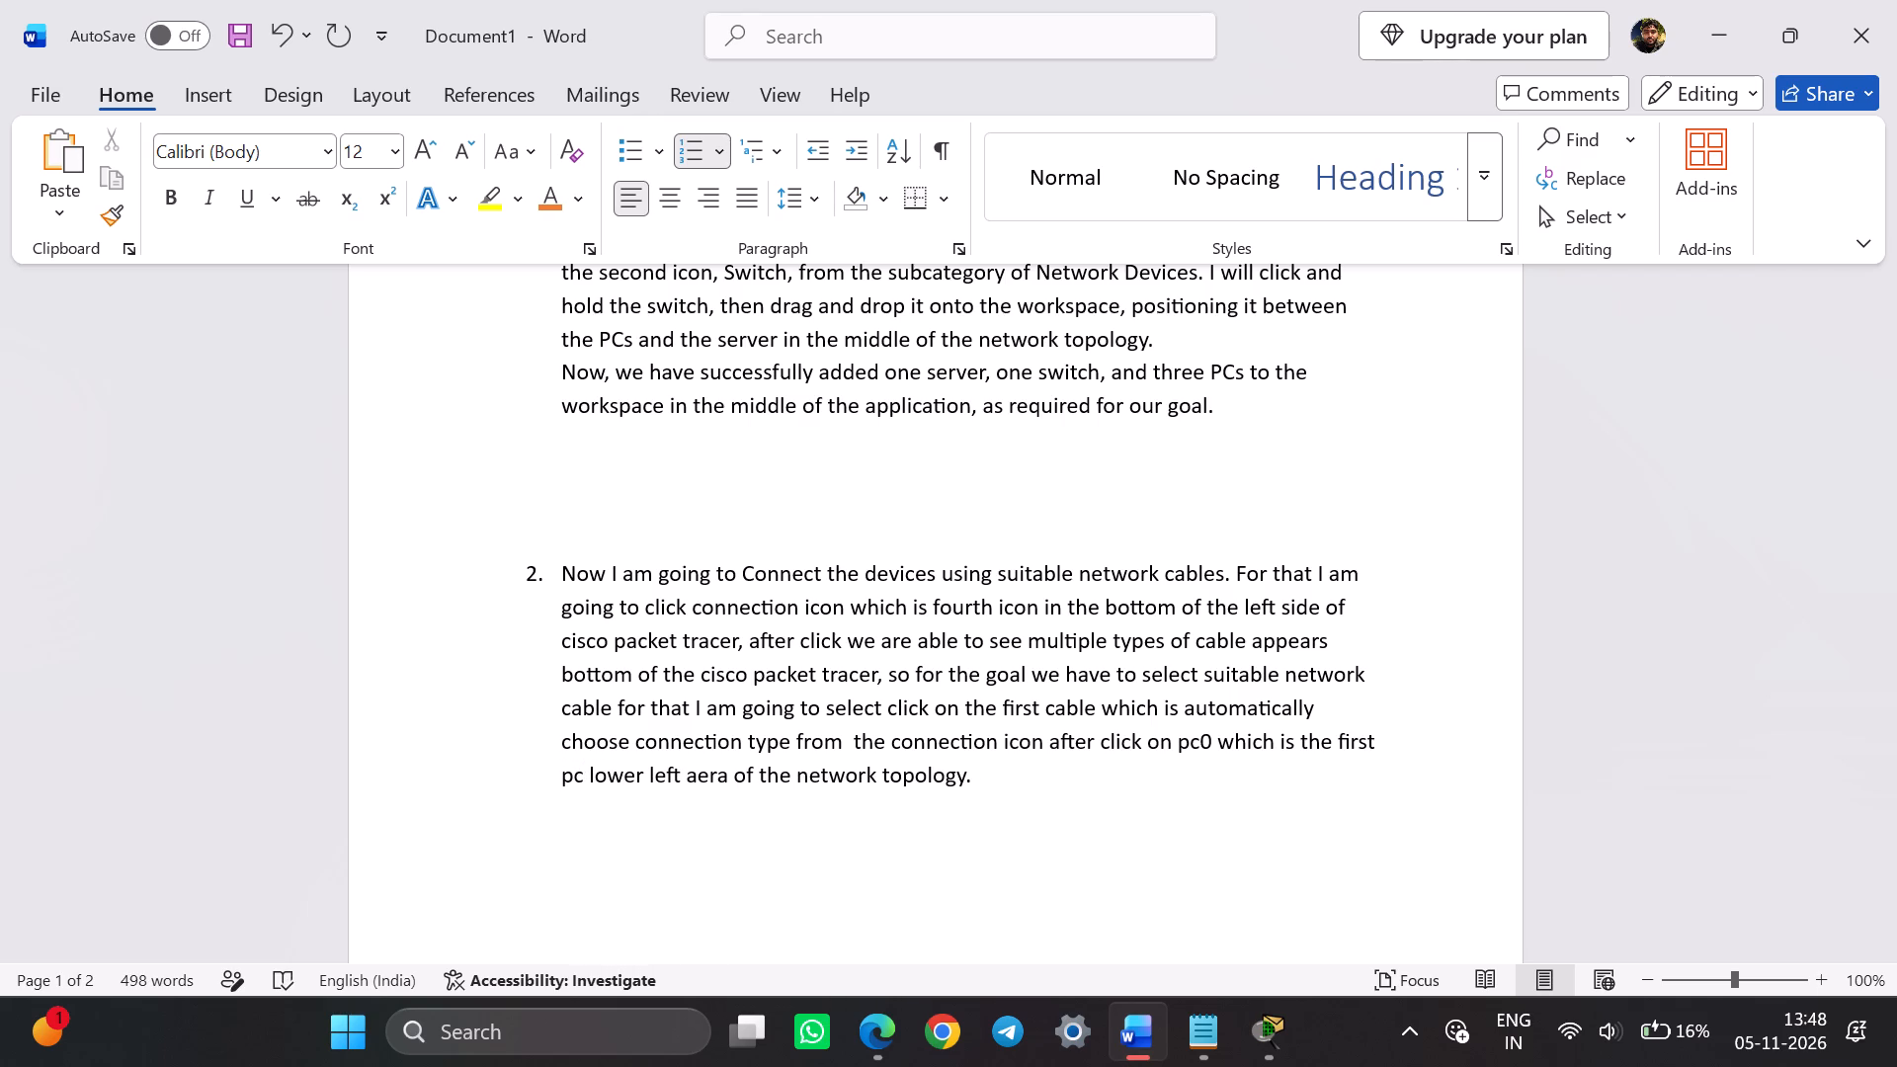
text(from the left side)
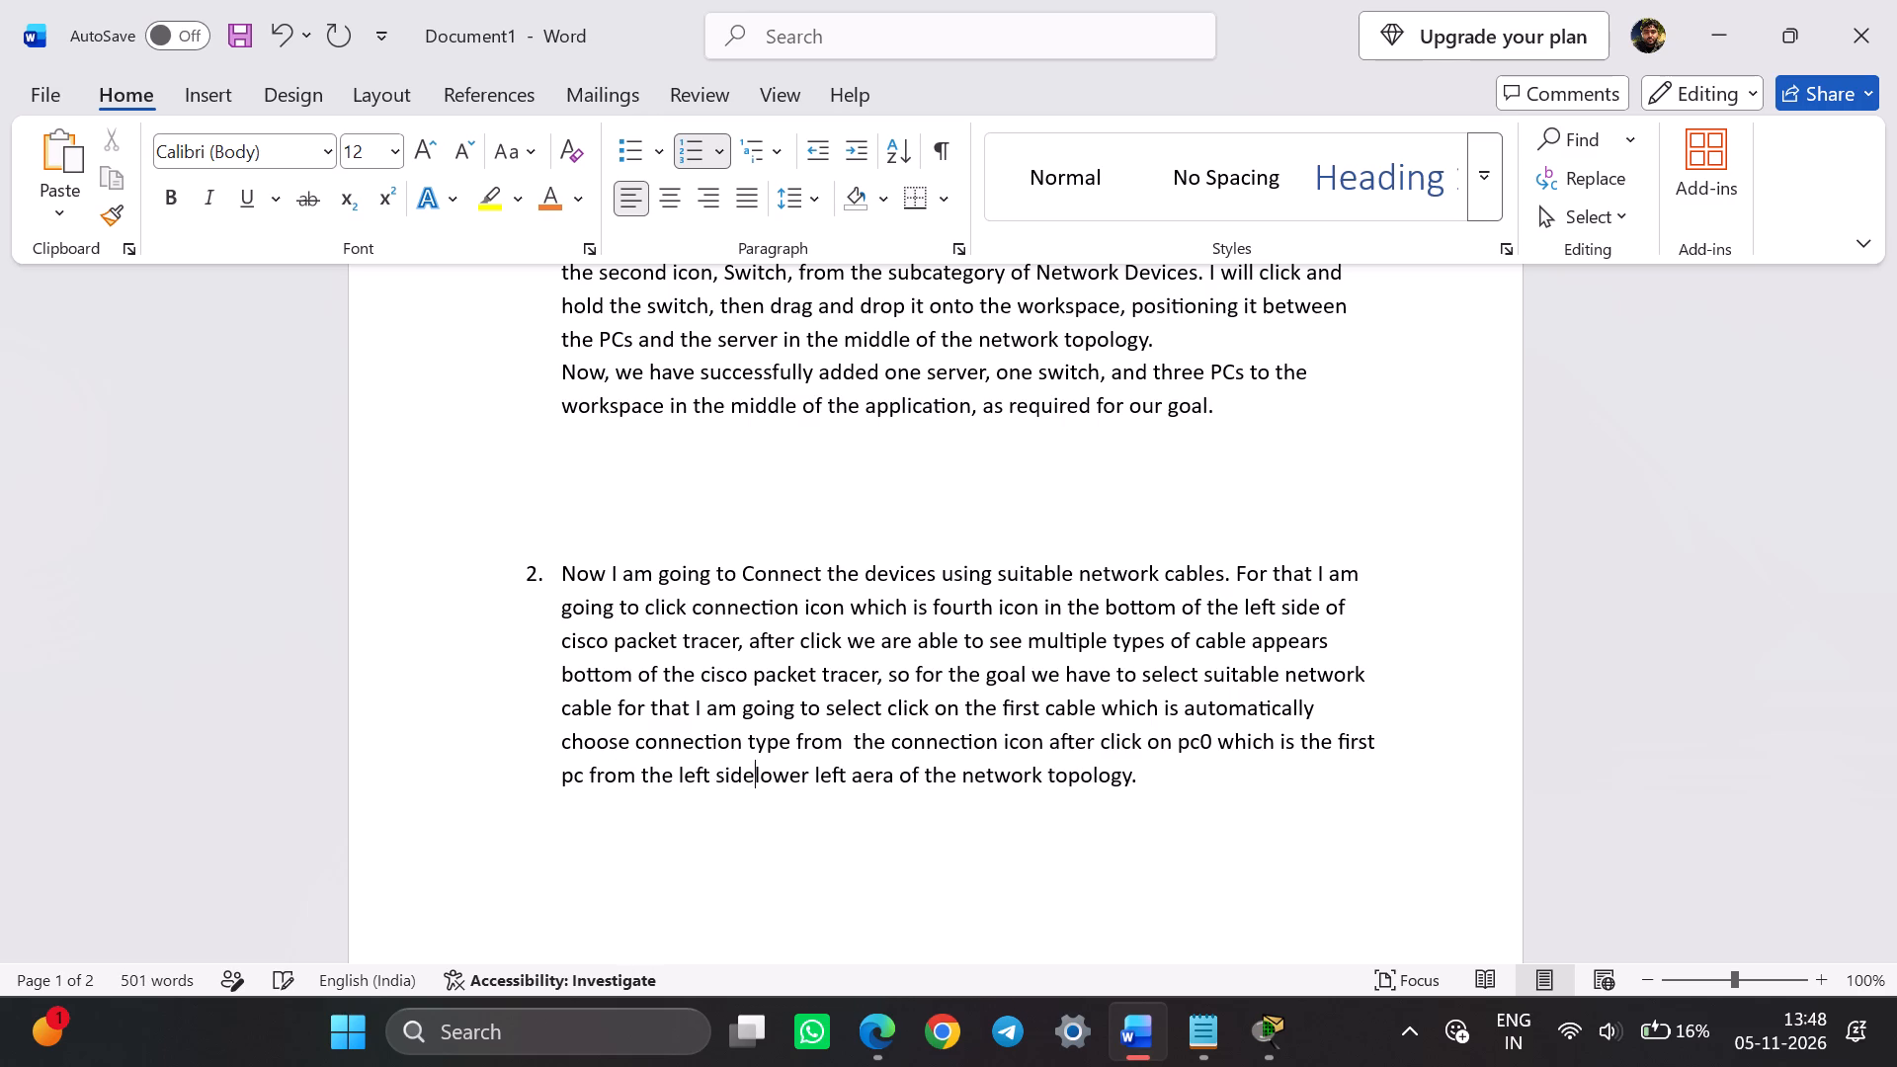
Replace "lower left aera of" with "bottom of the" after "the first pc from the left side" in item 2.
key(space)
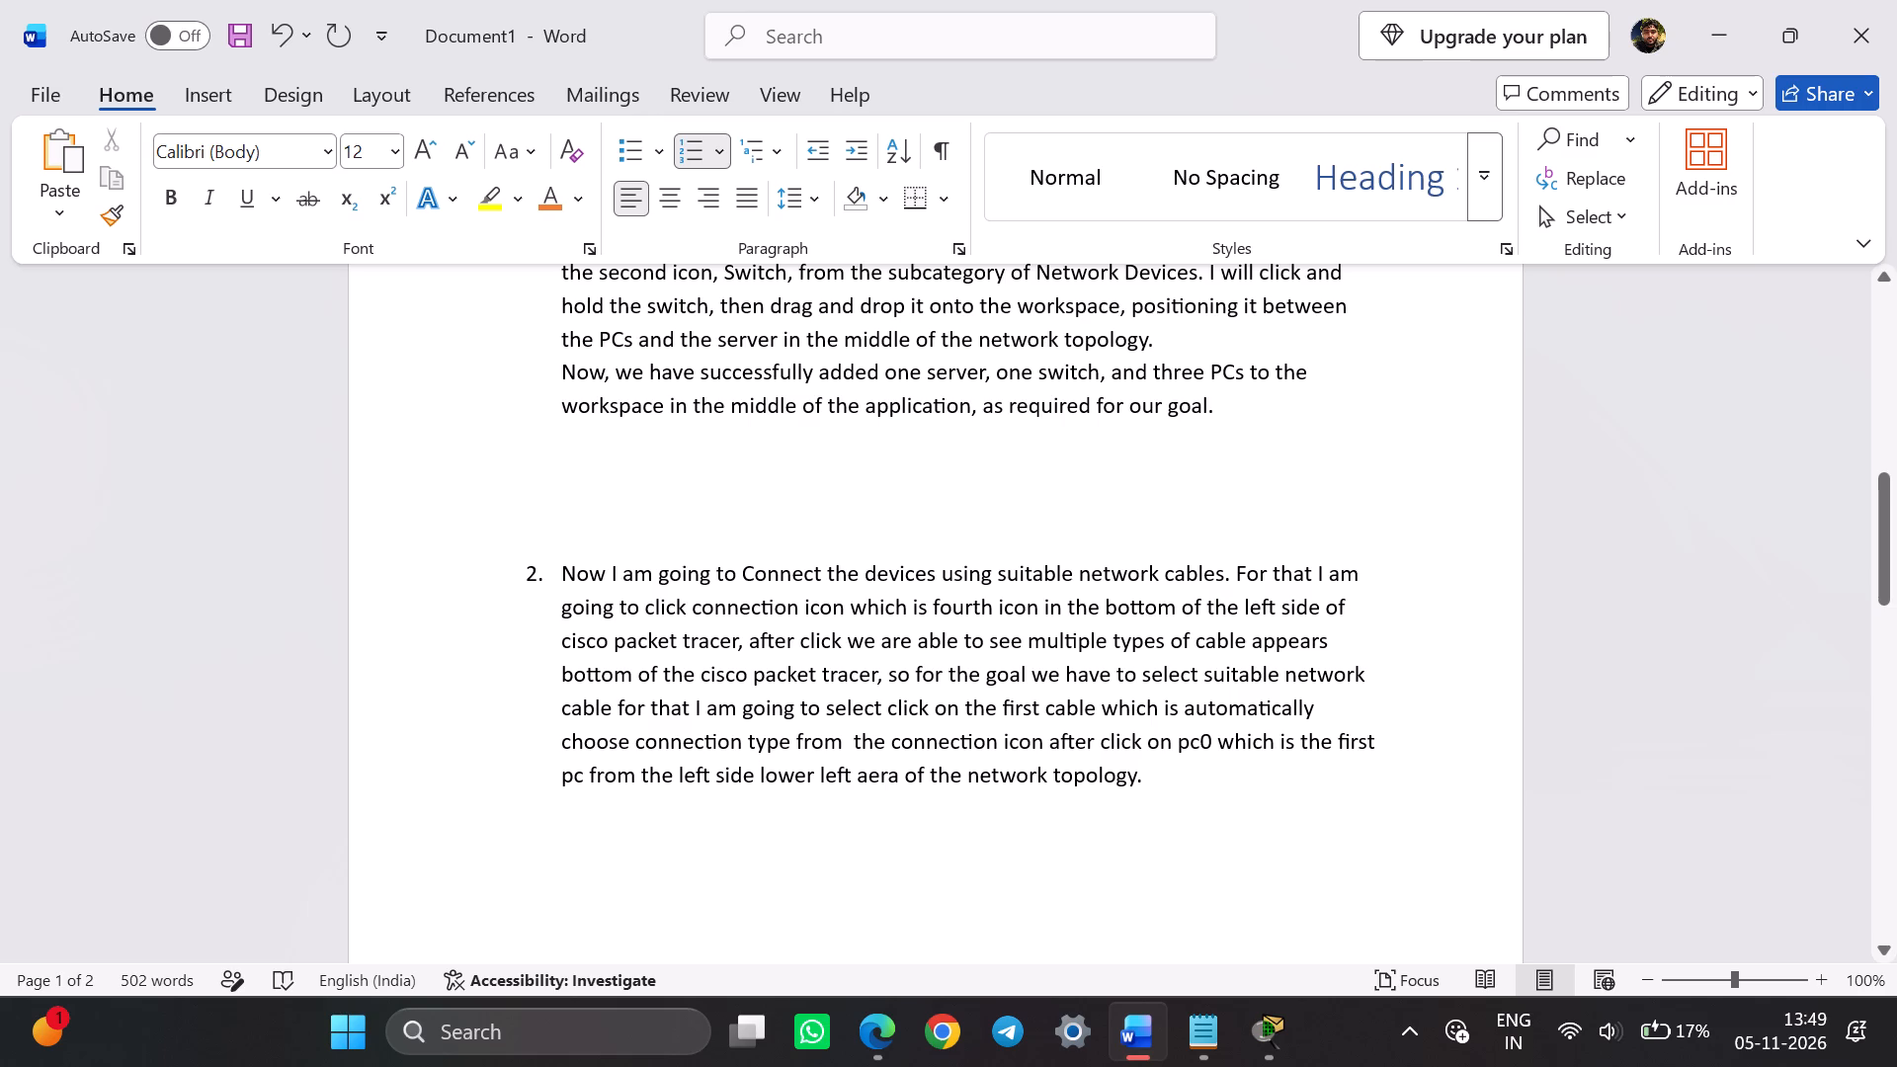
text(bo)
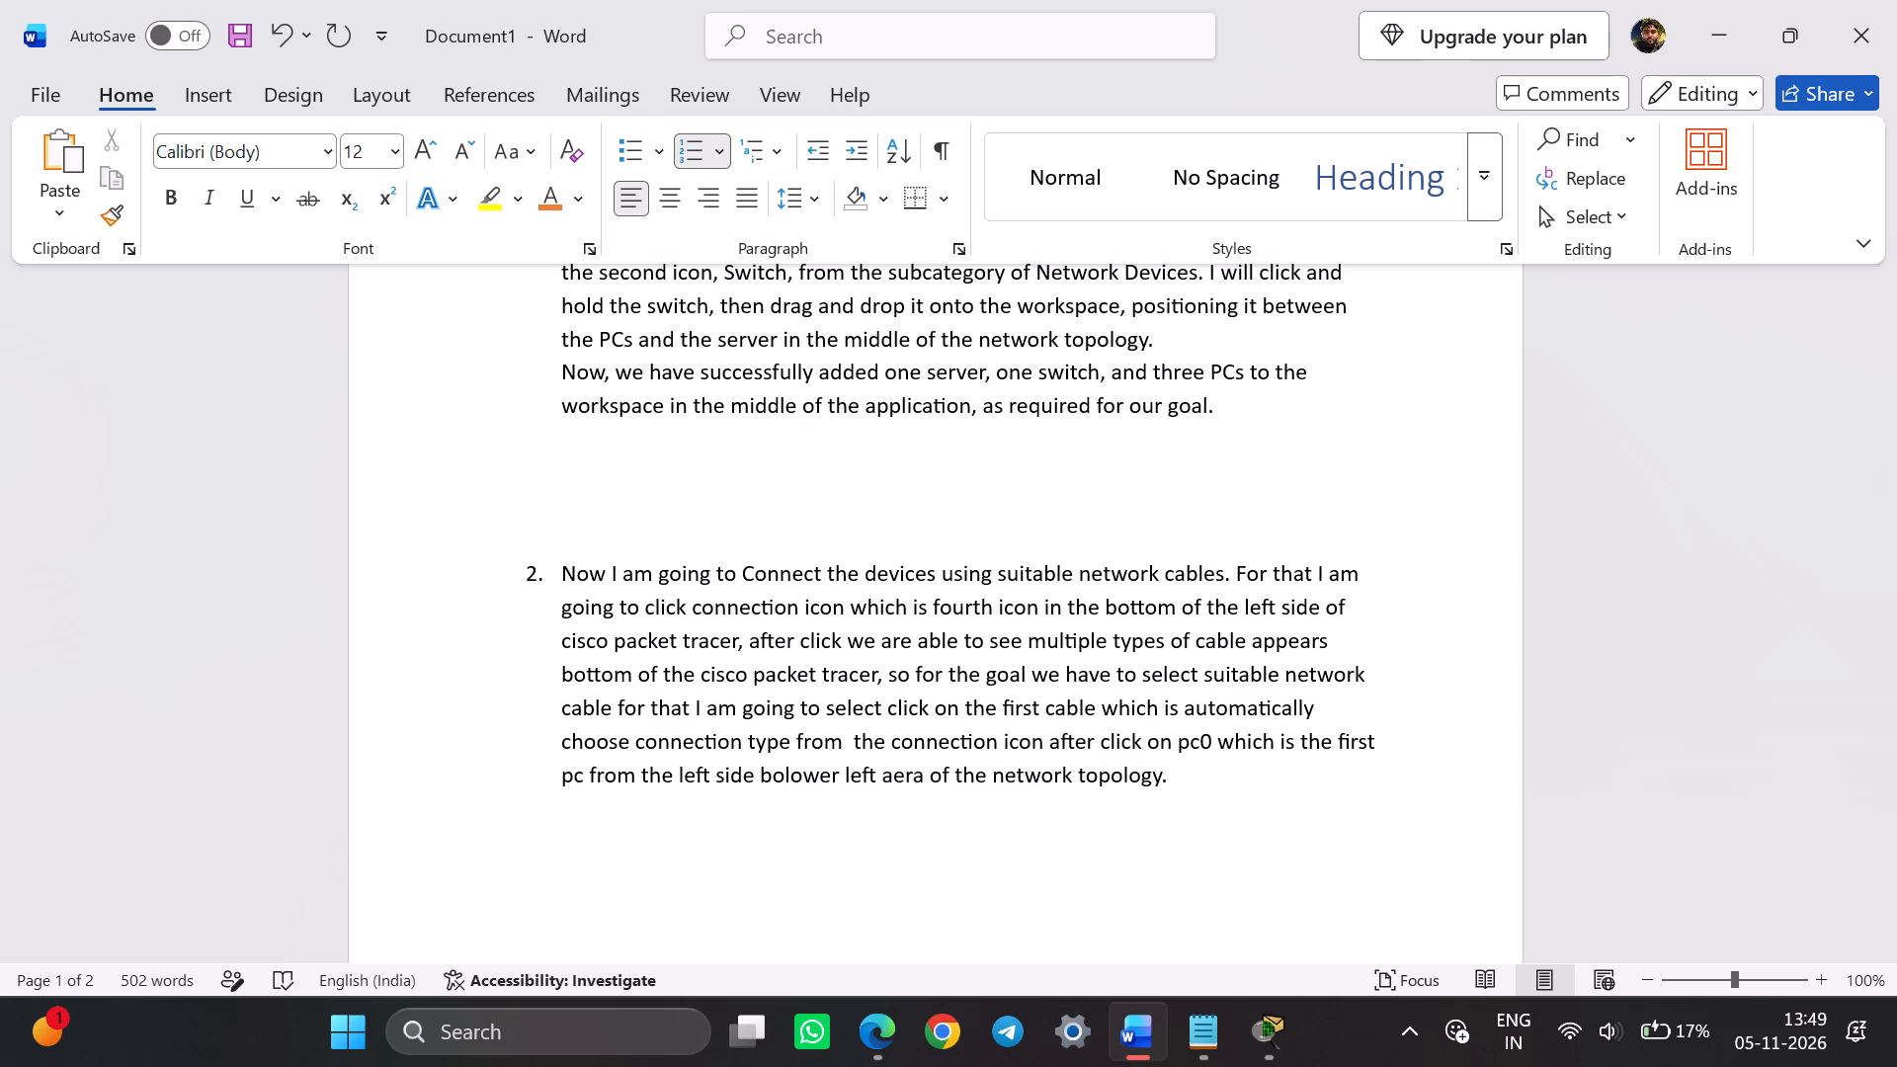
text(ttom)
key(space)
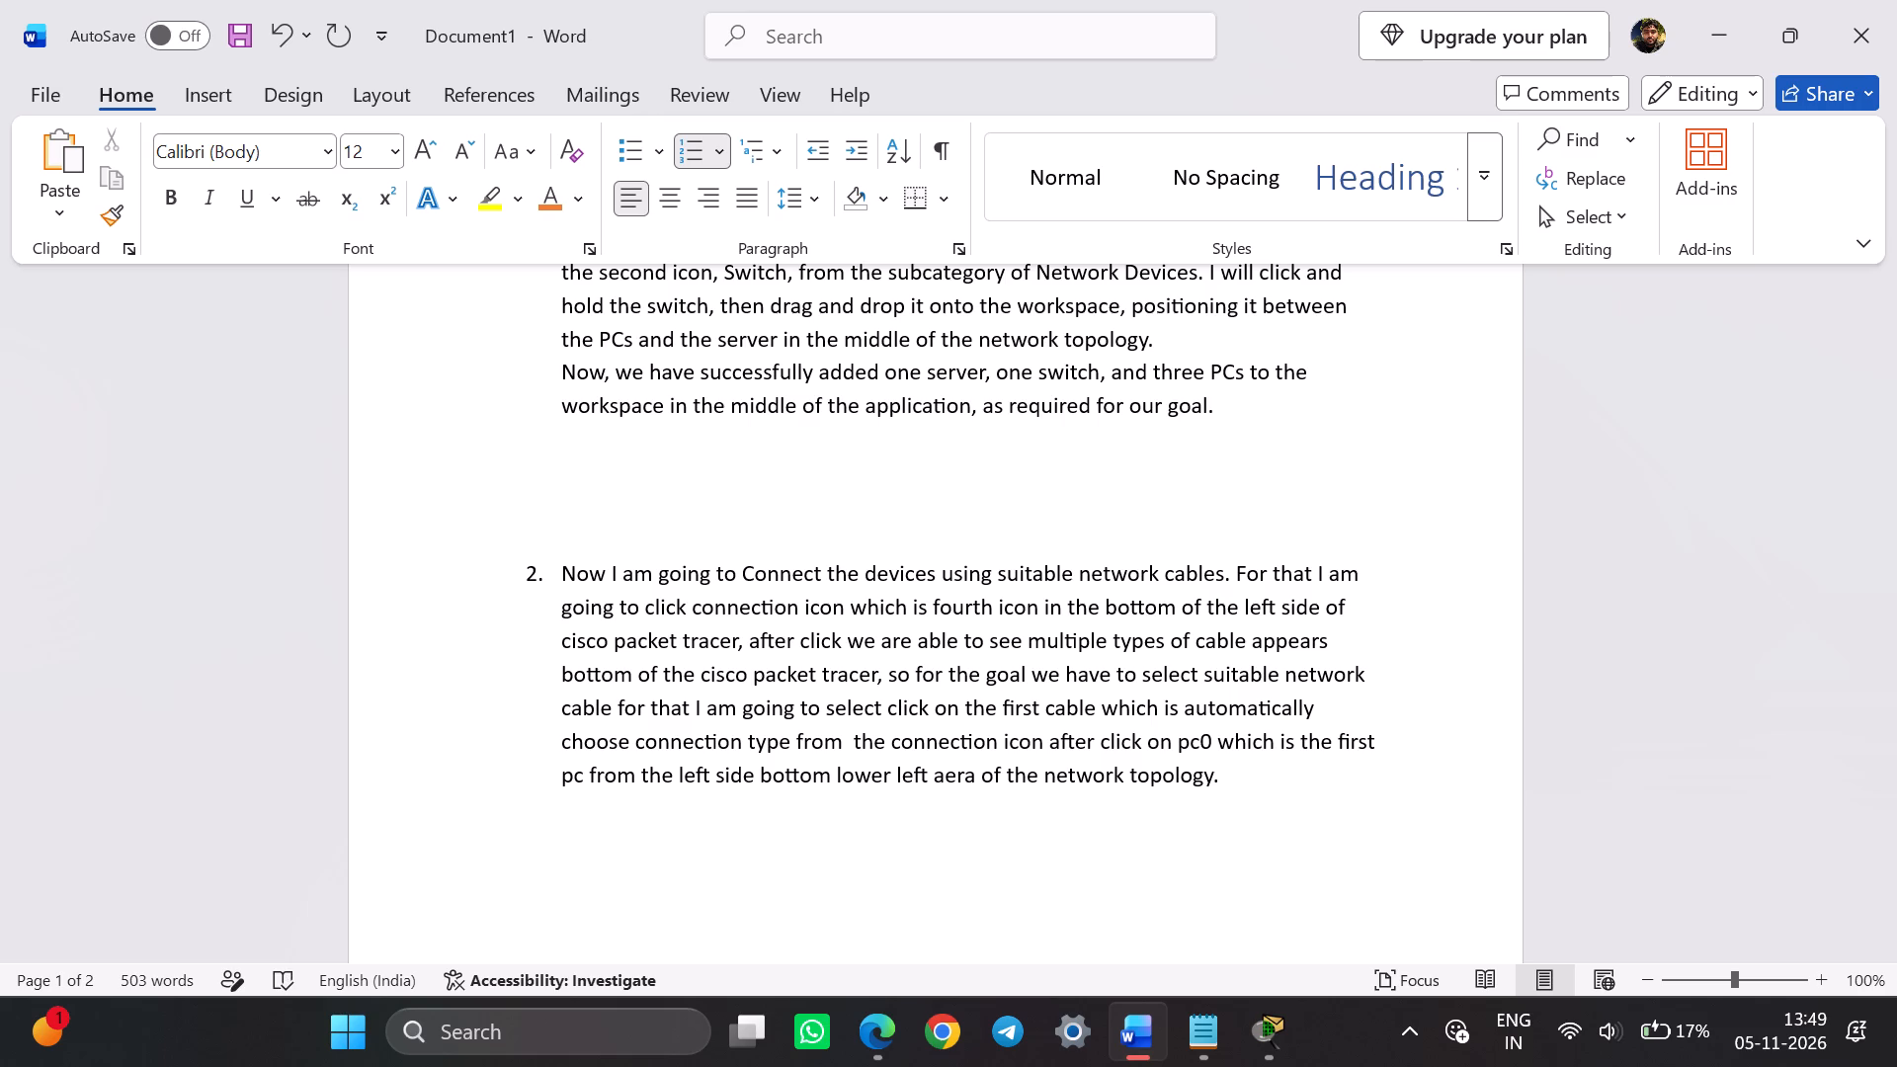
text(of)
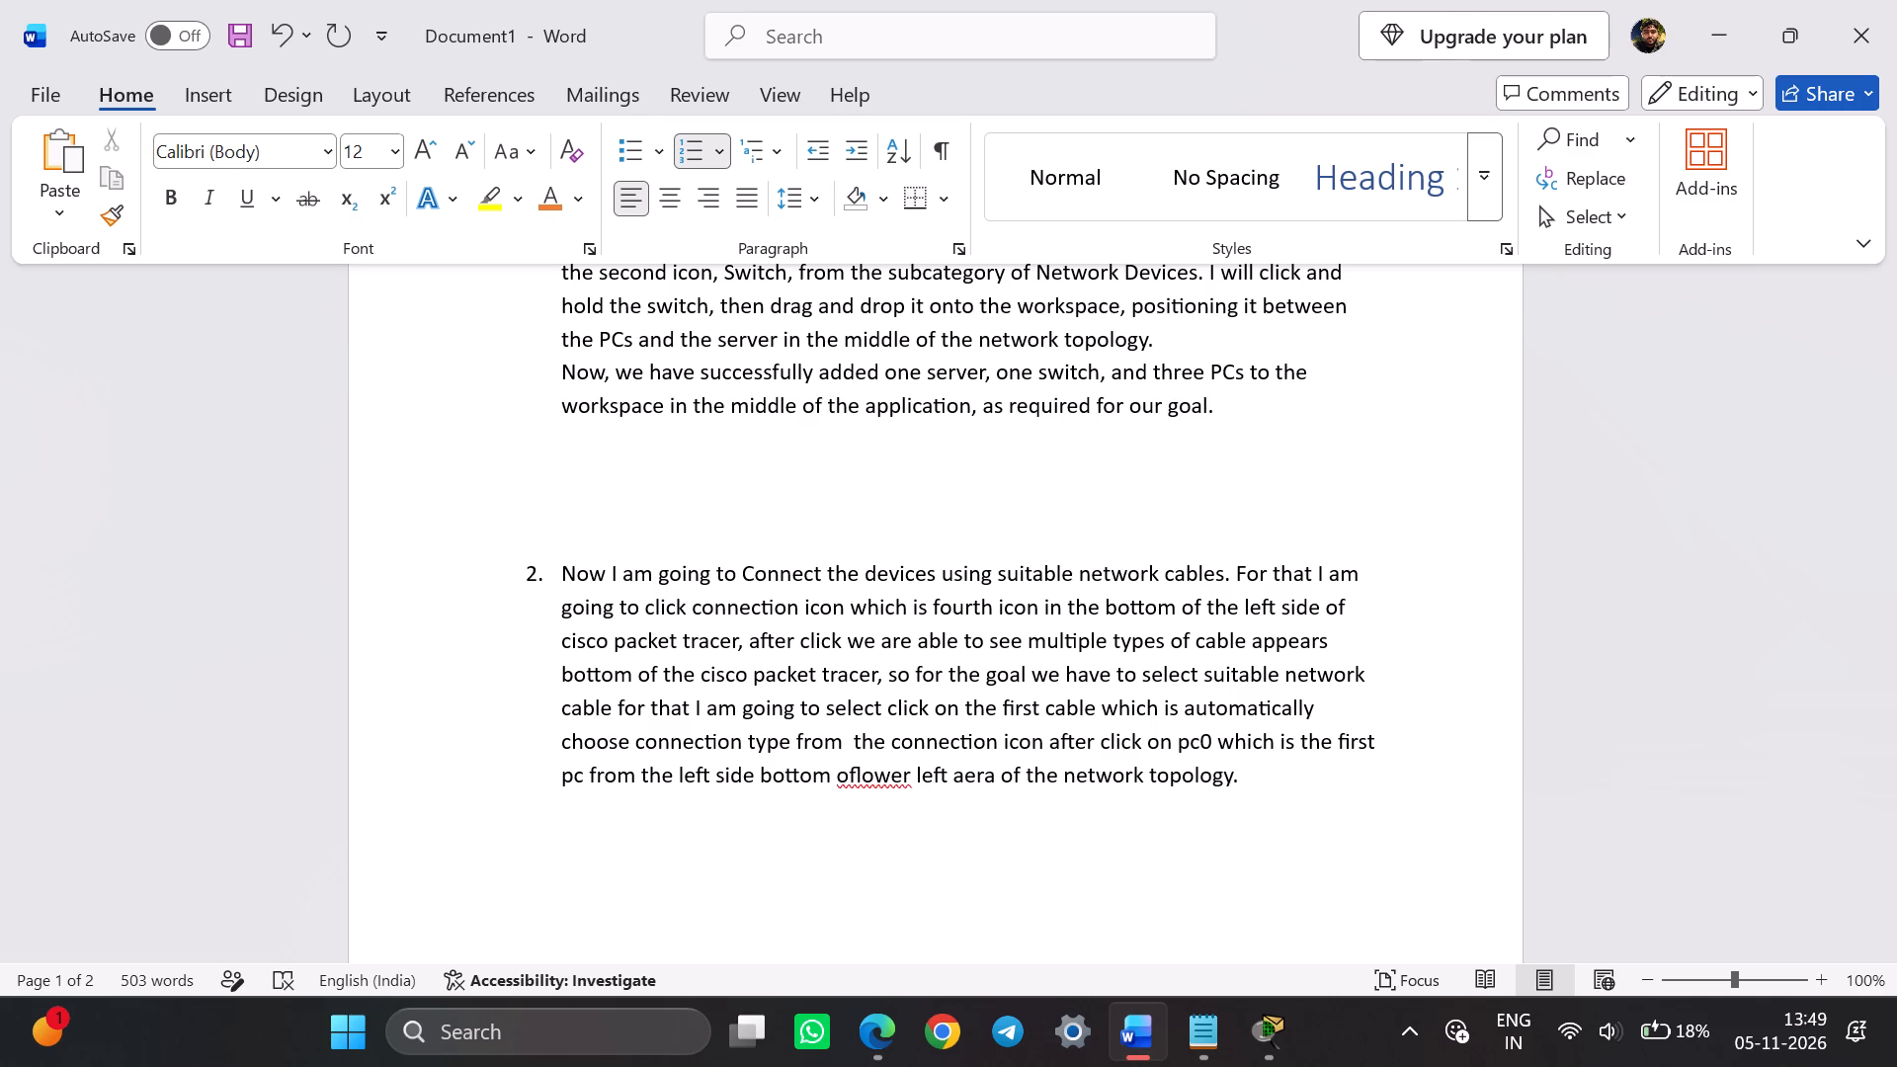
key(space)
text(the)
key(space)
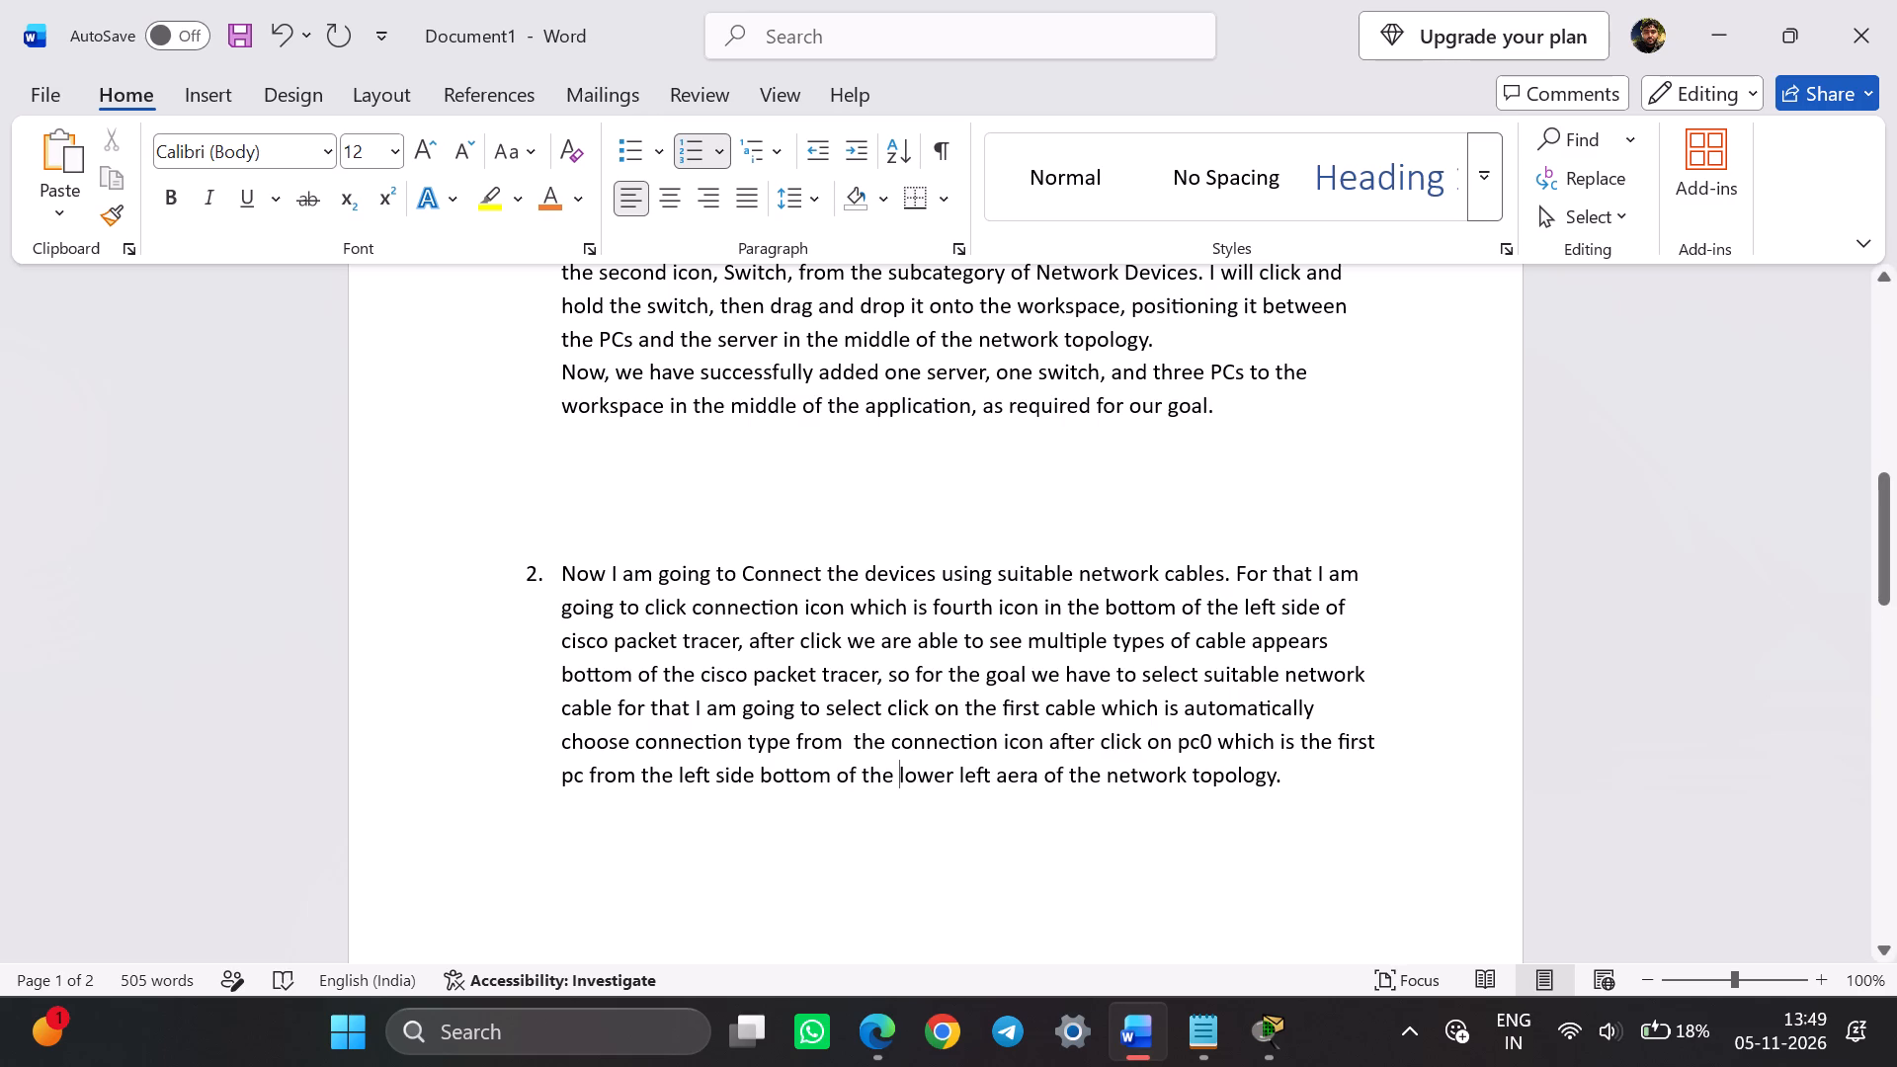
drag(1069, 770, 912, 770)
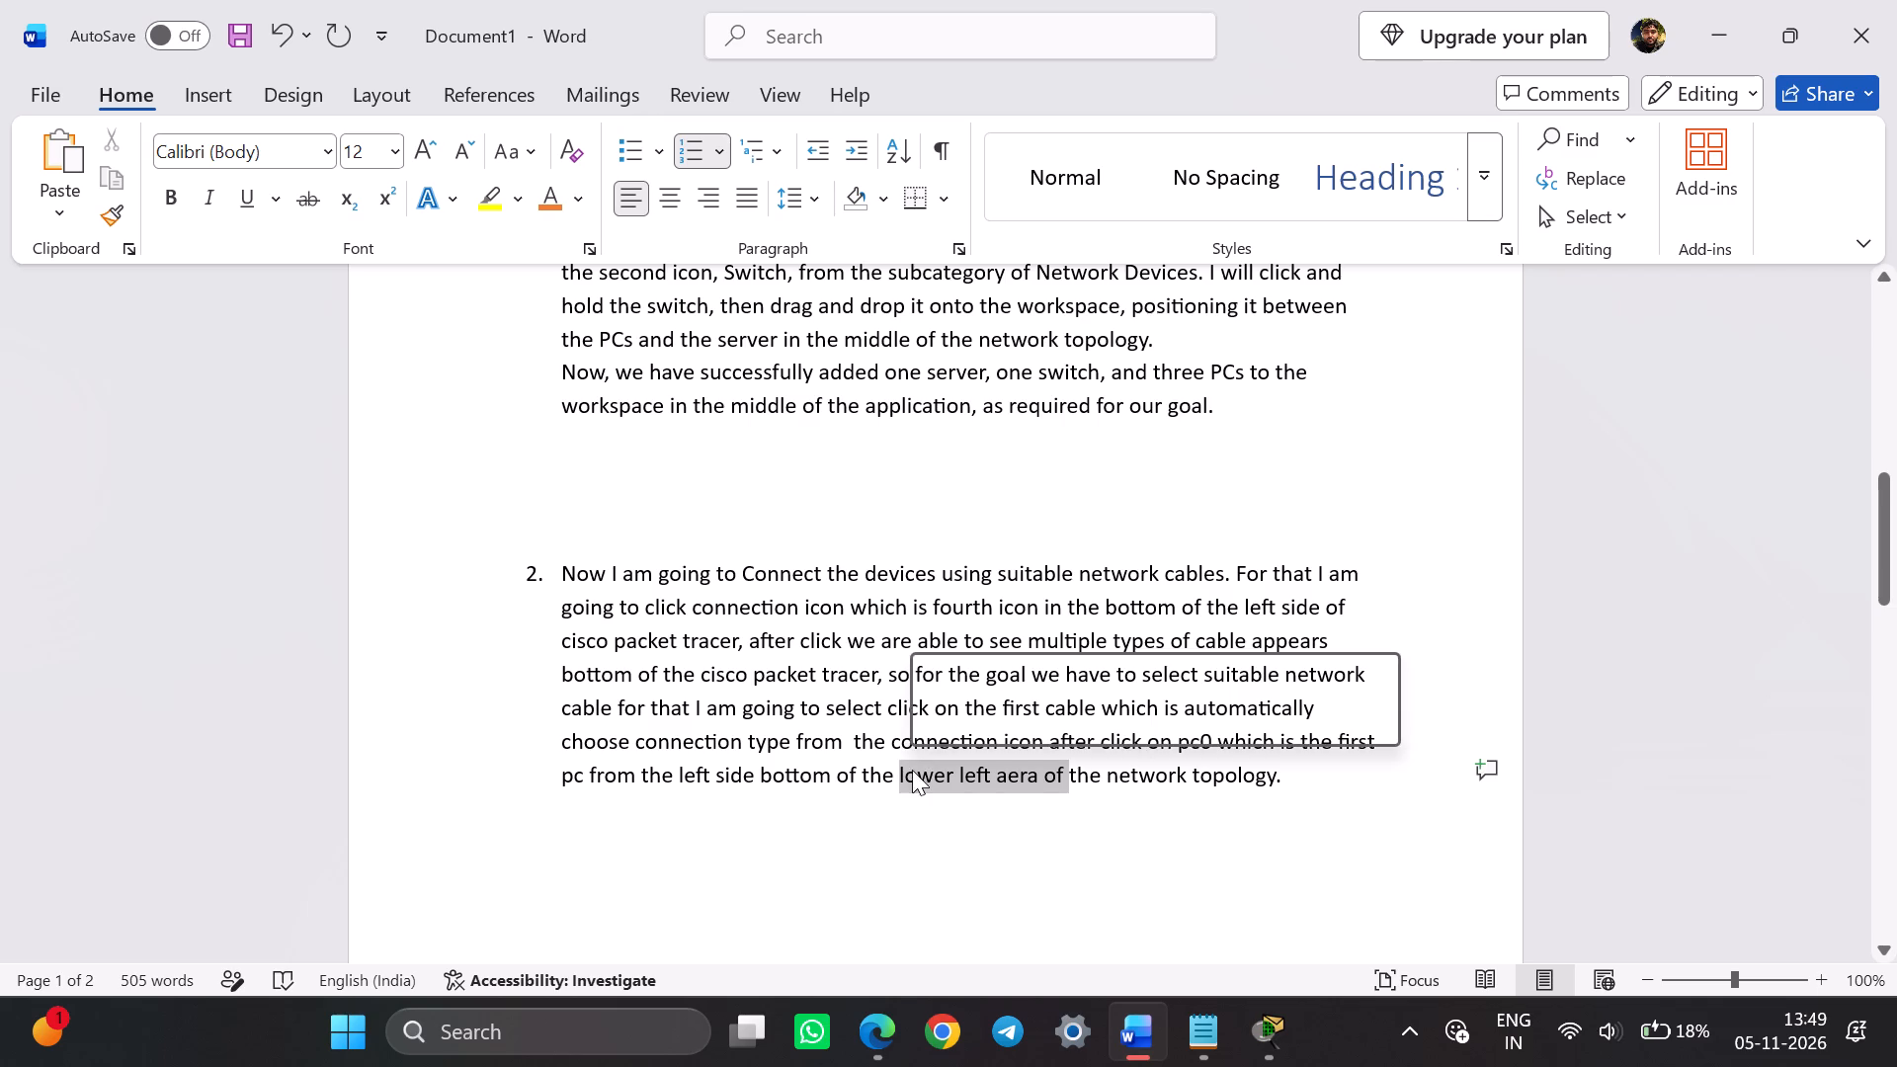
key(BackSpace)
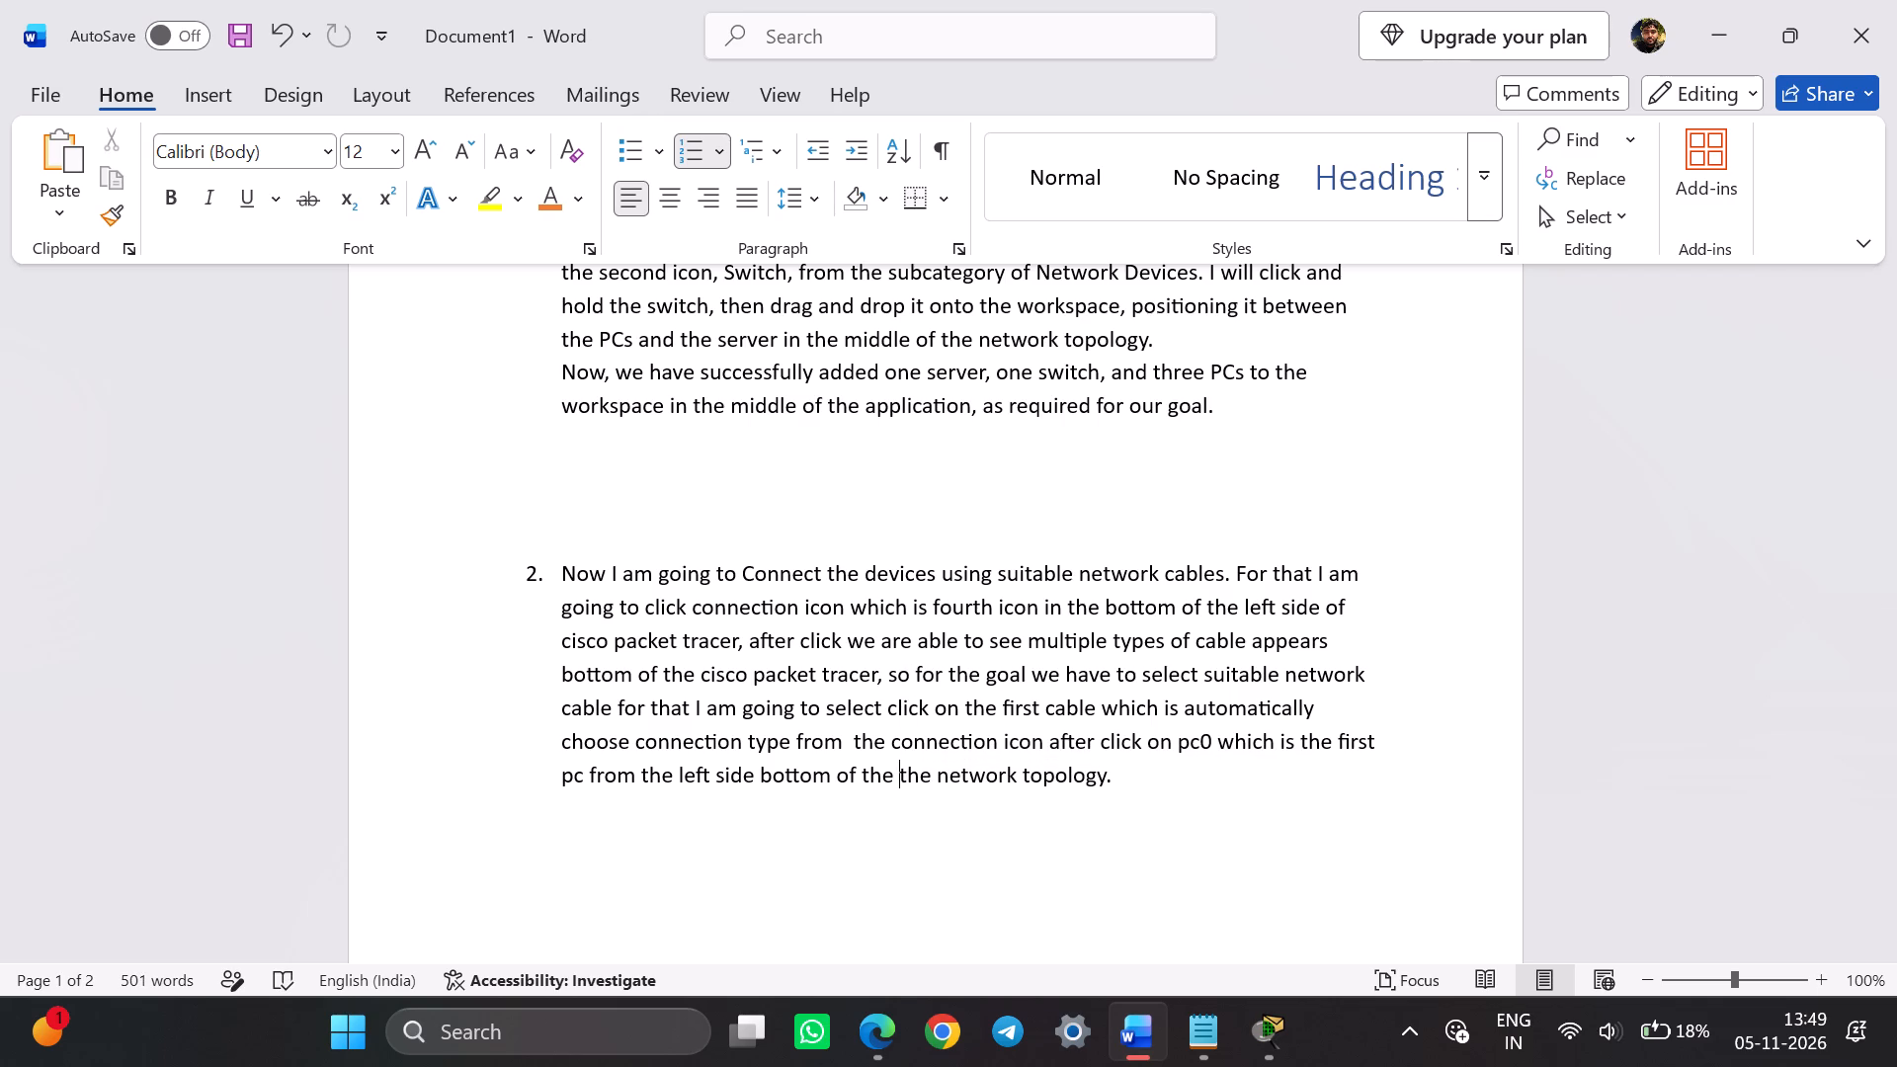
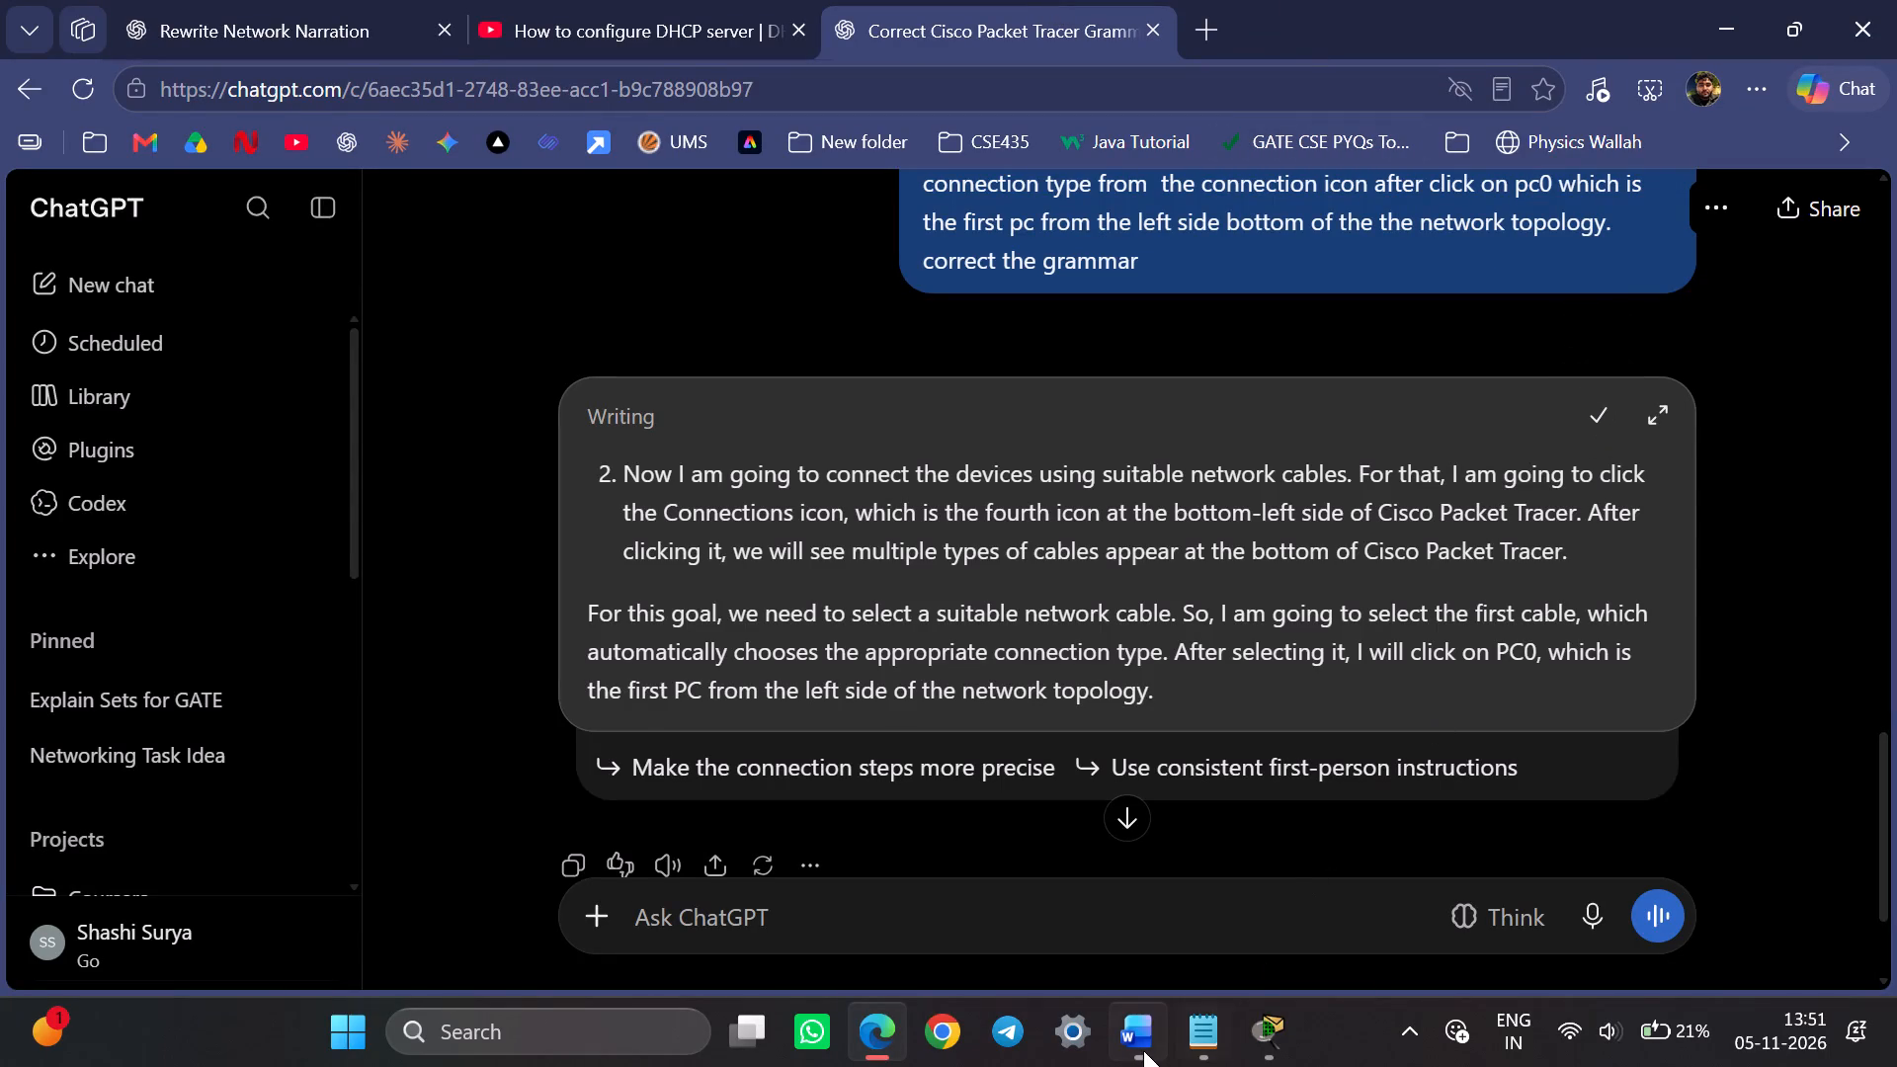
click(1140, 1050)
key(BackSpace)
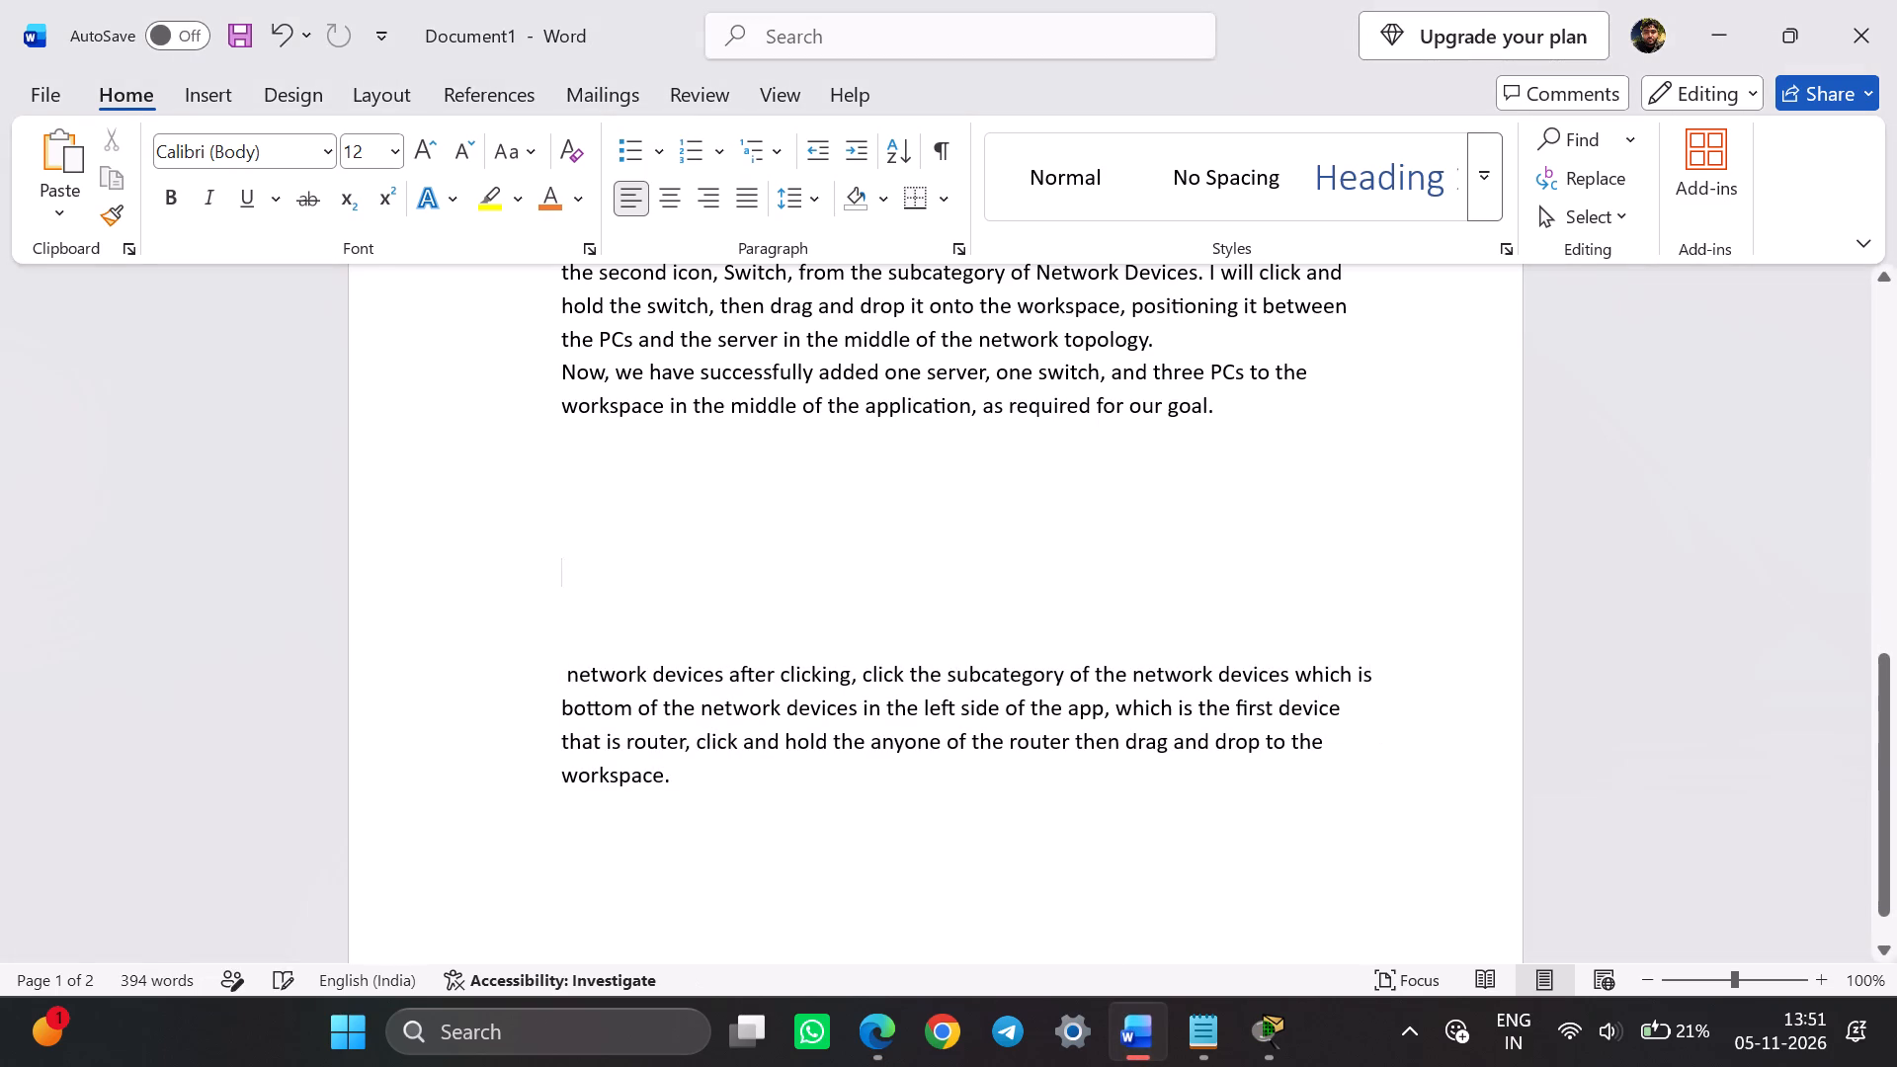
key(ctrl+v)
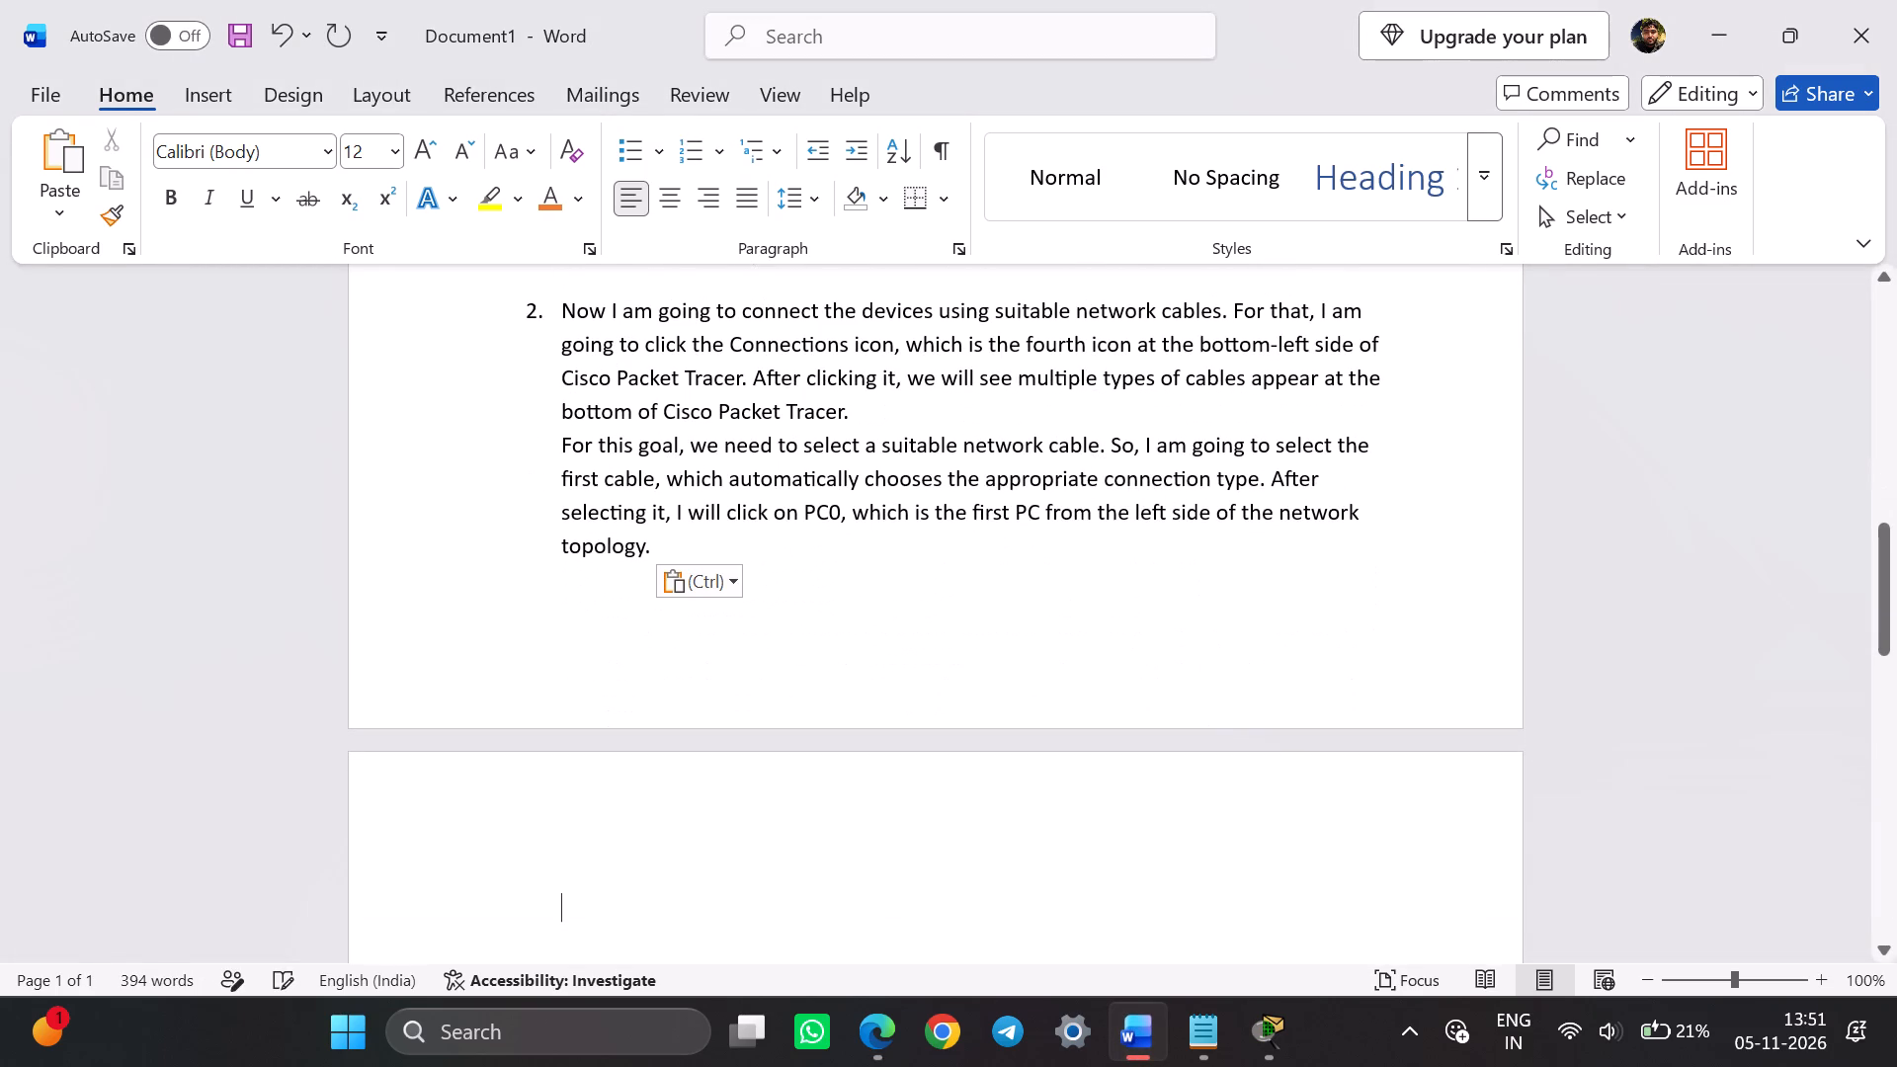
scroll(984, 710, up, 1)
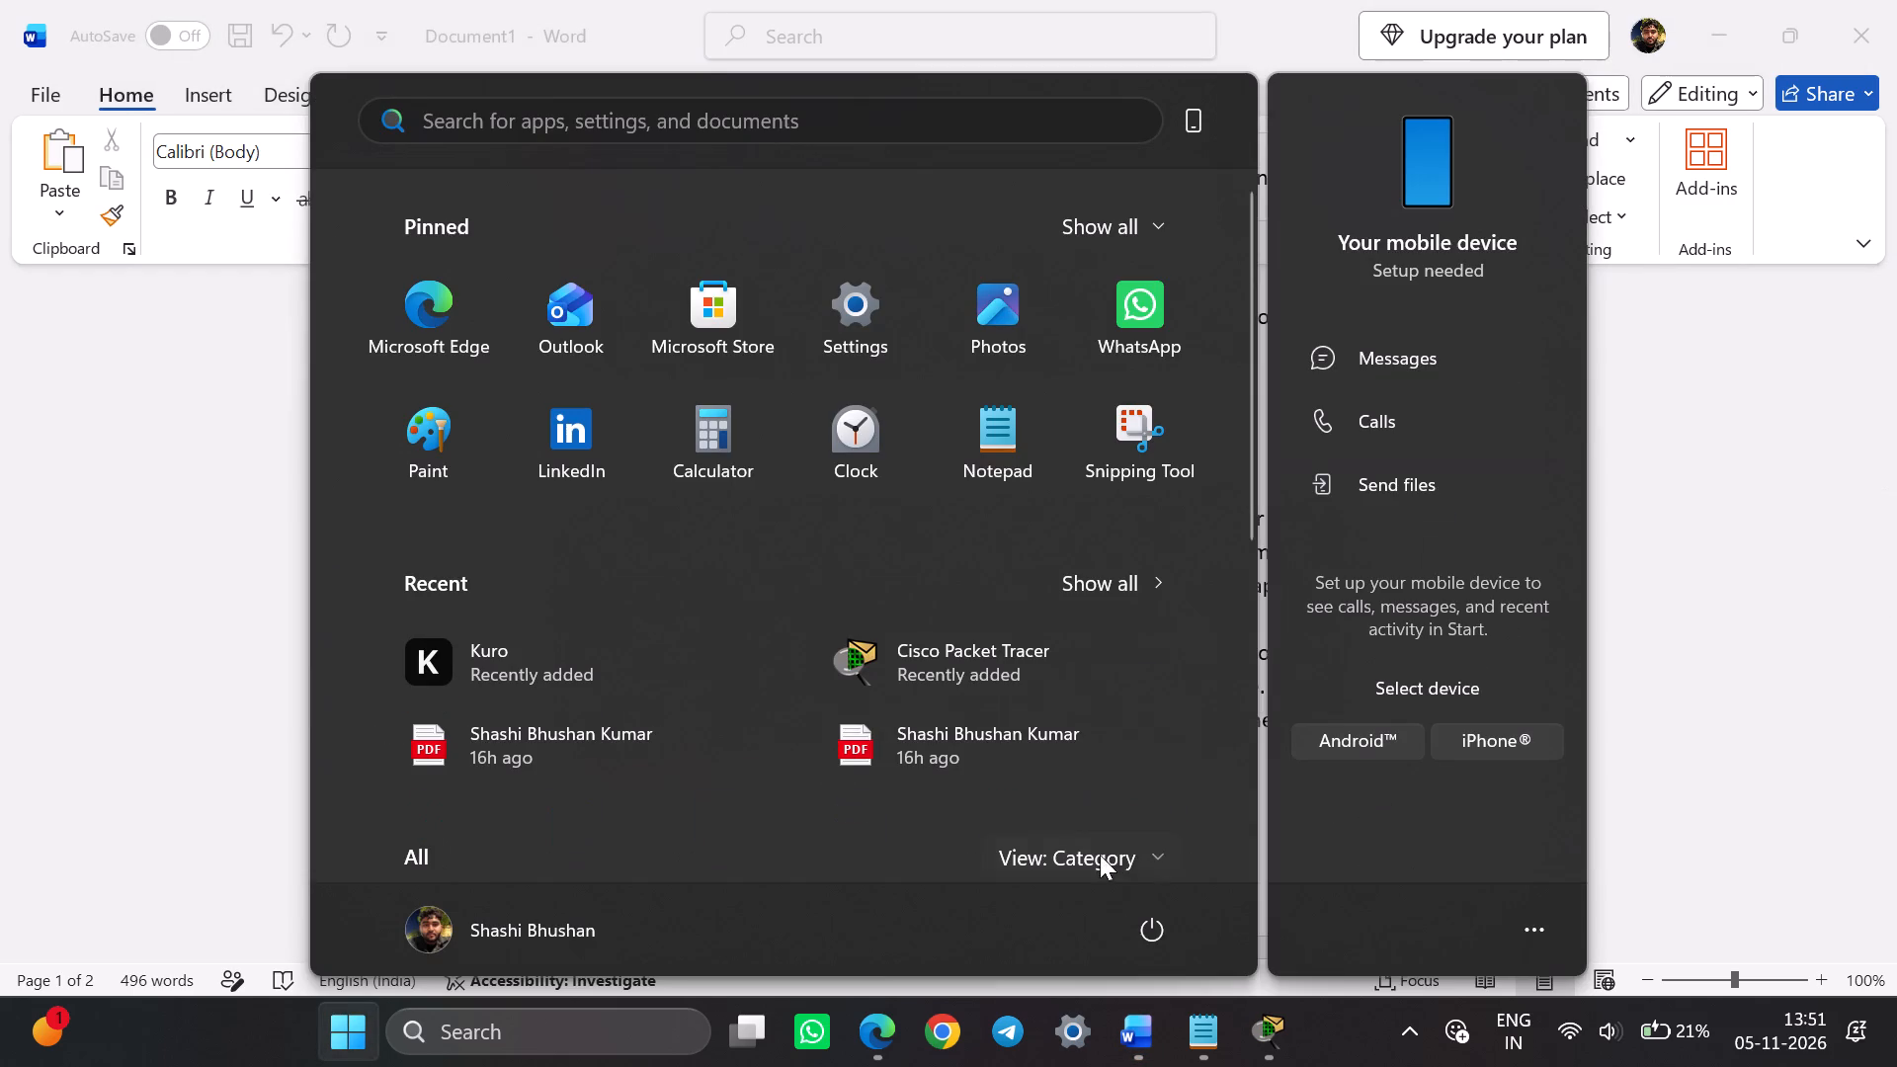
Put the computer to sleep.
click(1144, 936)
click(1153, 732)
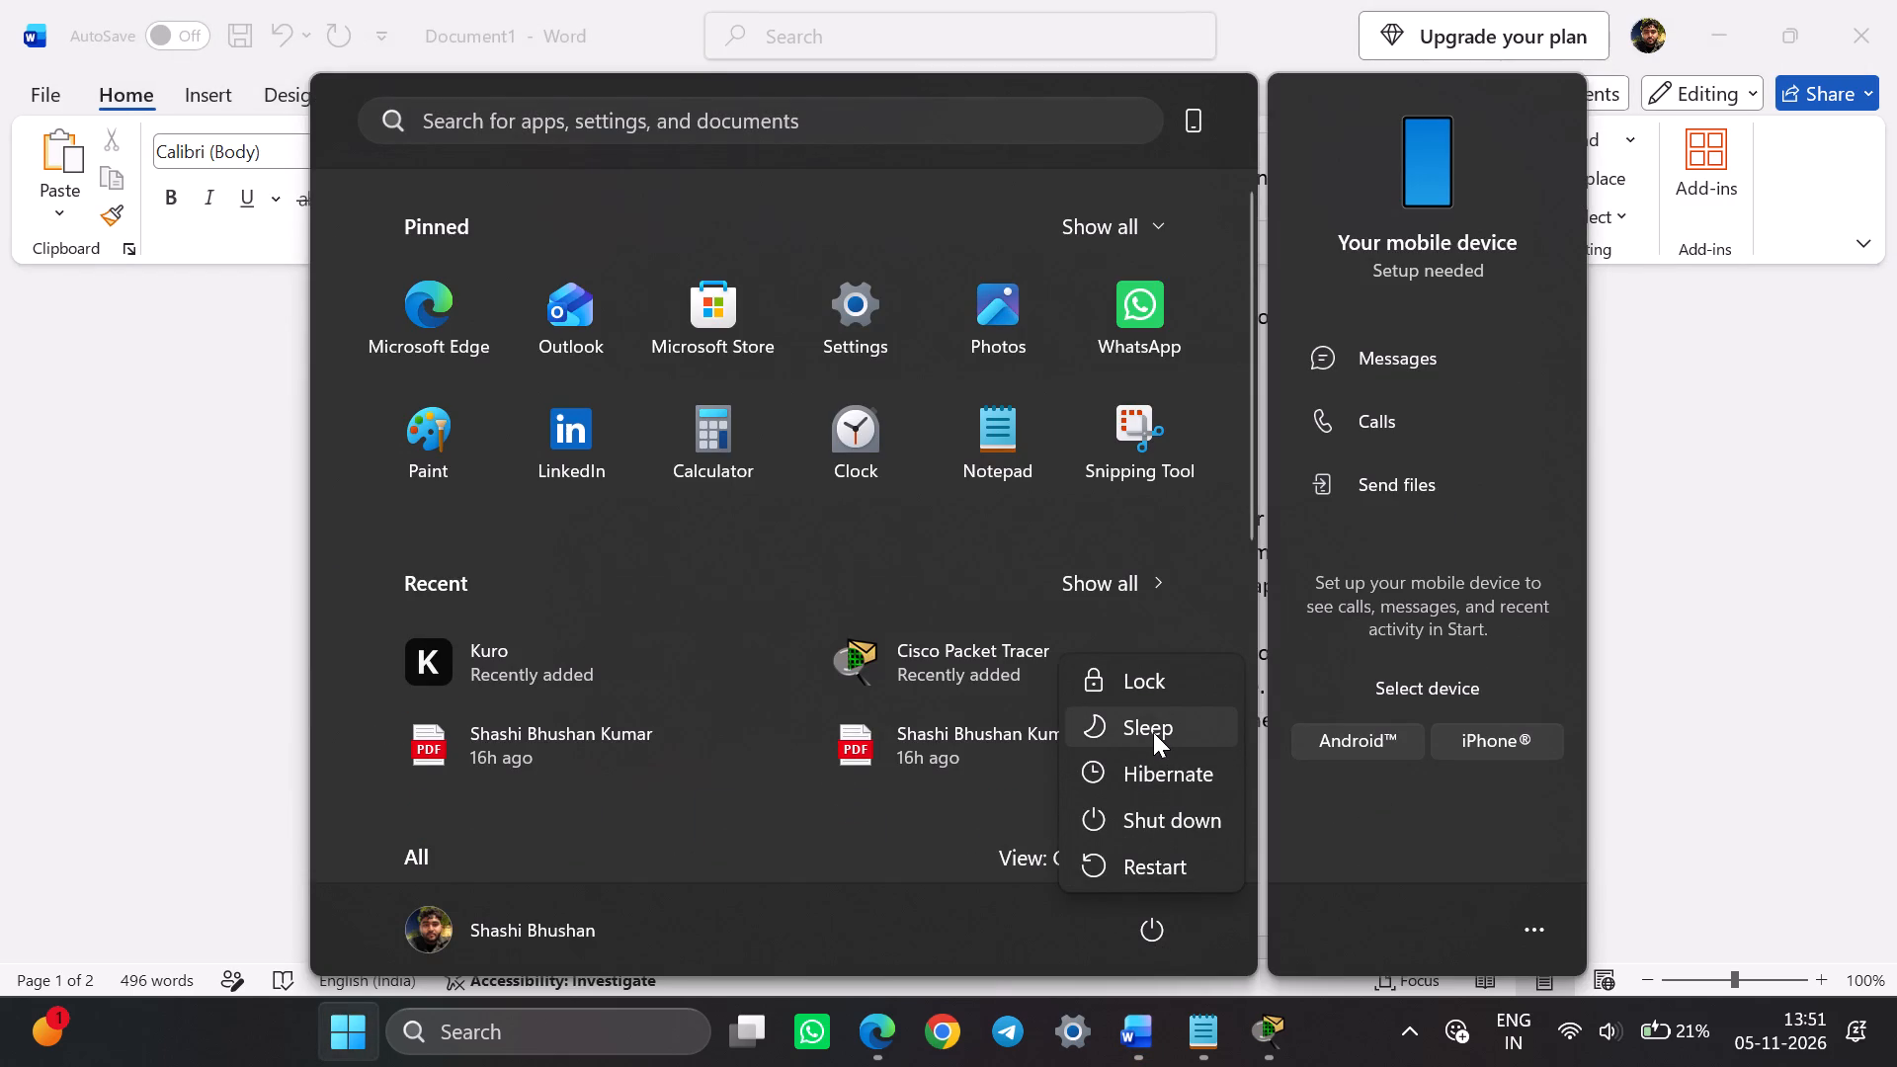